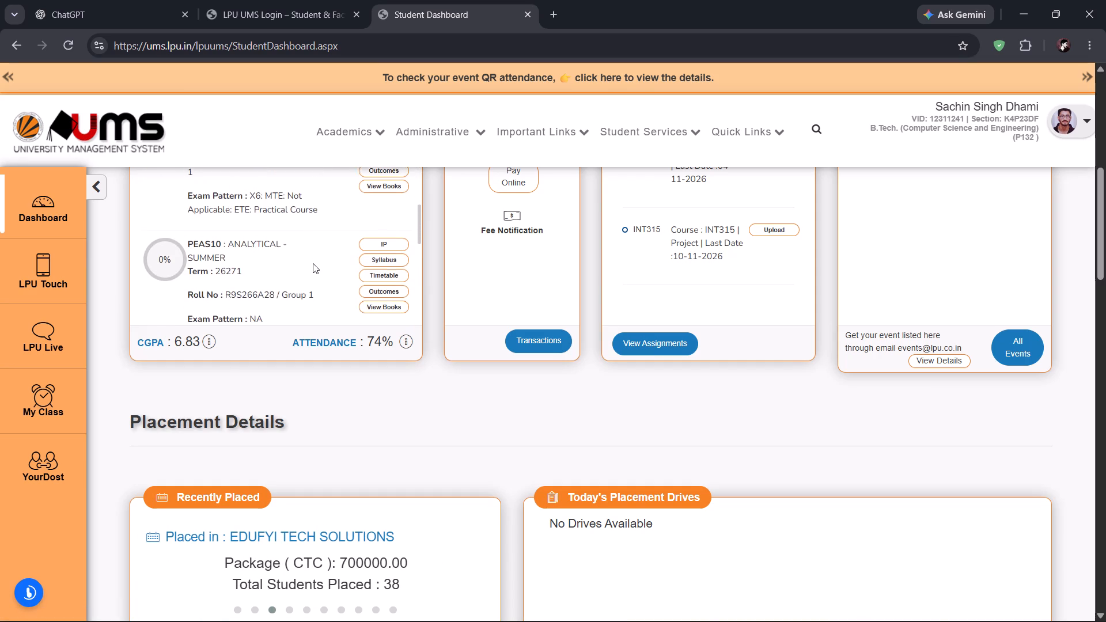
Look through the My Courses list on the student dashboard, checking the attendance shown for each course.
scroll(313, 263, down, 2)
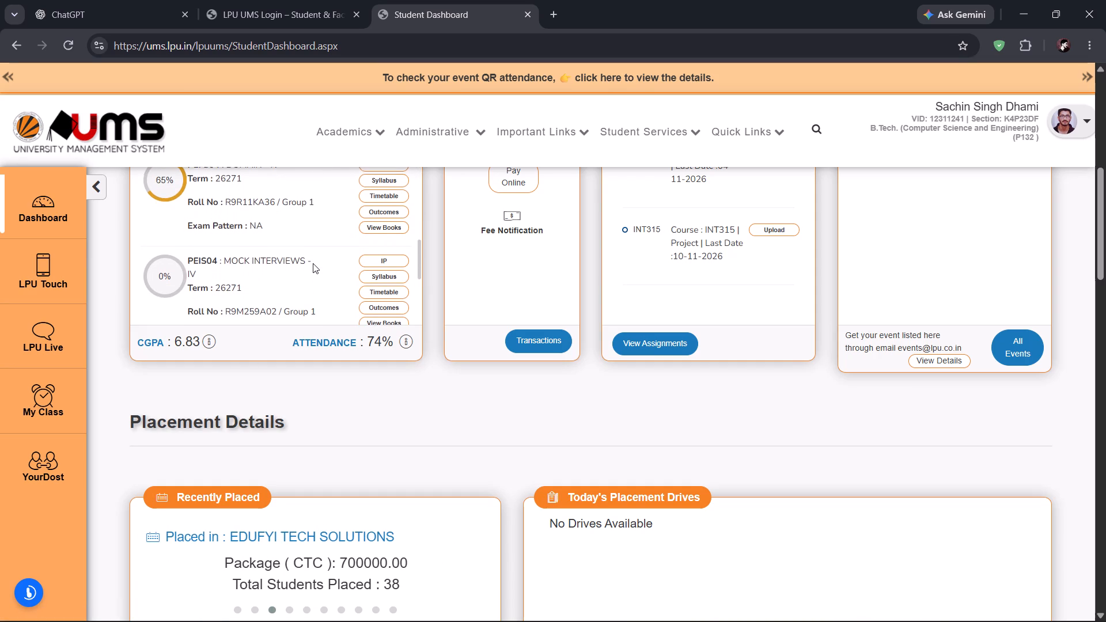
scroll(313, 263, down, 4)
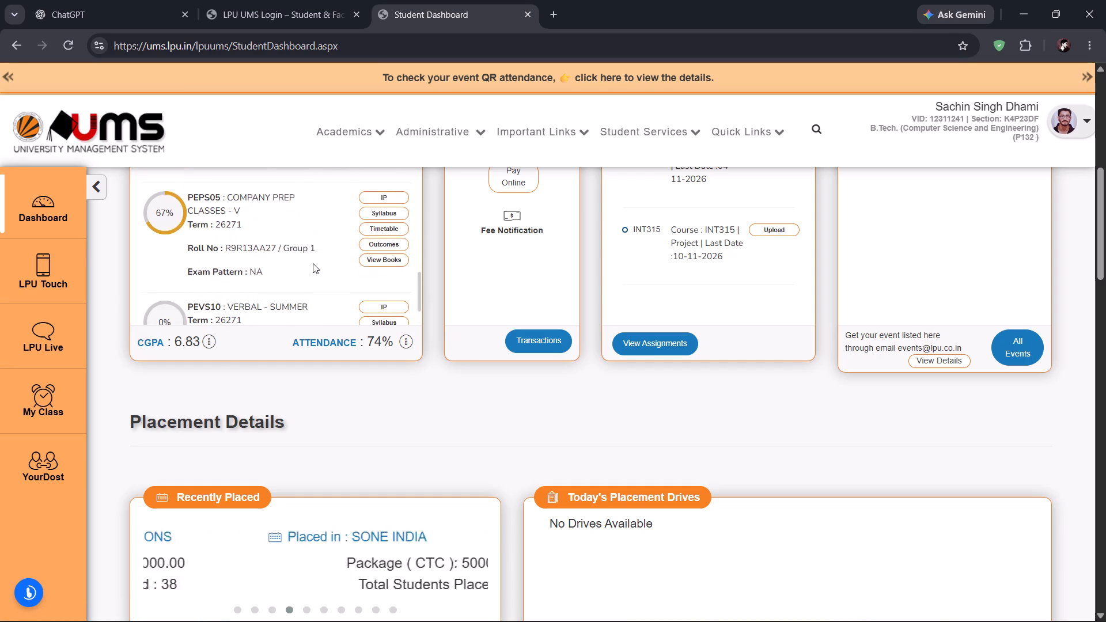
scroll(313, 263, down, 1)
scroll(313, 263, up, 2)
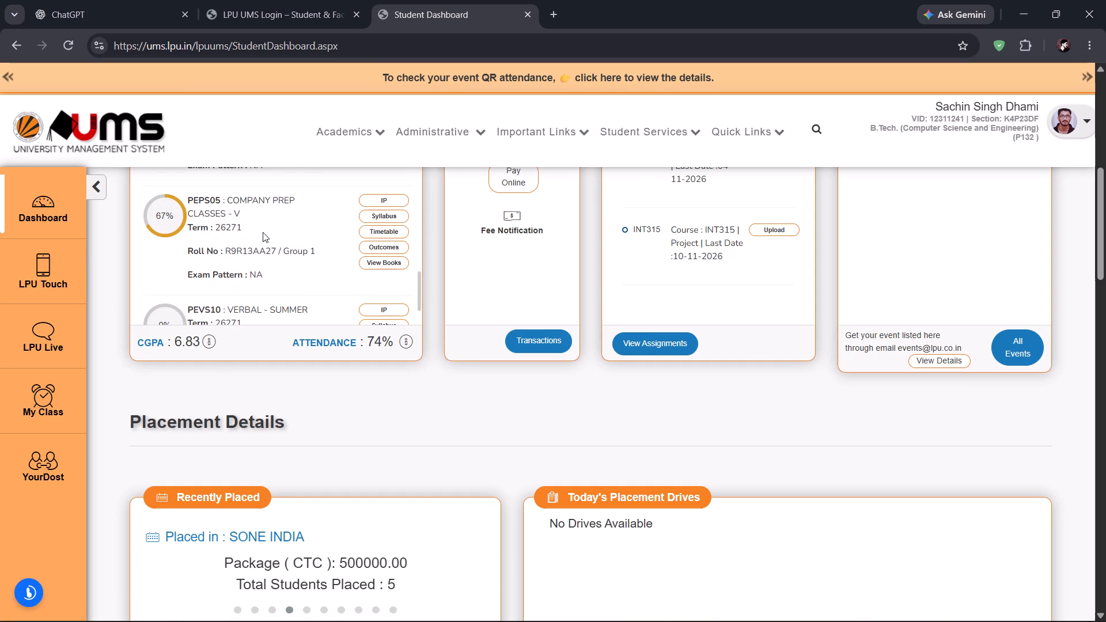
drag(182, 186, 244, 215)
click(244, 215)
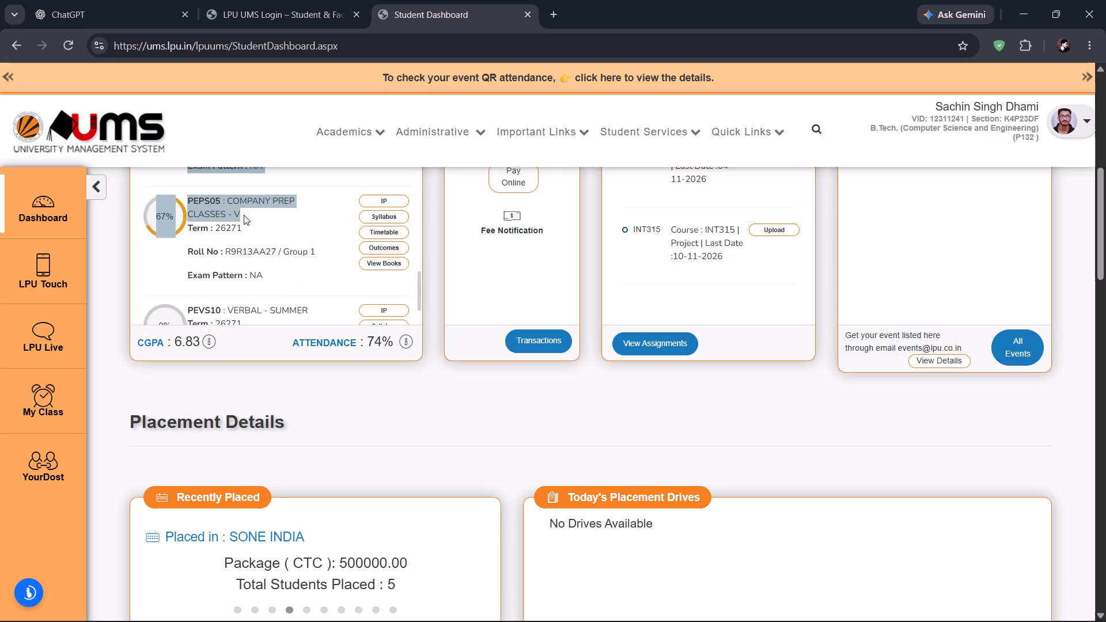
scroll(244, 215, up, 2)
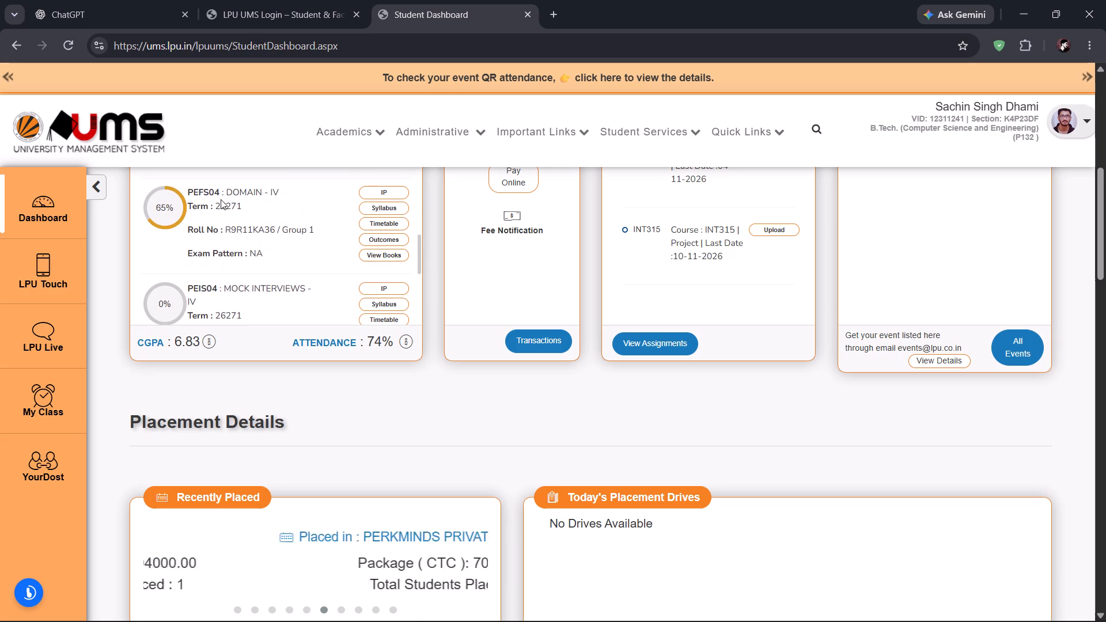
scroll(221, 199, up, 6)
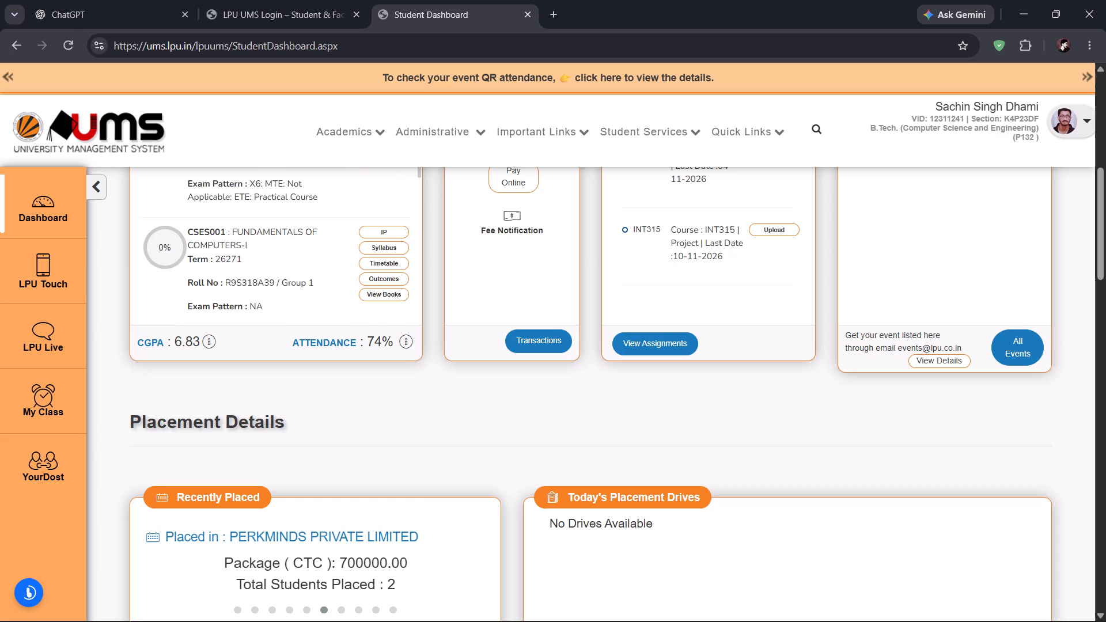
scroll(221, 199, up, 2)
scroll(329, 339, up, 1)
scroll(352, 282, up, 1)
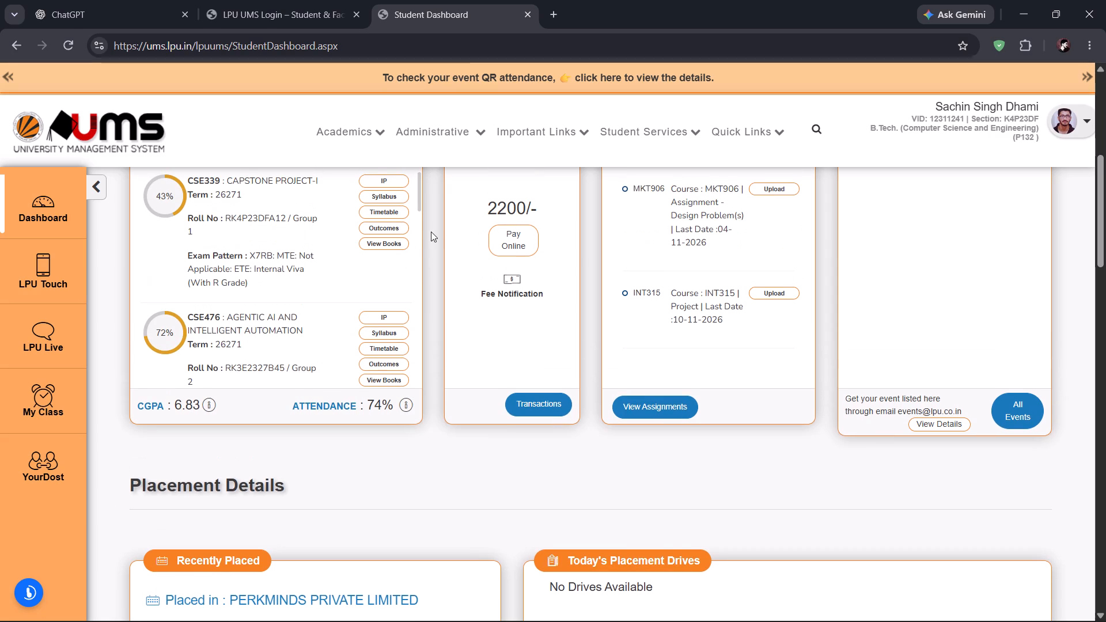
scroll(431, 232, up, 1)
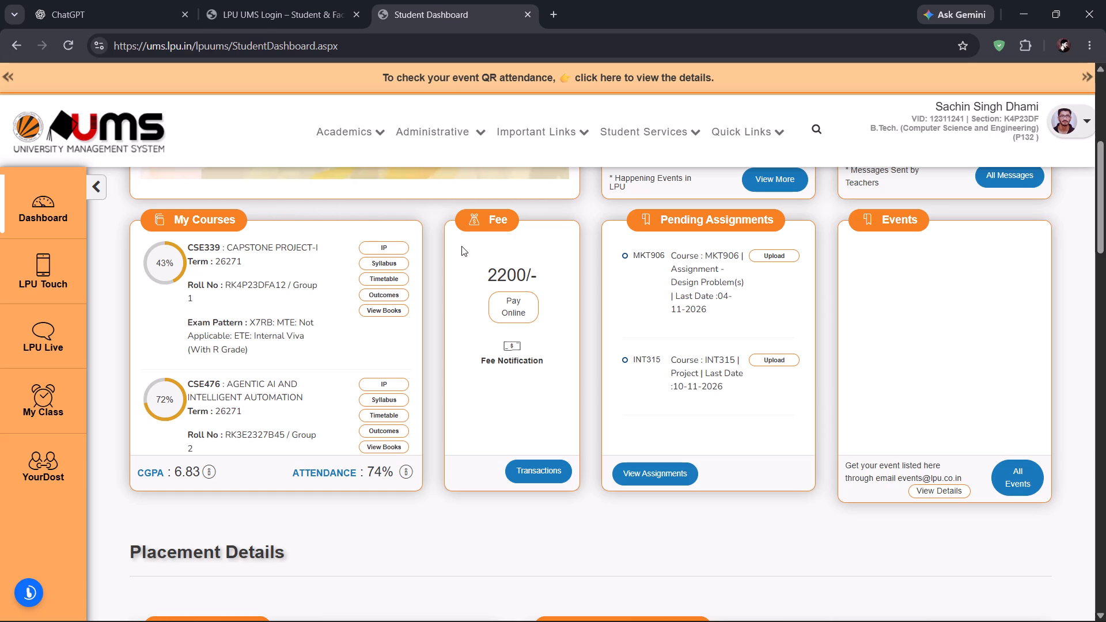
Open the full assignments page from Pending Assignments and view the assignment and reading materials of all courses.
click(638, 474)
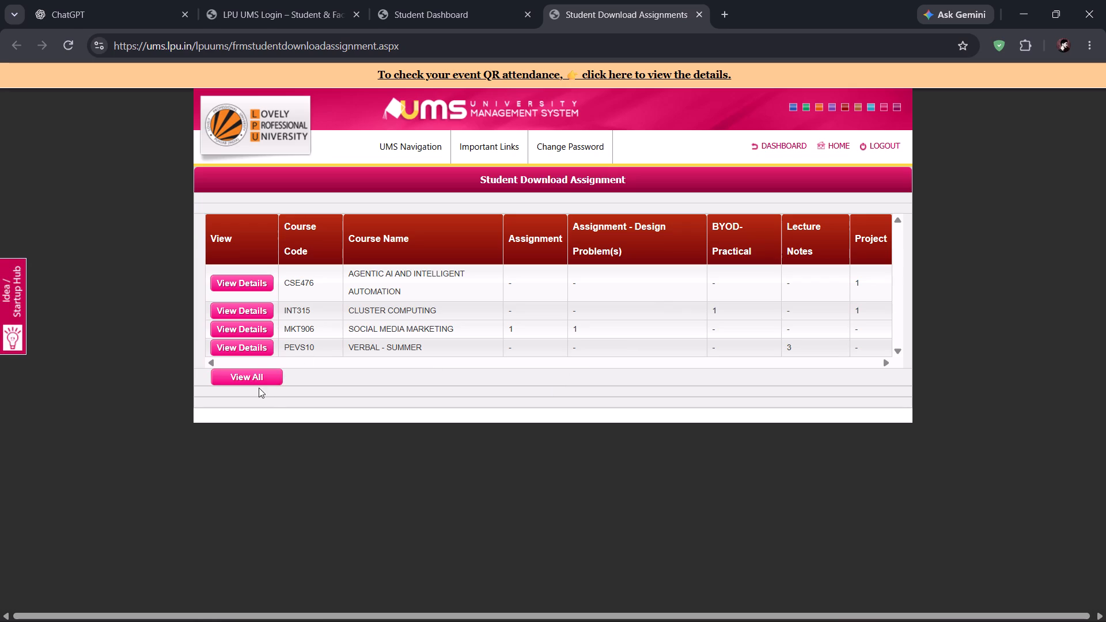
click(260, 380)
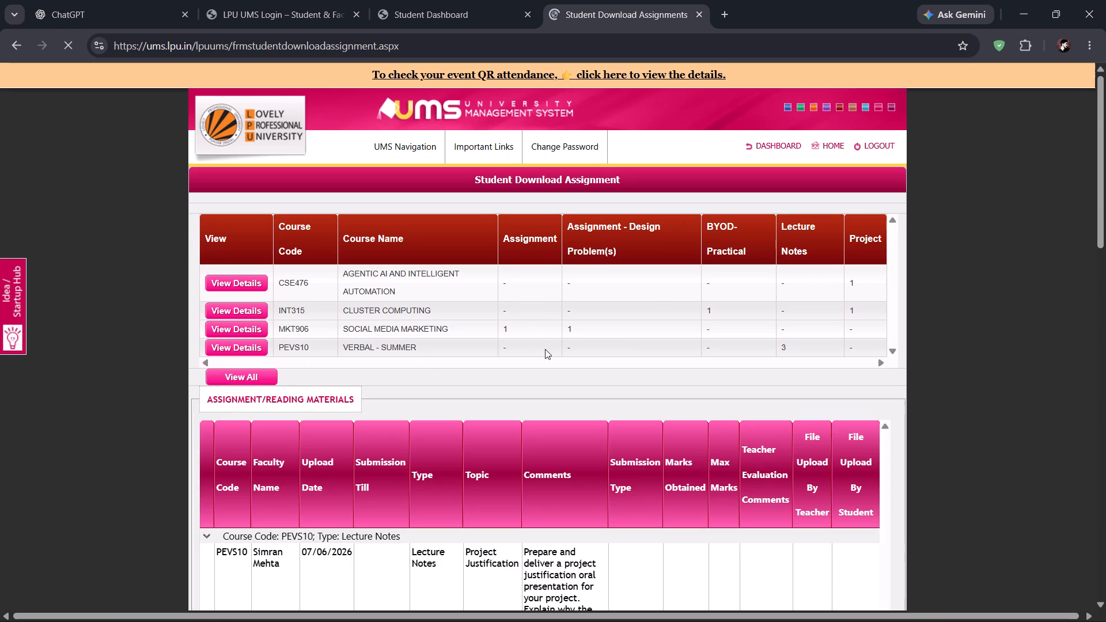
scroll(651, 419, down, 2)
scroll(492, 450, down, 1)
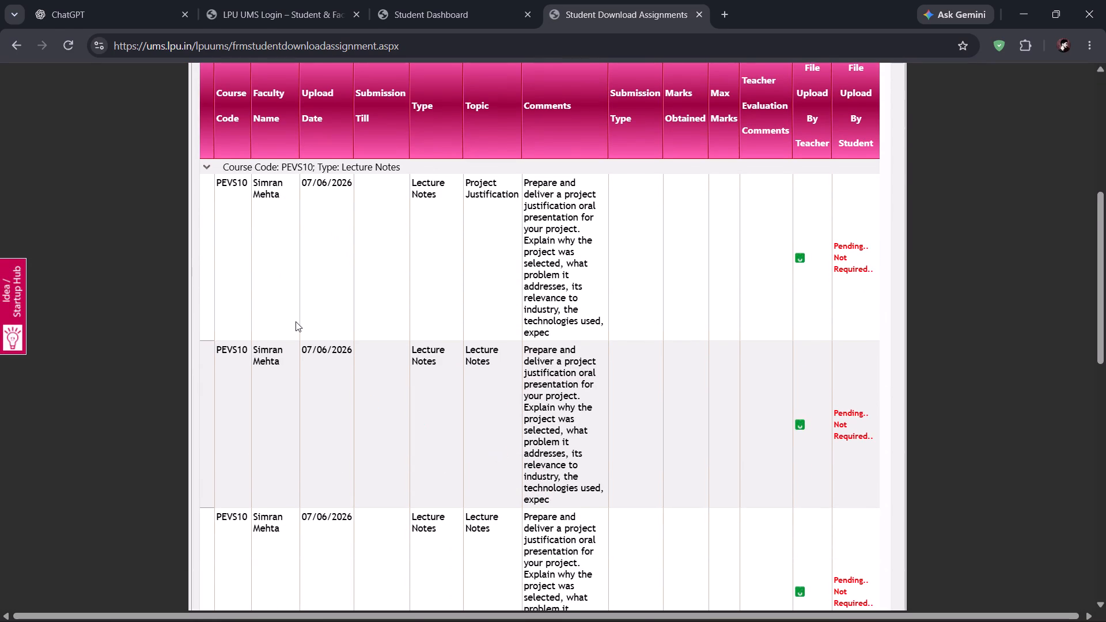
scroll(296, 321, down, 1)
scroll(296, 321, up, 6)
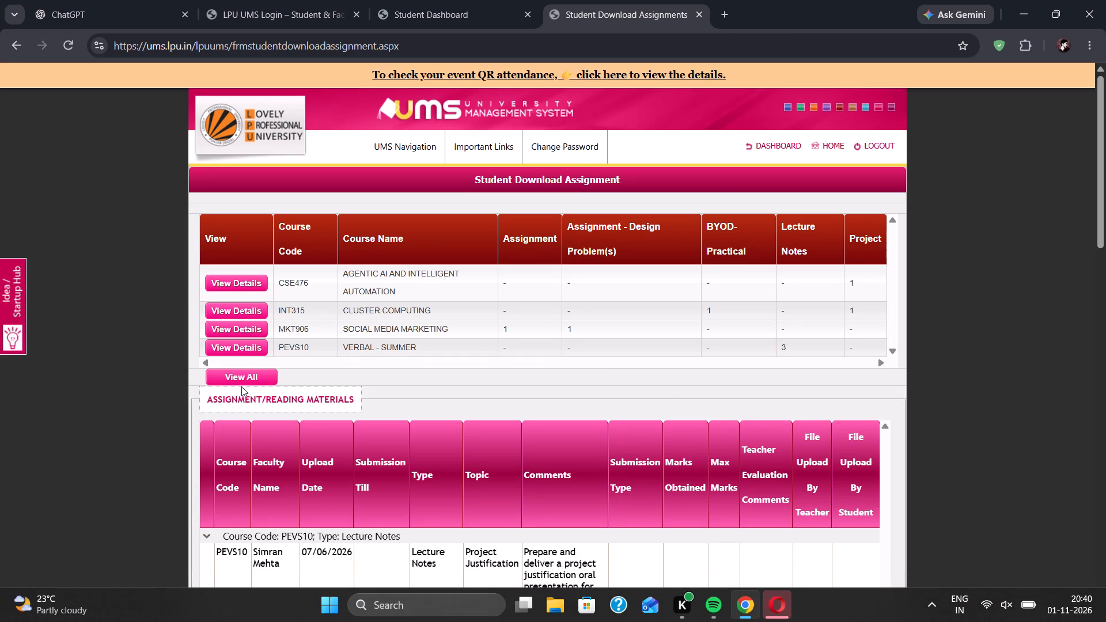
click(256, 381)
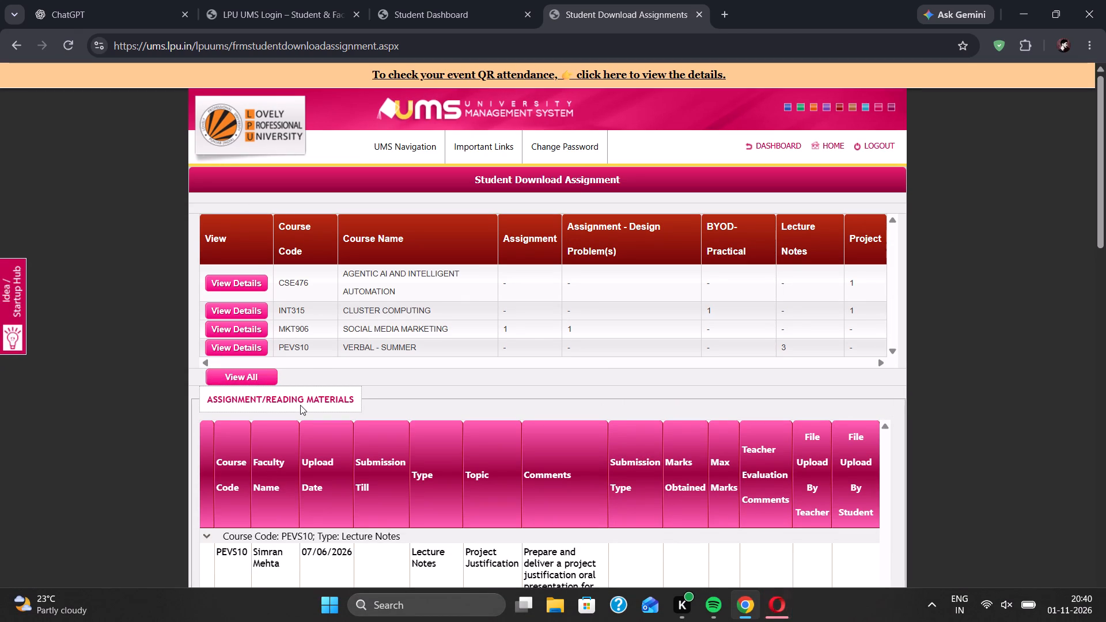
Show the MKT906 Social Media Marketing details, download the teacher's file for the Design Problem(s) assignment, and open the PDF to read it.
click(240, 327)
scroll(360, 423, down, 1)
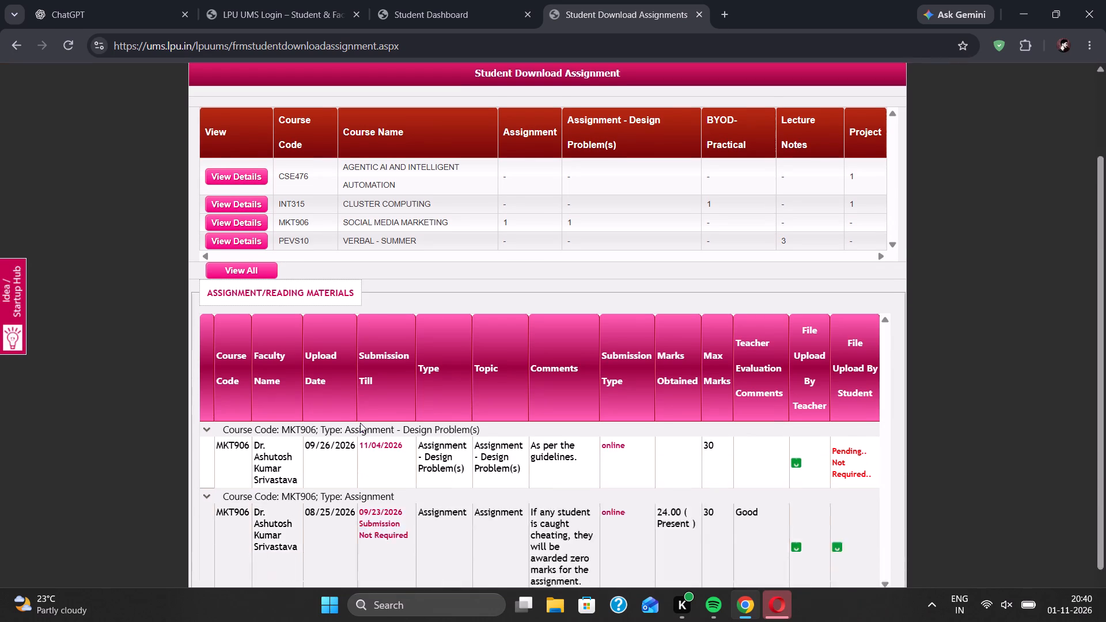
scroll(360, 423, down, 1)
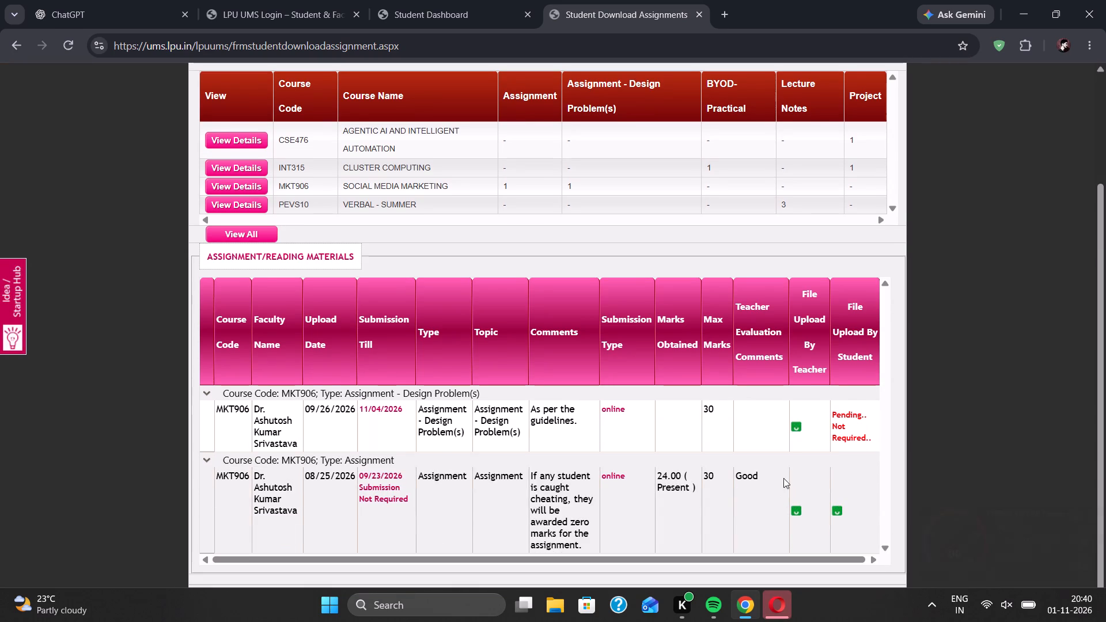
click(798, 425)
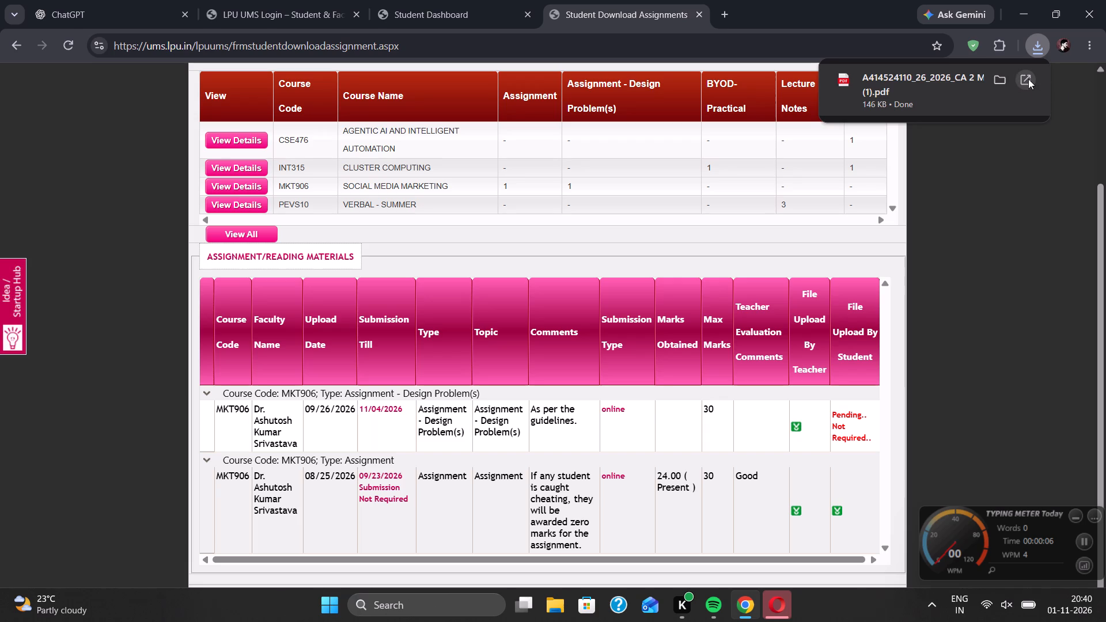
click(1028, 79)
scroll(696, 229, down, 3)
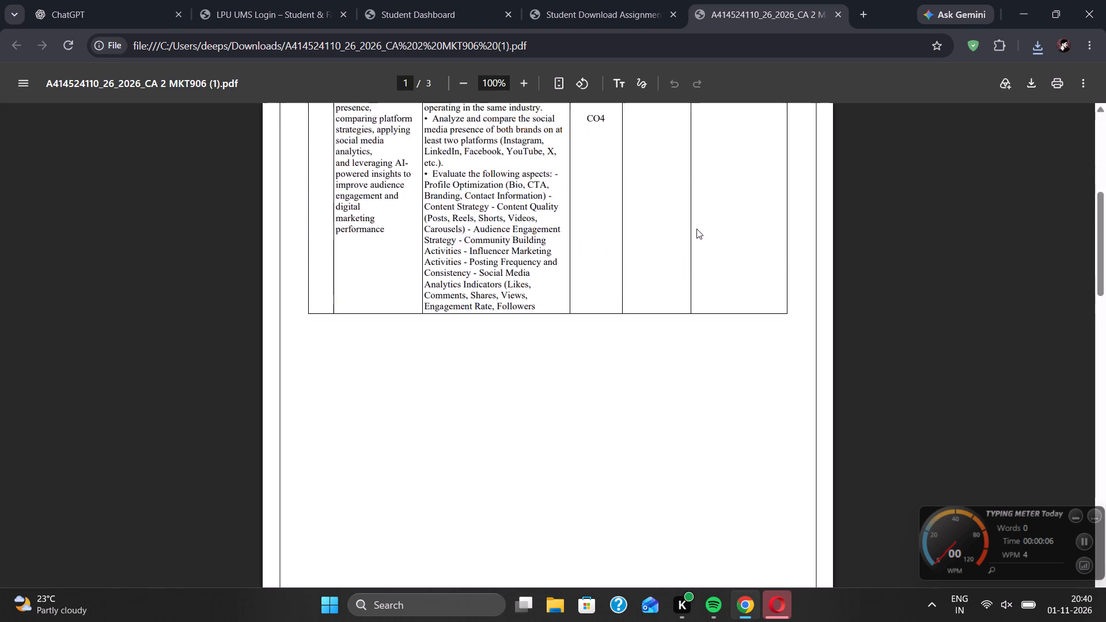
scroll(696, 229, down, 11)
scroll(696, 229, up, 10)
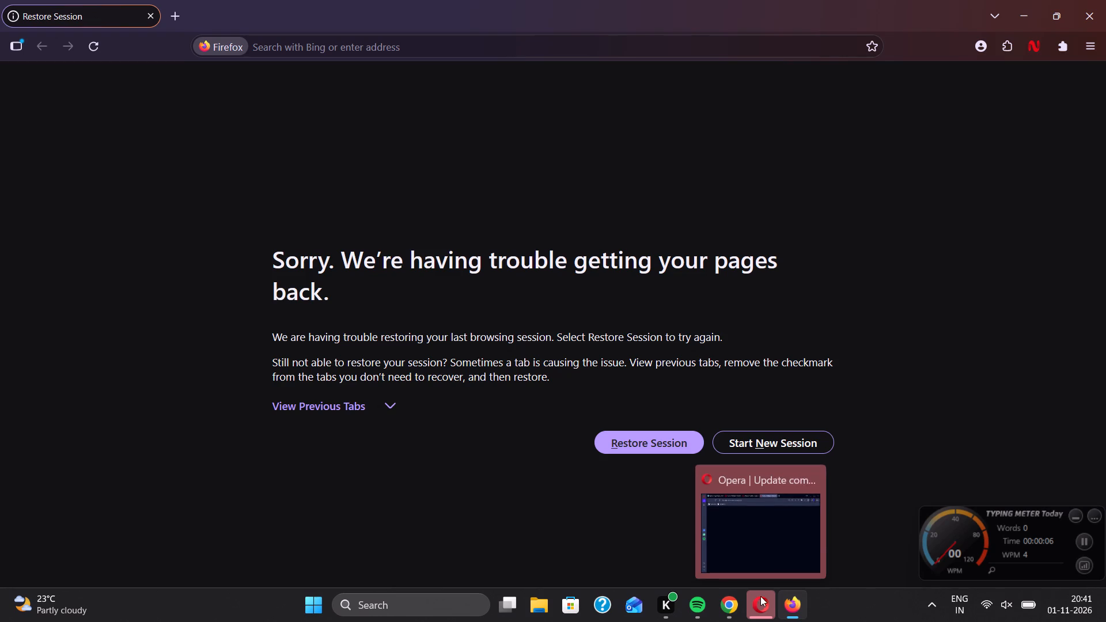
Quit Opera and close the Firefox Restore Session window.
click(816, 487)
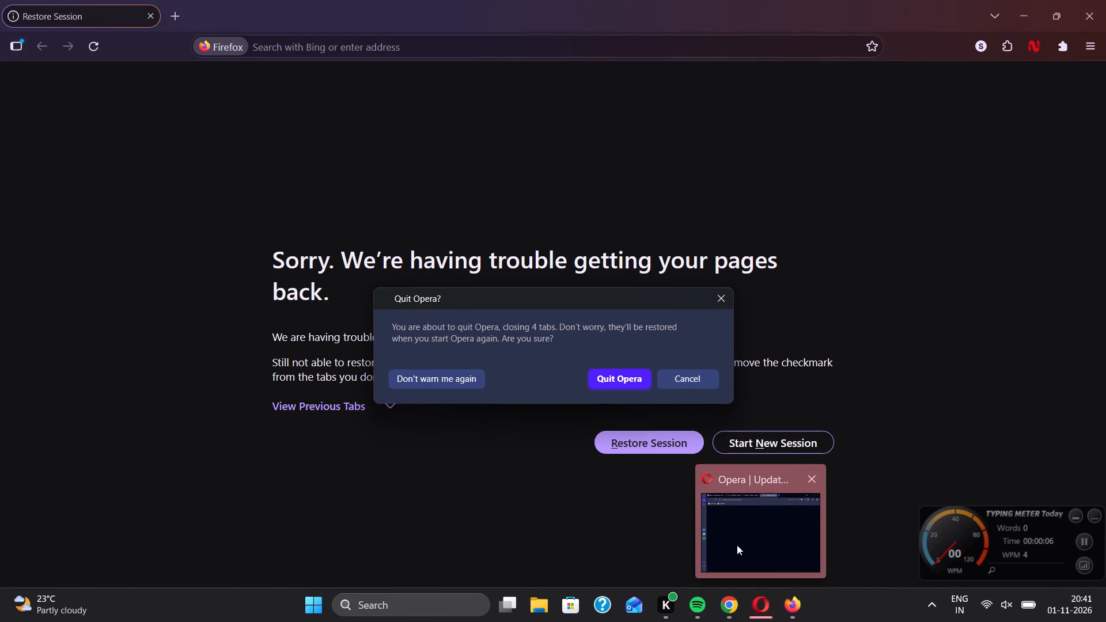
click(620, 377)
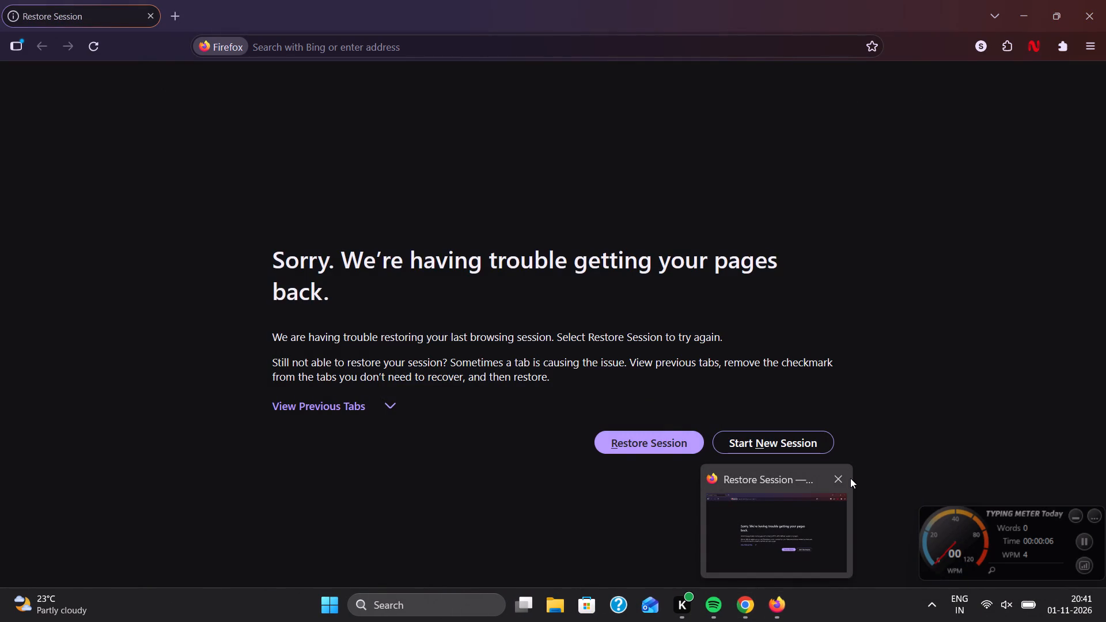
click(841, 481)
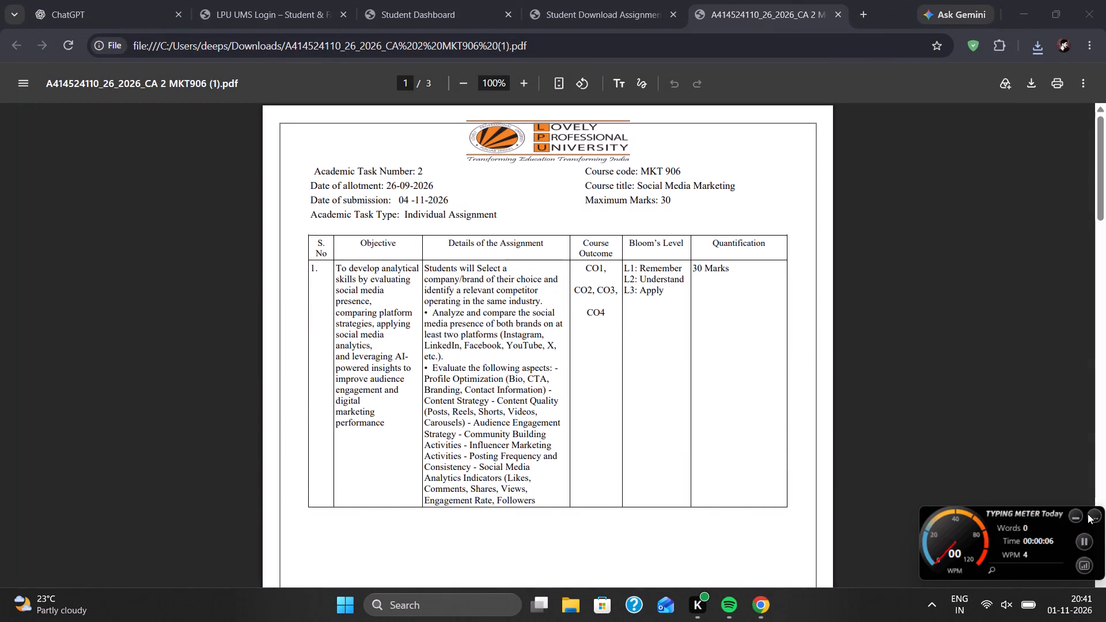
Close the Typing Meter overlay and confirm closing it.
click(1093, 513)
click(1015, 567)
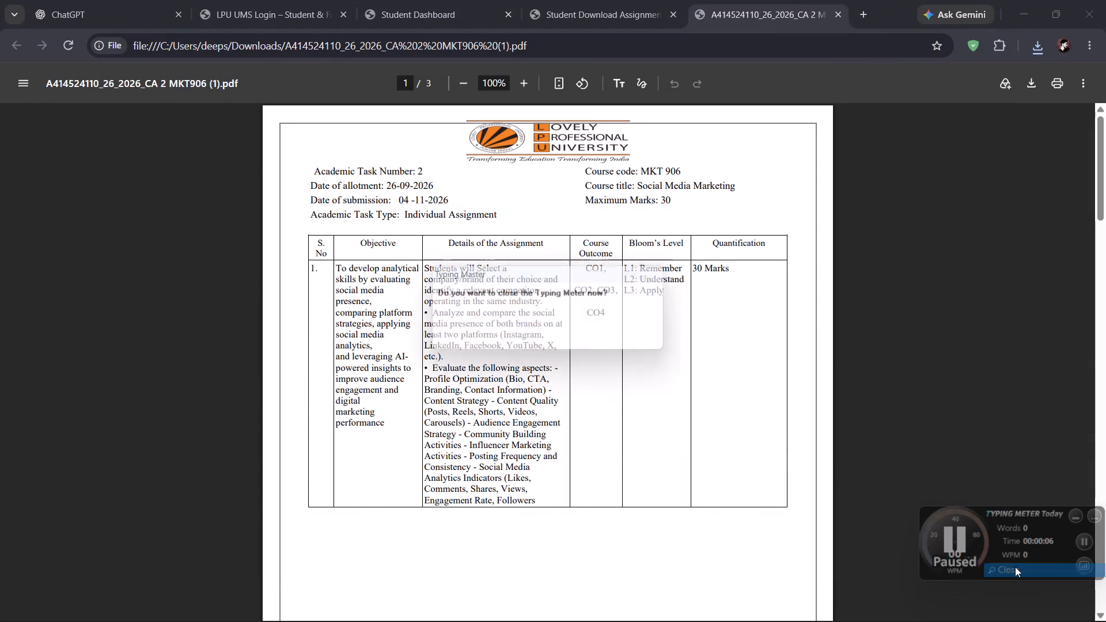
click(501, 333)
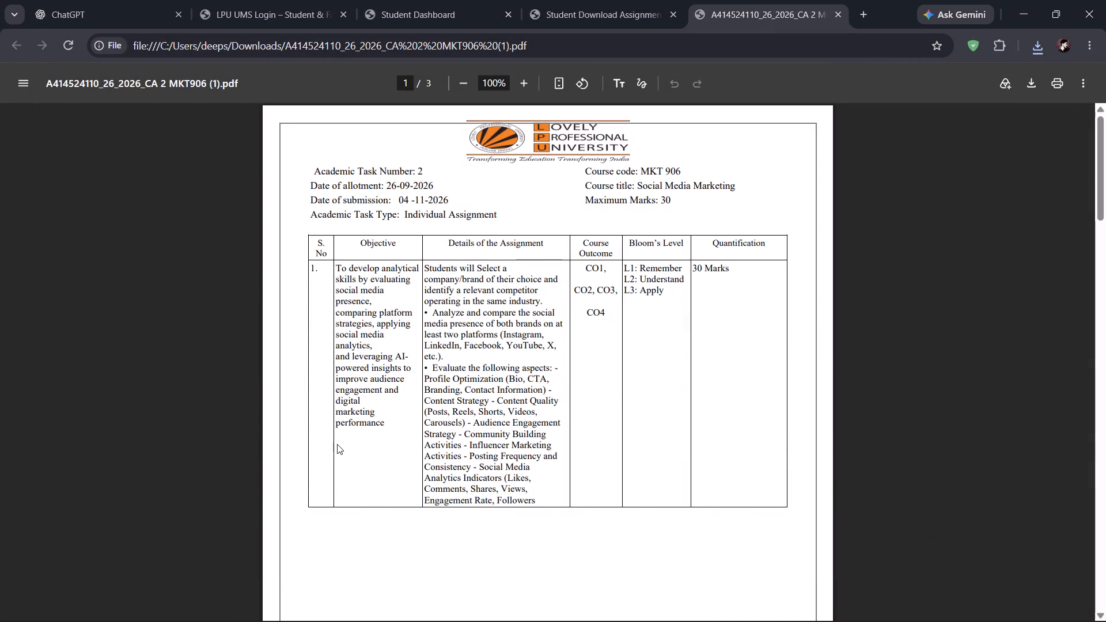
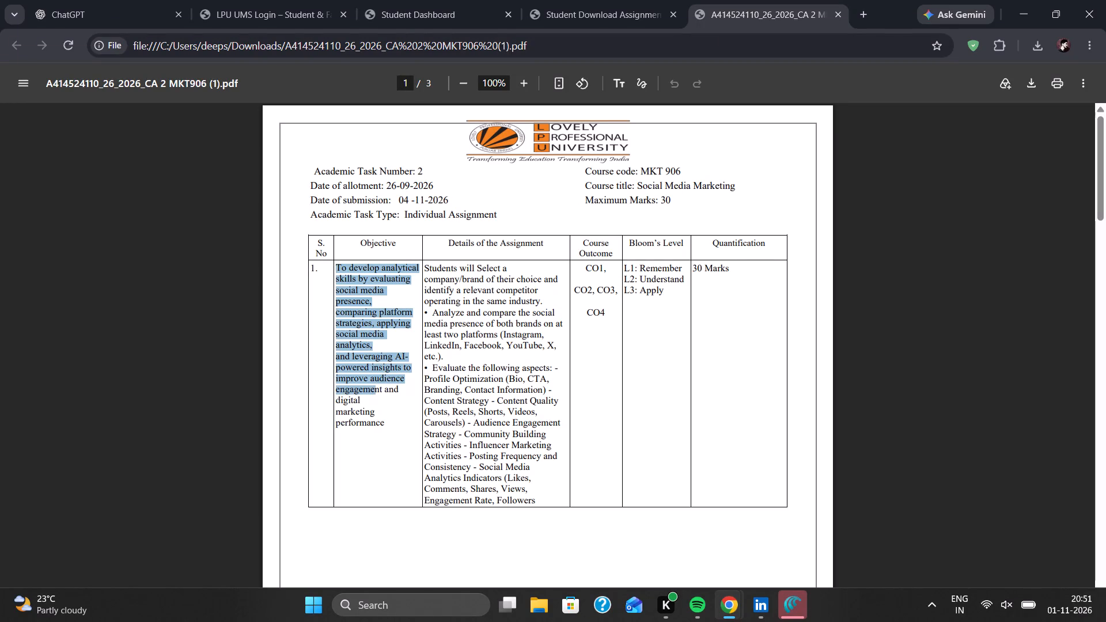
Read through the Details of the Assignment column on page 1 of the MKT906 brief, highlighting the text while following it.
click(384, 416)
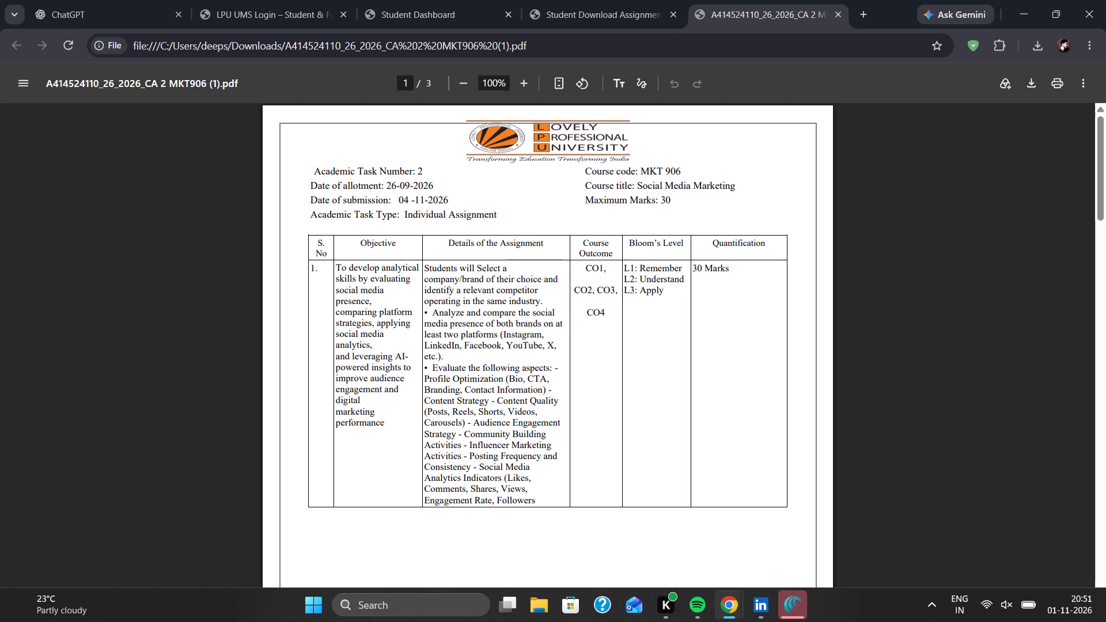
drag(423, 270, 487, 264)
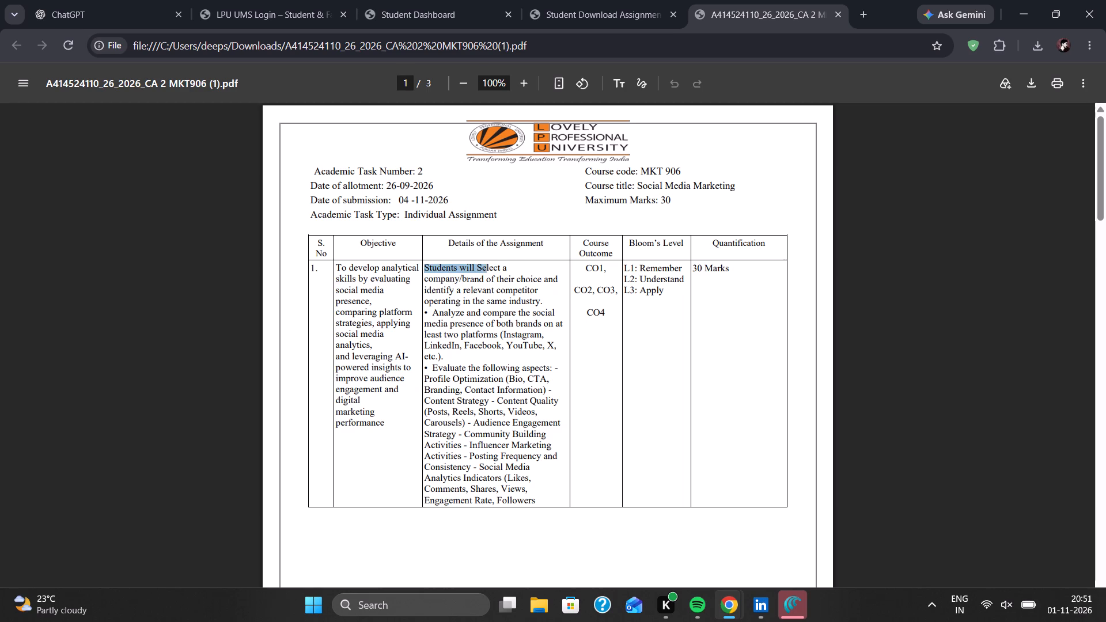
drag(487, 264, 487, 279)
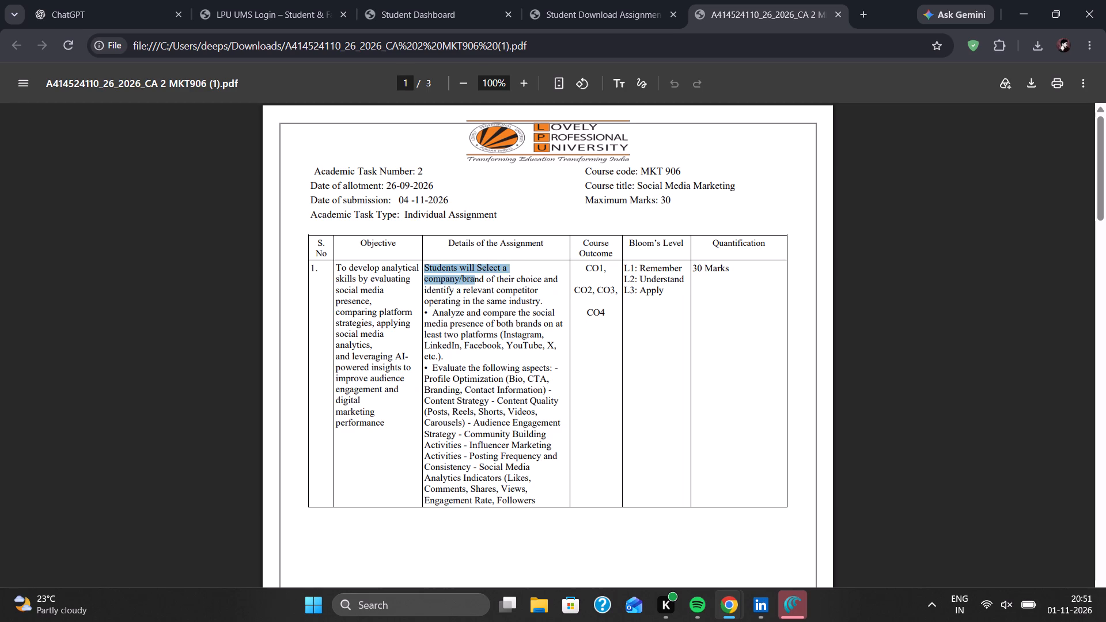
drag(487, 279, 462, 288)
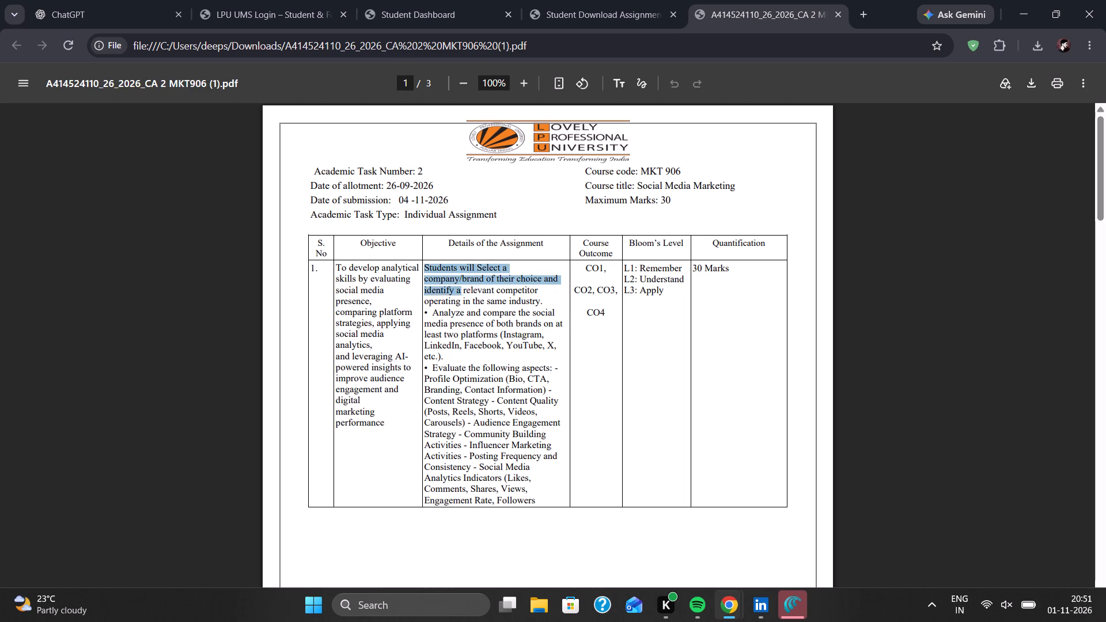
drag(462, 288, 537, 291)
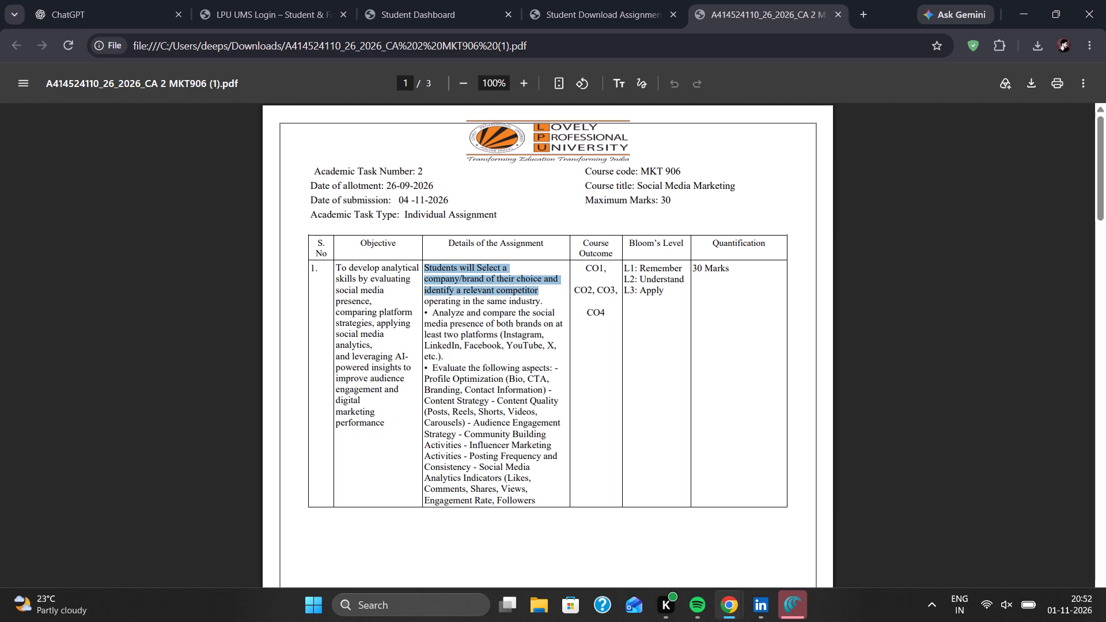
drag(537, 291, 494, 325)
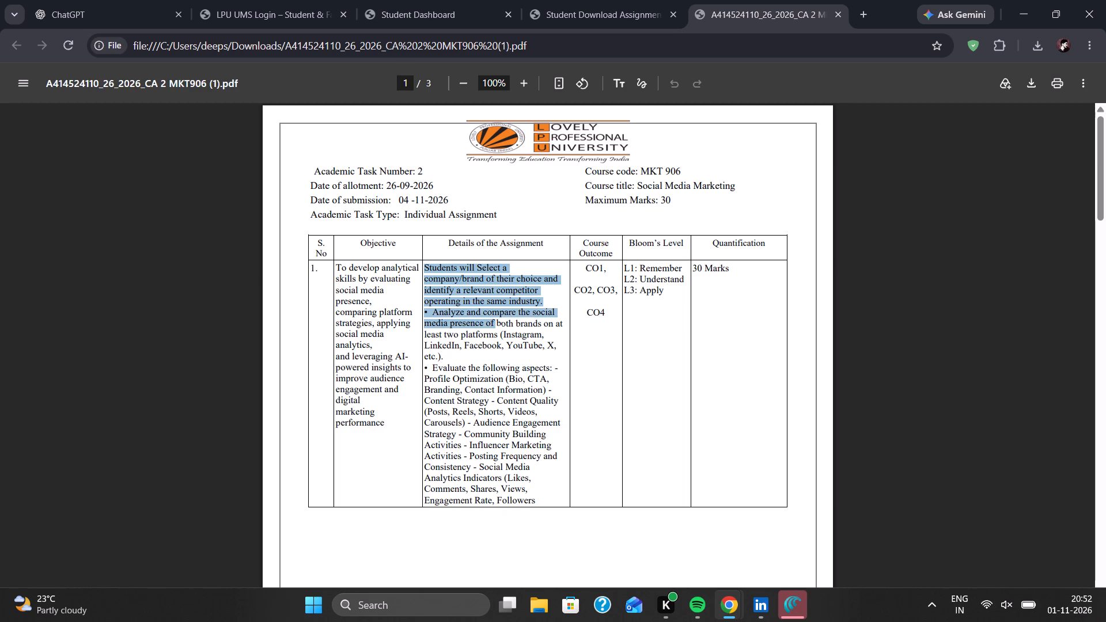
drag(494, 325, 449, 358)
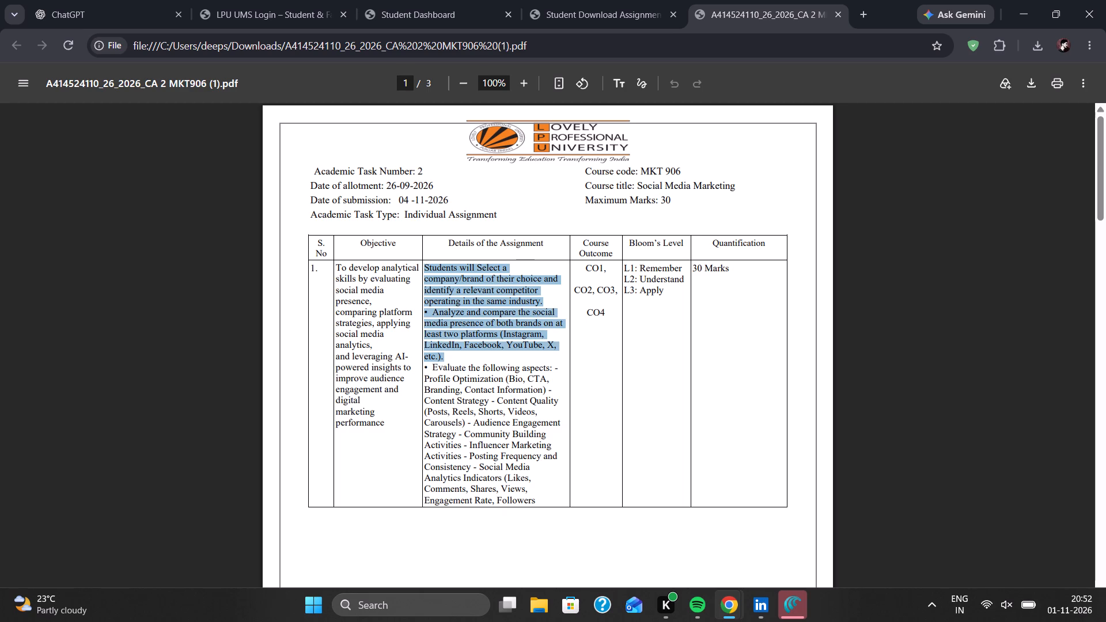
drag(449, 358, 445, 377)
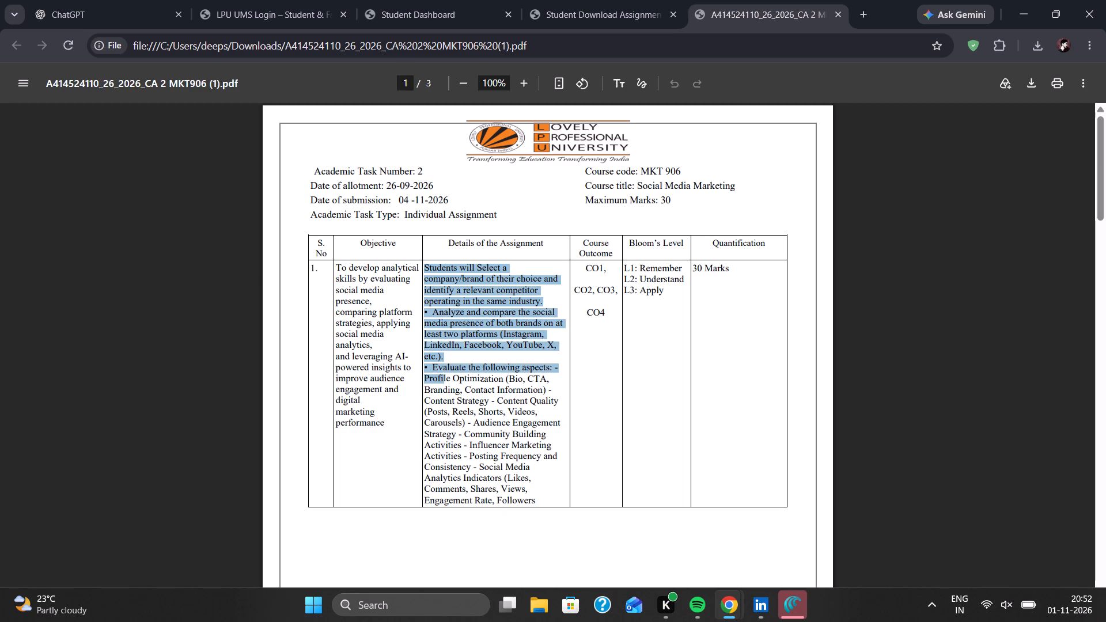
drag(445, 377, 502, 360)
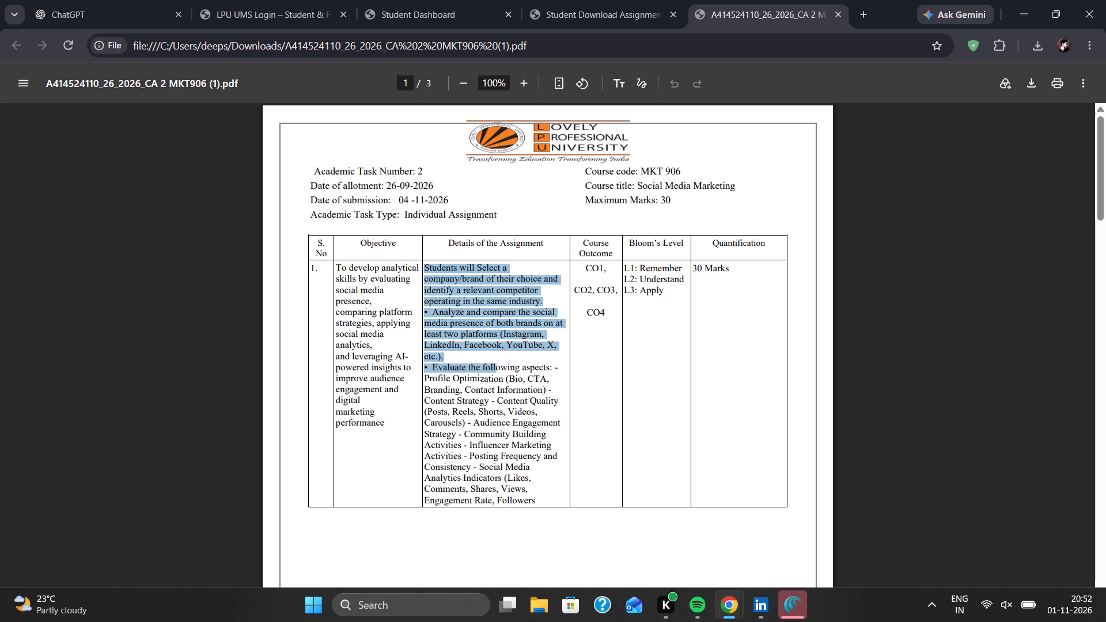
drag(502, 360, 546, 374)
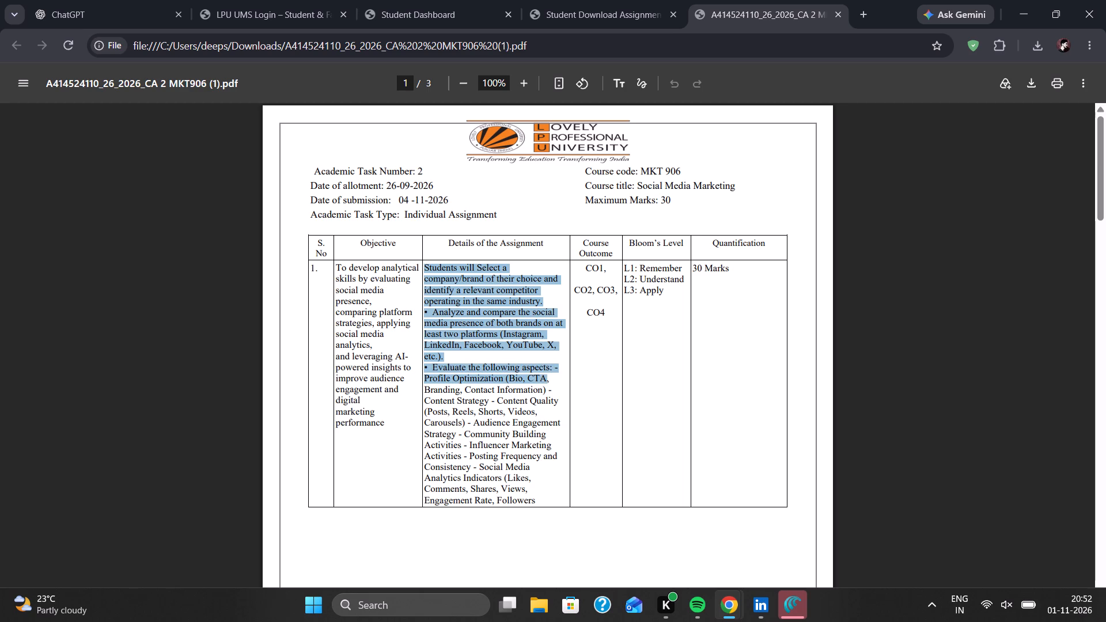
drag(546, 374, 520, 390)
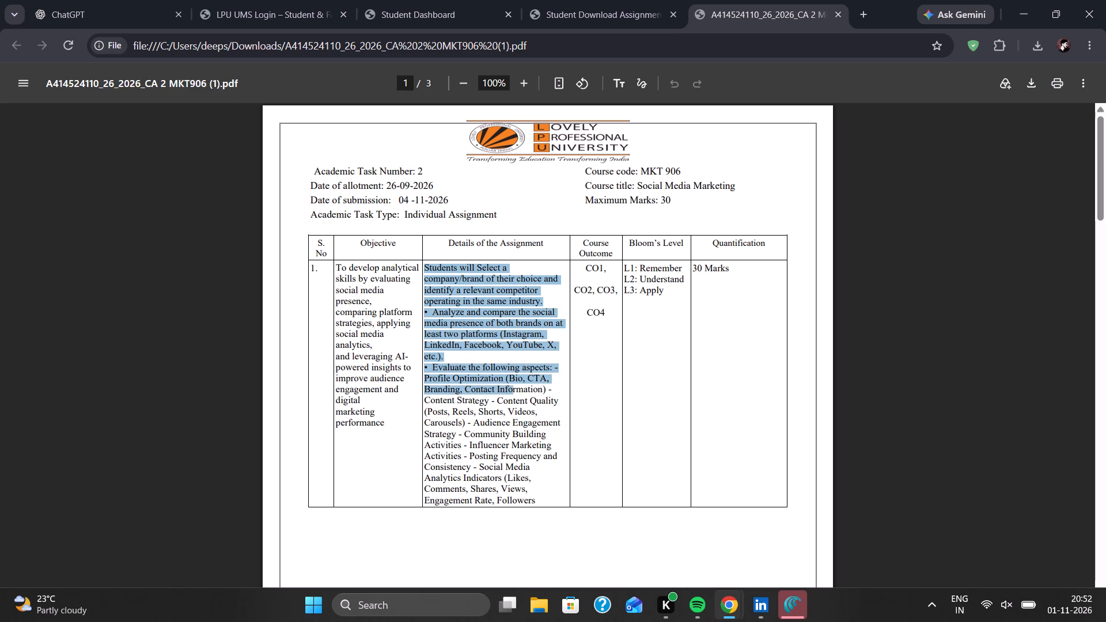
drag(520, 390, 501, 394)
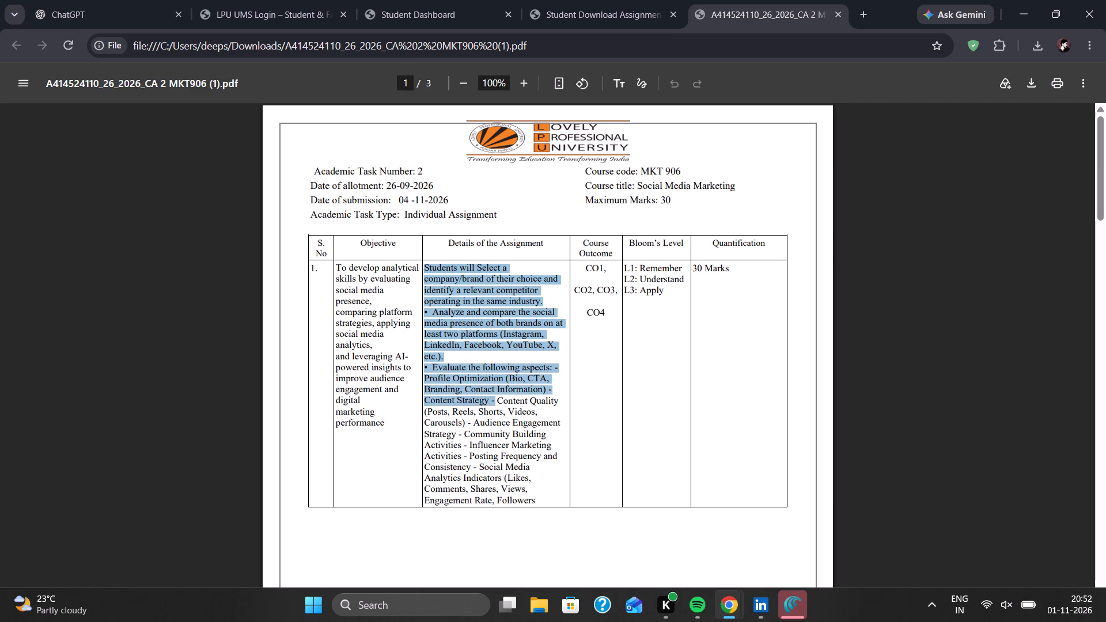
drag(501, 394, 445, 414)
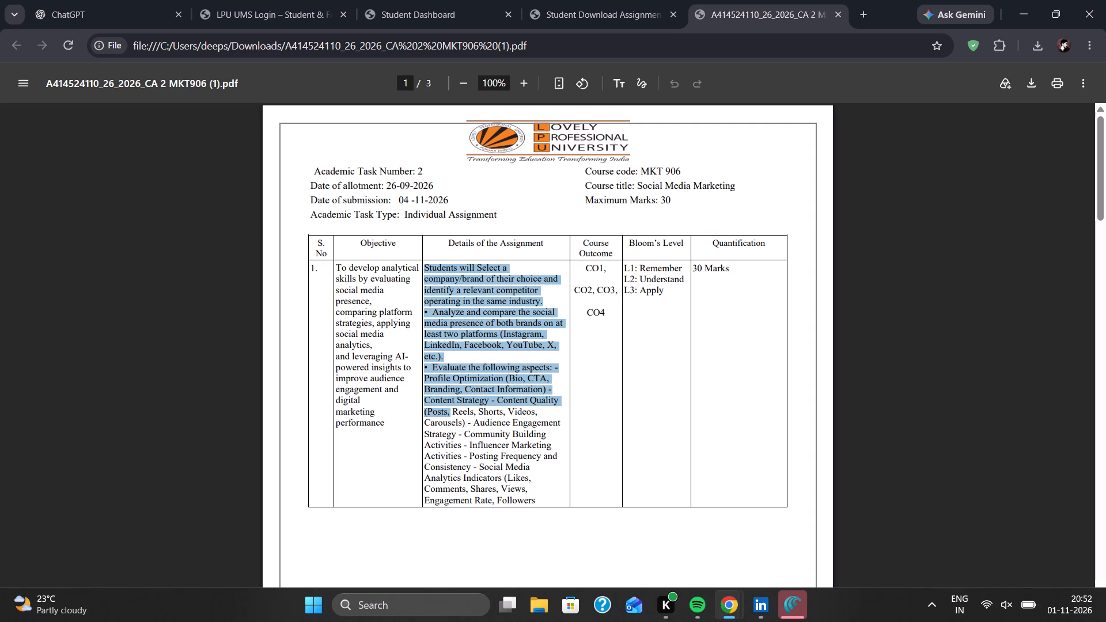
drag(445, 414, 460, 415)
drag(460, 415, 445, 397)
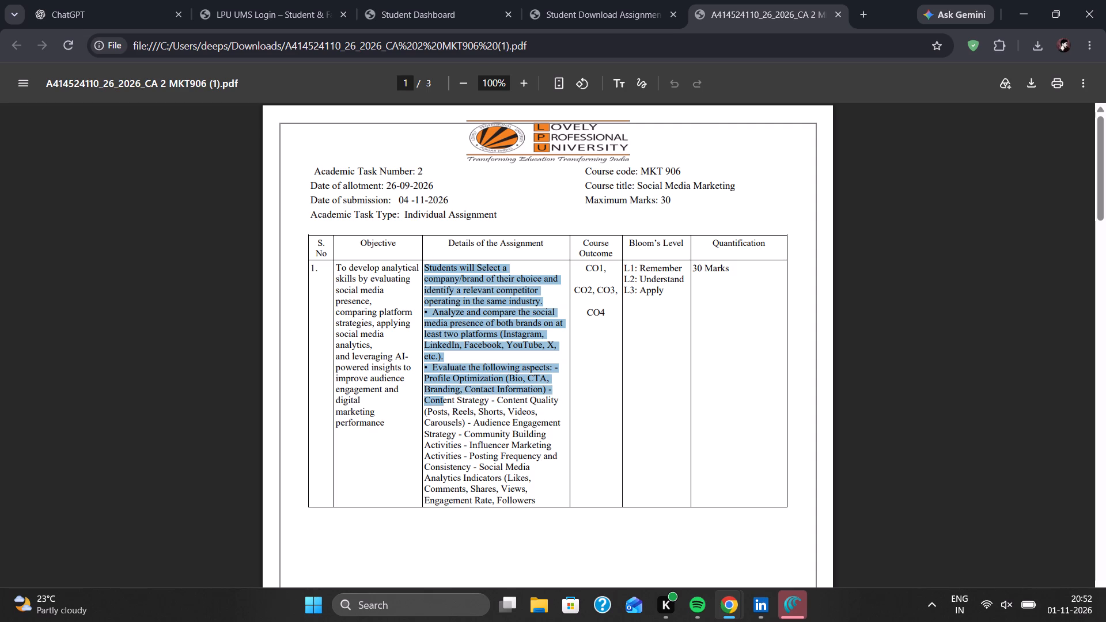
drag(445, 397, 502, 402)
drag(502, 402, 451, 428)
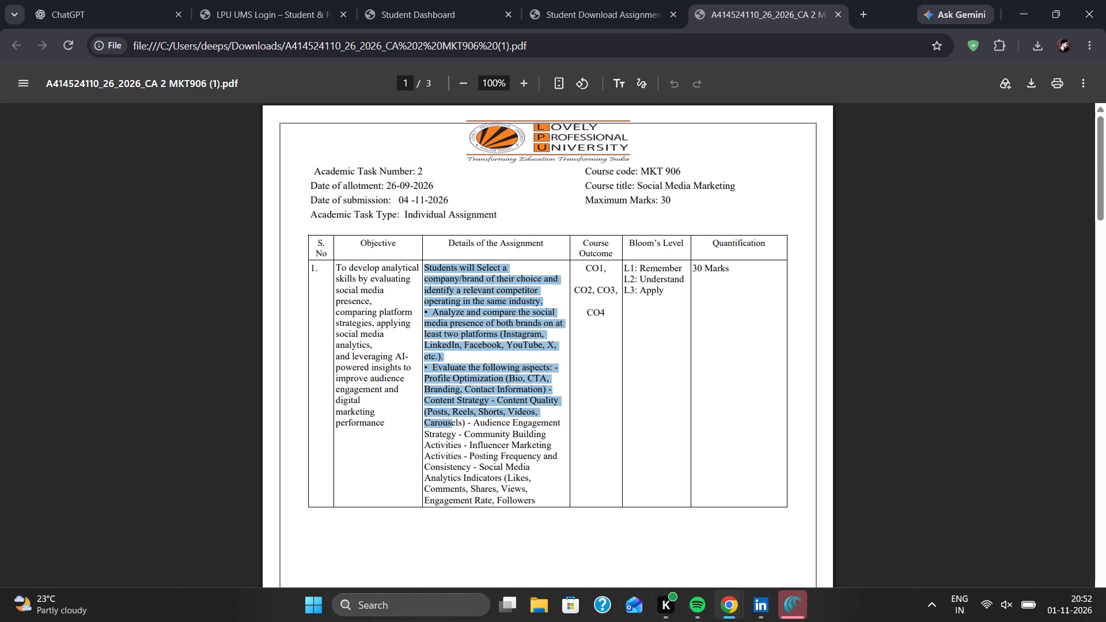
drag(451, 428, 535, 430)
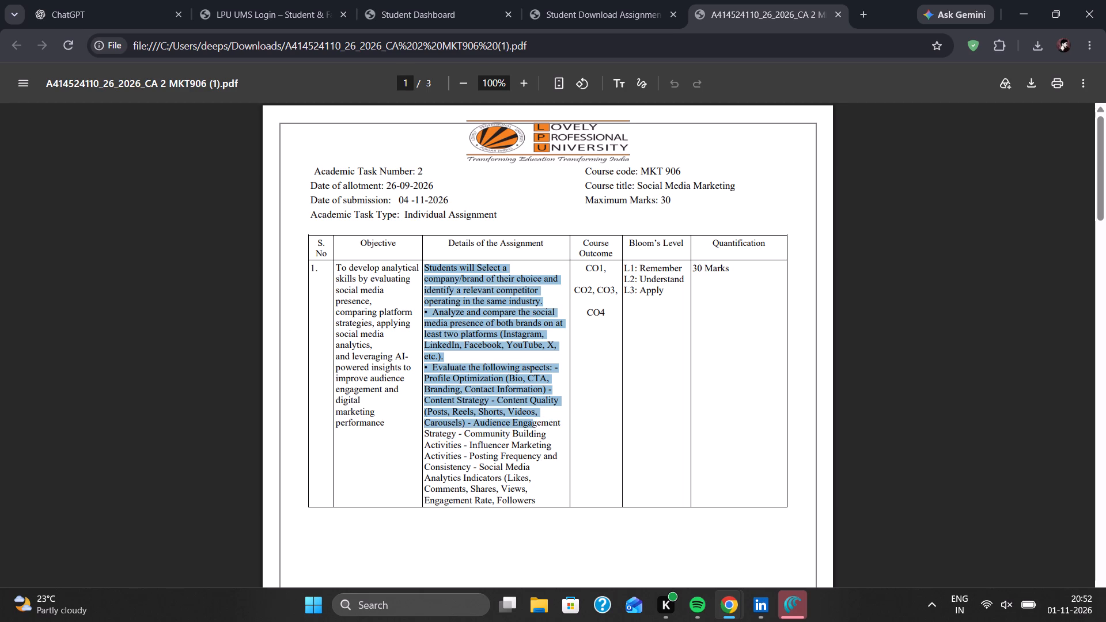
drag(535, 430, 478, 448)
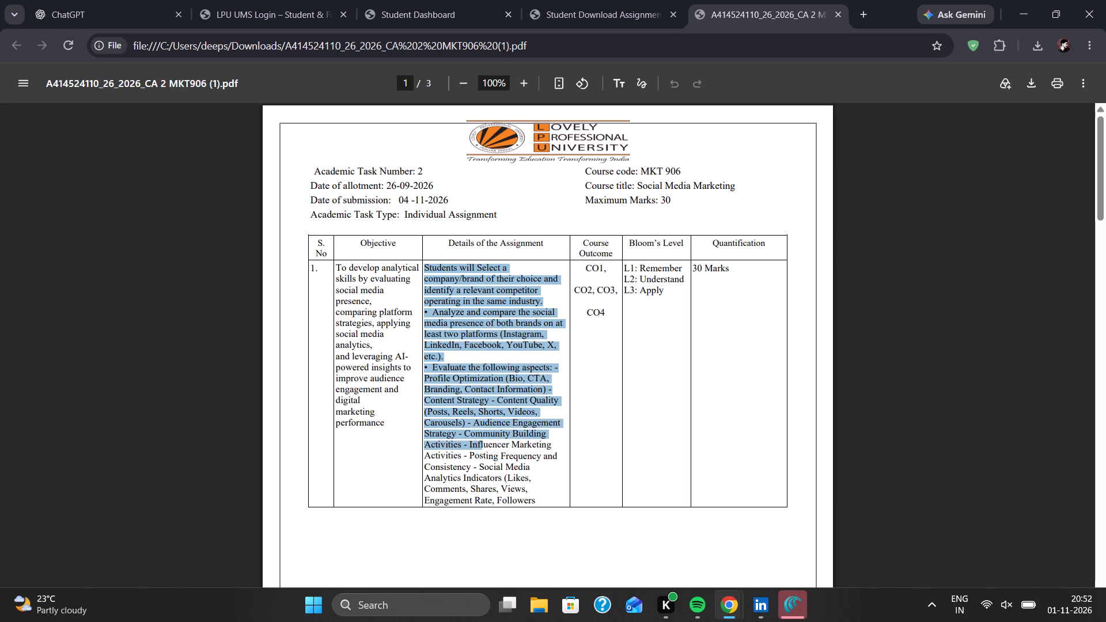
drag(478, 448, 432, 463)
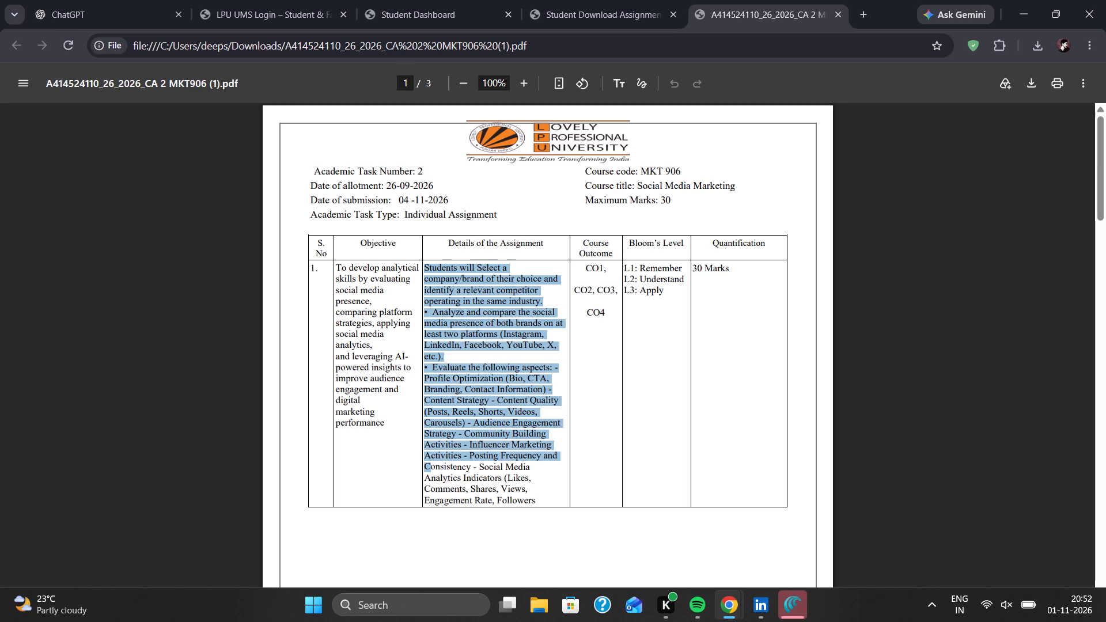
drag(432, 463, 520, 499)
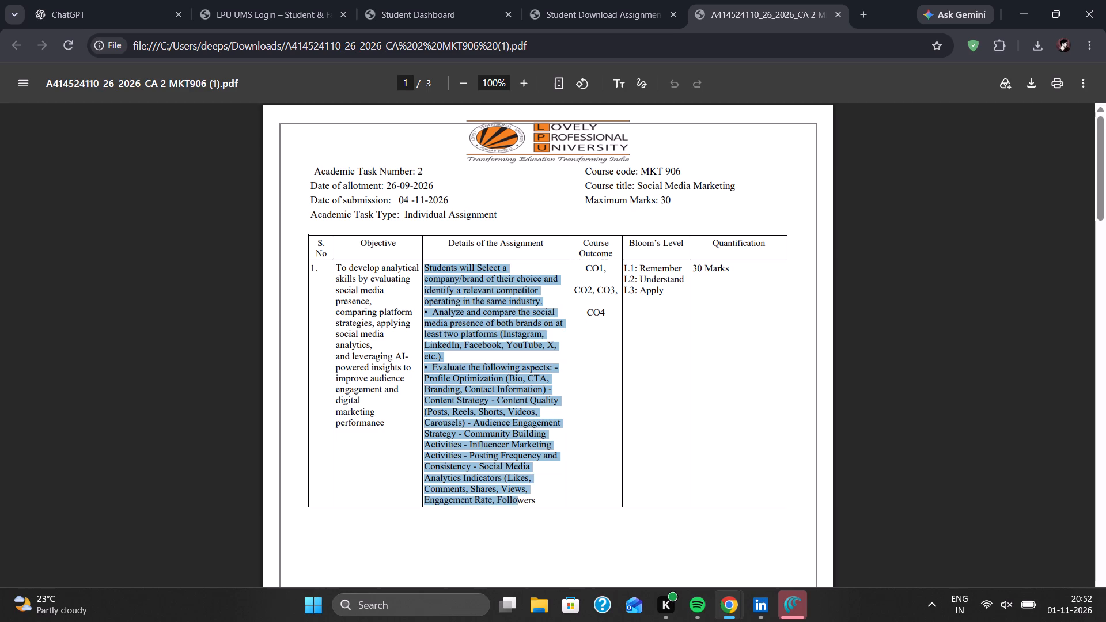
drag(520, 499, 527, 400)
Read the Comparative Analysis of Social Media Presence row of the evaluation rubric on page 3, highlighting its Excellent and Good descriptions.
scroll(533, 502, down, 2)
click(527, 400)
scroll(527, 400, down, 2)
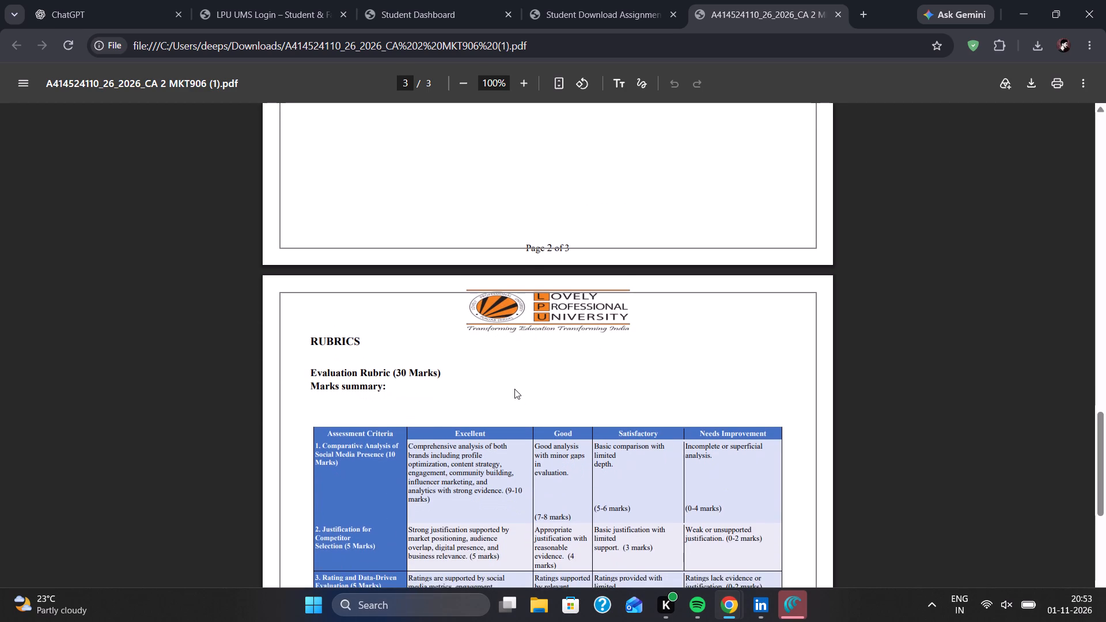
scroll(514, 389, down, 2)
scroll(407, 379, down, 1)
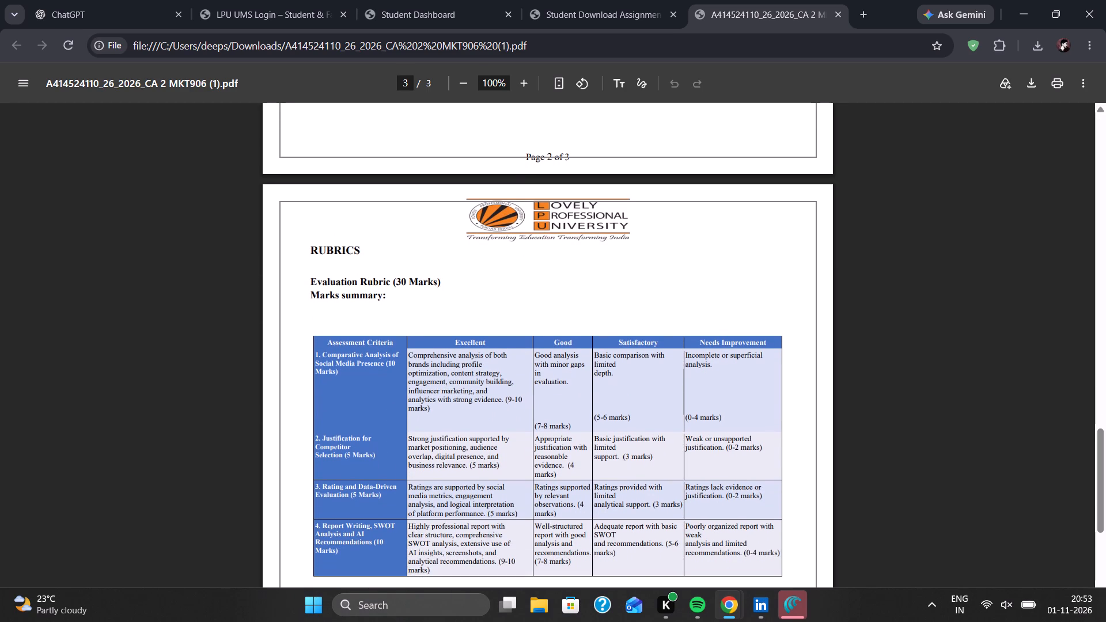
drag(324, 355, 344, 370)
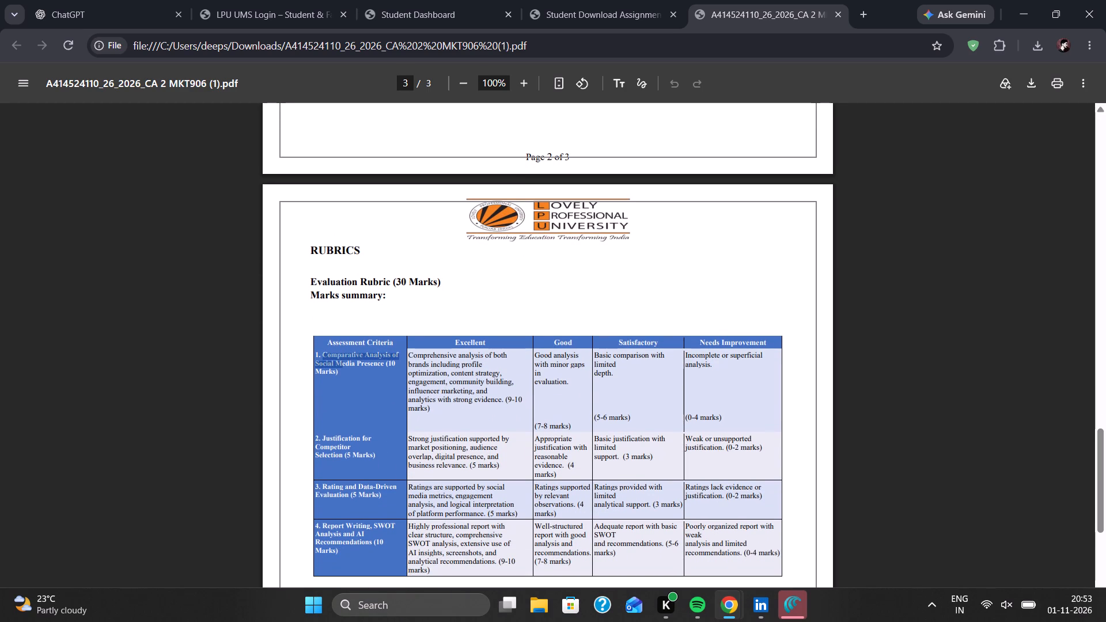
click(344, 370)
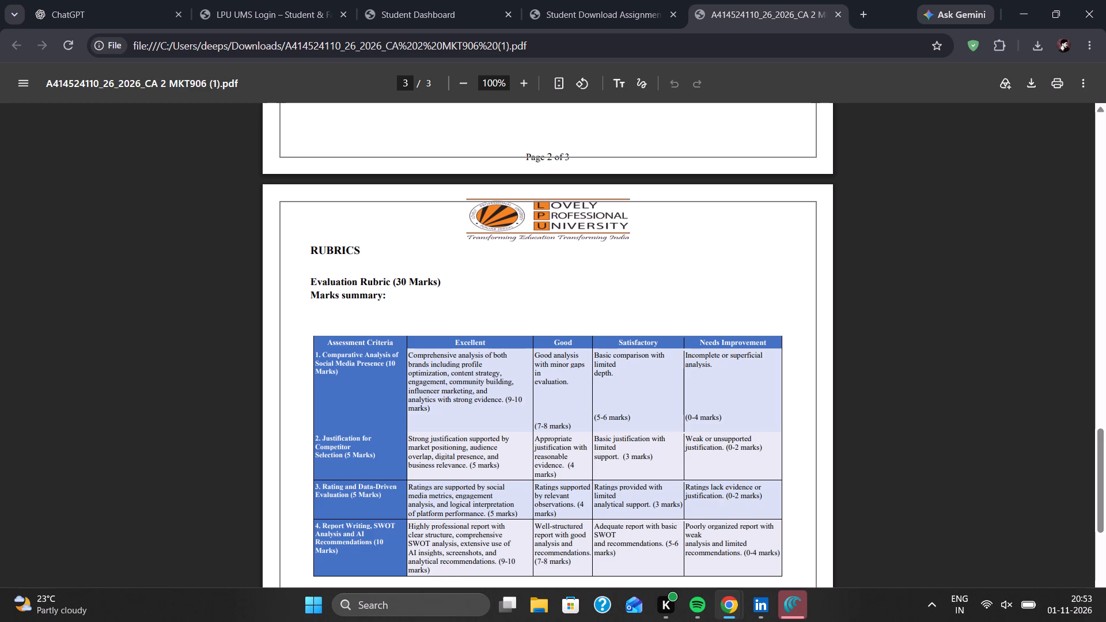
drag(409, 352, 505, 351)
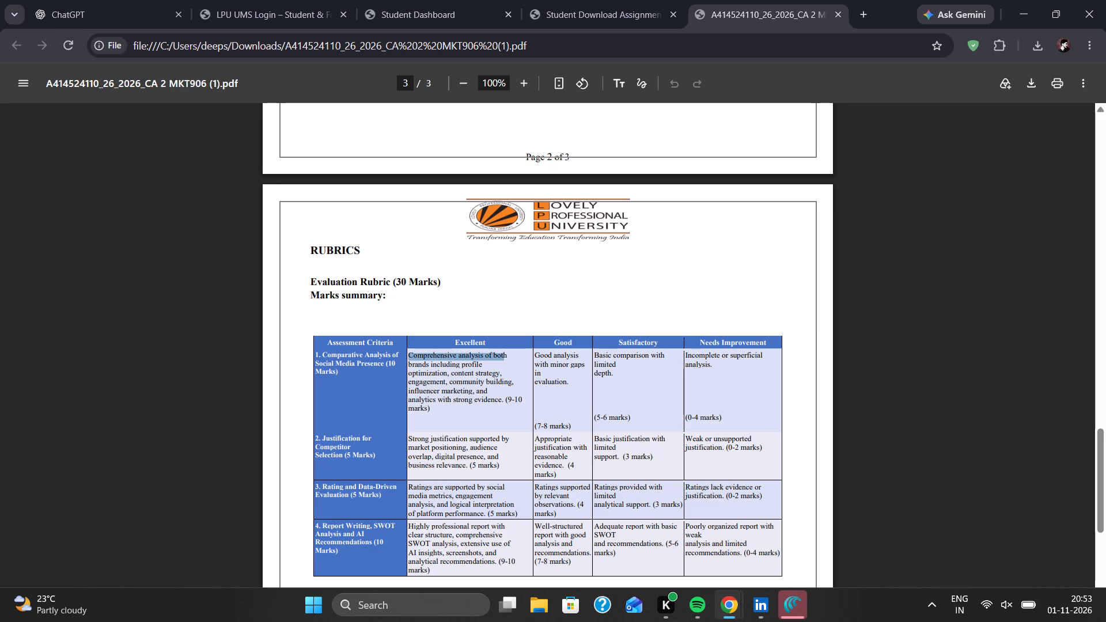
drag(505, 351, 452, 365)
drag(452, 365, 476, 373)
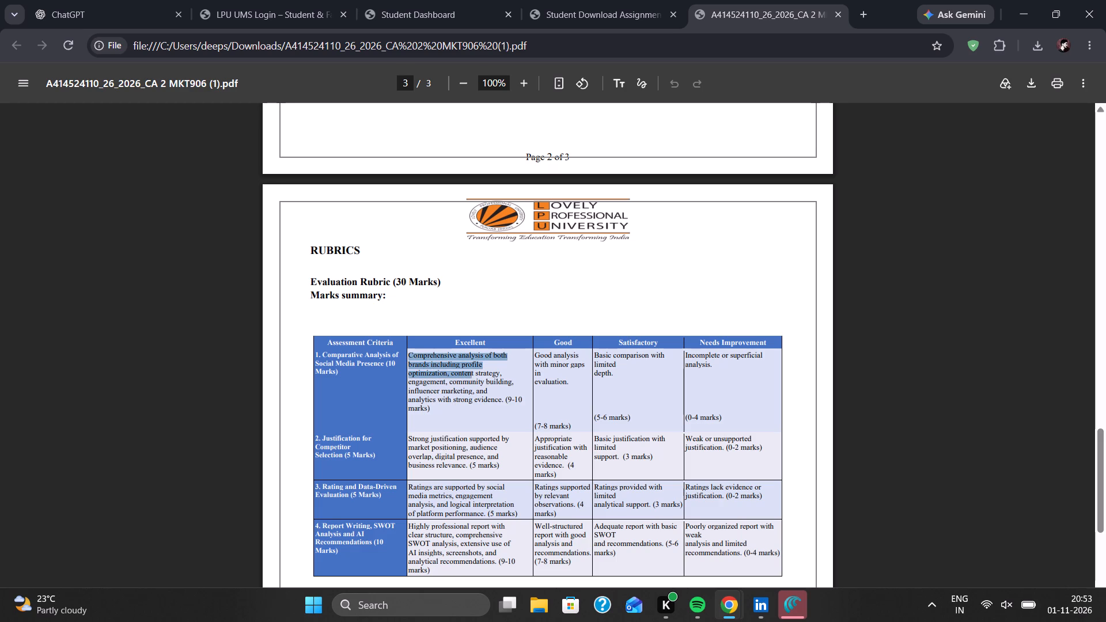
drag(476, 373, 479, 382)
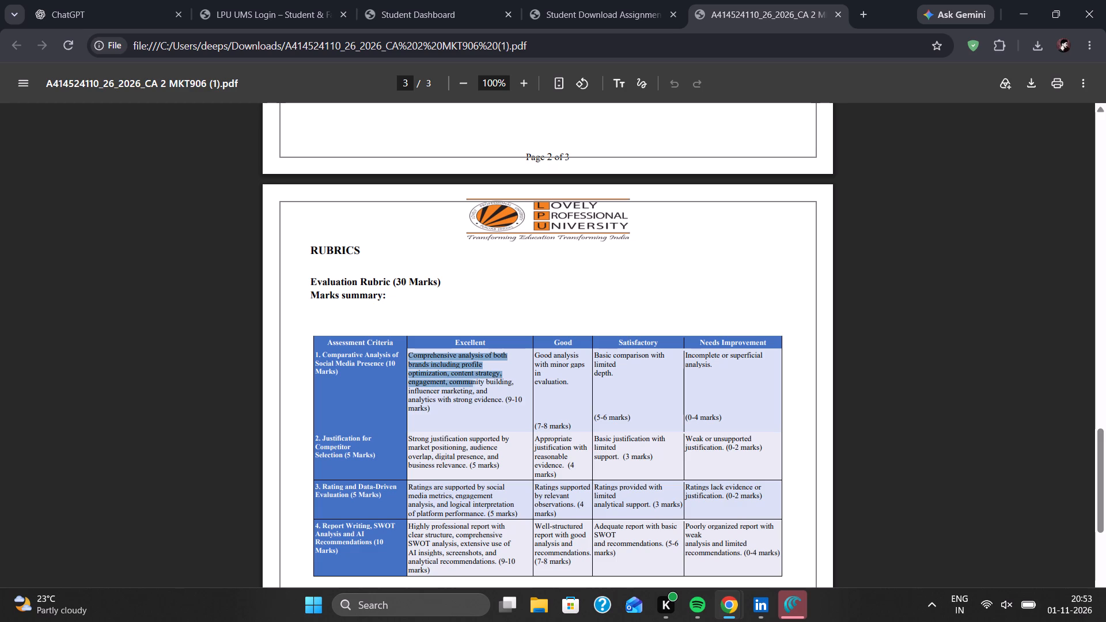
drag(479, 382, 482, 390)
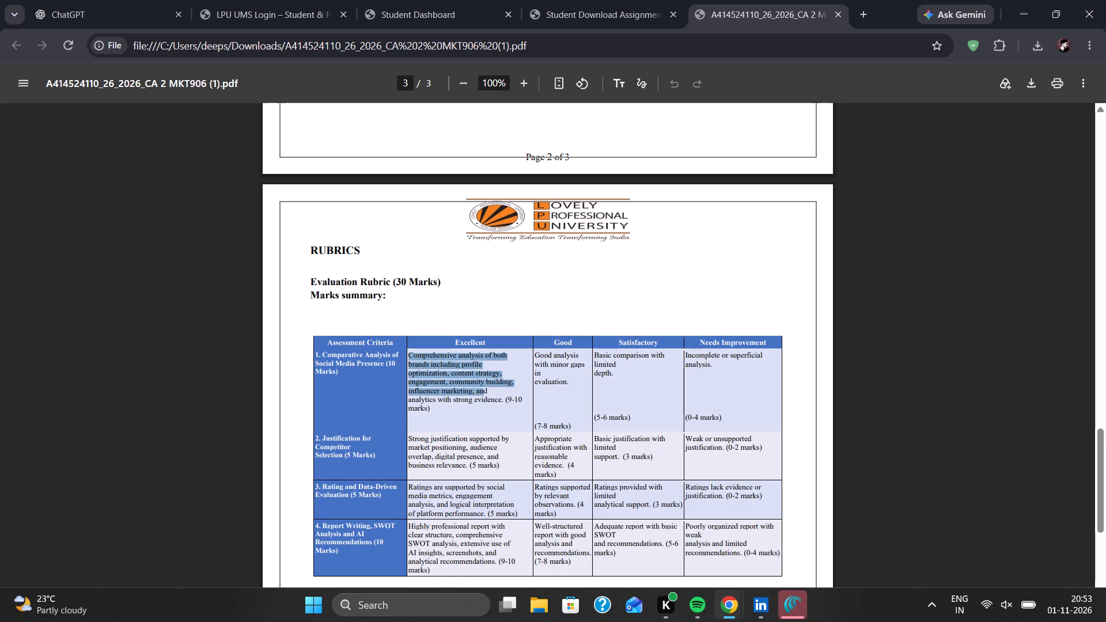
drag(482, 390, 468, 407)
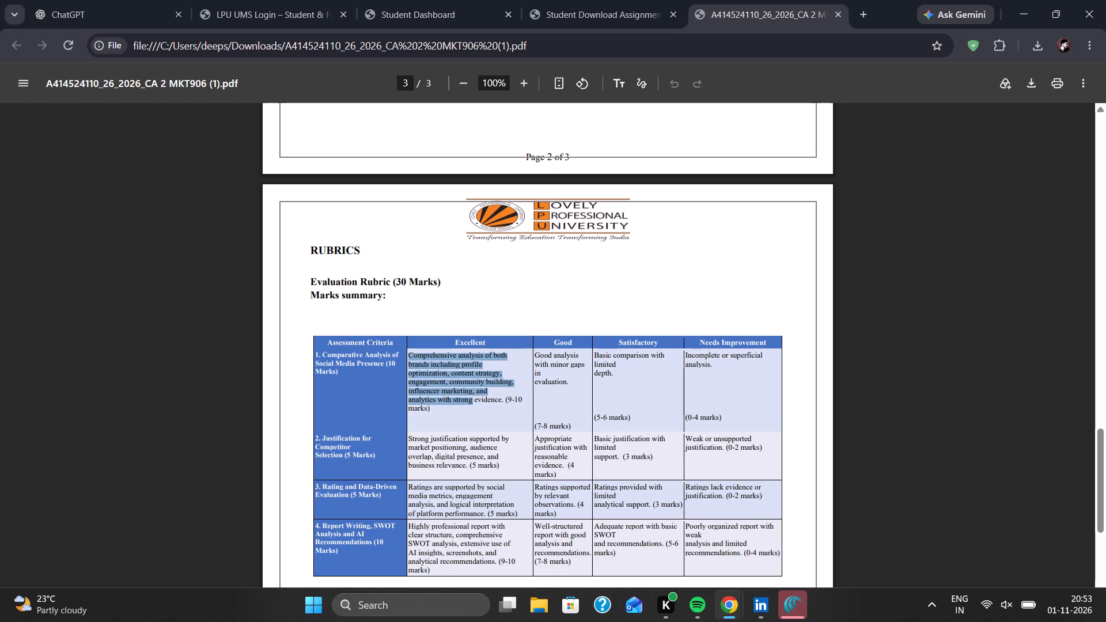
drag(468, 407, 454, 411)
click(454, 411)
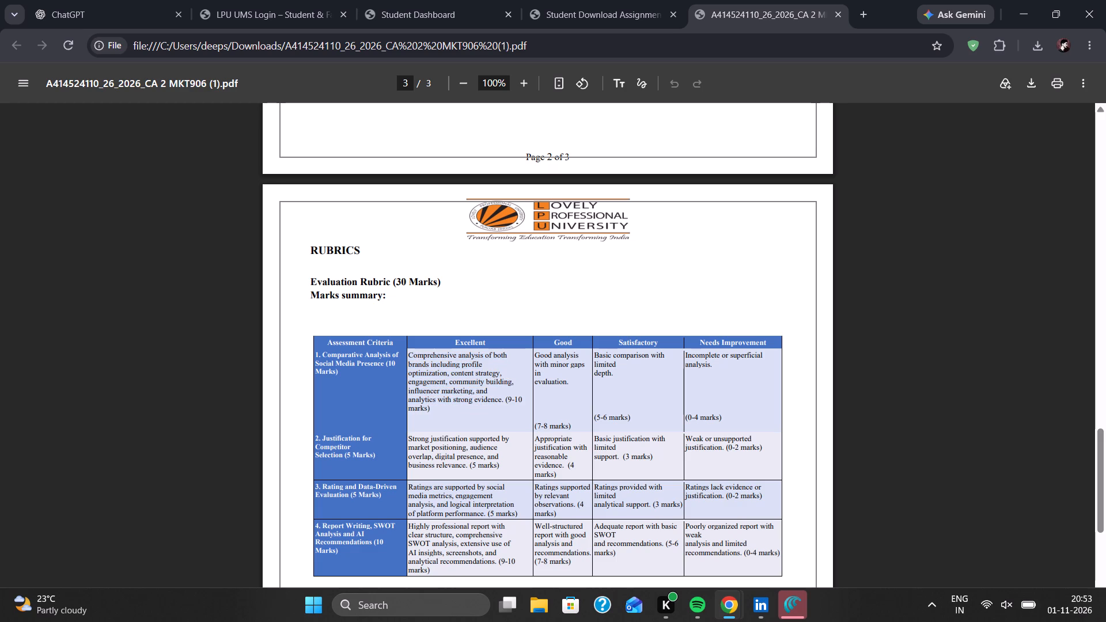
drag(537, 352, 572, 383)
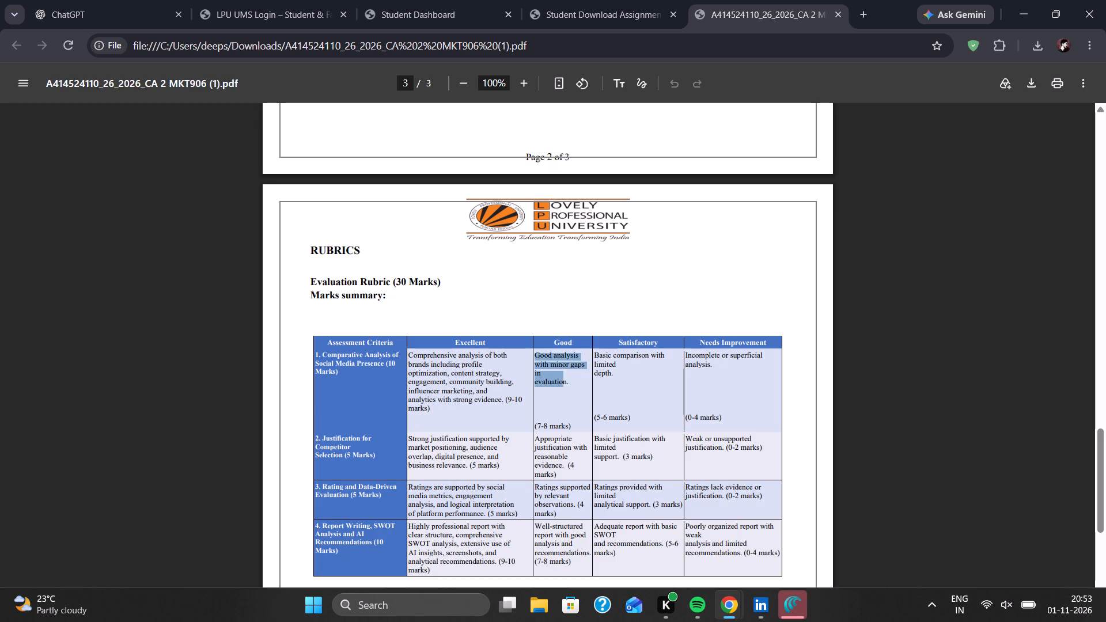
drag(572, 383, 573, 383)
click(573, 383)
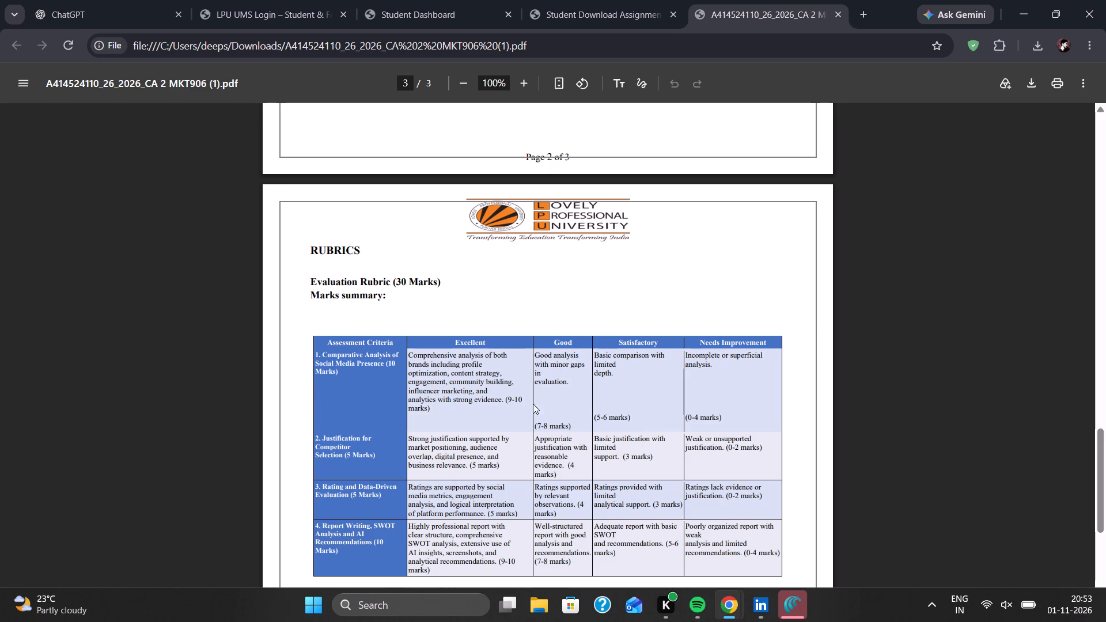
Read the Excellent descriptions for Justification for Competitor Selection and Rating and Data-Driven Evaluation, highlighting them, and look over the rest of the rubric page.
scroll(519, 412, down, 1)
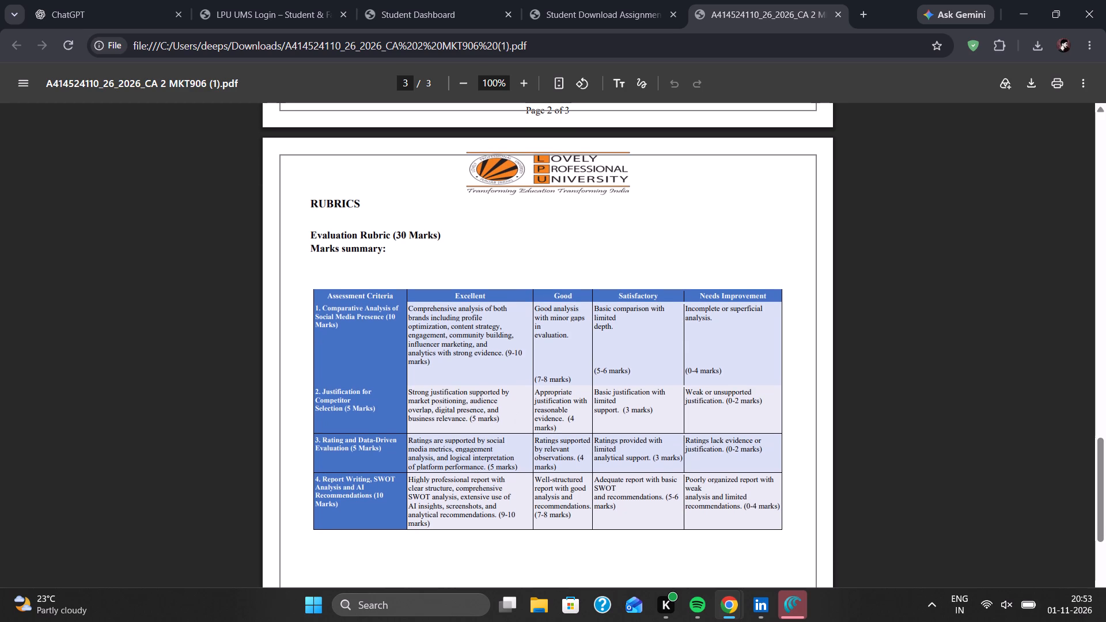
drag(411, 393, 463, 389)
drag(463, 389, 477, 400)
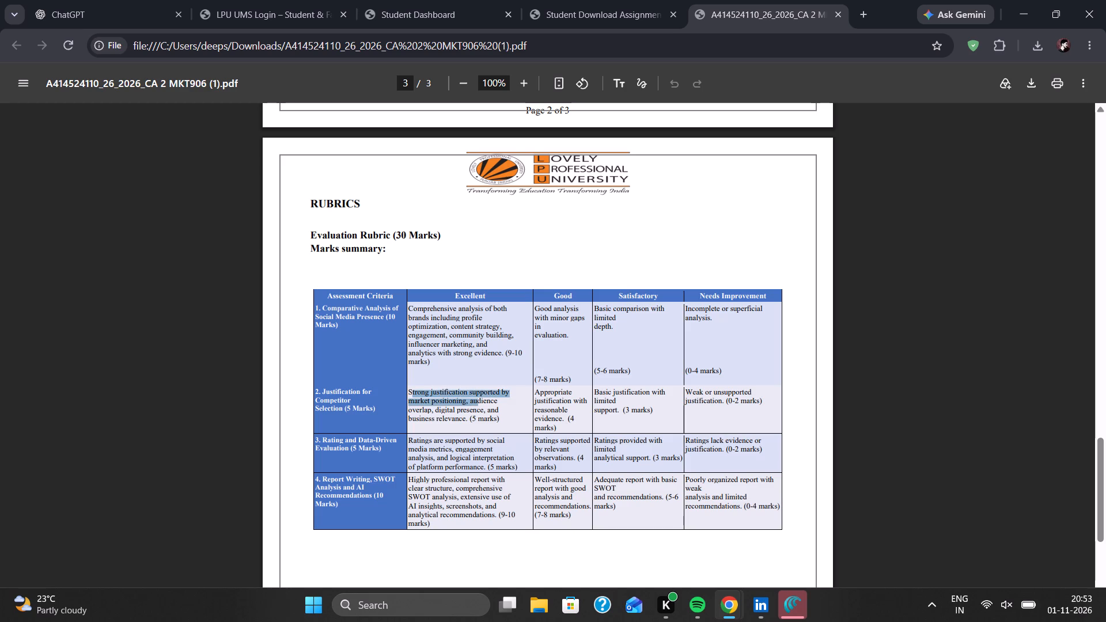
drag(477, 400, 478, 404)
click(464, 409)
scroll(464, 409, down, 1)
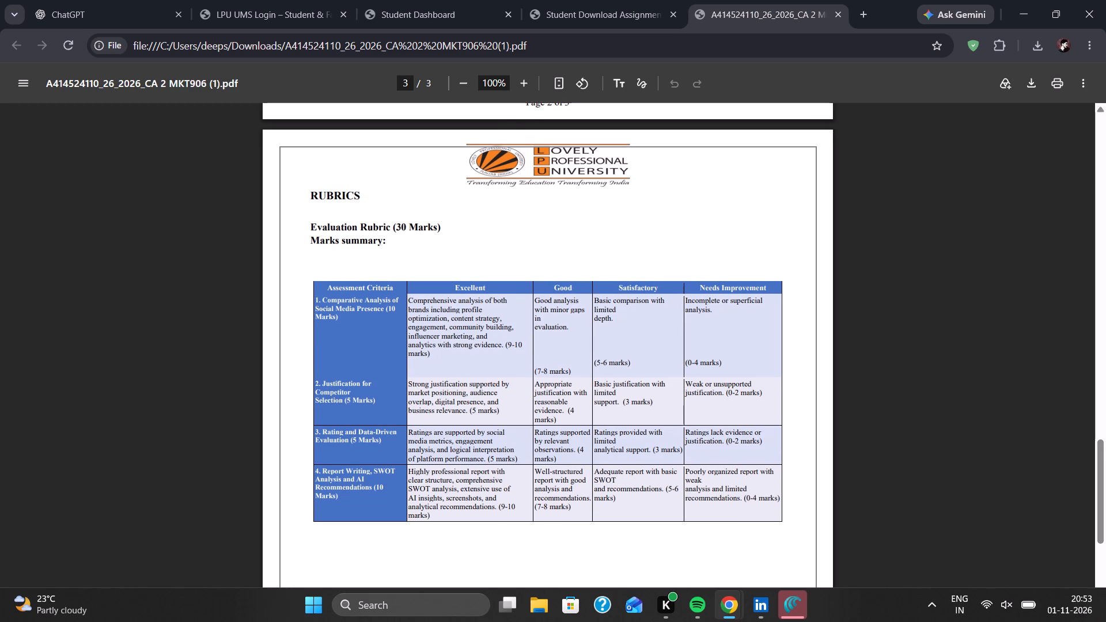
scroll(463, 376, down, 1)
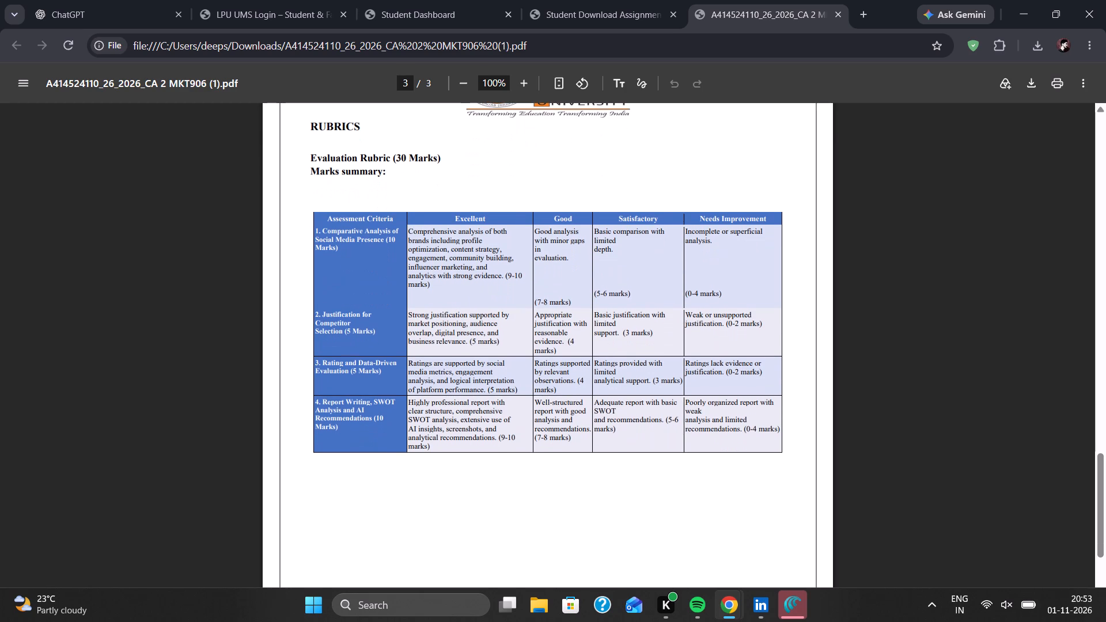
drag(409, 366, 435, 376)
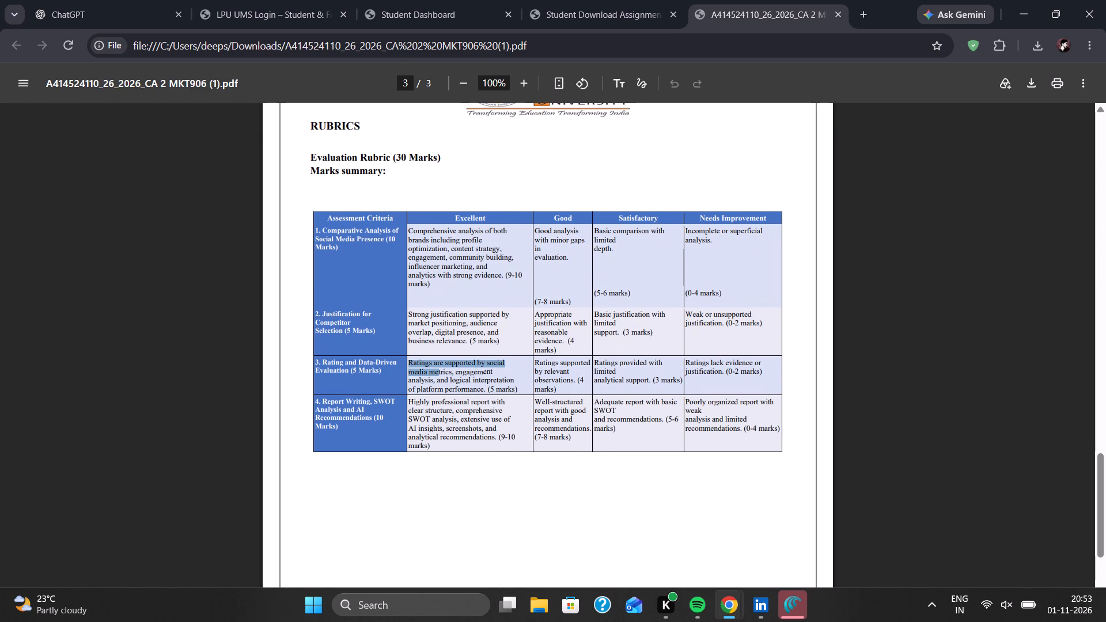
drag(435, 376, 453, 377)
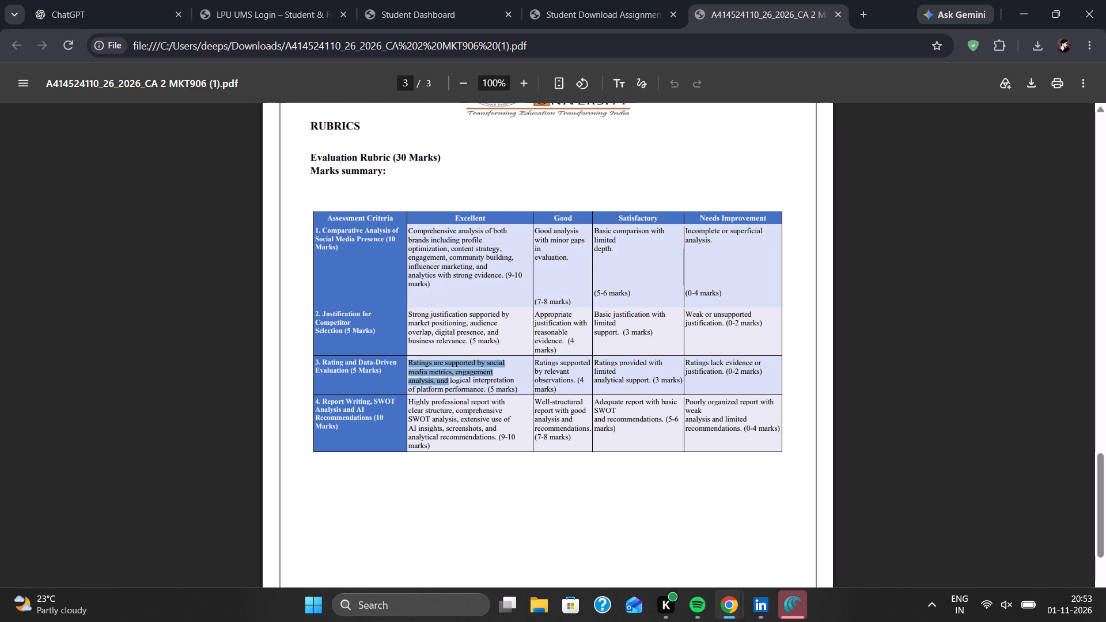
drag(453, 377, 486, 384)
click(486, 384)
scroll(486, 384, down, 3)
scroll(486, 384, up, 2)
scroll(414, 303, up, 2)
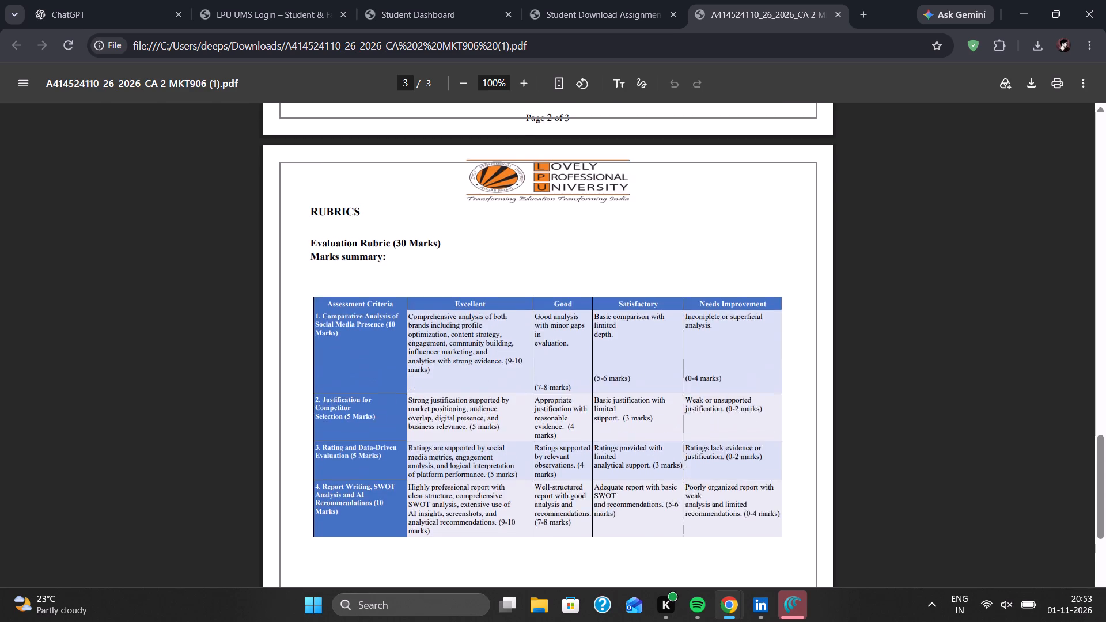
Return to the assignment details, examining the AI-powered strategy recommendation bullet on page 2 and the task description on page 1.
scroll(414, 303, up, 5)
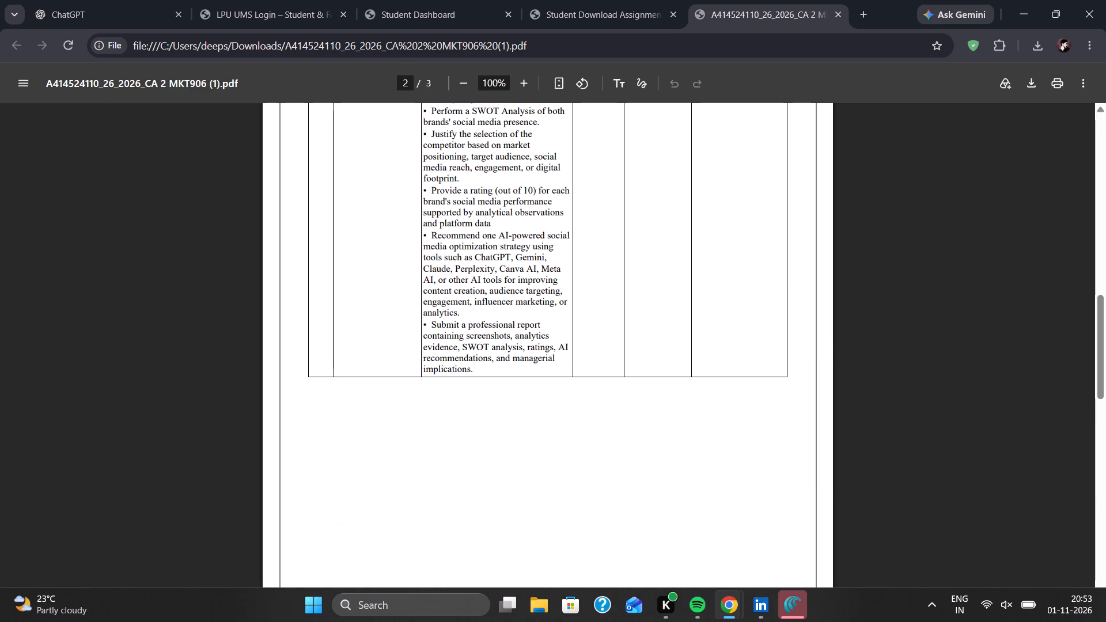
drag(431, 238, 500, 236)
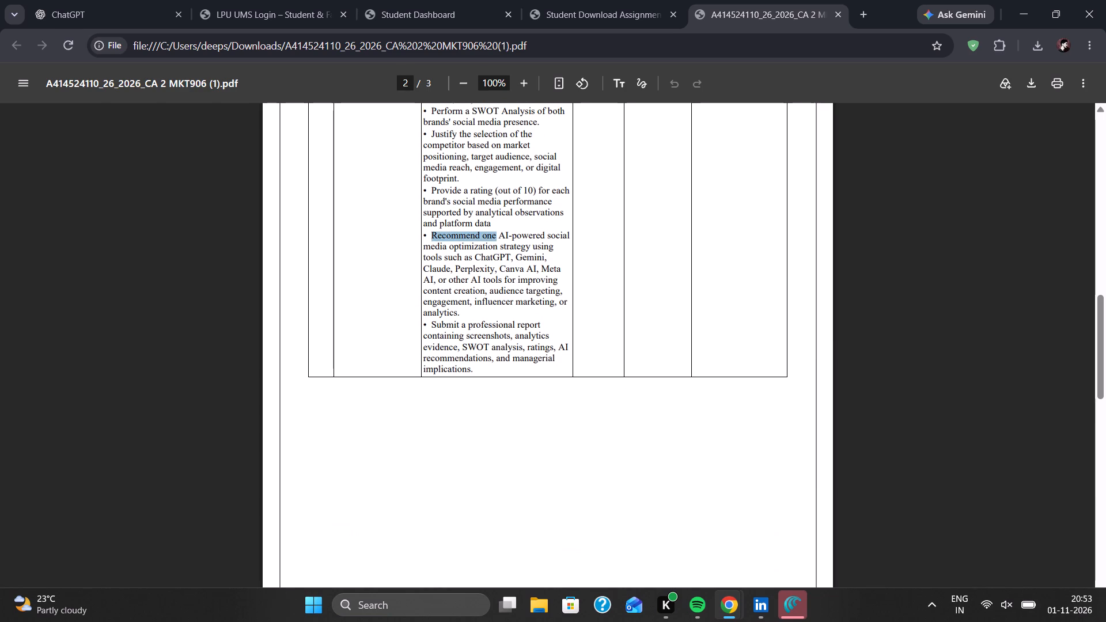
drag(500, 236, 518, 233)
scroll(518, 233, up, 1)
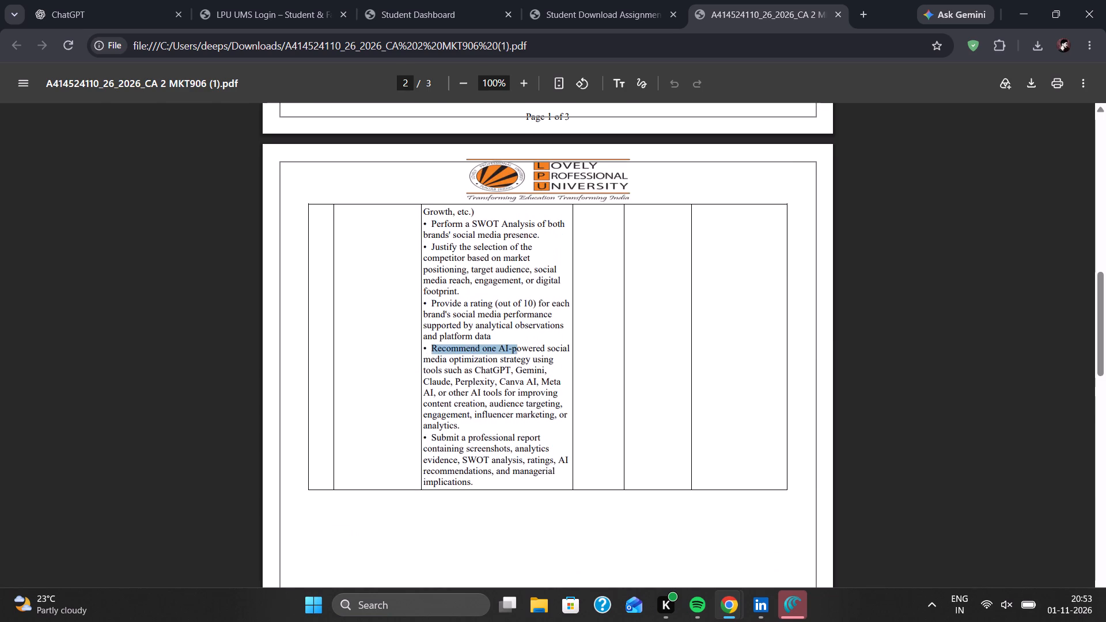
click(501, 256)
scroll(501, 256, up, 3)
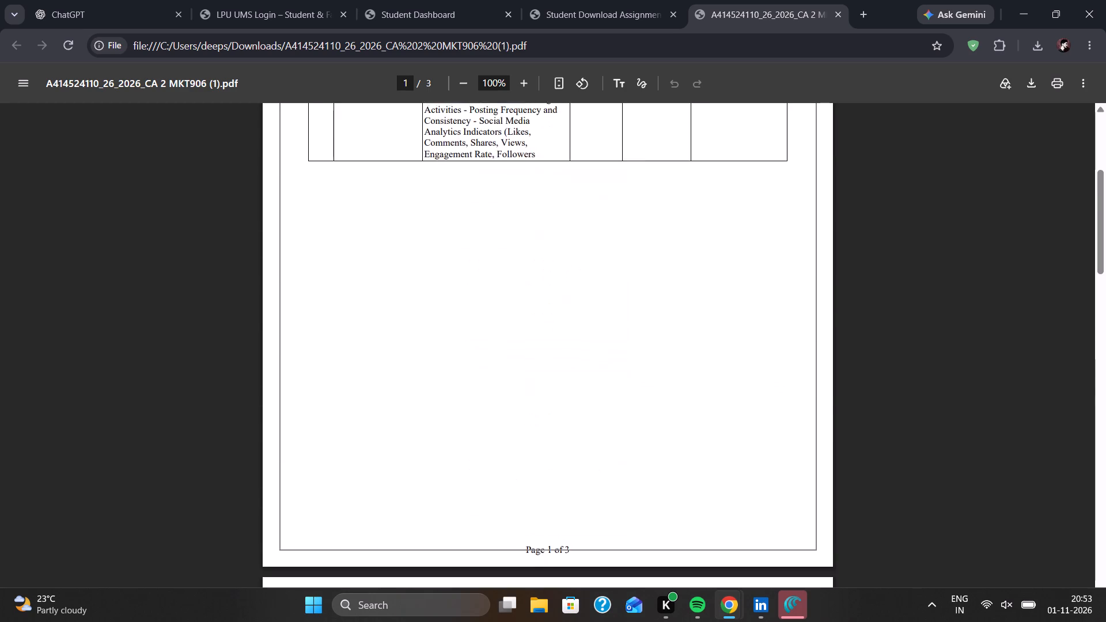
scroll(501, 256, up, 3)
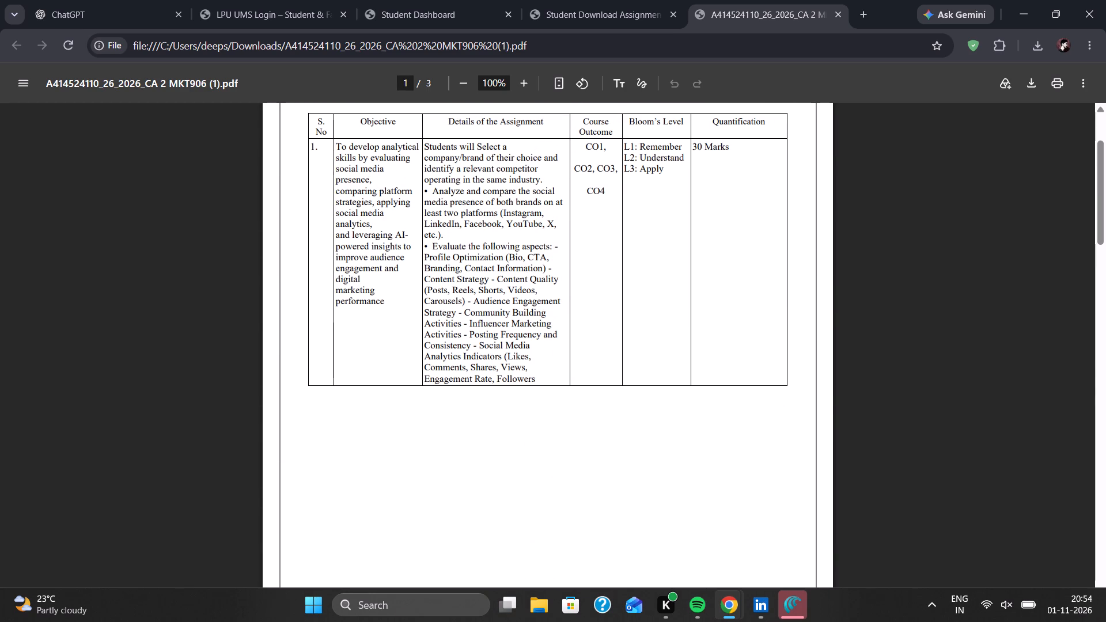
Read the Details of the Assignment column on page 1 again, following it through to its continuation on page 2.
scroll(480, 361, down, 1)
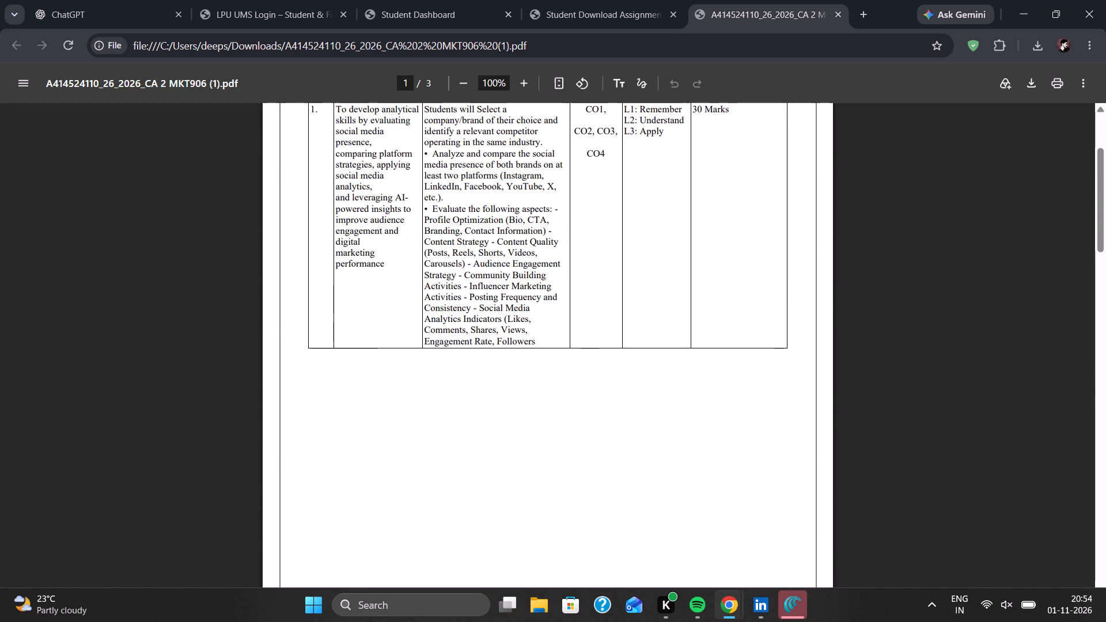
scroll(480, 361, down, 4)
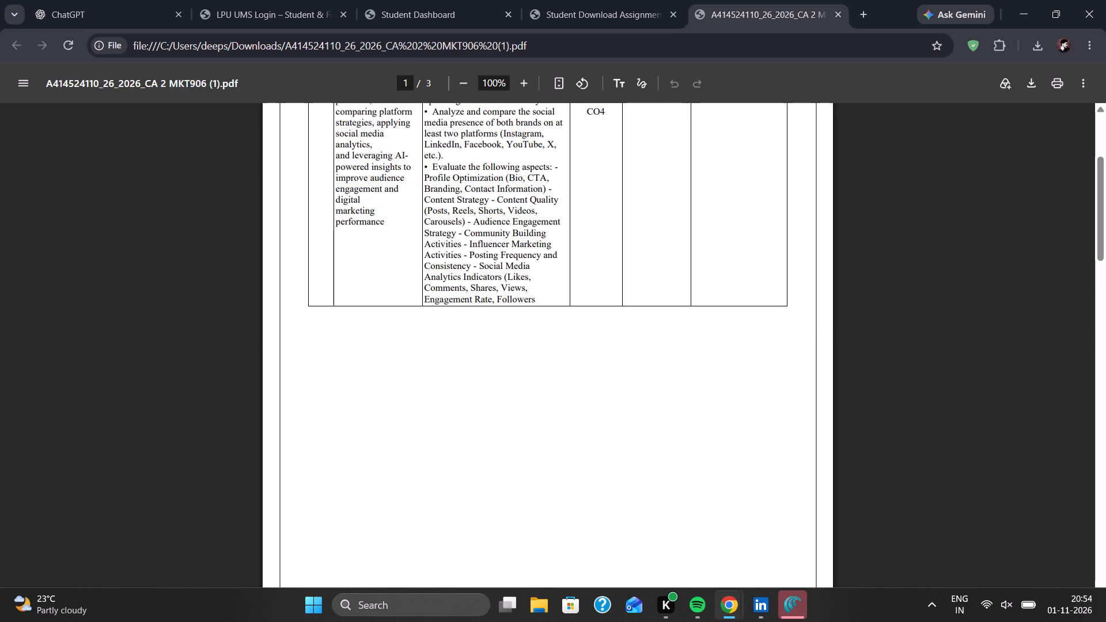
scroll(463, 297, down, 2)
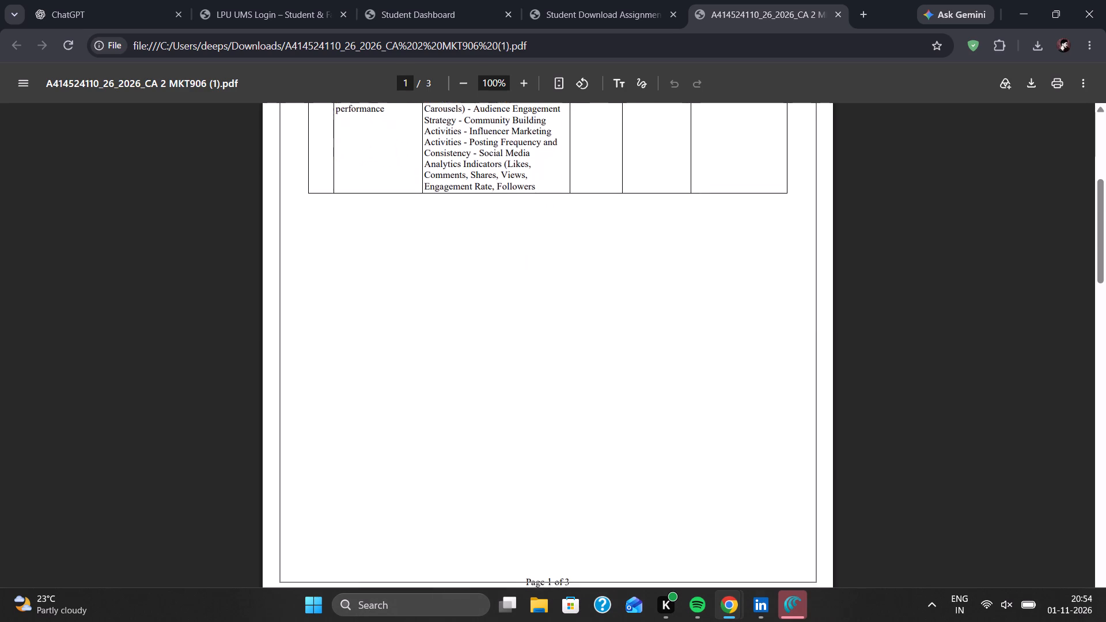
scroll(463, 297, down, 2)
scroll(429, 420, down, 1)
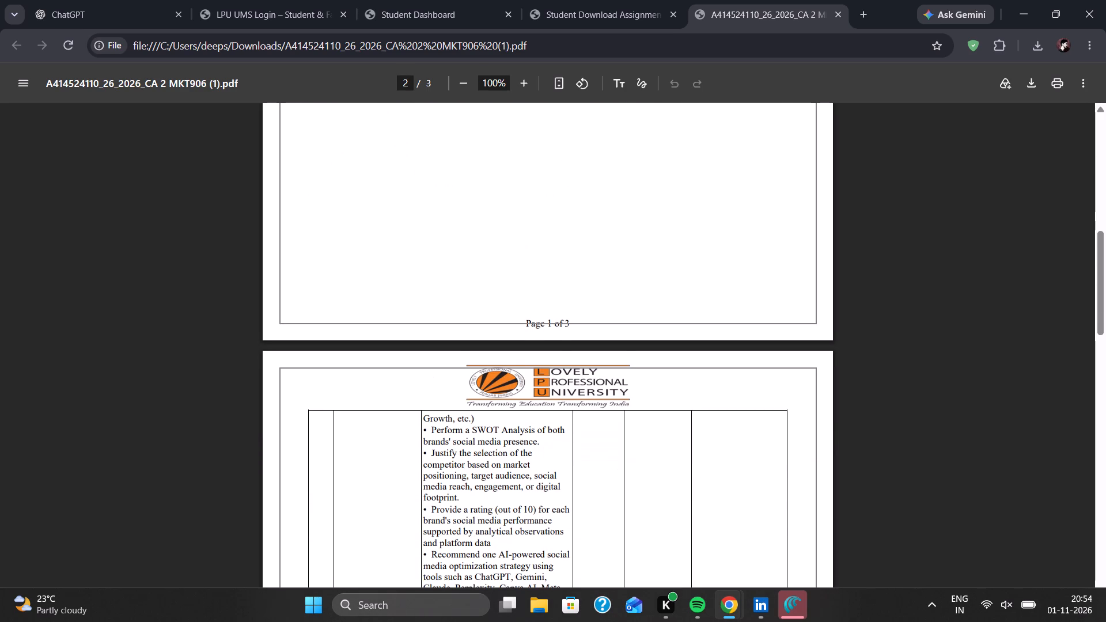
Read the SWOT Analysis bullet on page 2 of the brief, highlighting its text while following it.
scroll(429, 420, down, 1)
drag(430, 415, 490, 413)
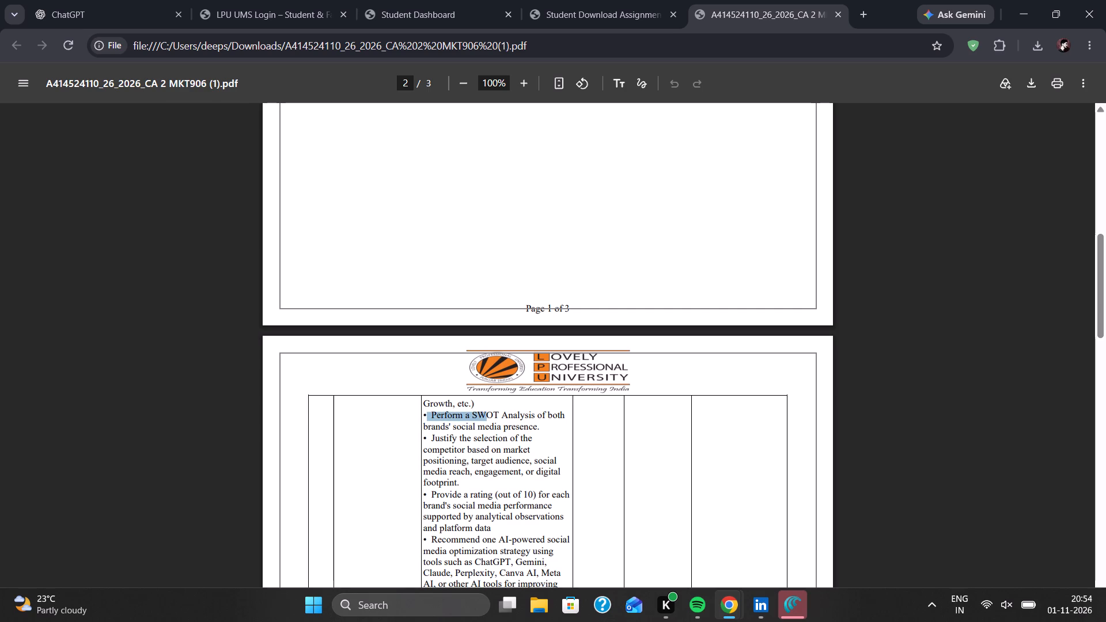
drag(490, 413, 442, 420)
drag(442, 420, 513, 425)
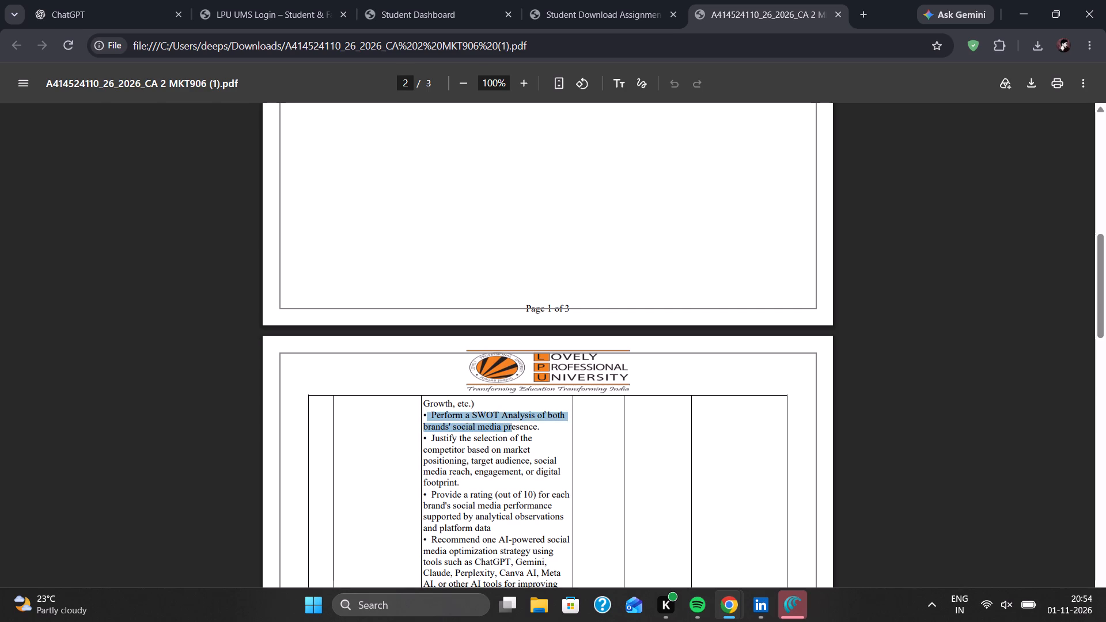
drag(513, 425, 474, 435)
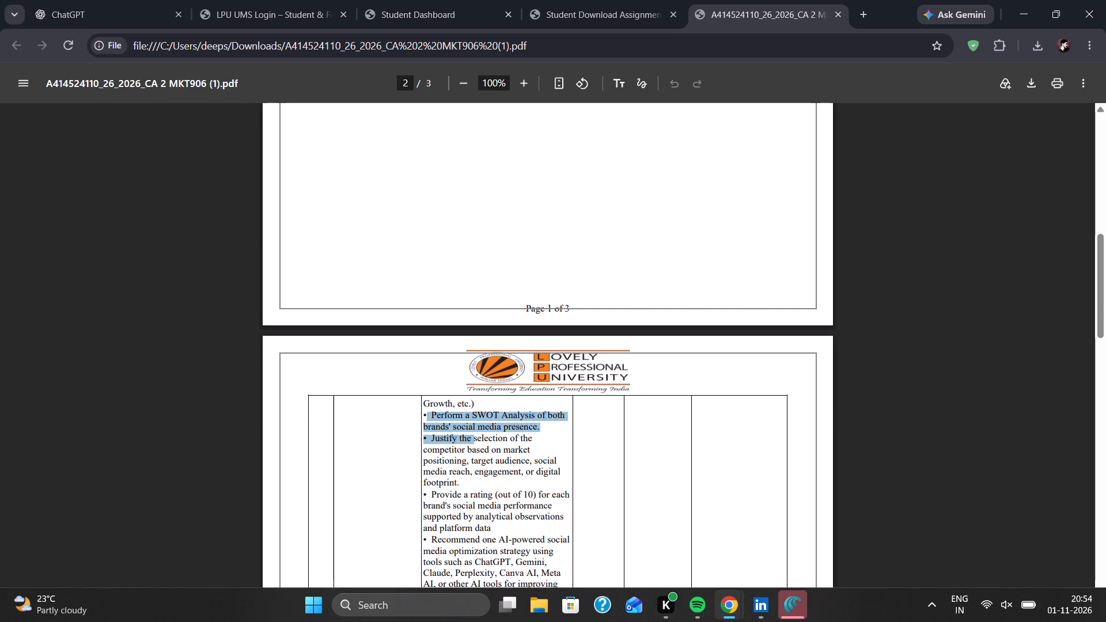
drag(474, 435, 542, 428)
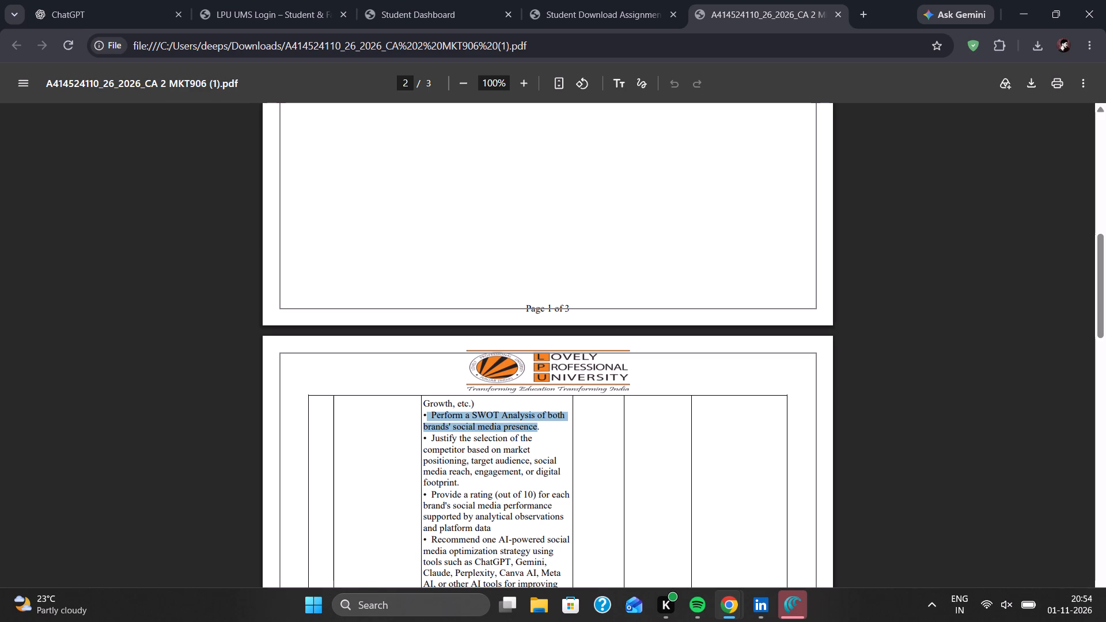
click(542, 428)
Read the competitor justification and rating bullets on page 2, highlighting the part about analytical observations and platform data.
scroll(515, 433, down, 2)
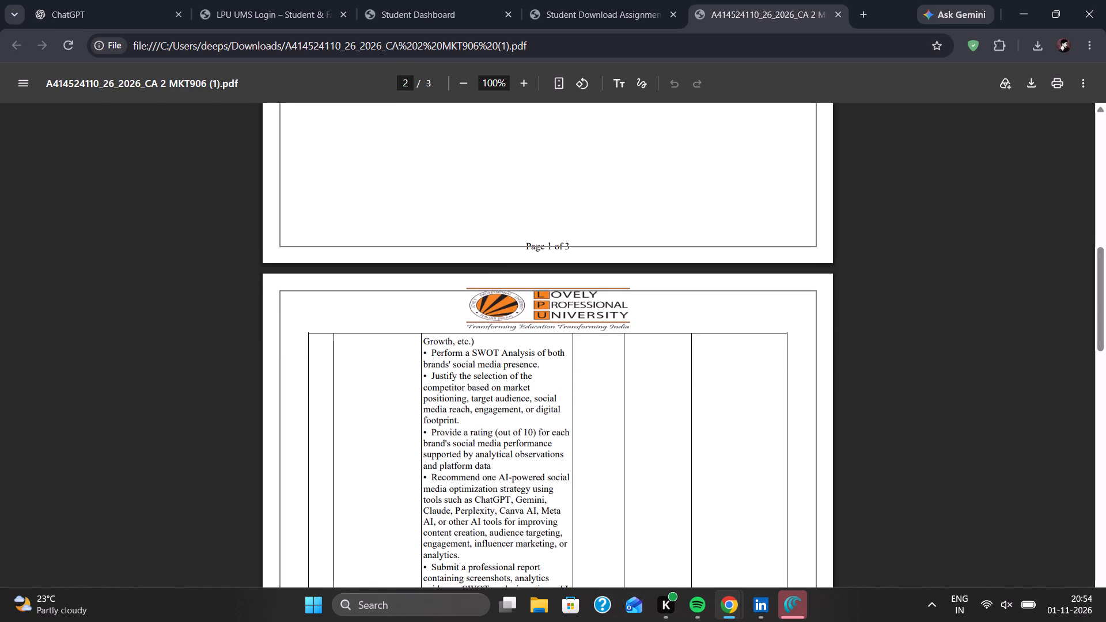
scroll(515, 433, down, 2)
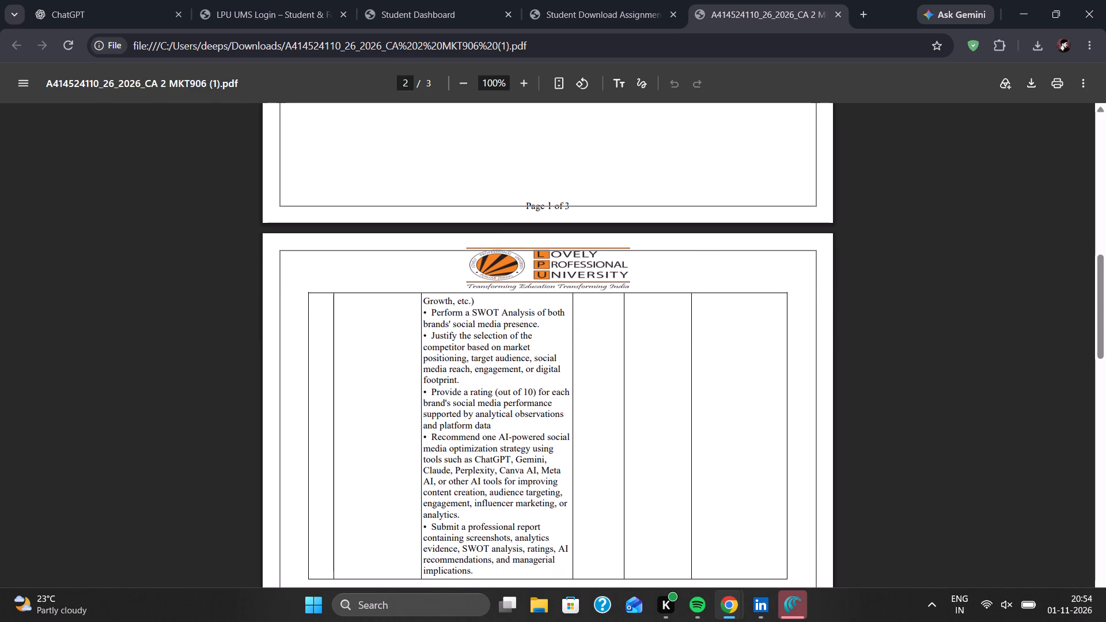
scroll(448, 373, down, 2)
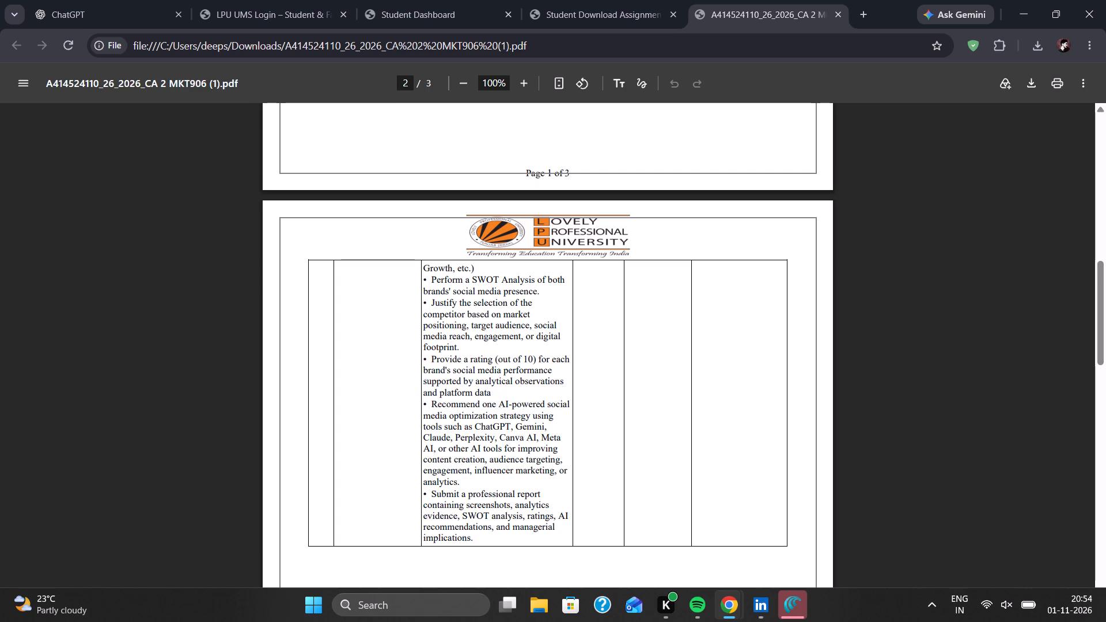
scroll(429, 331, down, 1)
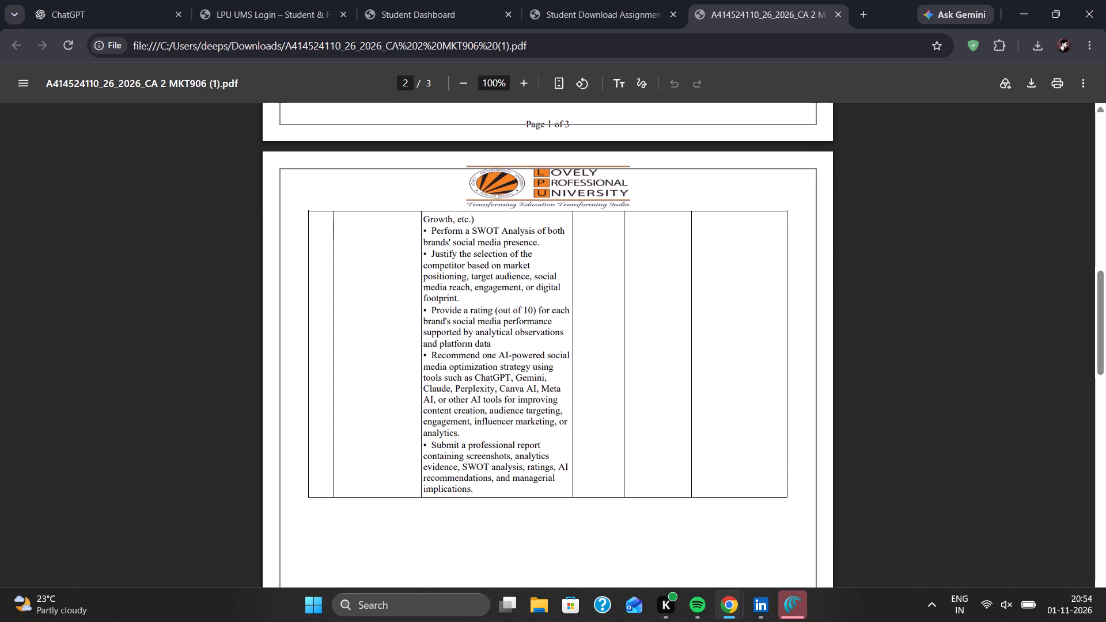
scroll(429, 331, down, 2)
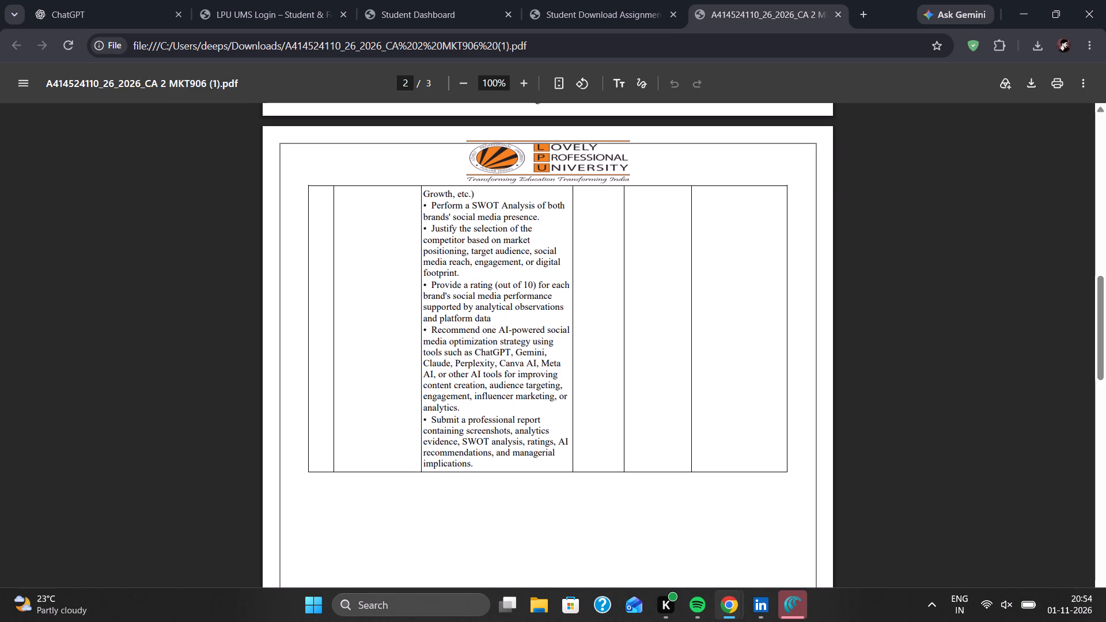
drag(437, 282, 552, 297)
drag(428, 308, 491, 310)
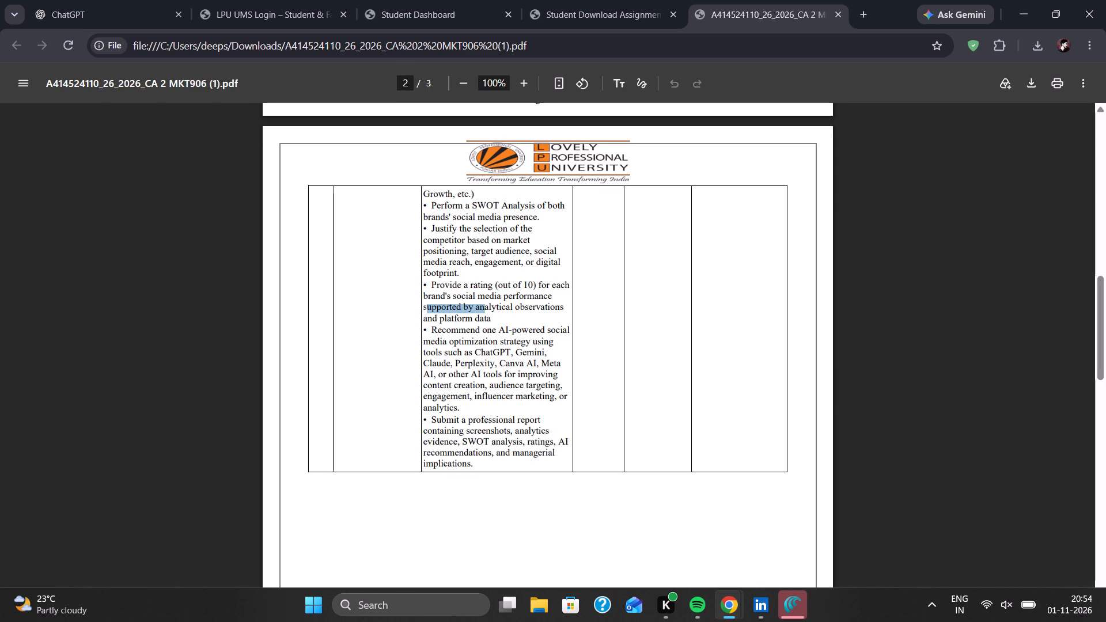
drag(491, 310, 507, 321)
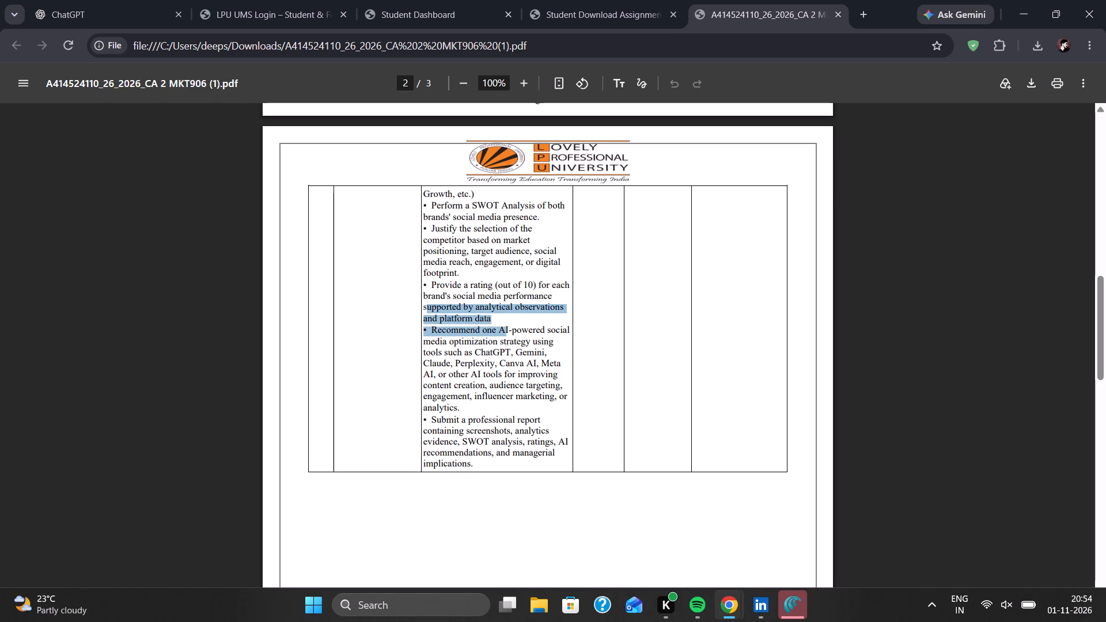
click(504, 318)
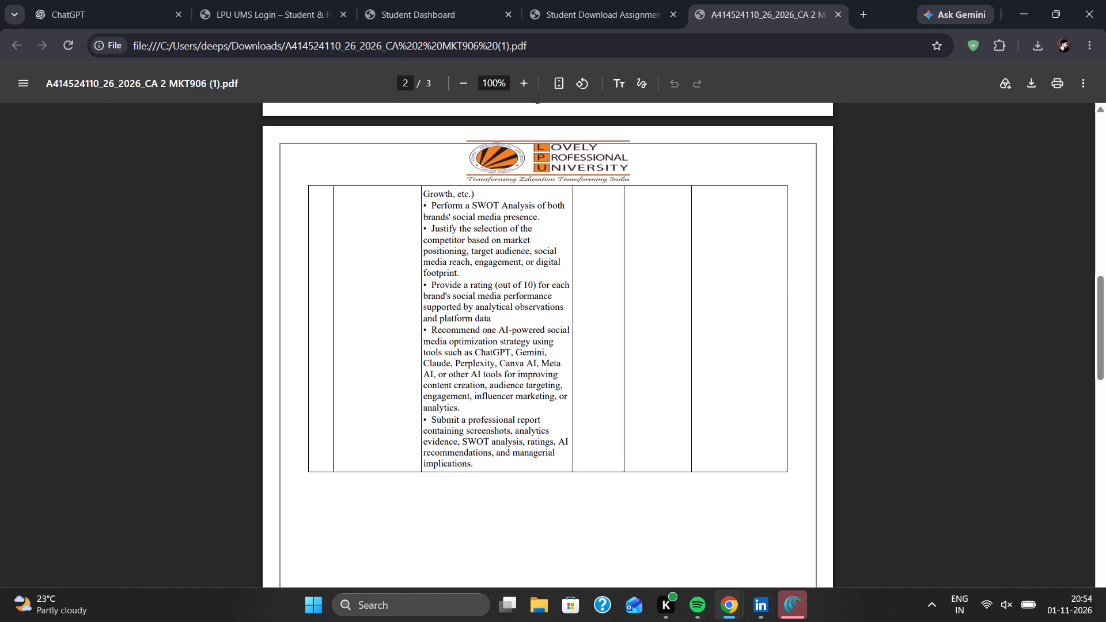
click(432, 331)
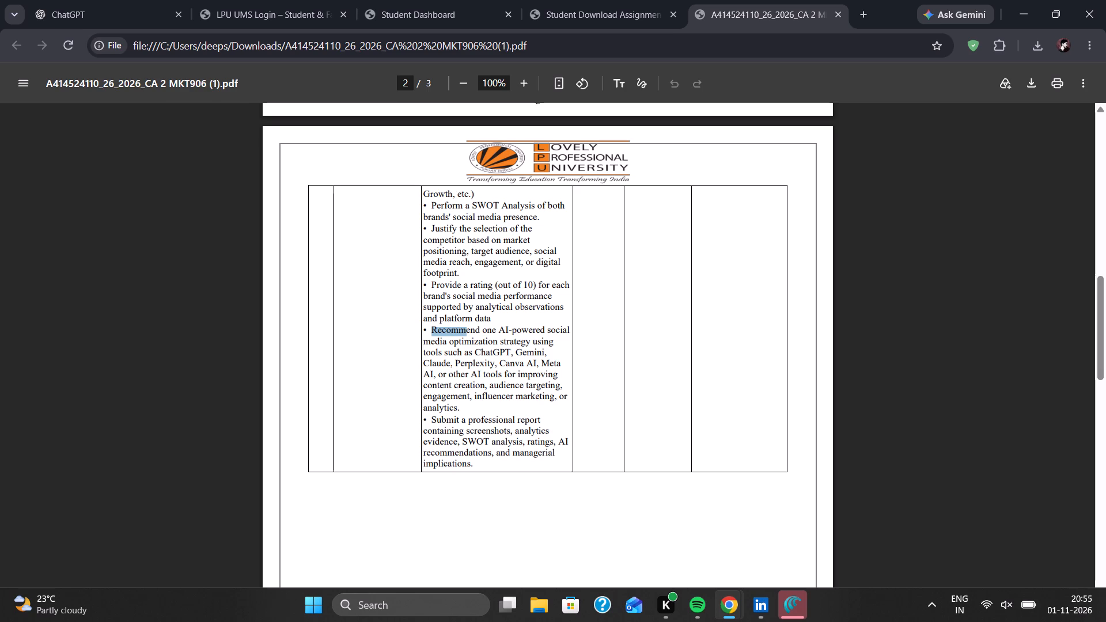
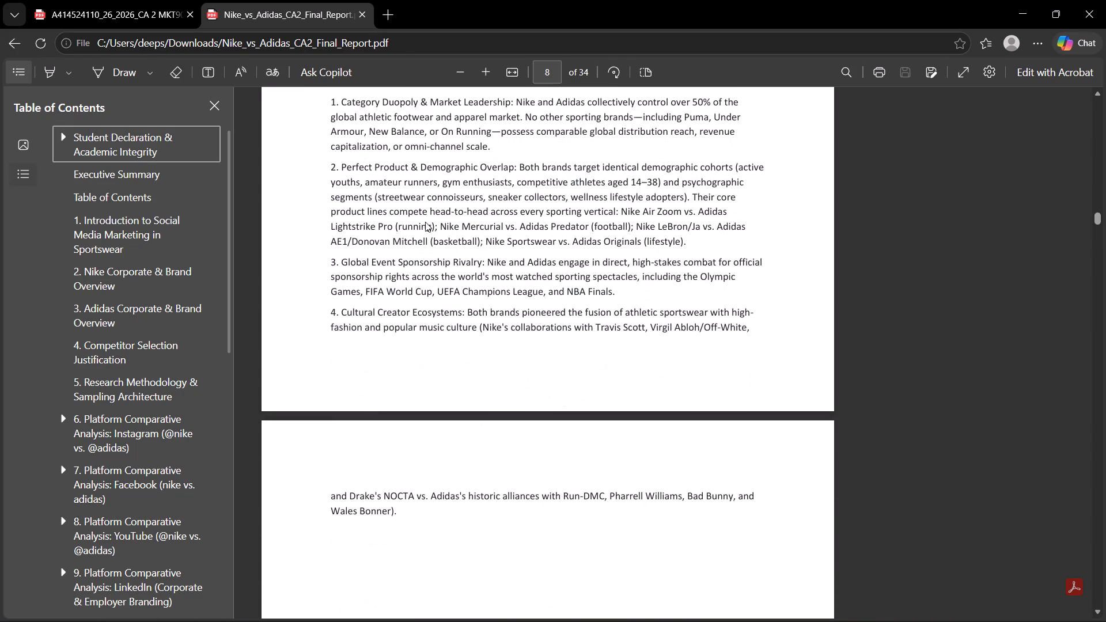
Read the report's research methodology section and its Instagram comparison of Nike and Adidas, including the audience engagement paragraph.
scroll(425, 222, down, 5)
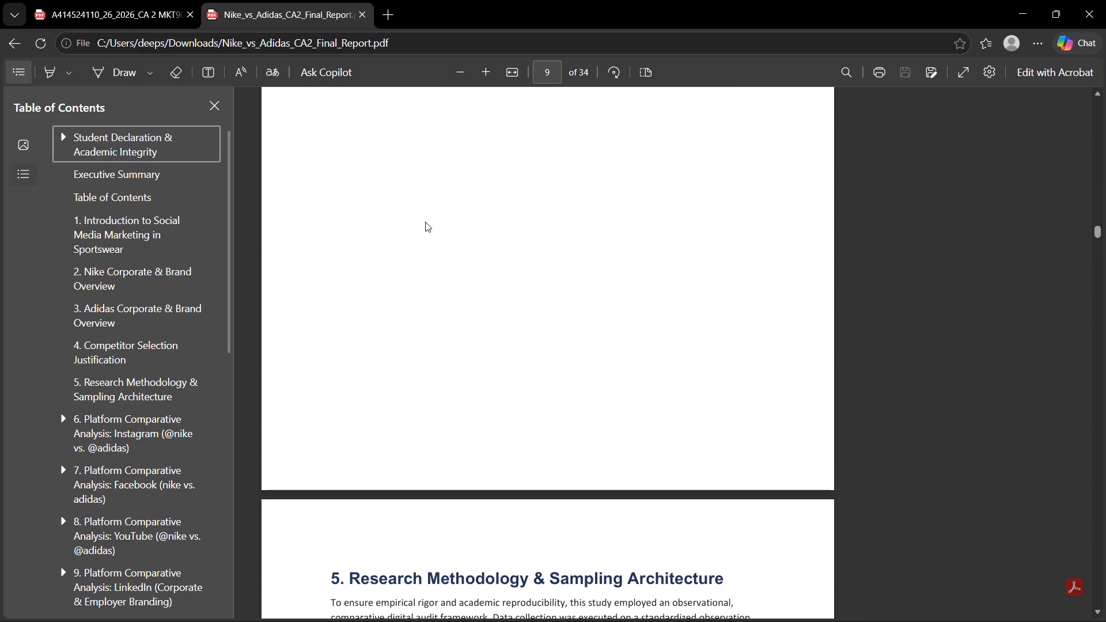
scroll(425, 222, down, 2)
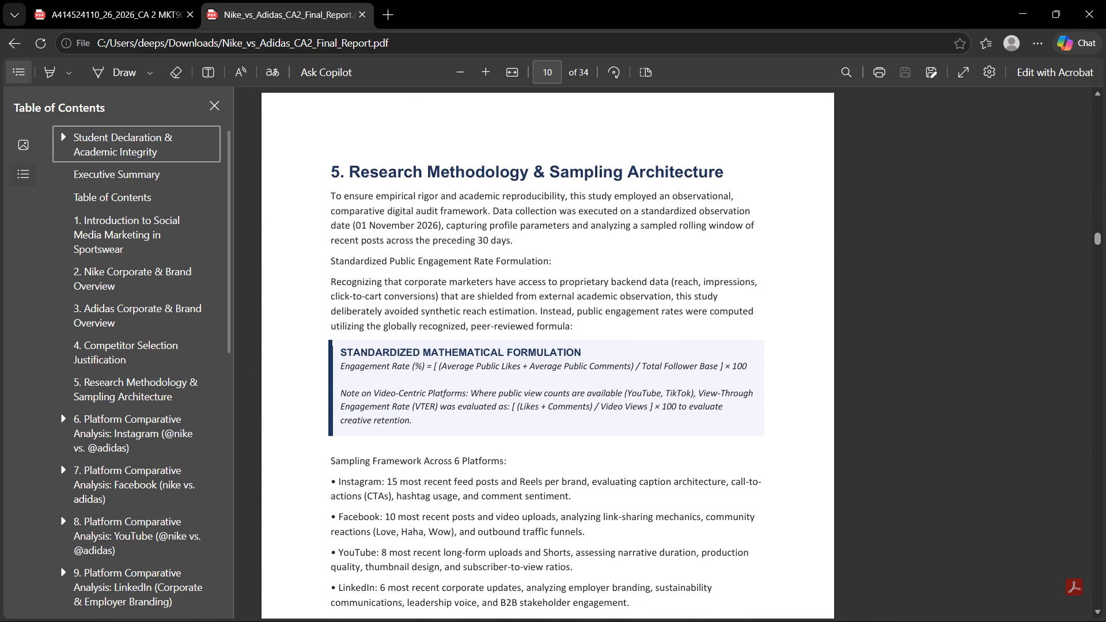
scroll(403, 247, down, 5)
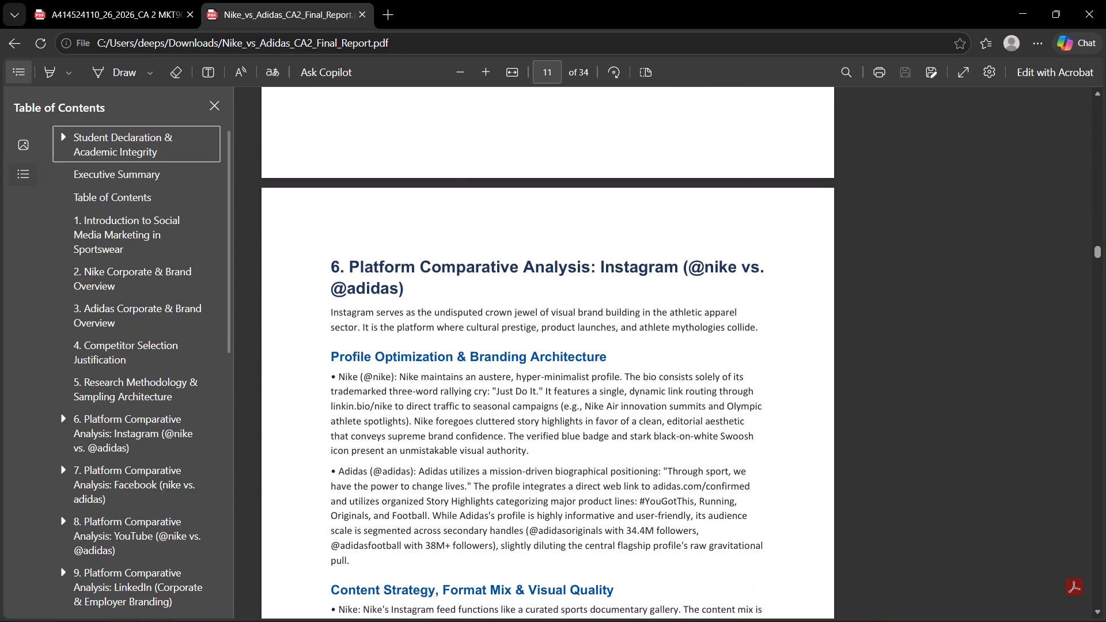
scroll(403, 296, down, 2)
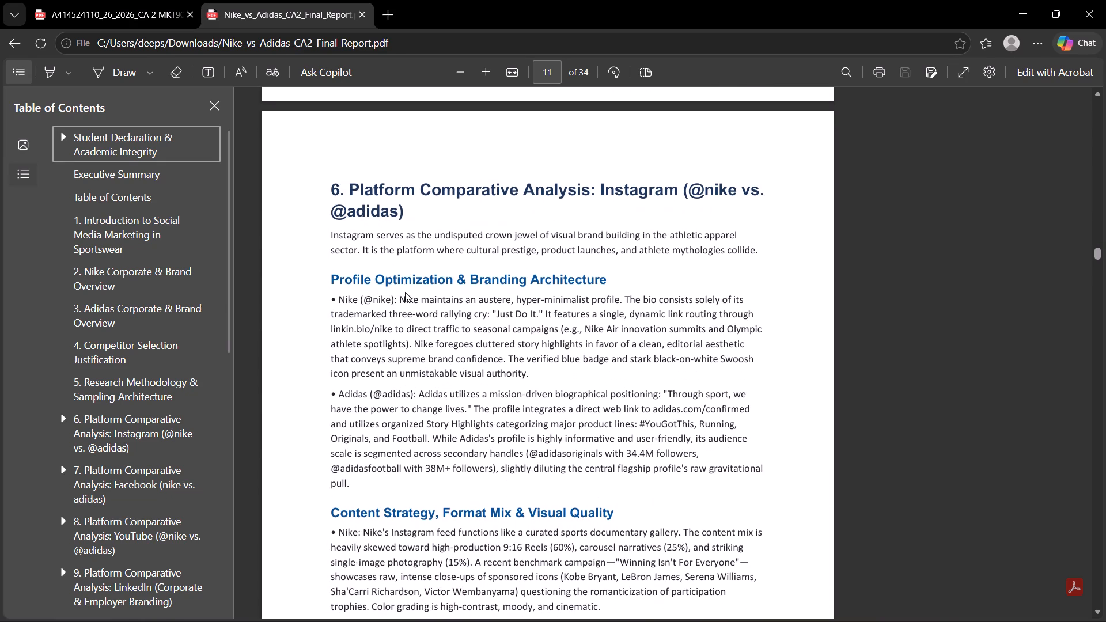
scroll(395, 318, down, 1)
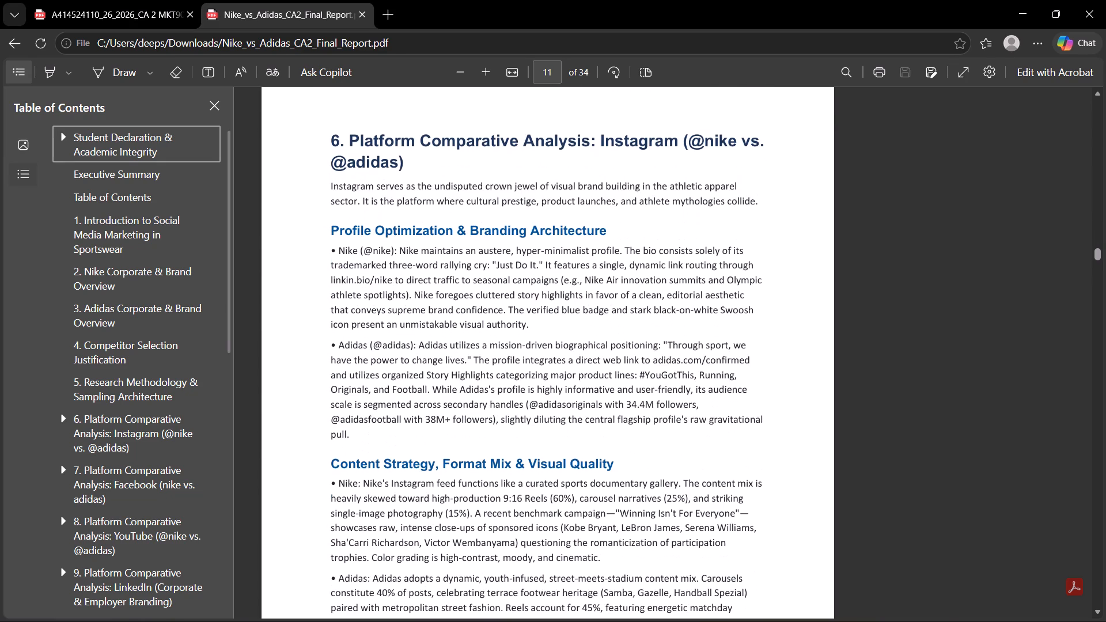
scroll(395, 318, down, 3)
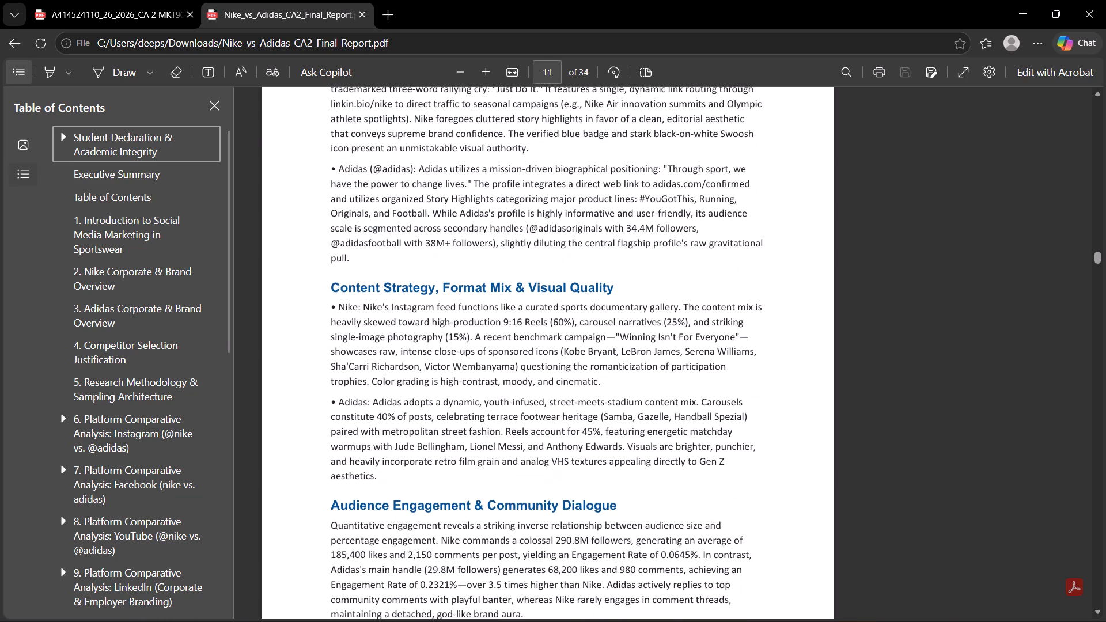
scroll(395, 318, down, 2)
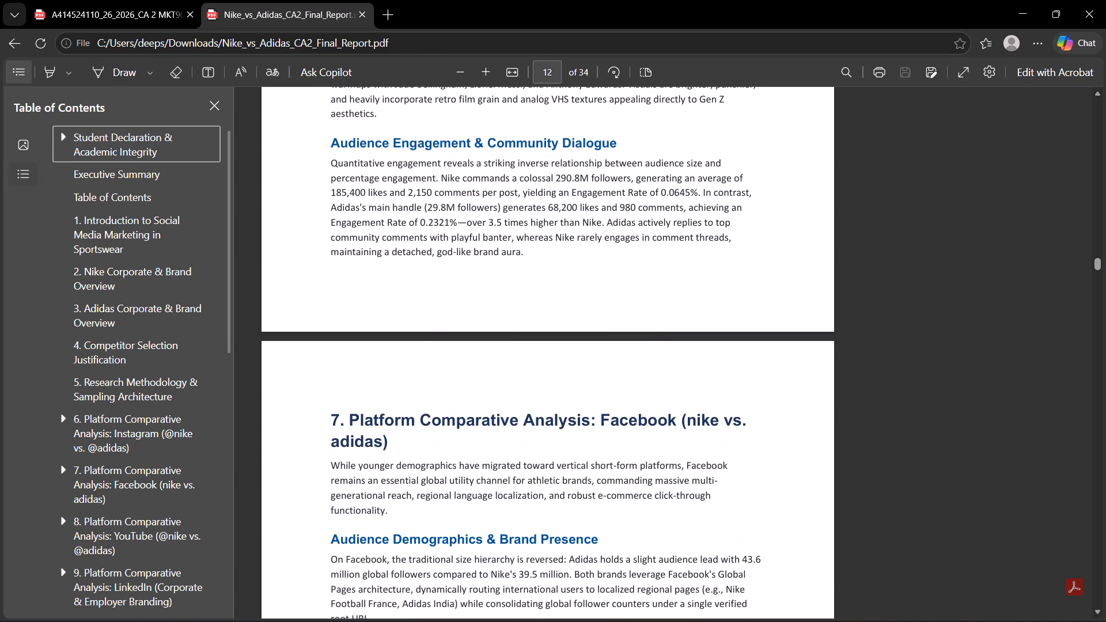
drag(321, 152, 431, 153)
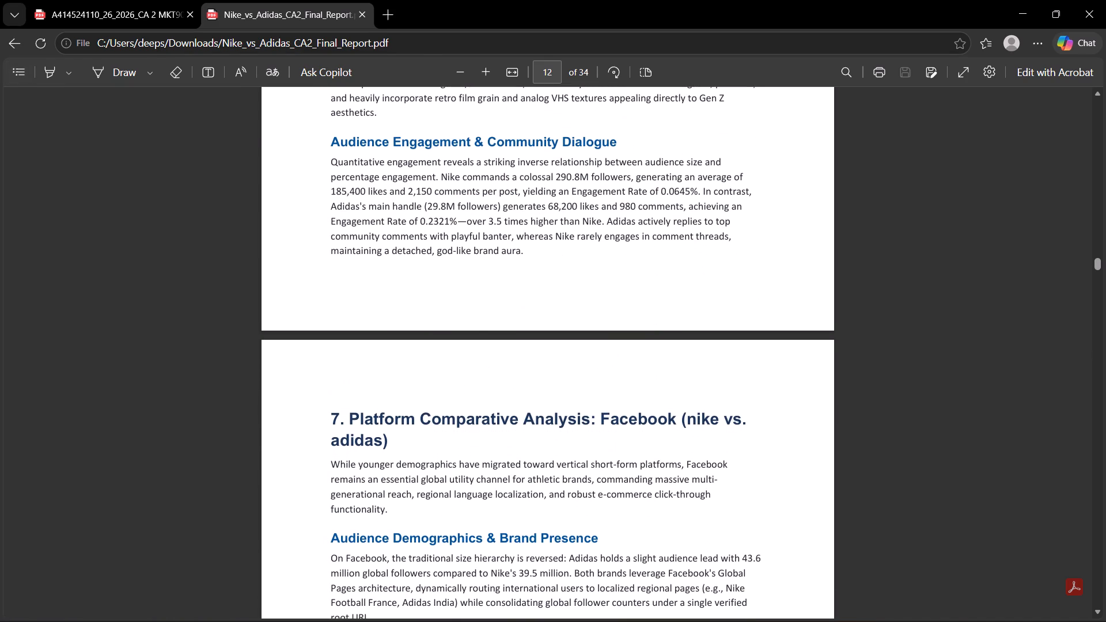
drag(457, 156, 616, 166)
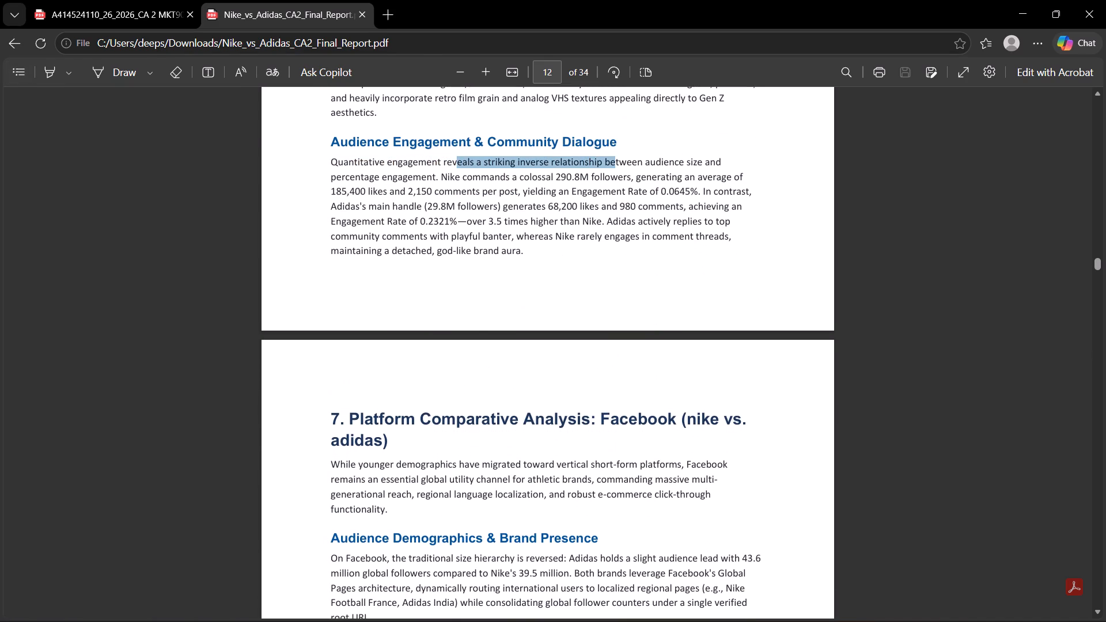
drag(616, 166, 588, 179)
click(405, 412)
Skim the report's Facebook, YouTube, X and TikTok comparisons through to the content format table.
scroll(405, 412, down, 2)
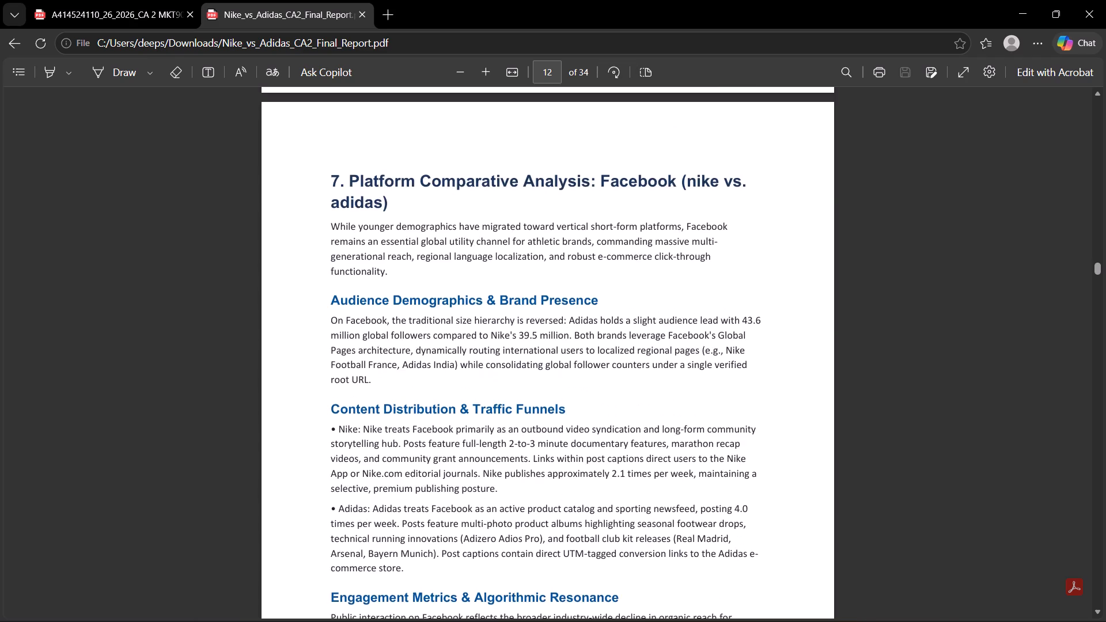
scroll(405, 412, down, 1)
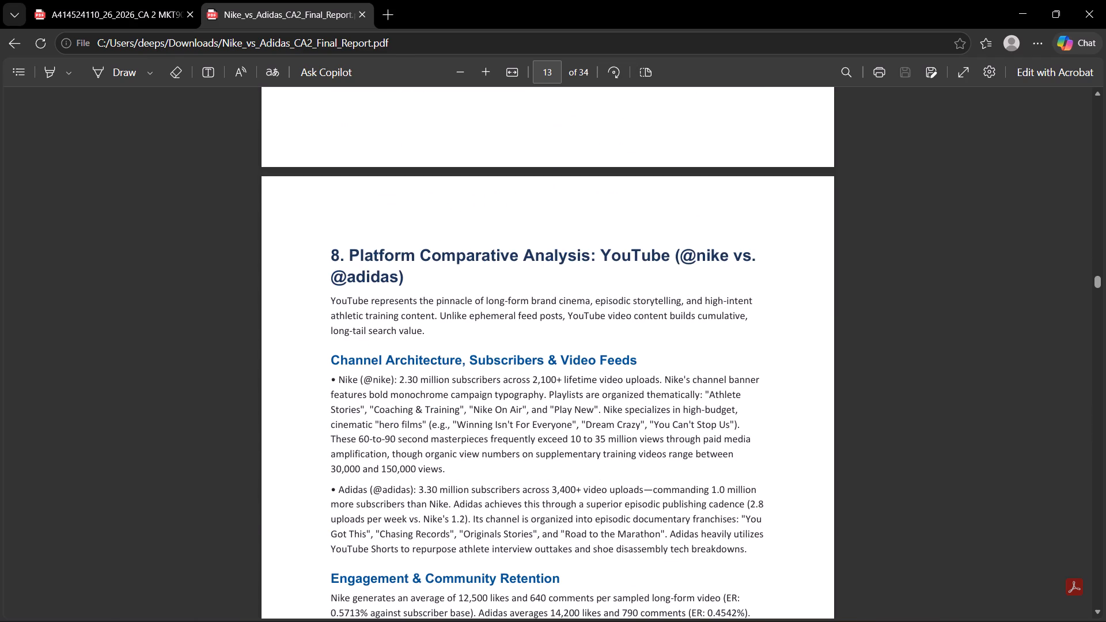
scroll(363, 320, down, 4)
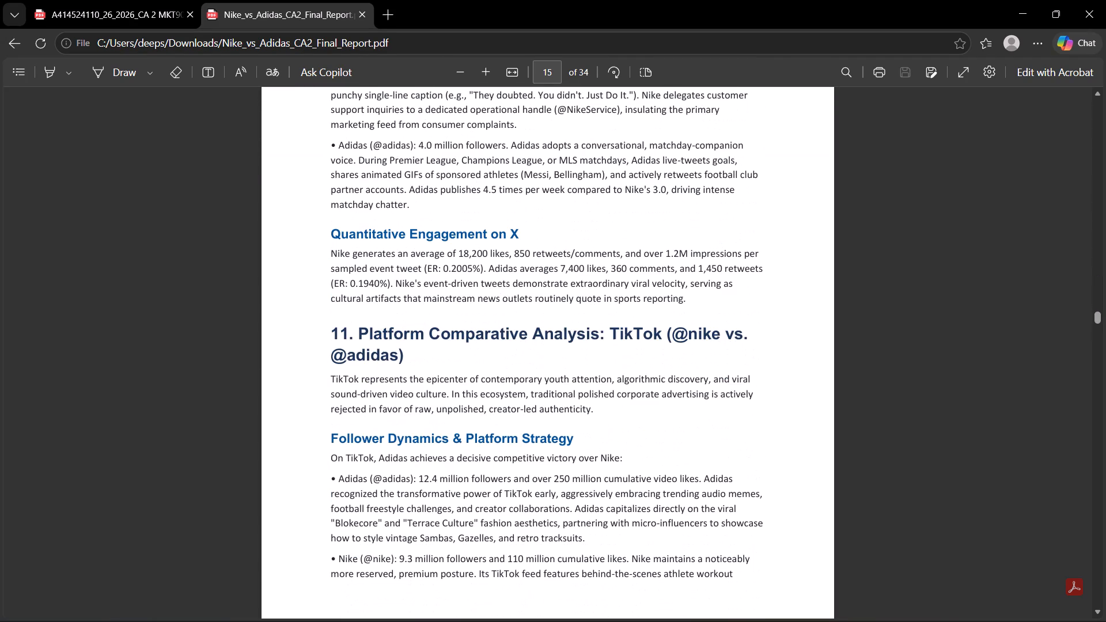
scroll(362, 324, down, 2)
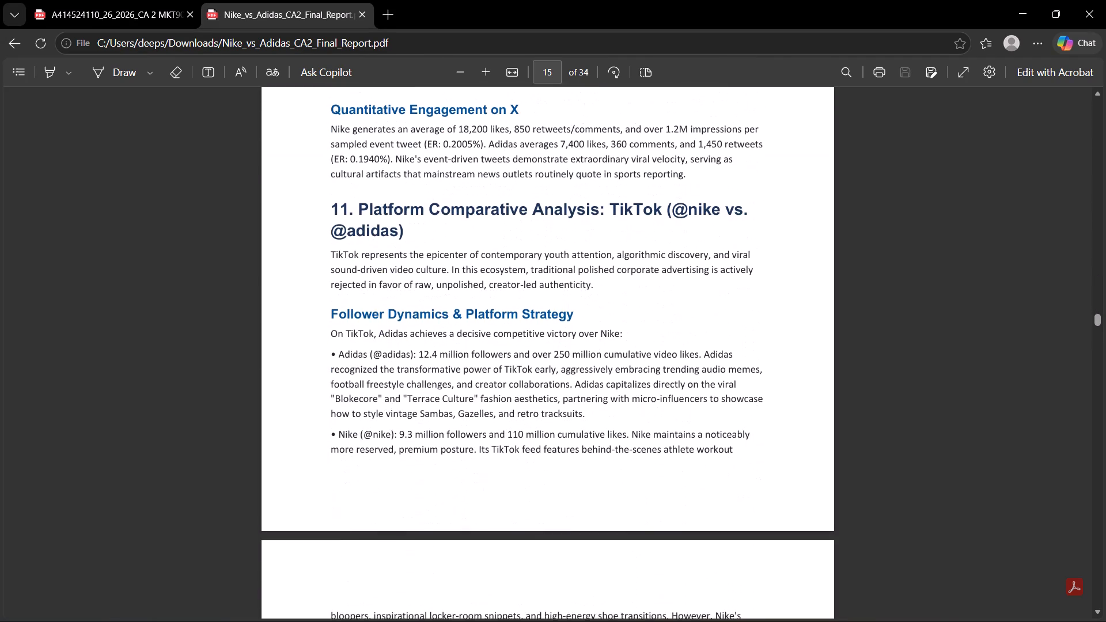
scroll(362, 324, down, 4)
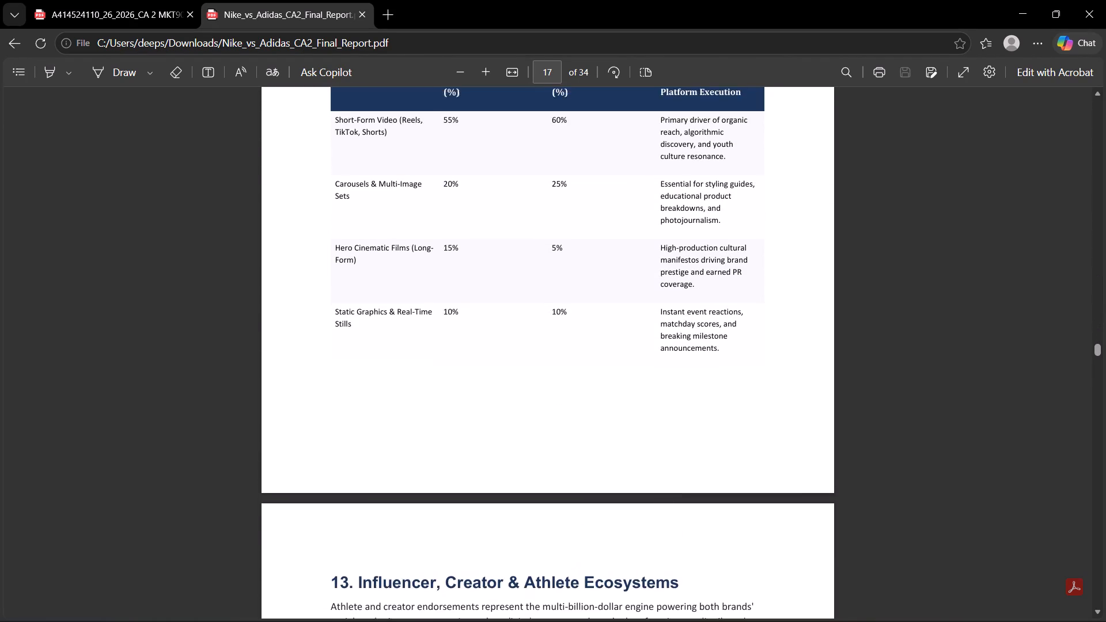
Review the influencer section, the audience size and engagement rate charts, and the Nike and Adidas SWOT analyses.
scroll(362, 324, down, 6)
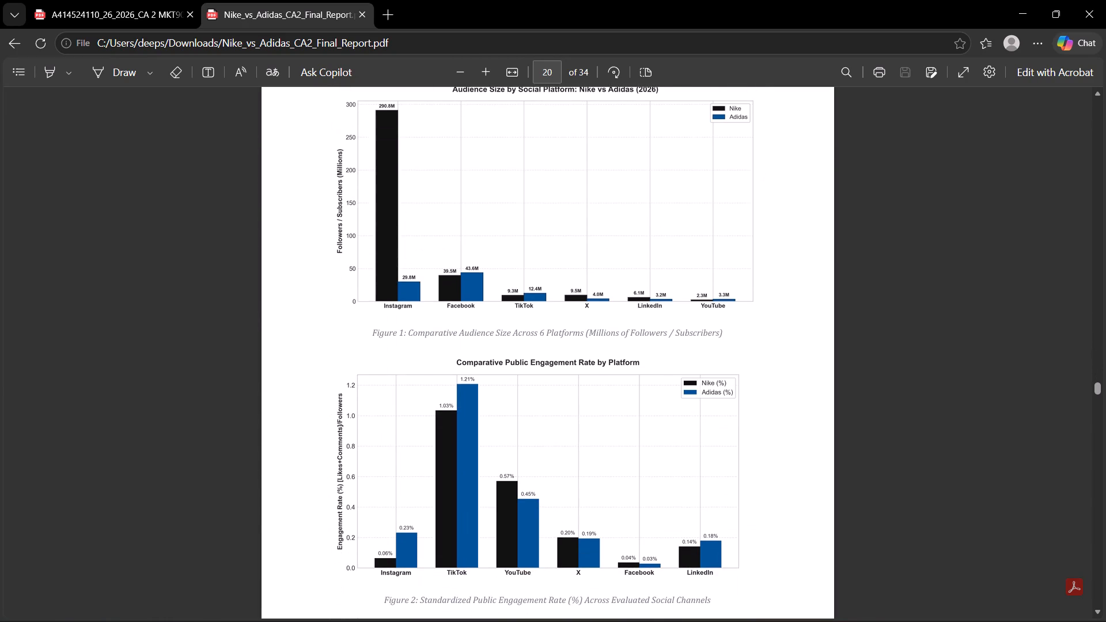
scroll(362, 324, down, 6)
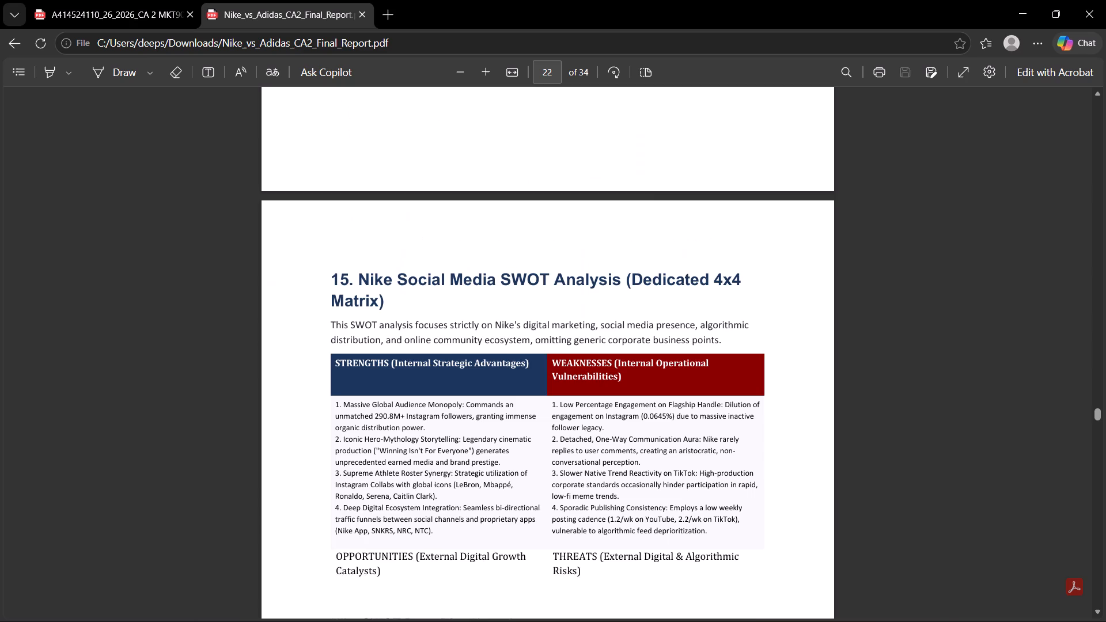
scroll(362, 324, down, 5)
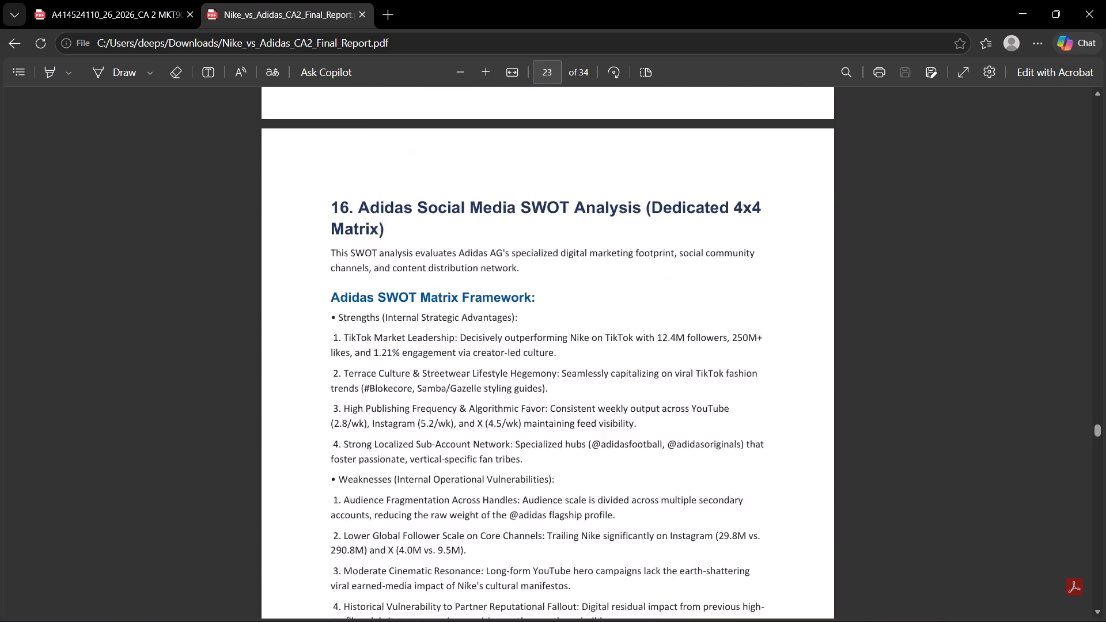
Examine the weighted scorecard table comparing Nike and Adidas and the radar scorecard chart that follows it.
scroll(362, 324, down, 3)
scroll(362, 324, up, 1)
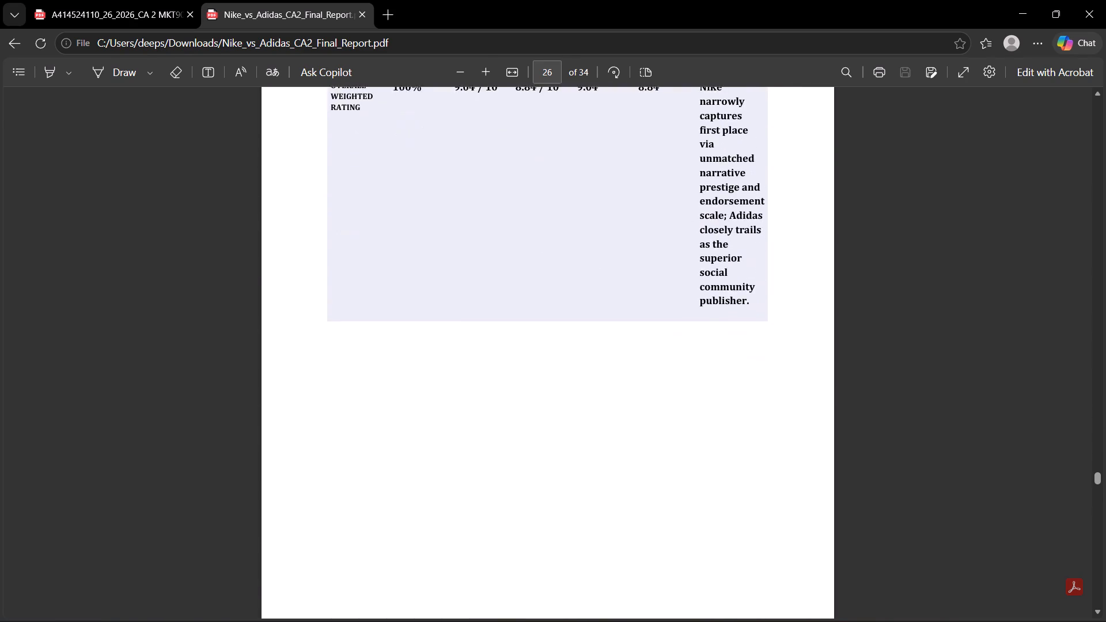
scroll(362, 324, up, 4)
scroll(362, 324, down, 3)
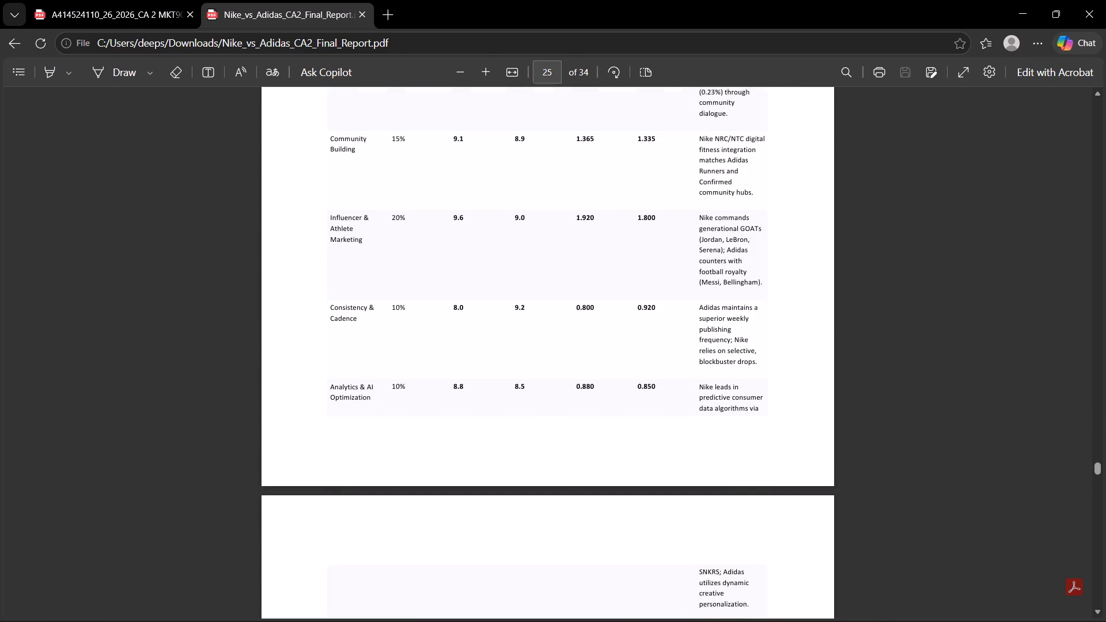
scroll(362, 324, down, 5)
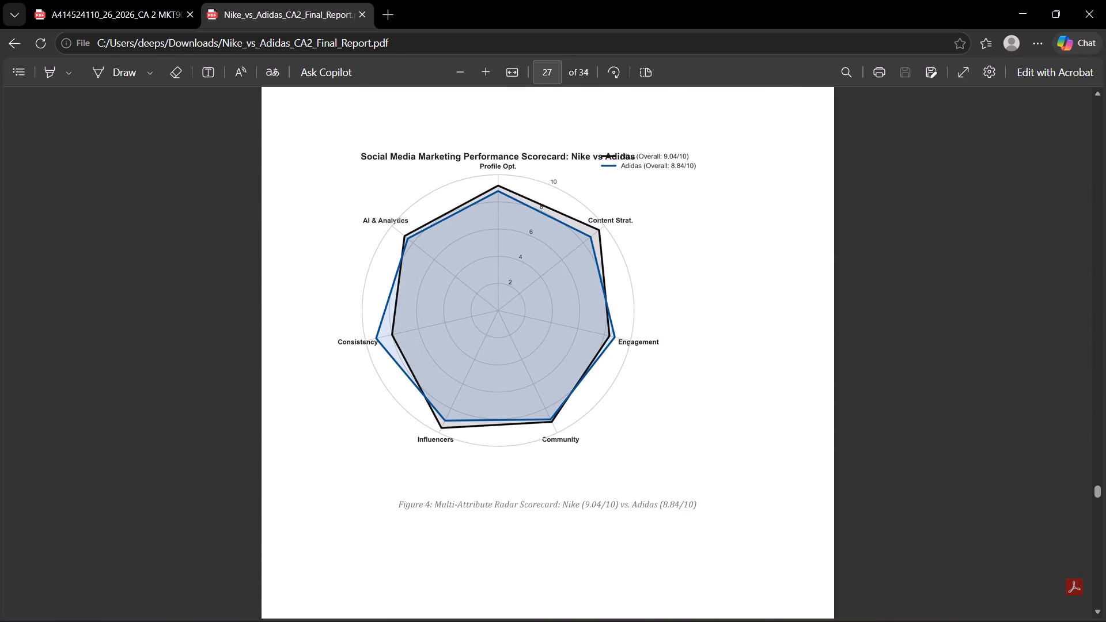
Skim the AI optimization strategy, risk safeguards, APA references and screenshot evidence table through the end of the report.
scroll(362, 324, down, 5)
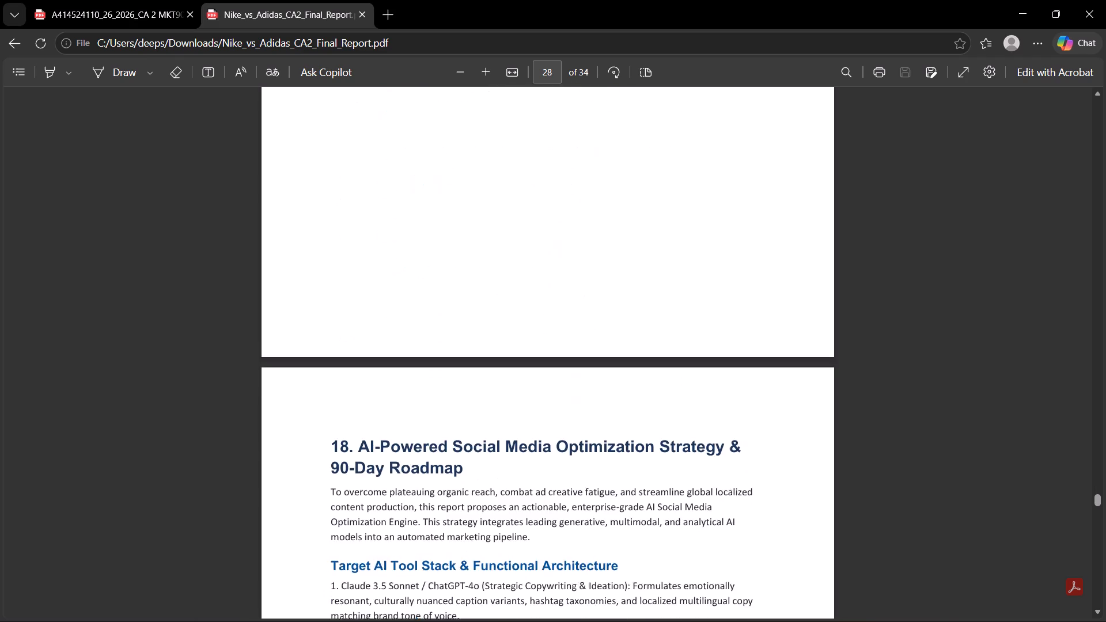
scroll(362, 324, down, 6)
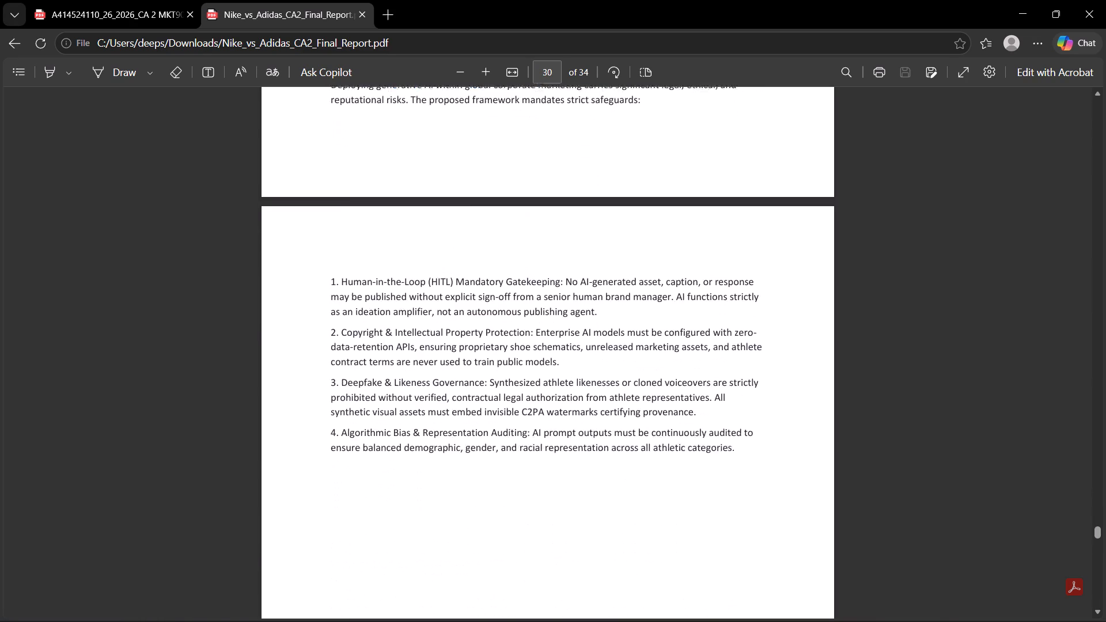
scroll(362, 324, down, 7)
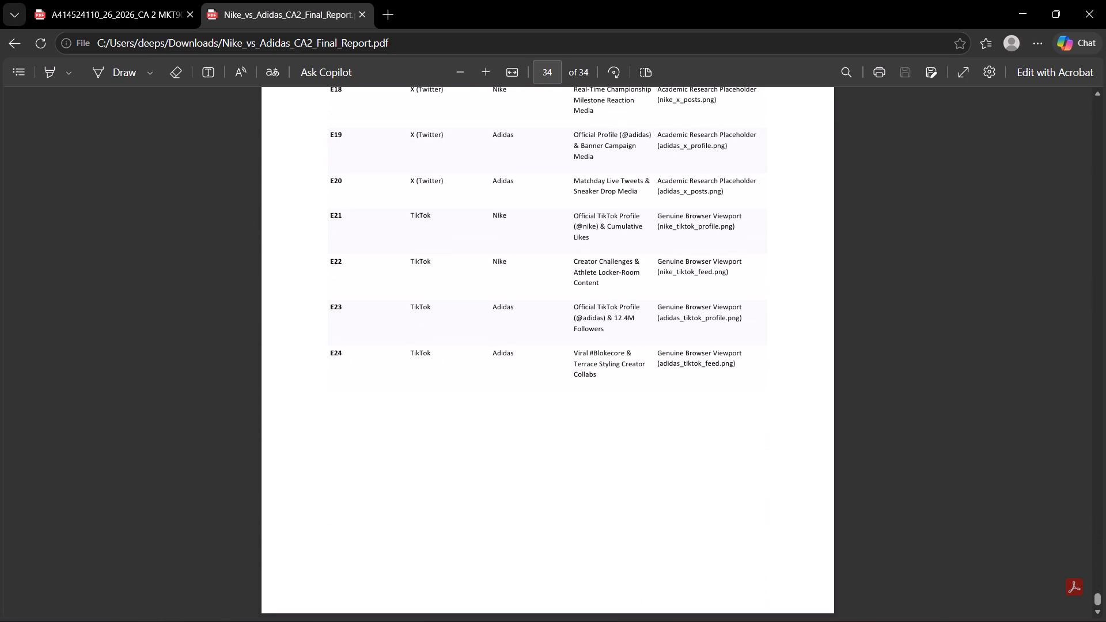
scroll(362, 324, down, 2)
scroll(362, 324, up, 9)
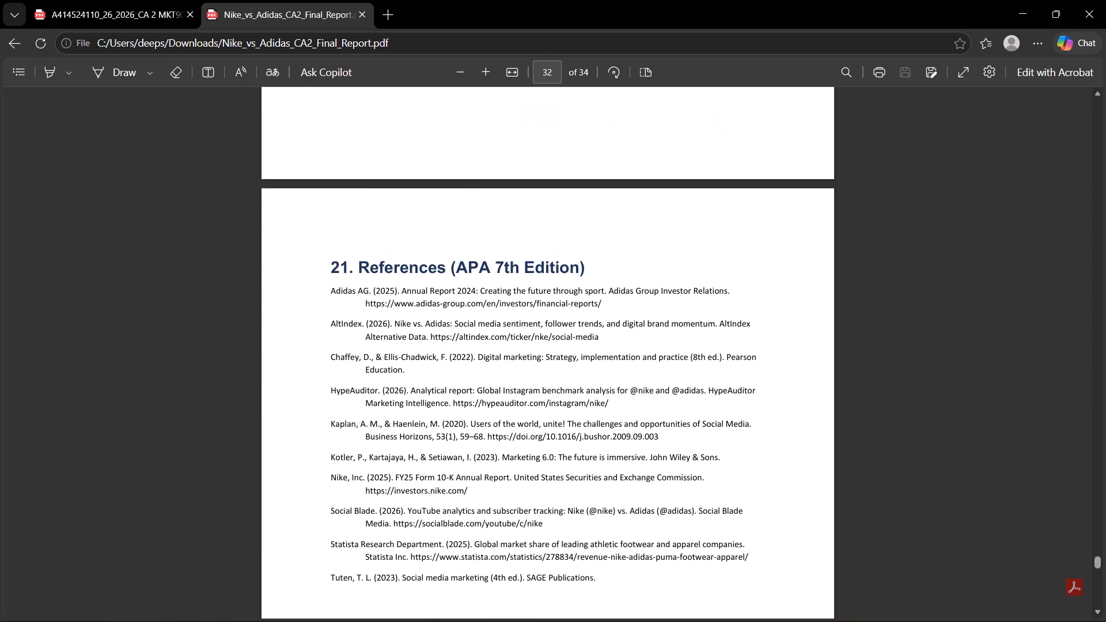
scroll(362, 324, up, 3)
Switch to File Explorer and browse Nike_vs_Adidas_Screenshots.zip down to the Adidas folder inside Screenshots > Facebook.
click(135, 0)
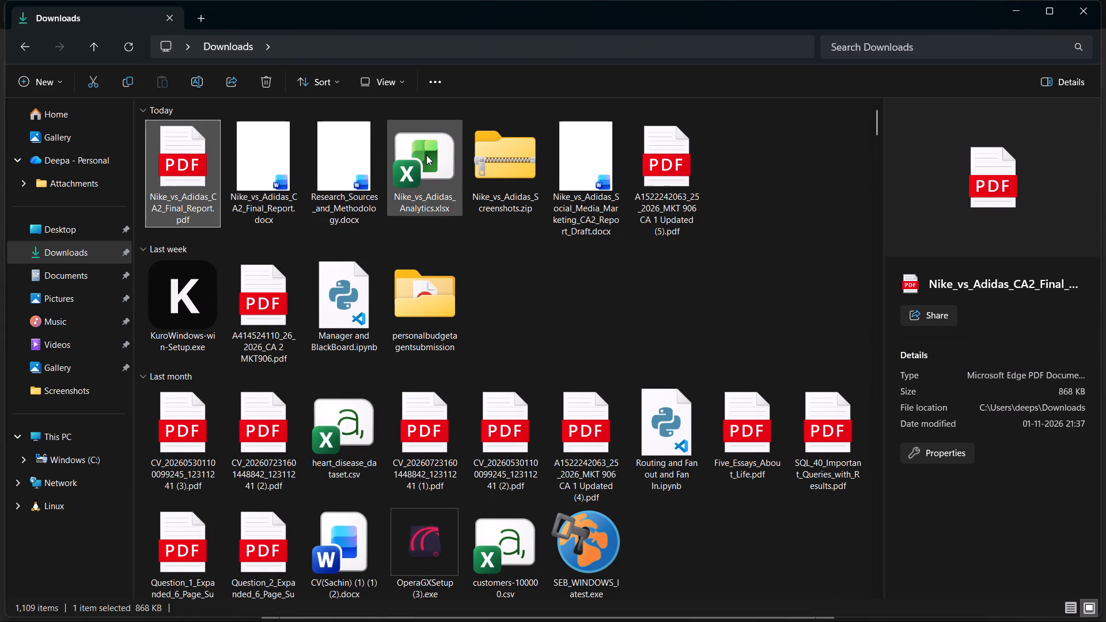
double_click(501, 179)
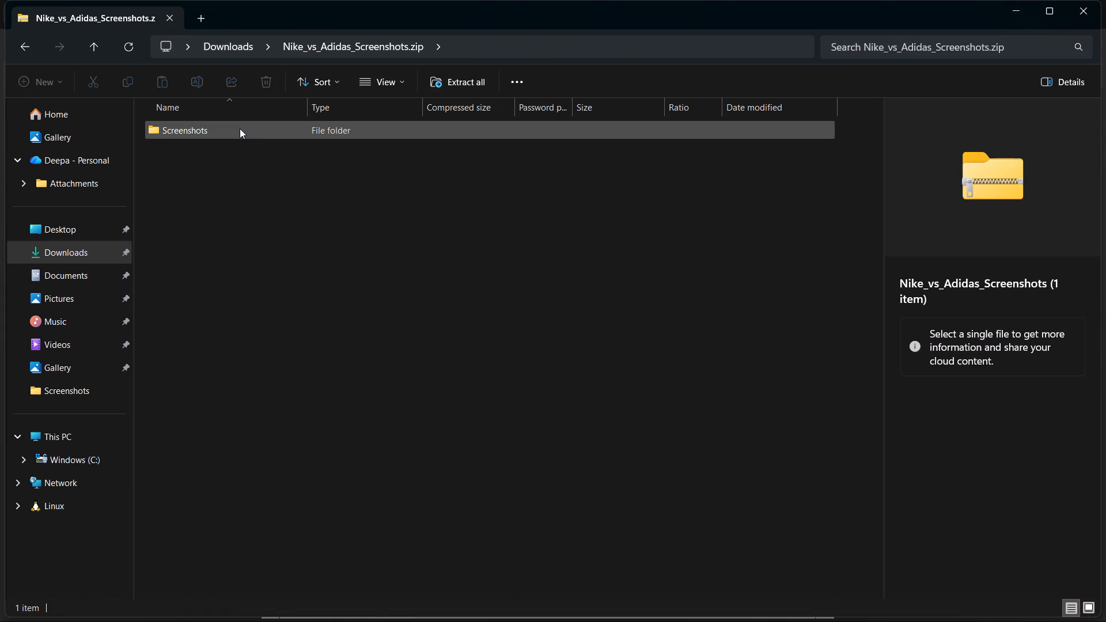
double_click(240, 128)
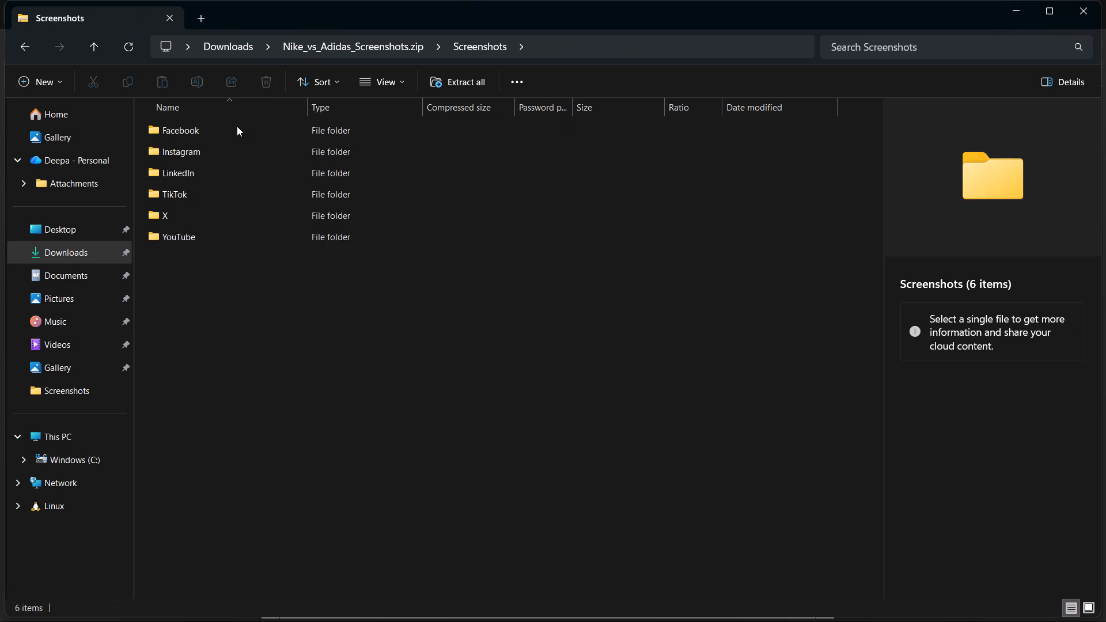
double_click(237, 126)
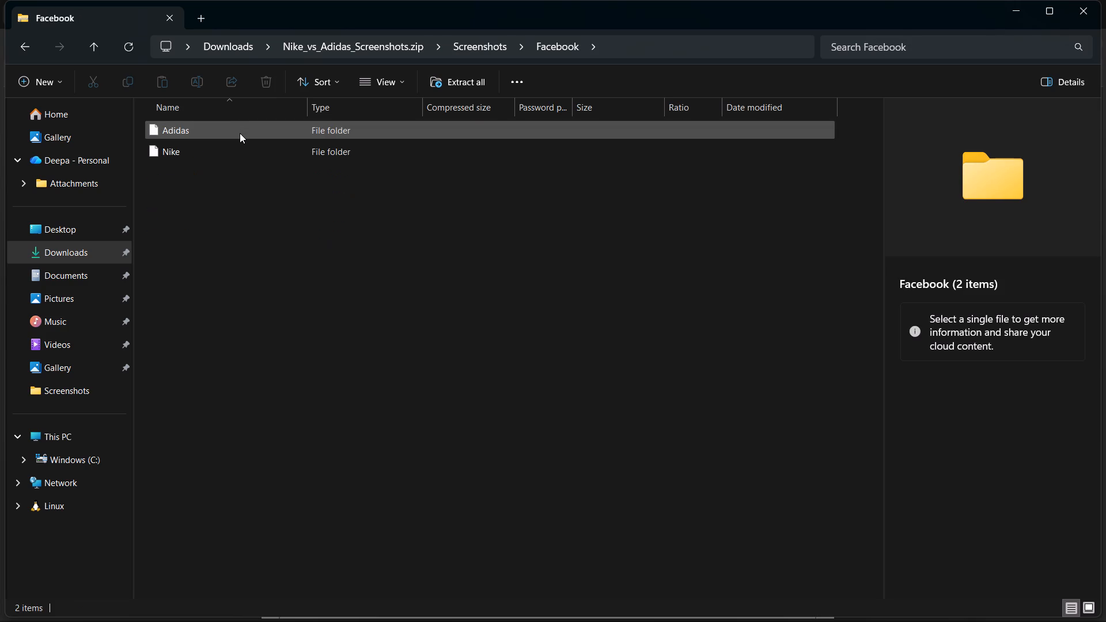
double_click(240, 133)
View adidas_facebook_posts.png and adidas_facebook_profile.png one after the other, closing each image when done.
double_click(229, 131)
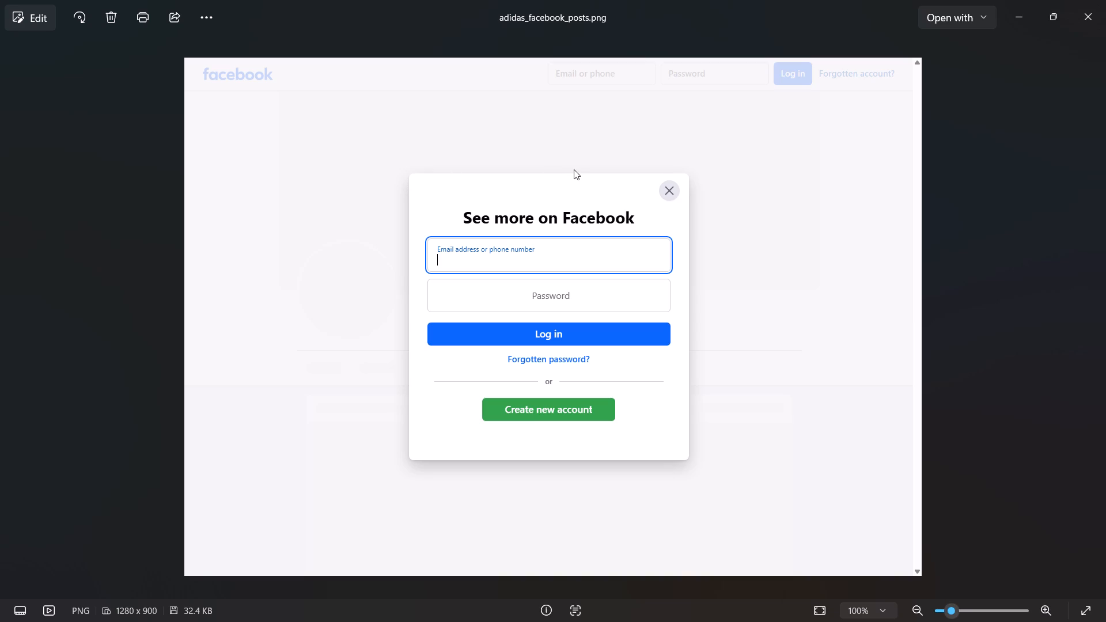
click(492, 264)
click(1085, 17)
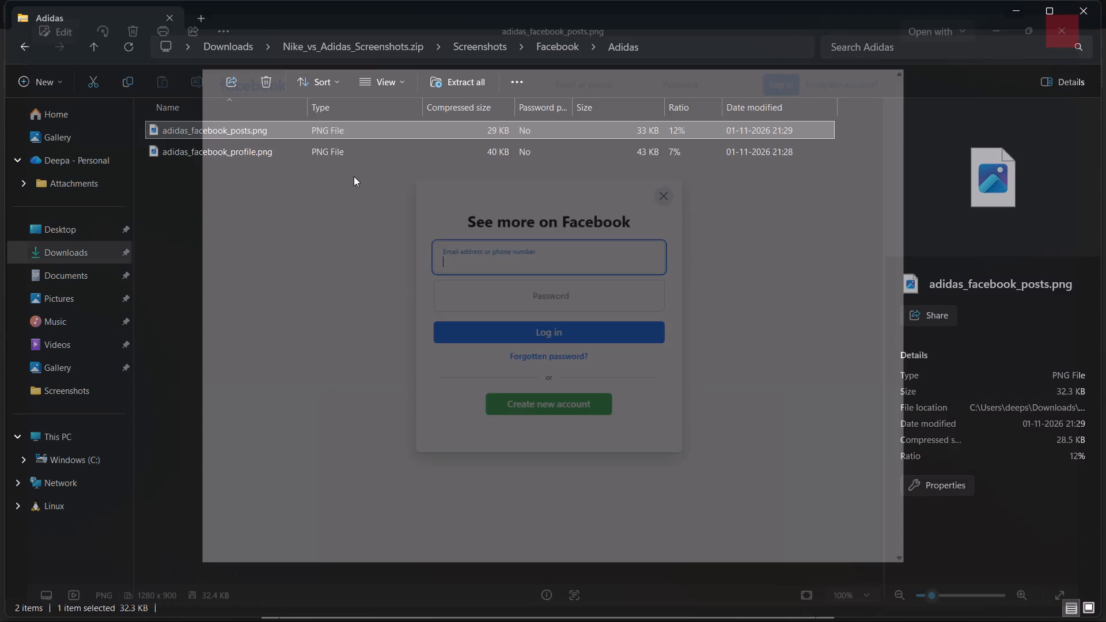
double_click(258, 151)
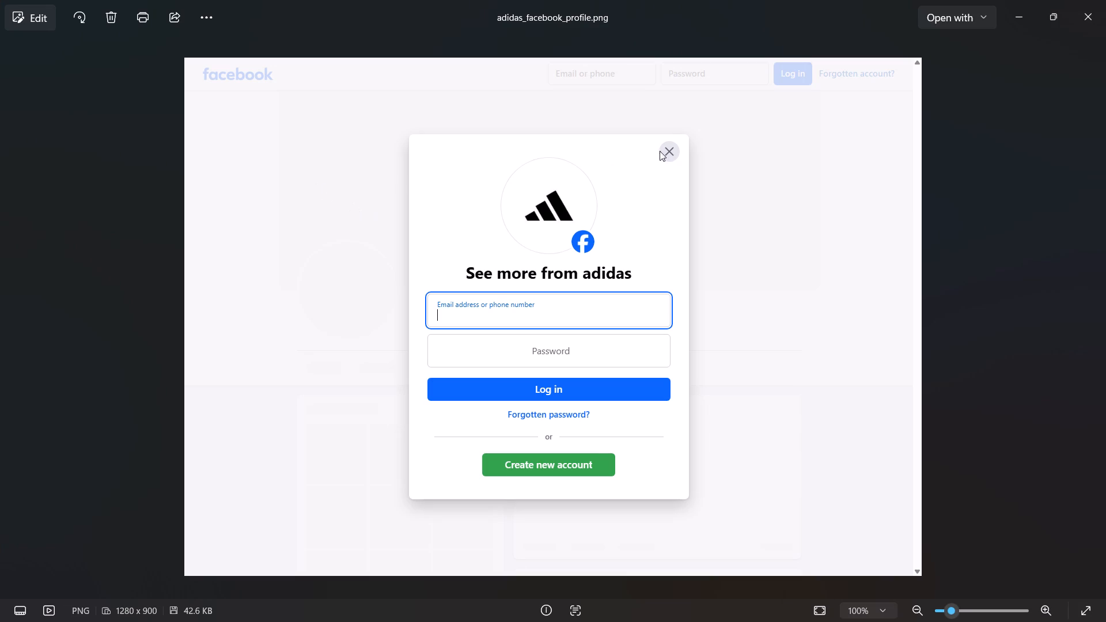
click(1084, 13)
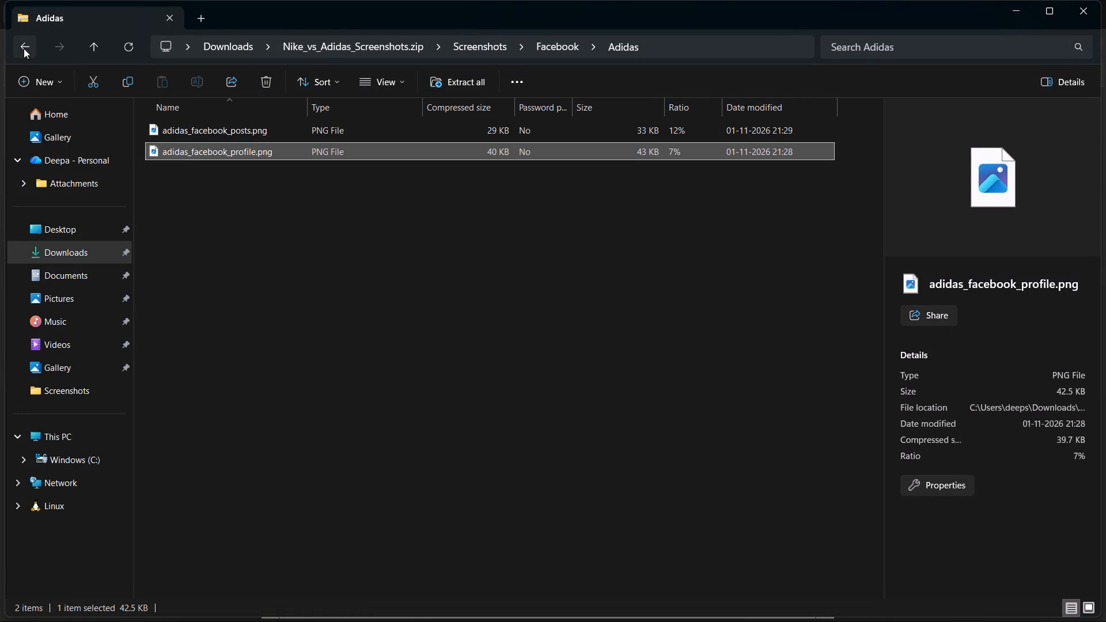
Go to the Nike folder under Facebook and open nike_facebook_profile.png for viewing.
click(24, 48)
double_click(199, 150)
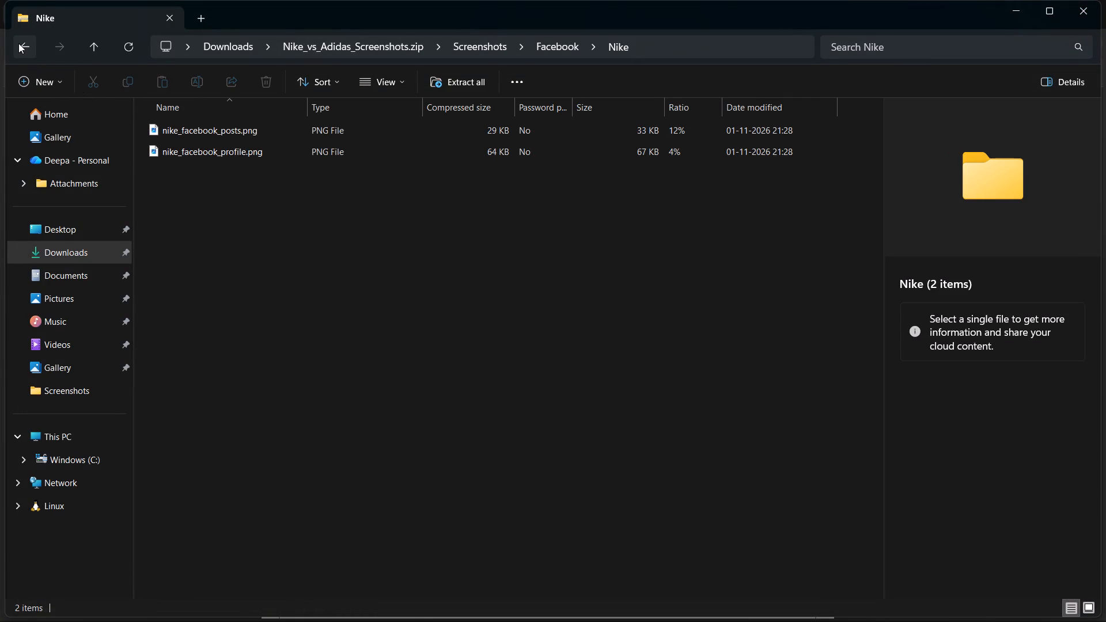
click(18, 43)
double_click(172, 152)
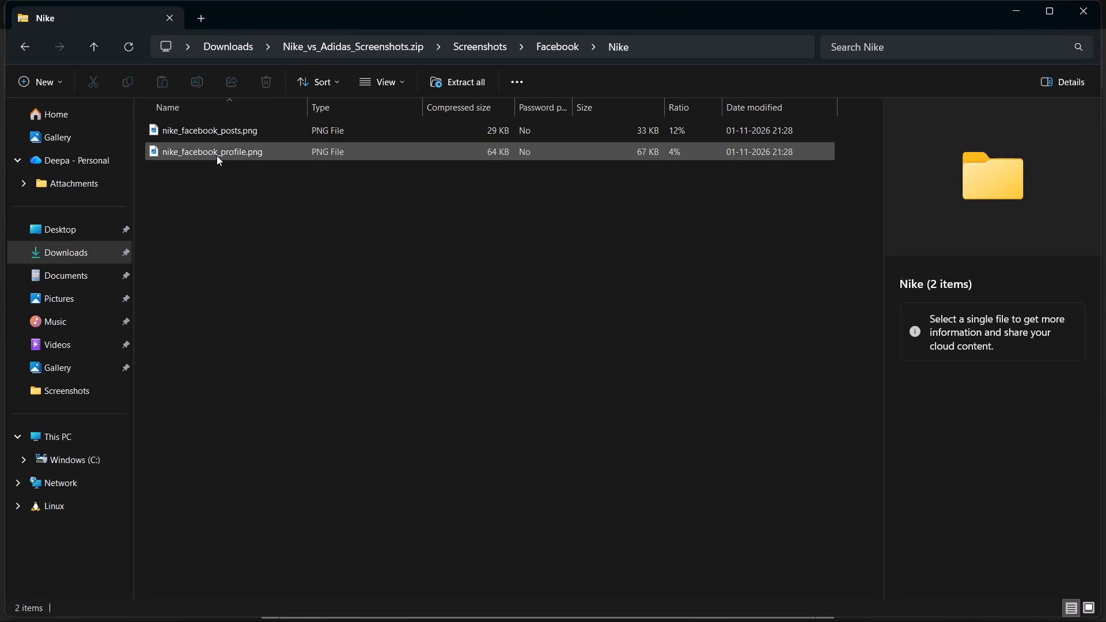
double_click(217, 155)
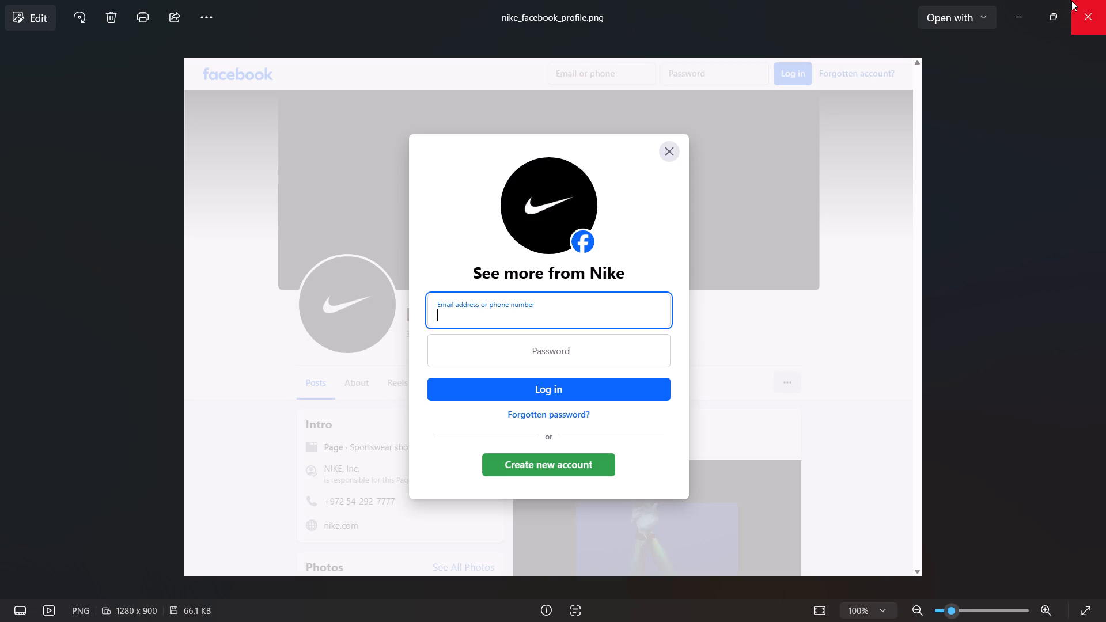
Close the Nike Facebook image, then view adidas_instagram_campaign.png and adidas_instagram_profile.png in the Instagram > Adidas folder, closing each when done.
click(1071, 1)
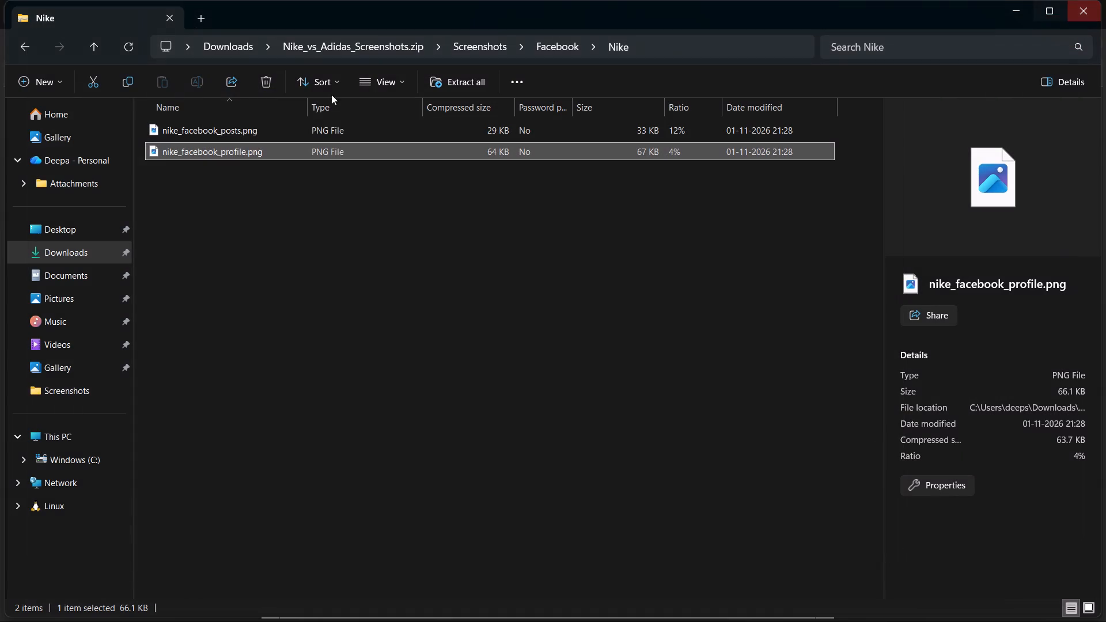
click(20, 40)
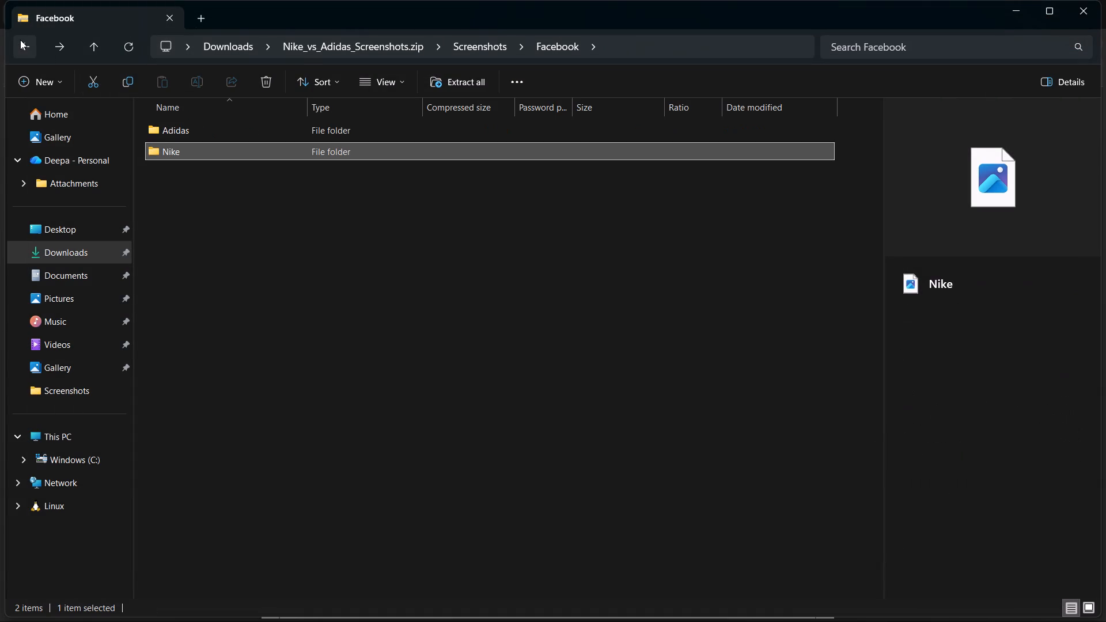
click(20, 40)
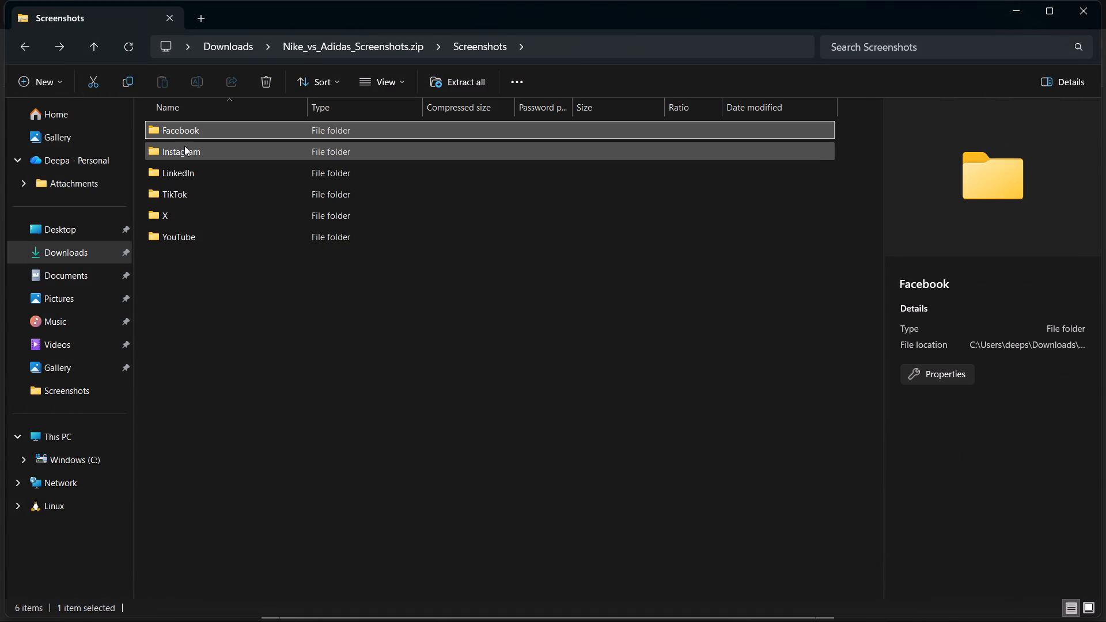
double_click(184, 146)
double_click(207, 135)
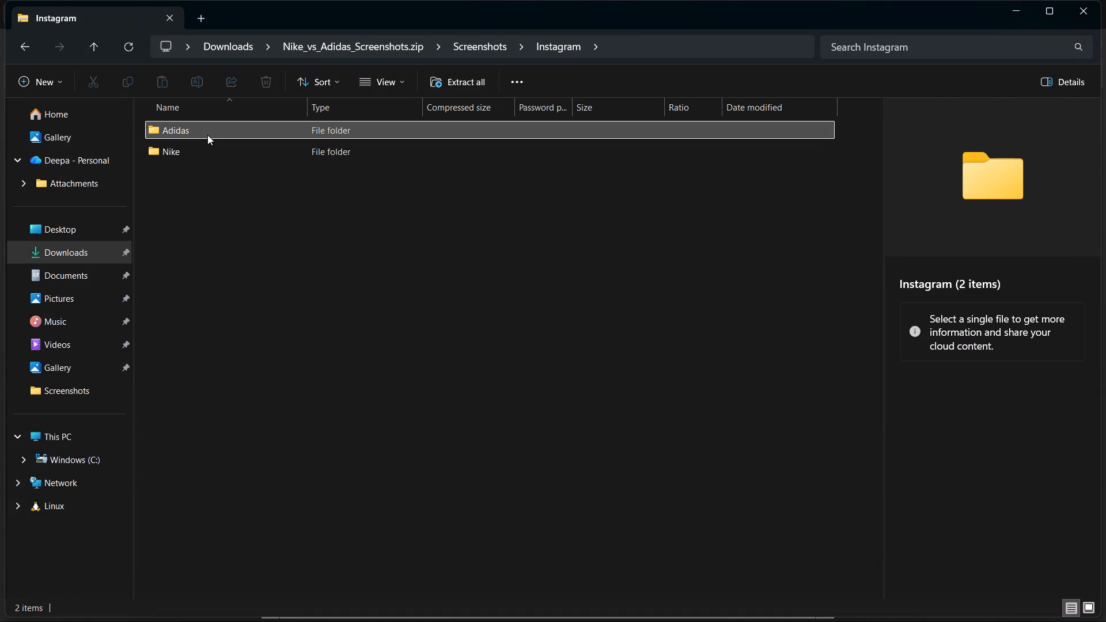
double_click(219, 133)
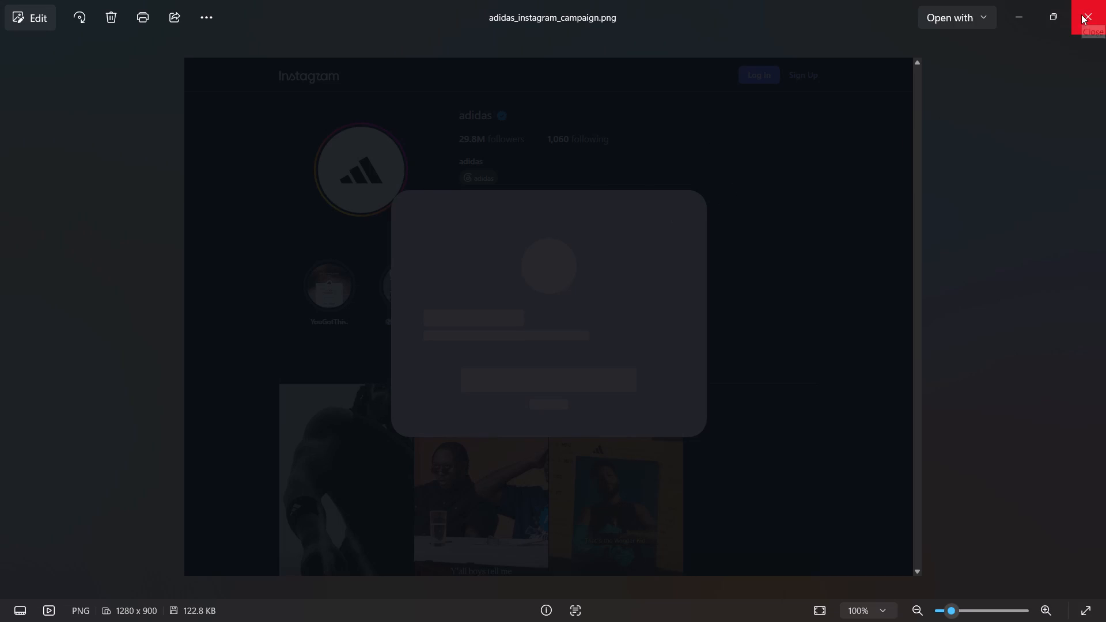
click(1081, 14)
double_click(238, 143)
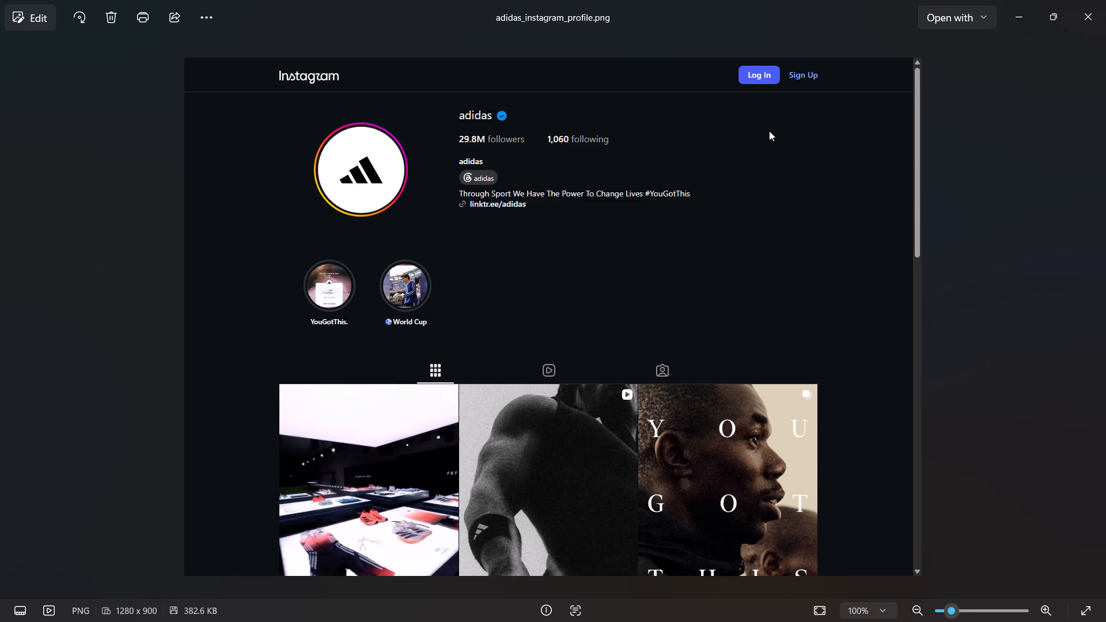
click(1096, 16)
Go to the Nike folder under Instagram and view nike_instagram_profile.png and nike_instagram_campaign.png, closing each image when done.
click(32, 50)
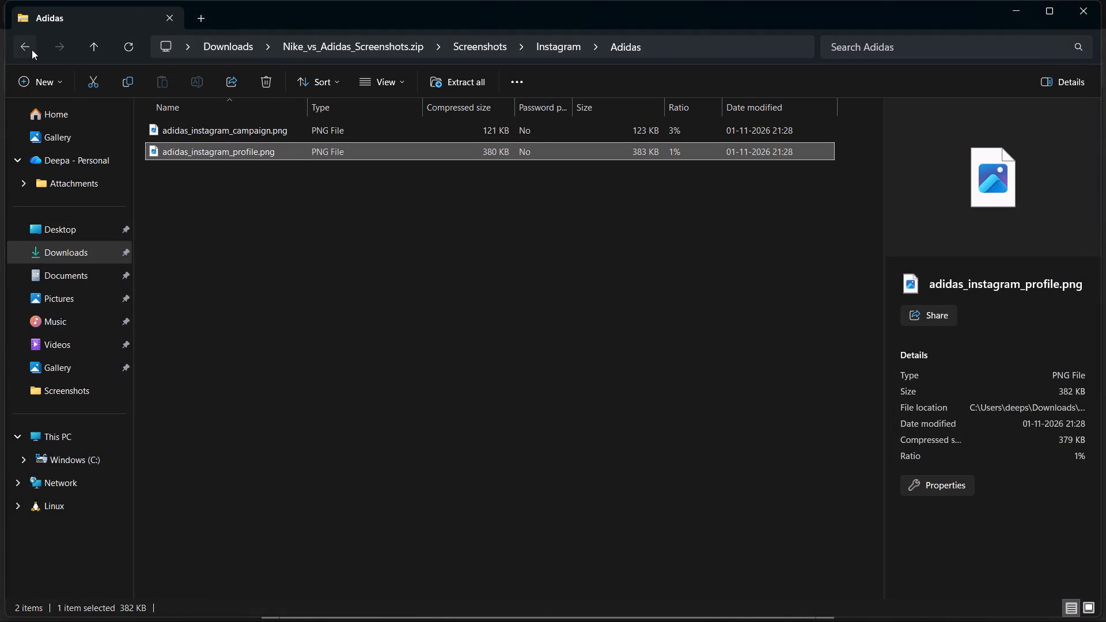
click(199, 150)
double_click(199, 150)
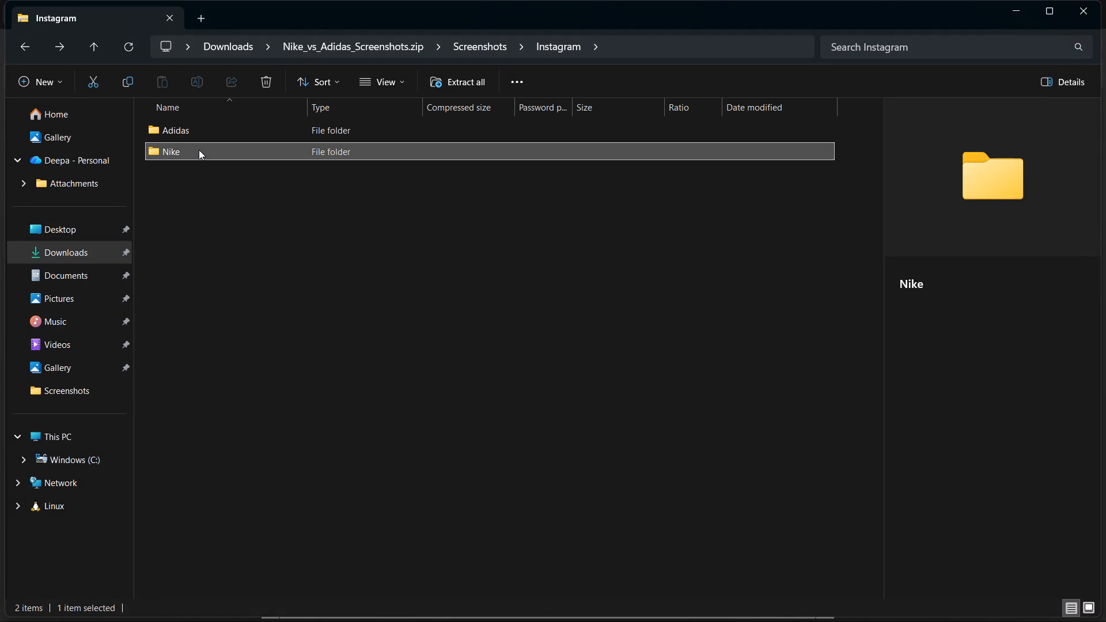
double_click(228, 152)
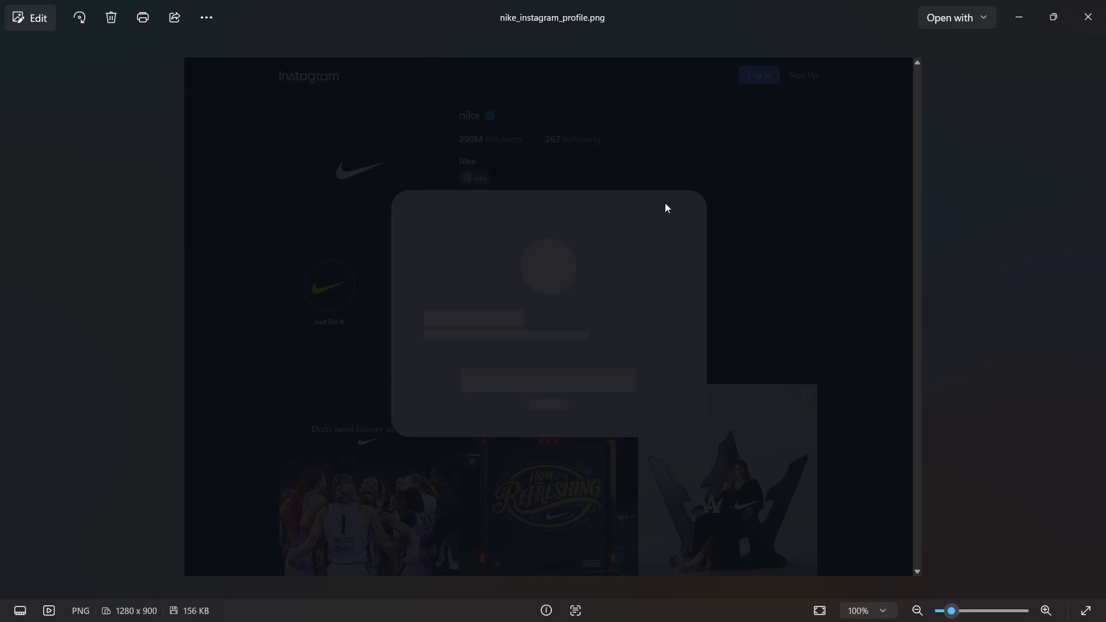
click(1090, 18)
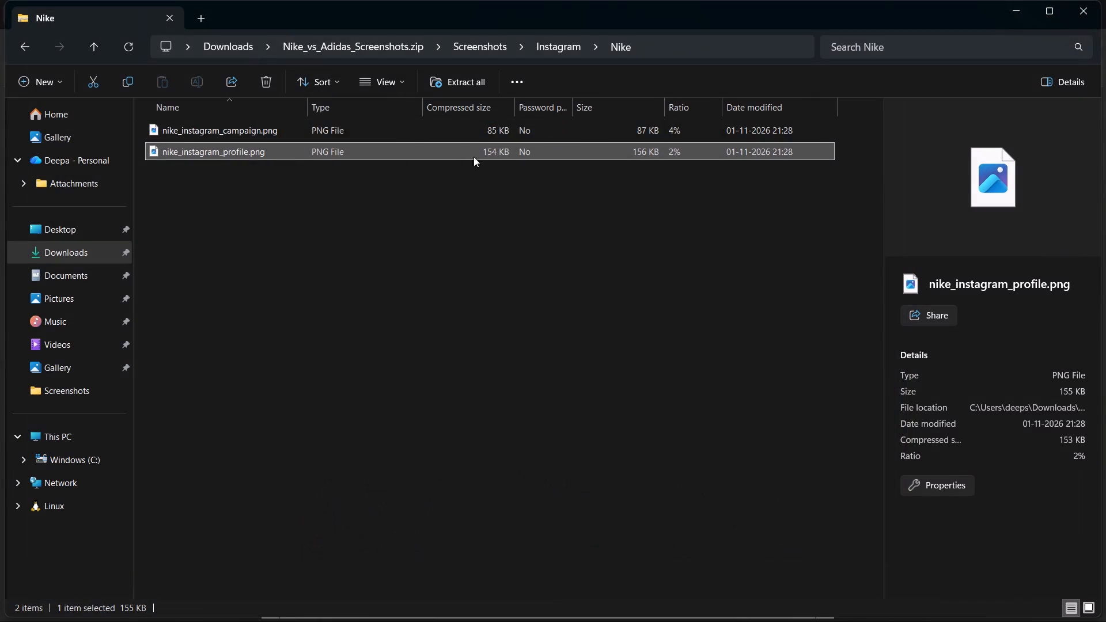
double_click(401, 134)
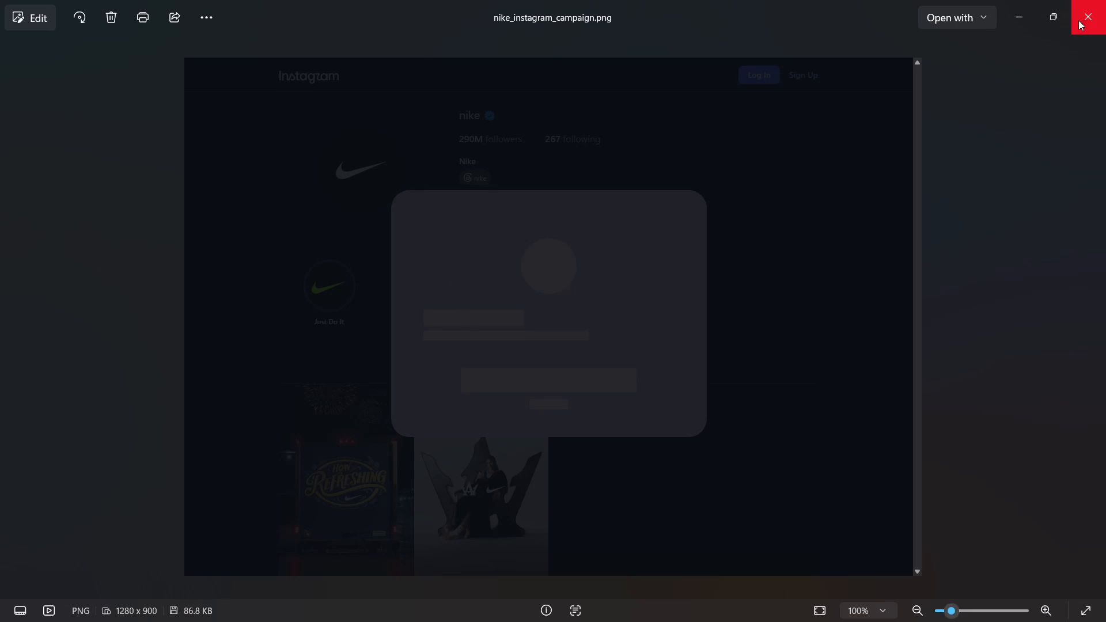
click(1084, 20)
Go to the Adidas folder inside Screenshots > LinkedIn, view adidas_linkedin_profile.png and close the image.
click(18, 53)
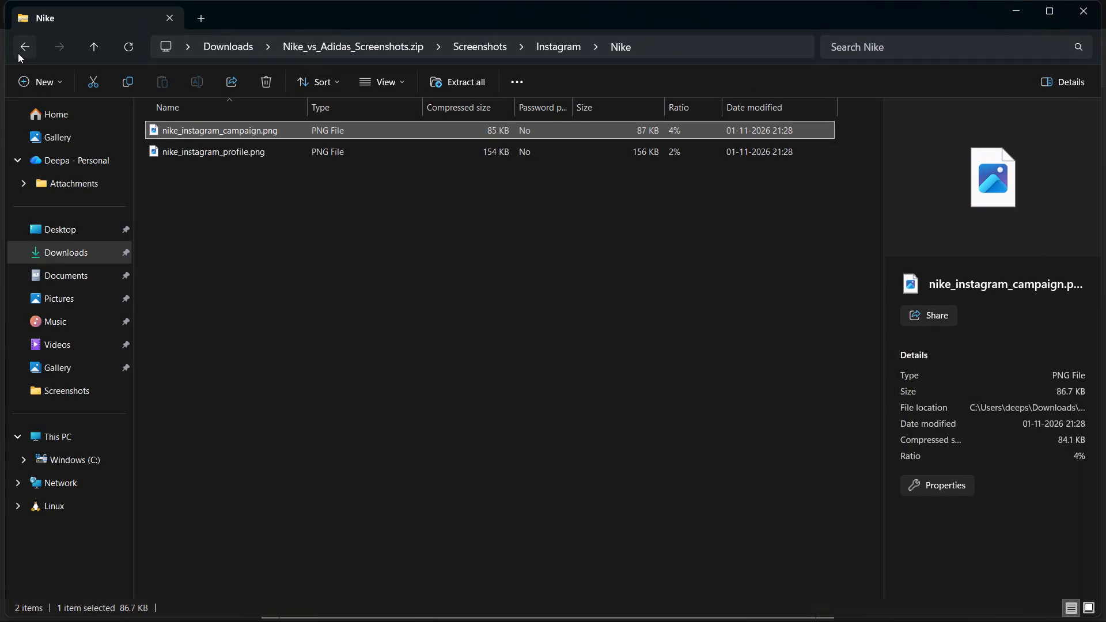
click(18, 53)
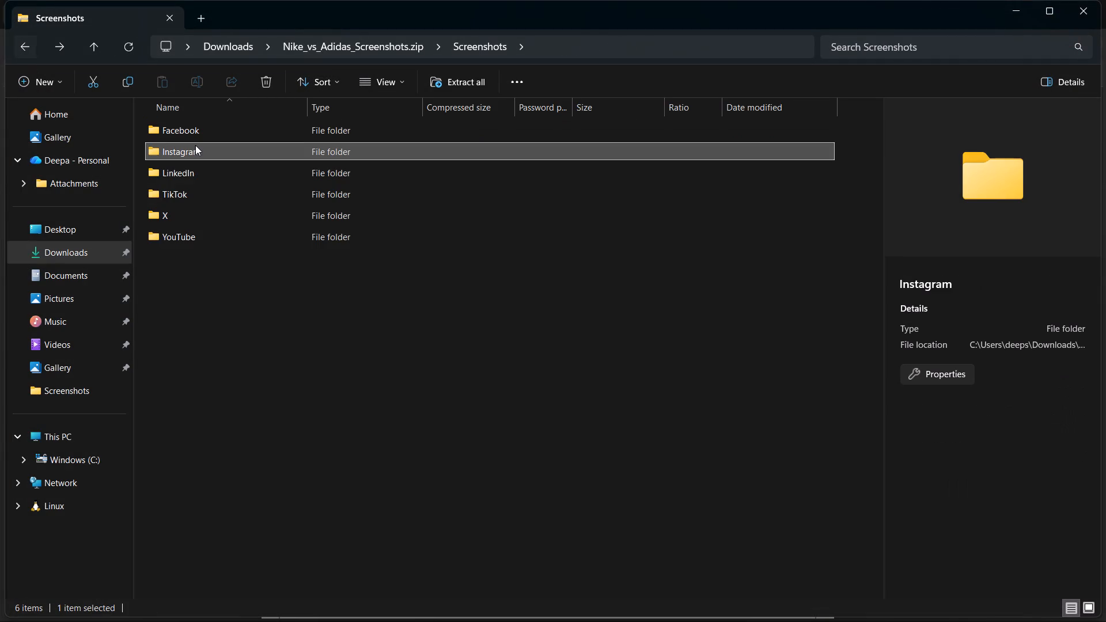
double_click(191, 171)
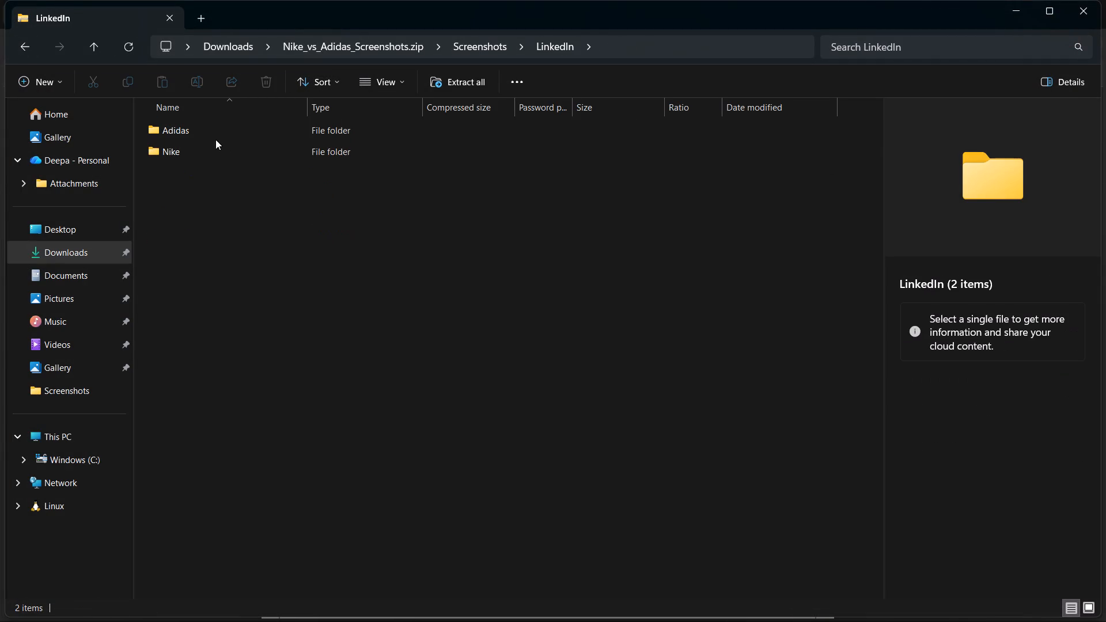
drag(215, 139, 189, 135)
double_click(189, 135)
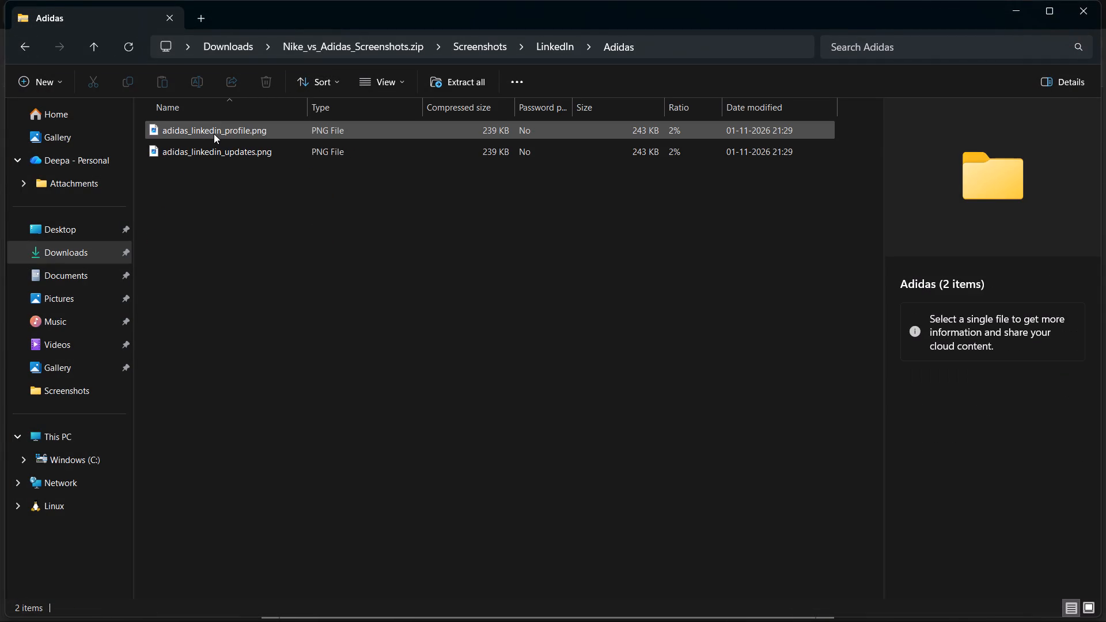
double_click(214, 134)
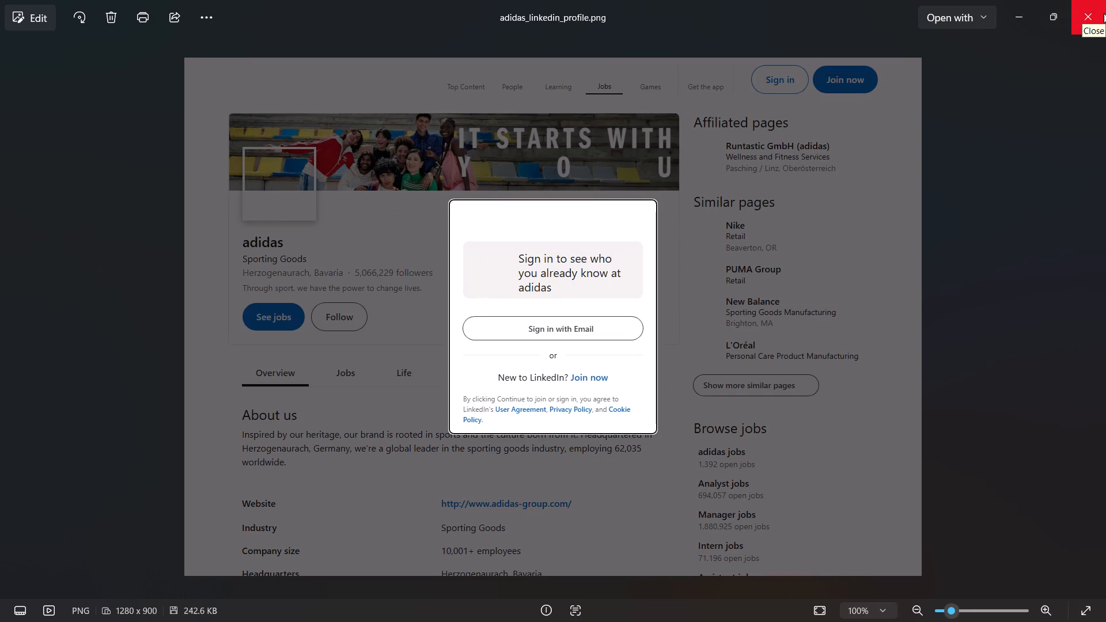
click(1104, 13)
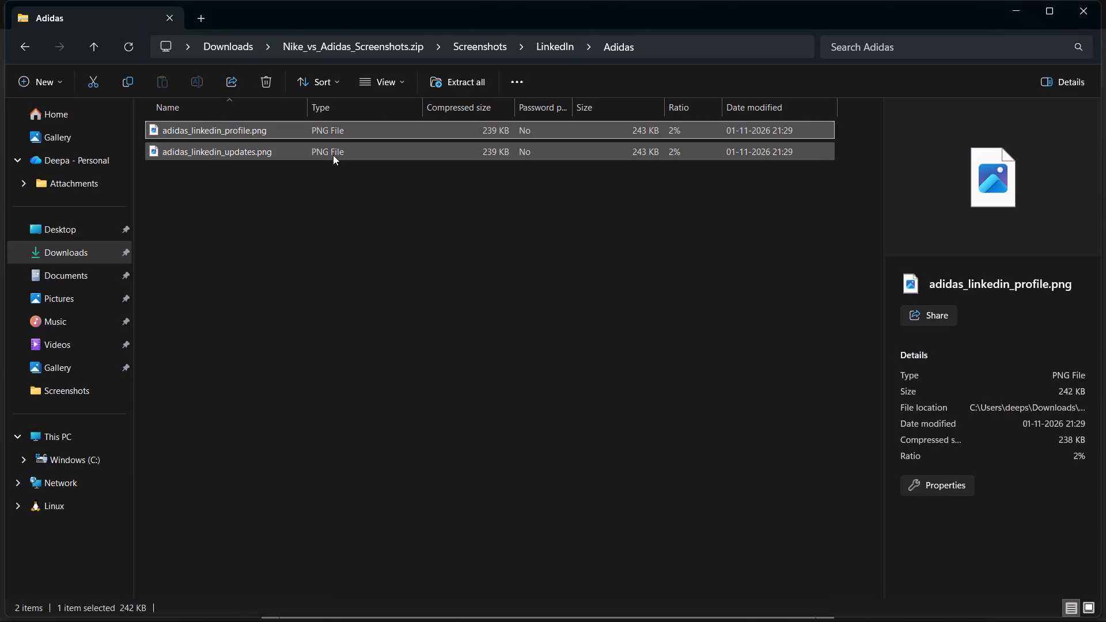
View adidas_linkedin_updates.png from the LinkedIn Adidas folder of Nike_vs_Adidas_Screenshots.zip, closing the image when done.
double_click(333, 155)
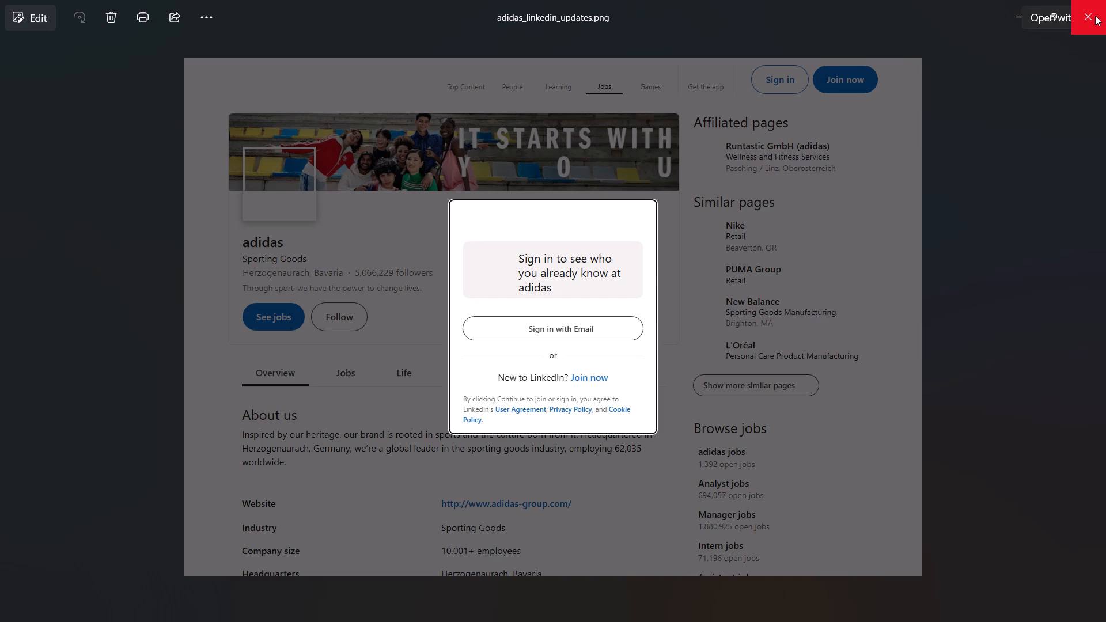
click(1095, 16)
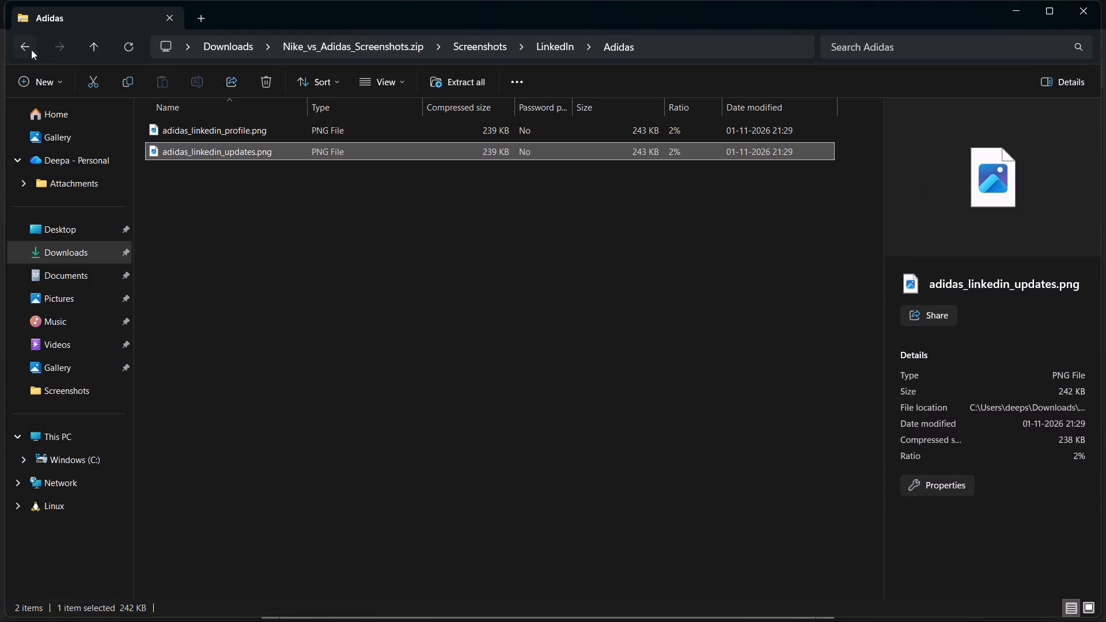
Go to the TikTok Adidas folder in the screenshots archive and view adidas_tiktok_feed.png, closing the image when done.
click(31, 50)
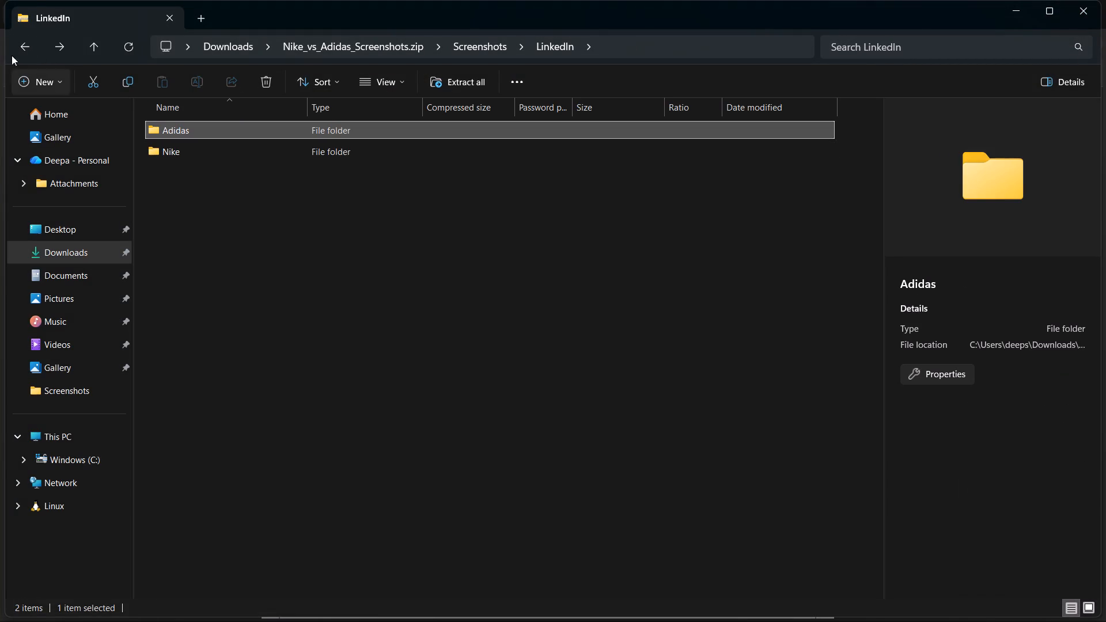
click(25, 44)
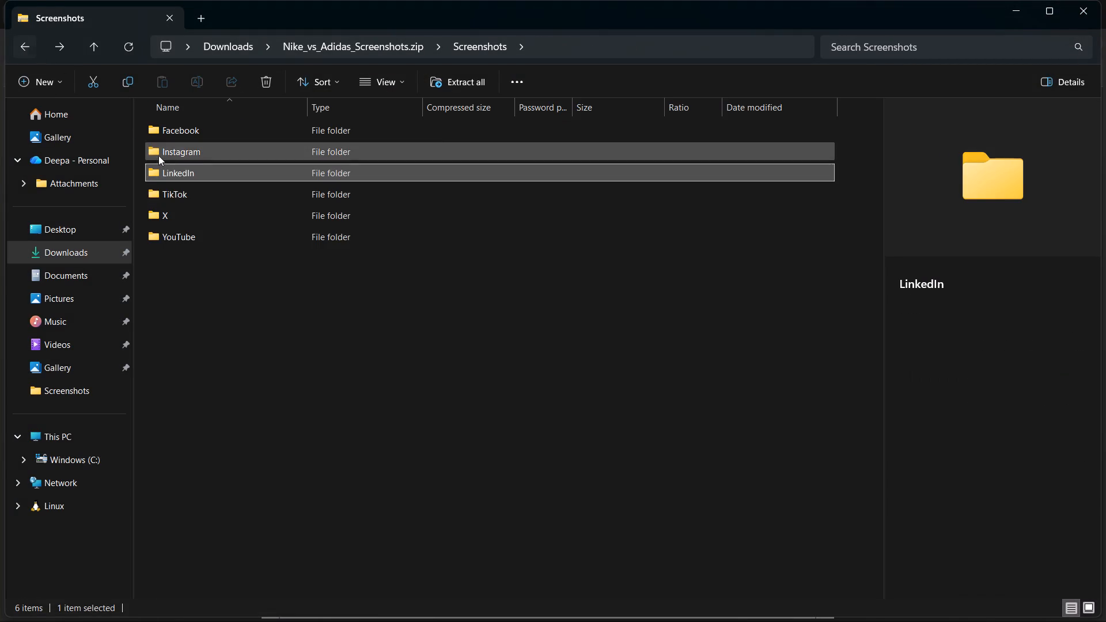
double_click(181, 188)
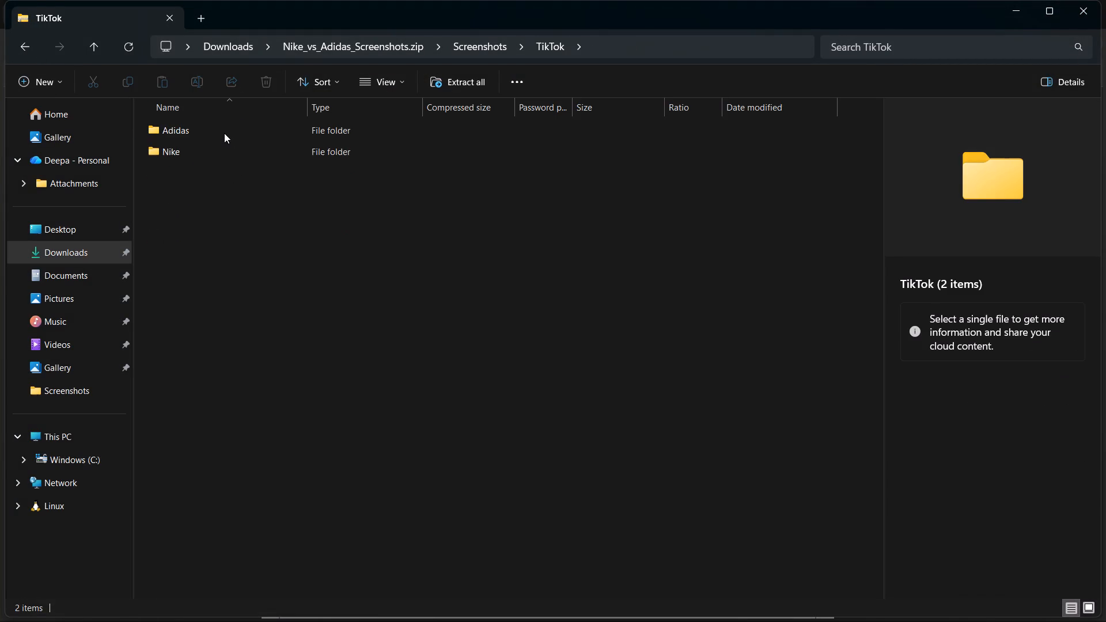
double_click(224, 133)
double_click(224, 133)
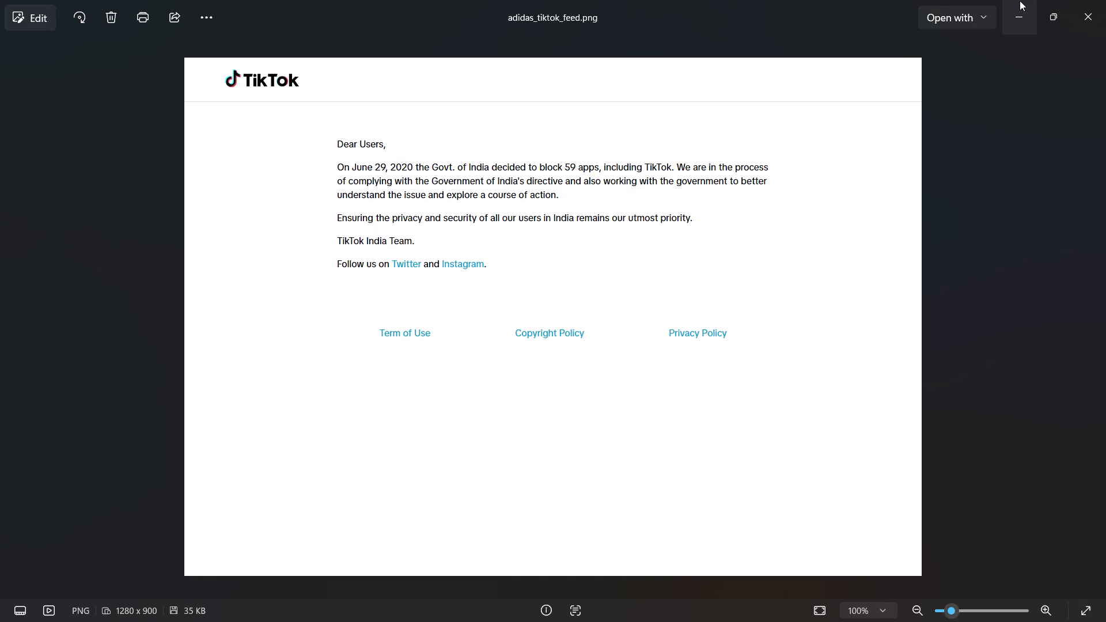
click(1087, 9)
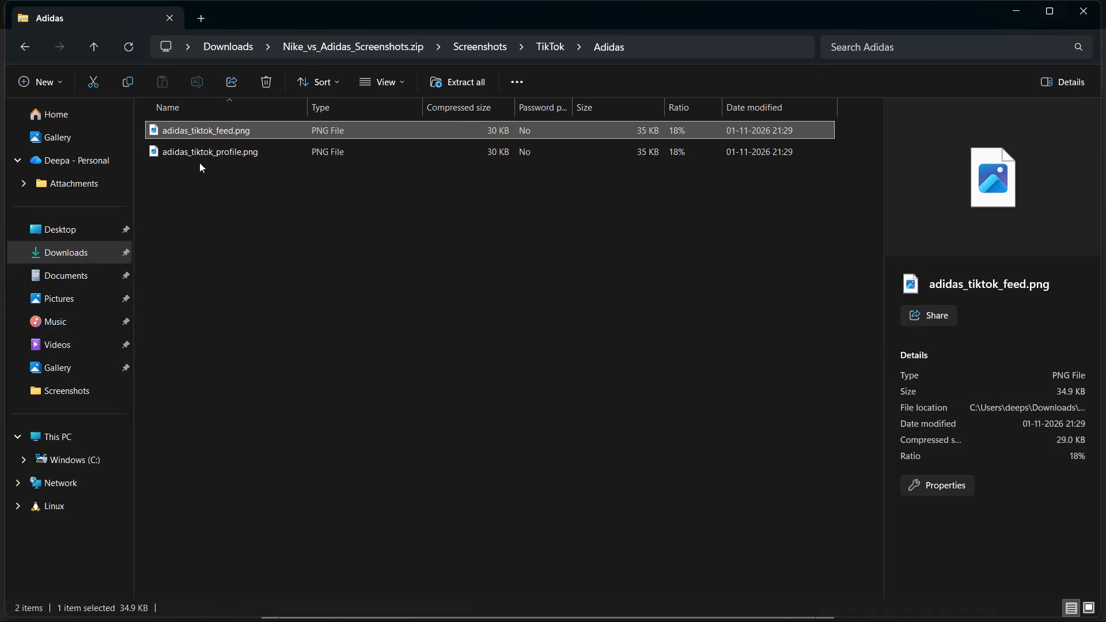
View adidas_tiktok_profile.png from the TikTok Adidas folder, closing the image when done.
double_click(197, 157)
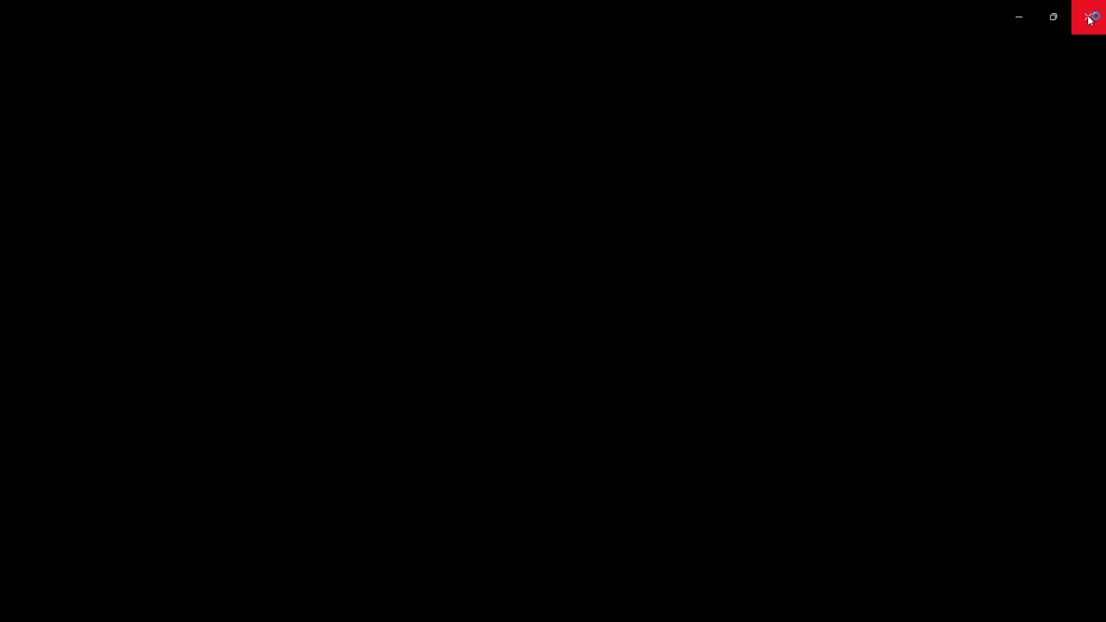
click(1088, 16)
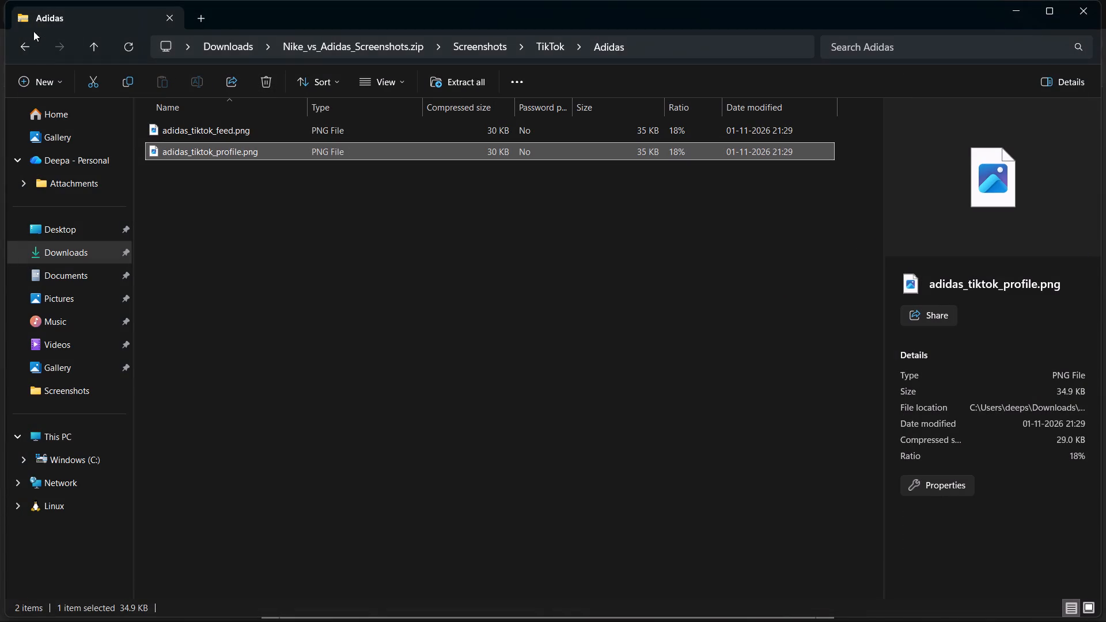
Go to the TikTok Nike folder in the screenshots archive and view nike_tiktok_feed.png, closing the image when done.
click(22, 39)
double_click(184, 158)
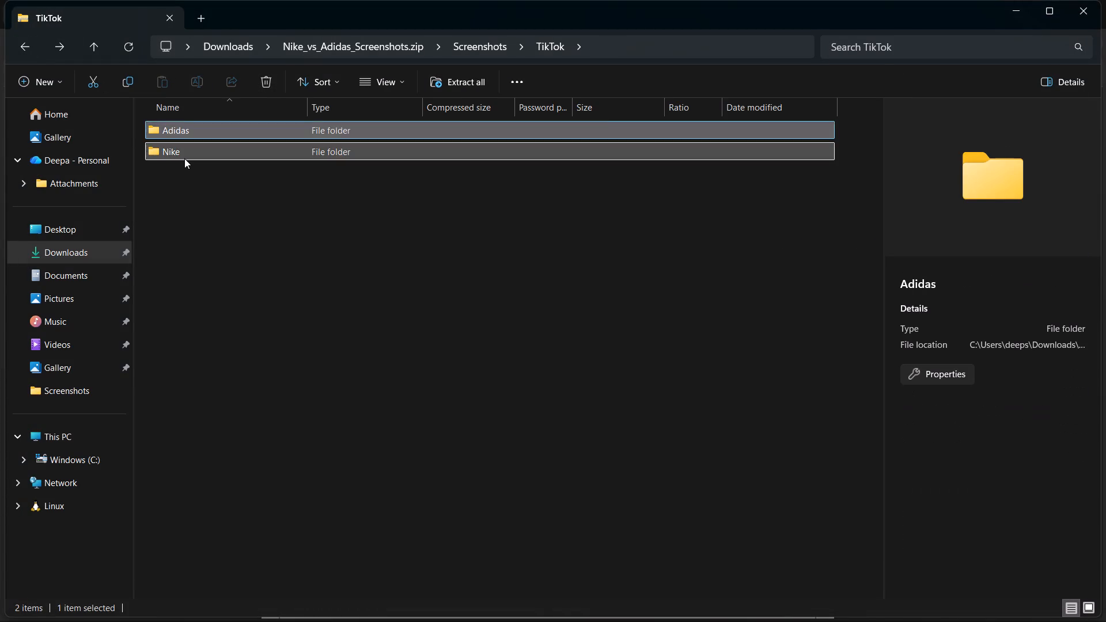
double_click(181, 138)
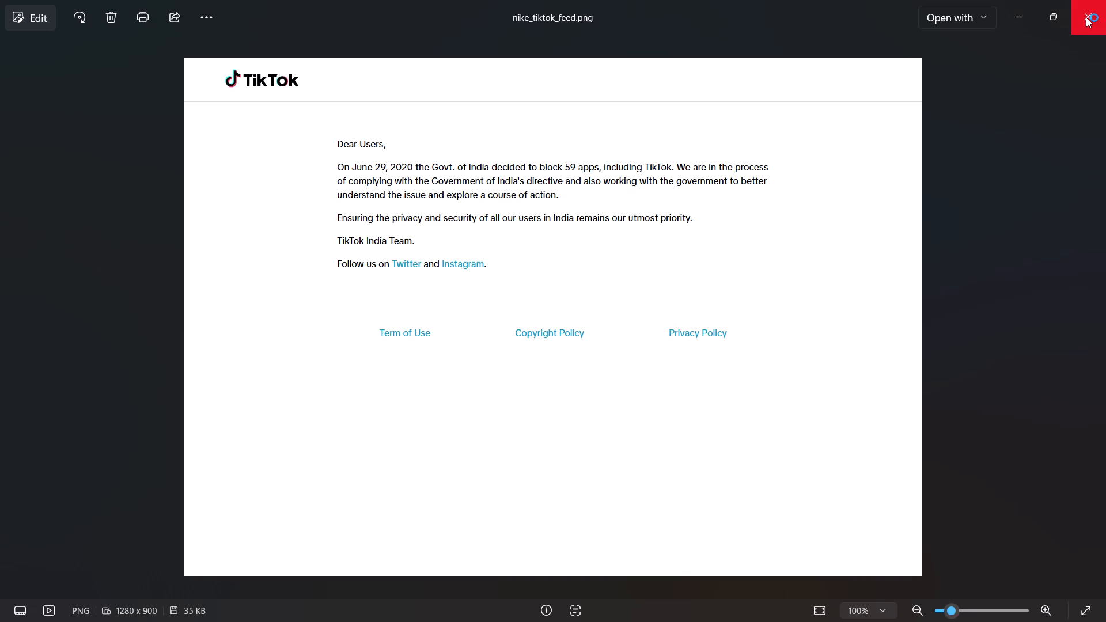
click(1086, 17)
Go to the YouTube Adidas folder in the screenshots archive and view adidas_youtube_profile.png, closing the image when done.
click(22, 50)
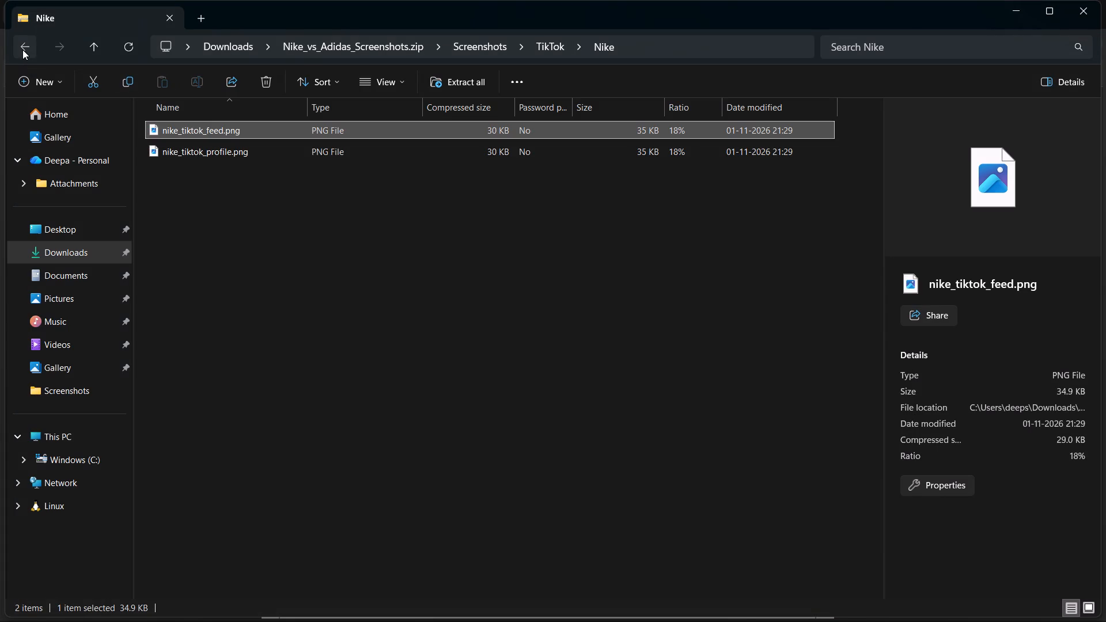
click(22, 42)
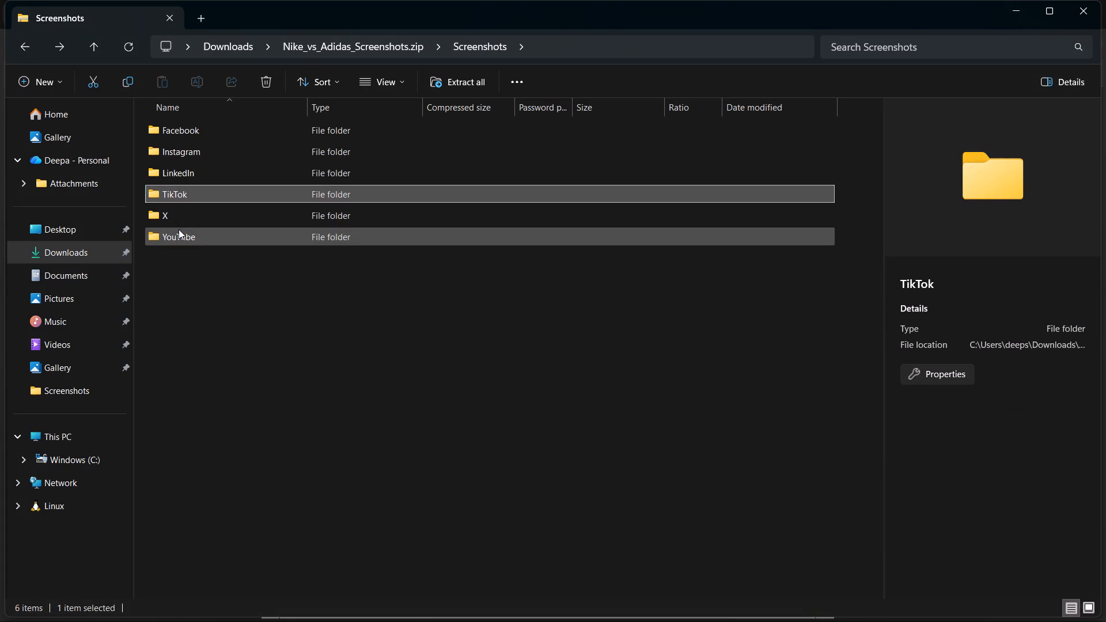
double_click(179, 229)
double_click(225, 134)
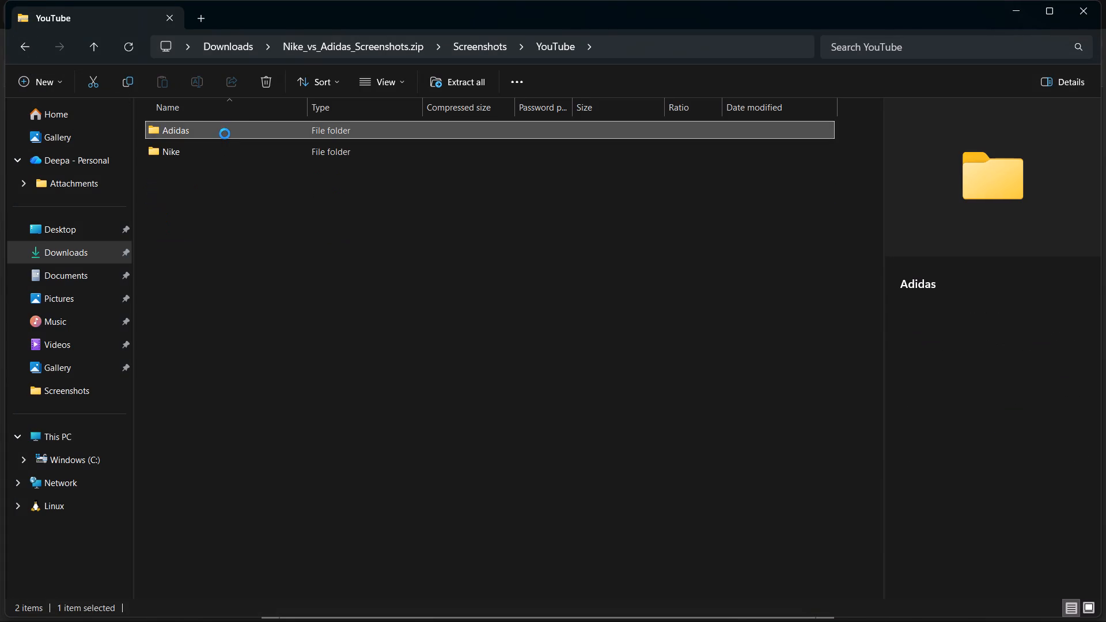
double_click(224, 134)
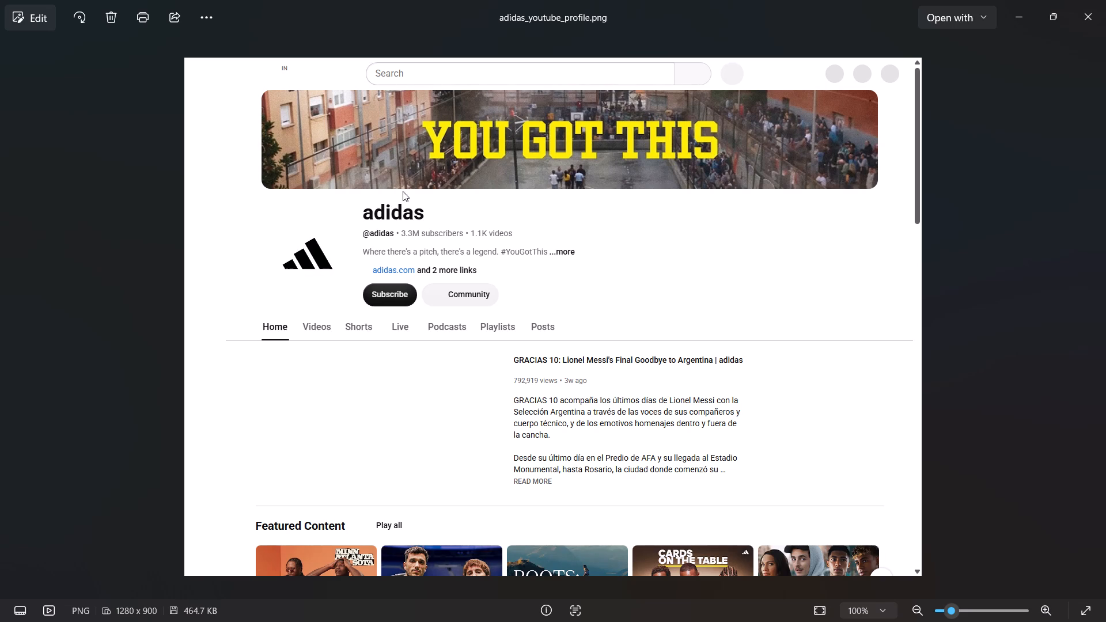
scroll(527, 220, down, 1)
click(1082, 21)
View adidas_youtube_videos.png from the YouTube Adidas folder, closing the image when done.
double_click(209, 147)
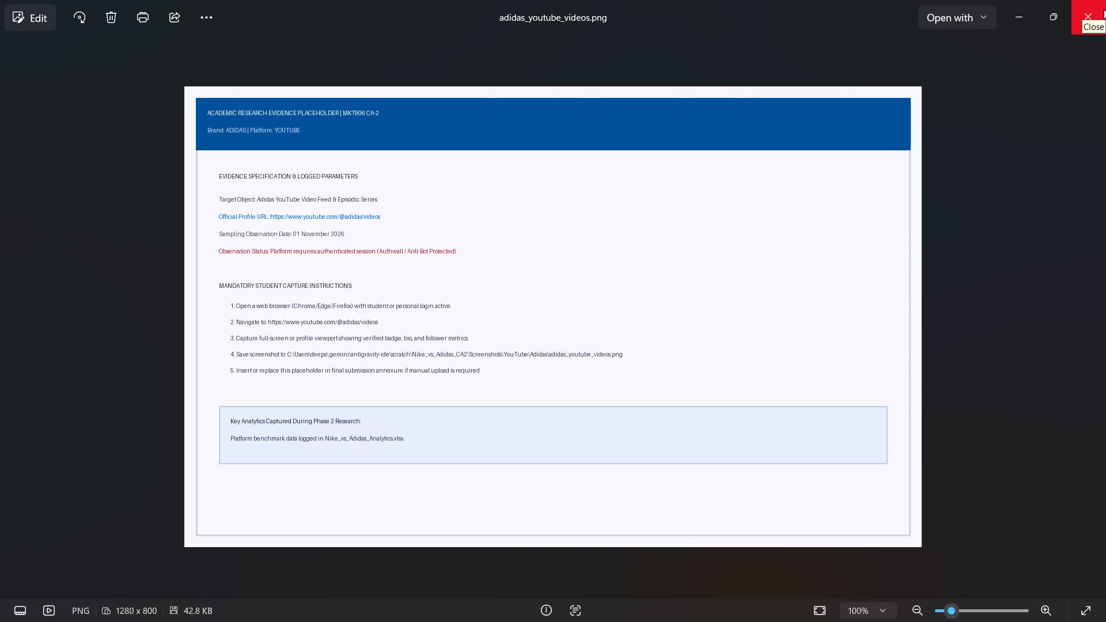
click(1104, 9)
Return to the Downloads folder and open Nike_vs_Adidas_Analytics.xlsx in Excel, using that app just once.
click(20, 52)
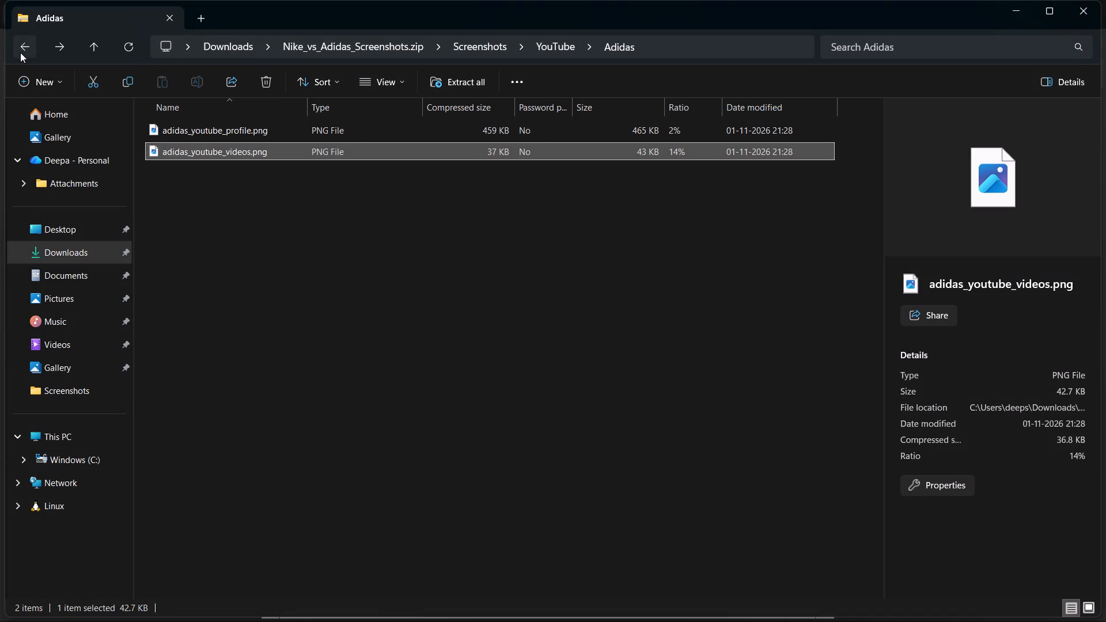
click(20, 52)
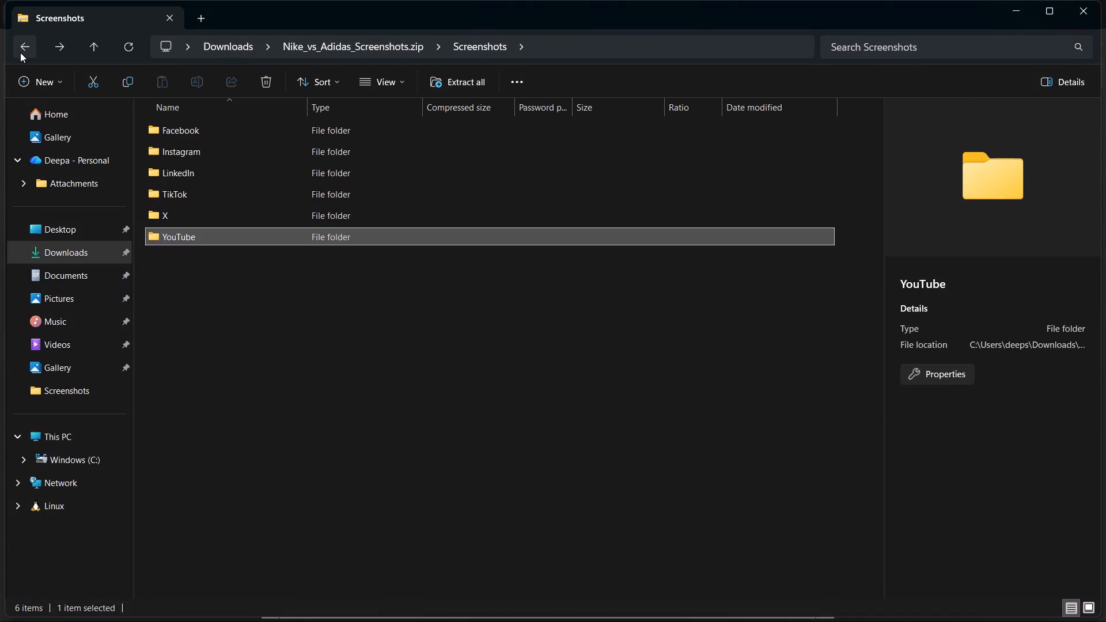
click(20, 52)
click(20, 52)
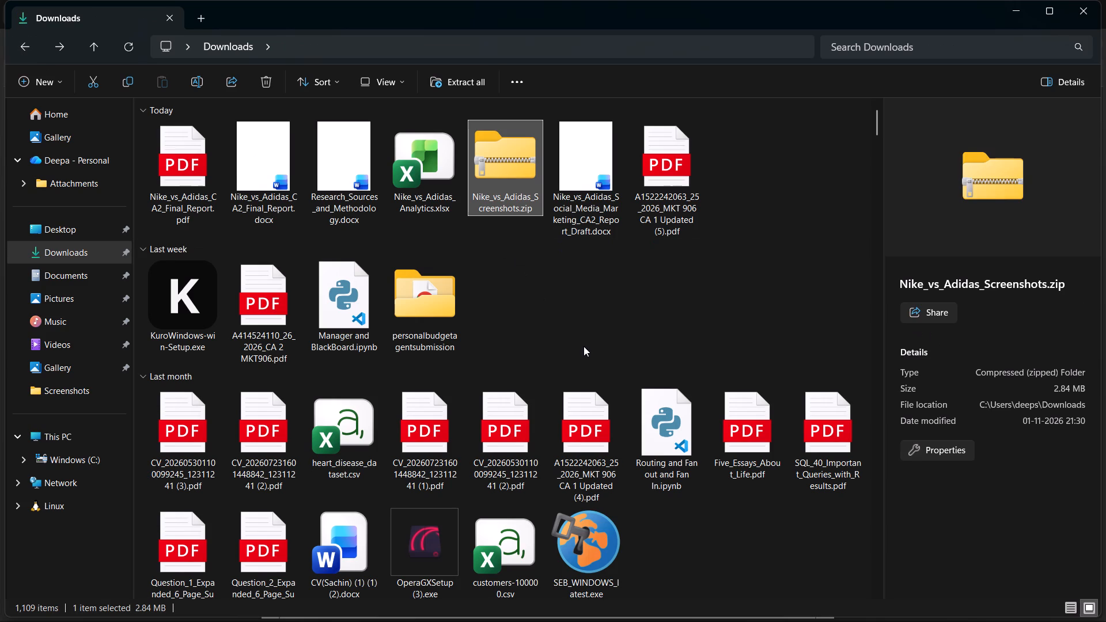
double_click(407, 179)
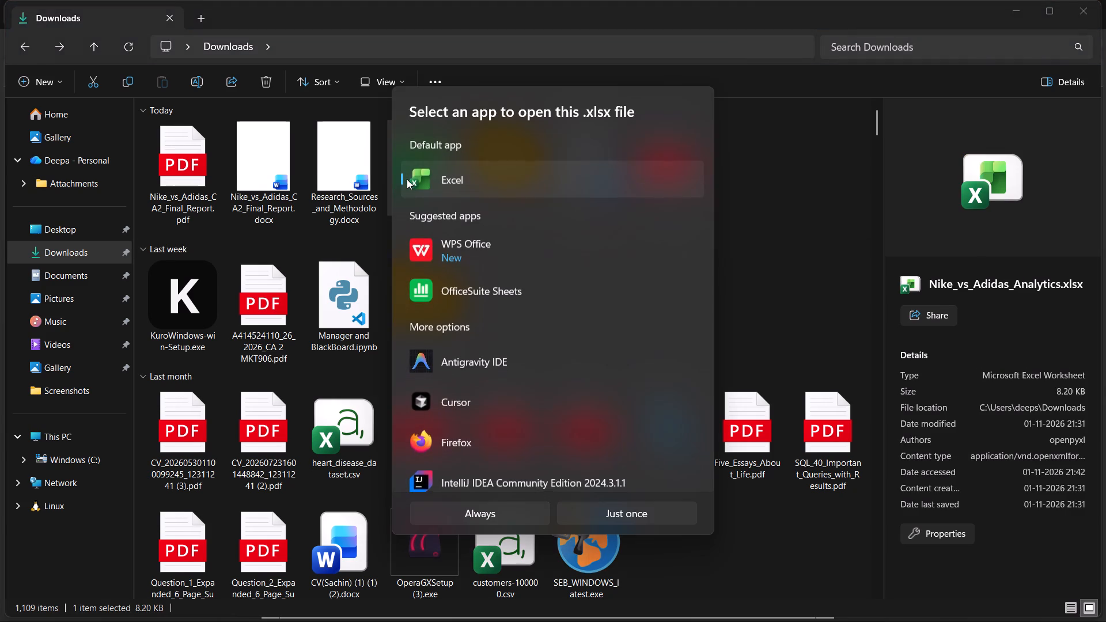
click(612, 520)
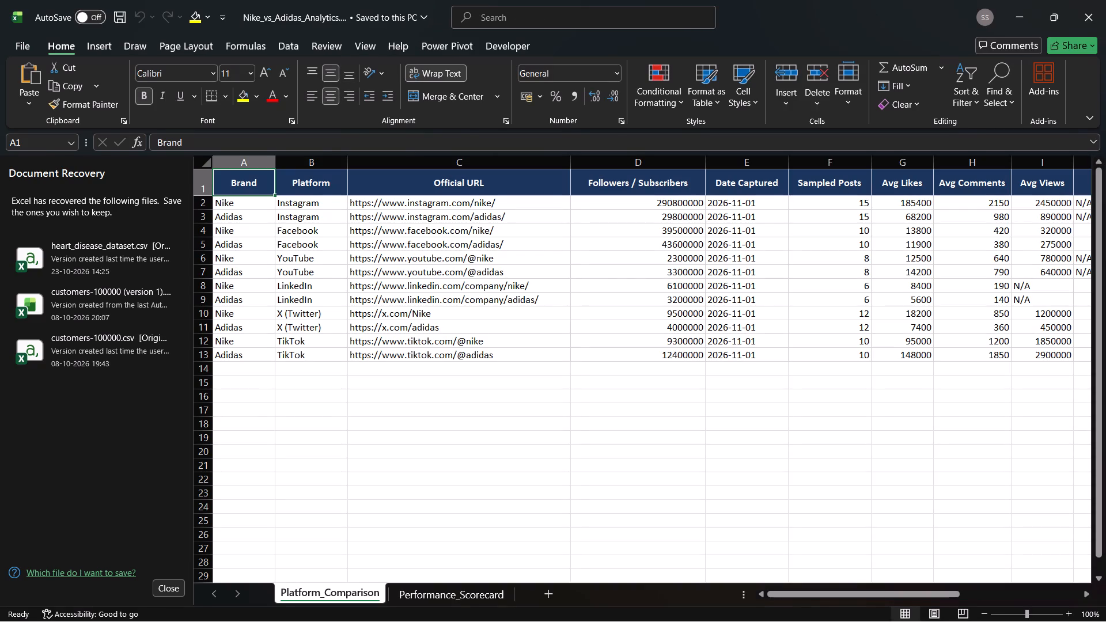
Review the Platform_Comparison sheet's columns, from brand, platform and URL across to the engagement and content format data.
scroll(942, 200, left, 2)
scroll(858, 218, left, 2)
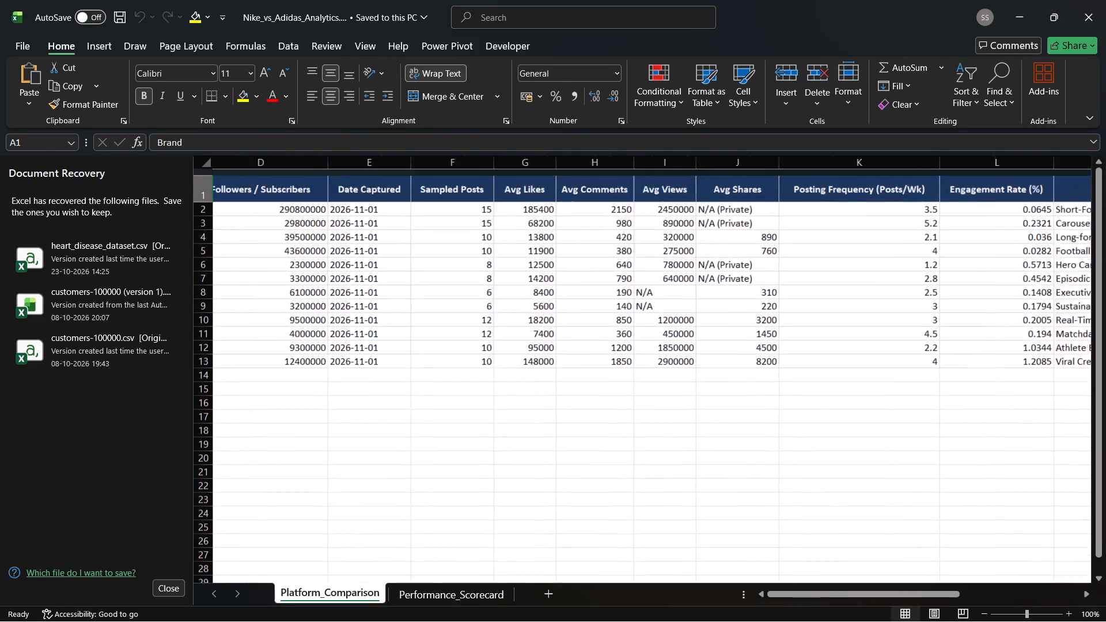
scroll(858, 218, left, 1)
scroll(792, 240, right, 4)
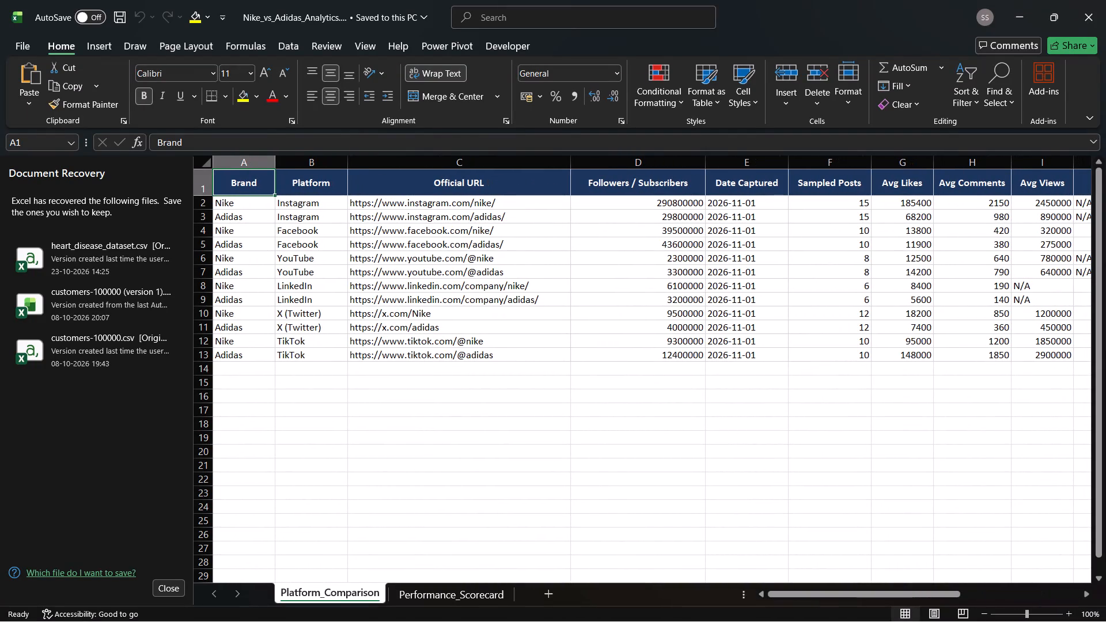
scroll(635, 298, left, 2)
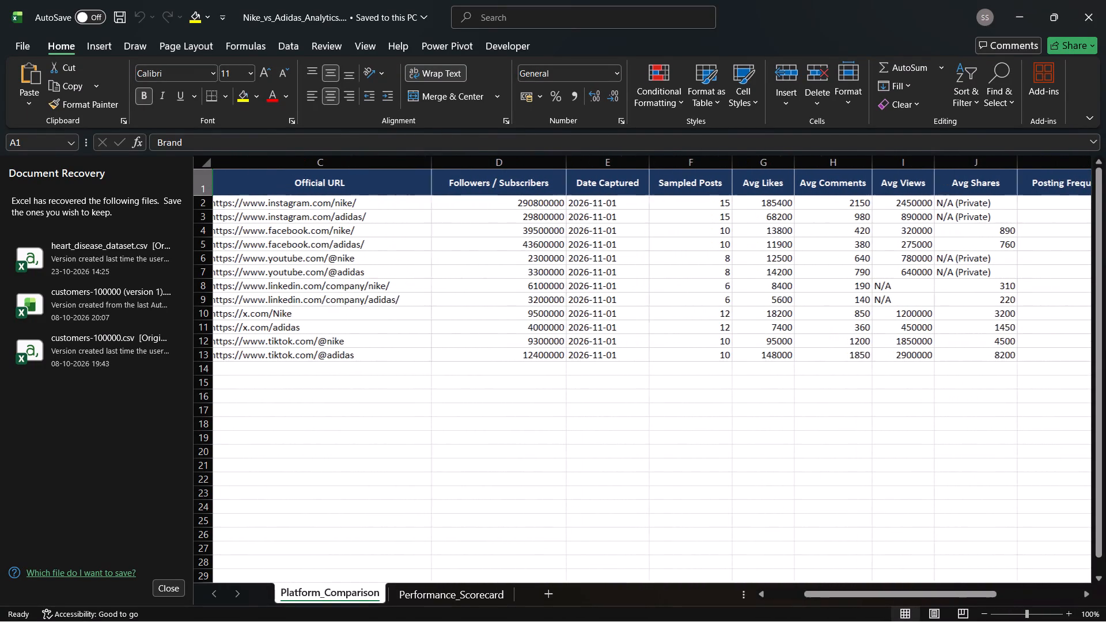
scroll(301, 248, right, 1)
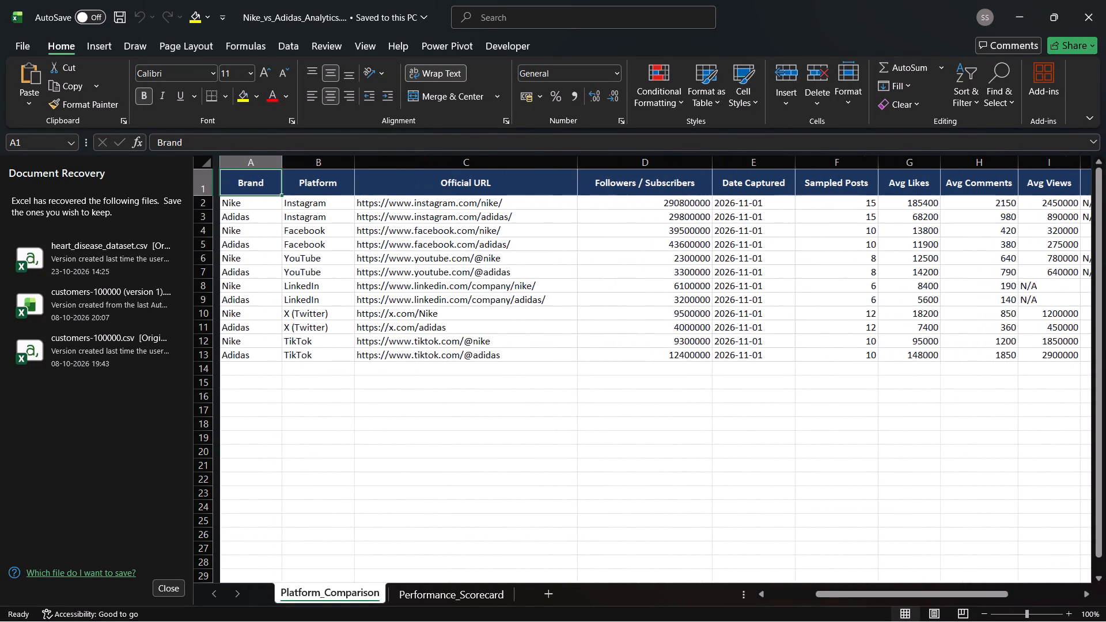
Centre-align horizontally all the data in the Platform_Comparison table.
click(256, 206)
key(ctrl+a)
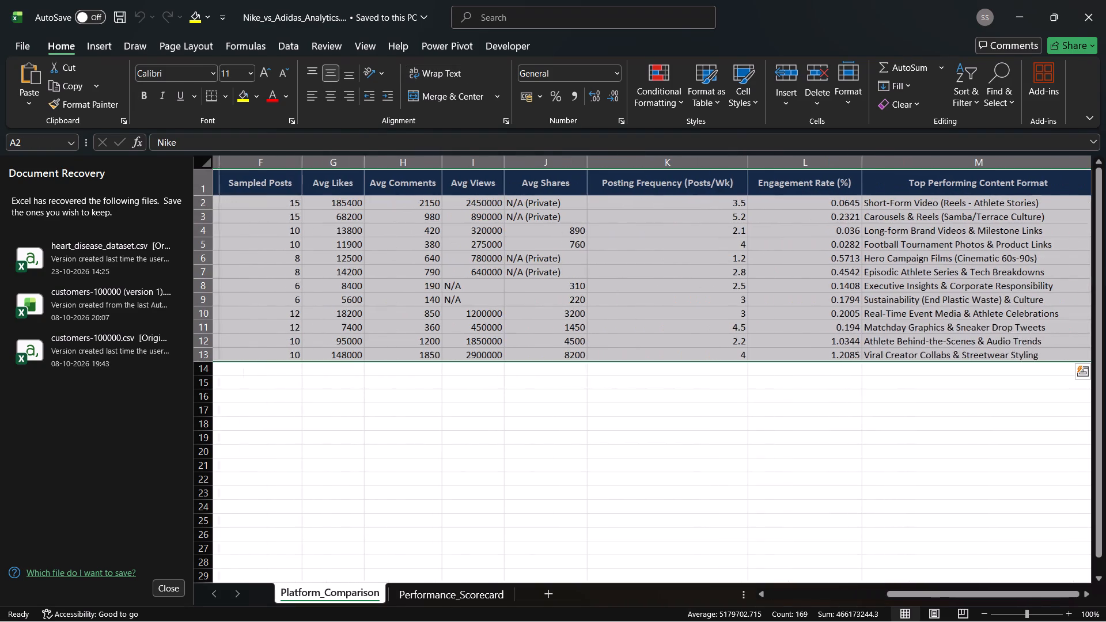
click(331, 97)
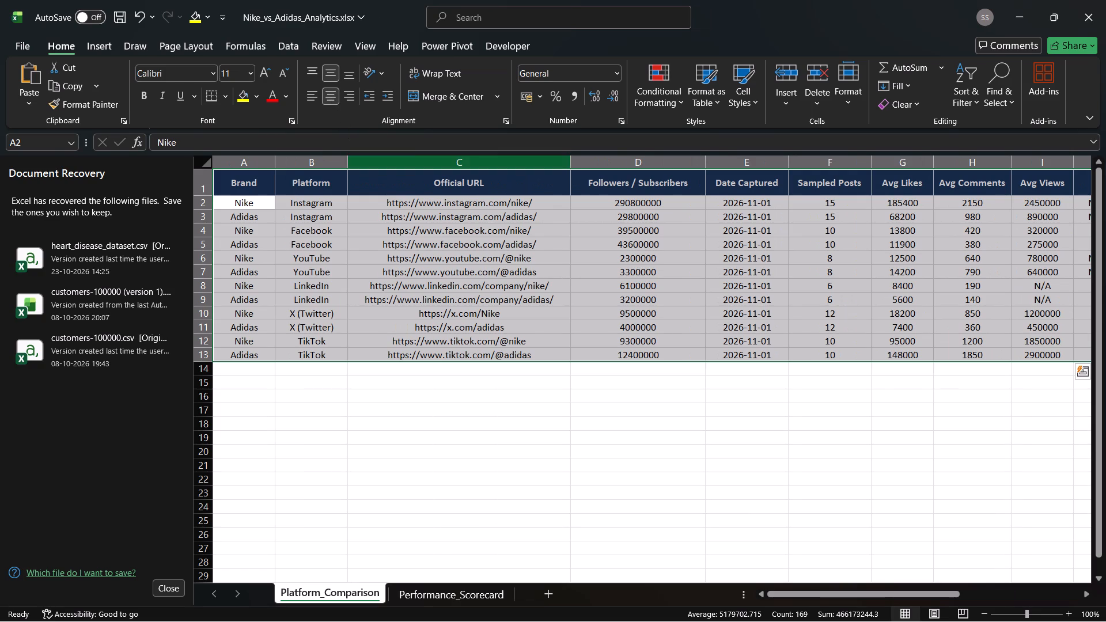
click(365, 238)
Auto-fit the widths of the Avg Shares, Posting Frequency (Posts/Wk), Engagement Rate (%) and Top Performing Content Format columns.
scroll(561, 304, left, 2)
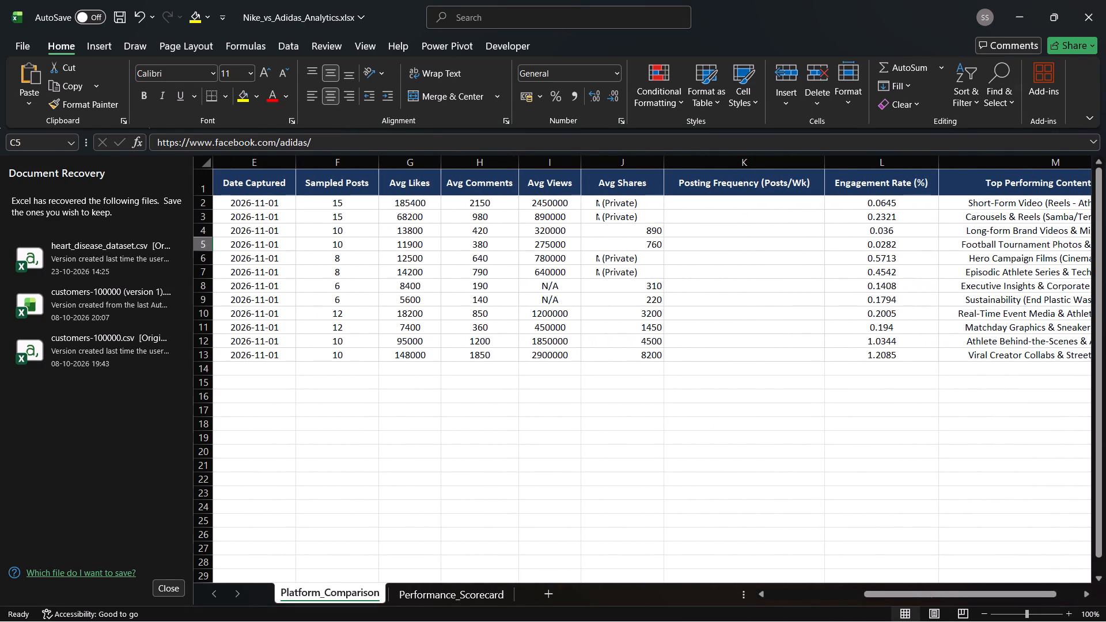
double_click(668, 168)
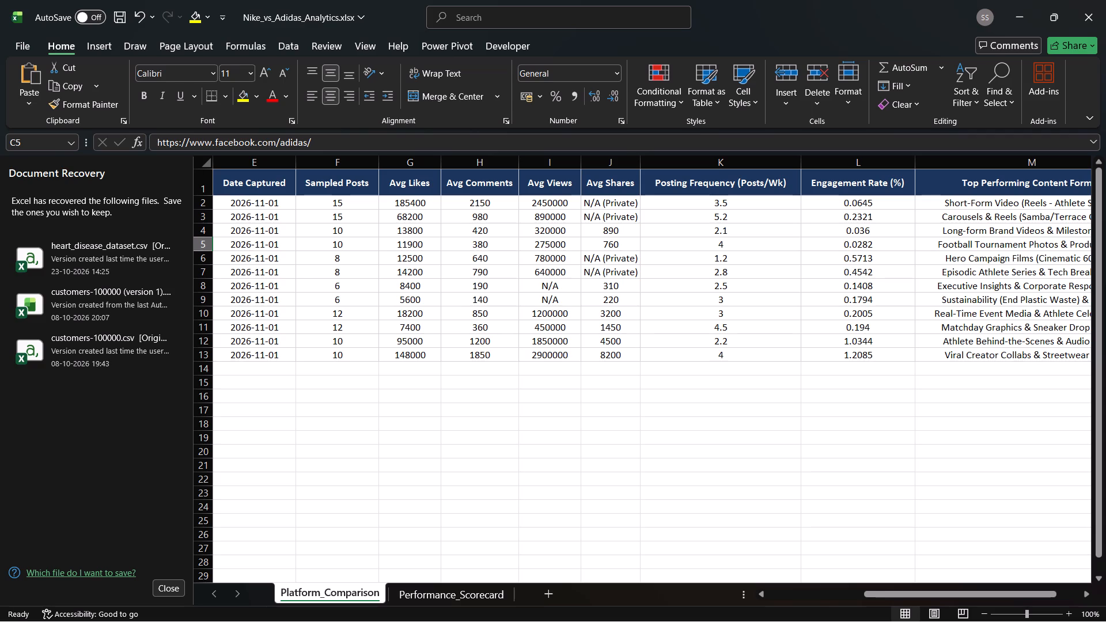
double_click(802, 163)
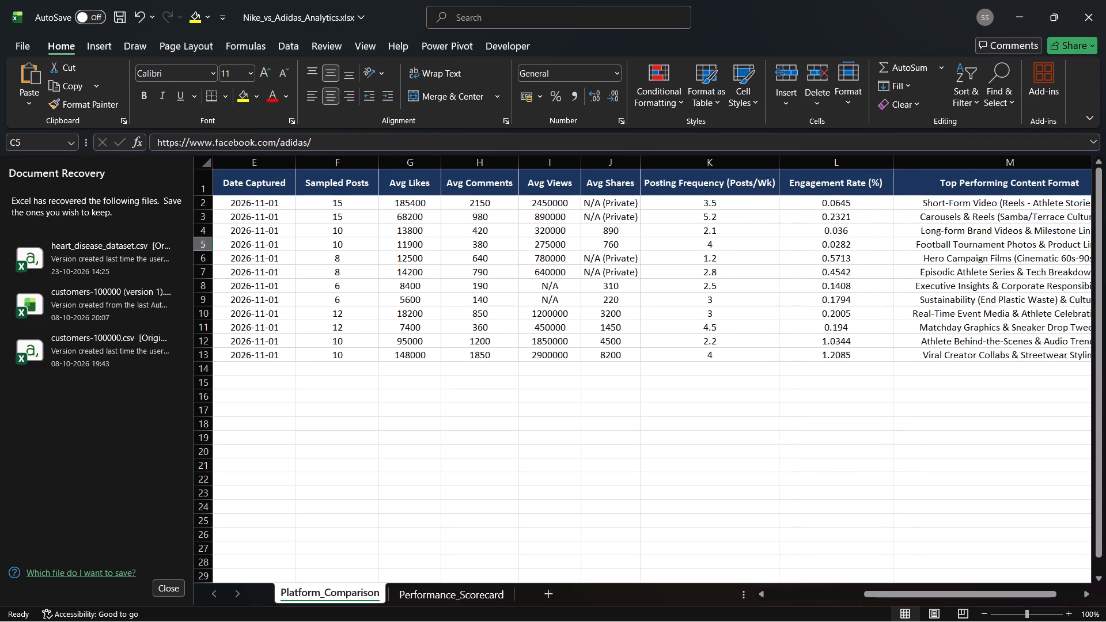
double_click(896, 162)
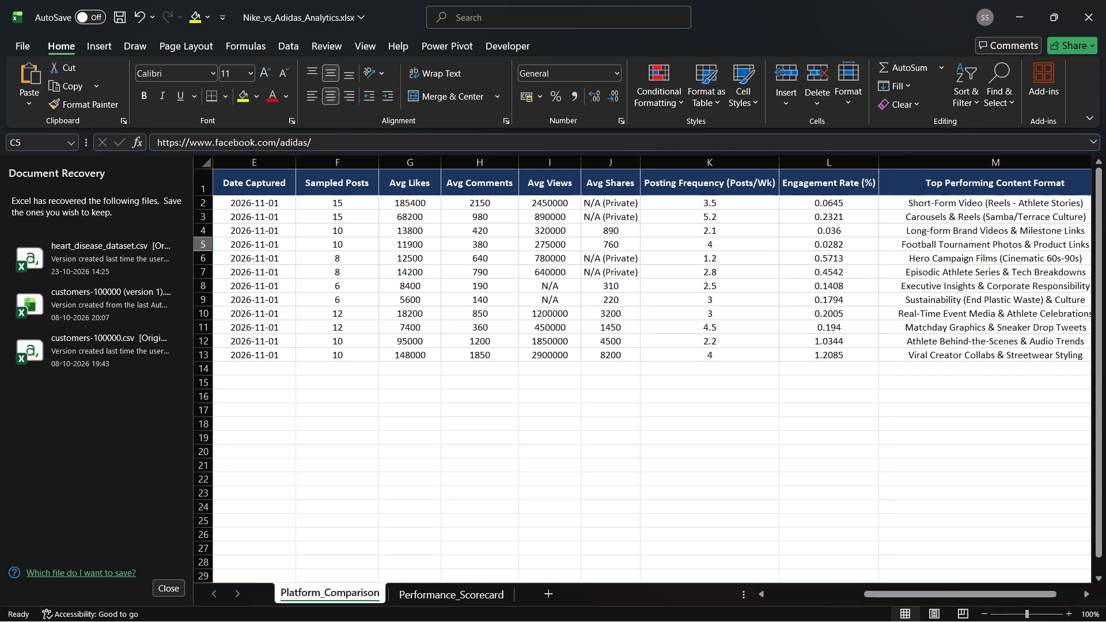
scroll(1074, 186, left, 1)
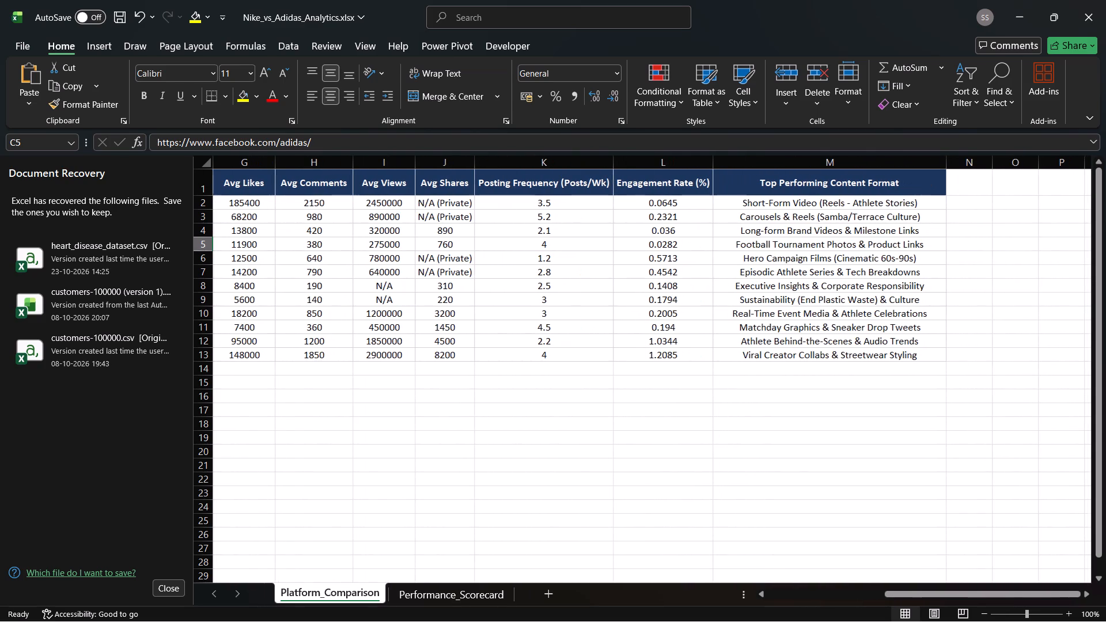
double_click(950, 161)
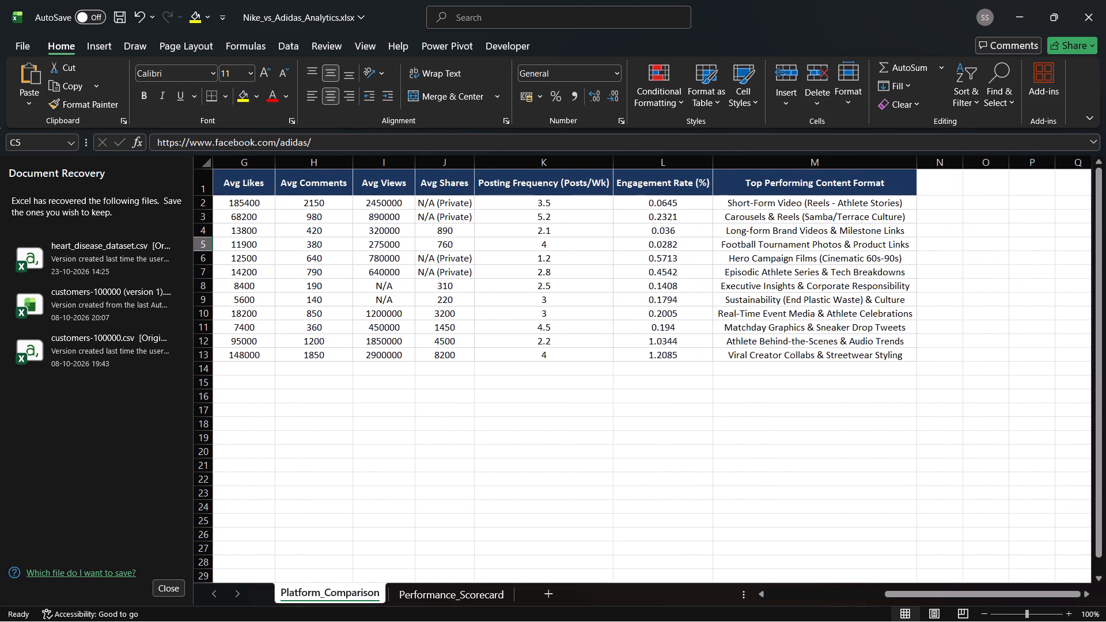
Auto-fit the widths of the Followers / Subscribers, Official URL, Date Captured, Sampled Posts, Avg Likes and Avg Comments columns.
scroll(721, 343, right, 2)
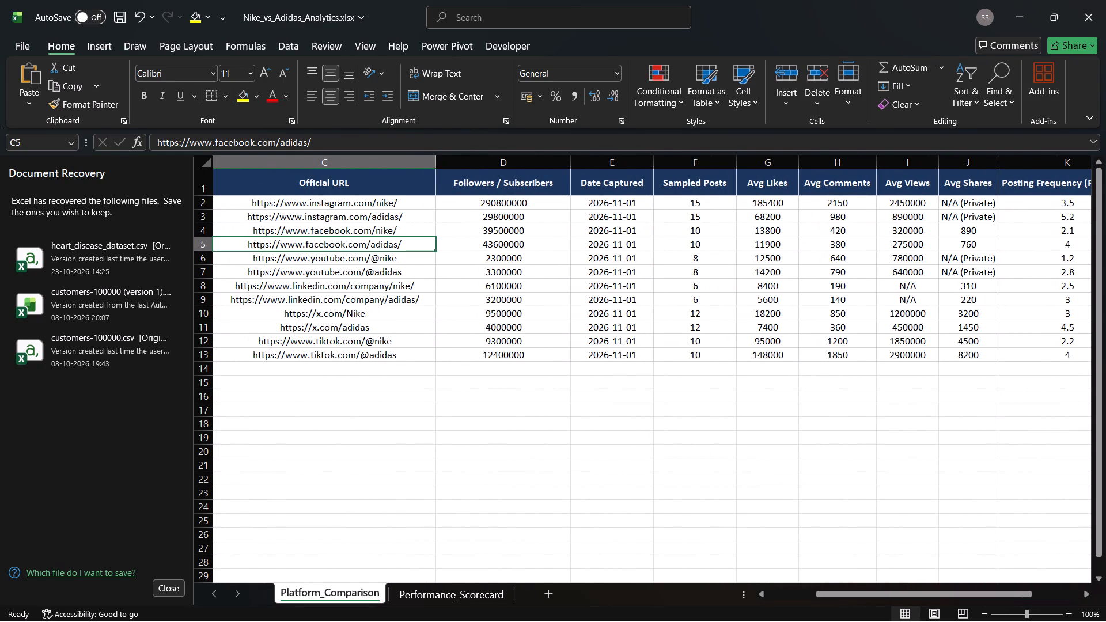
double_click(571, 168)
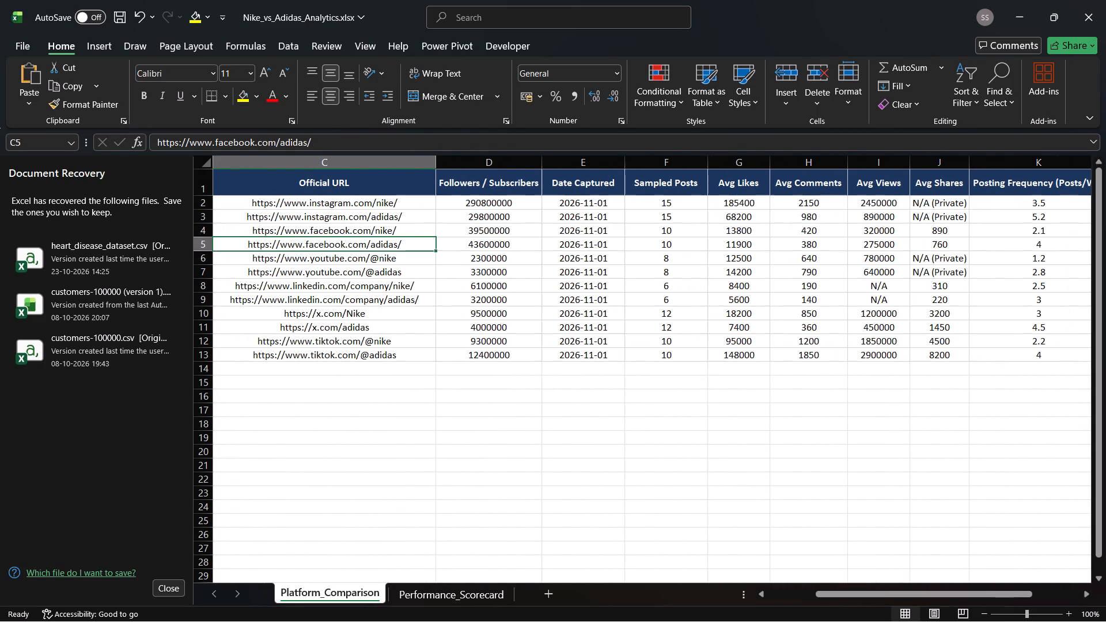
double_click(434, 164)
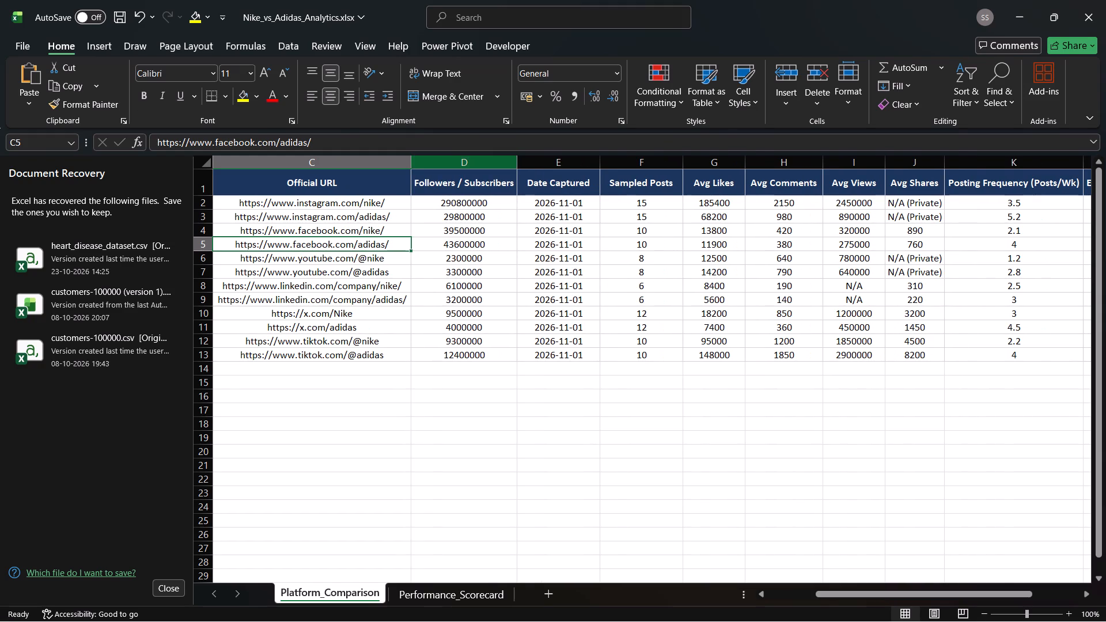
scroll(359, 209, right, 1)
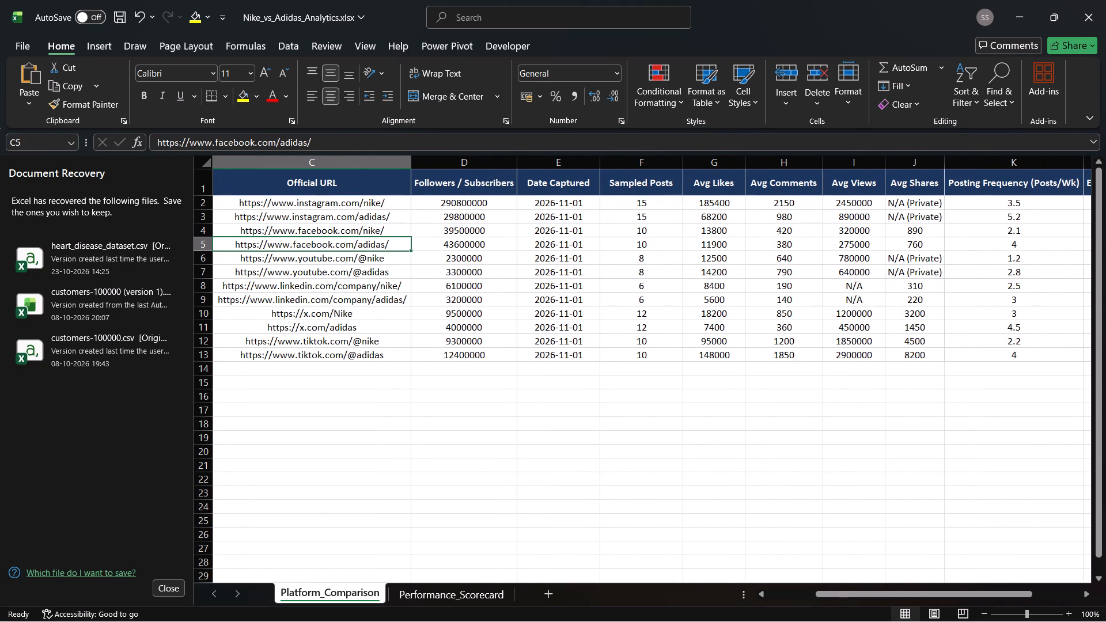
double_click(520, 161)
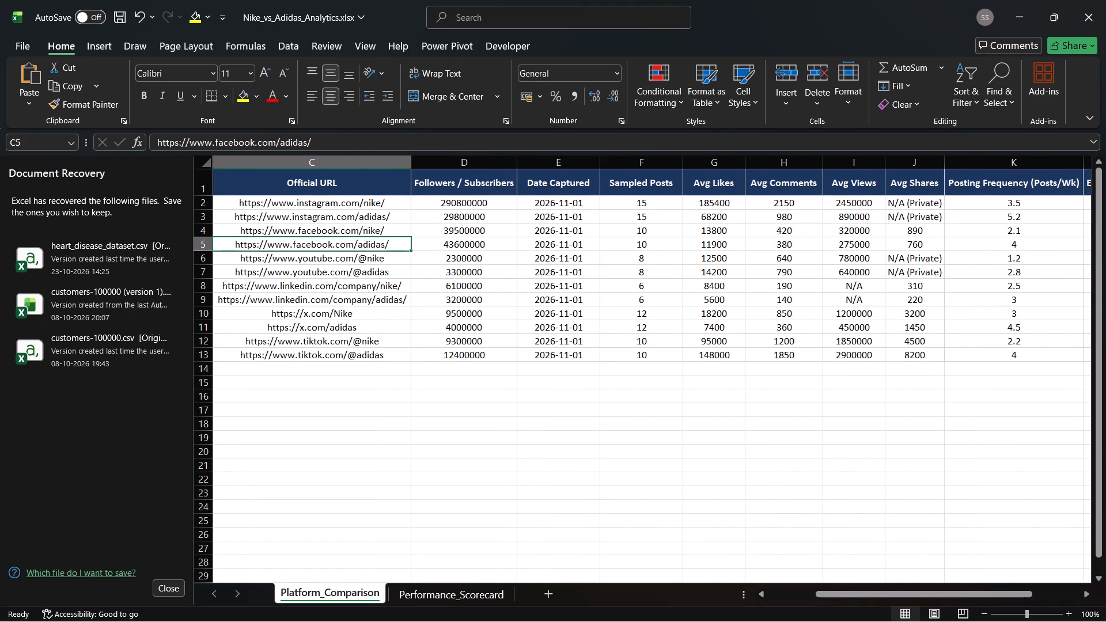
double_click(600, 161)
double_click(663, 162)
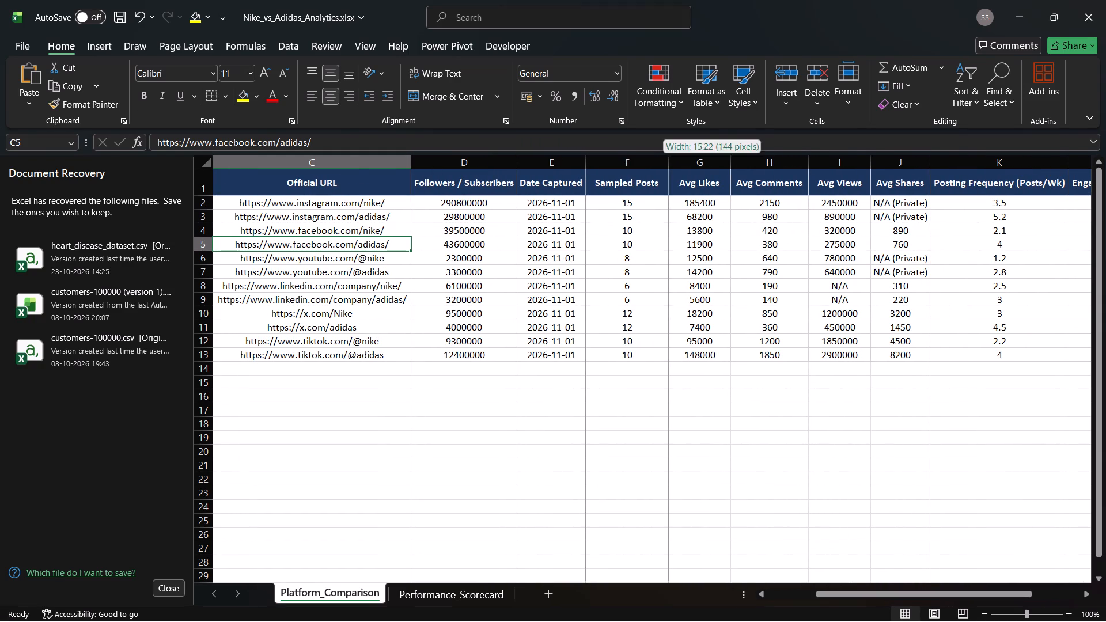
double_click(714, 166)
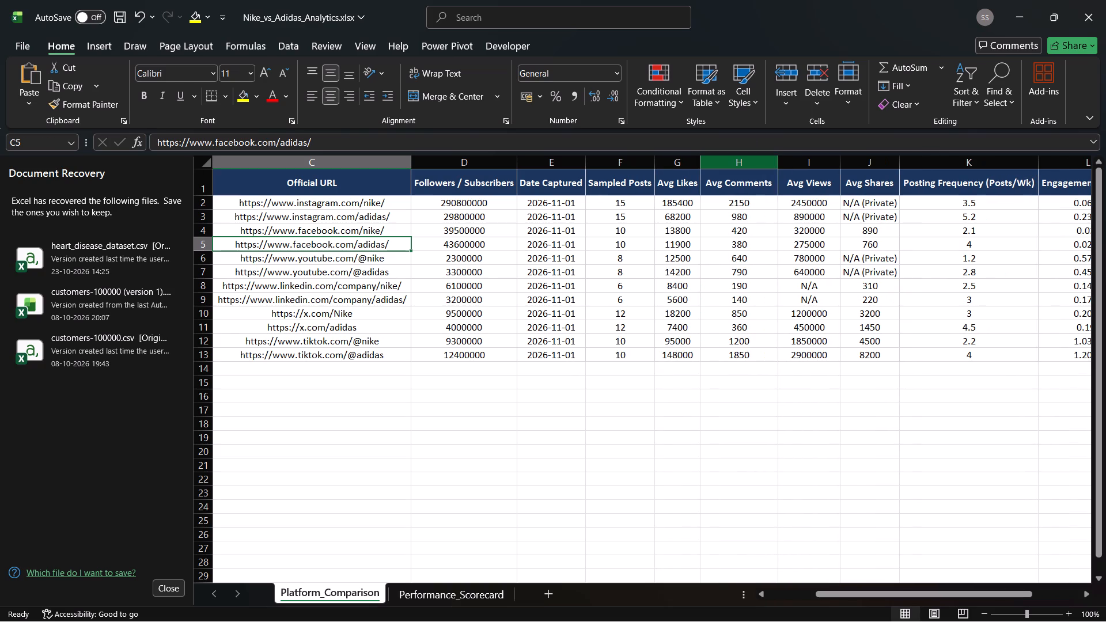
double_click(781, 161)
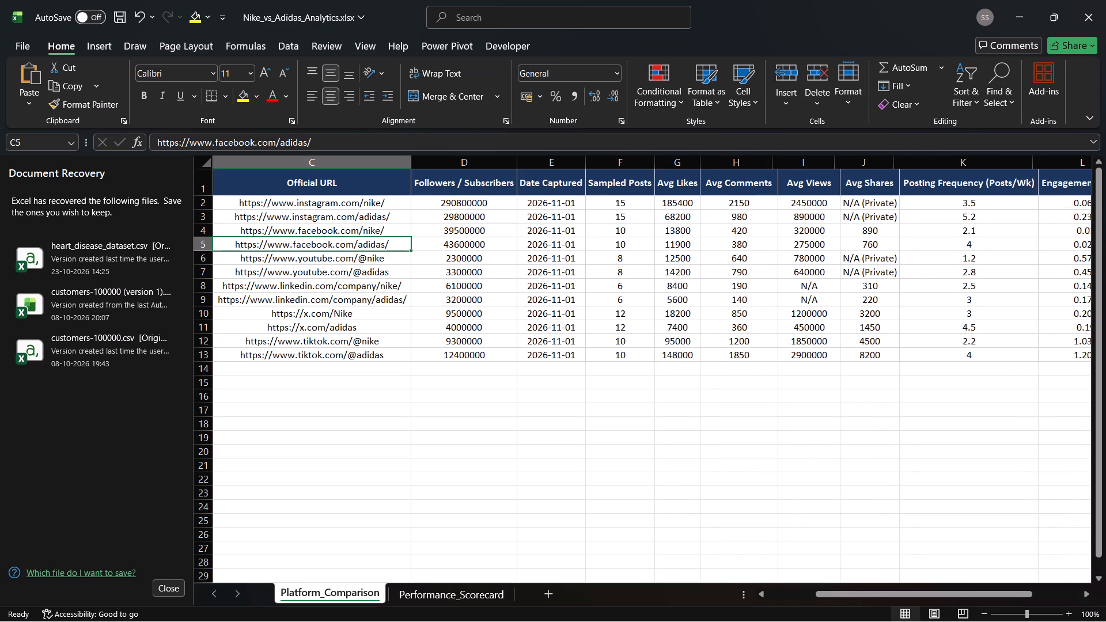
Auto-fit the widths of the Avg Views, Avg Shares and Posting Frequency (Posts/Wk) columns and check the layout across the Platform_Comparison table.
double_click(831, 161)
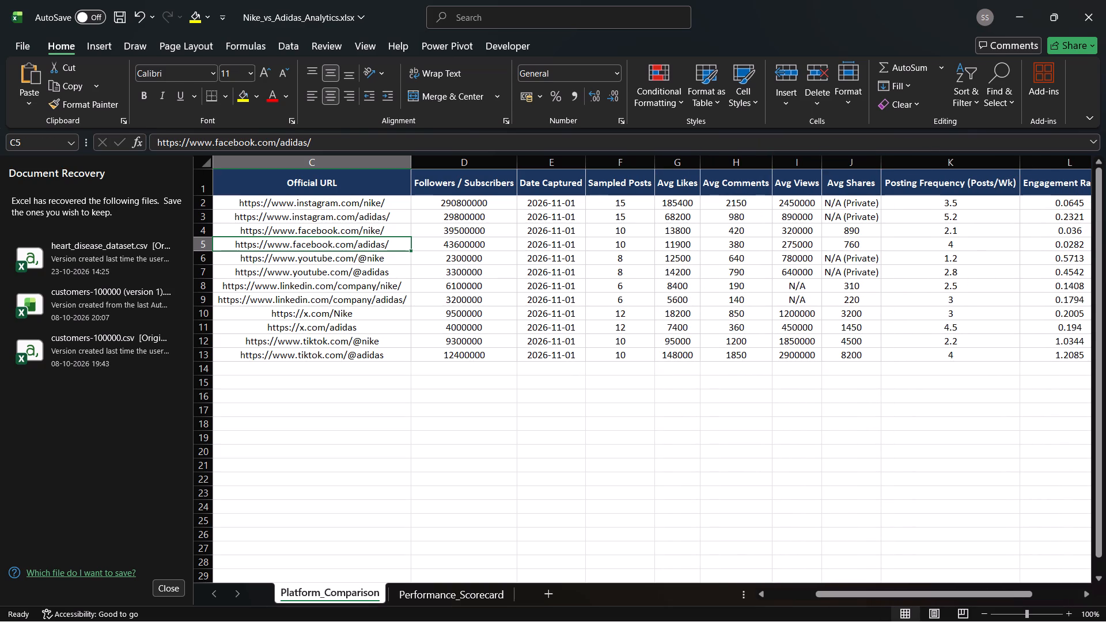
double_click(883, 156)
double_click(1018, 164)
scroll(815, 344, right, 1)
scroll(815, 344, up, 1)
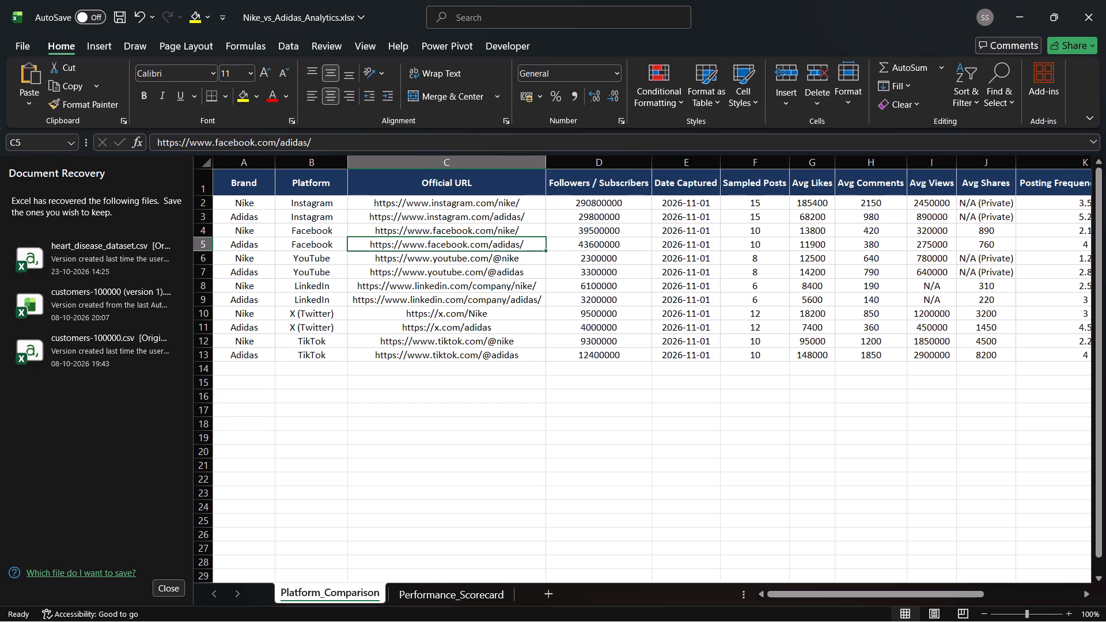
scroll(766, 214, left, 2)
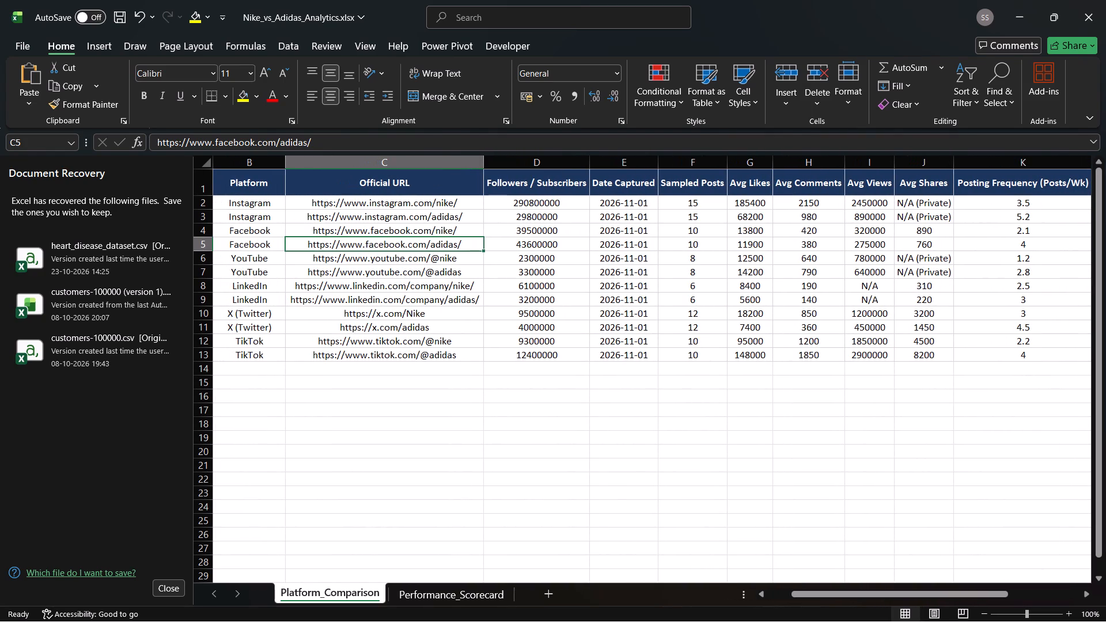
scroll(789, 199, up, 1)
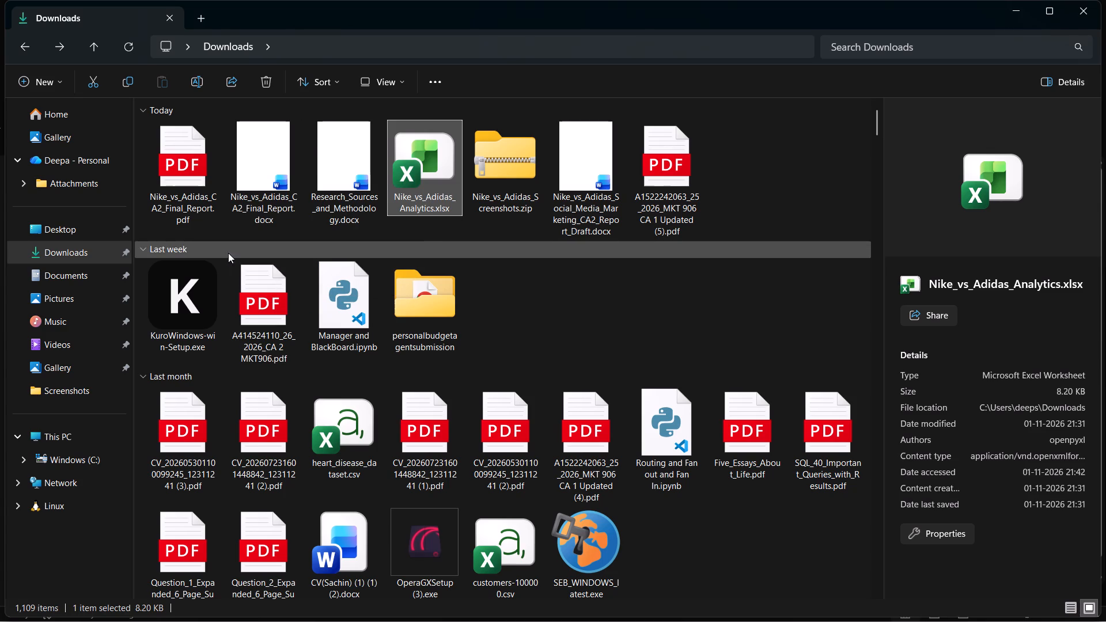
Open Research_Sources_and_Methodology.docx and read it from the research scope through to the academic integrity declaration.
double_click(331, 148)
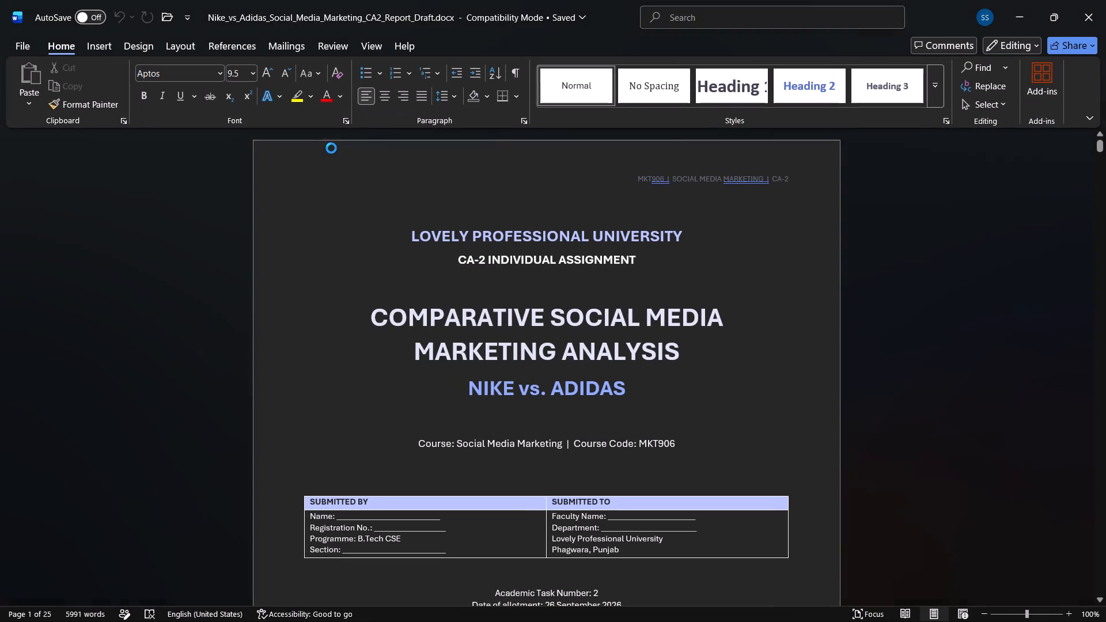
scroll(451, 302, down, 1)
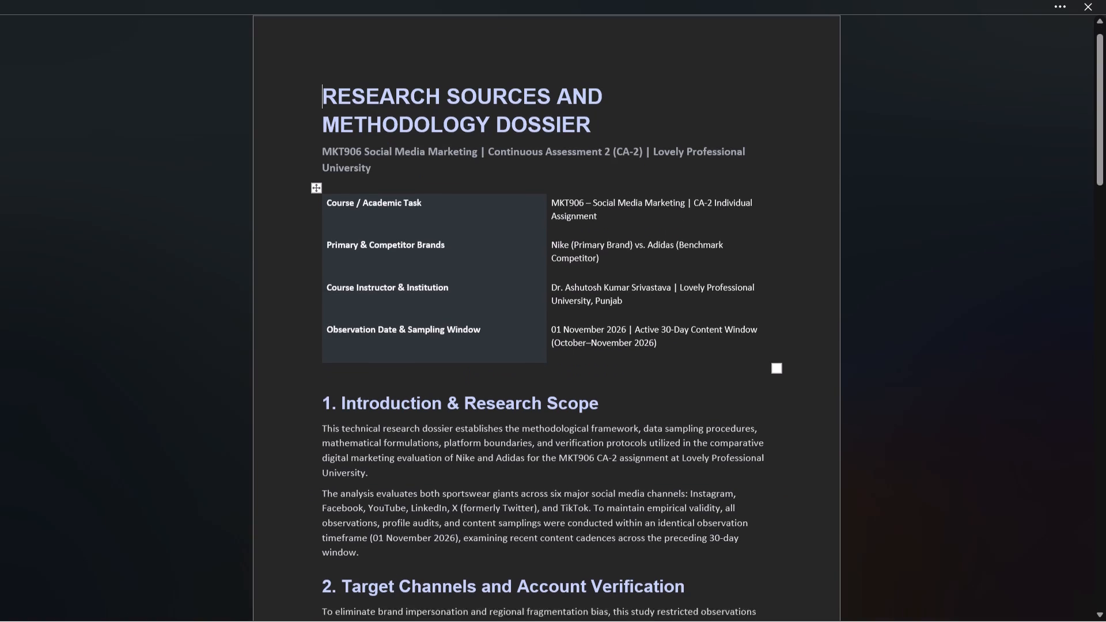
scroll(451, 302, down, 2)
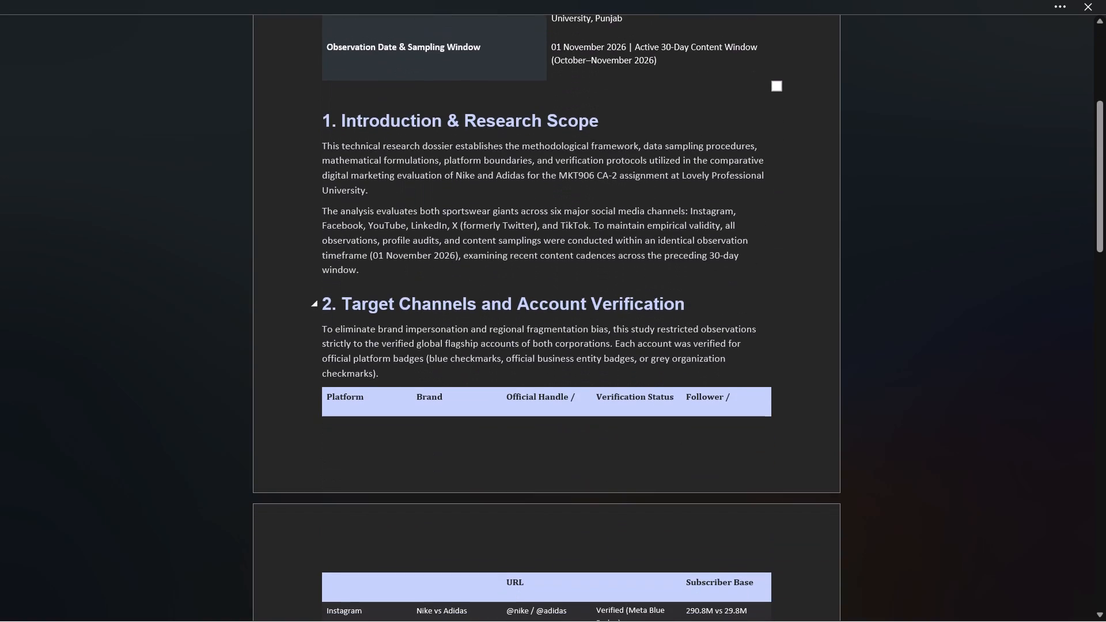
scroll(450, 293, down, 4)
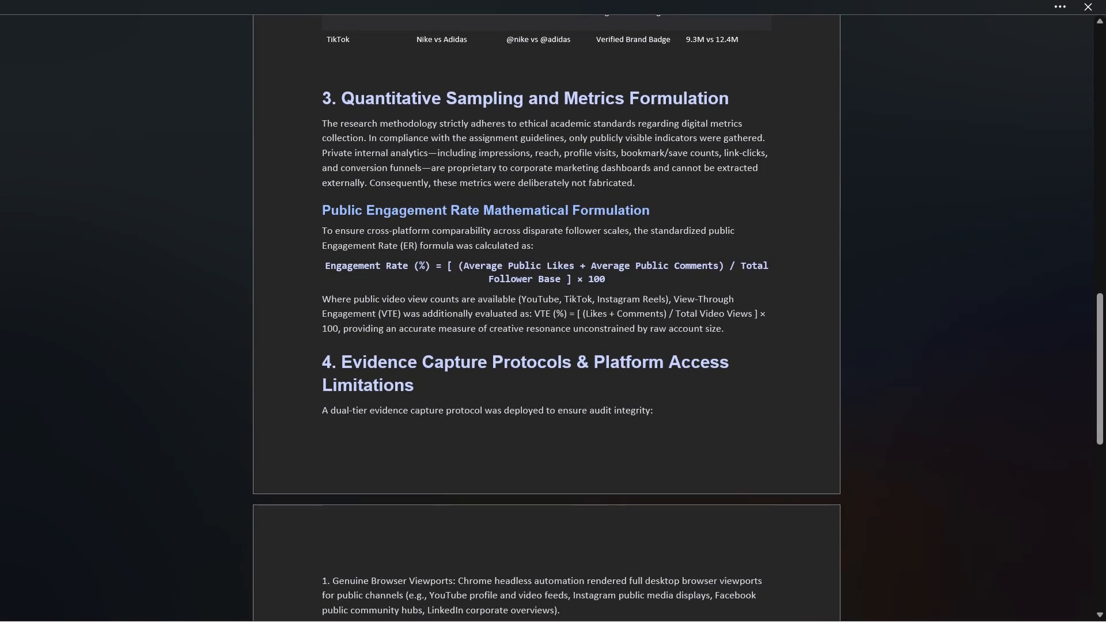
scroll(450, 293, down, 2)
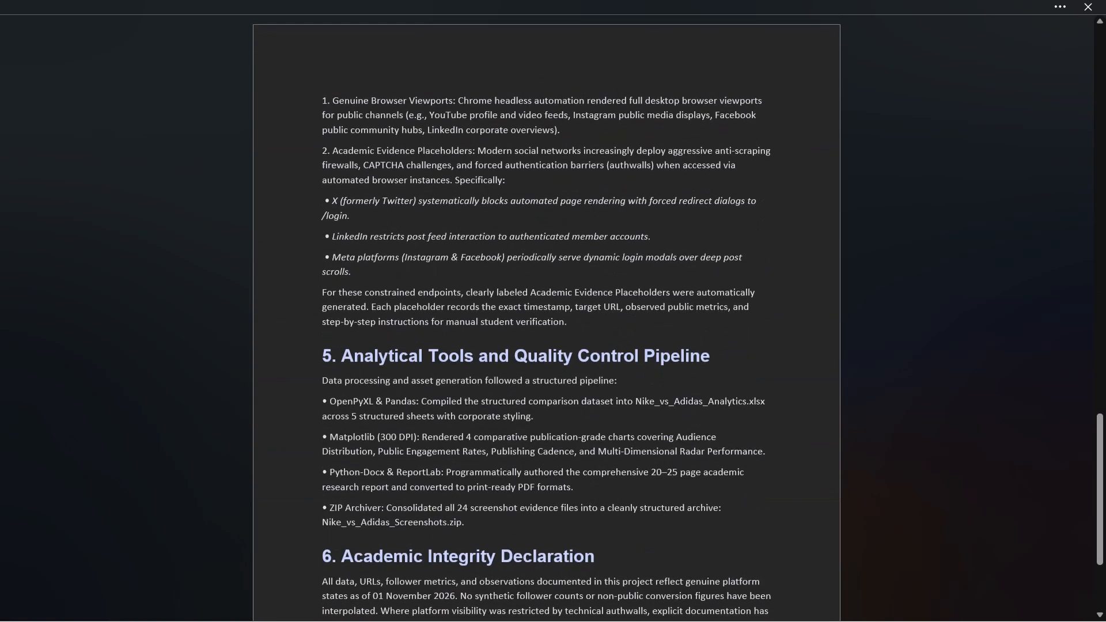
scroll(450, 293, down, 5)
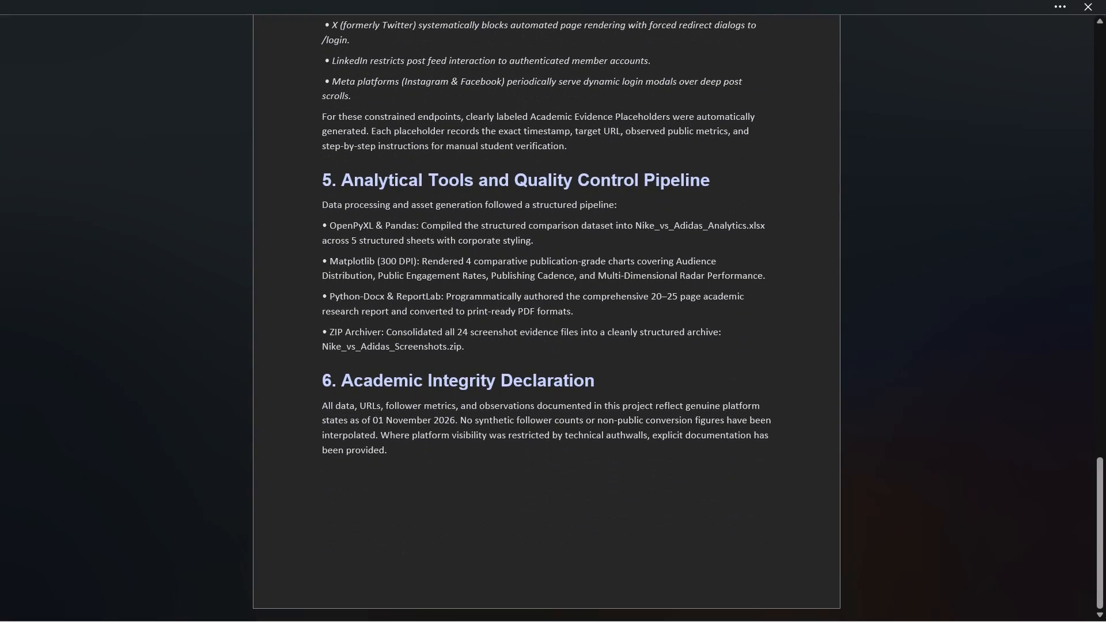
scroll(450, 293, up, 2)
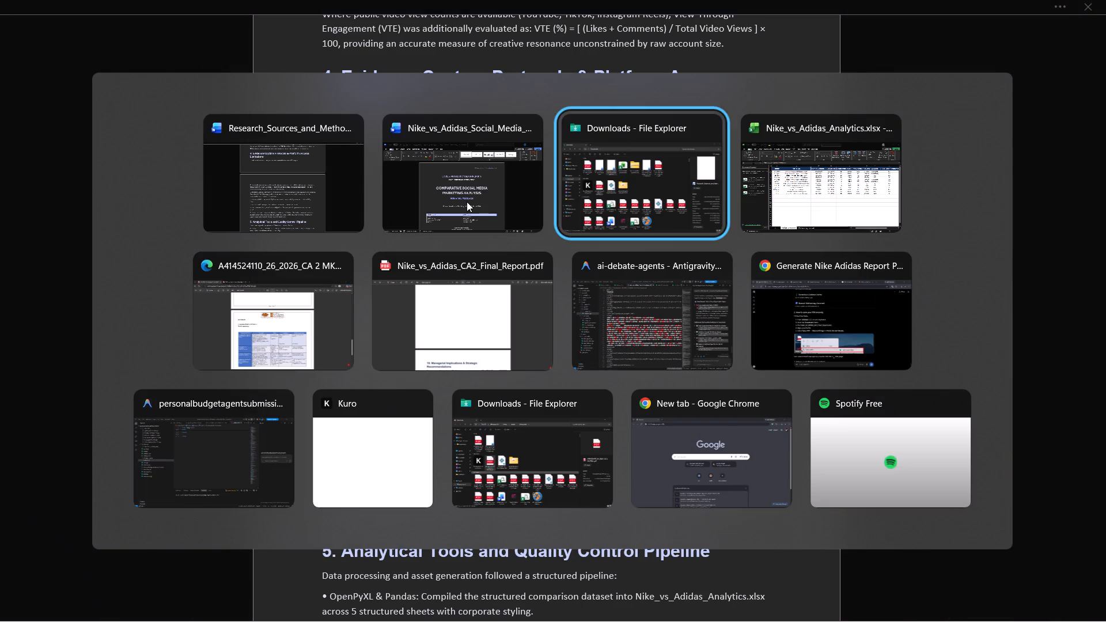
Open Nike_vs_Adidas_CA2_Final_Report.docx from Downloads and examine its cover page headings and course details table.
double_click(282, 162)
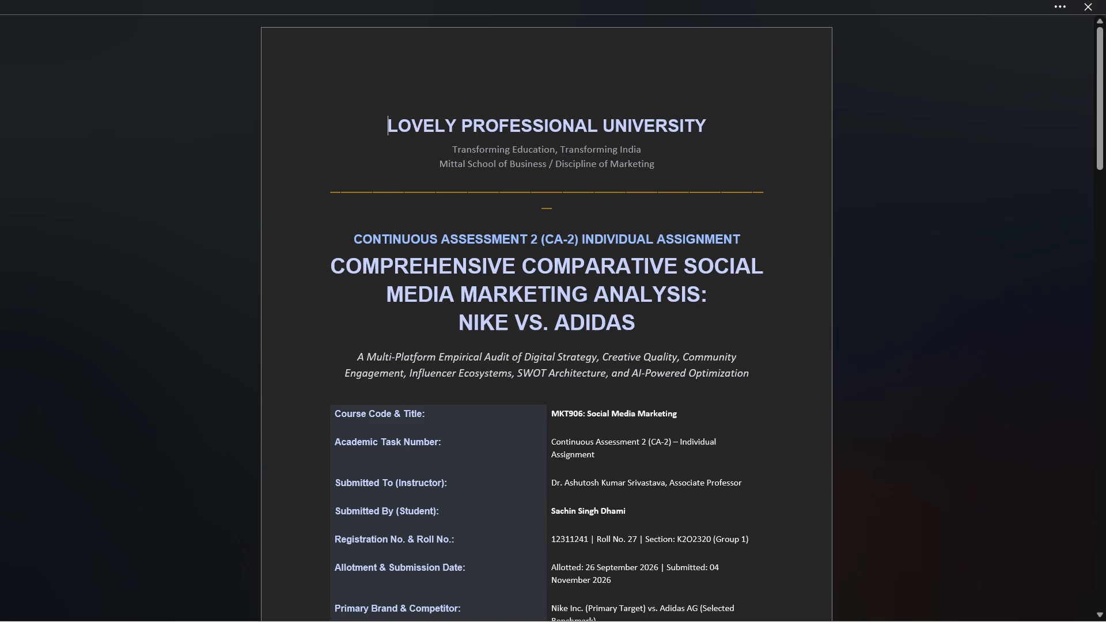
scroll(440, 248, up, 1)
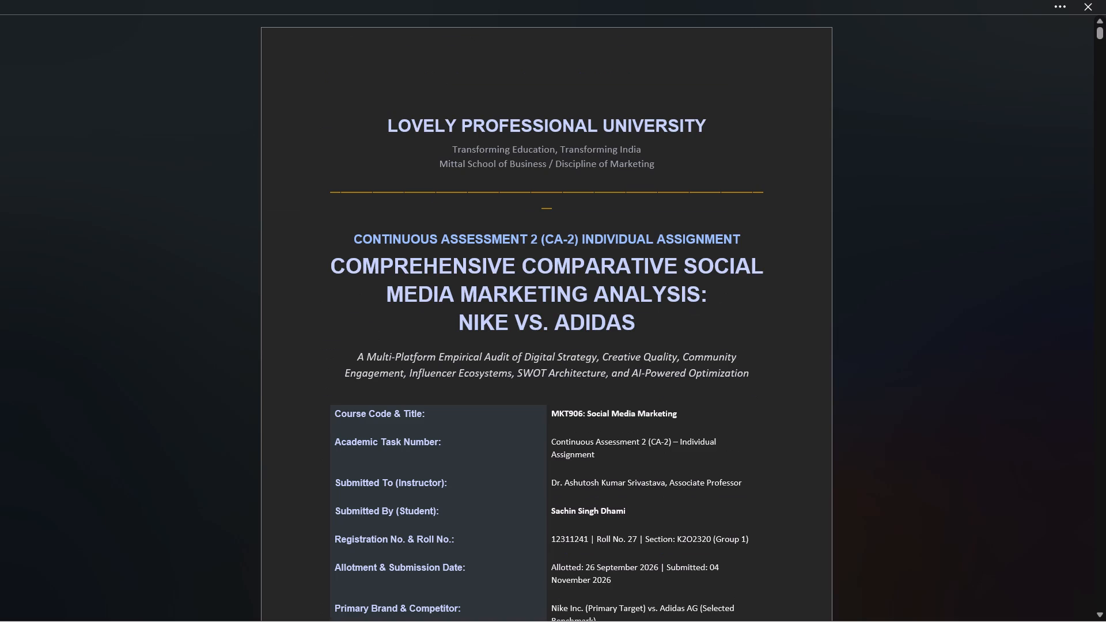
scroll(673, 166, down, 3)
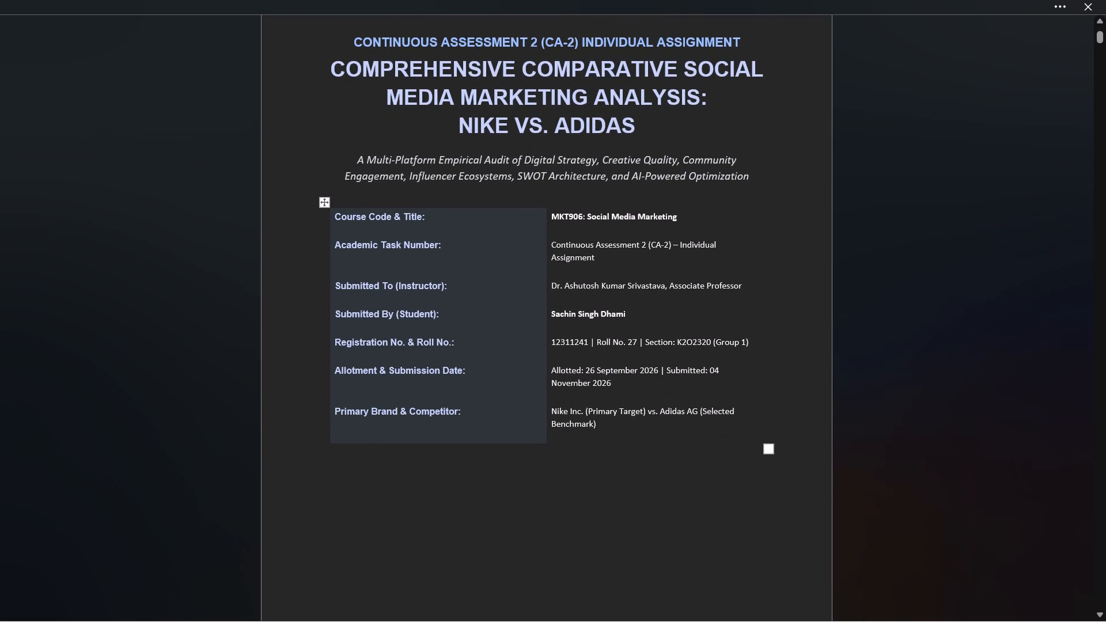
scroll(660, 175, up, 5)
click(1057, 9)
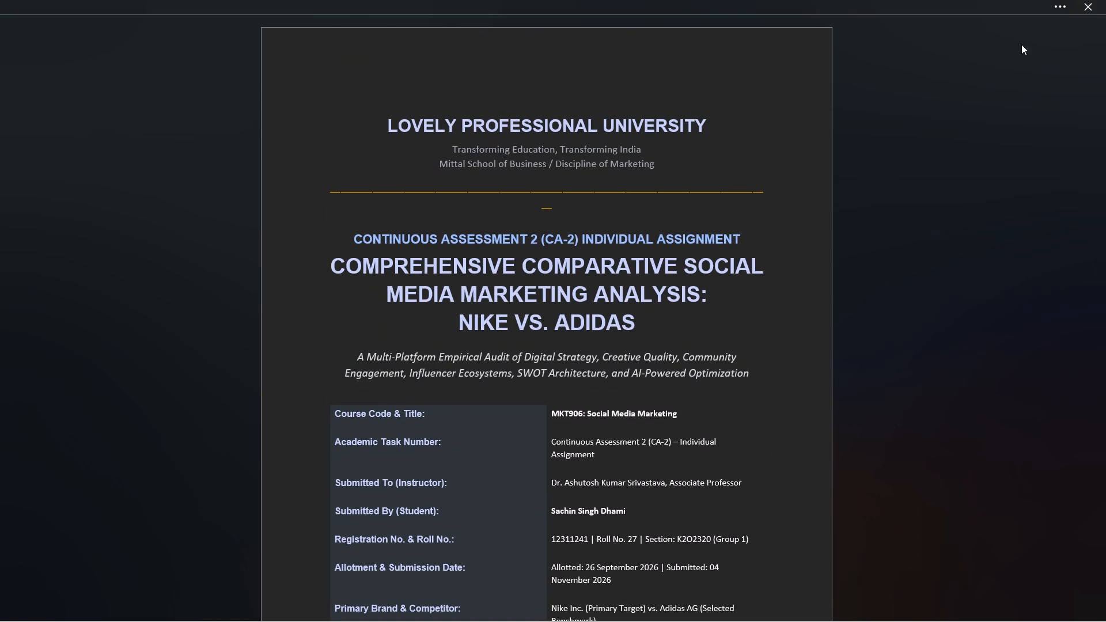
scroll(672, 225, up, 2)
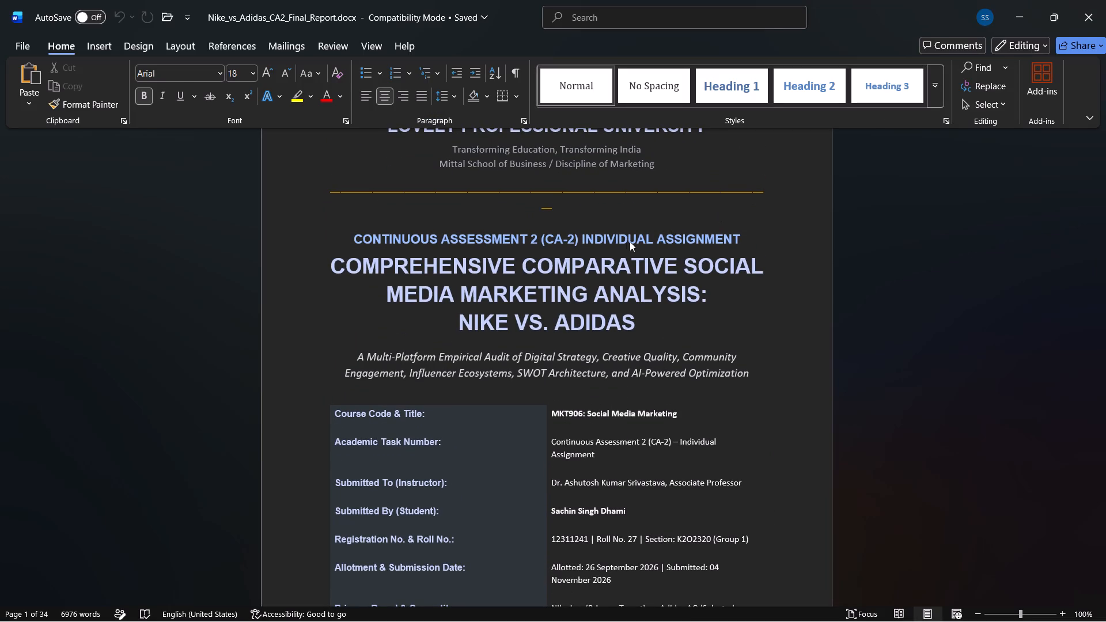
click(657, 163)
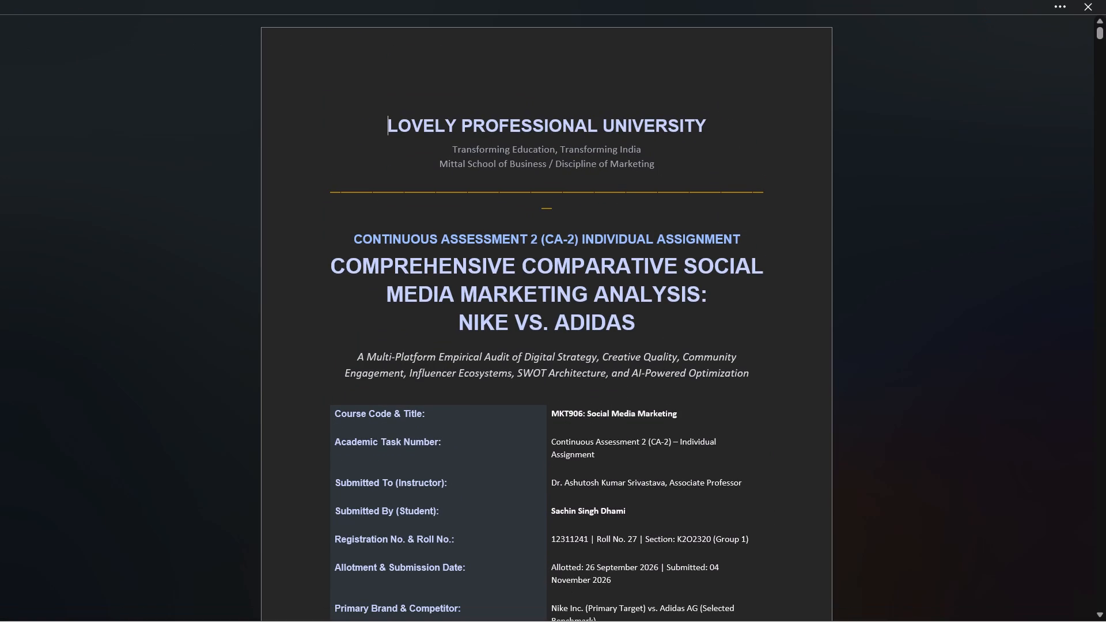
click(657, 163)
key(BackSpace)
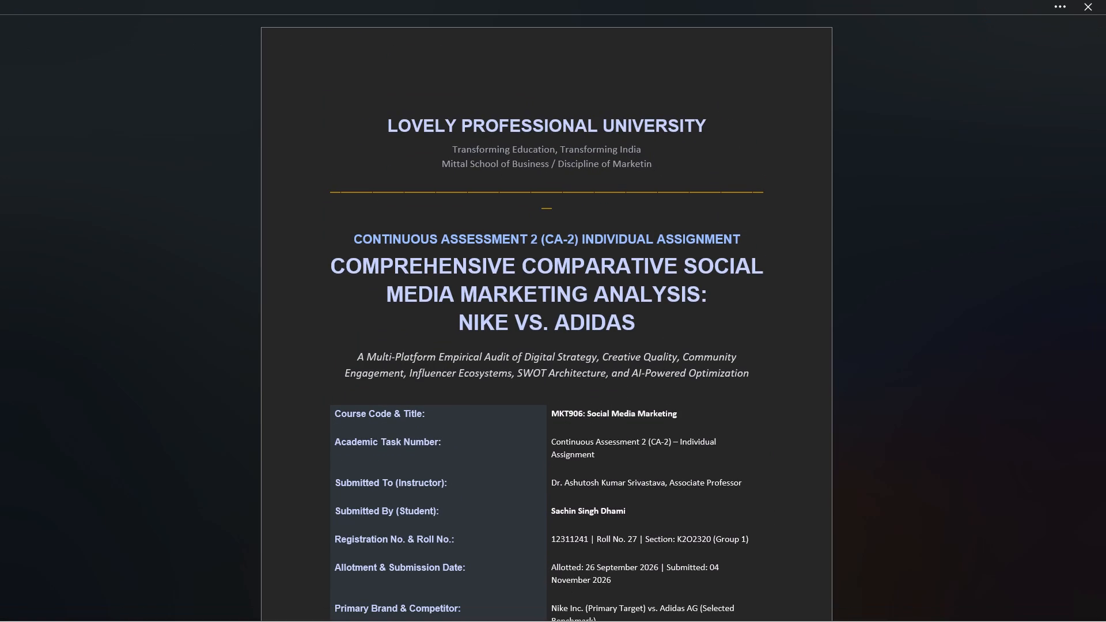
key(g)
Bring the final report out of the distraction-free view into a maximised window with the full ribbon showing.
scroll(643, 190, down, 1)
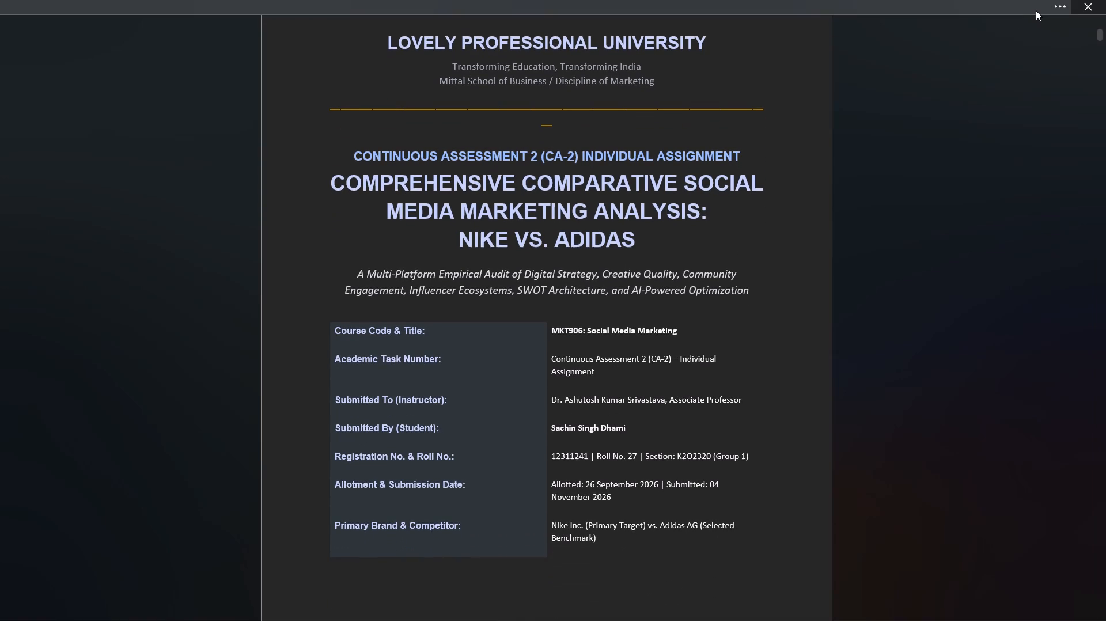
click(1037, 10)
click(1058, 1)
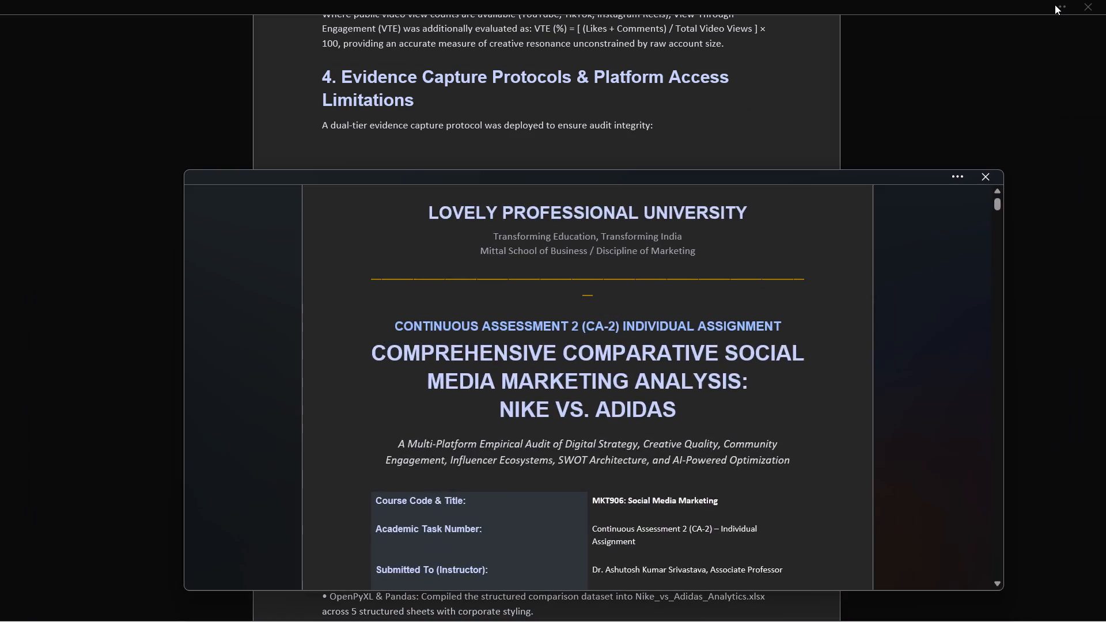
click(948, 191)
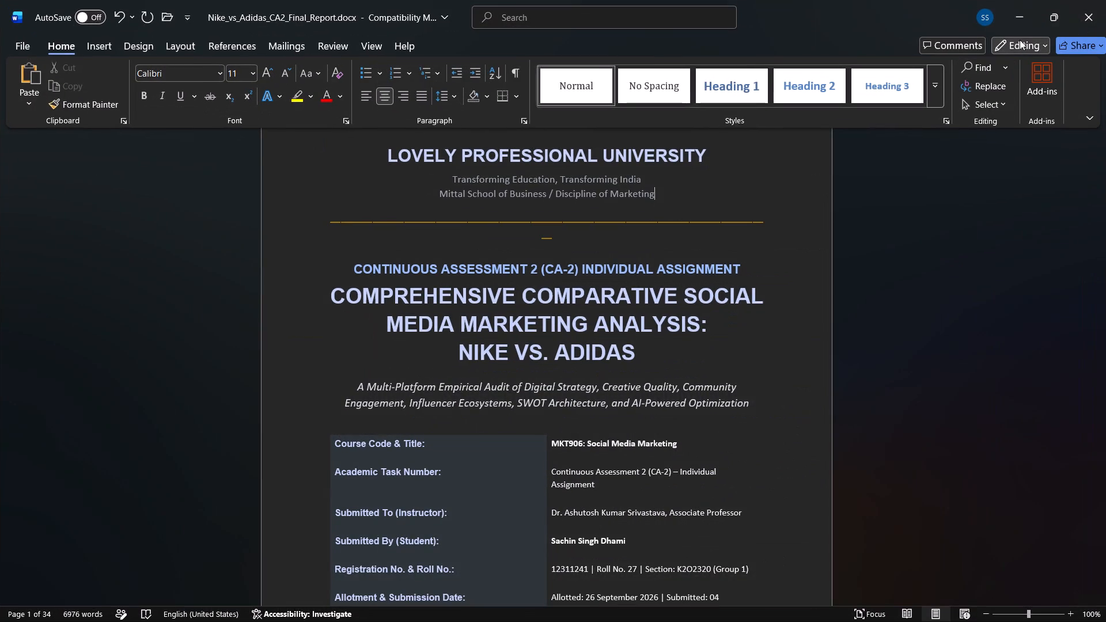
Enlarge the cover page's course details table, making it slightly wider and its rows taller.
scroll(758, 356, down, 2)
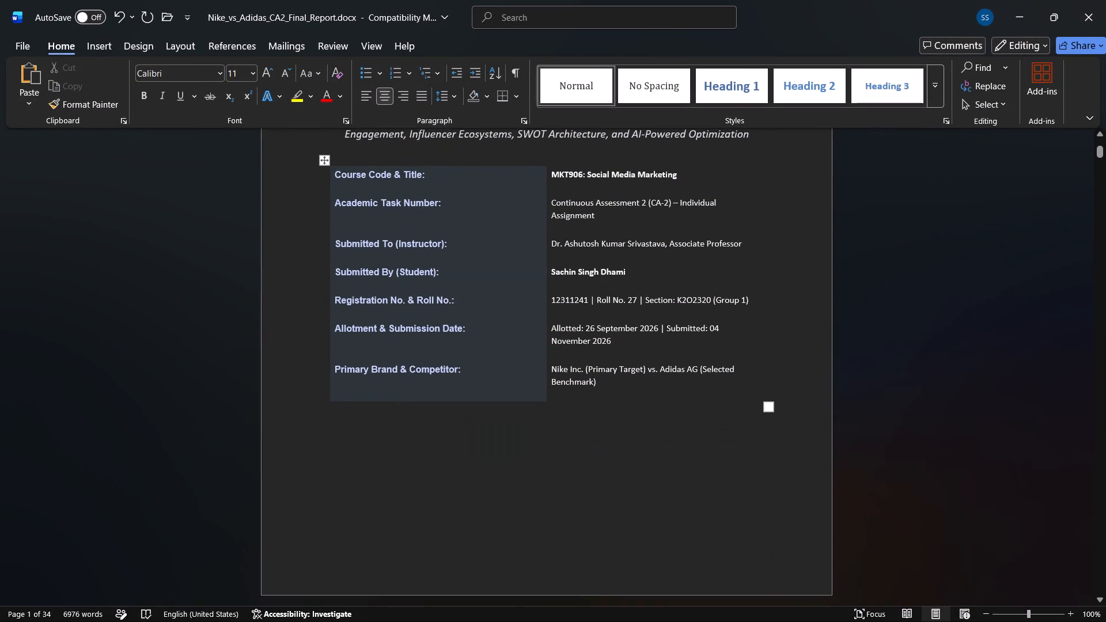
scroll(756, 422, up, 1)
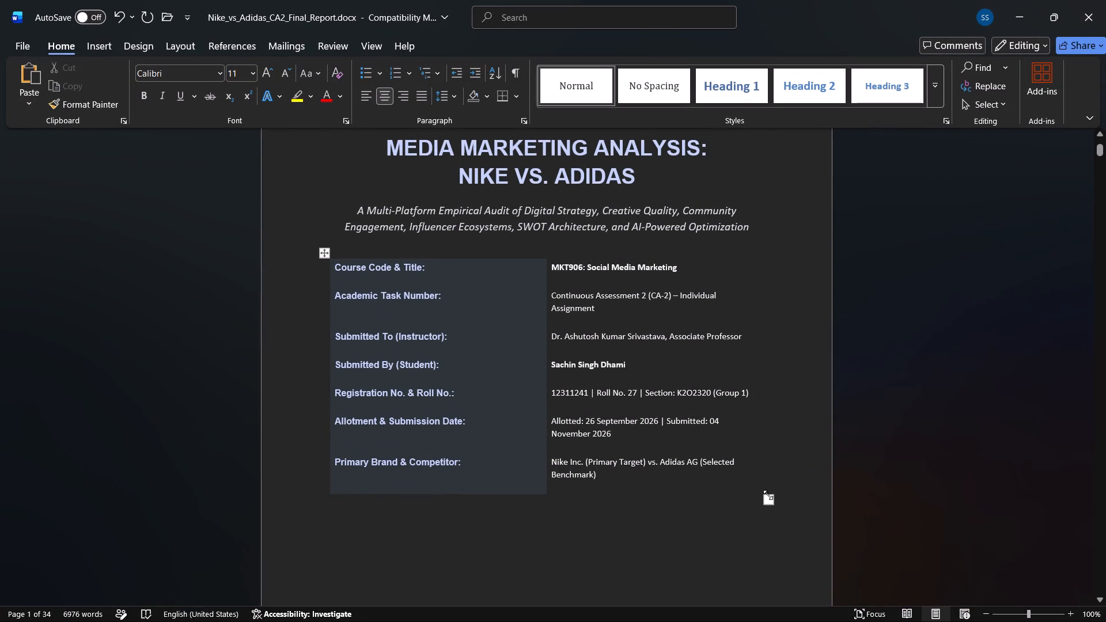
drag(769, 502, 774, 525)
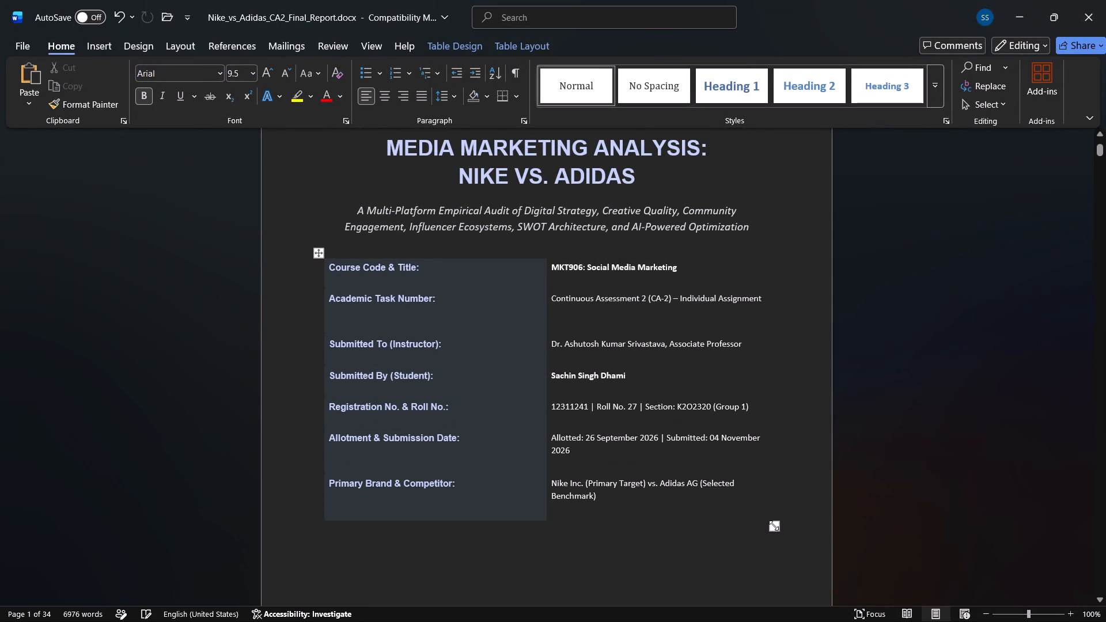
drag(774, 525, 793, 595)
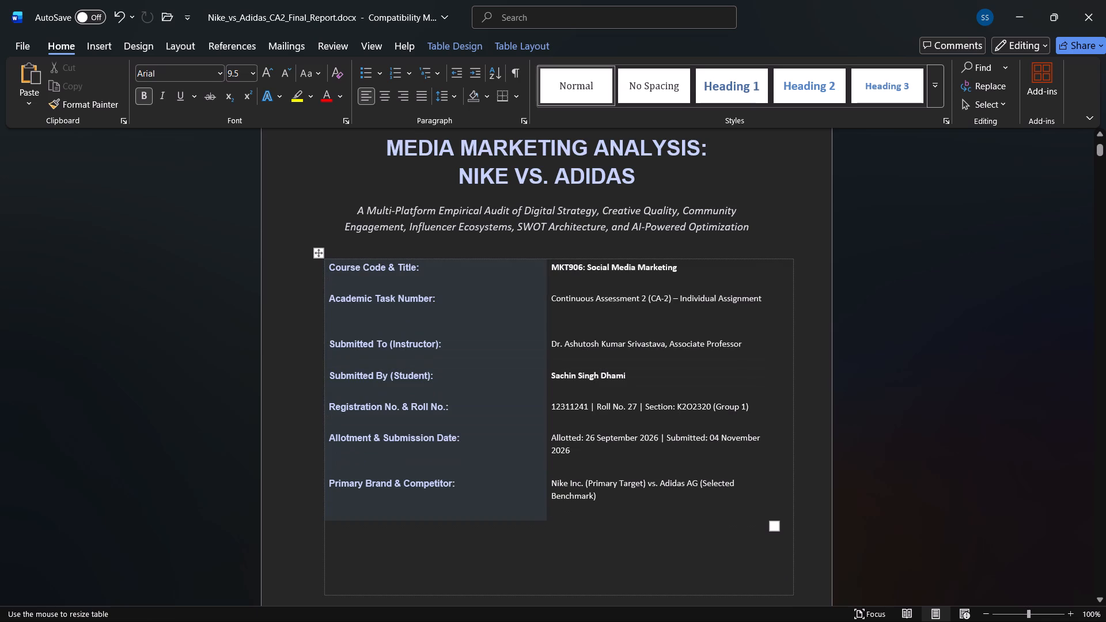
drag(793, 595, 791, 572)
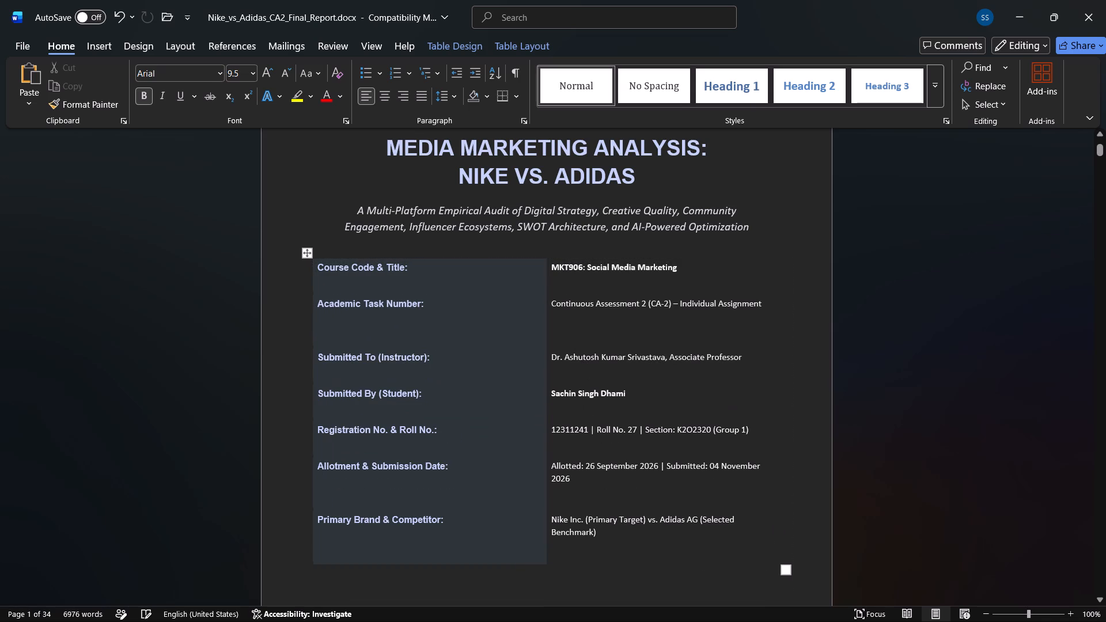
Make the "Transforming Education, Transforming India" and "Mittal School of Business / Discipline of Marketing" lines bold and increase their font size to 12.
scroll(719, 477, up, 2)
scroll(635, 422, up, 1)
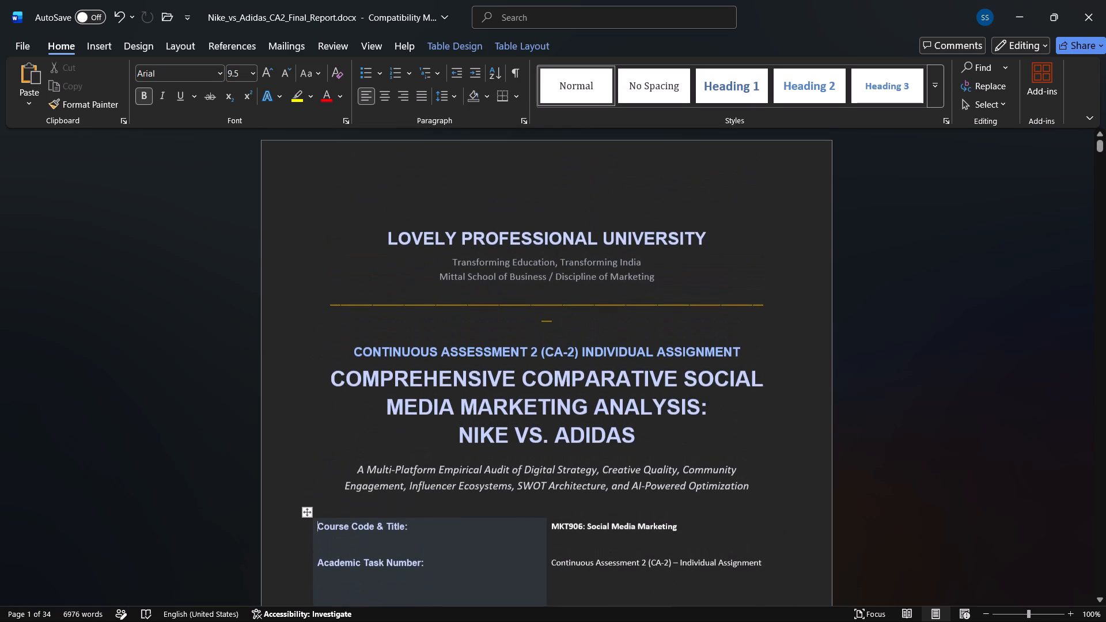
scroll(577, 372, up, 1)
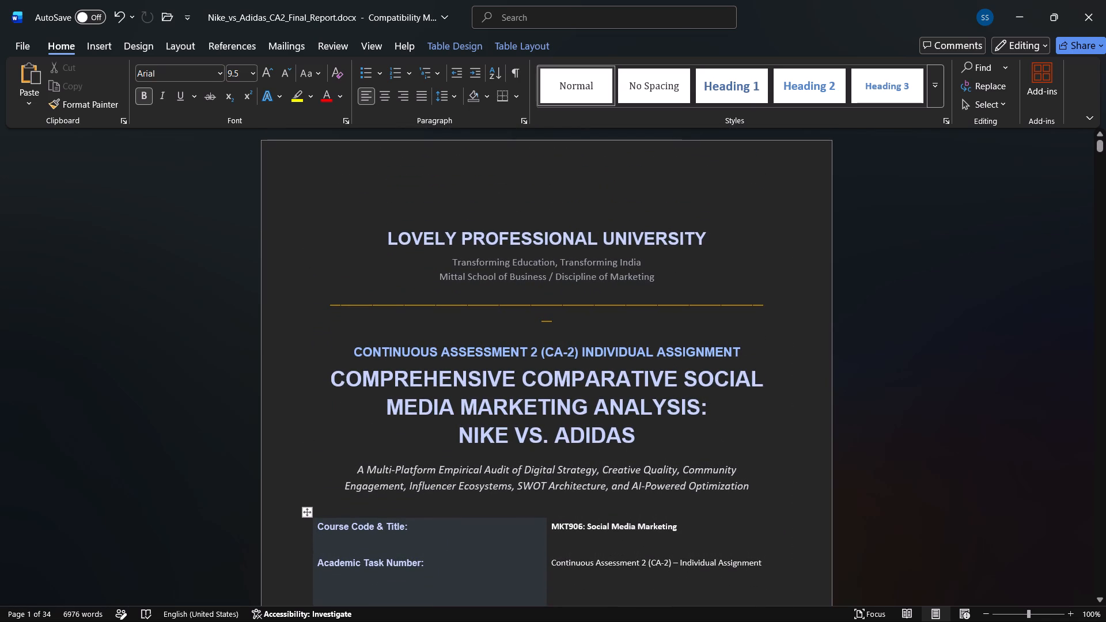
drag(657, 274, 478, 262)
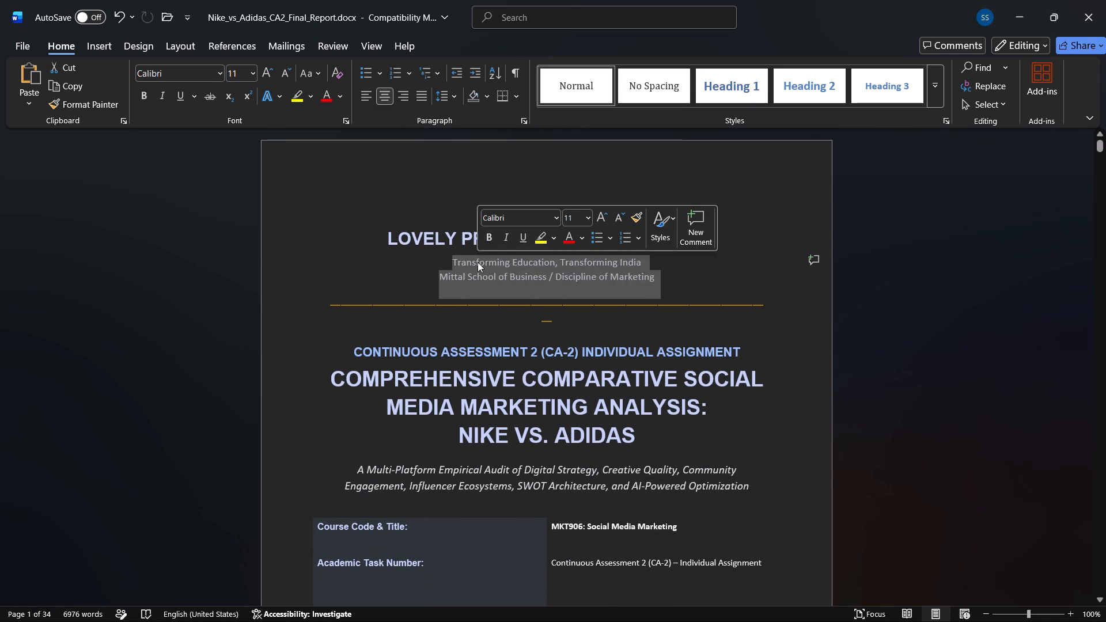
click(490, 234)
click(601, 214)
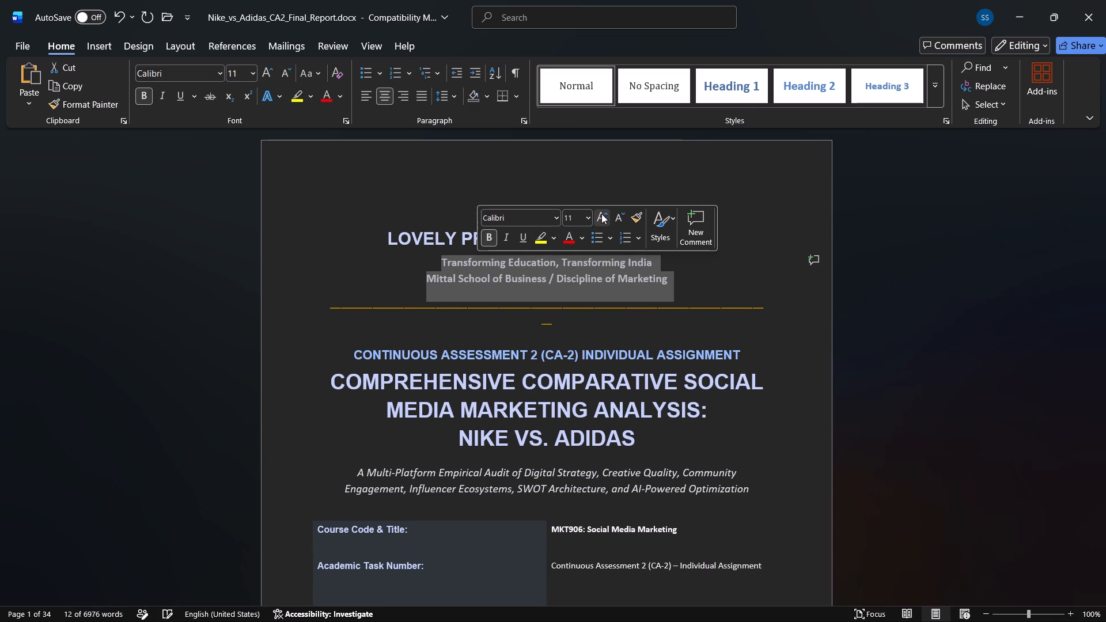
click(695, 280)
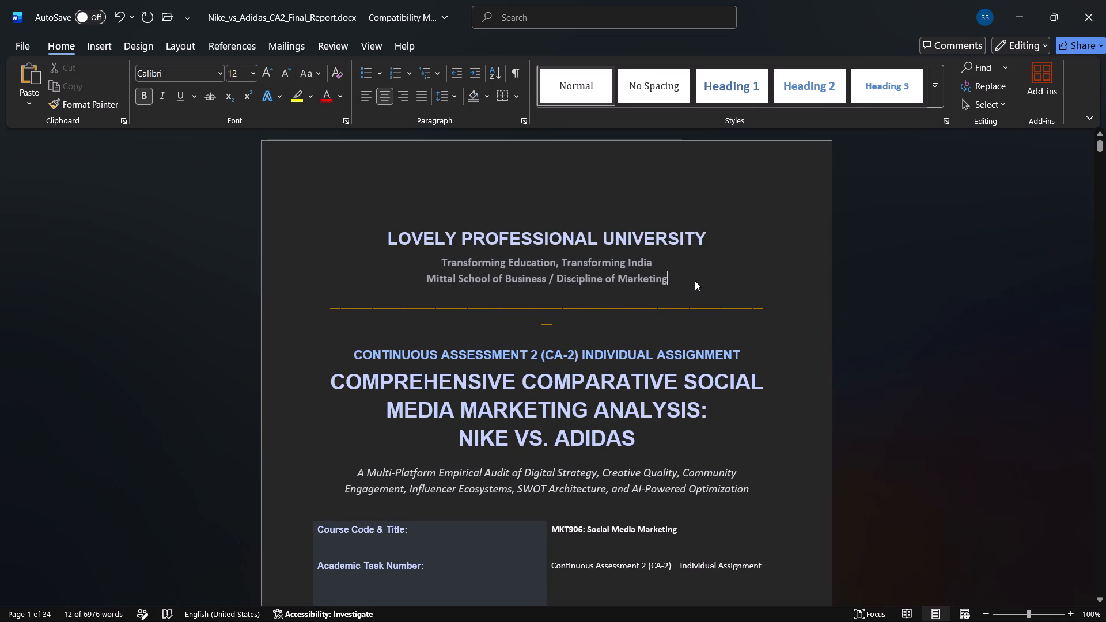
Increase the cover heading "LOVELY PROFESSIONAL UNIVERSITY" to font size 20 and make it underlined and italic.
drag(706, 243, 414, 237)
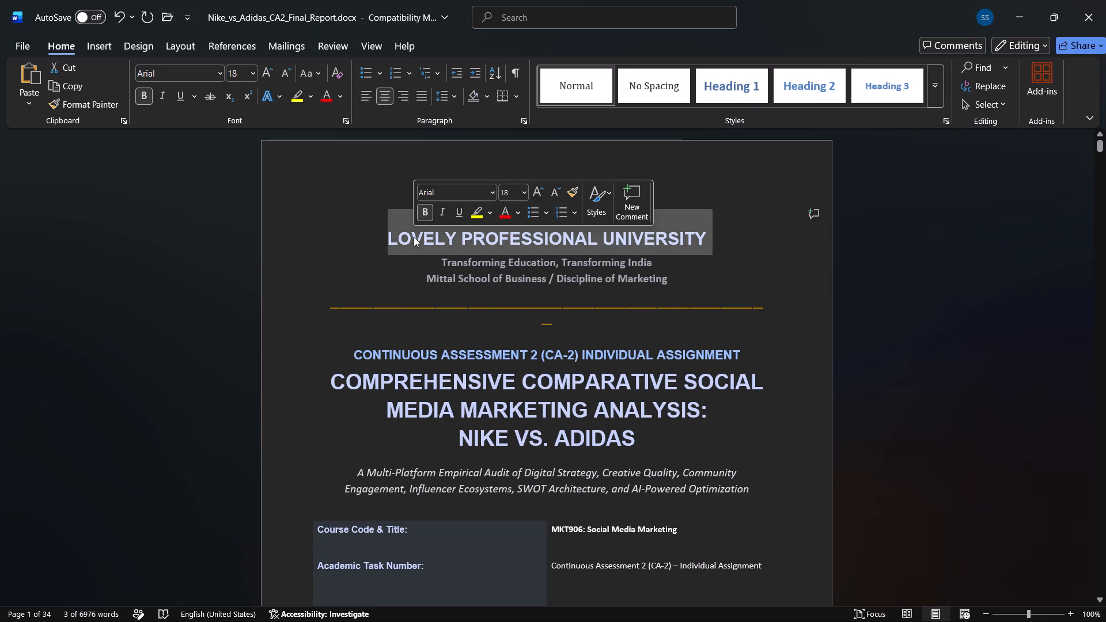
click(535, 191)
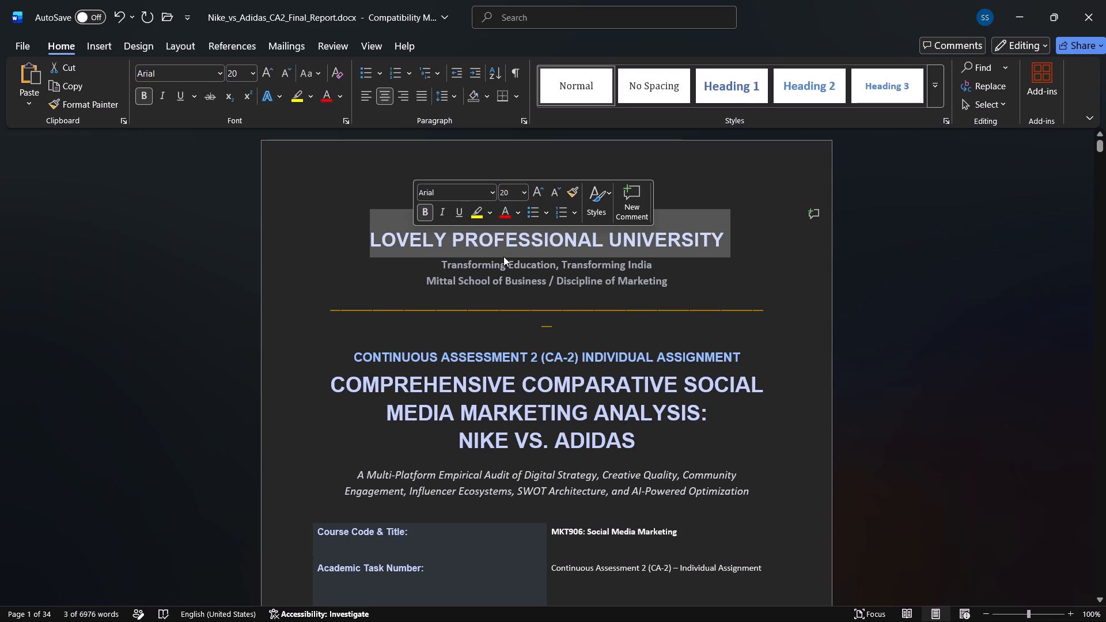
click(464, 214)
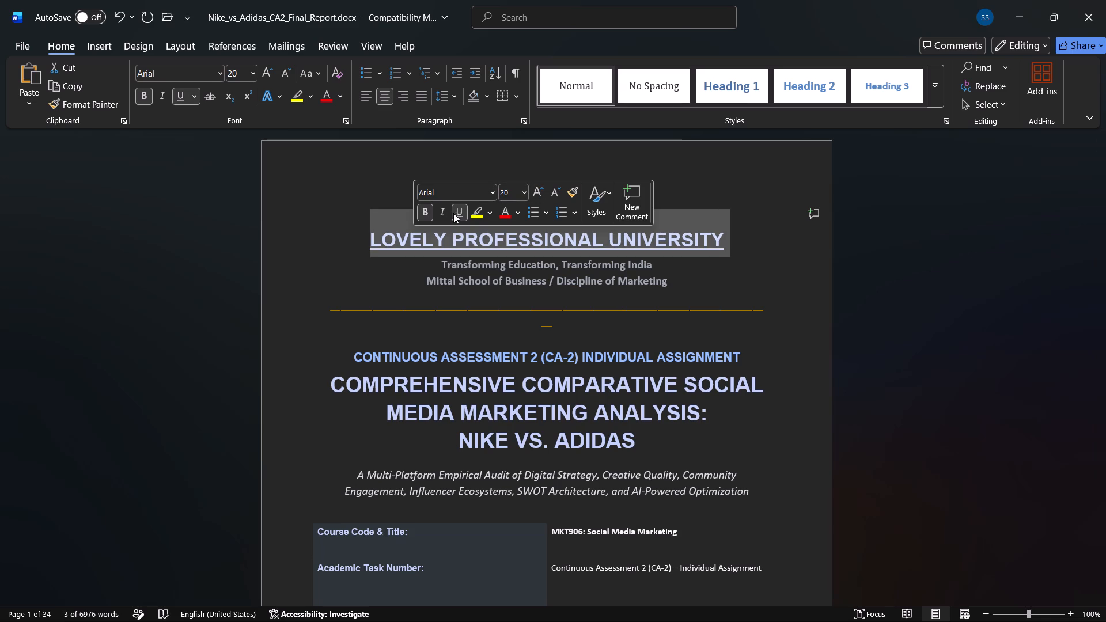
click(448, 213)
click(502, 287)
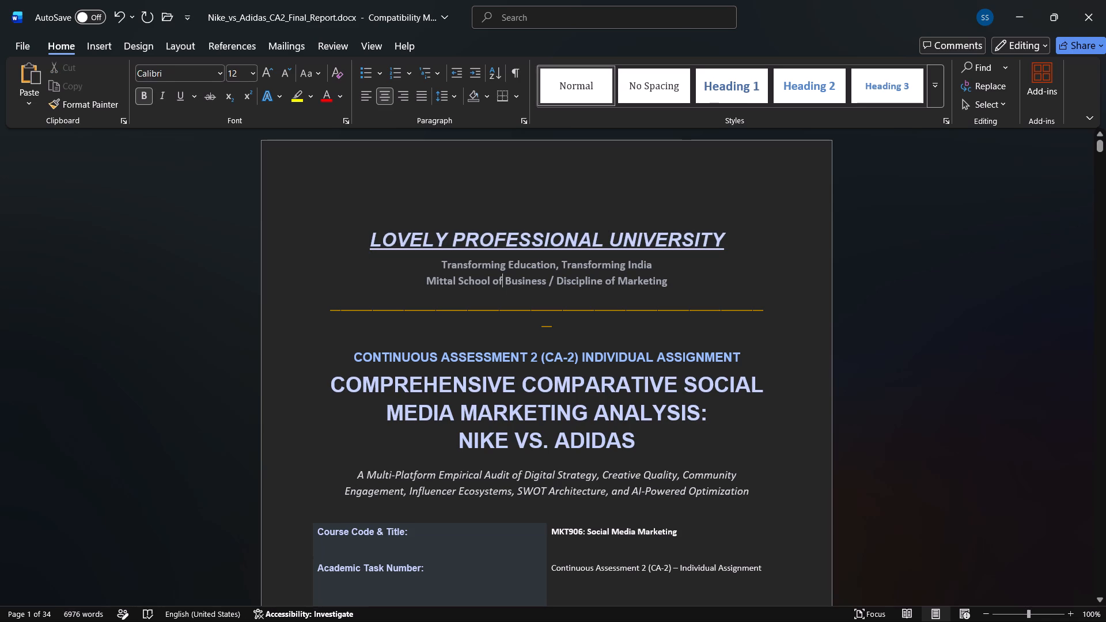
Remove the centre alignment from the "LOVELY PROFESSIONAL UNIVERSITY" heading so it starts at the left margin.
scroll(679, 291, down, 1)
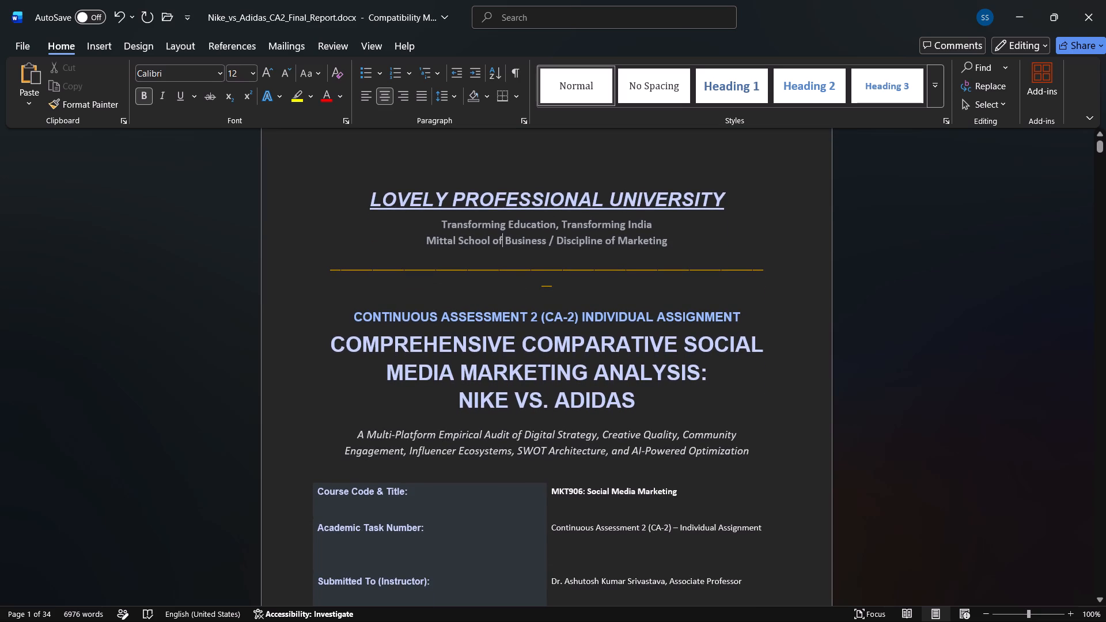
click(370, 190)
key(BackSpace)
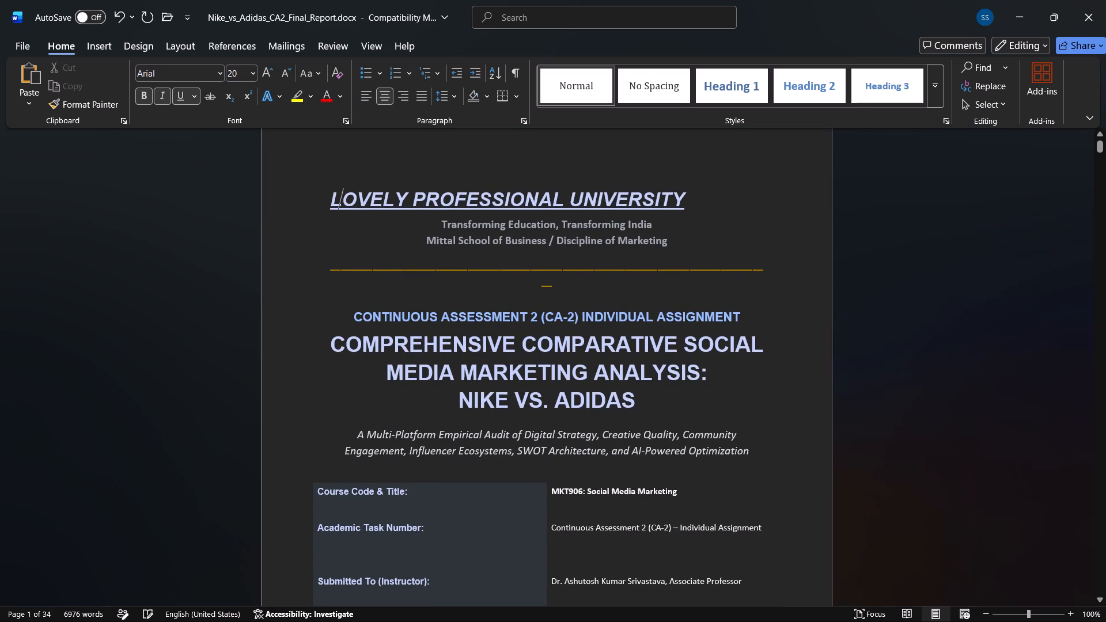
key(BackSpace)
key(BackSpace)
key(BackSpace)
key(BackSpace)
Undo the alignment change on the "LOVELY PROFESSIONAL UNIVERSITY" heading to restore its centre alignment.
key(Tab)
key(ctrl+z)
key(ctrl+z)
scroll(403, 261, right, 1)
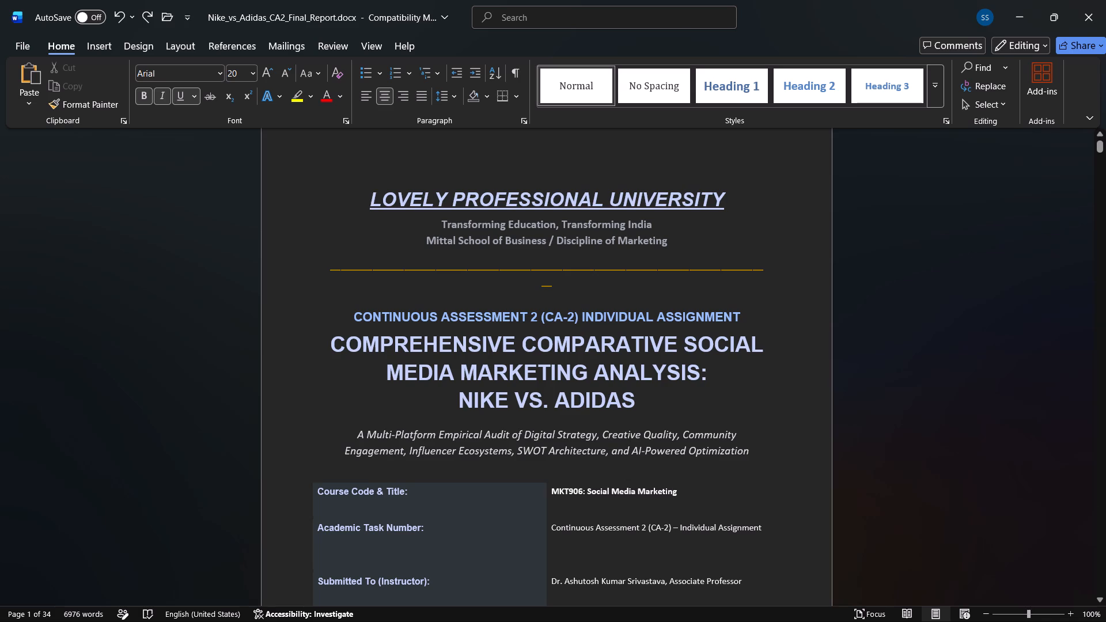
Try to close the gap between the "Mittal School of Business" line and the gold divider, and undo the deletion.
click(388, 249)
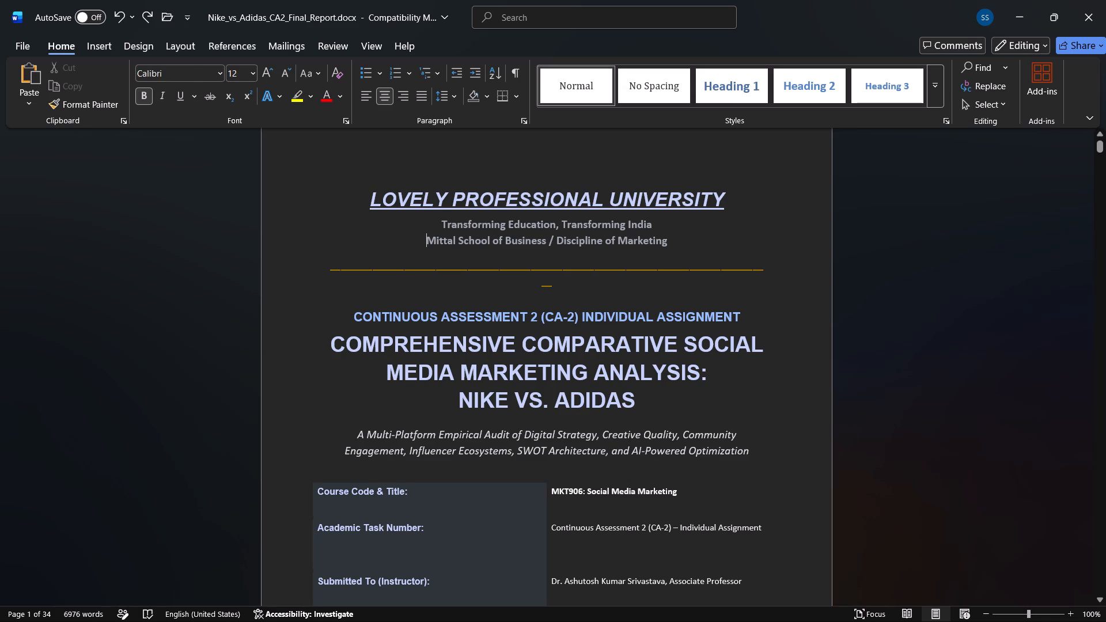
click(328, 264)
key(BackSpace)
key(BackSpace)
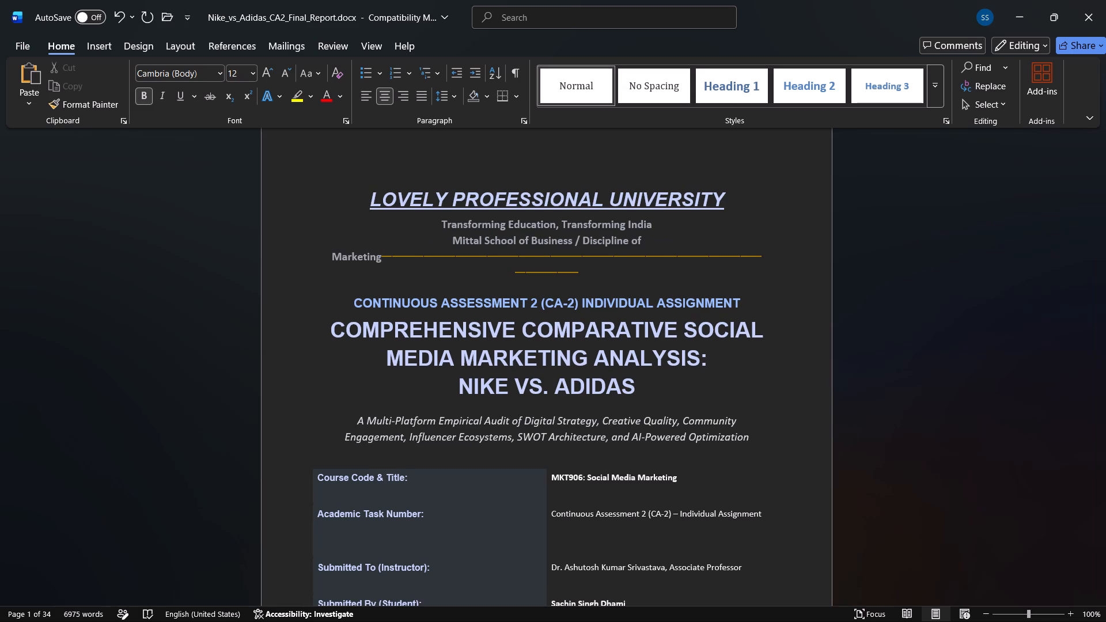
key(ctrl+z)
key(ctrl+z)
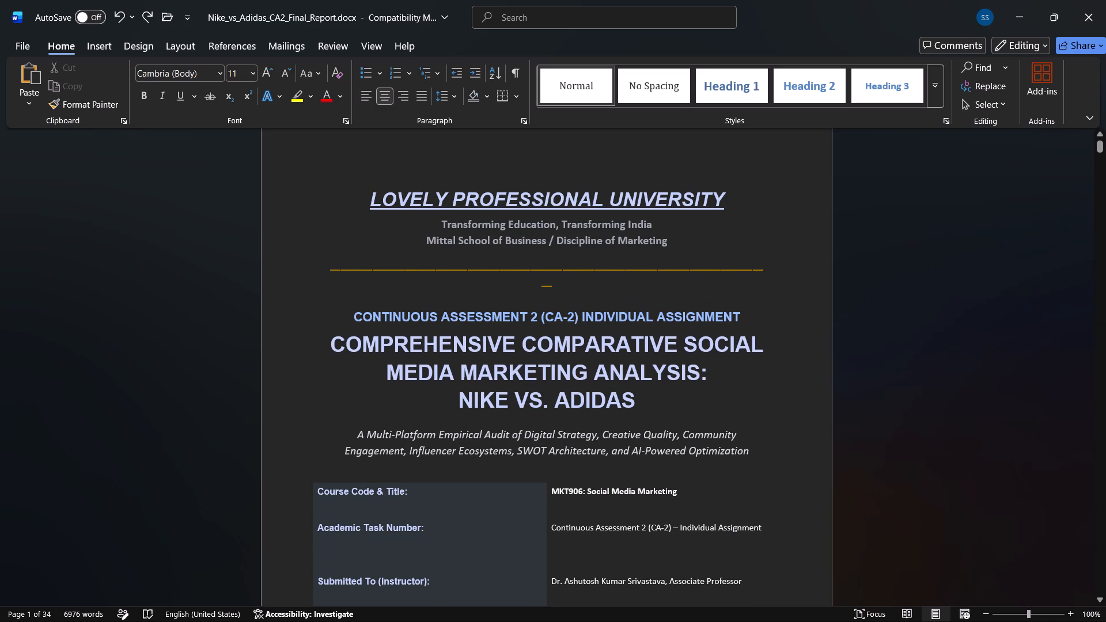
Reduce the cover title "COMPREHENSIVE COMPARATIVE SOCIAL MEDIA MARKETING ANALYSIS: NIKE VS. ADIDAS" to font size 18.
scroll(509, 279, up, 1)
scroll(509, 279, down, 1)
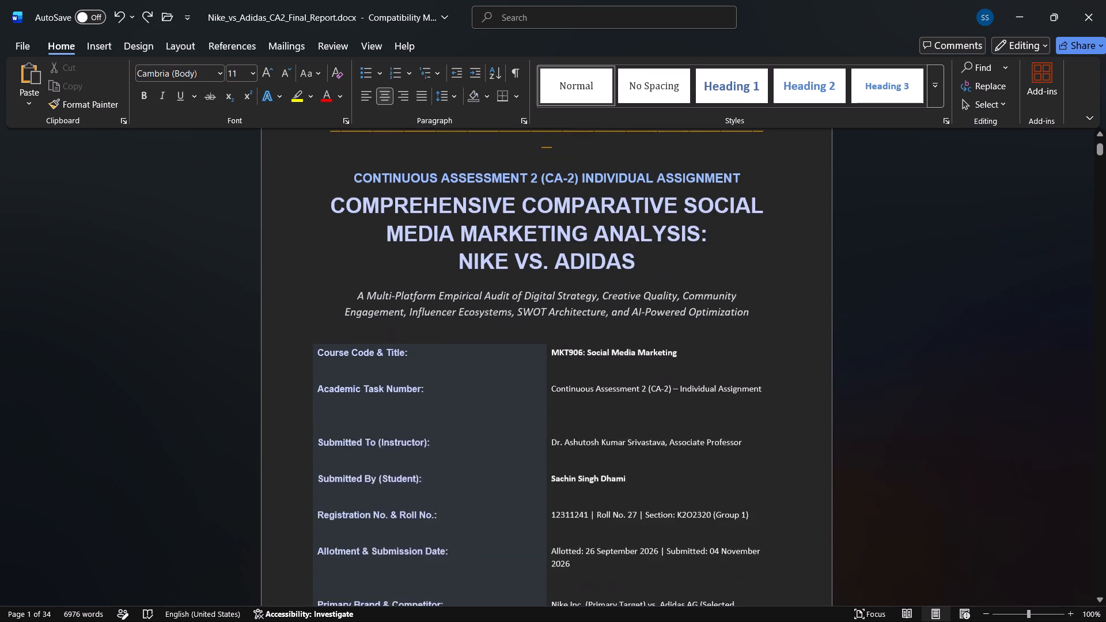
scroll(509, 279, up, 1)
drag(650, 324, 353, 267)
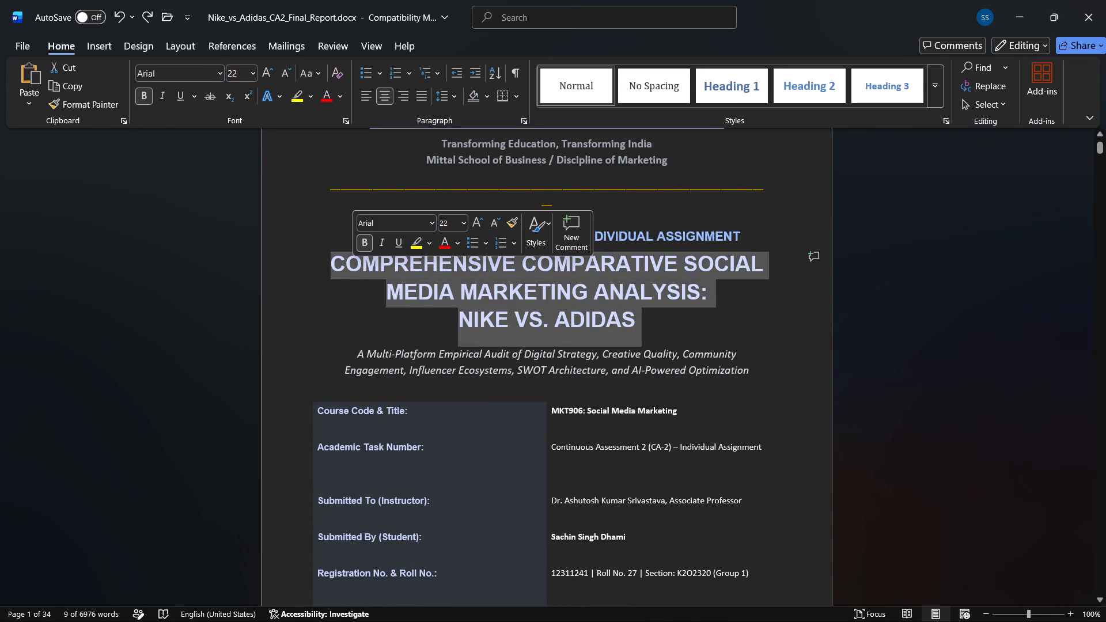
click(498, 218)
click(498, 218)
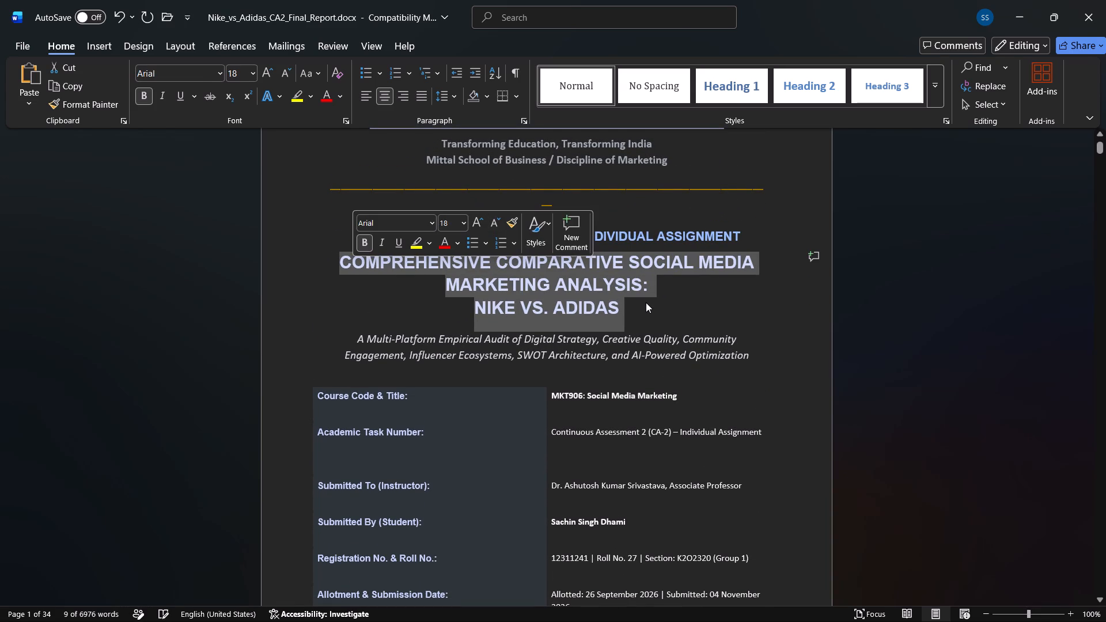
click(646, 302)
Reduce the font size of the "CONTINUOUS ASSESSMENT 2 (CA-2) INDIVIDUAL ASSIGNMENT" line by one step.
scroll(646, 302, up, 1)
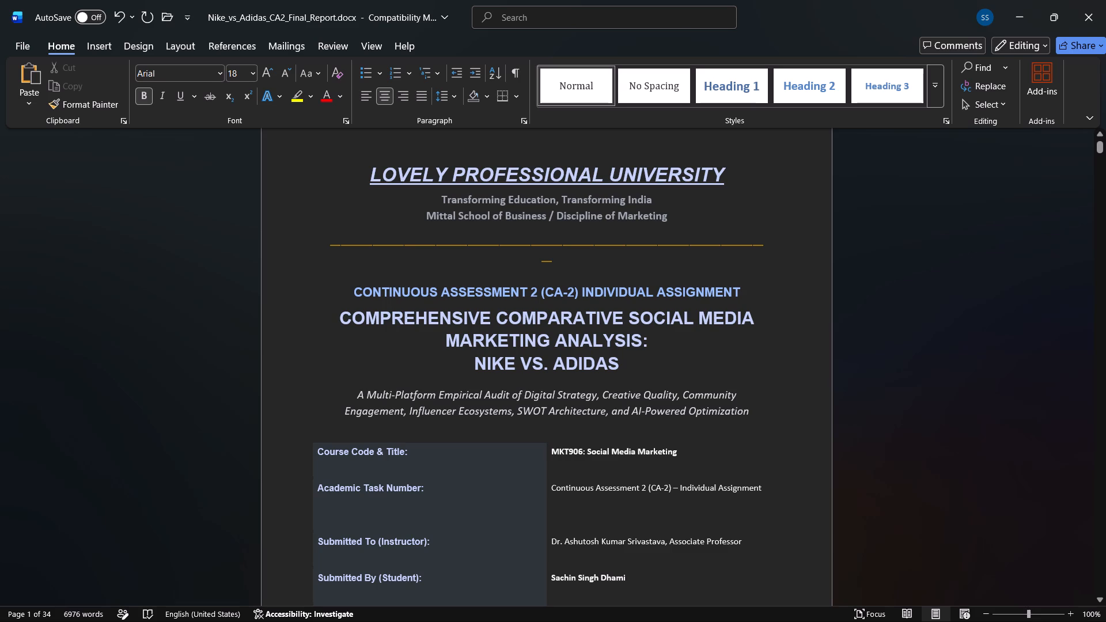
drag(745, 290, 378, 290)
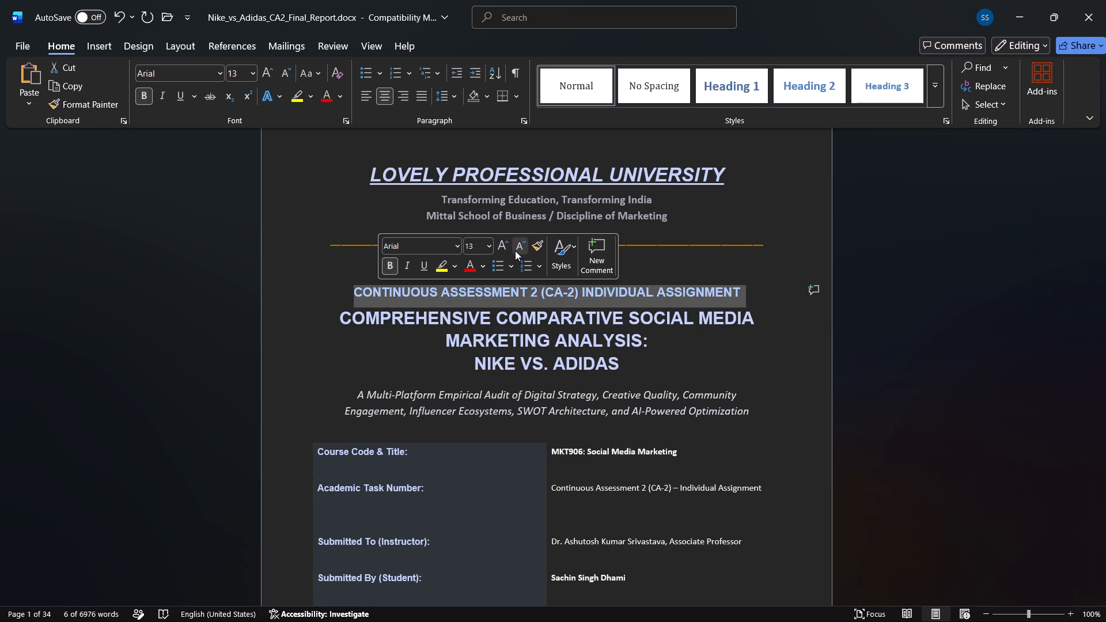
click(515, 251)
click(637, 367)
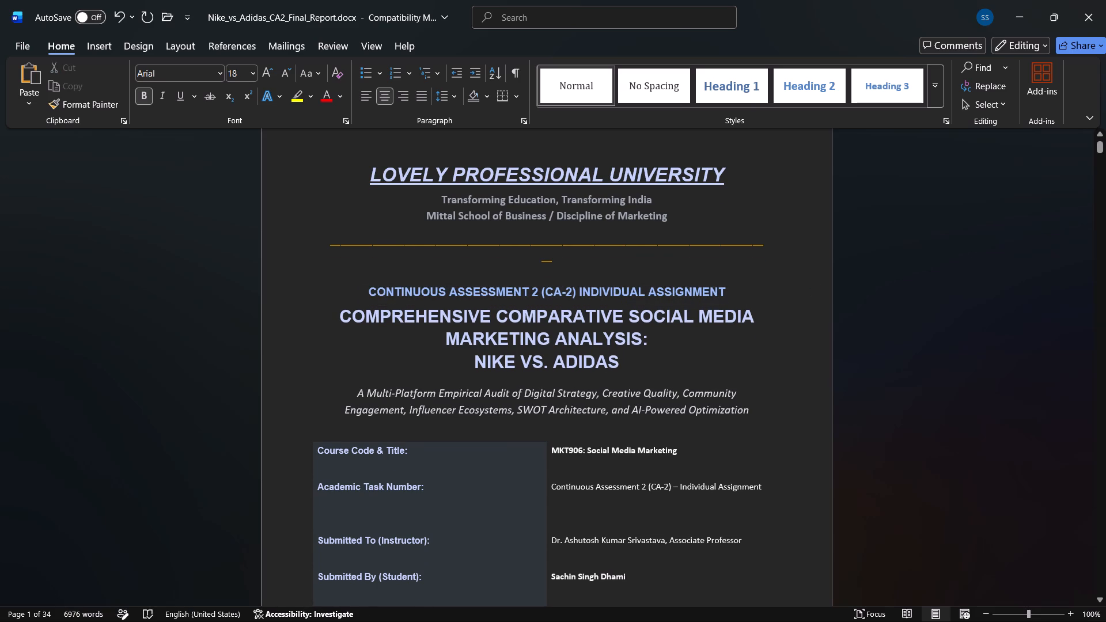
Increase the cover heading "LOVELY PROFESSIONAL UNIVERSITY" to font size 22.
scroll(637, 367, up, 2)
drag(725, 240, 399, 233)
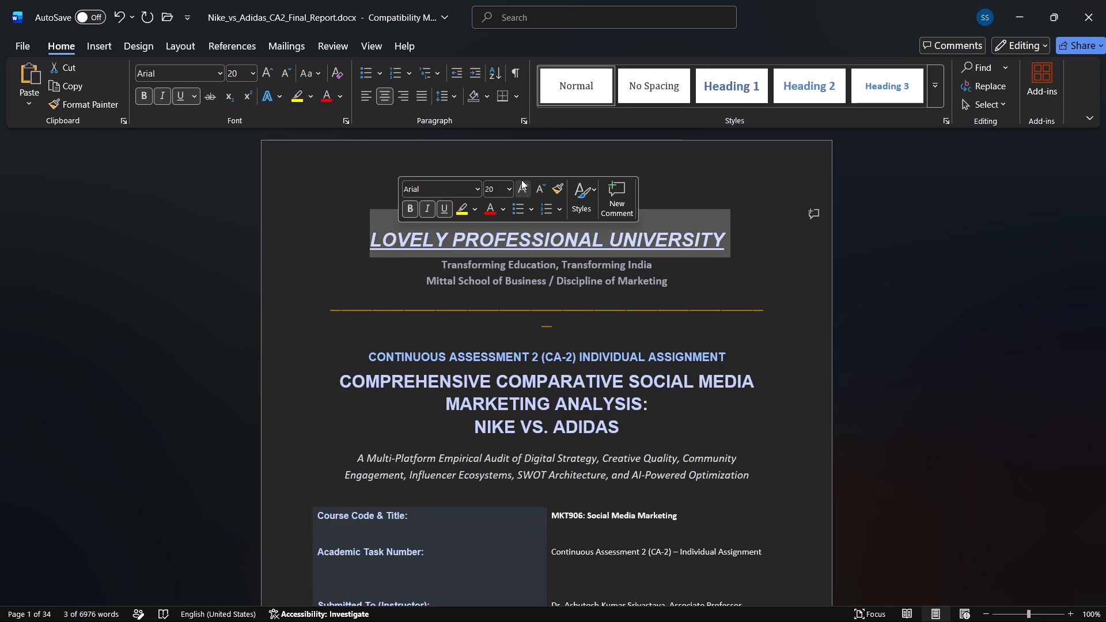
click(522, 179)
click(522, 185)
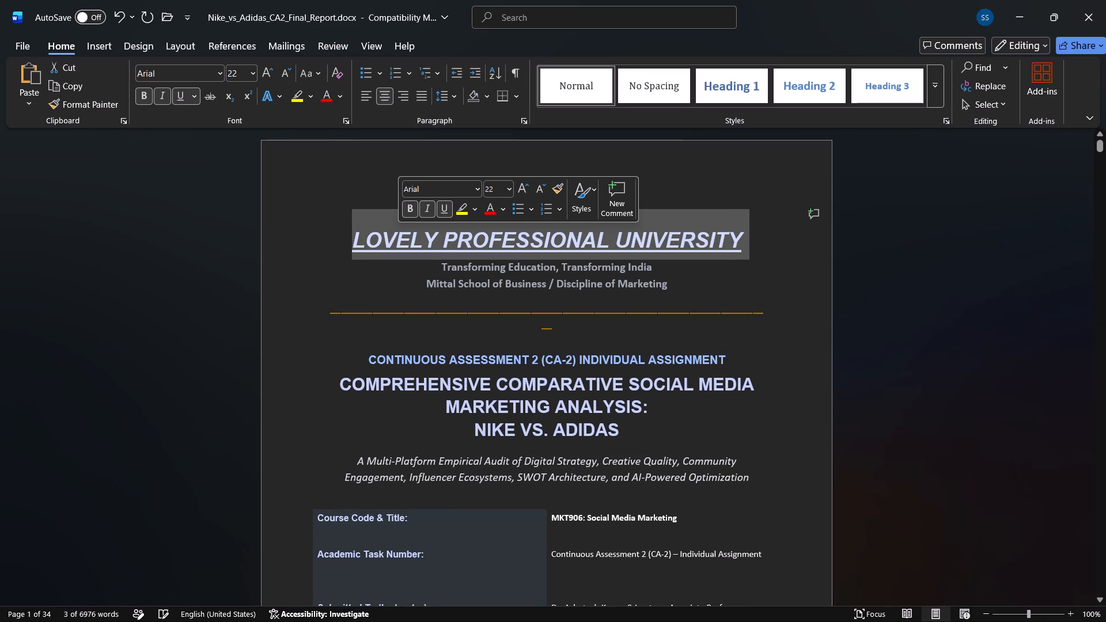
click(516, 274)
Remove the italics from the "A Multi-Platform Empirical Audit…" subtitle on the cover page and make it bold.
scroll(516, 274, down, 1)
scroll(516, 274, up, 1)
scroll(516, 274, down, 1)
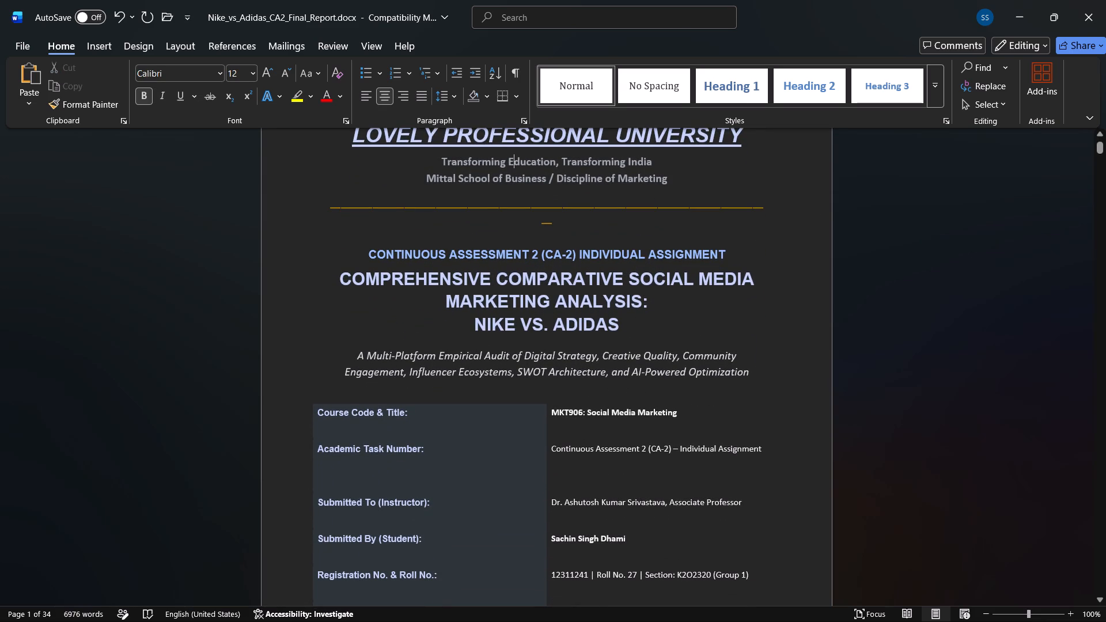
scroll(507, 366, down, 1)
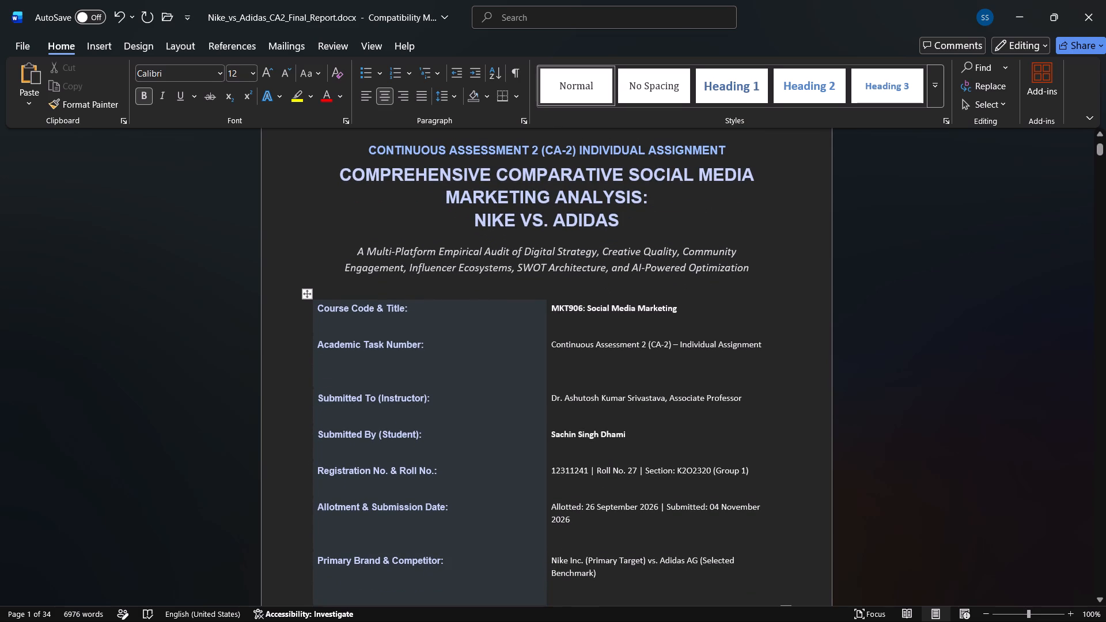
drag(356, 245, 727, 271)
click(748, 252)
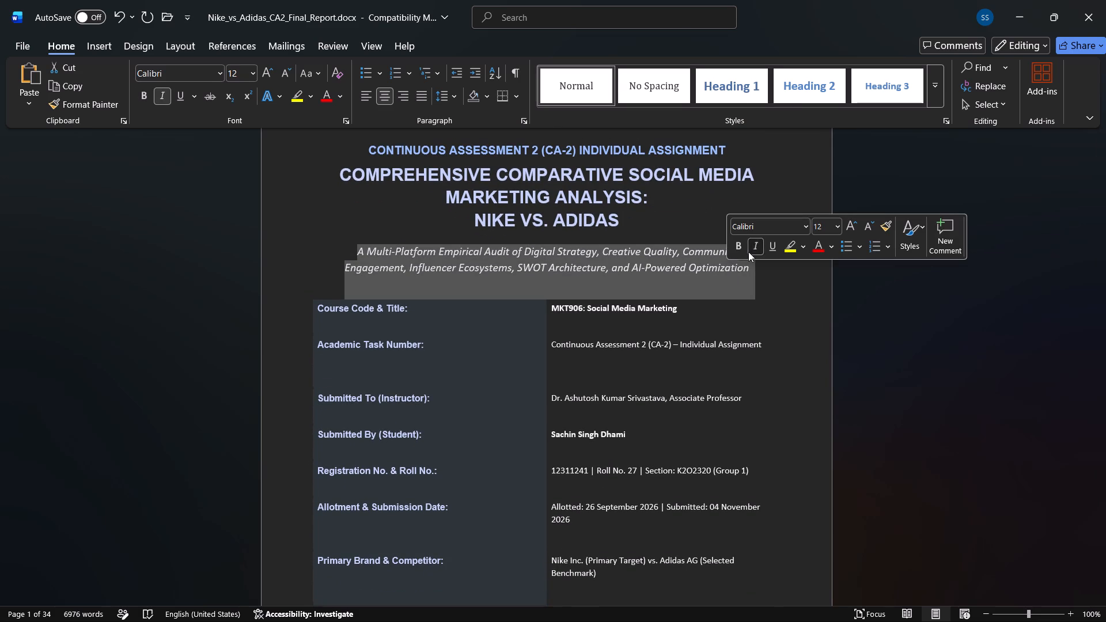
click(742, 245)
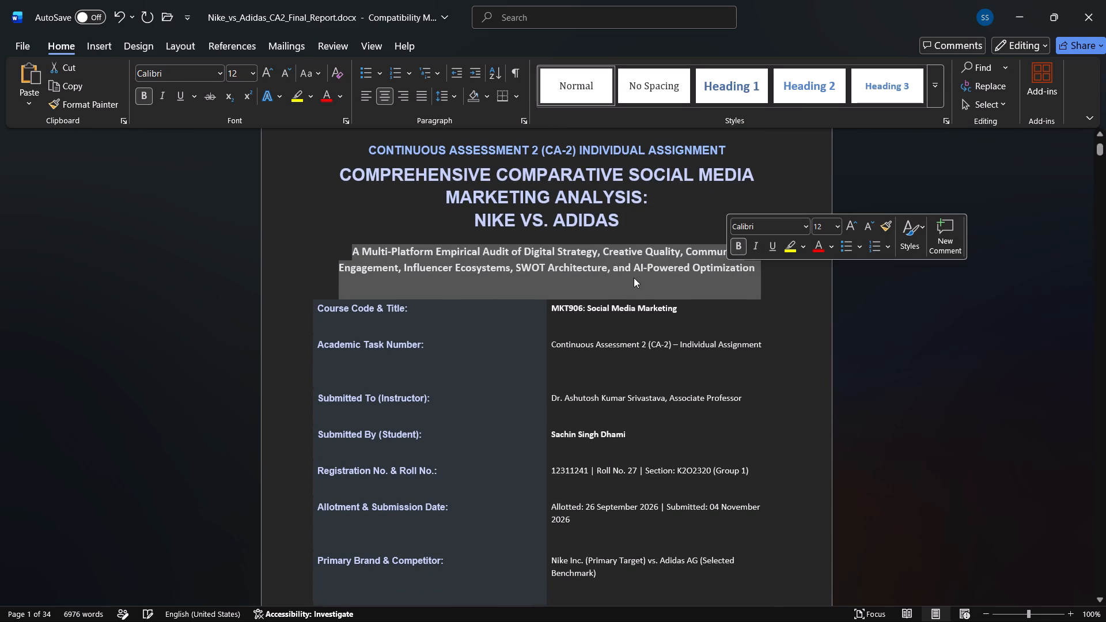
click(641, 275)
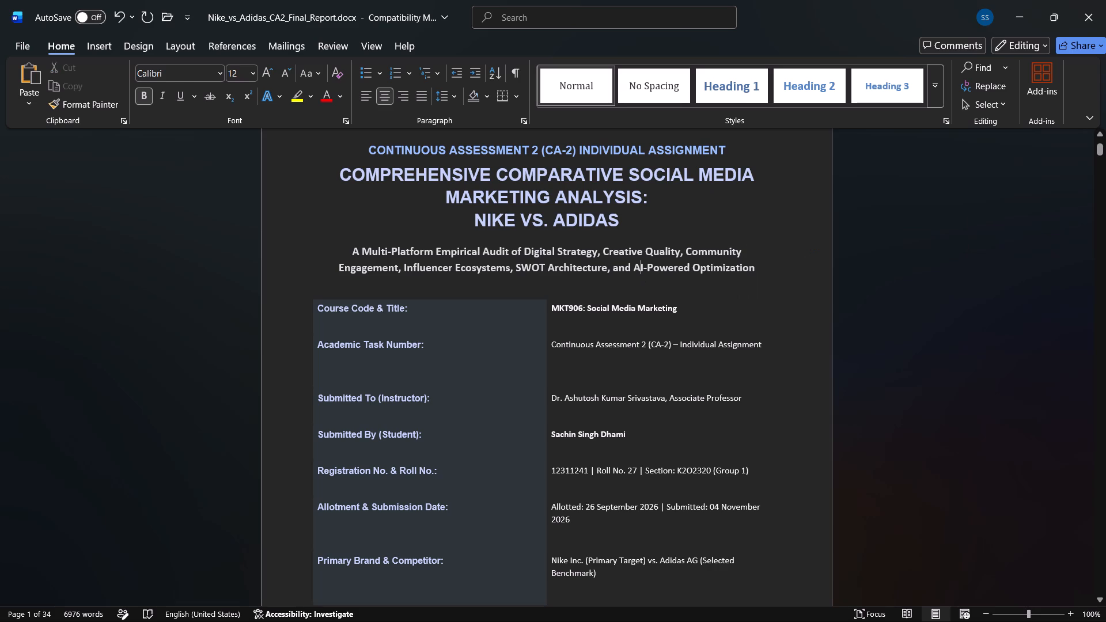
Enlarge the cover page's course details table so it is slightly wider and its rows are taller.
scroll(540, 307, down, 1)
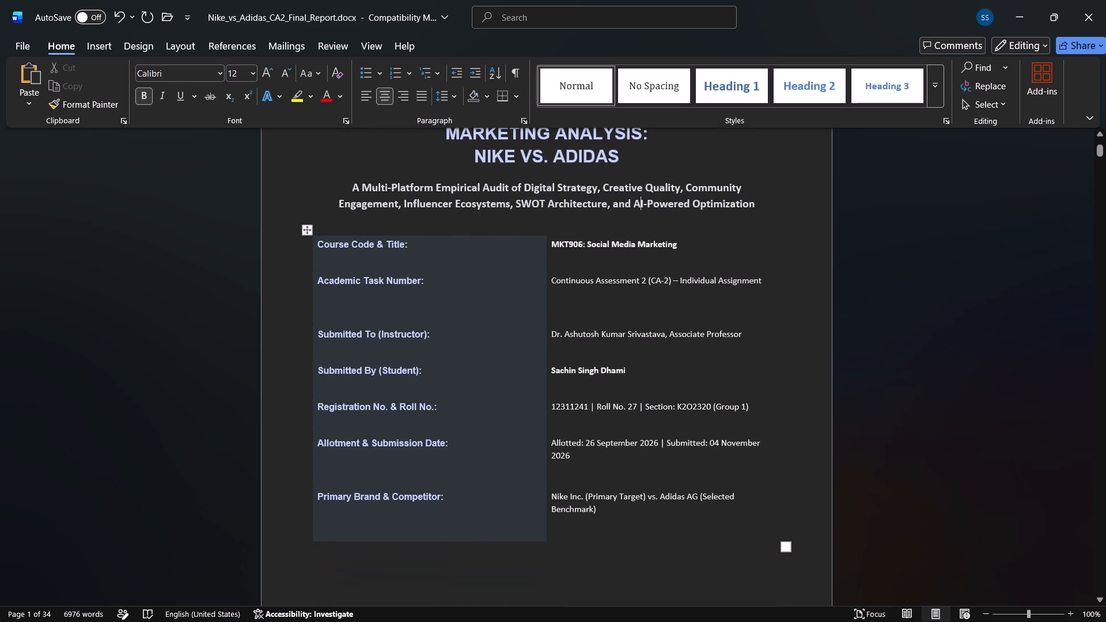
scroll(579, 391, down, 1)
click(579, 391)
click(527, 388)
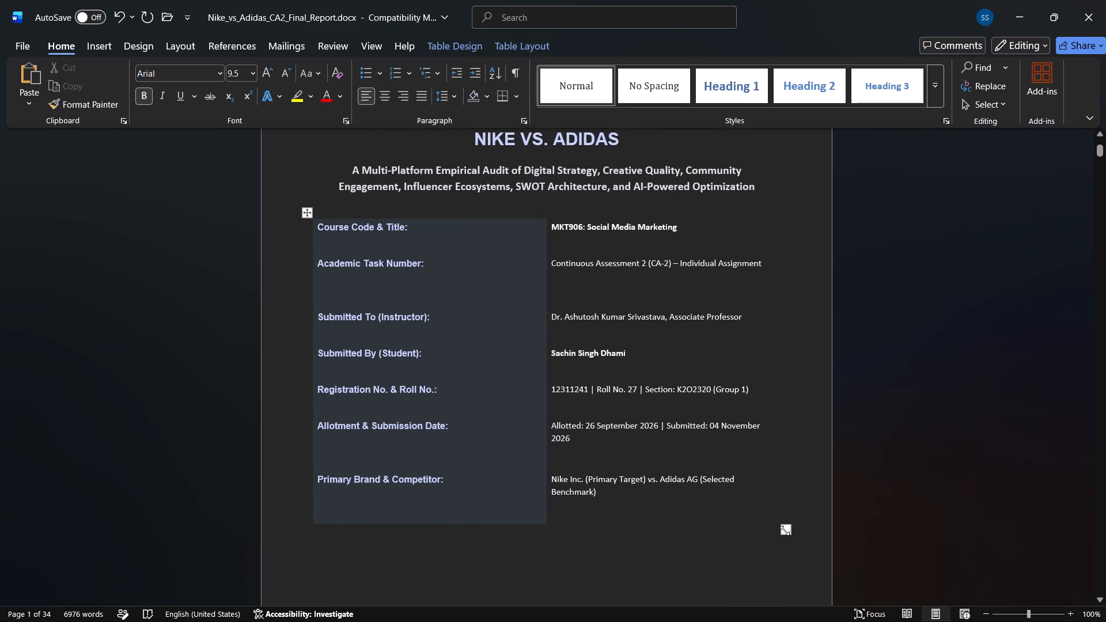
drag(785, 530, 796, 554)
click(796, 554)
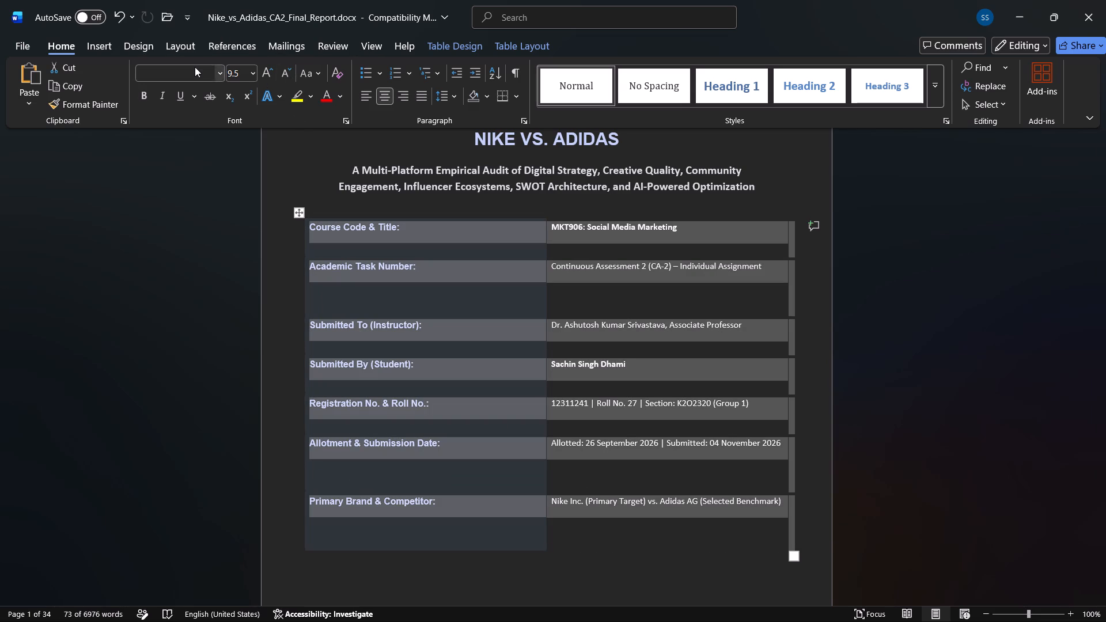
click(450, 286)
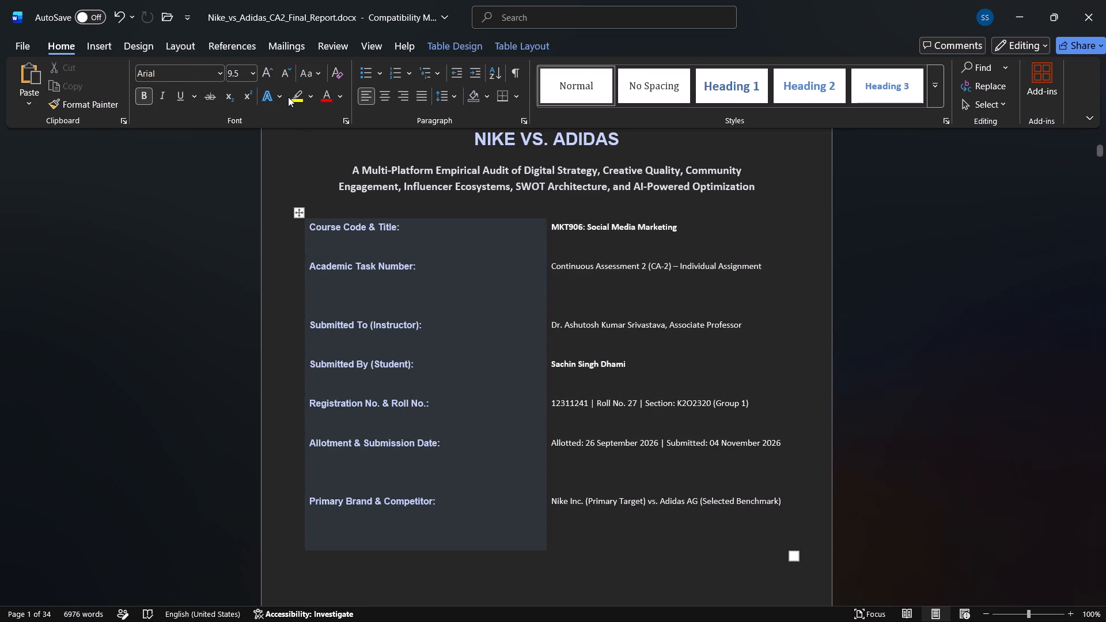
Apply the plain grid table style with full borders to the cover page's course details table.
click(462, 48)
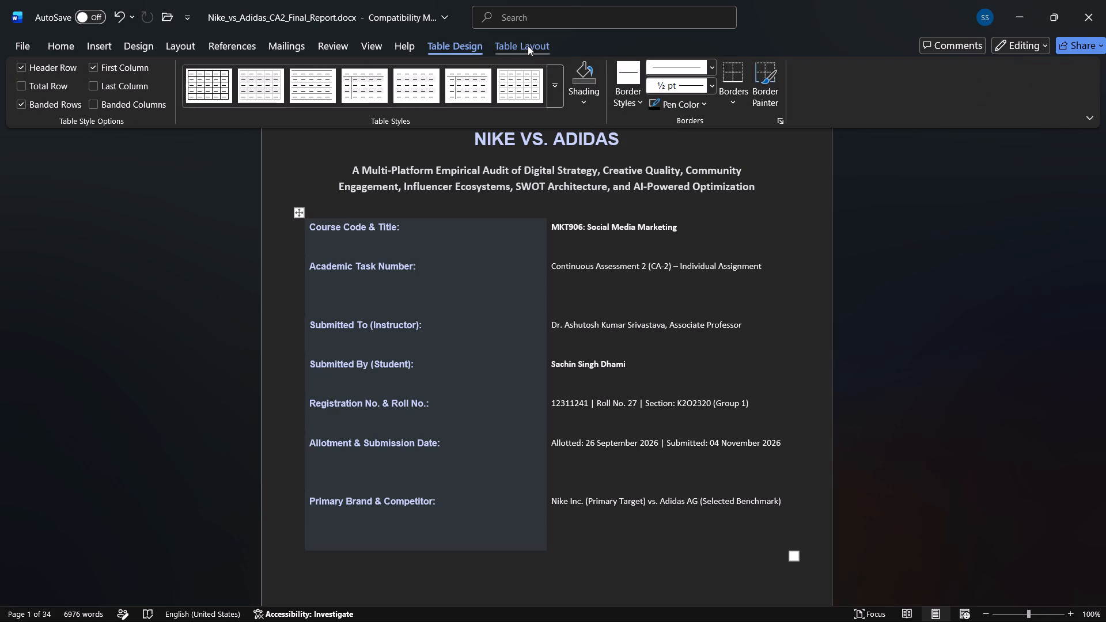
click(528, 45)
click(476, 43)
click(584, 101)
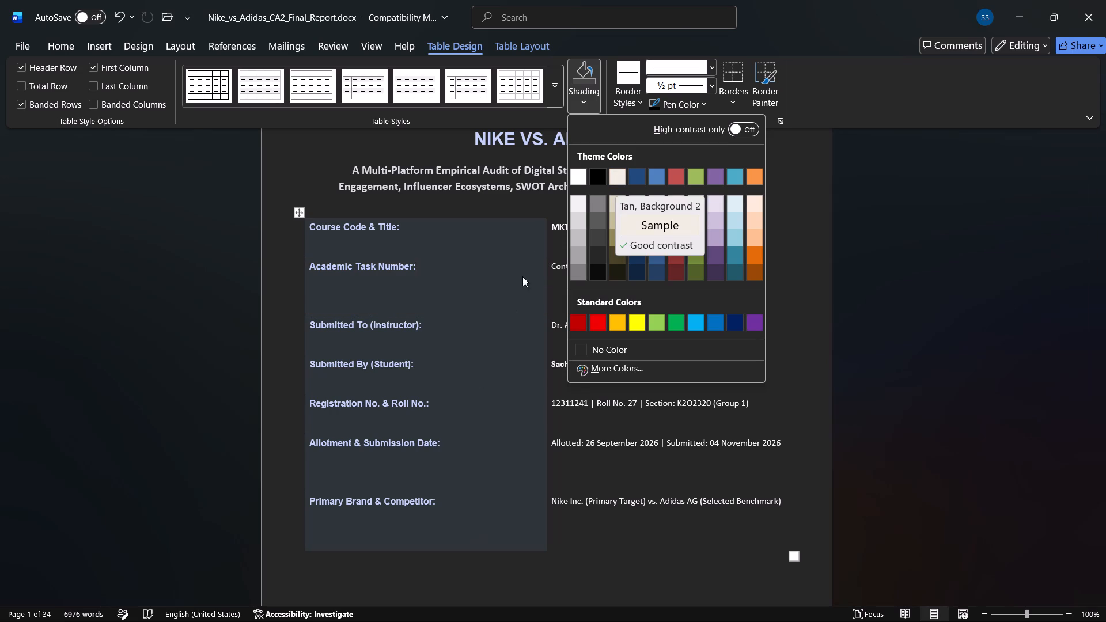
click(877, 297)
click(679, 322)
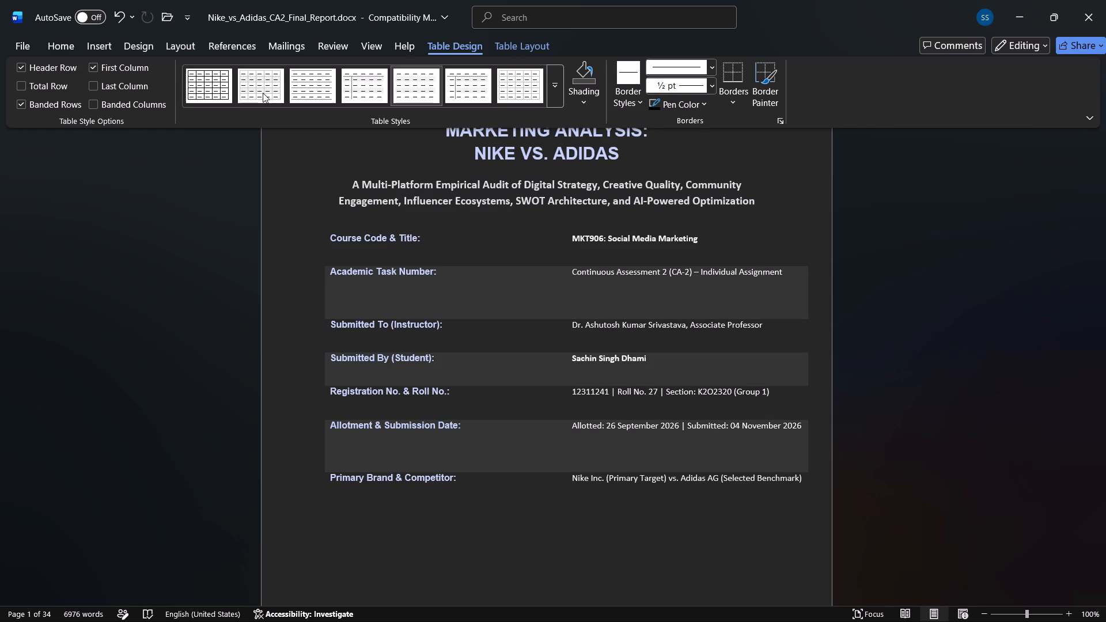
click(211, 88)
click(565, 545)
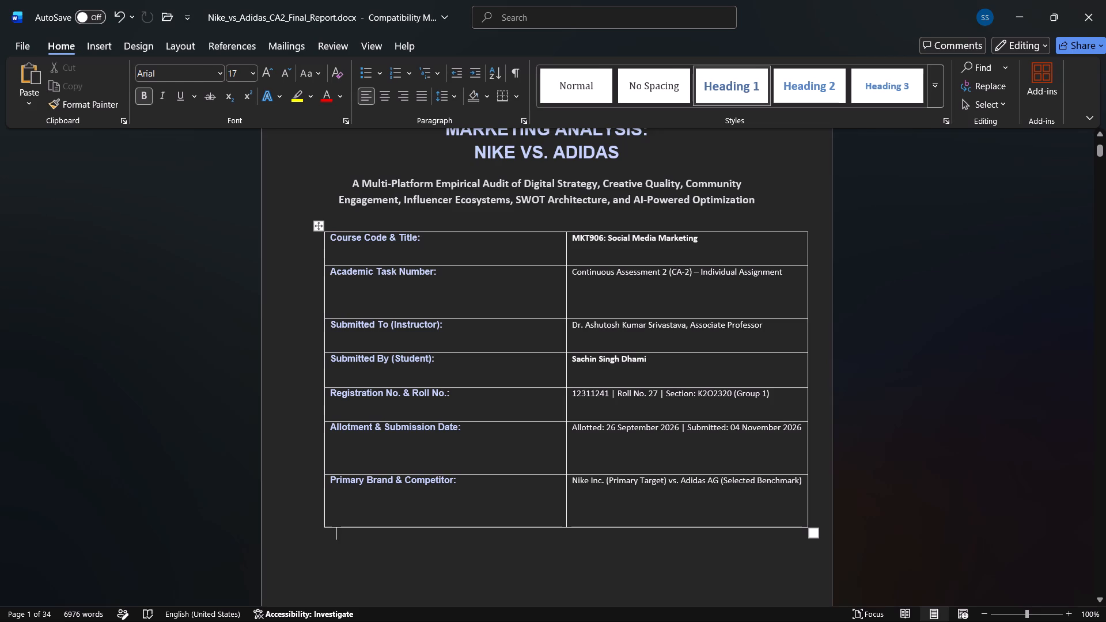
Stretch the bordered course details table to make its rows taller.
drag(815, 532, 809, 556)
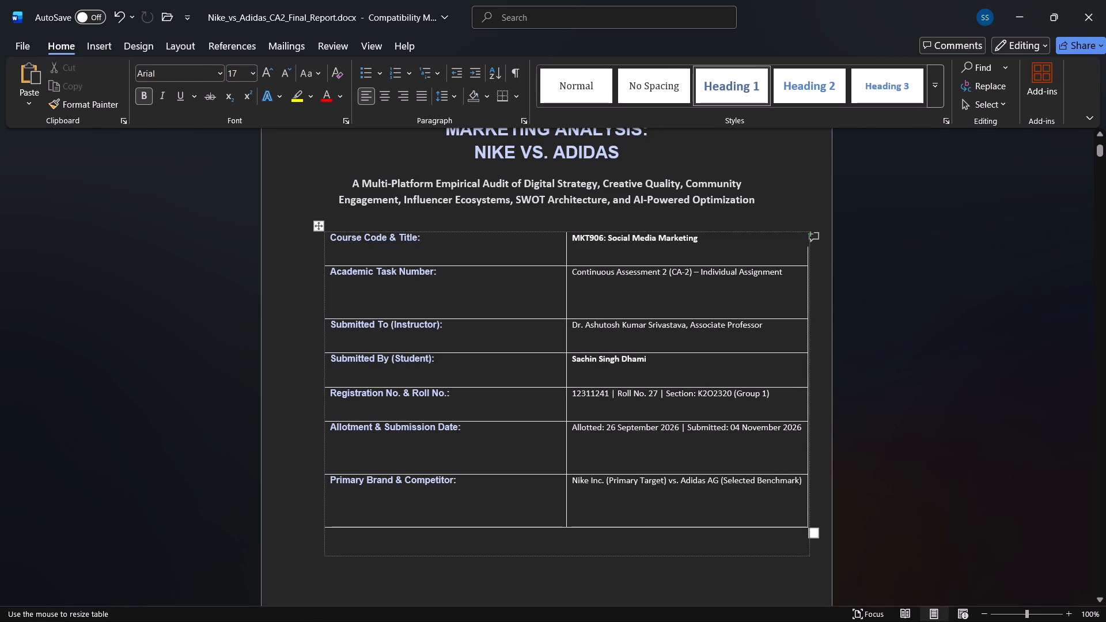
drag(809, 556, 810, 567)
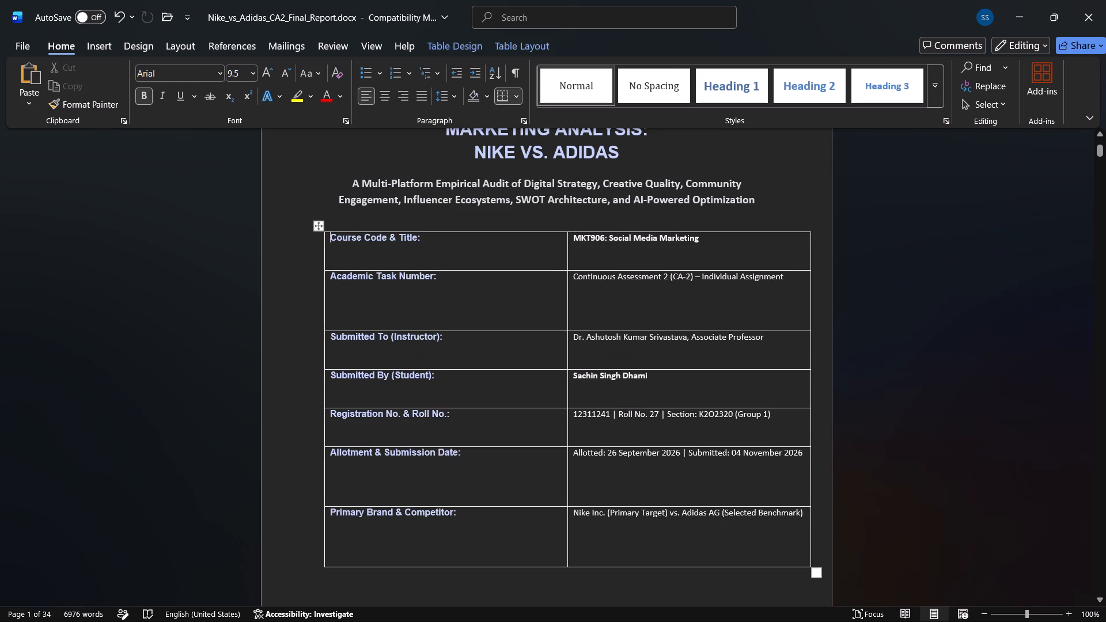
click(700, 439)
Insert a blank line after the "A Multi-Platform Empirical Audit…" subtitle, above the course details table.
click(759, 195)
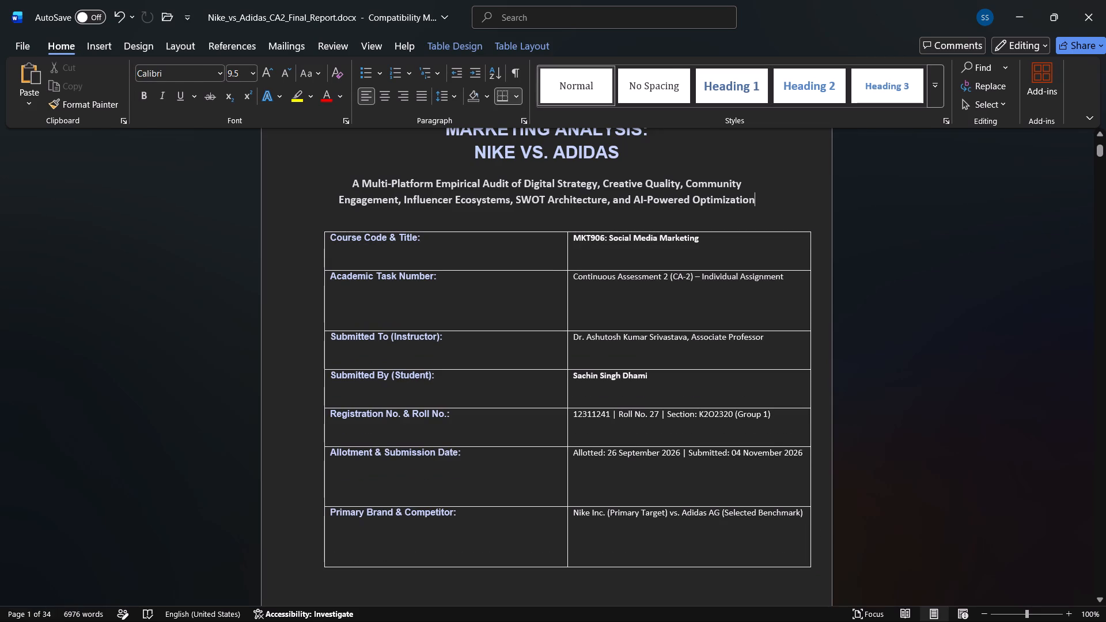
key(bracketright)
key(BackSpace)
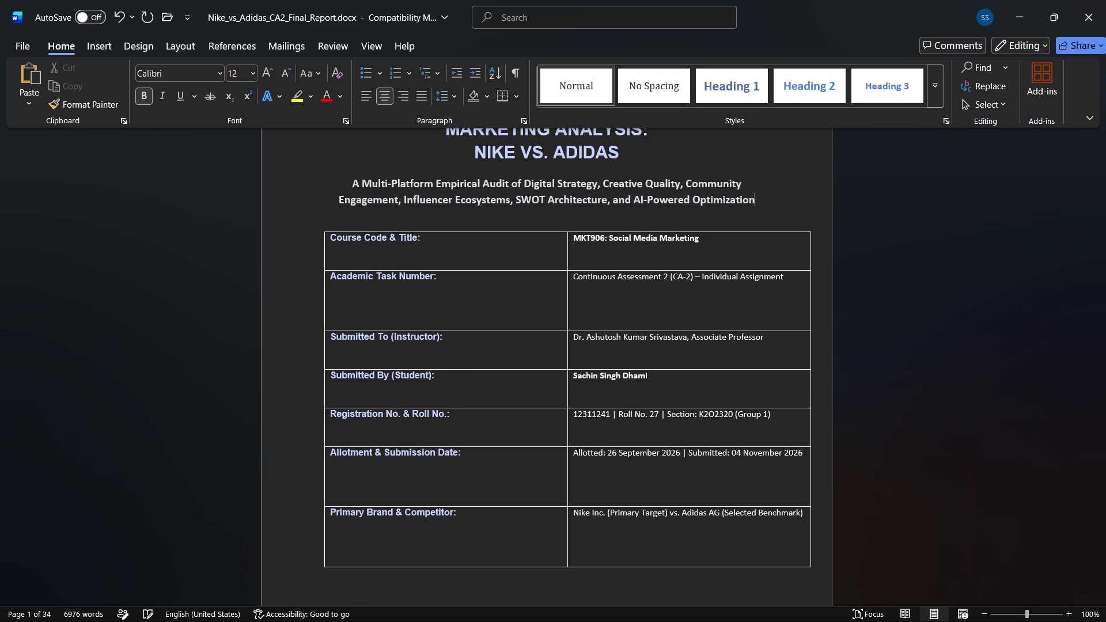
key(Return)
scroll(660, 263, down, 1)
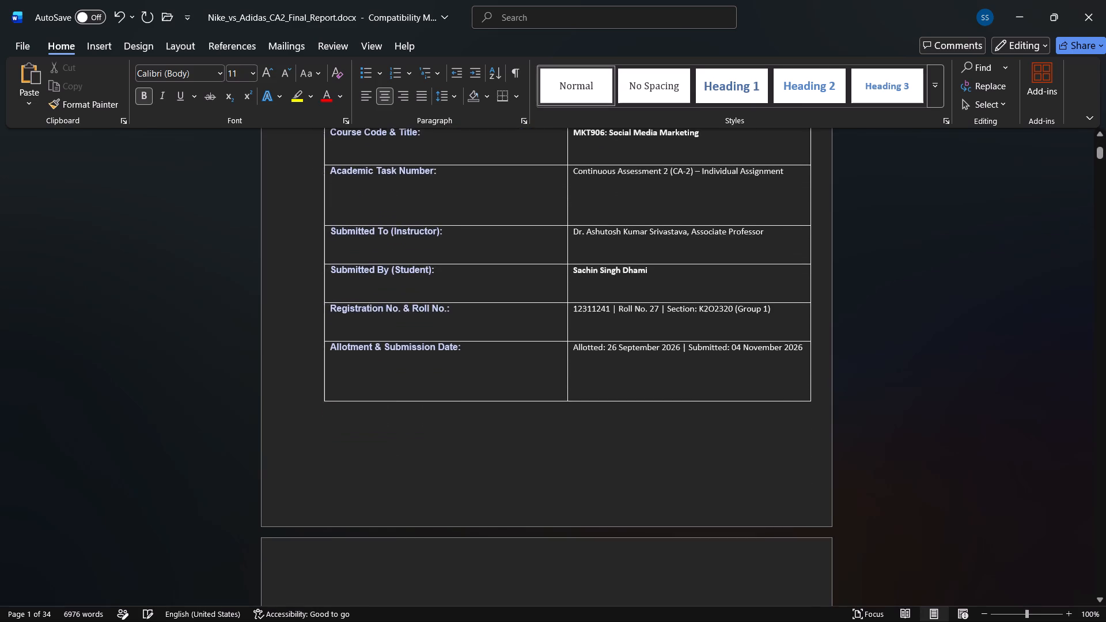
scroll(640, 275, up, 1)
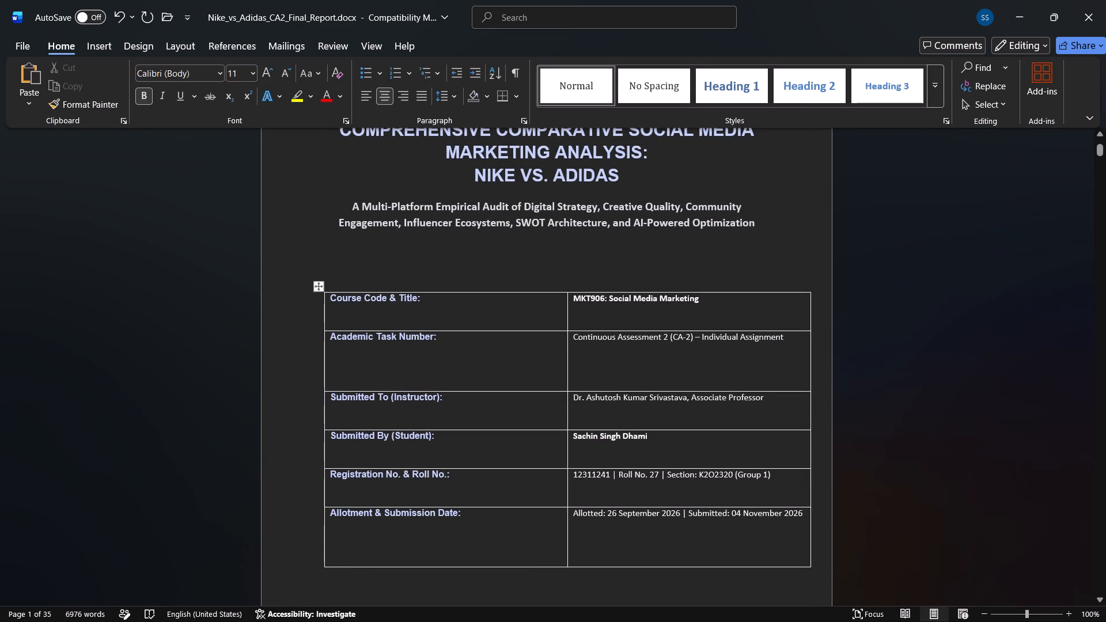
Move the course details table up so it sits closer beneath the subtitle.
drag(319, 284, 315, 267)
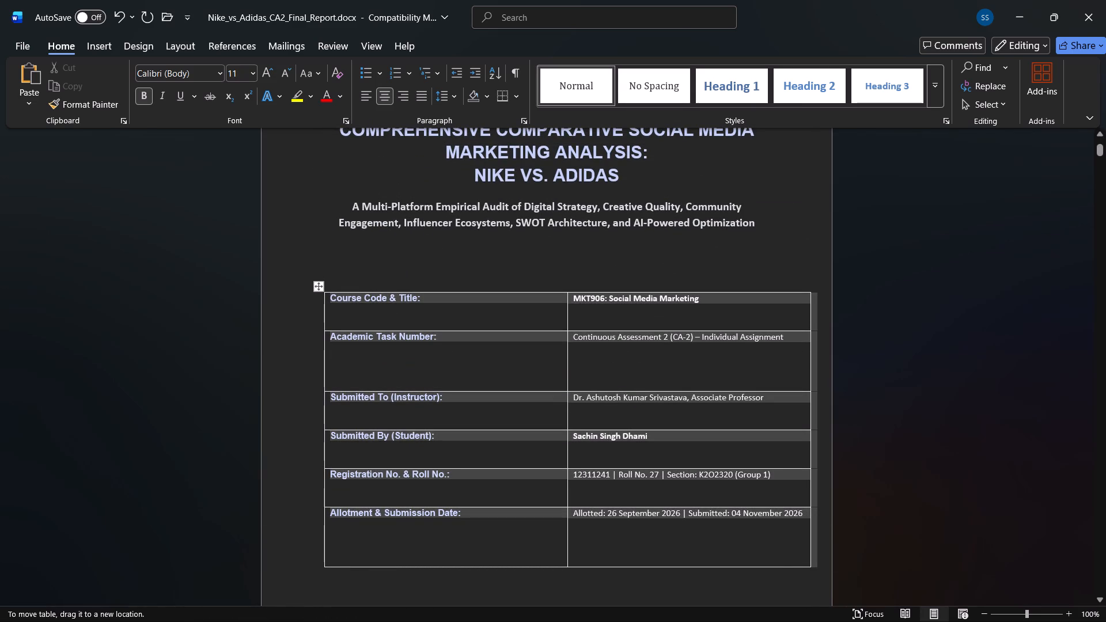
drag(315, 267, 308, 252)
scroll(429, 306, down, 1)
scroll(429, 306, up, 1)
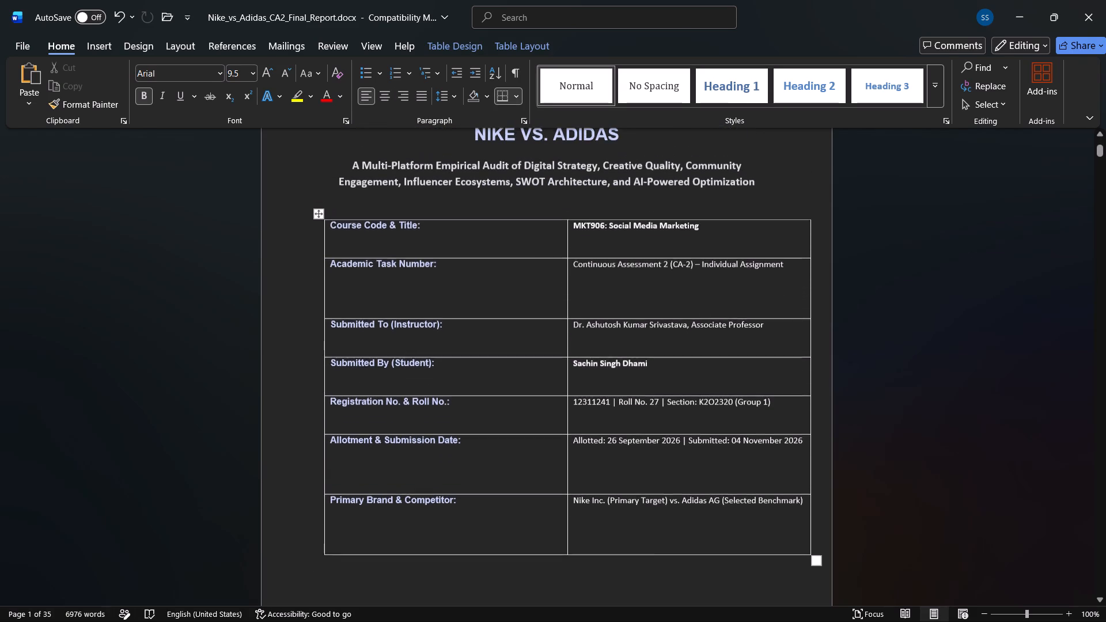
Review the cover page layout and the pages after it, through the student declaration, learning outcomes and start of the evaluation grid.
scroll(393, 369, up, 1)
scroll(693, 194, up, 1)
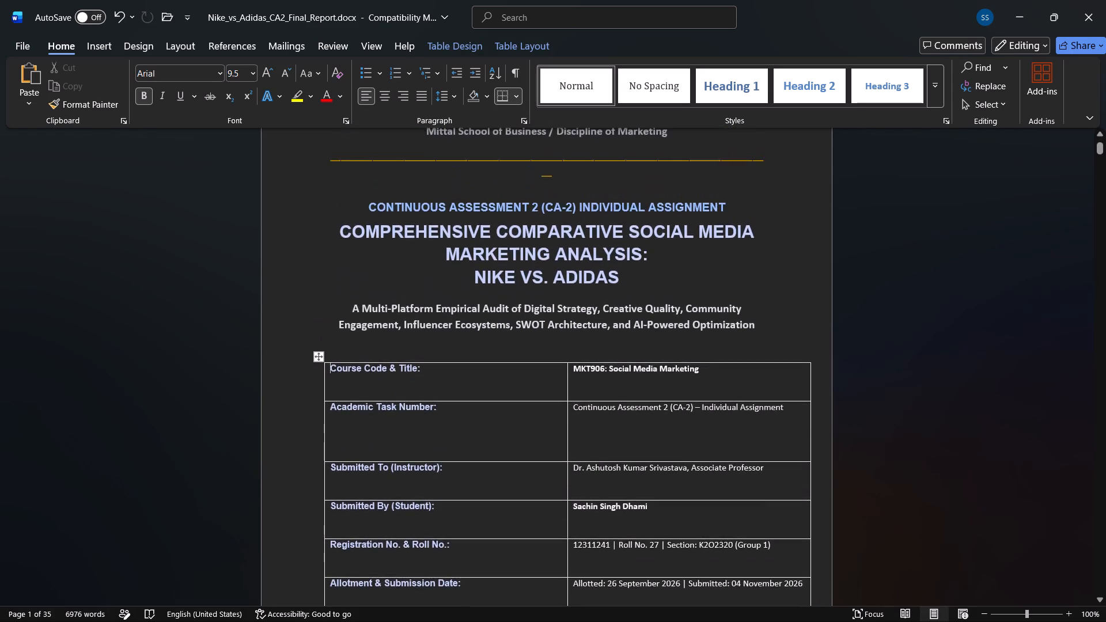
scroll(693, 194, up, 1)
scroll(619, 220, down, 4)
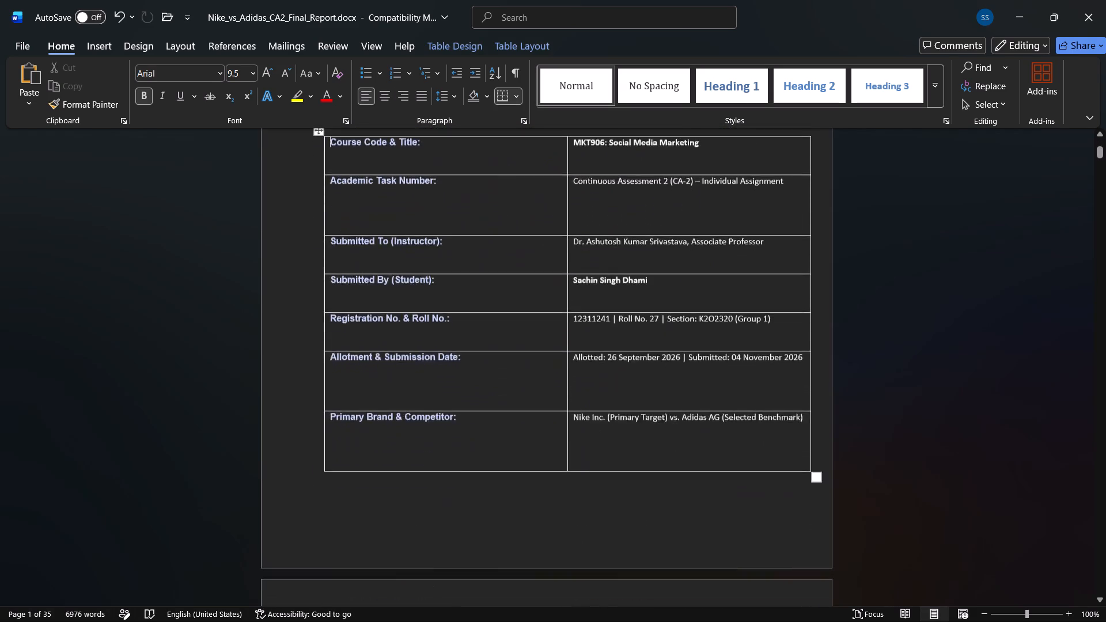
scroll(619, 220, down, 1)
click(624, 438)
scroll(624, 438, down, 3)
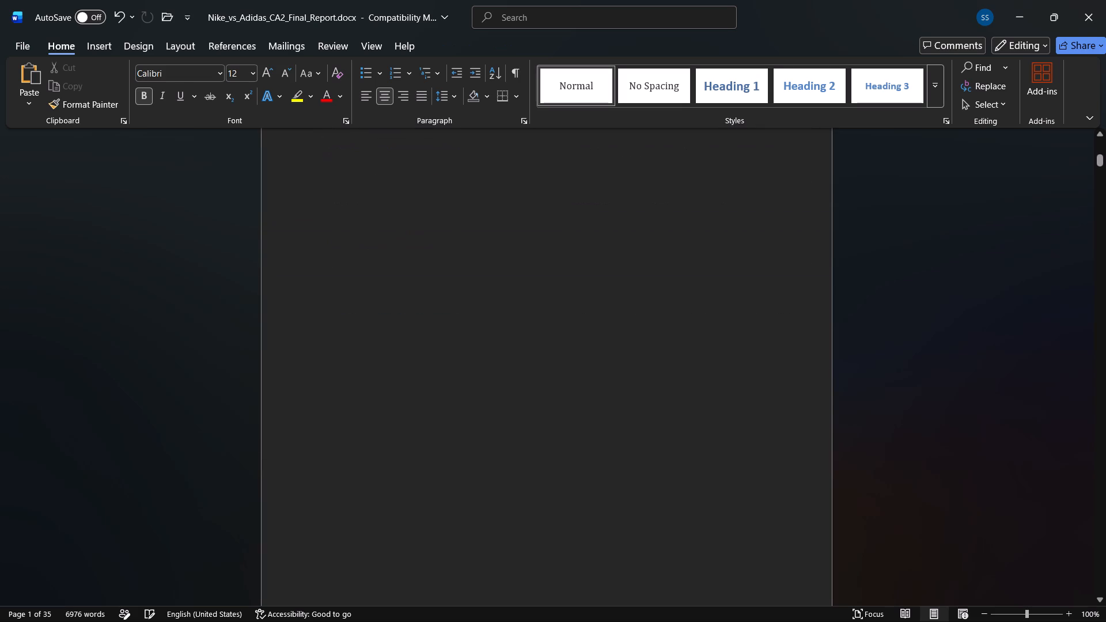
scroll(624, 438, down, 3)
scroll(624, 438, up, 5)
scroll(624, 438, down, 2)
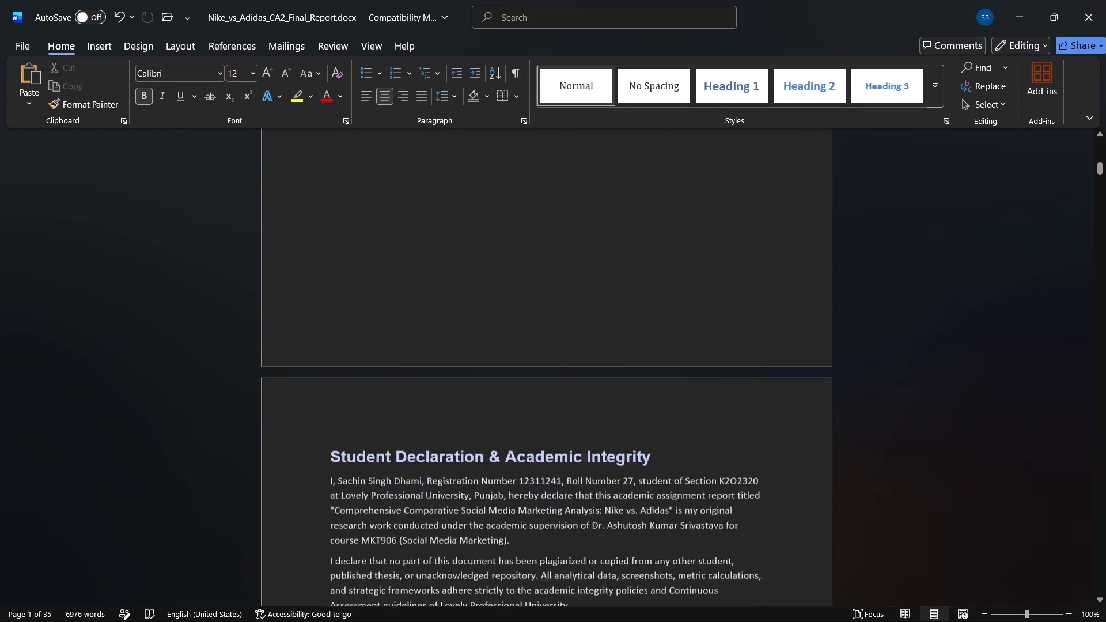
scroll(624, 438, down, 1)
scroll(577, 409, up, 1)
scroll(540, 353, up, 5)
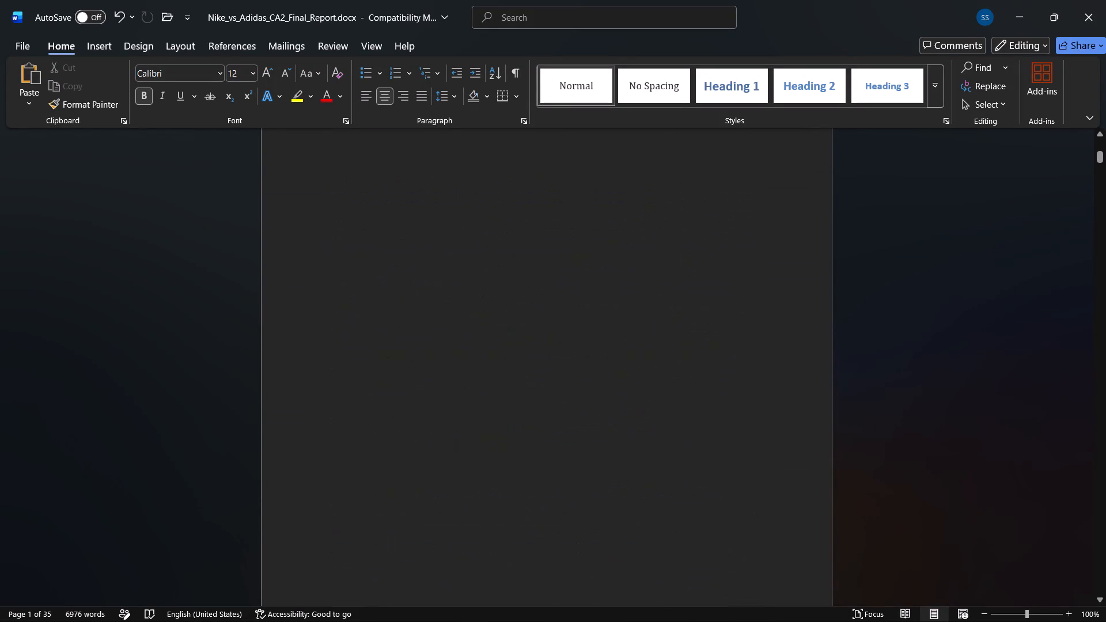
scroll(540, 353, down, 1)
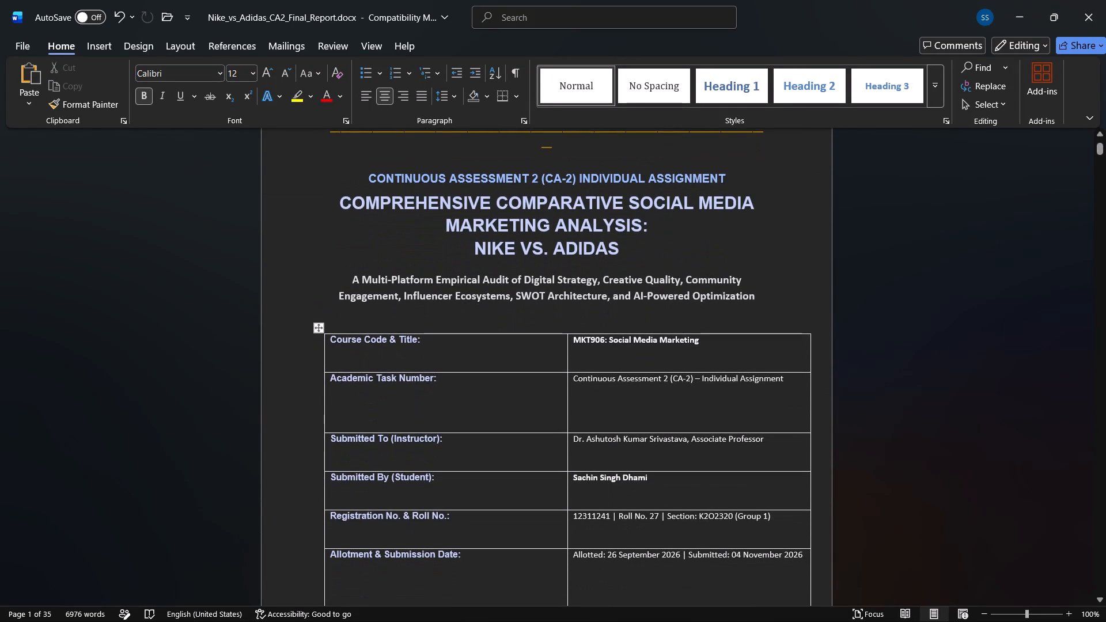
scroll(555, 417, down, 2)
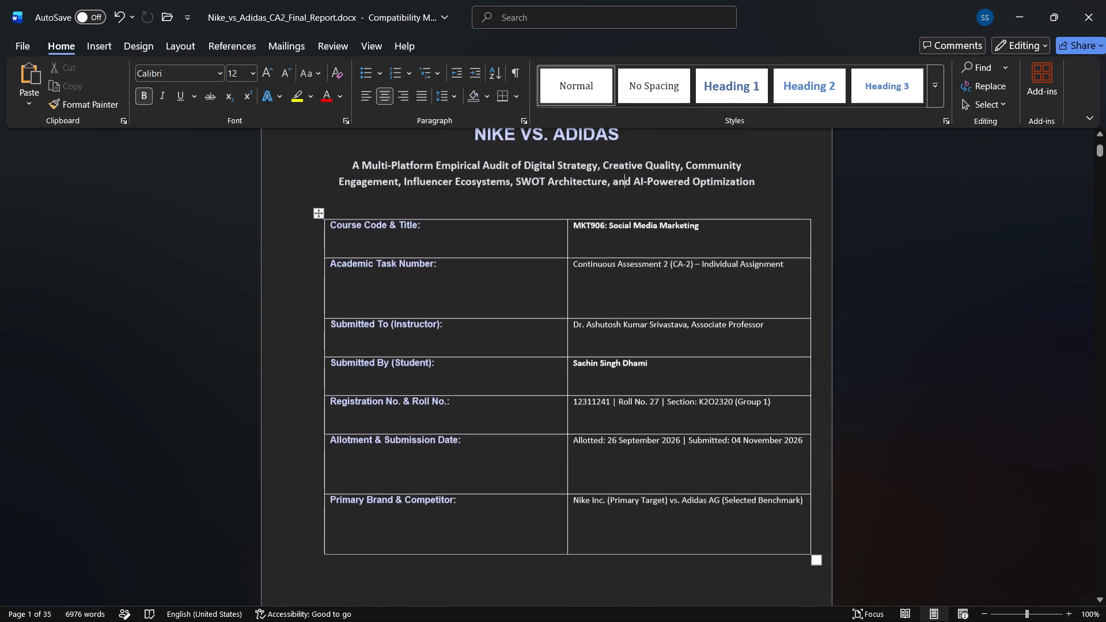
scroll(558, 403, down, 2)
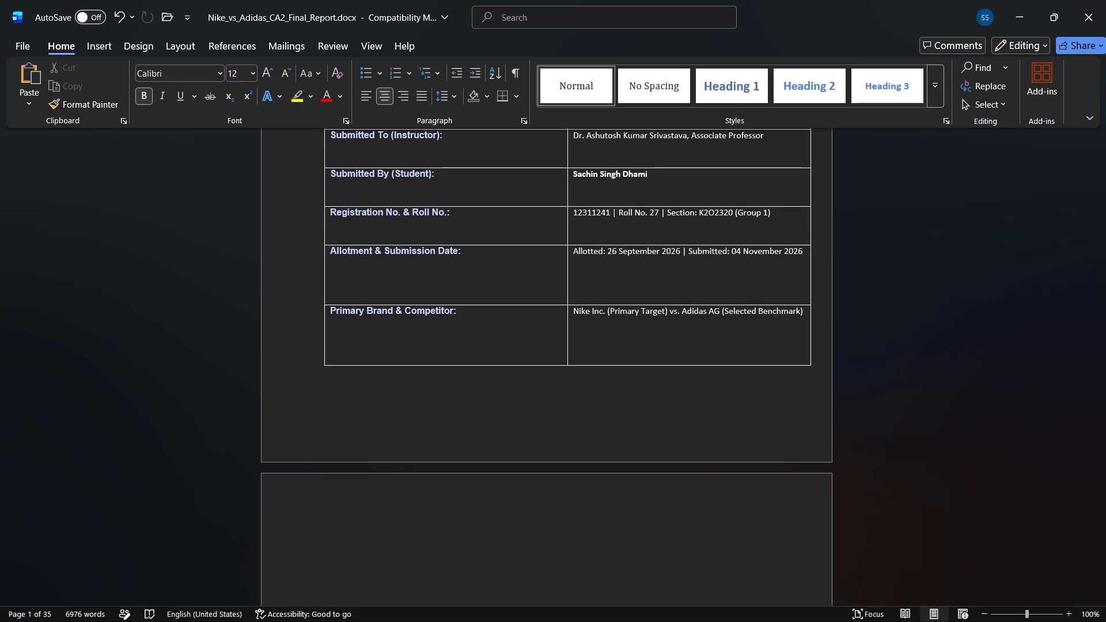
scroll(558, 403, down, 1)
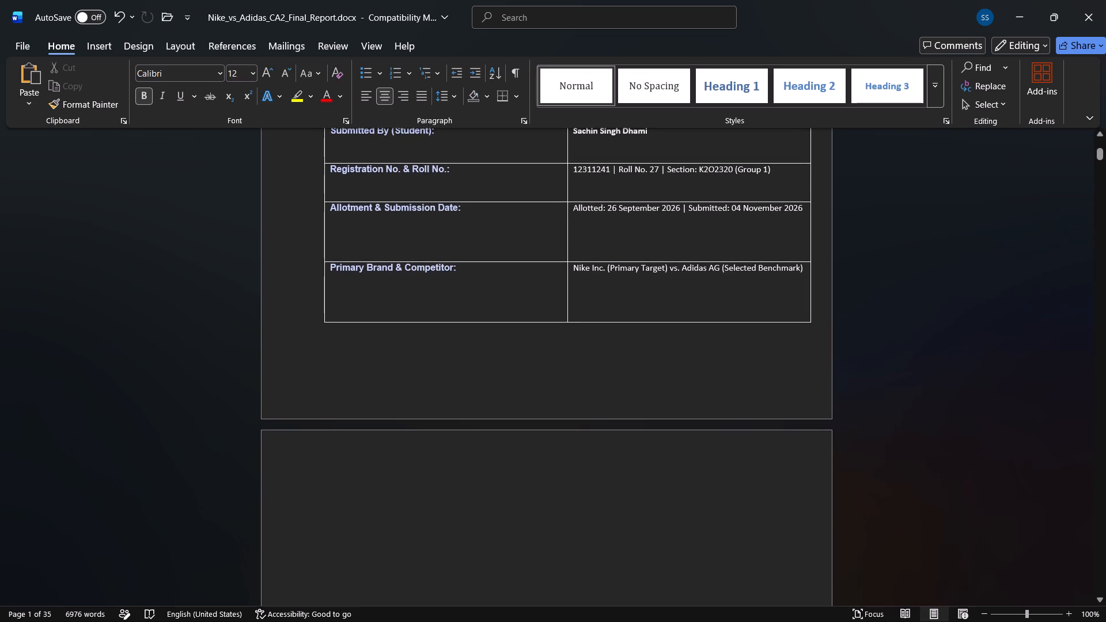
scroll(558, 403, down, 4)
scroll(558, 403, up, 1)
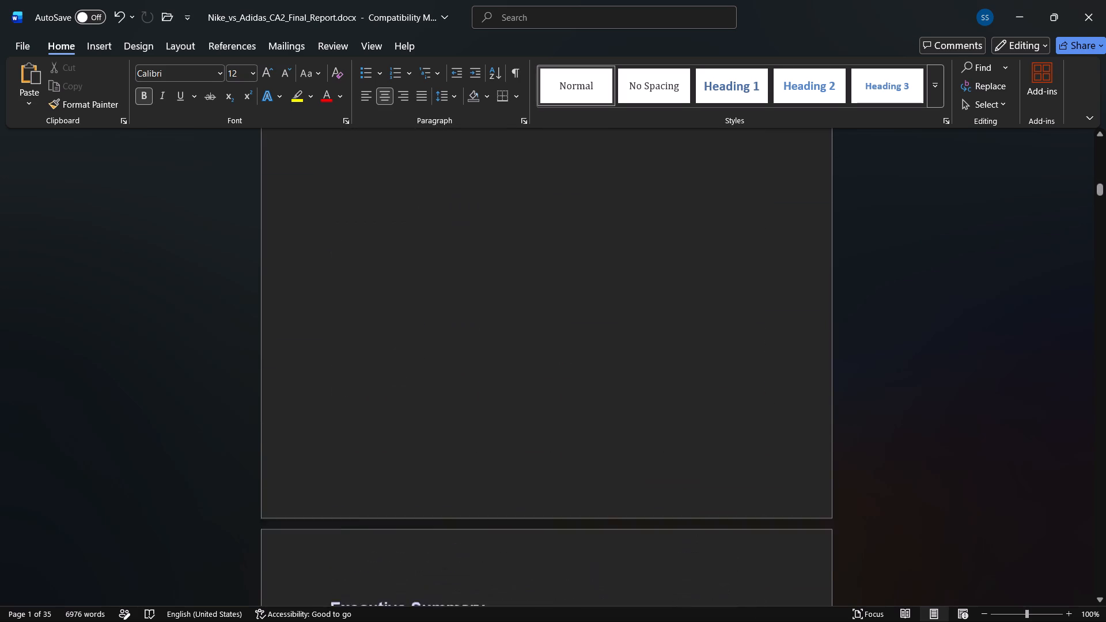
scroll(558, 403, up, 4)
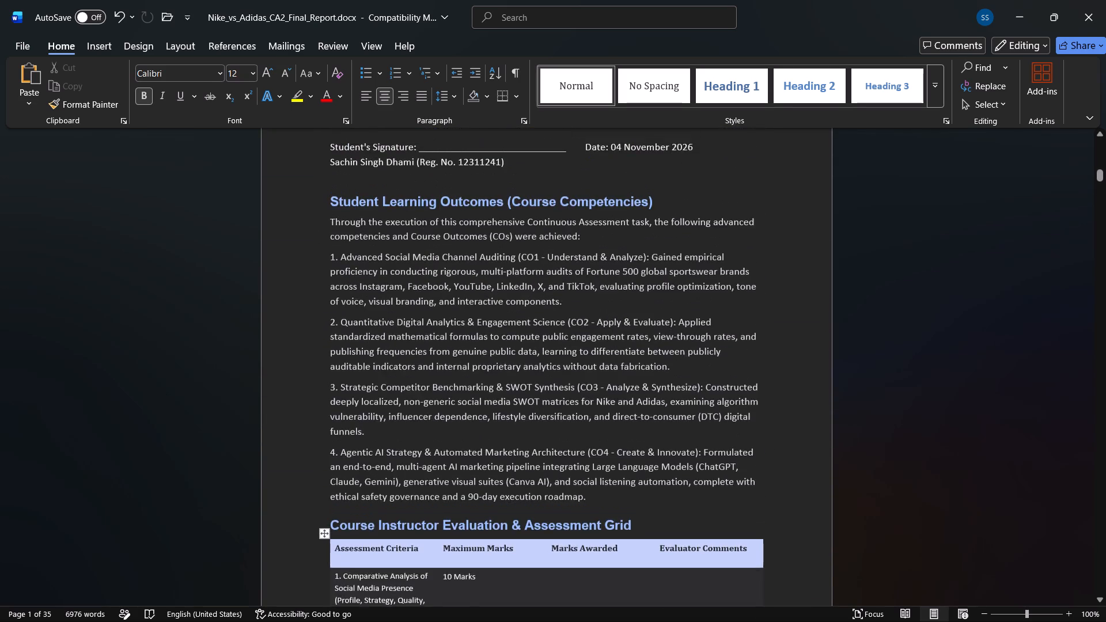
scroll(532, 358, up, 1)
scroll(455, 267, up, 1)
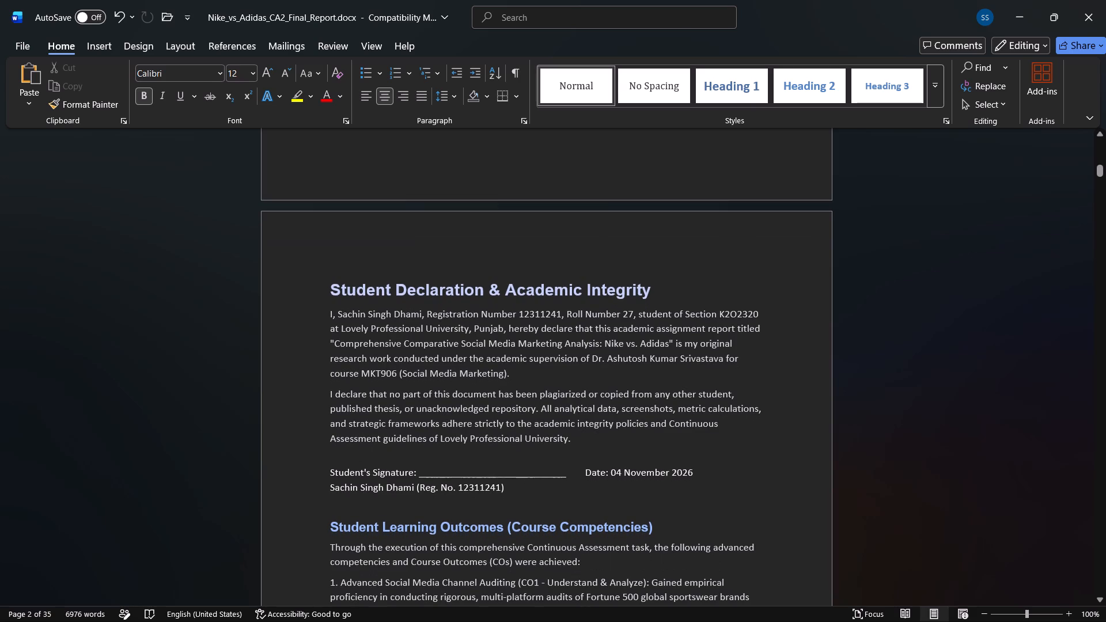
Move the "Date: 04 November 2026" text onto its own line below the Student's Signature line.
scroll(450, 463, down, 1)
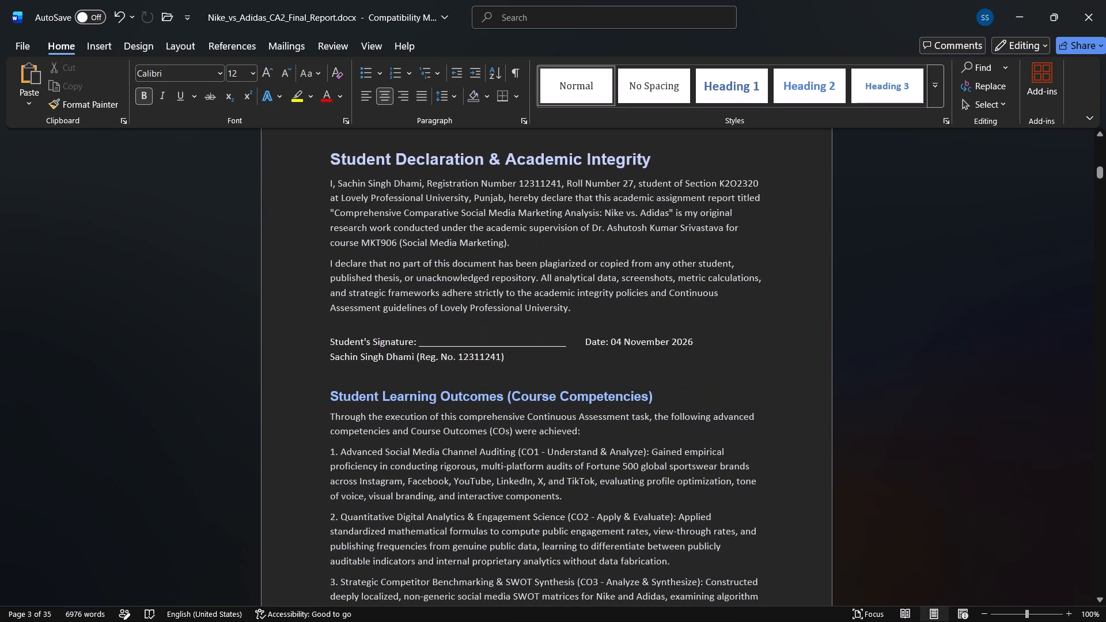
click(585, 344)
key(Return)
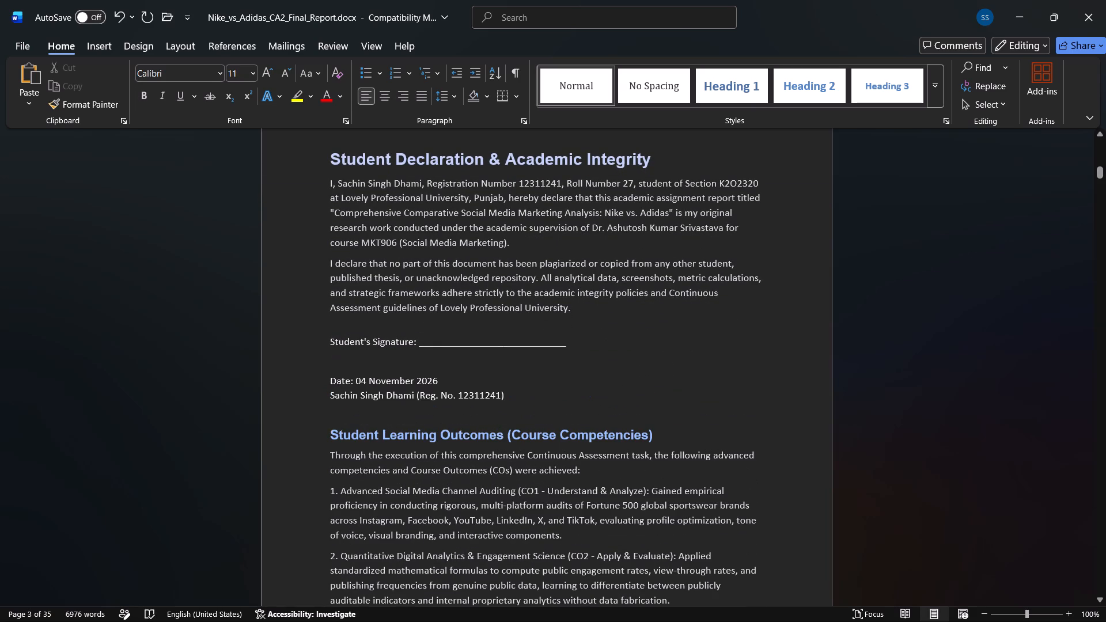
Insert a blank line after learning outcome 4, pushing the "Course Instructor Evaluation & Assessment Grid" heading onto the same page as its table.
scroll(461, 343, down, 1)
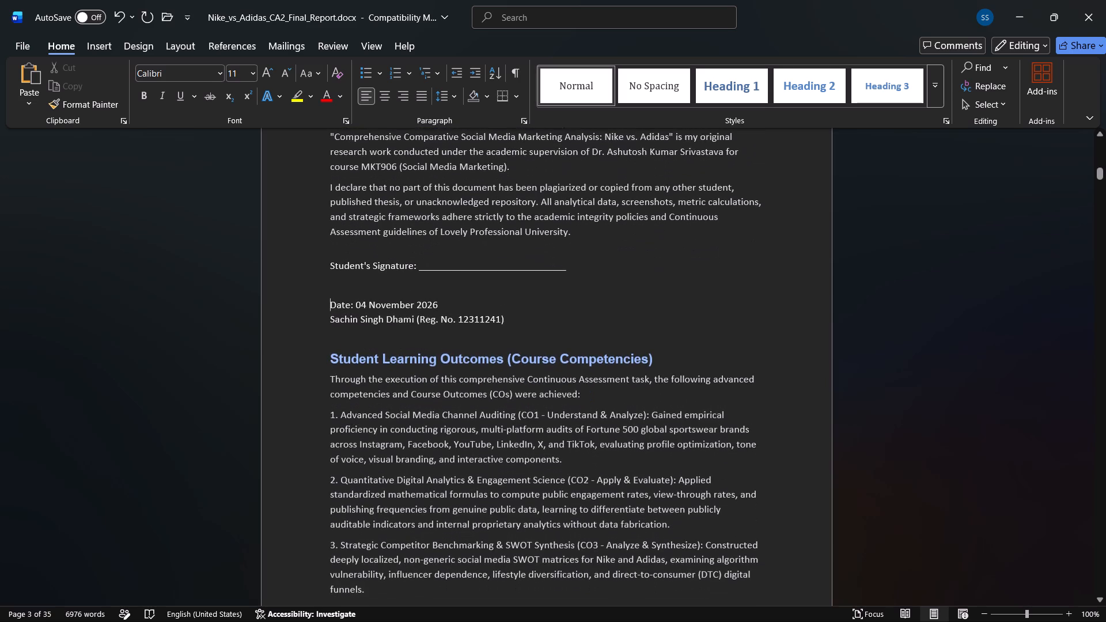
scroll(457, 360, down, 2)
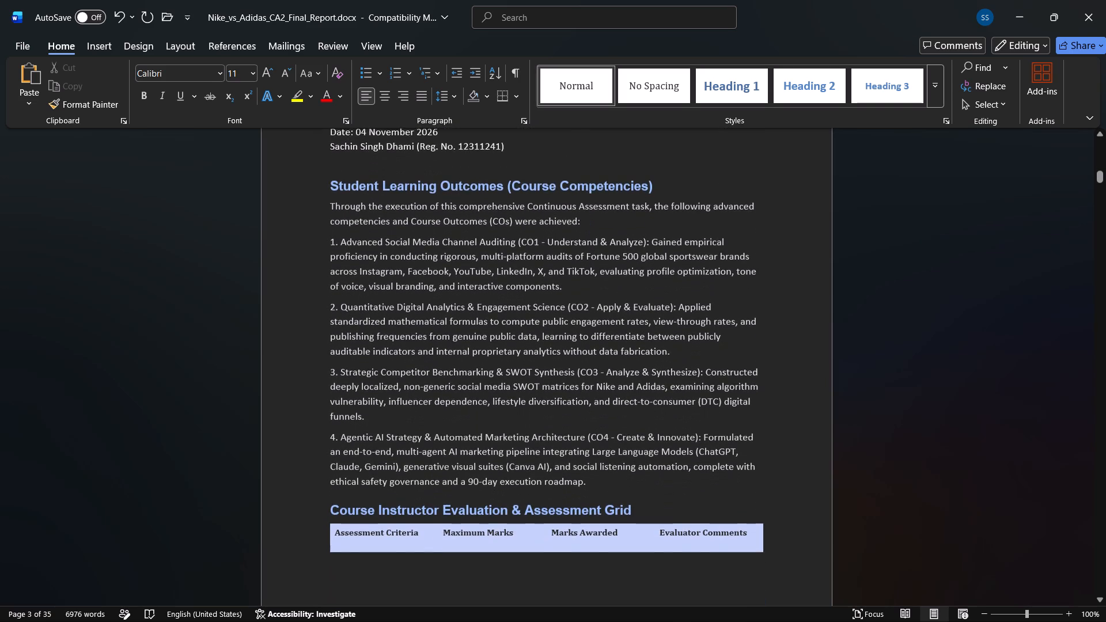
scroll(471, 327, down, 2)
click(601, 310)
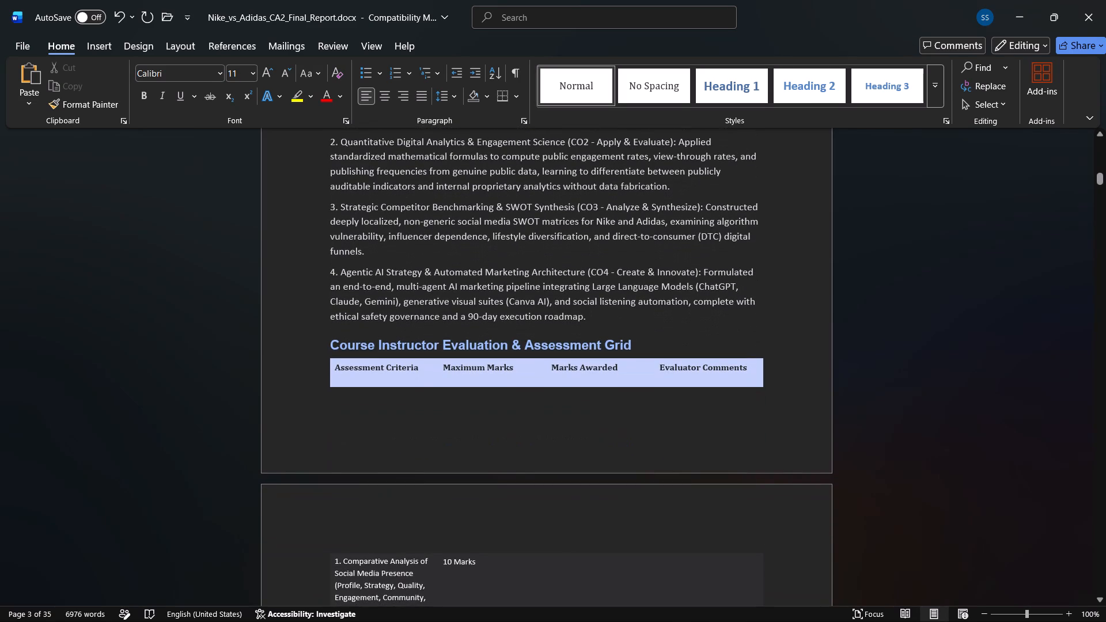
key(Return)
scroll(601, 310, down, 1)
scroll(601, 310, up, 1)
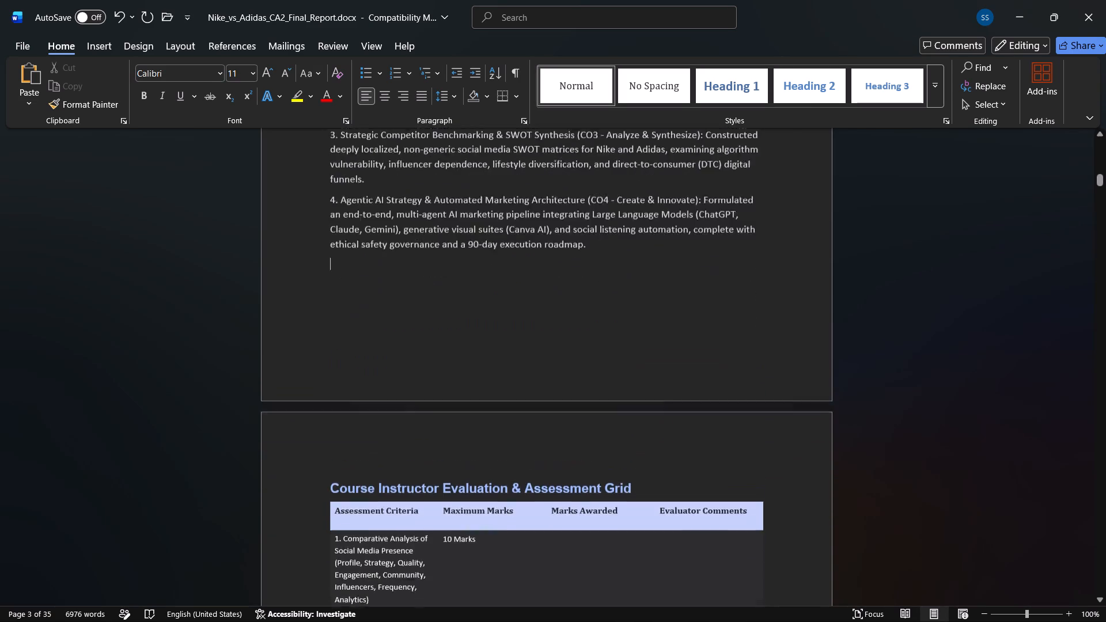
Increase the "Student Learning Outcomes (Course Competencies)" heading to 14 pt and underline it.
scroll(601, 310, up, 2)
drag(652, 306, 613, 304)
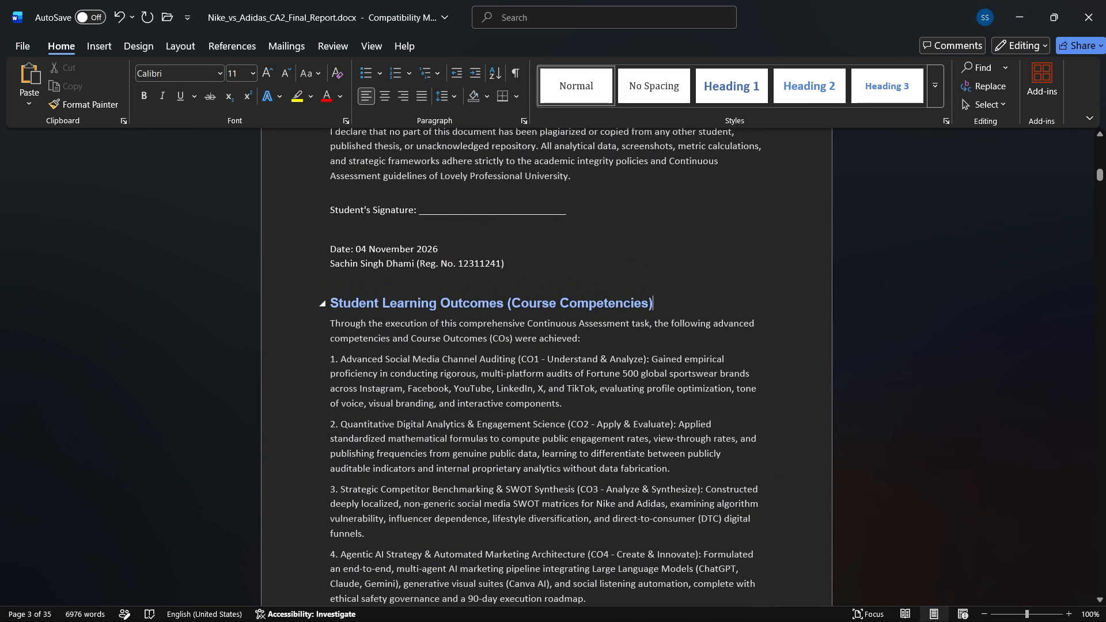
drag(613, 304, 328, 306)
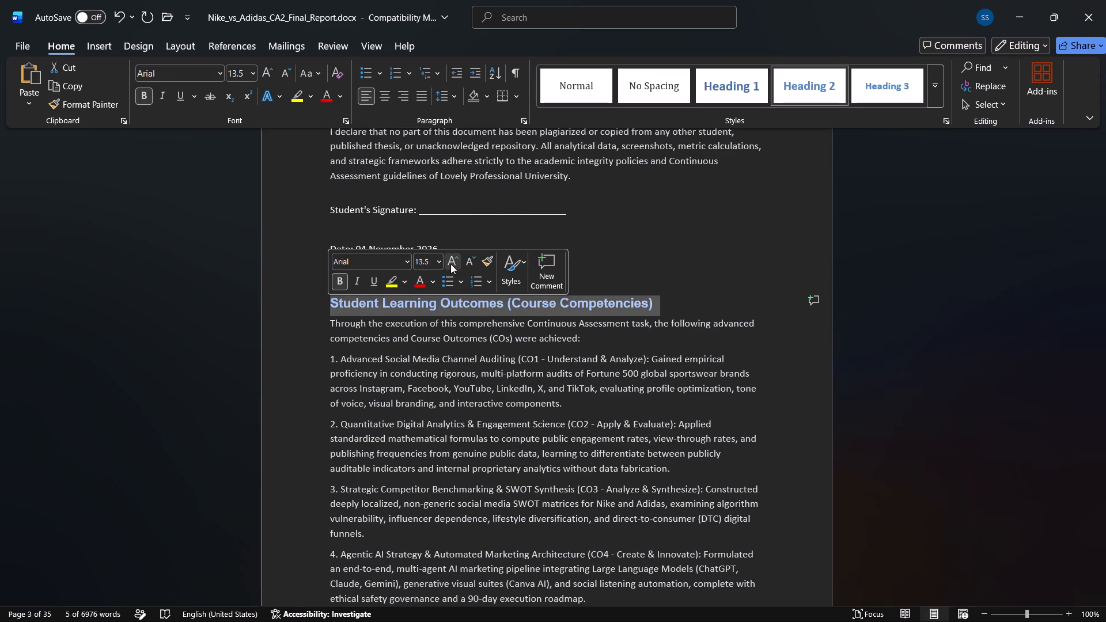
click(450, 264)
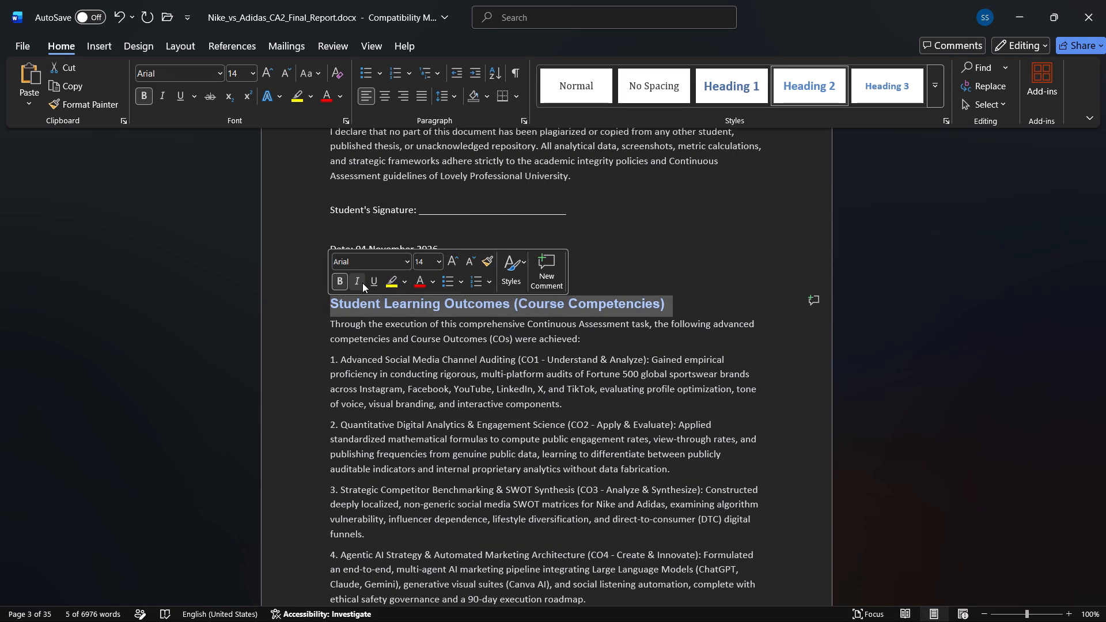
click(374, 286)
click(492, 337)
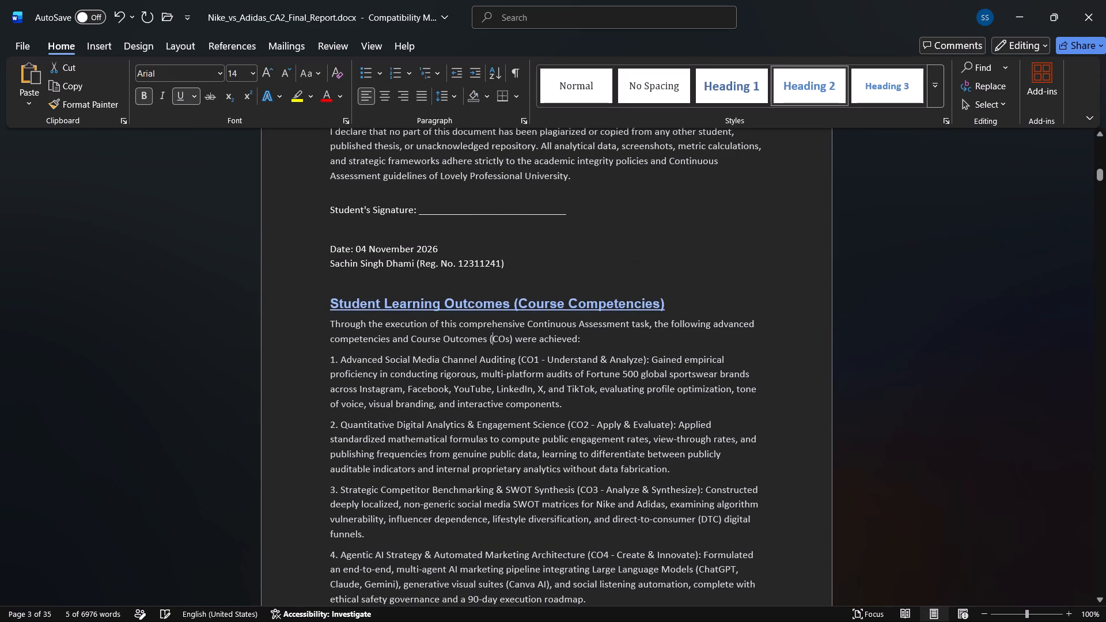
Underline the "Student Declaration & Academic Integrity" heading.
scroll(492, 337, up, 2)
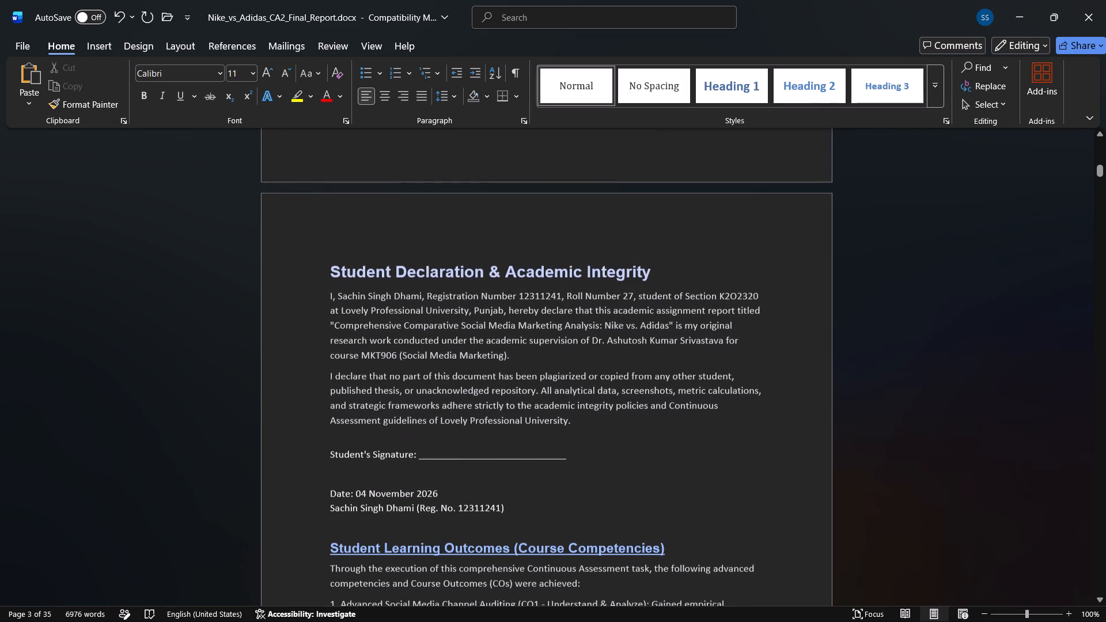
drag(650, 272, 353, 273)
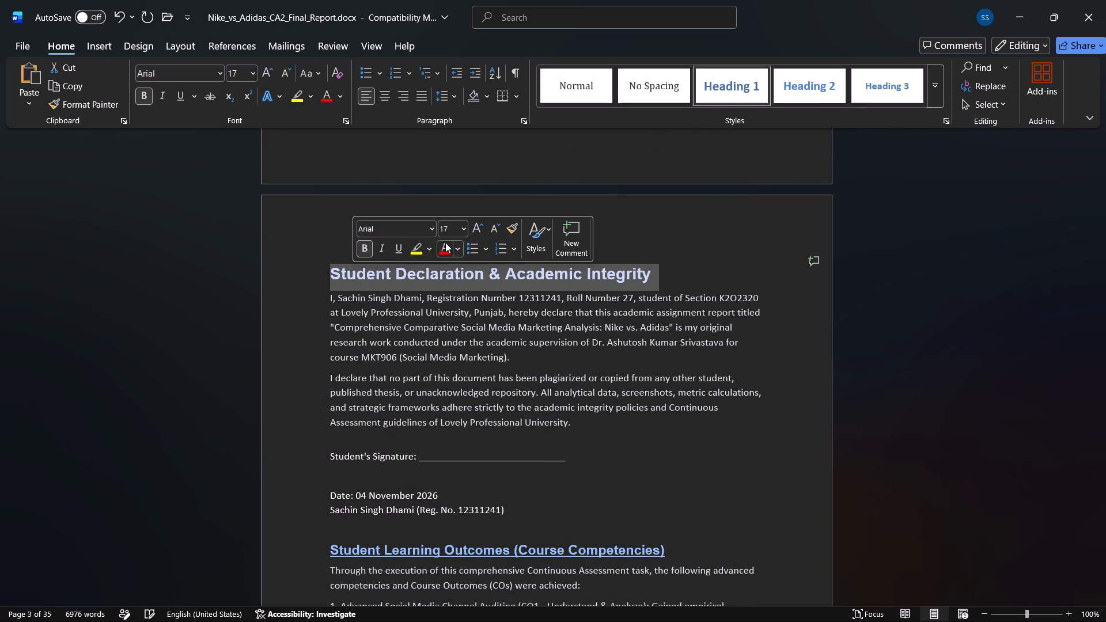
click(400, 251)
click(468, 418)
Bold and underline the lead-in "1. Advanced Social Media Channel Auditing (CO1 - Understand & Analyze):" under Student Learning Outcomes.
scroll(468, 418, down, 1)
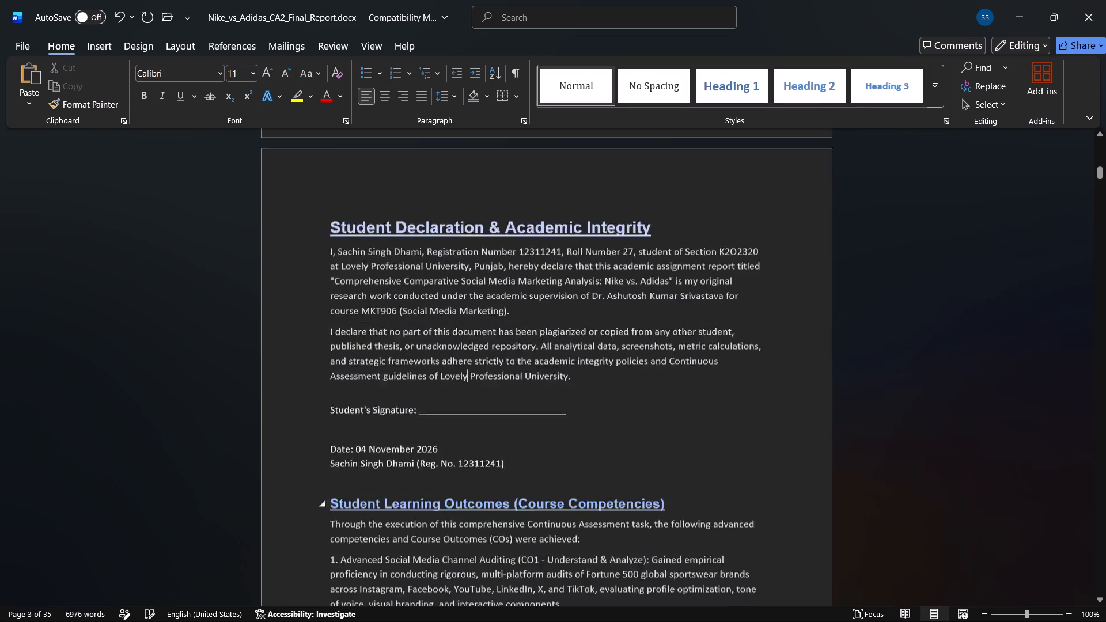
scroll(468, 418, down, 1)
click(503, 415)
scroll(503, 415, down, 2)
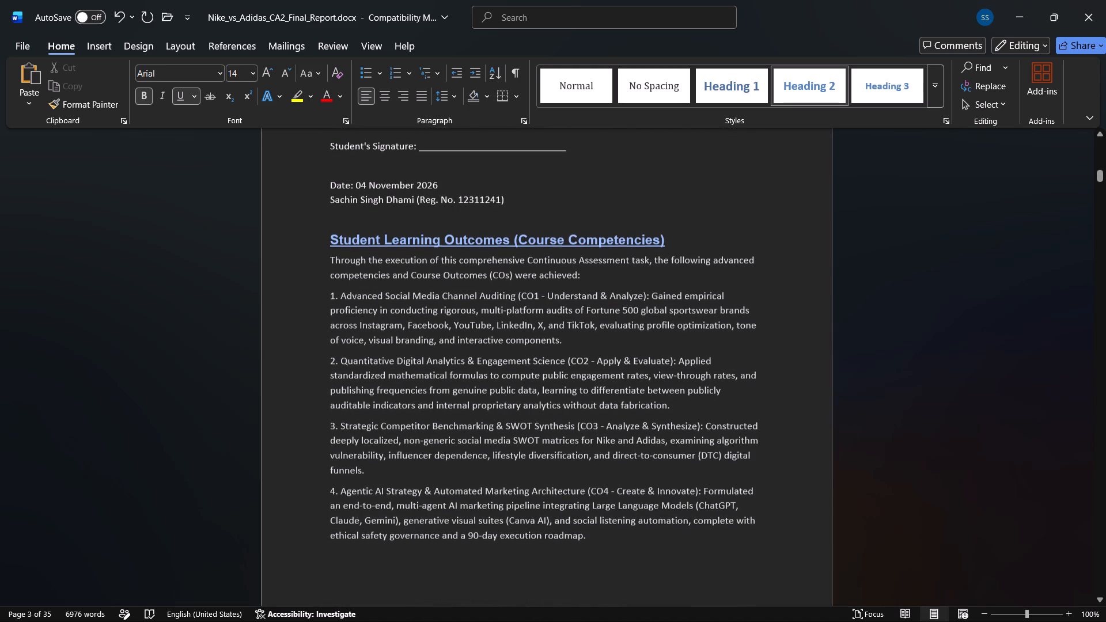
scroll(641, 267, up, 1)
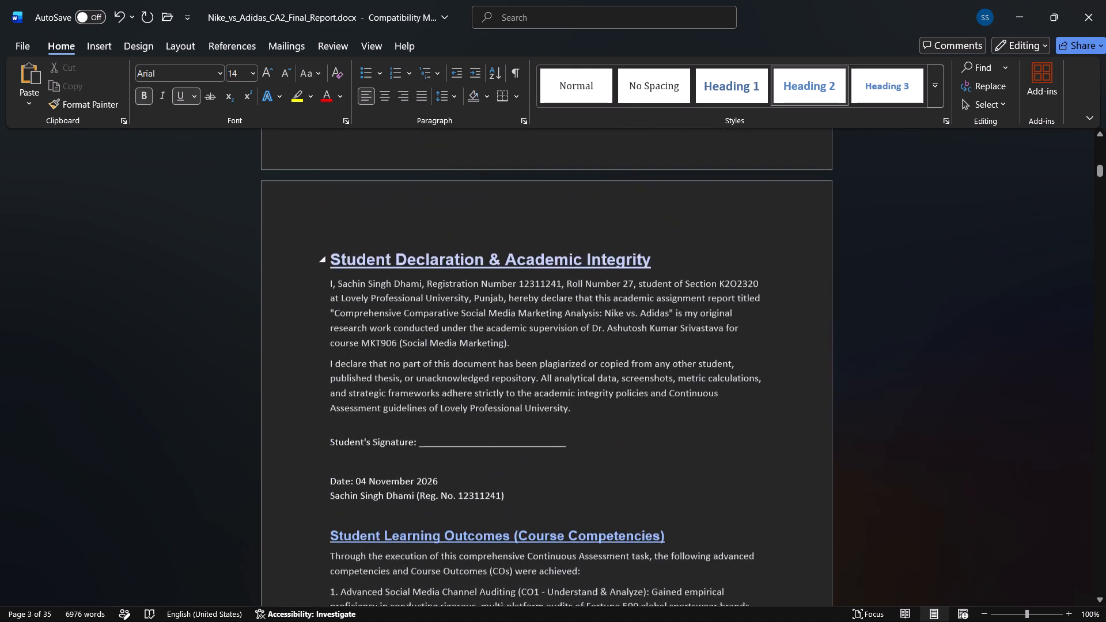
scroll(641, 267, down, 2)
scroll(628, 270, up, 1)
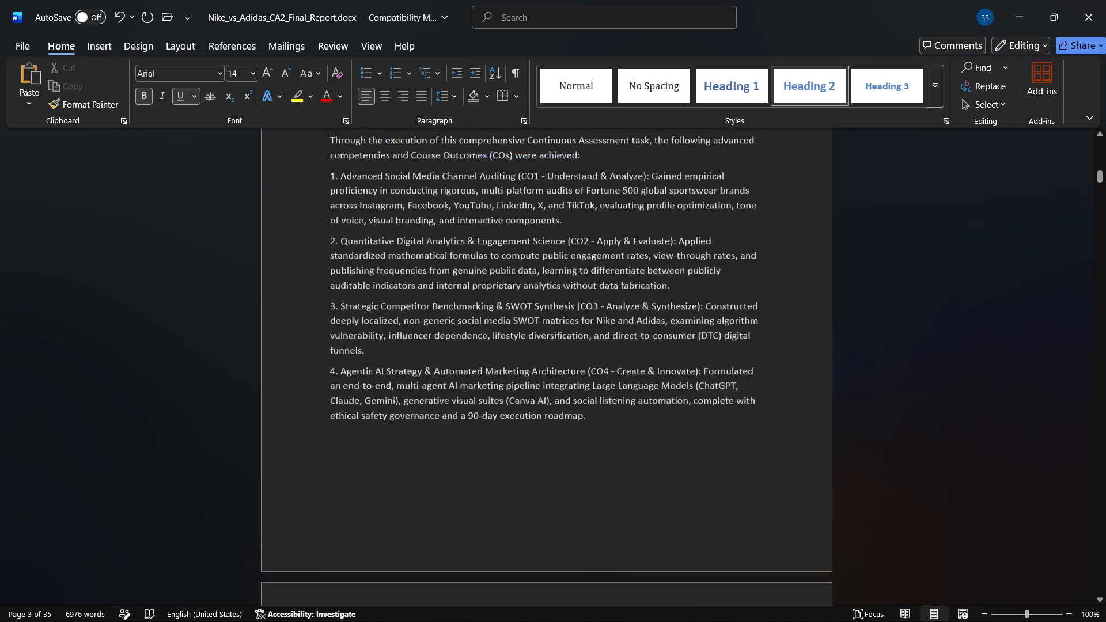
scroll(628, 270, up, 1)
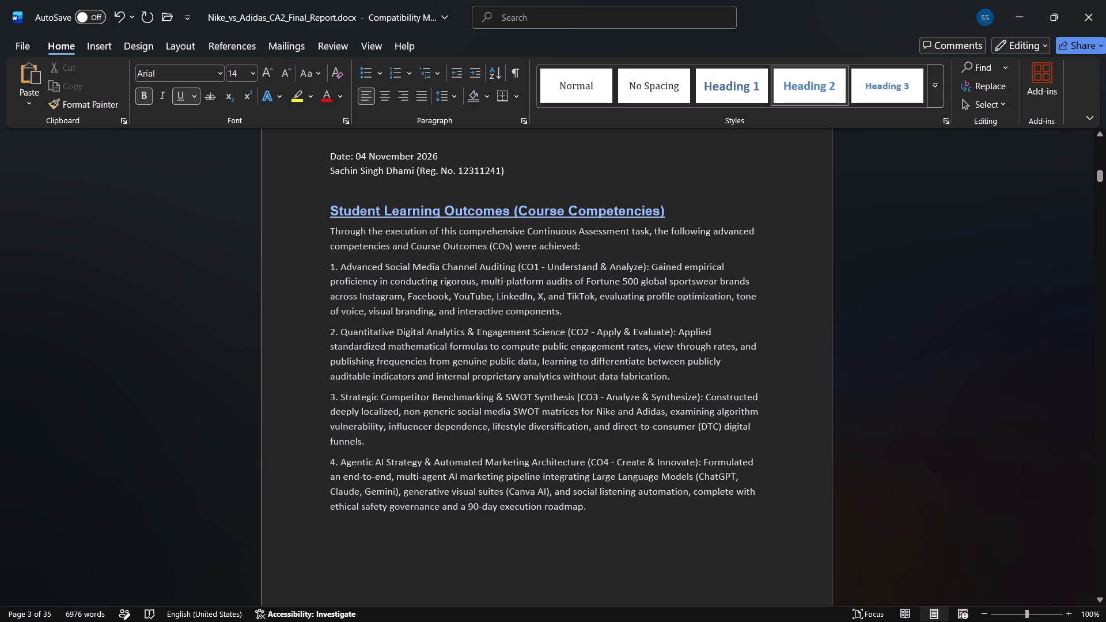
drag(649, 264, 336, 268)
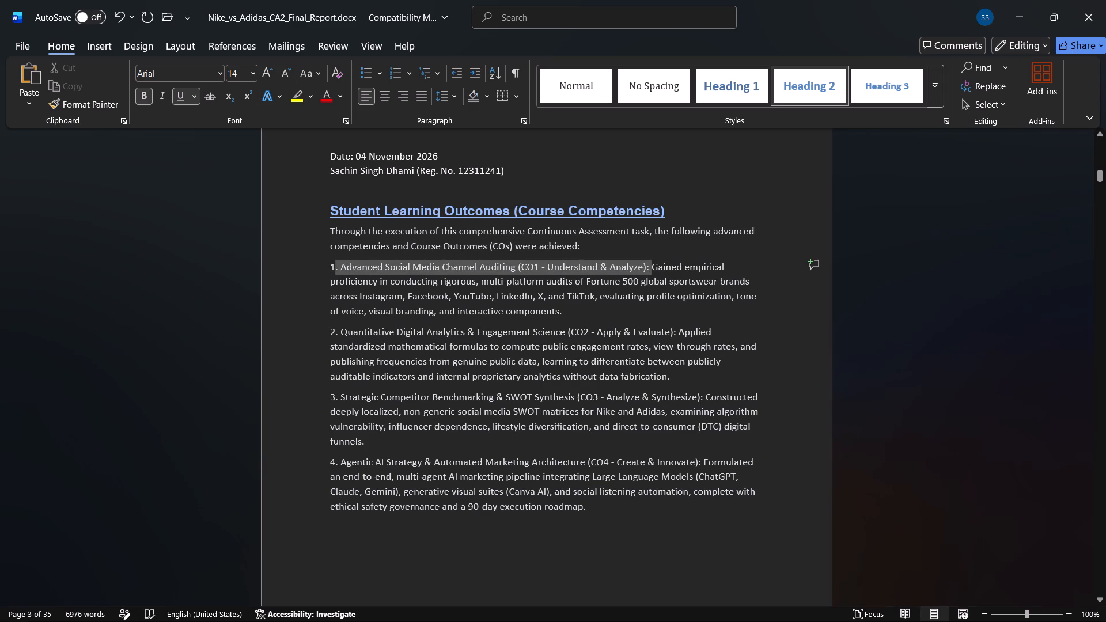
drag(336, 268, 331, 266)
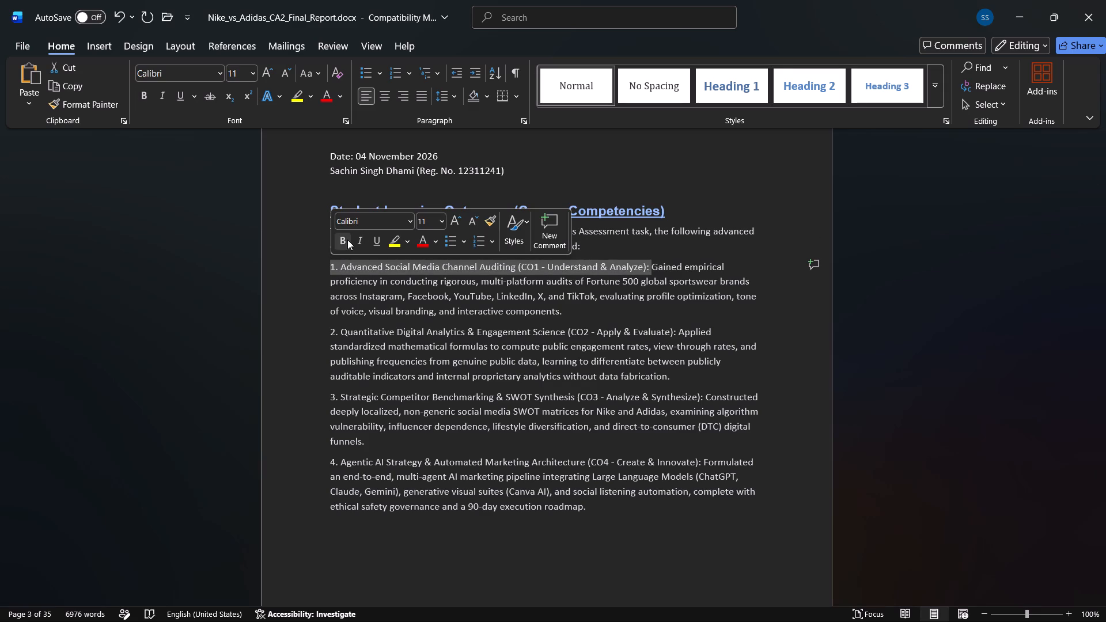
click(347, 240)
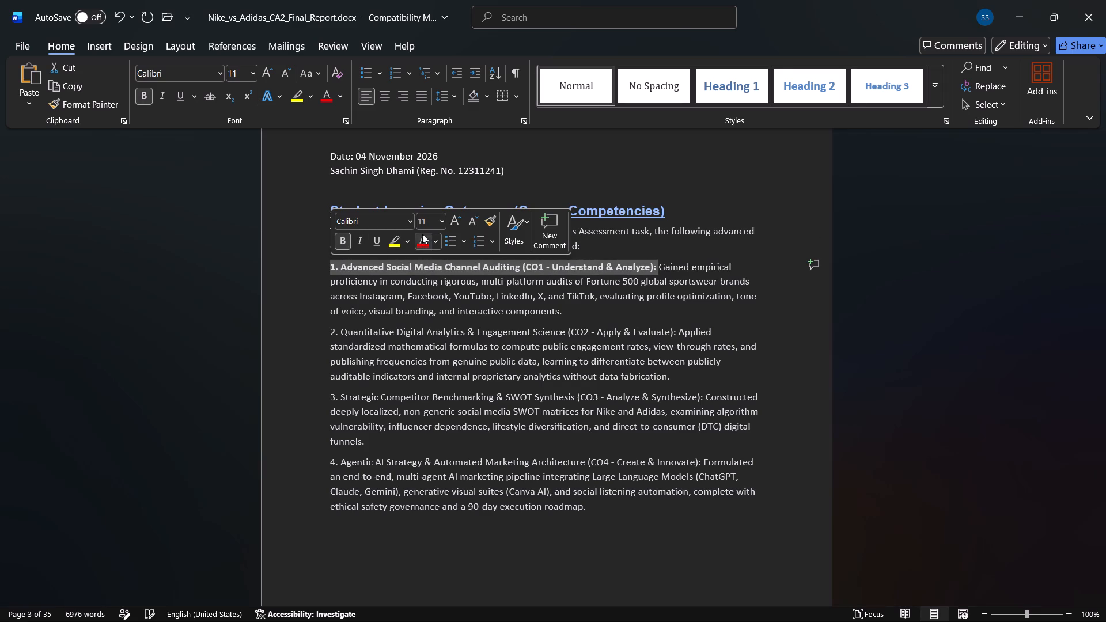
click(375, 244)
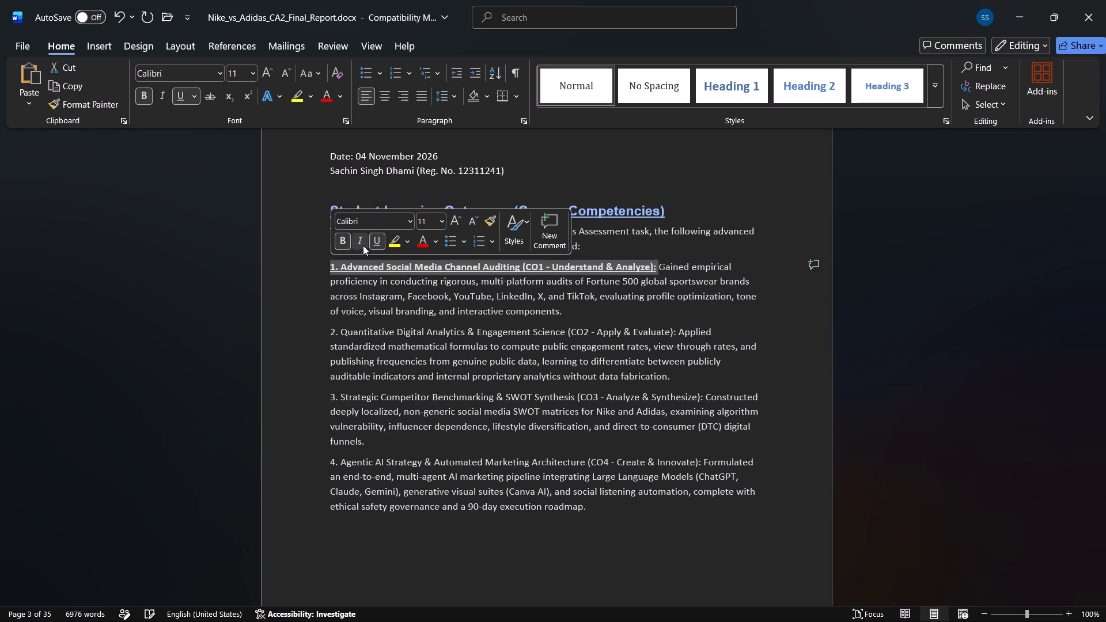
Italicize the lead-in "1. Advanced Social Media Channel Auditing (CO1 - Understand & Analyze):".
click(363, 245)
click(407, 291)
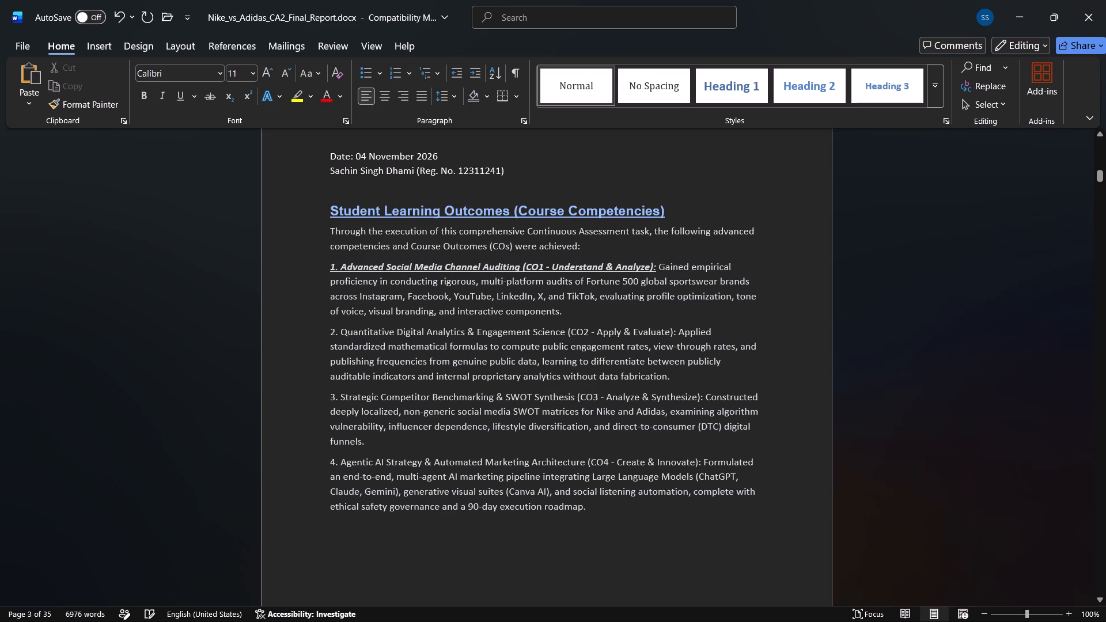
Increase the lead-in "1. Advanced Social Media Channel Auditing (CO1 - Understand & Analyze):" to 12 pt.
drag(657, 266, 350, 273)
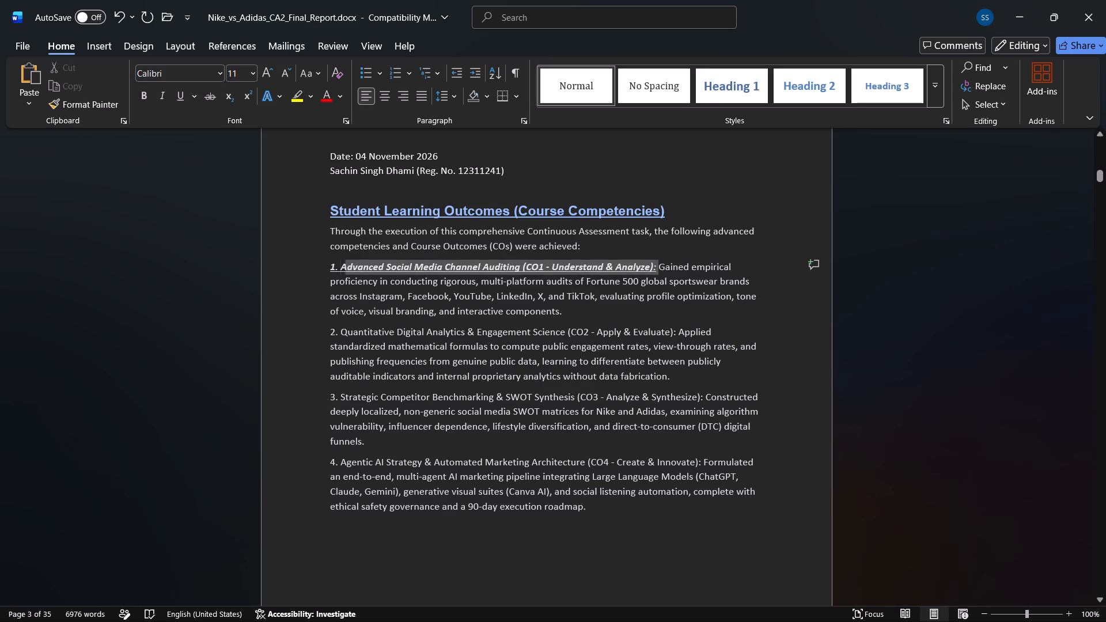
drag(350, 273, 319, 264)
click(442, 219)
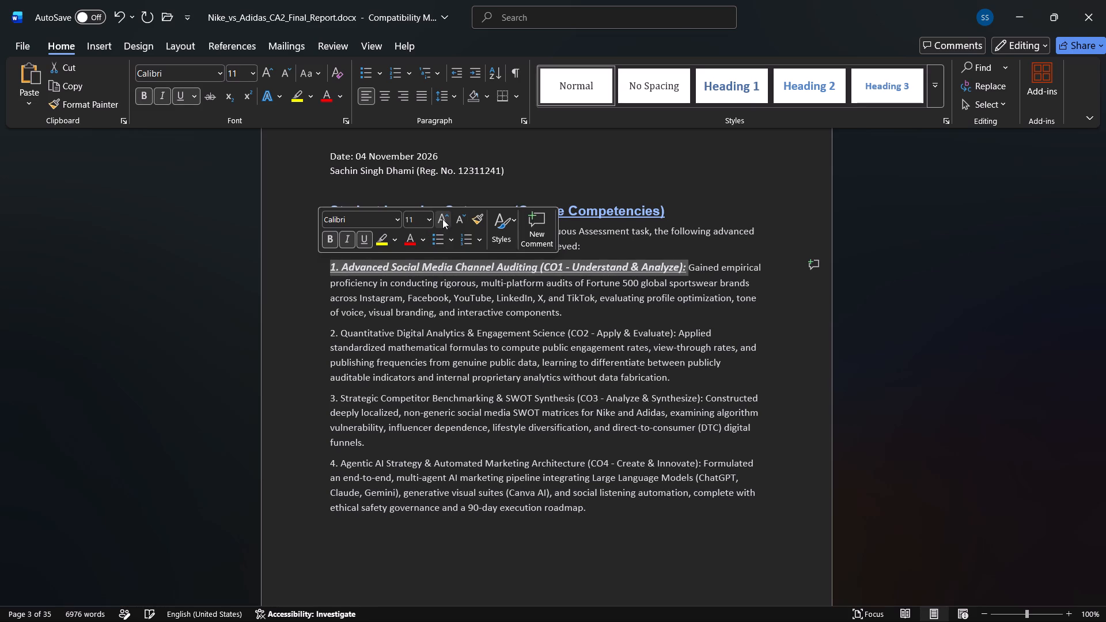
click(453, 325)
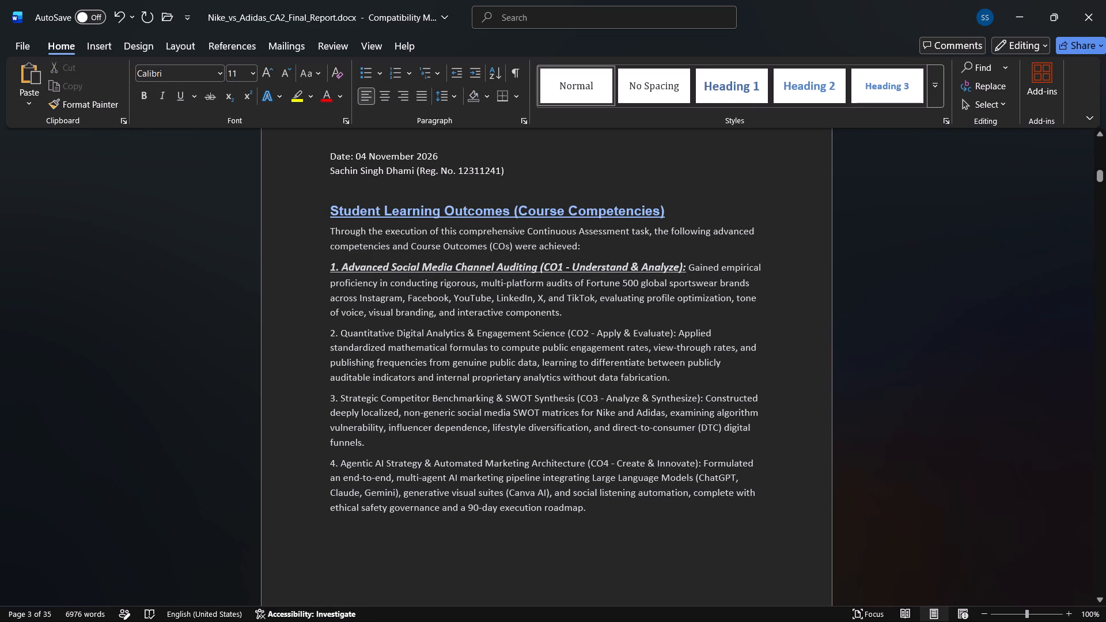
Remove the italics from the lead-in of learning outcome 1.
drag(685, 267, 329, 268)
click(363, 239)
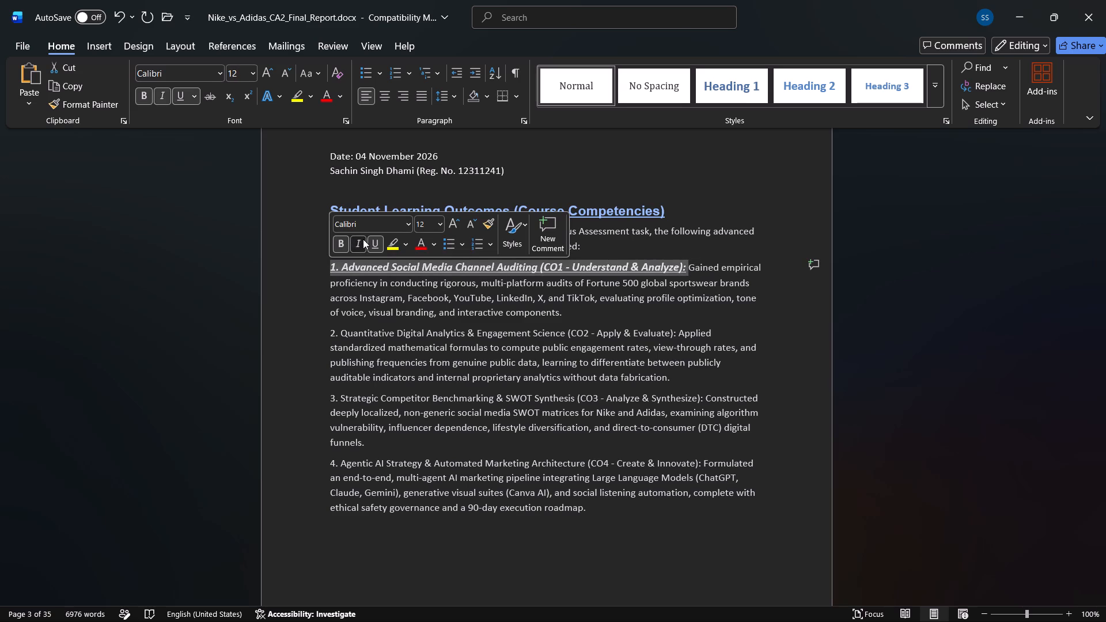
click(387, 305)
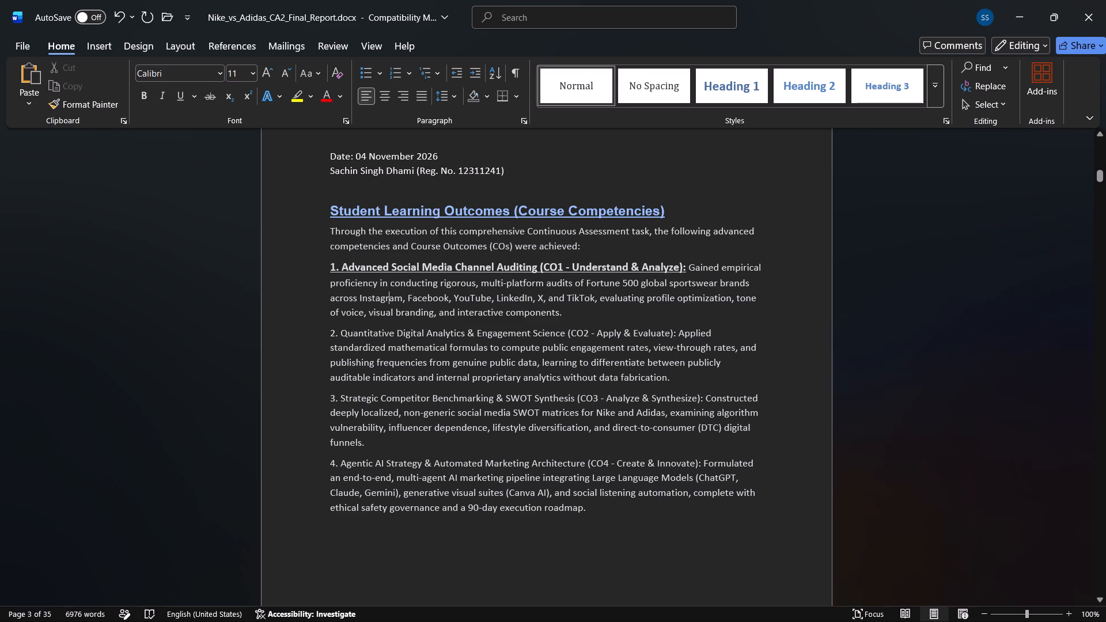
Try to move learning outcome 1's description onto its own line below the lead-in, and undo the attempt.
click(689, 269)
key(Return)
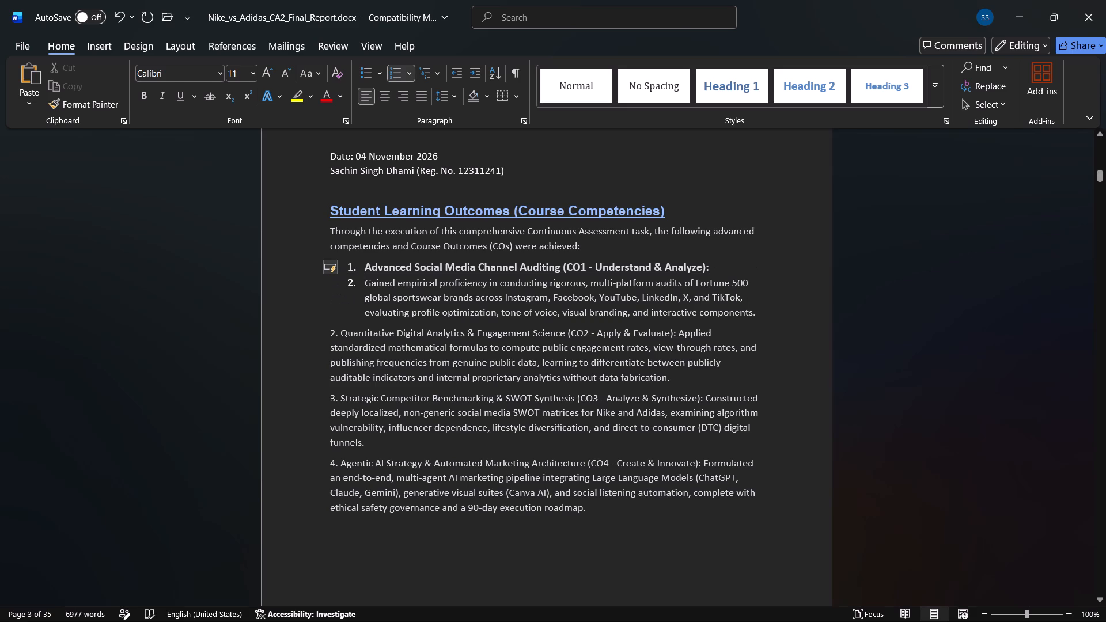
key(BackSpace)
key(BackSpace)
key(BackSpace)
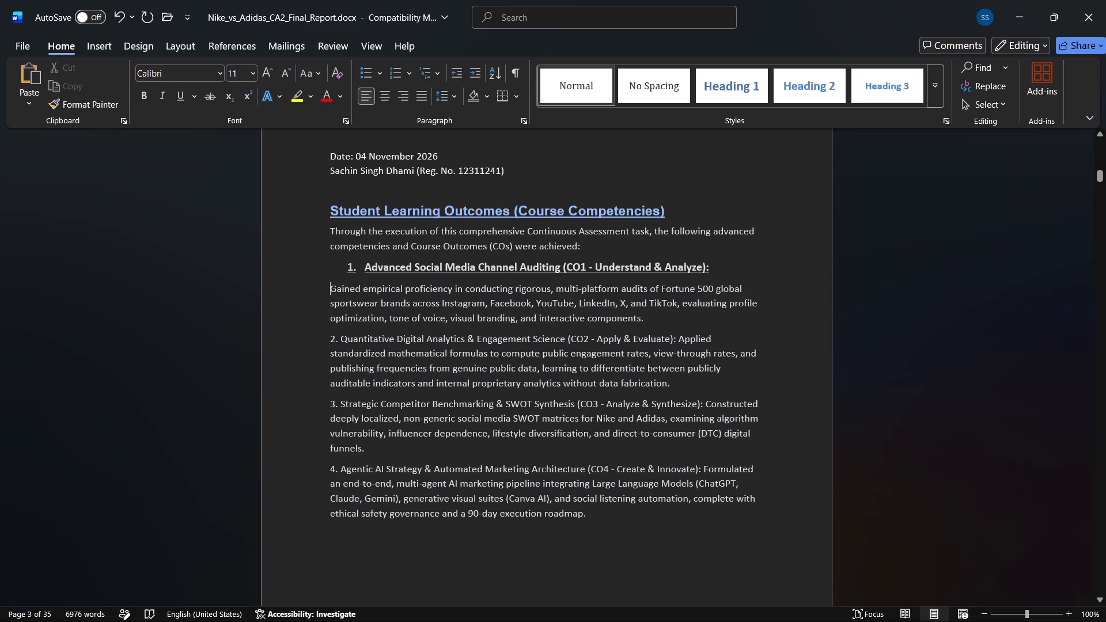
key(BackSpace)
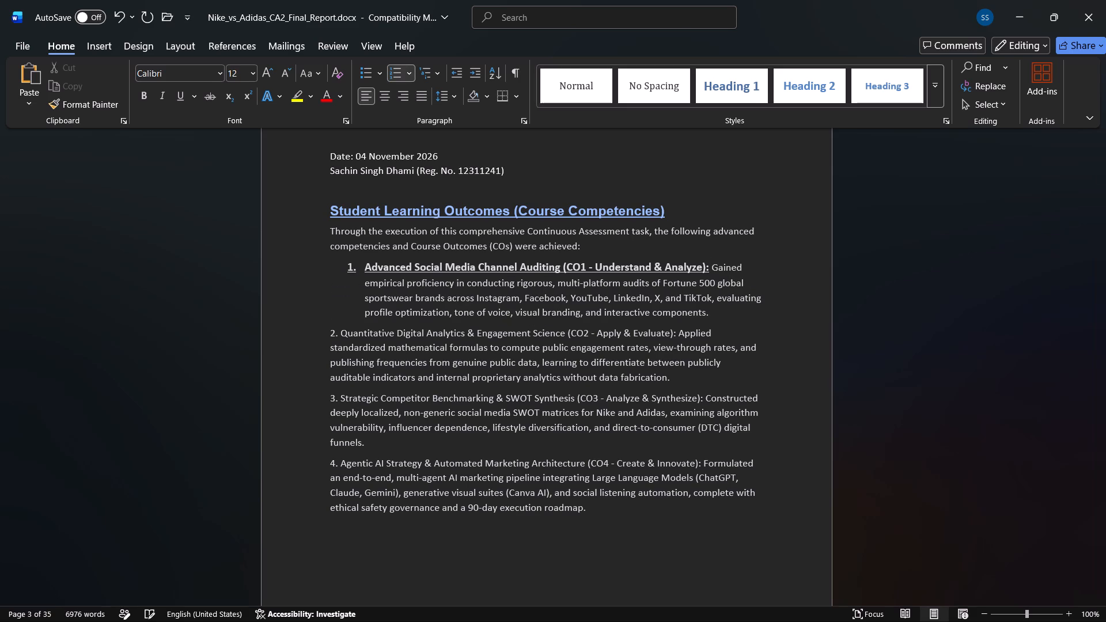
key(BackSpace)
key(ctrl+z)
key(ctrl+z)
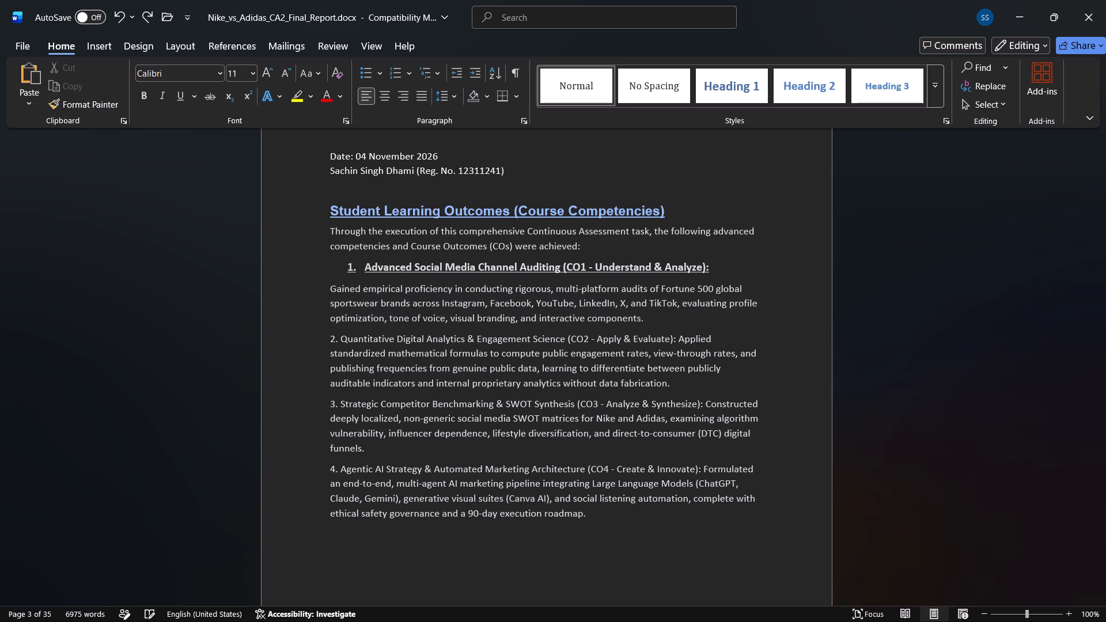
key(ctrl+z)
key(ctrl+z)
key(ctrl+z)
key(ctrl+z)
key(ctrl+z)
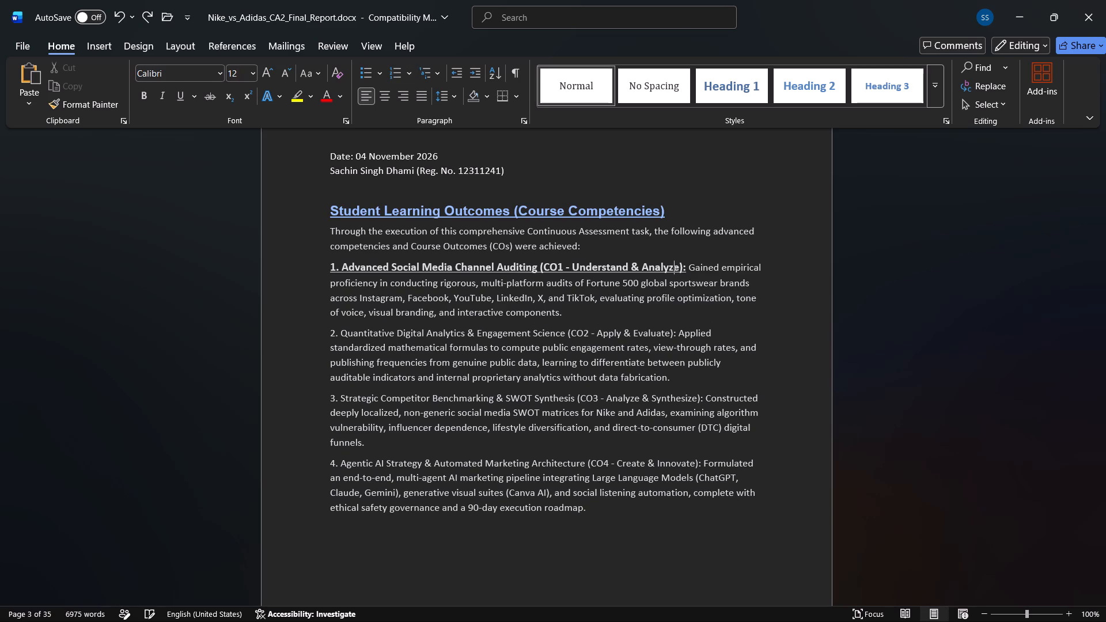
Add an extra space between learning outcome 1's lead-in and its description starting "Gained".
key(space)
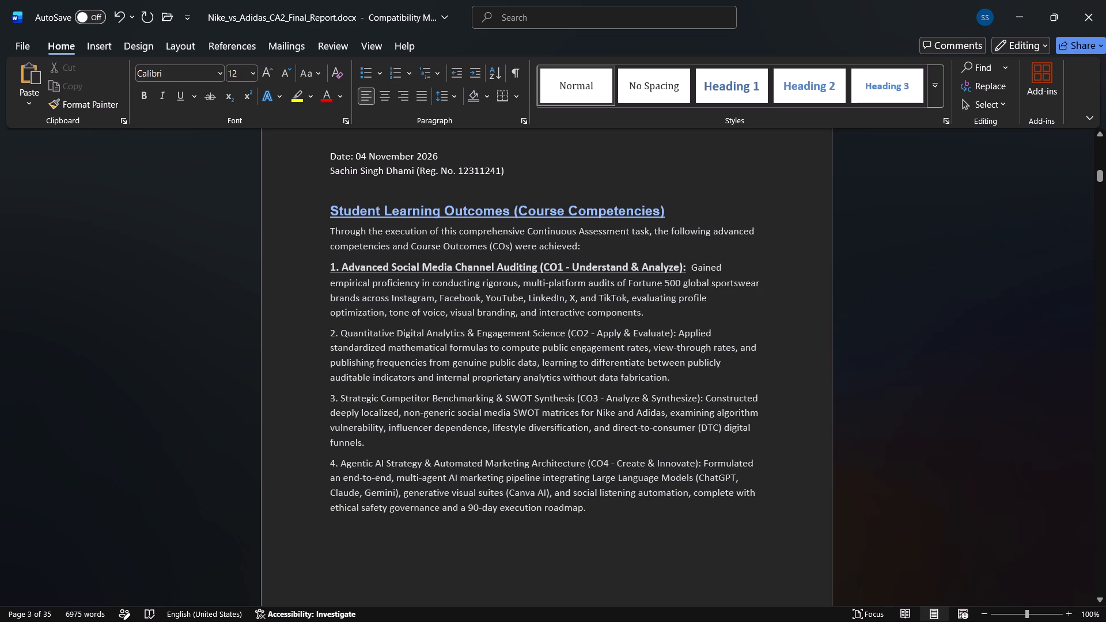
click(547, 331)
Insert a blank line between the Student Learning Outcomes introductory paragraph and learning outcome 1.
click(587, 251)
key(Return)
Turn learning outcome 1 into an indented automatic numbered-list item, without leaving an empty item below it.
scroll(587, 251, down, 1)
scroll(600, 282, up, 1)
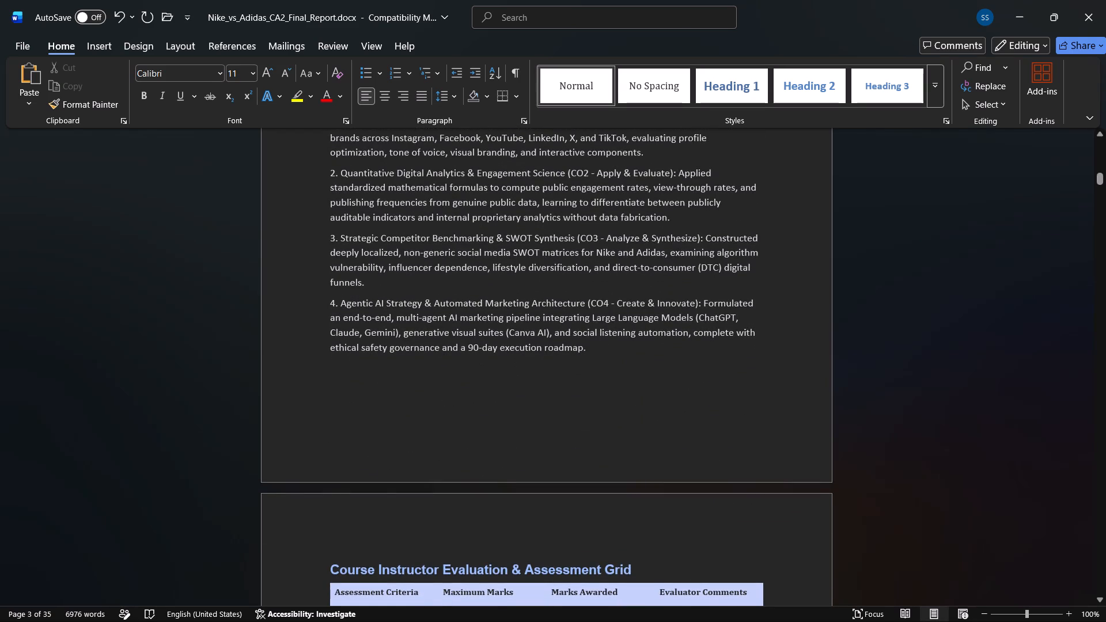
scroll(613, 337, up, 1)
scroll(576, 242, up, 1)
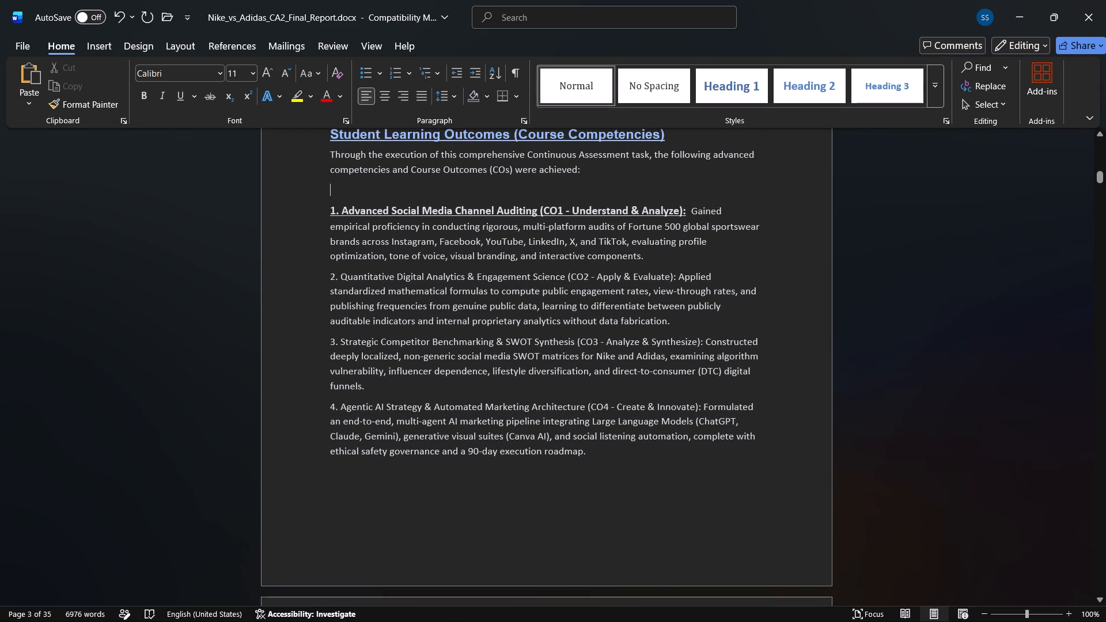
click(646, 256)
key(Return)
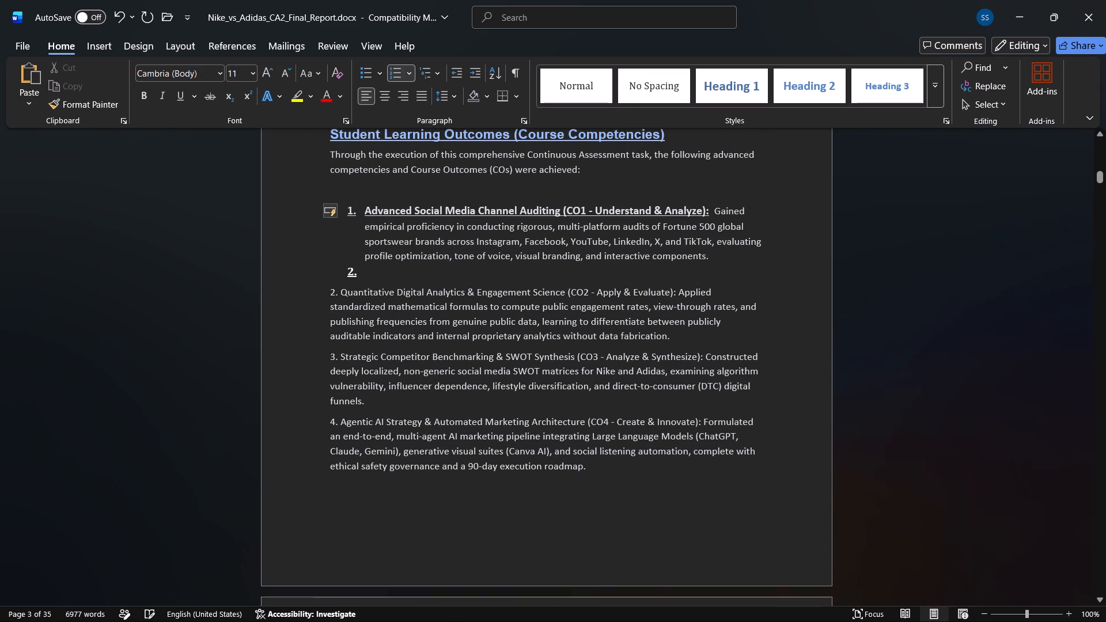
key(BackSpace)
key(BackSpace)
key(BackSpace)
key(BackSpace)
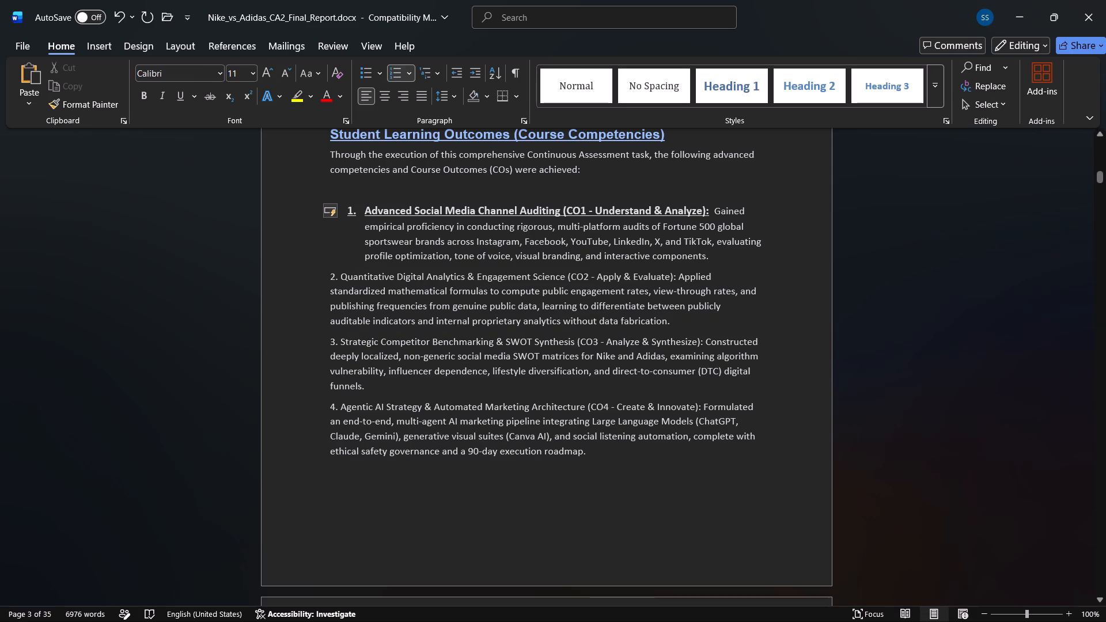
Turn learning outcome 2, "Quantitative Digital Analytics & Engagement Science", into the numbered list's second item, without an empty line below it.
click(675, 327)
key(bracketright)
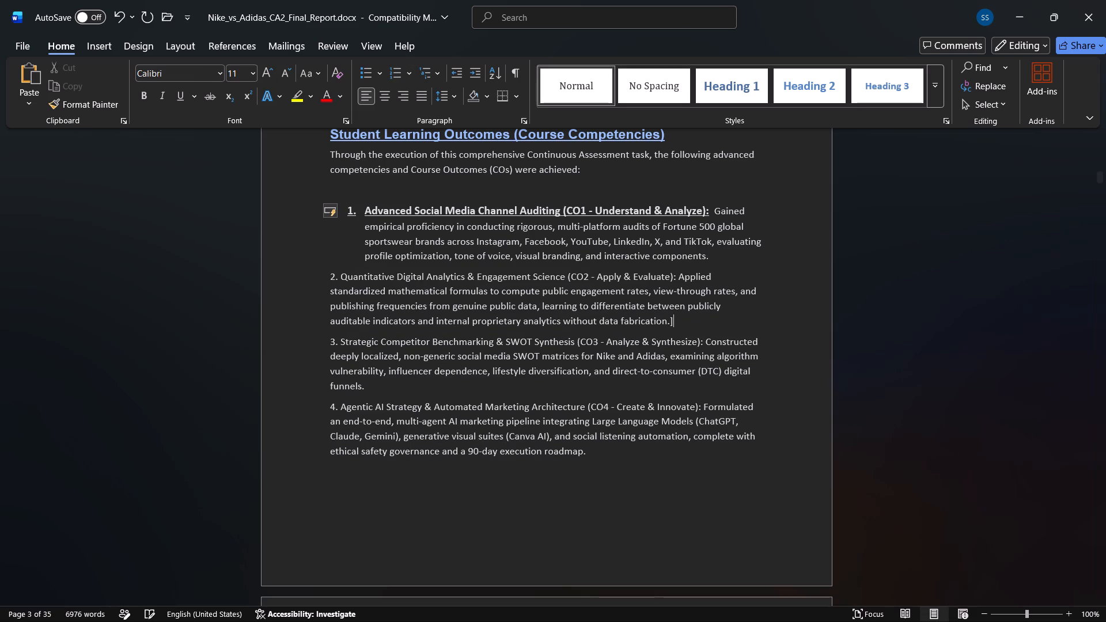
key(BackSpace)
key(Return)
key(BackSpace)
key(BackSpace)
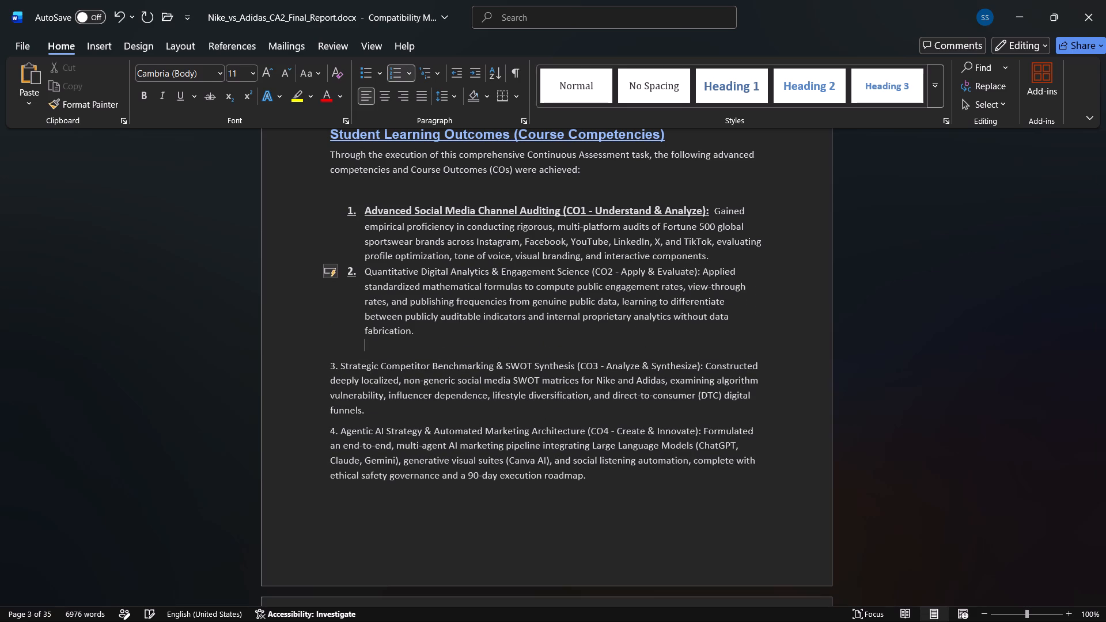
key(BackSpace)
key(BackSpace)
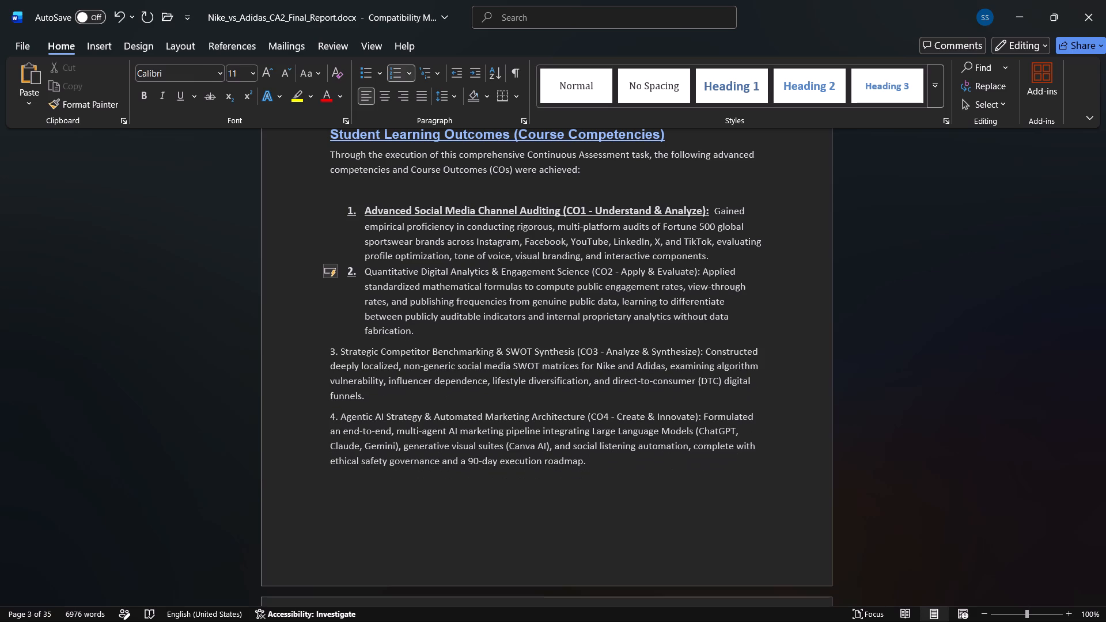
key(Return)
key(BackSpace)
key(BackSpace)
key(BackSpace)
key(BackSpace)
Turn learning outcome 3, "Strategic Competitor Benchmarking & SWOT Synthesis", into the numbered list's third item, without an empty line below it.
click(473, 398)
key(BackSpace)
key(period)
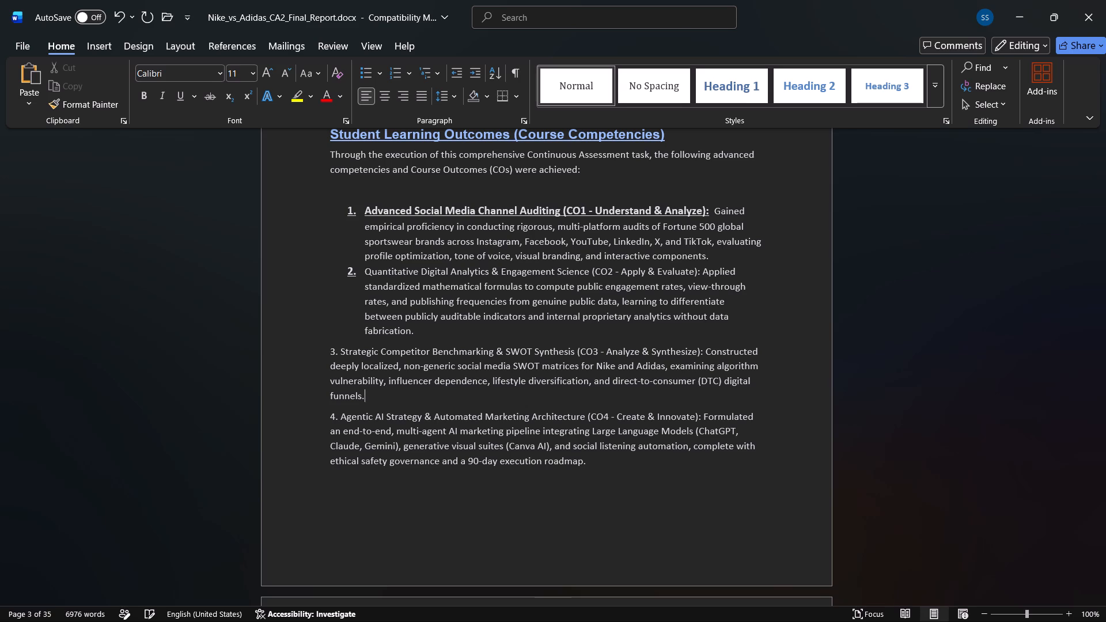
key(Return)
key(BackSpace)
key(BackSpace)
key(BackSpace)
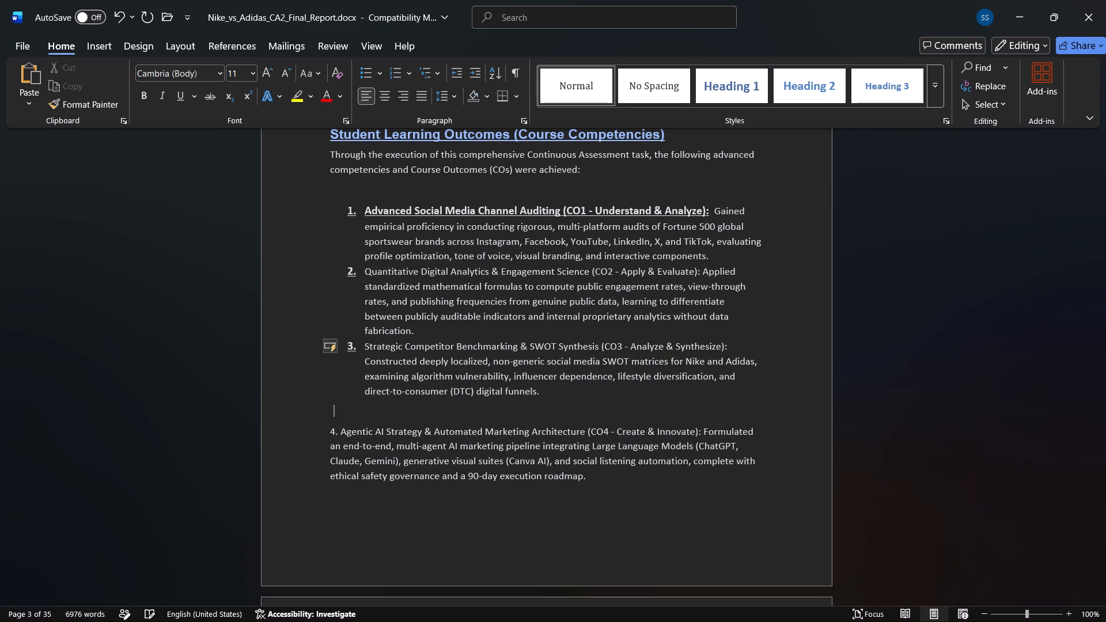
key(BackSpace)
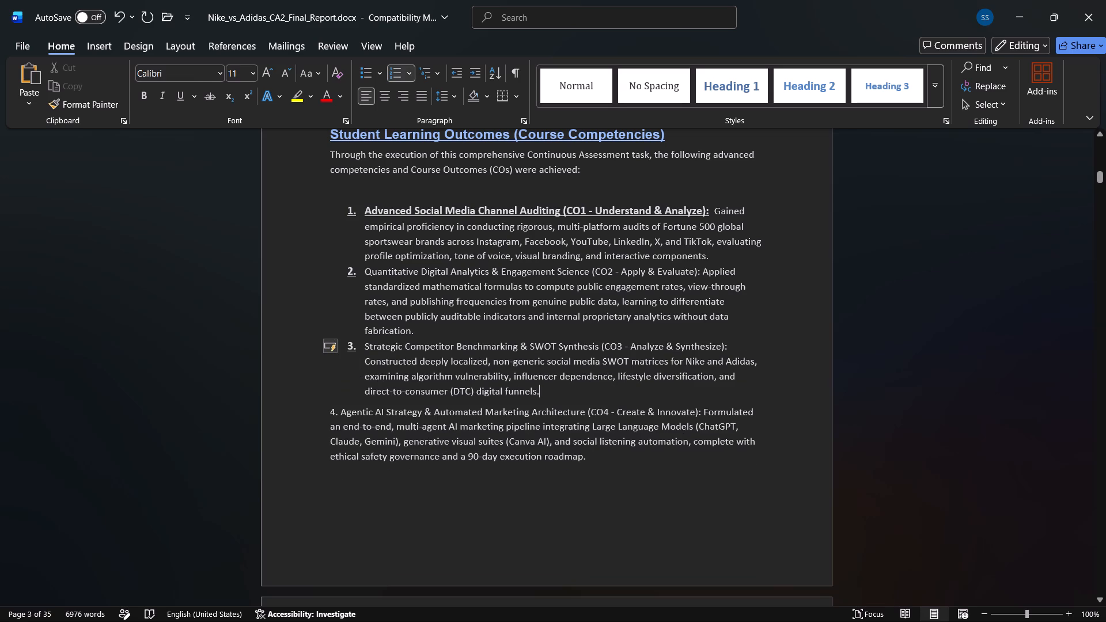
Turn learning outcome 4, "Agentic AI Strategy & Automated Marketing Architecture", into the numbered list's fourth item, without an extra line below it.
click(594, 457)
key(Return)
key(BackSpace)
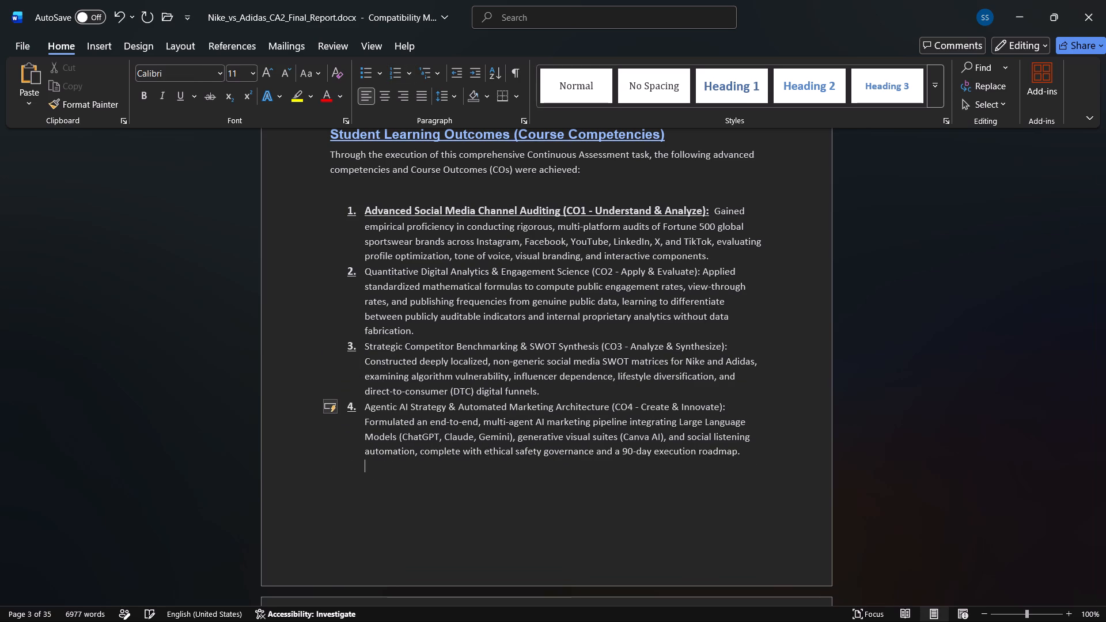
key(BackSpace)
key(BackSpace)
key(BackSpace)
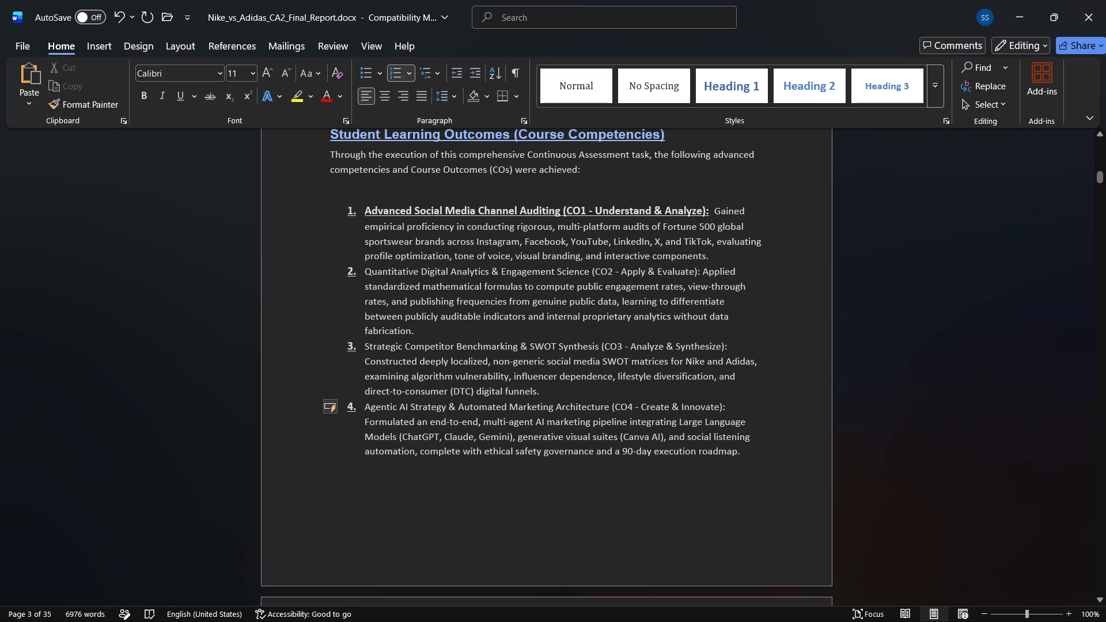
click(569, 512)
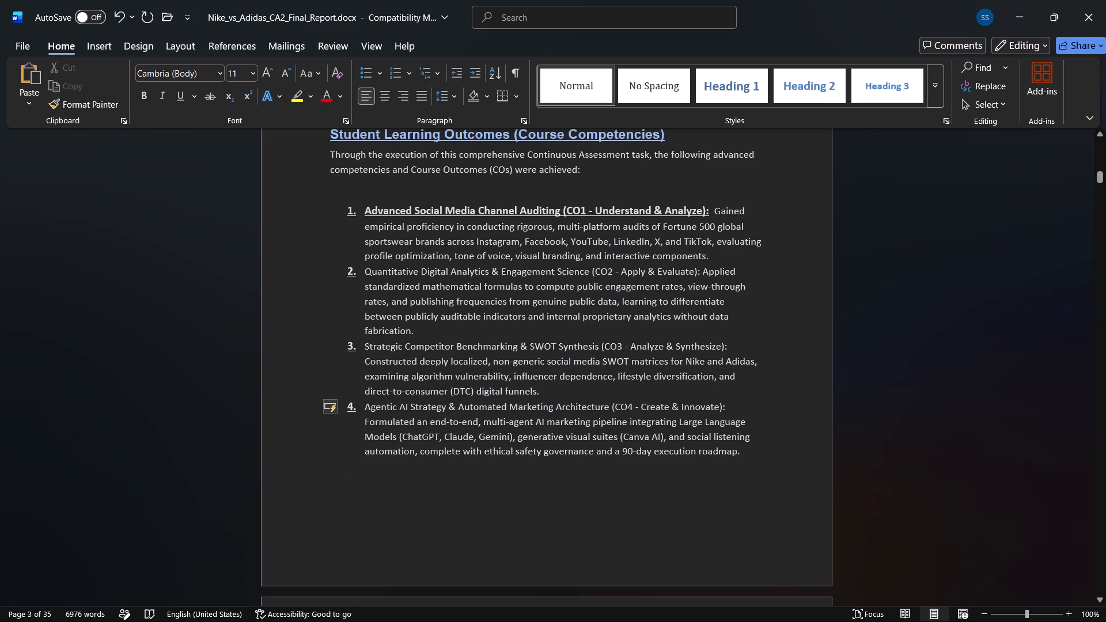
Format the lead-in "Quantitative Digital Analytics & Engagement Science (CO2 - Apply & Evaluate):" as bold, underlined and 12 pt.
scroll(530, 435, up, 1)
click(409, 392)
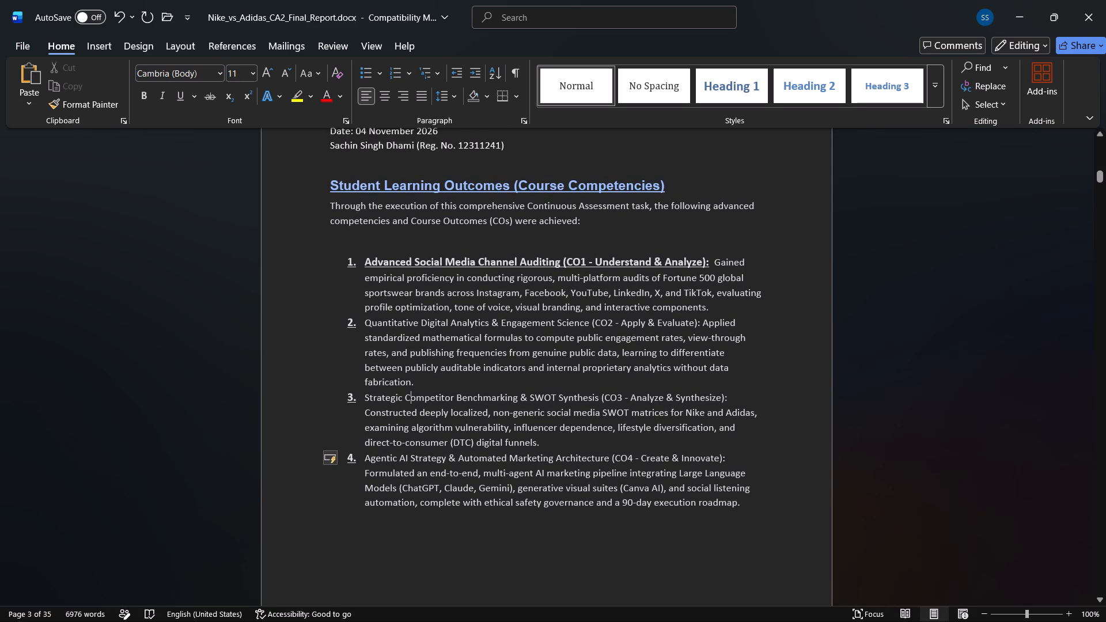
key(Escape)
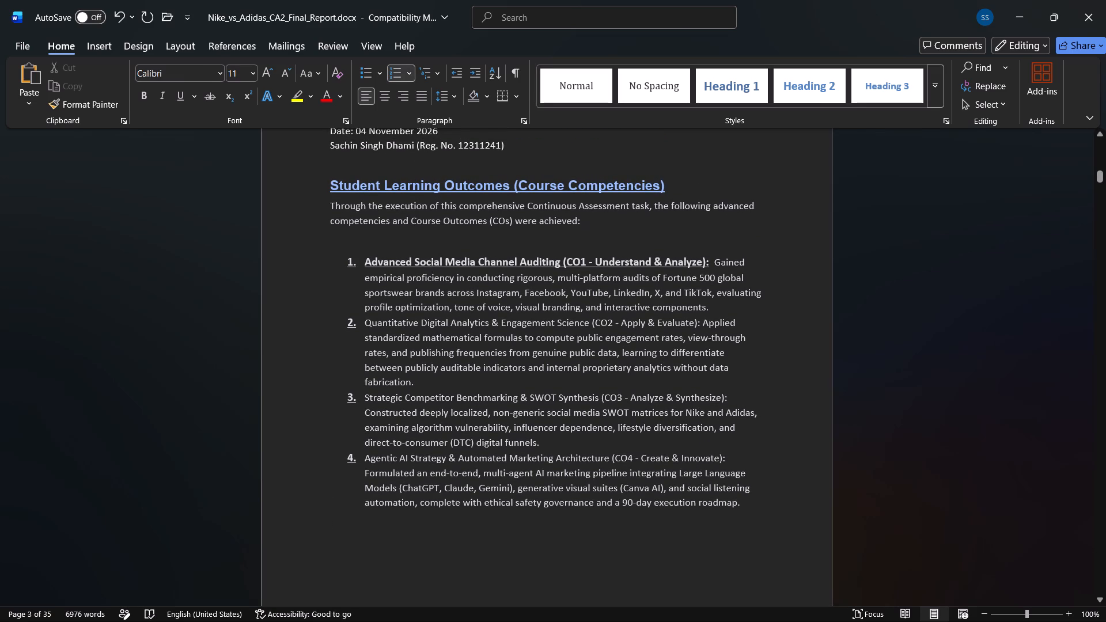
scroll(435, 428, up, 1)
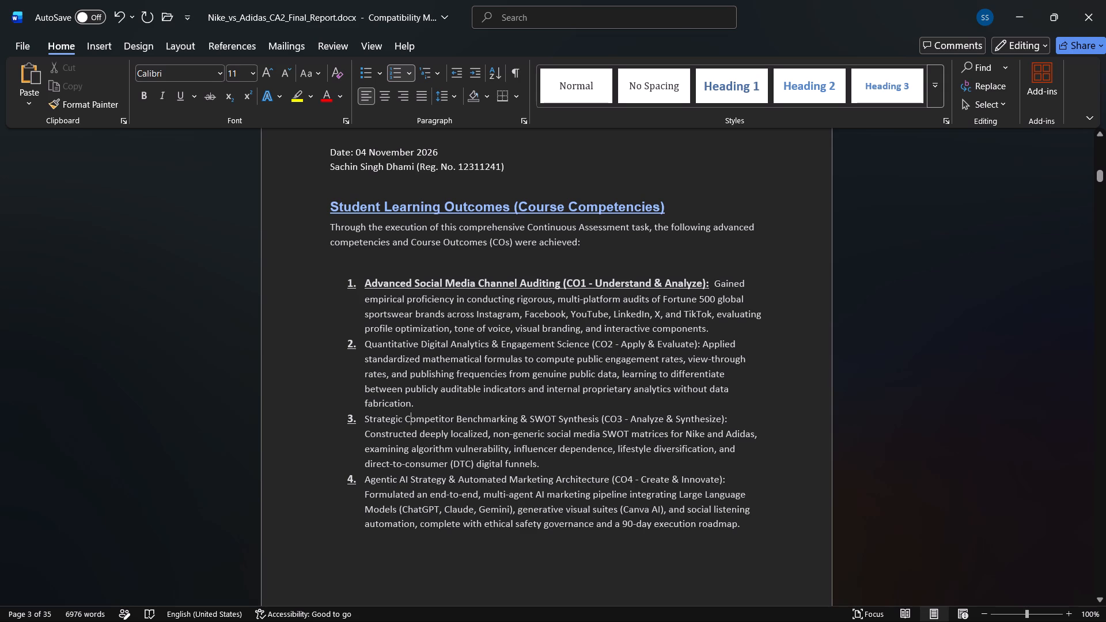
drag(700, 344, 376, 346)
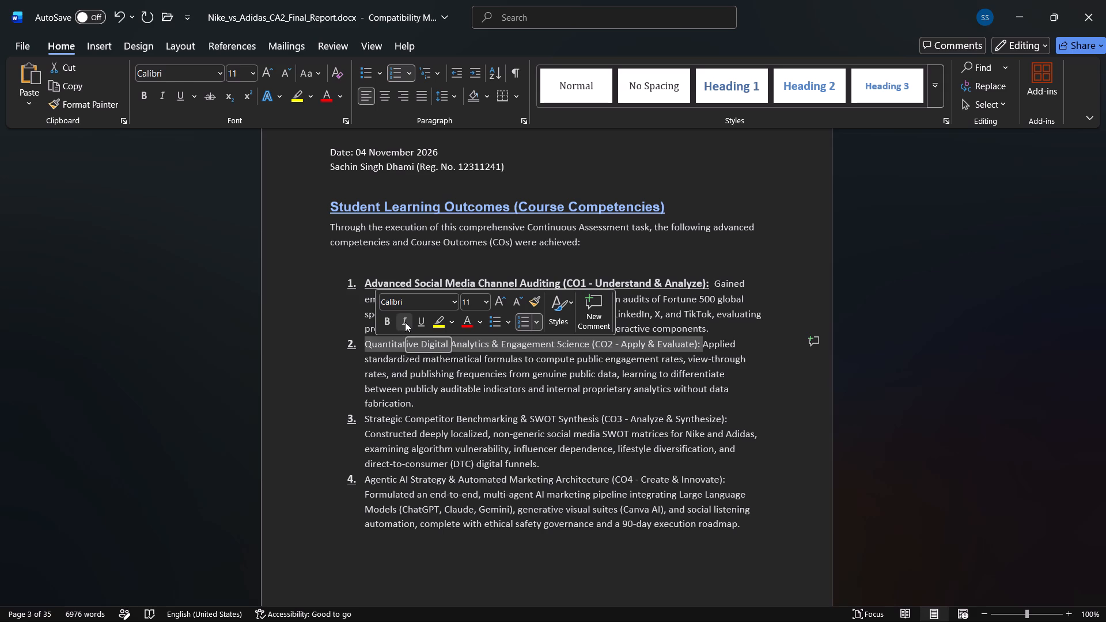
click(388, 327)
click(503, 293)
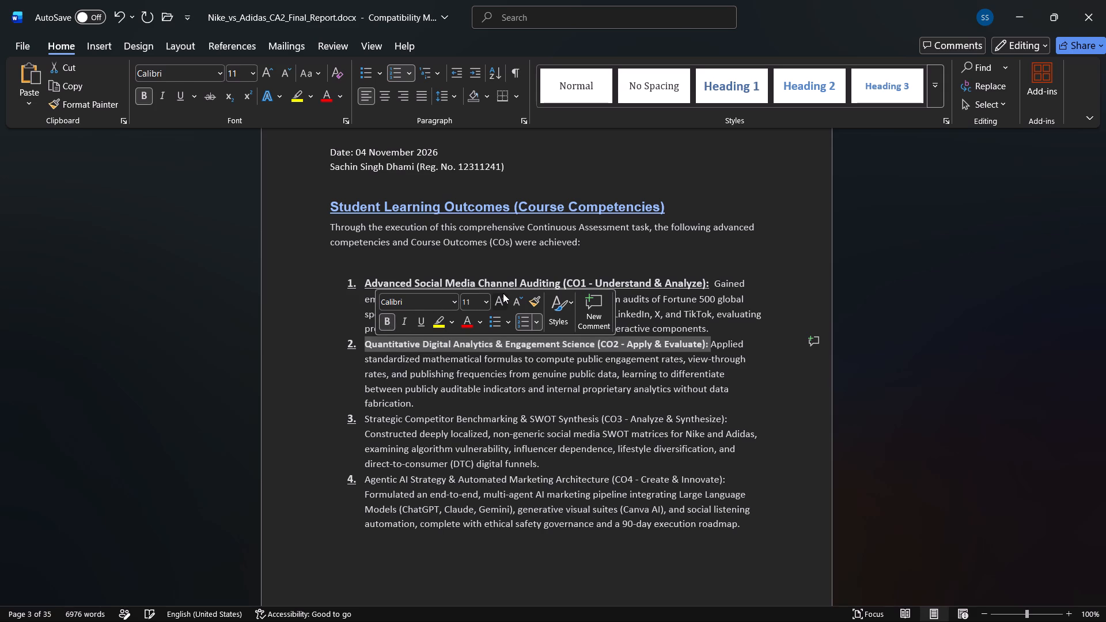
click(414, 320)
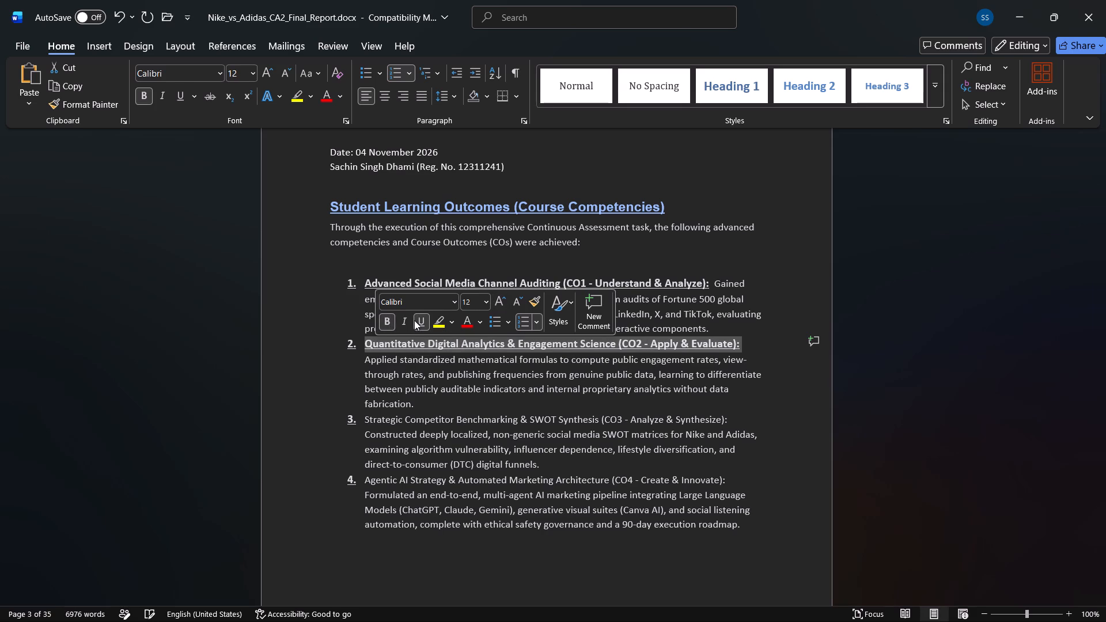
click(427, 374)
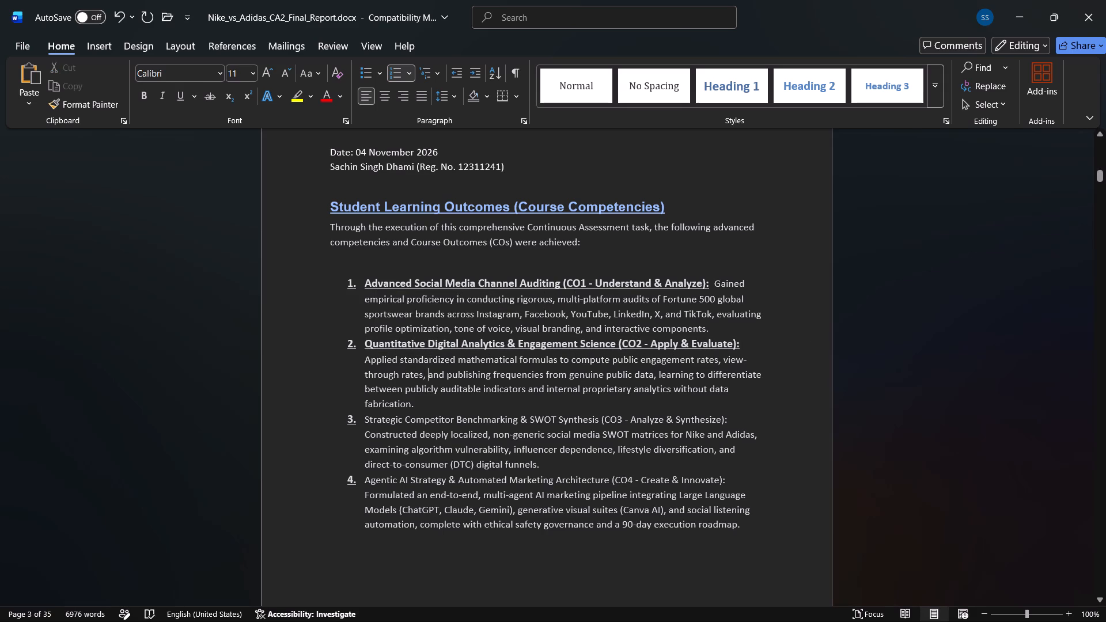
Format the lead-in "Strategic Competitor Benchmarking & SWOT Synthesis (CO3 - Analyze & Synthesize):" as bold, underlined and 12 pt.
drag(729, 419, 407, 418)
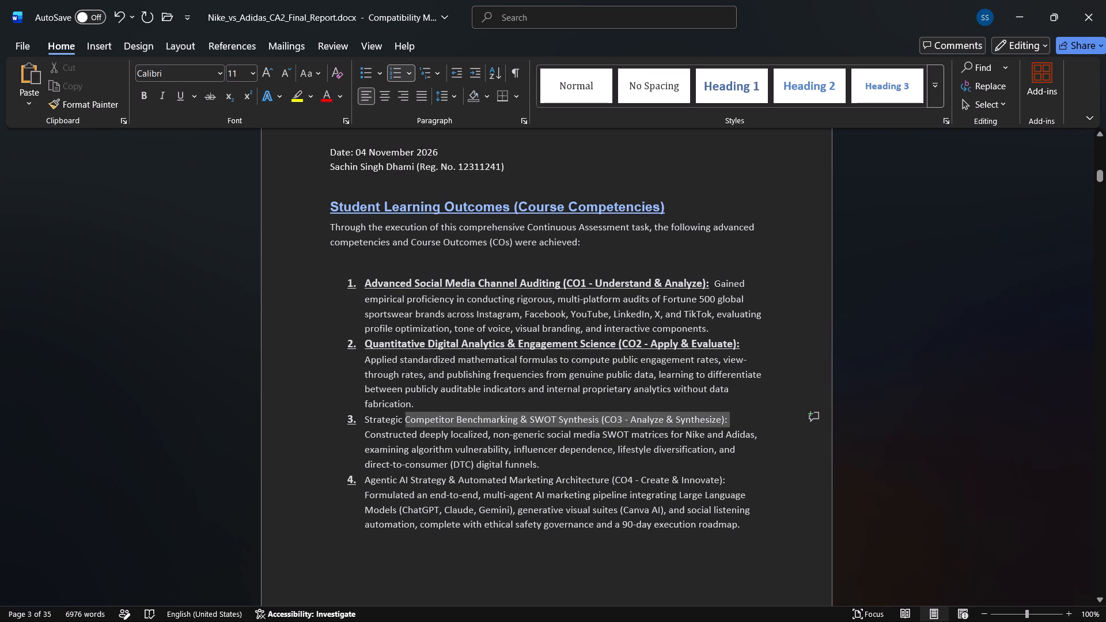
drag(407, 418, 376, 416)
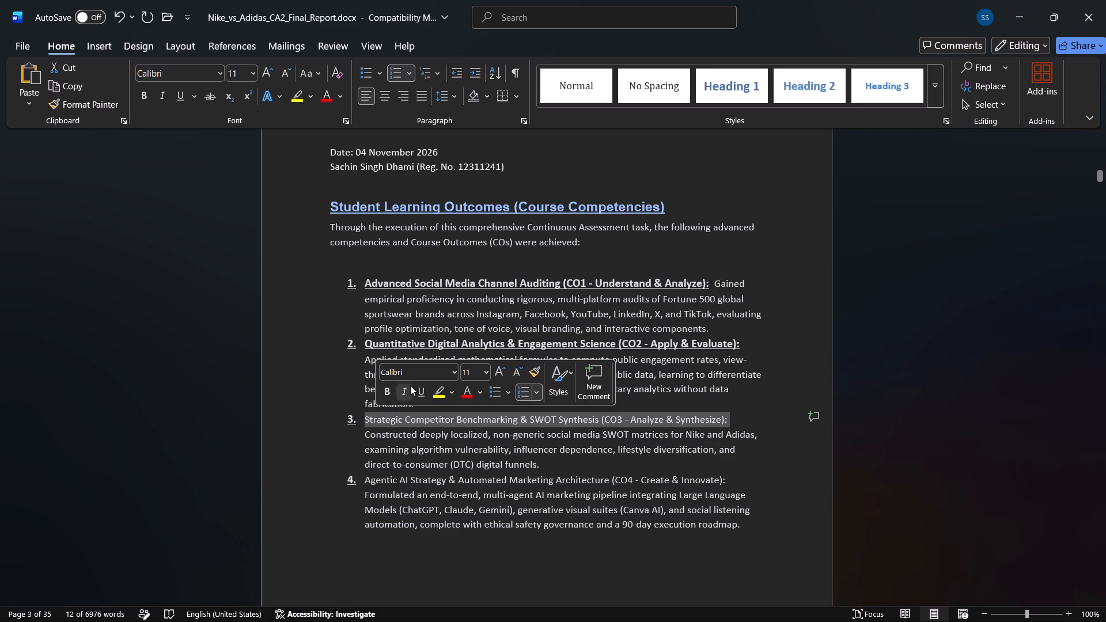
click(388, 393)
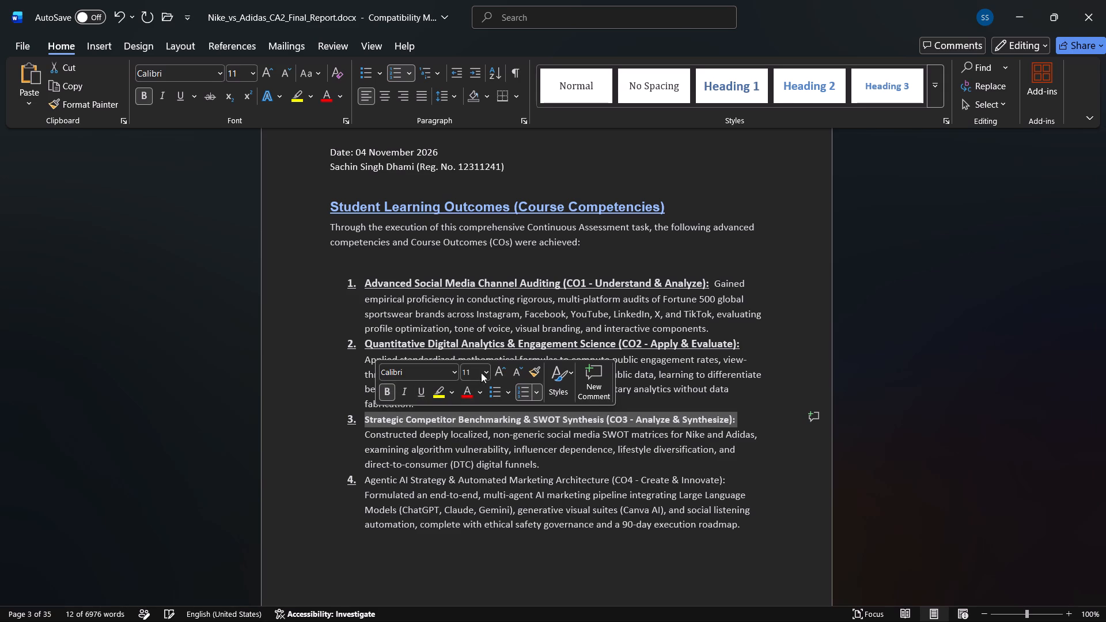
click(502, 366)
click(418, 393)
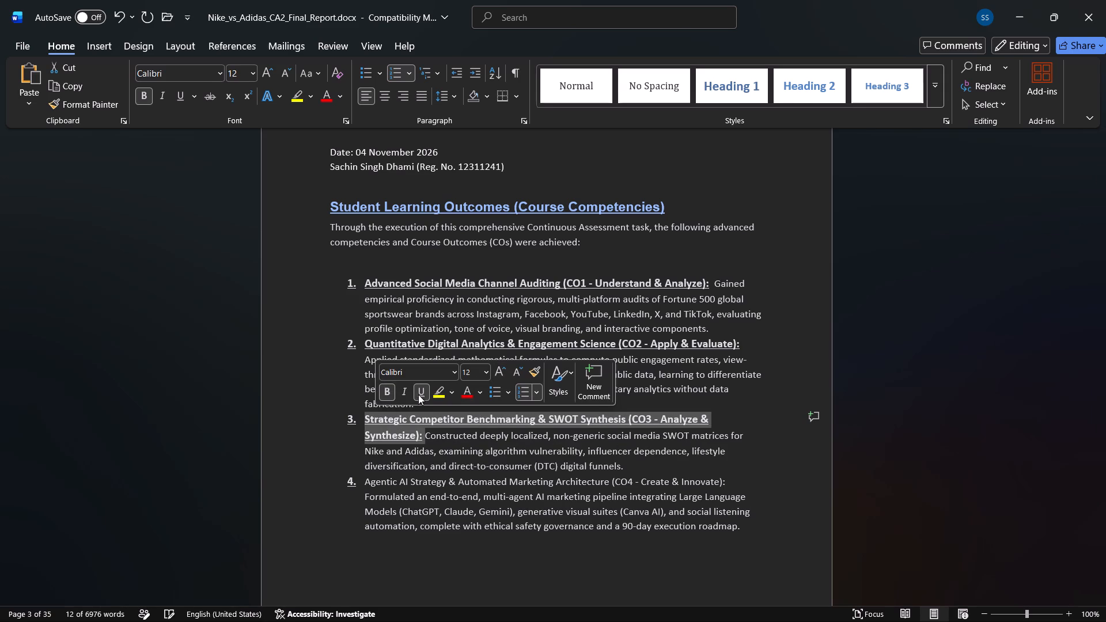
click(423, 430)
Format the lead-in "Agentic AI Strategy & Automated Marketing Architecture (CO4 - Create & Innovate):" as bold, underlined and 12 pt.
scroll(488, 503, down, 1)
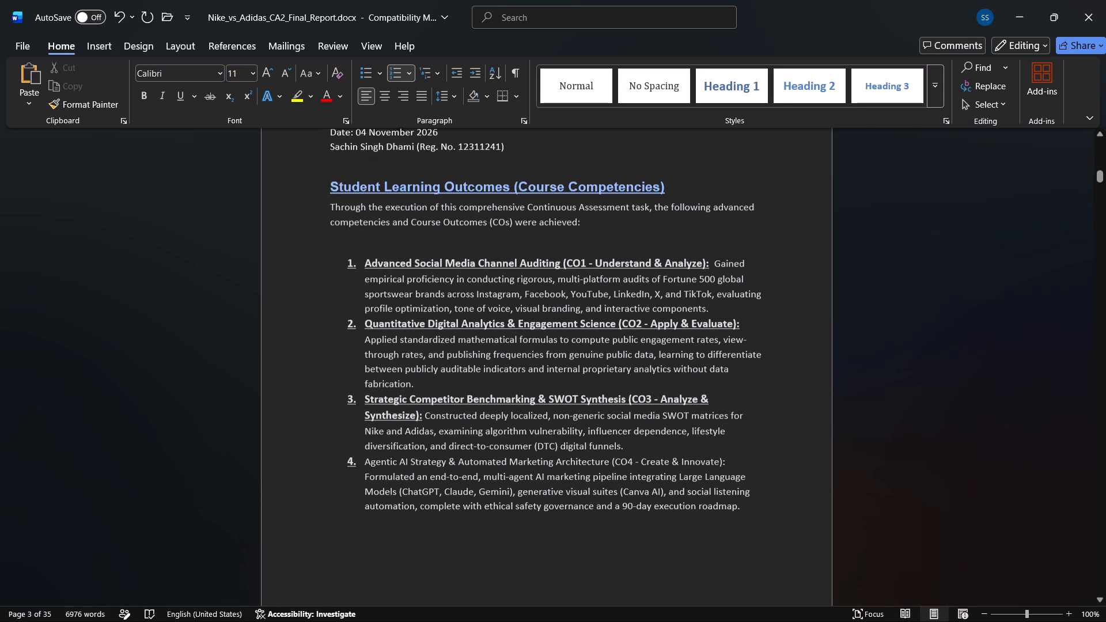
scroll(488, 503, down, 1)
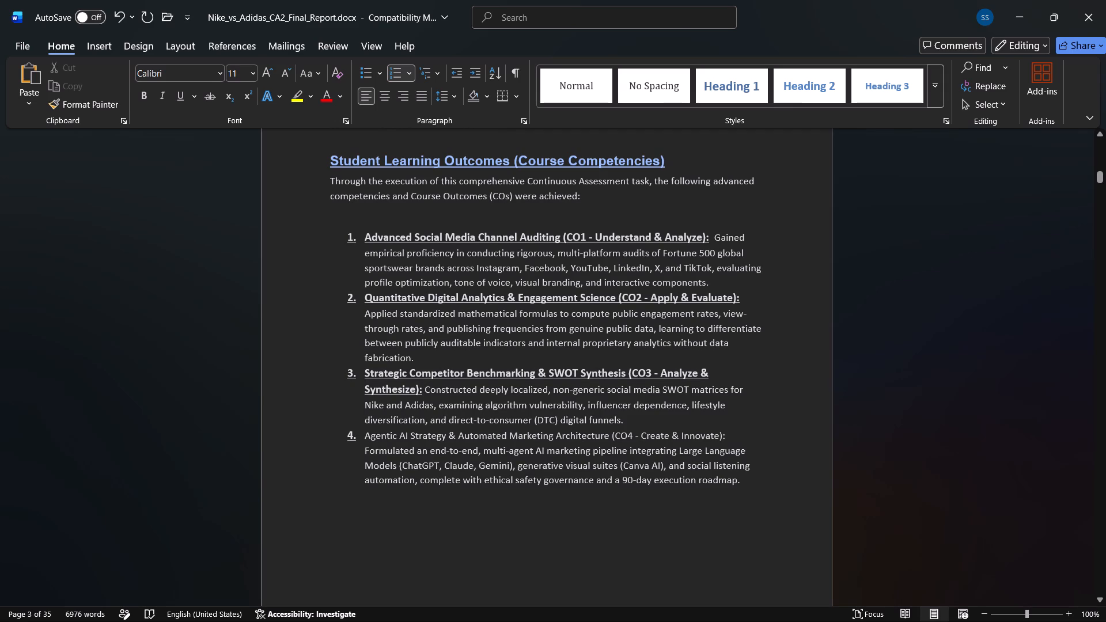
drag(729, 433, 370, 439)
click(376, 415)
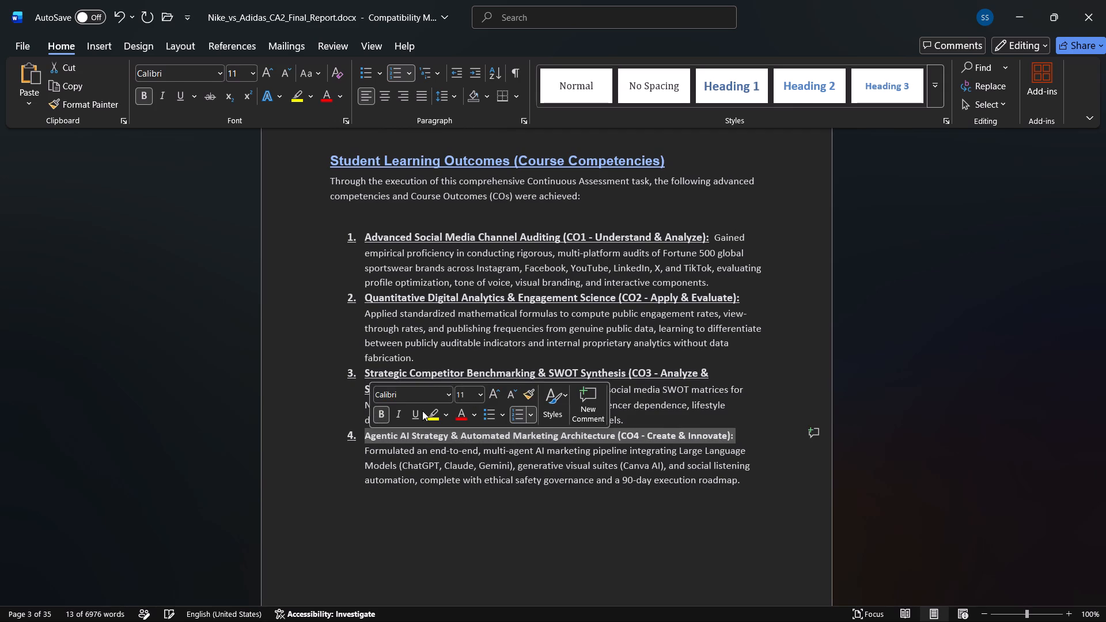
click(494, 395)
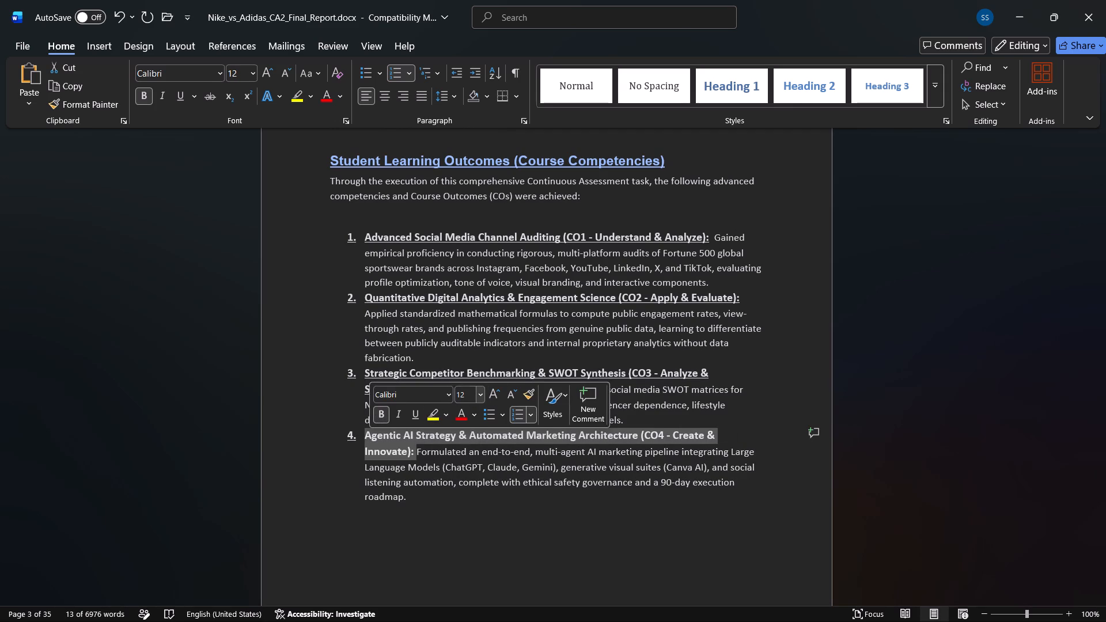
click(416, 413)
click(440, 492)
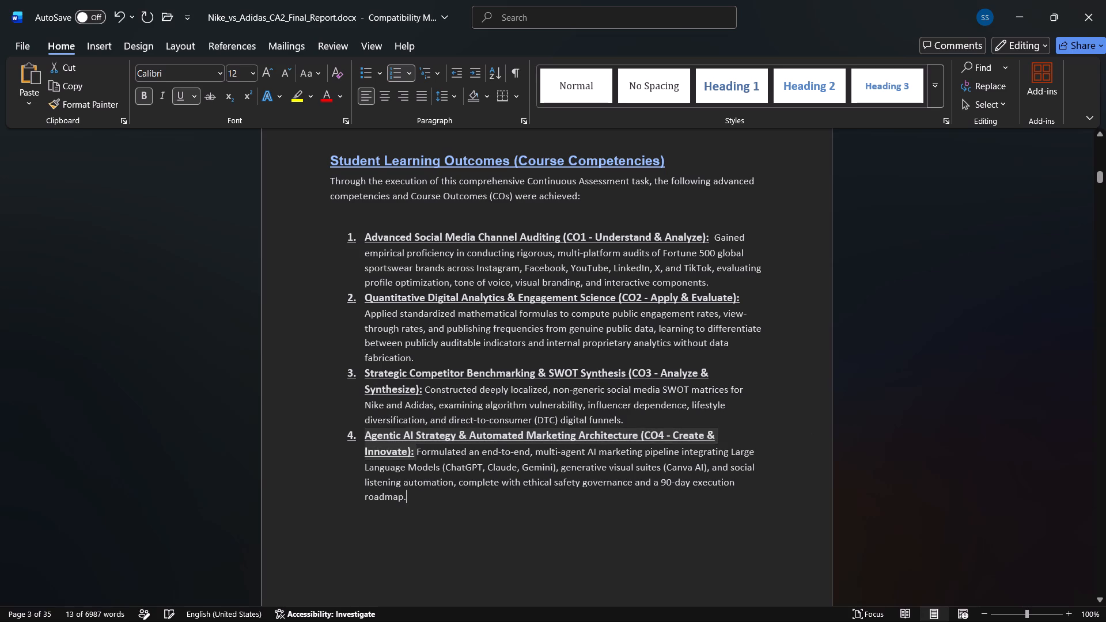
Review the layout of the declaration, learning outcomes list, evaluation grid and Executive Summary pages.
scroll(440, 492, up, 1)
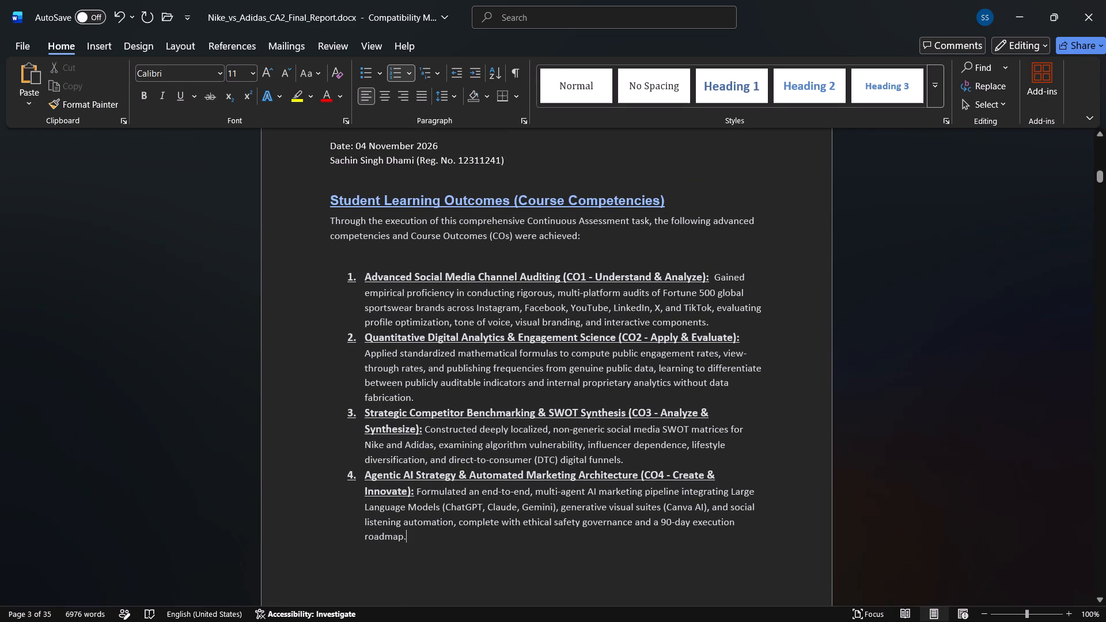
scroll(476, 434, down, 2)
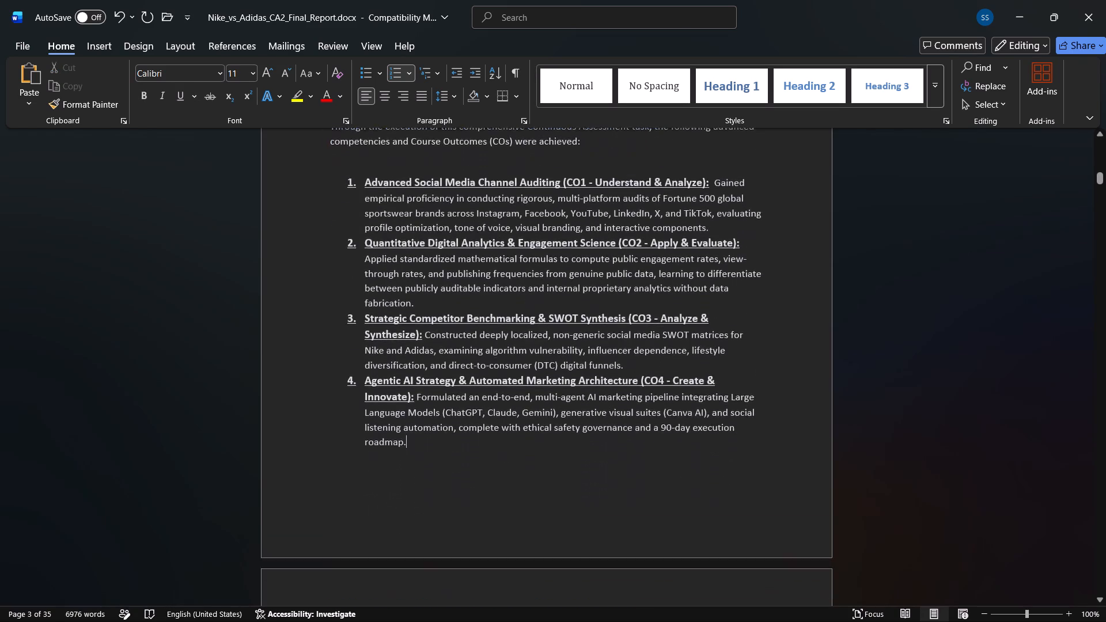
scroll(476, 434, down, 3)
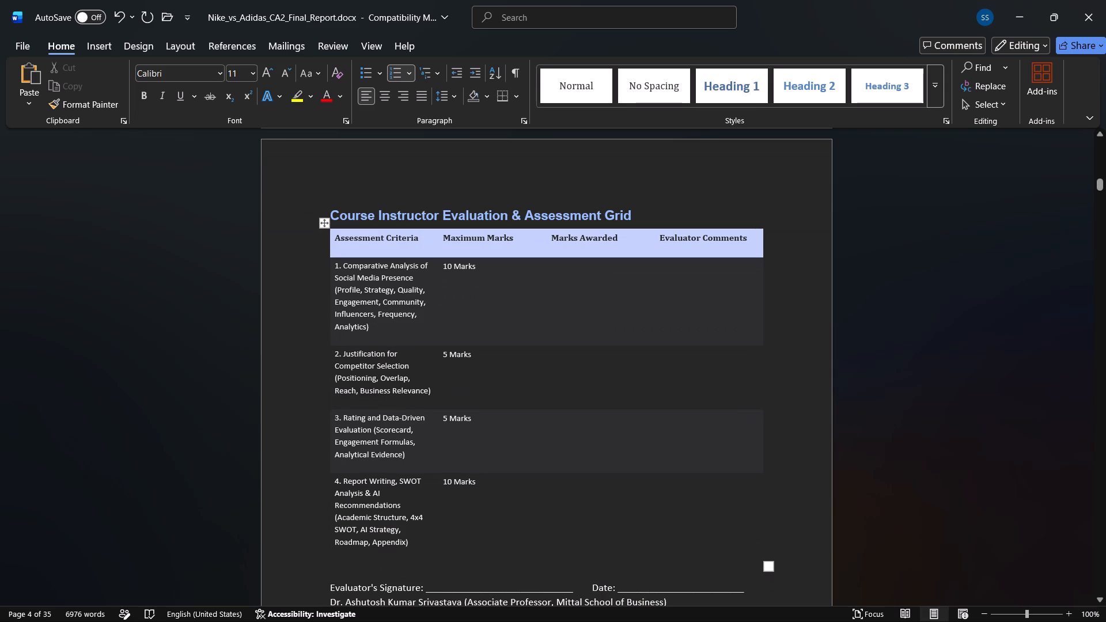
scroll(593, 321, down, 1)
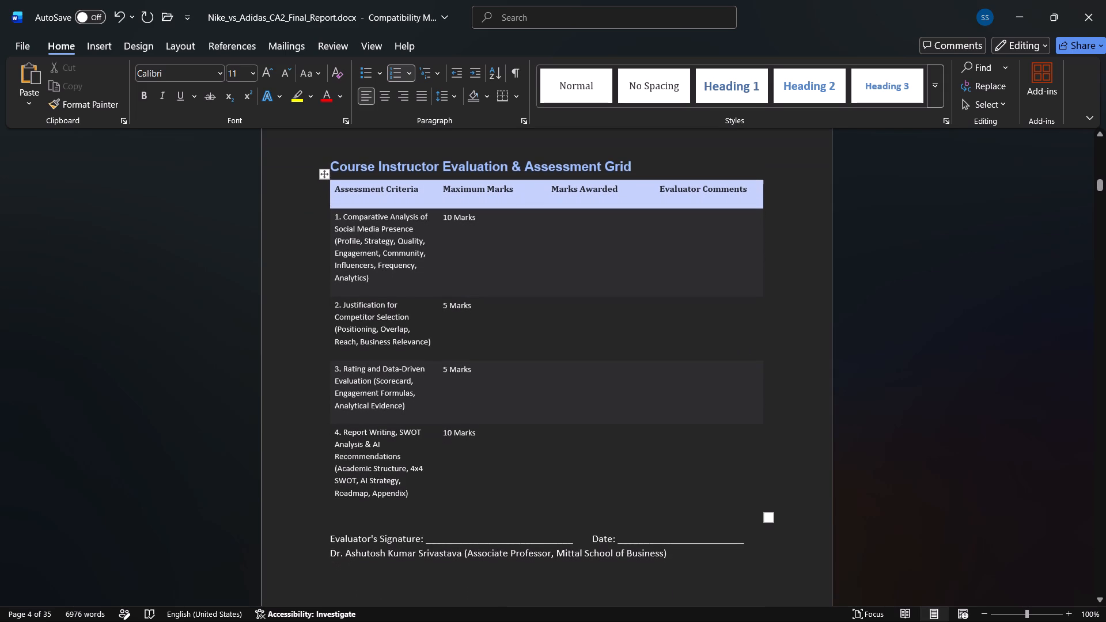
scroll(551, 325, down, 2)
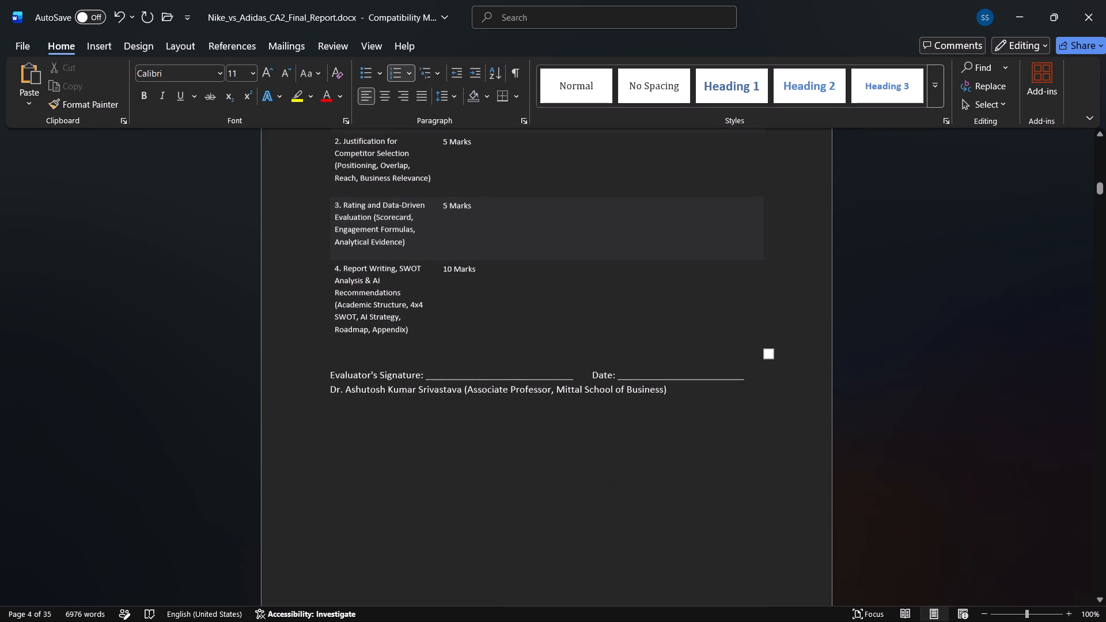
scroll(533, 348, down, 2)
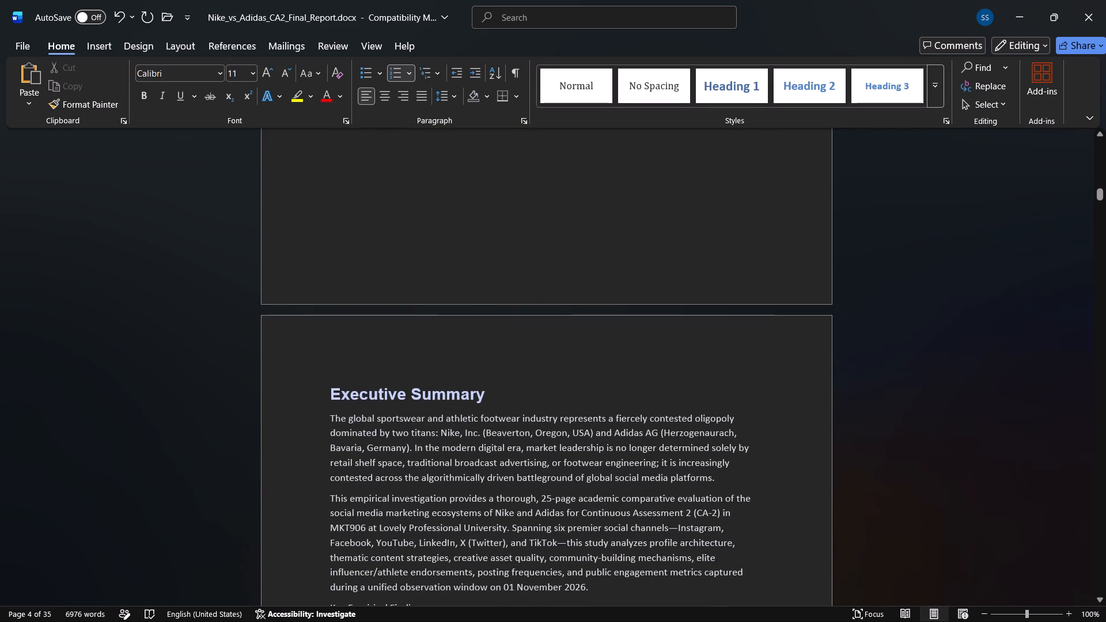
scroll(533, 348, up, 4)
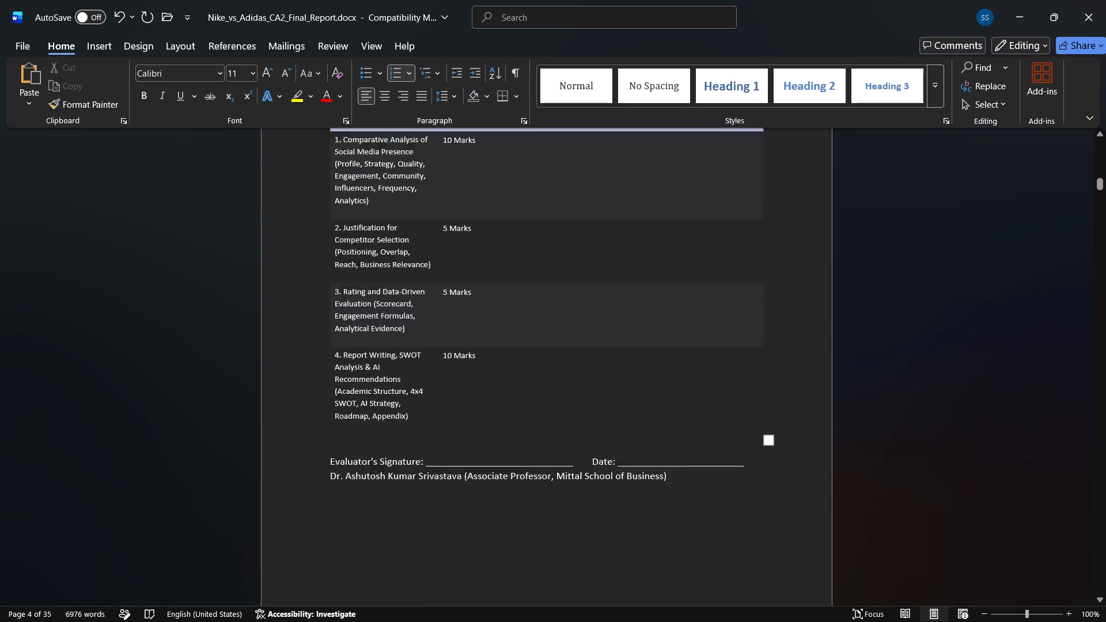
scroll(535, 329, up, 3)
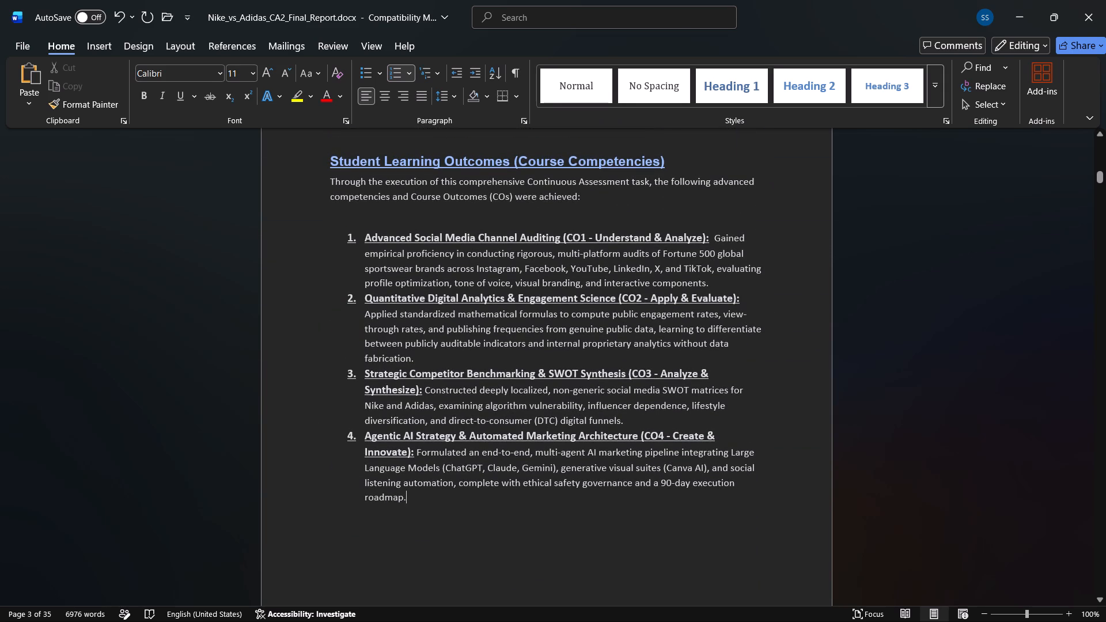
scroll(535, 329, up, 1)
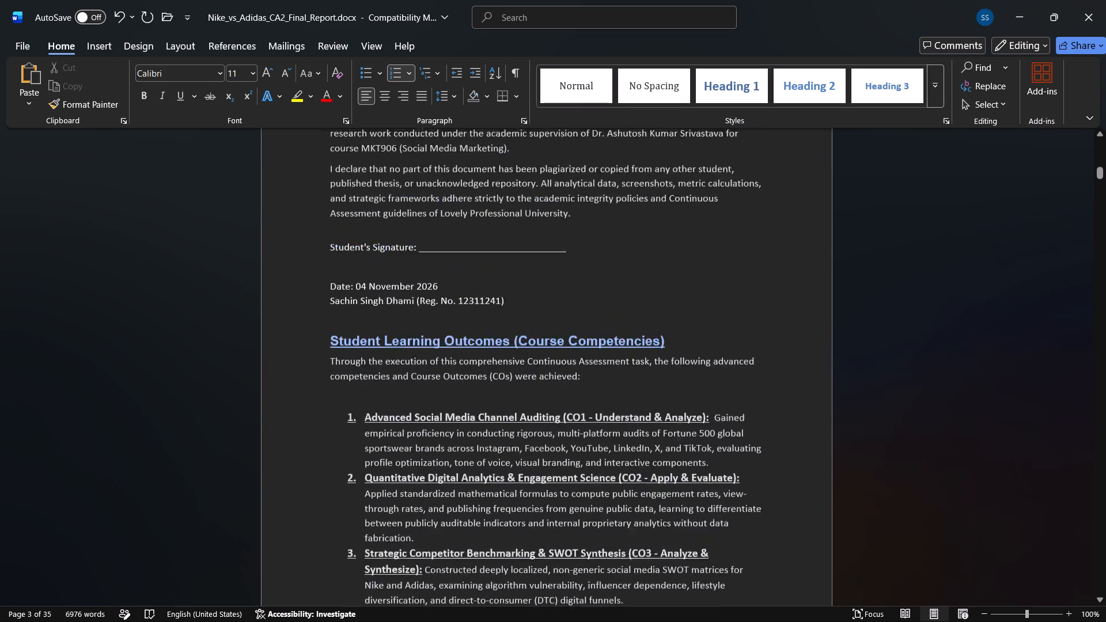
scroll(535, 329, up, 1)
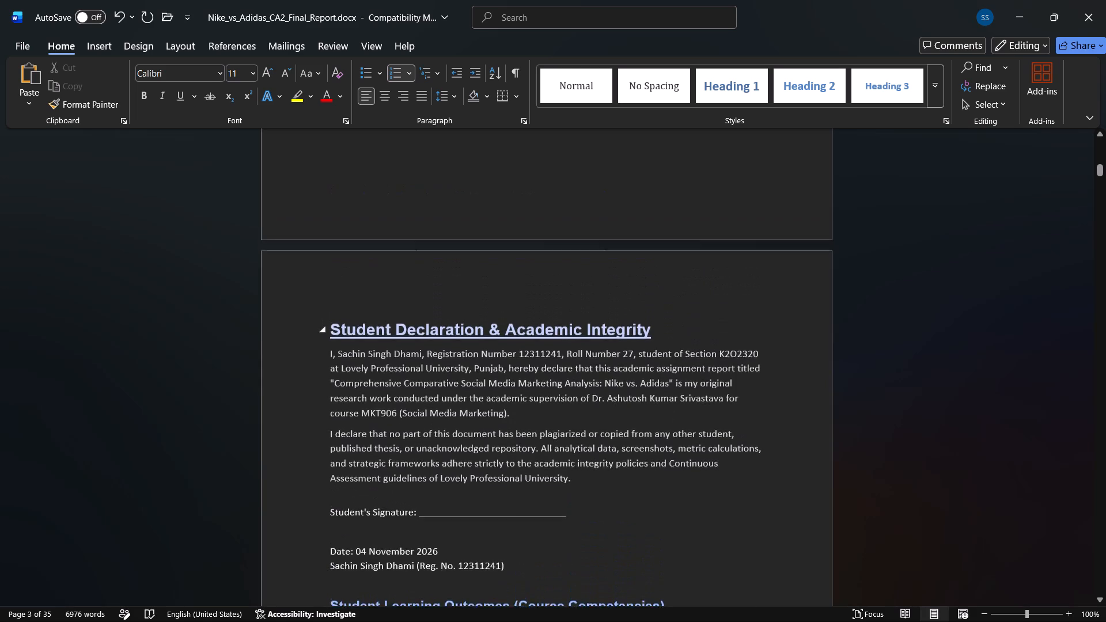
scroll(535, 329, up, 1)
scroll(535, 329, down, 3)
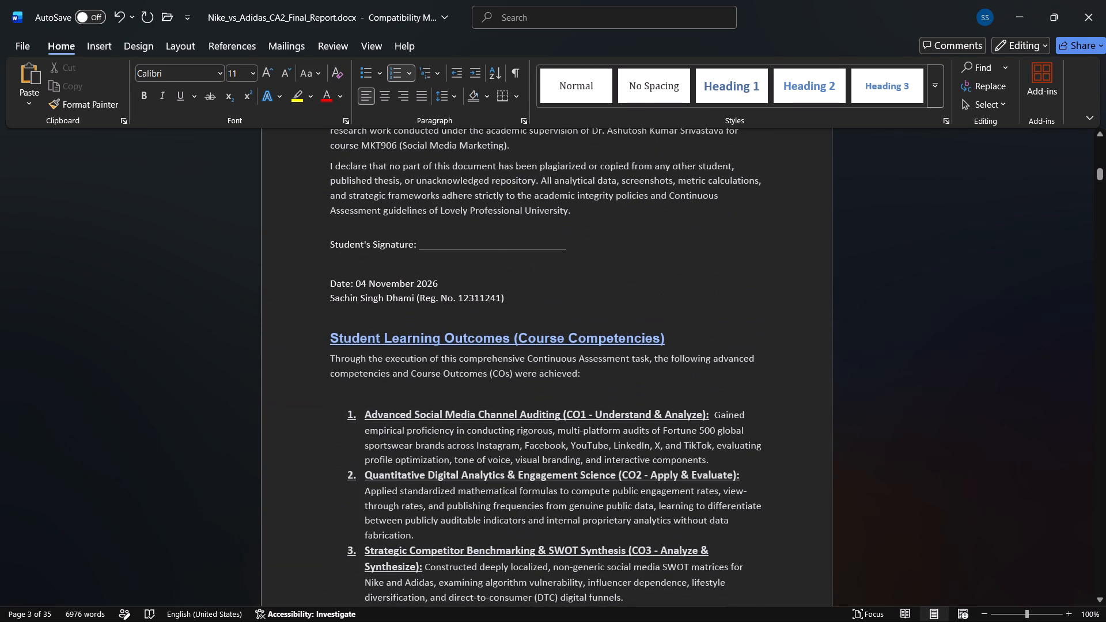
scroll(479, 335, up, 2)
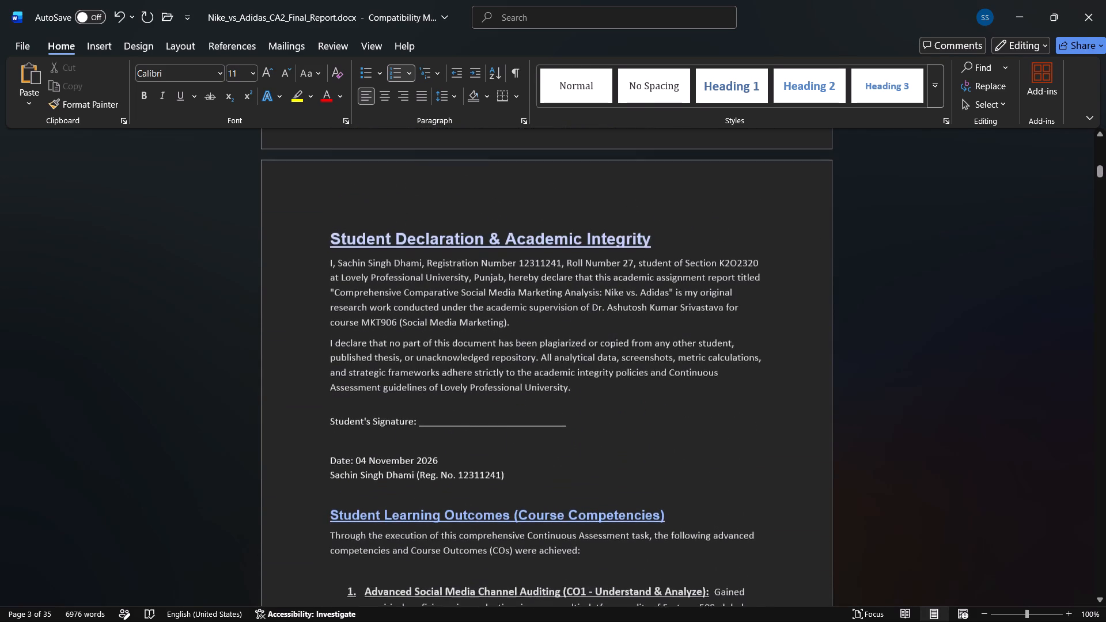
scroll(456, 327, down, 8)
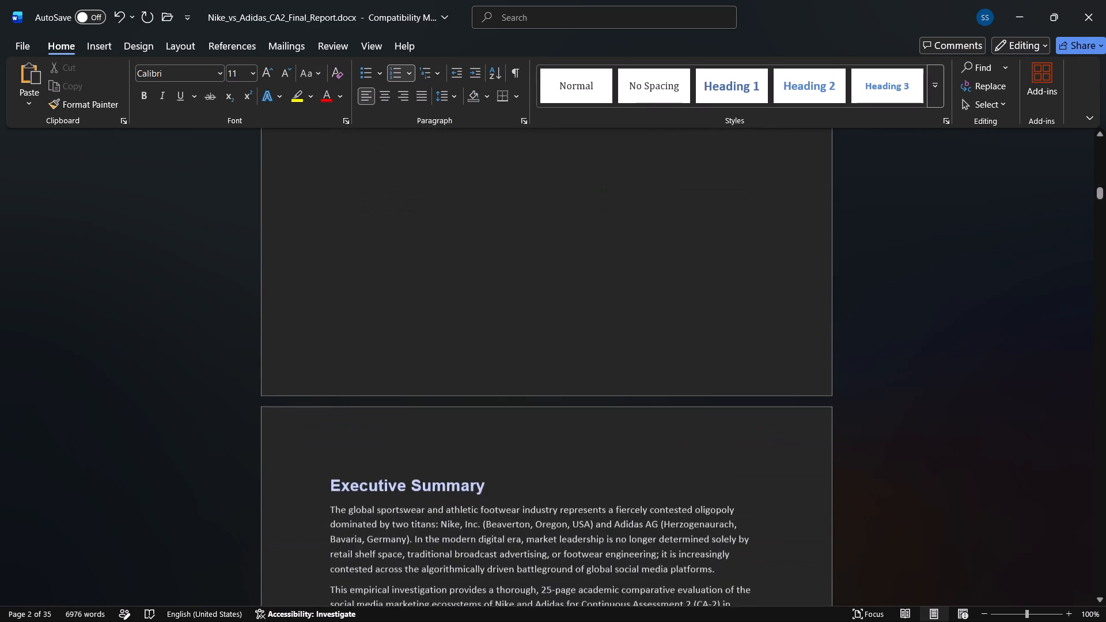
scroll(456, 327, down, 1)
scroll(456, 327, up, 3)
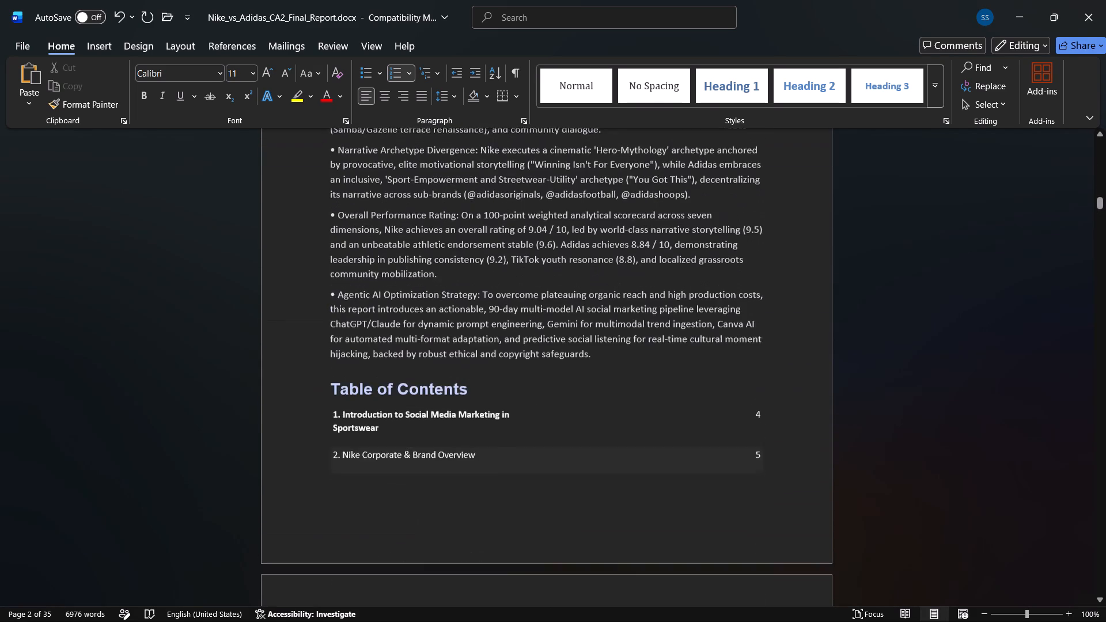
Underline the "Executive Summary" heading and enlarge it to 18 pt.
scroll(456, 327, up, 4)
drag(492, 225, 392, 219)
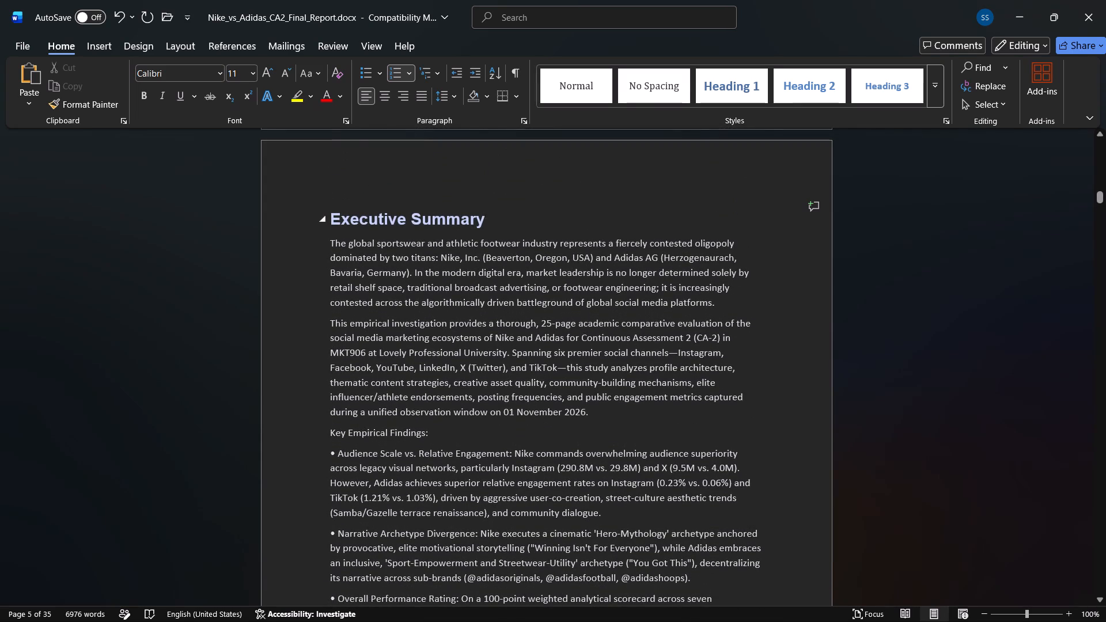
drag(392, 219, 327, 222)
click(449, 180)
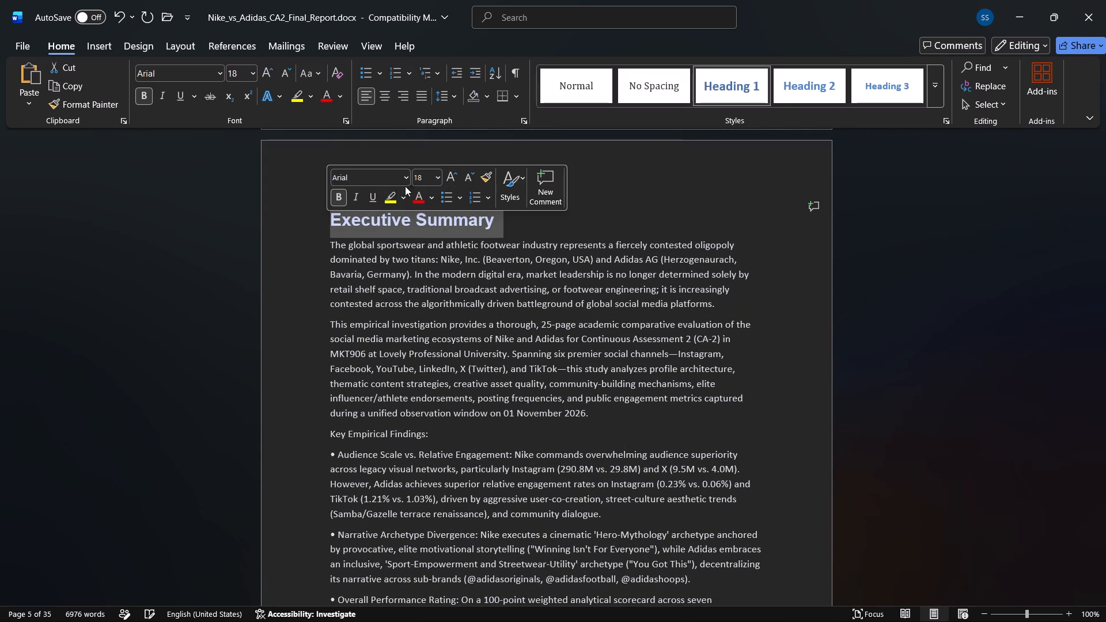
click(365, 193)
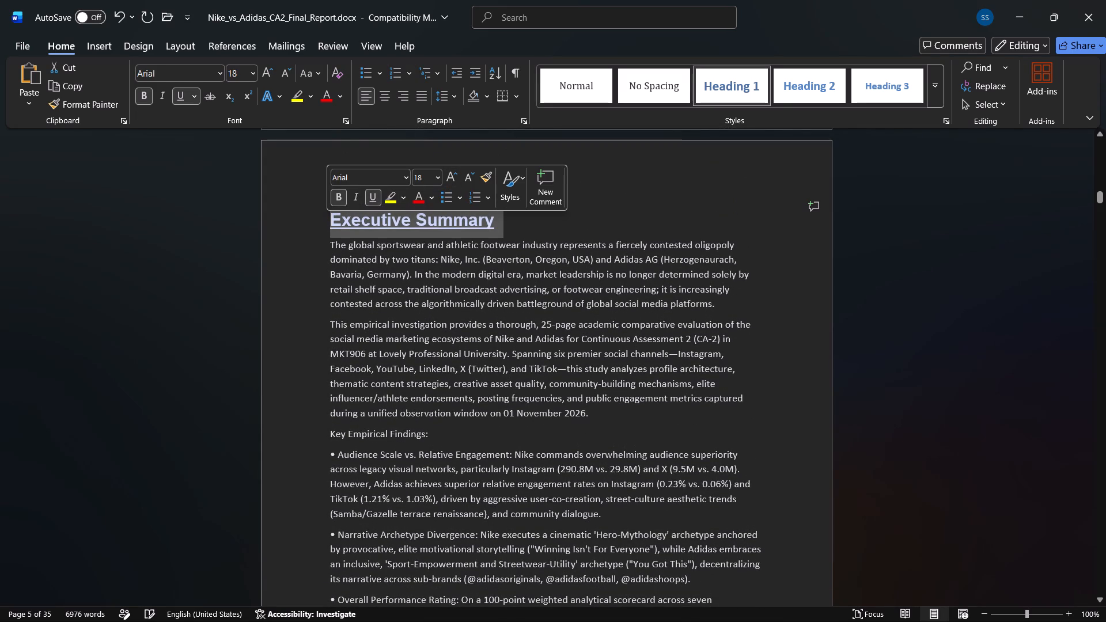
click(444, 312)
Review the rest of the Executive Summary, the Table of Contents entries and the opening numbered sections on Sportswear and Nike.
scroll(444, 312, down, 1)
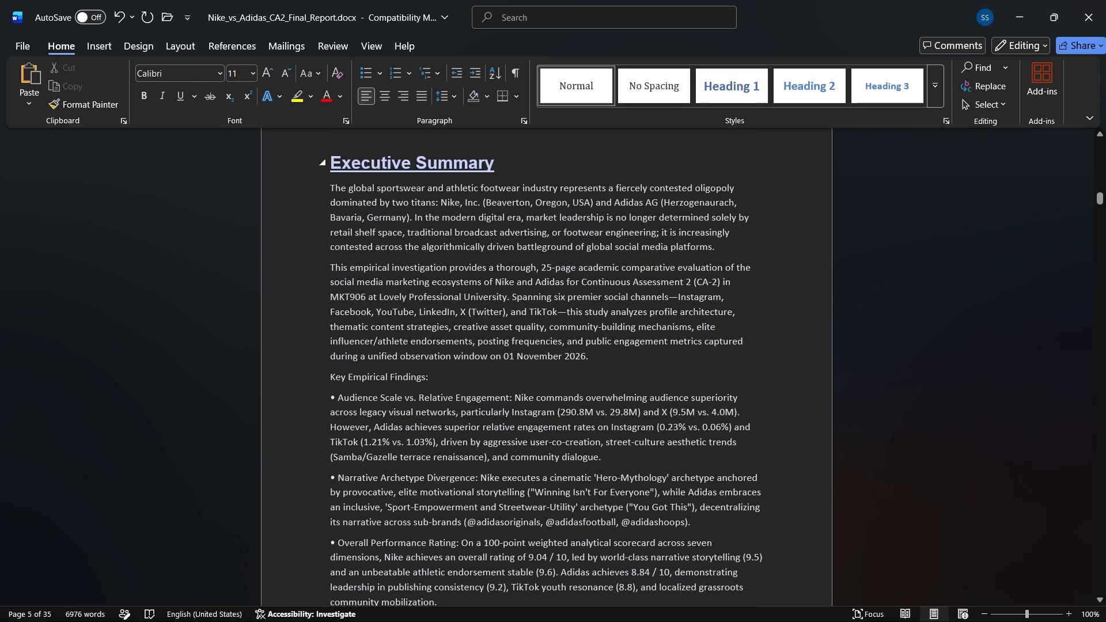
scroll(498, 168, down, 1)
scroll(484, 369, down, 1)
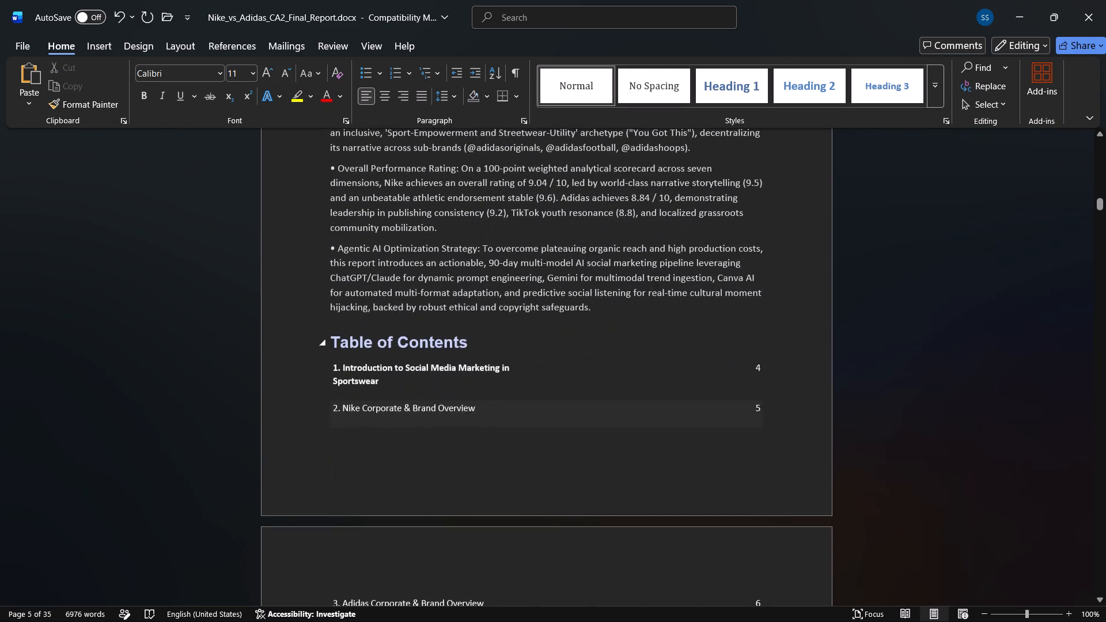
scroll(598, 320, down, 3)
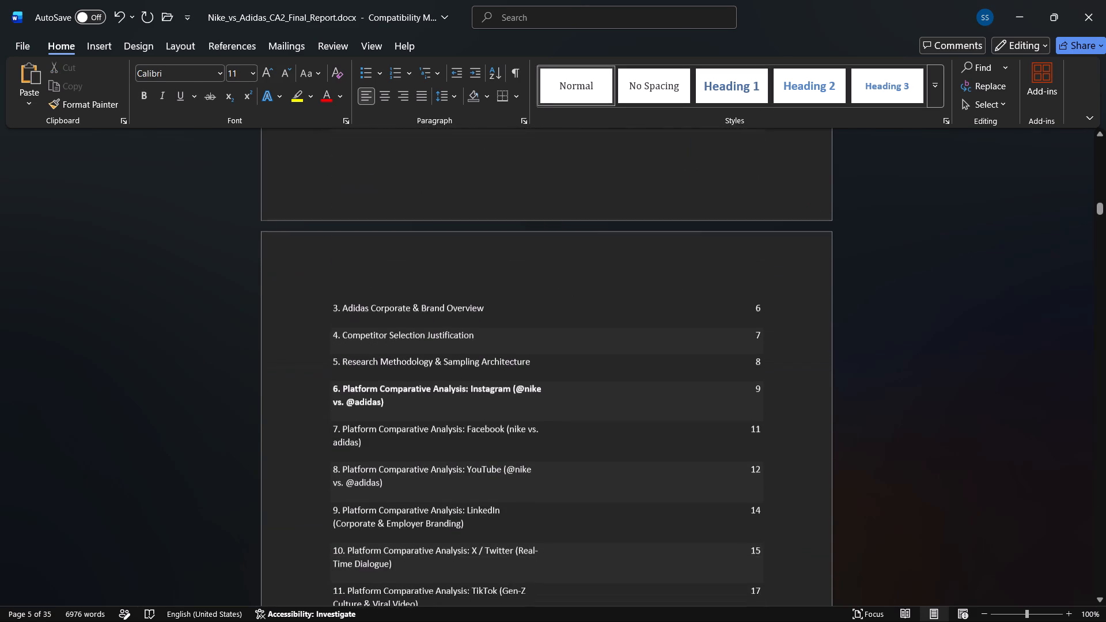
scroll(598, 320, down, 2)
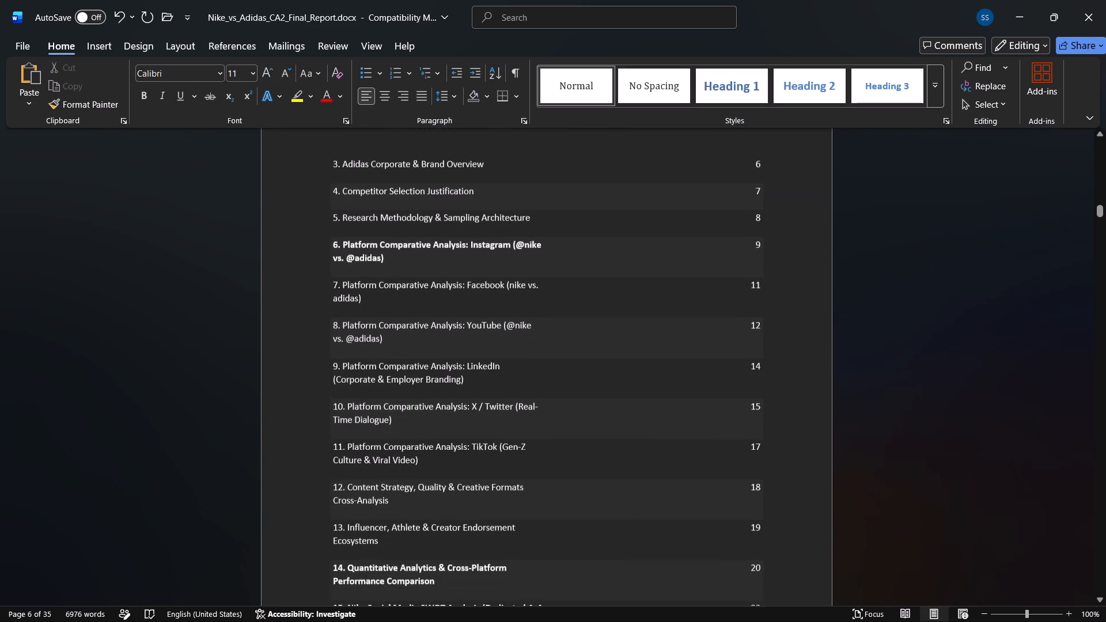
scroll(598, 320, down, 2)
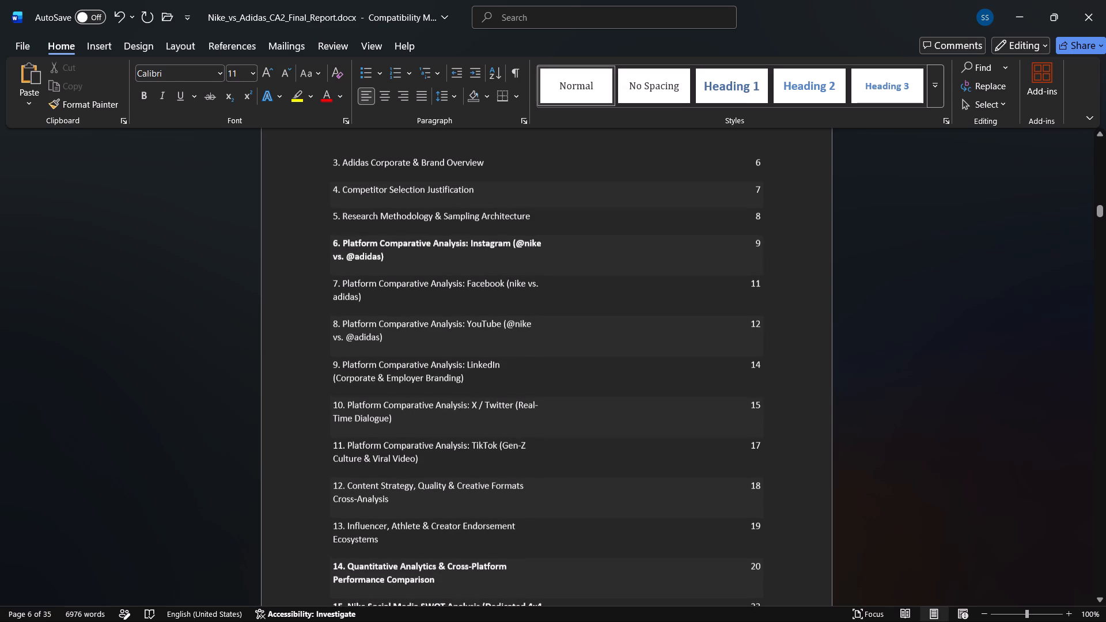
scroll(598, 320, down, 3)
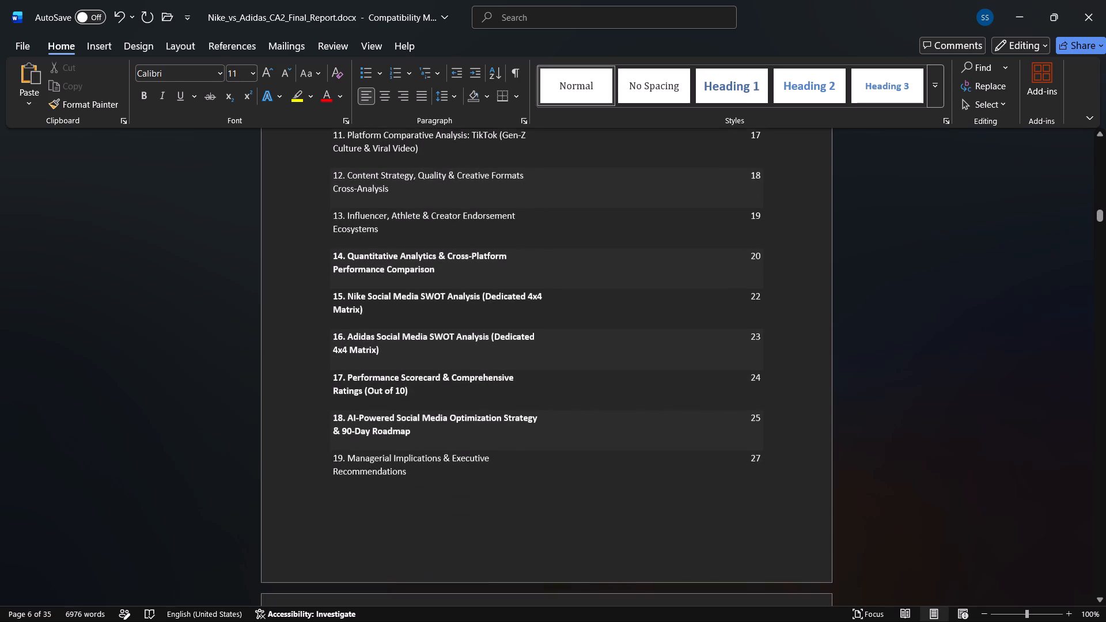
scroll(598, 320, down, 1)
click(618, 298)
scroll(618, 298, down, 3)
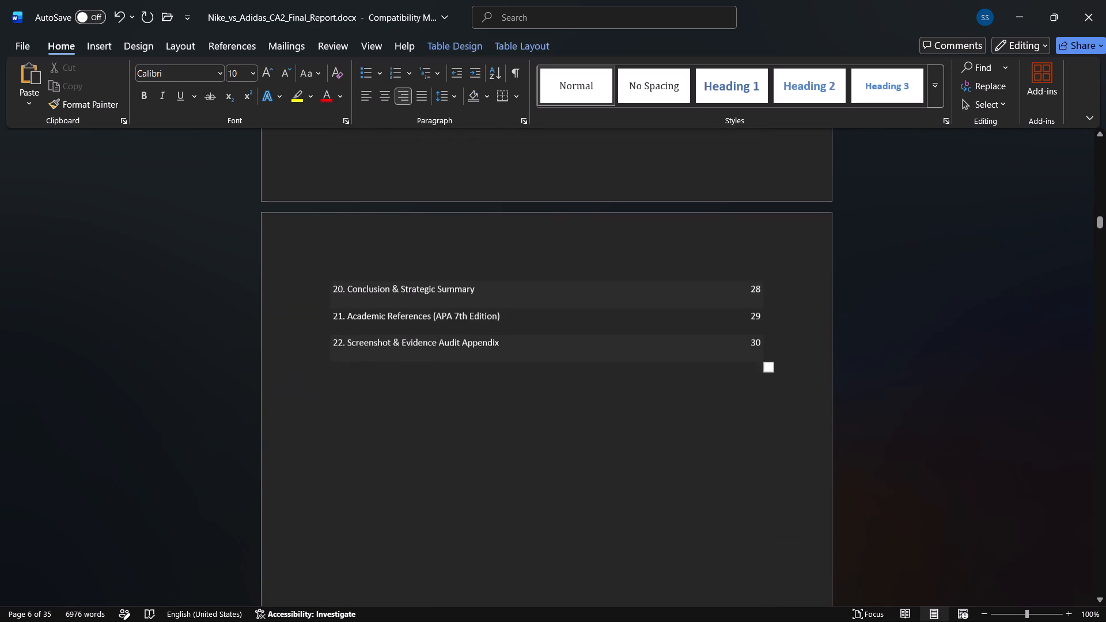
scroll(618, 298, down, 4)
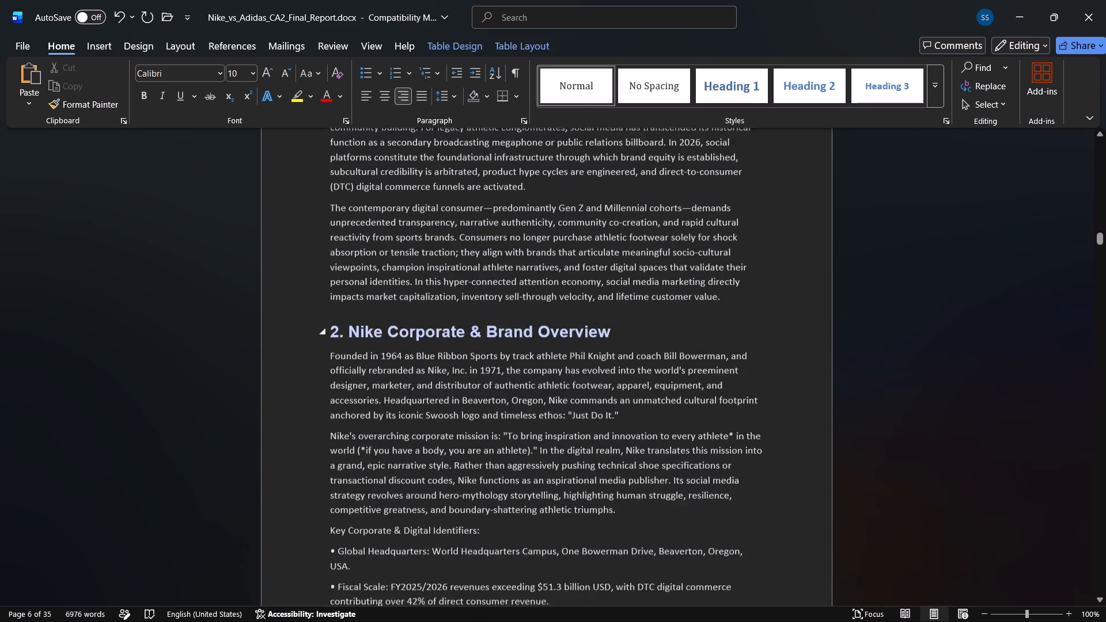
scroll(620, 271, up, 2)
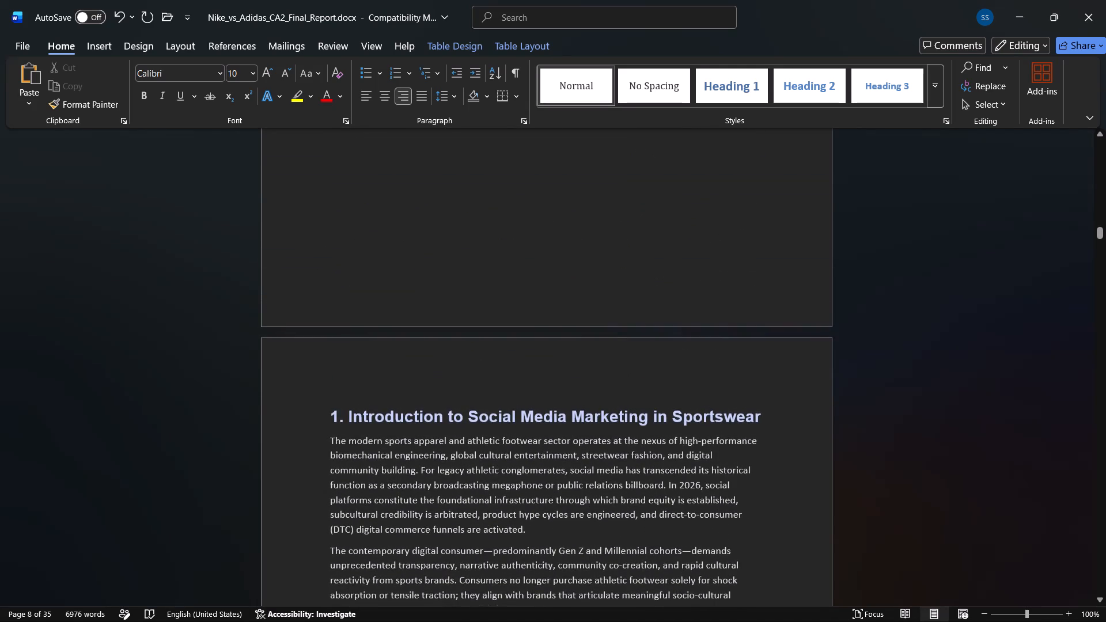
Underline the "1. Introduction to Social Media Marketing in Sportswear" heading and set its size to 16 pt.
scroll(620, 271, up, 2)
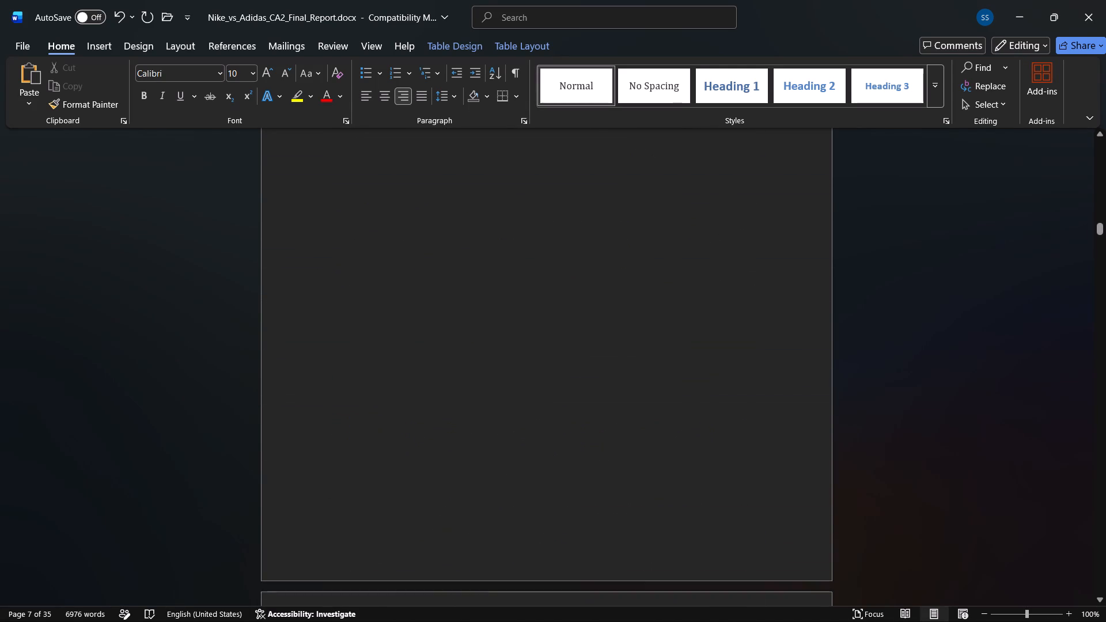
scroll(620, 271, up, 3)
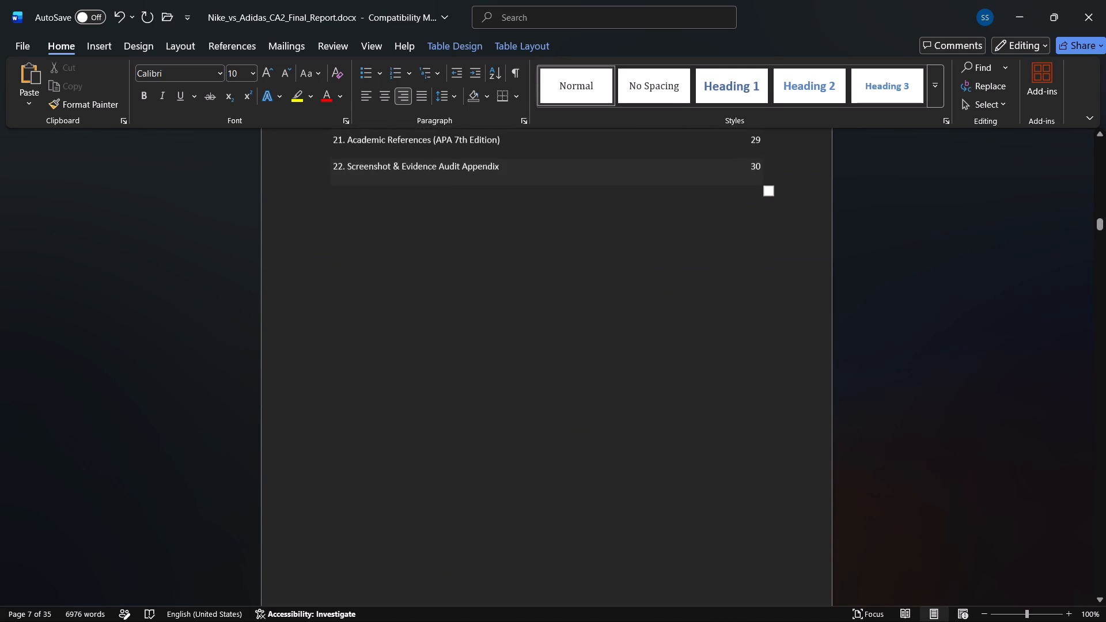
scroll(620, 271, up, 2)
scroll(620, 271, down, 3)
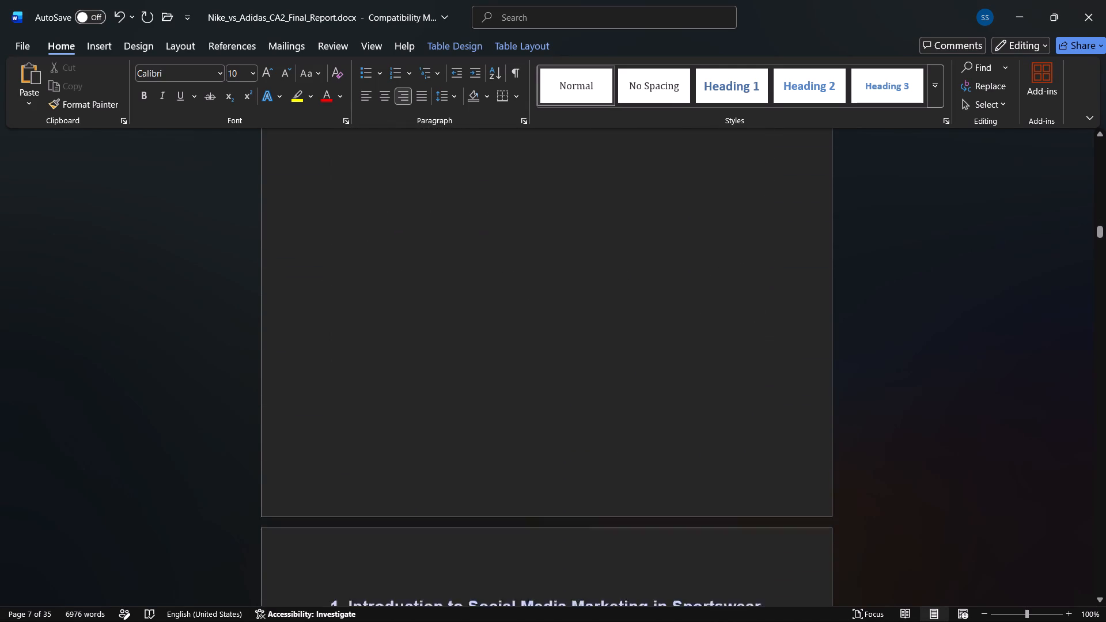
drag(763, 374, 316, 337)
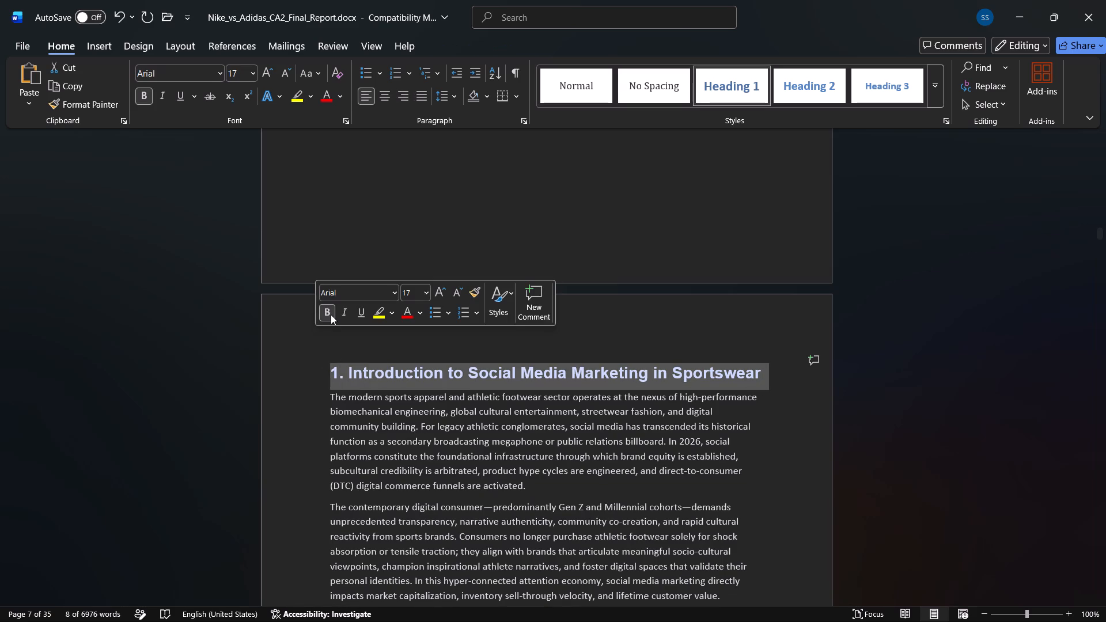
click(331, 314)
click(331, 314)
click(440, 290)
click(364, 314)
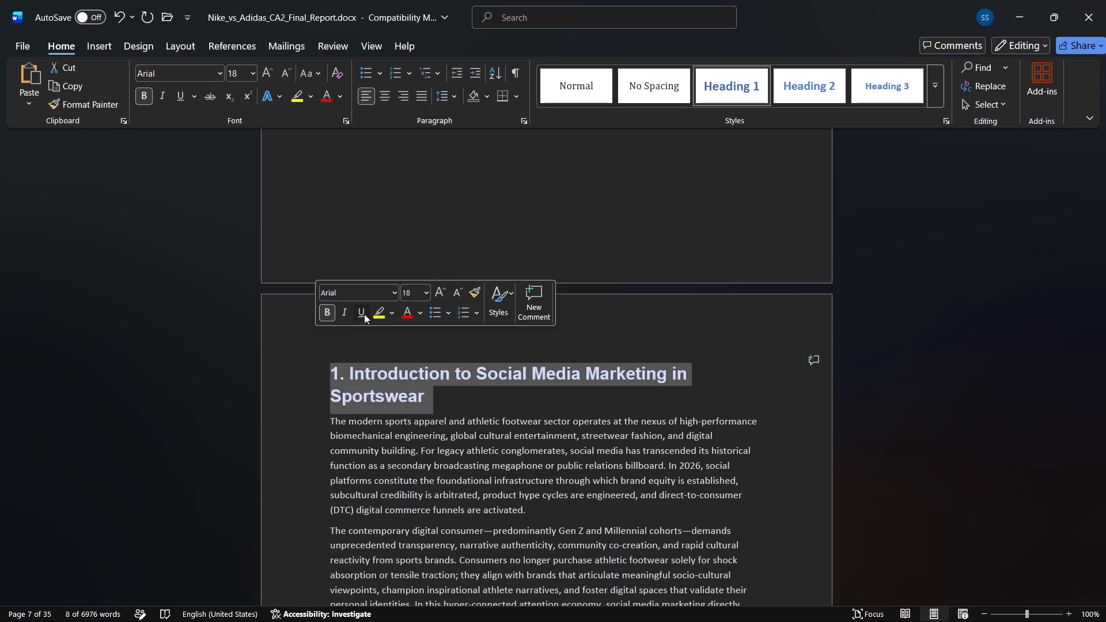
click(455, 293)
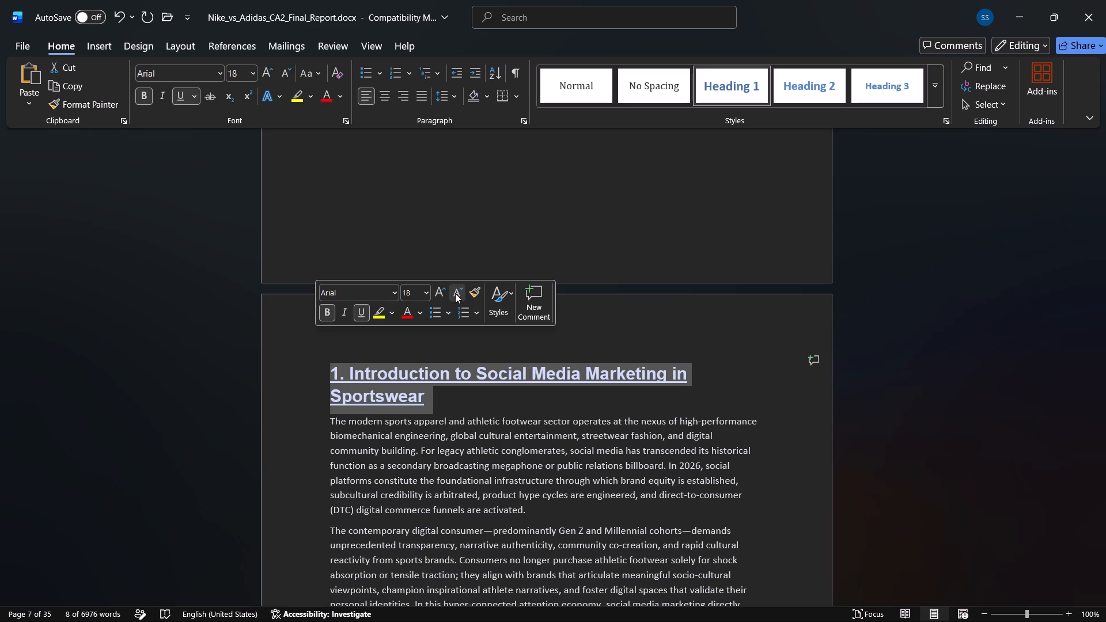
click(463, 376)
Read through the opening paragraph of section 1 on social media marketing in sportswear.
scroll(463, 376, down, 1)
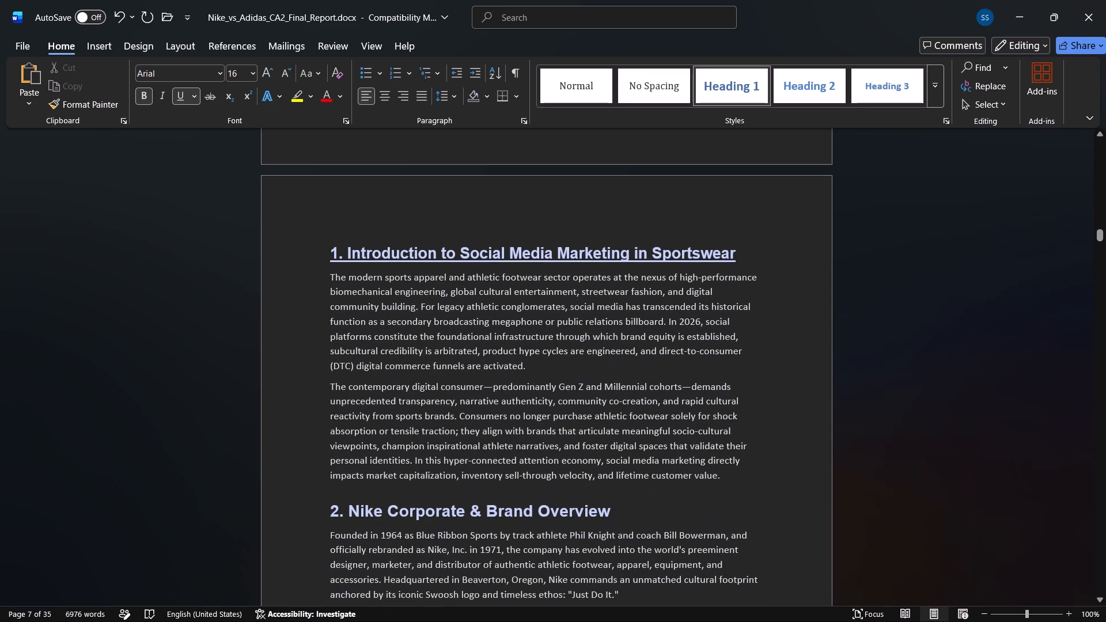
scroll(453, 315, down, 2)
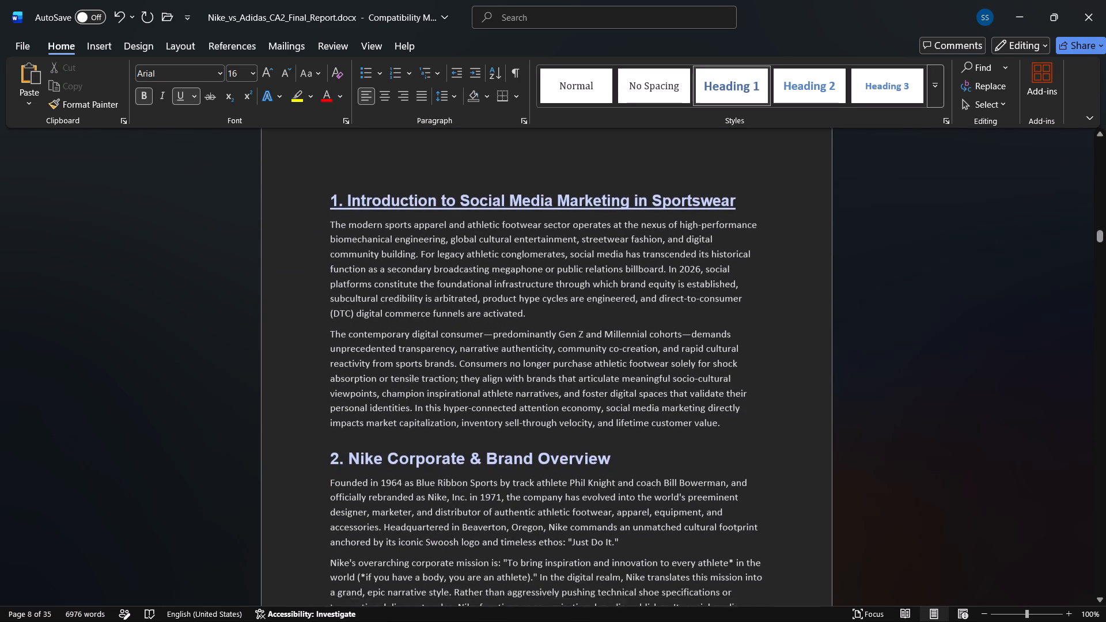
scroll(448, 285, down, 1)
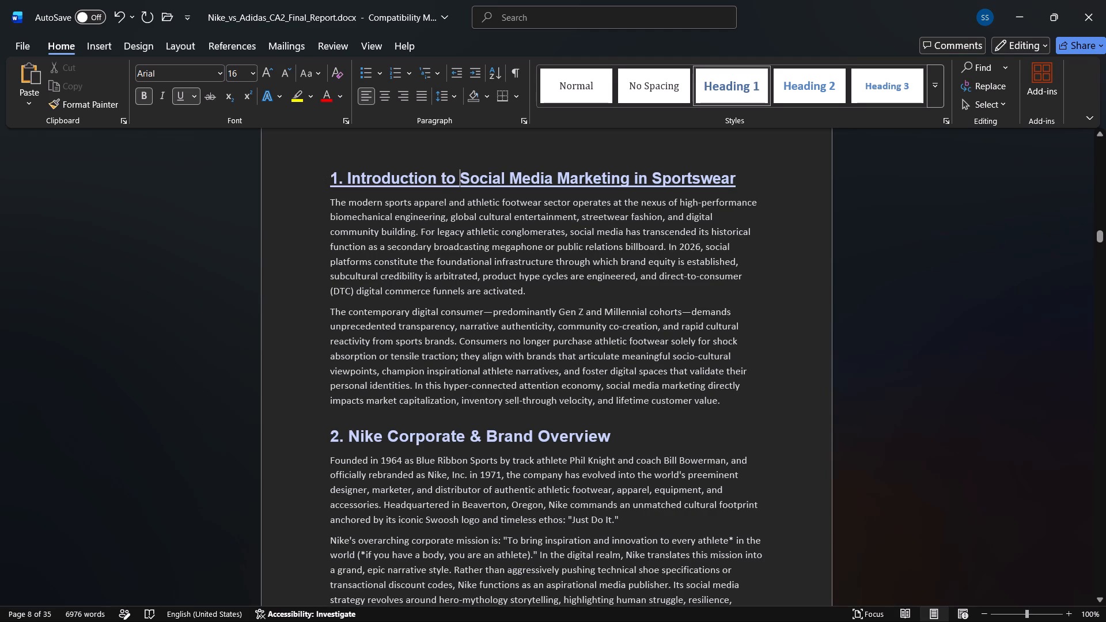
drag(329, 200, 461, 207)
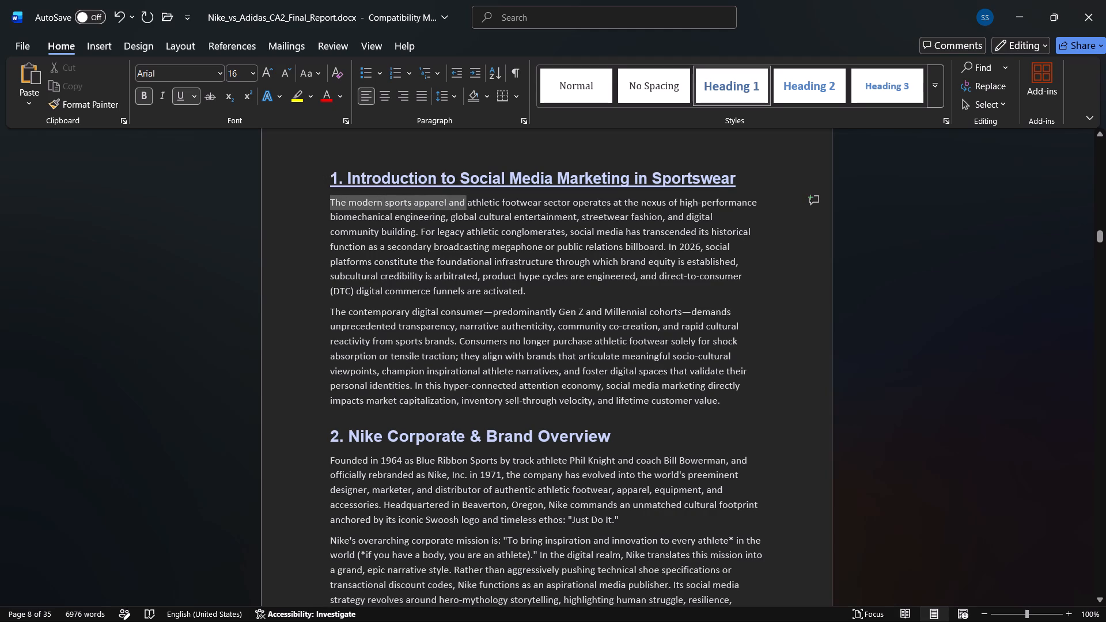
drag(461, 207, 623, 204)
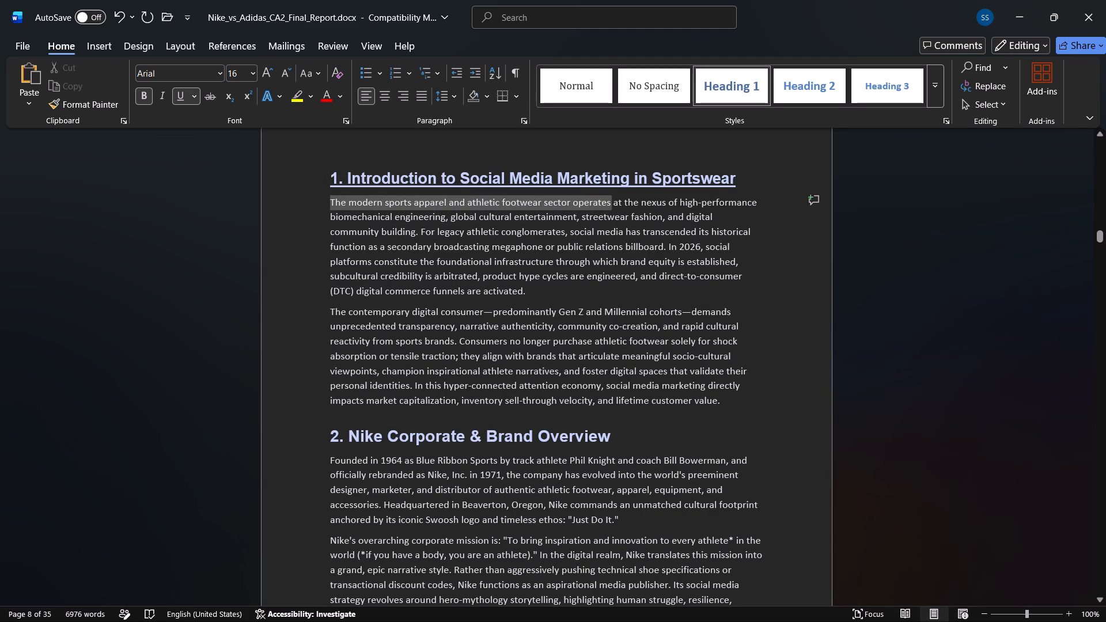
drag(623, 204, 457, 223)
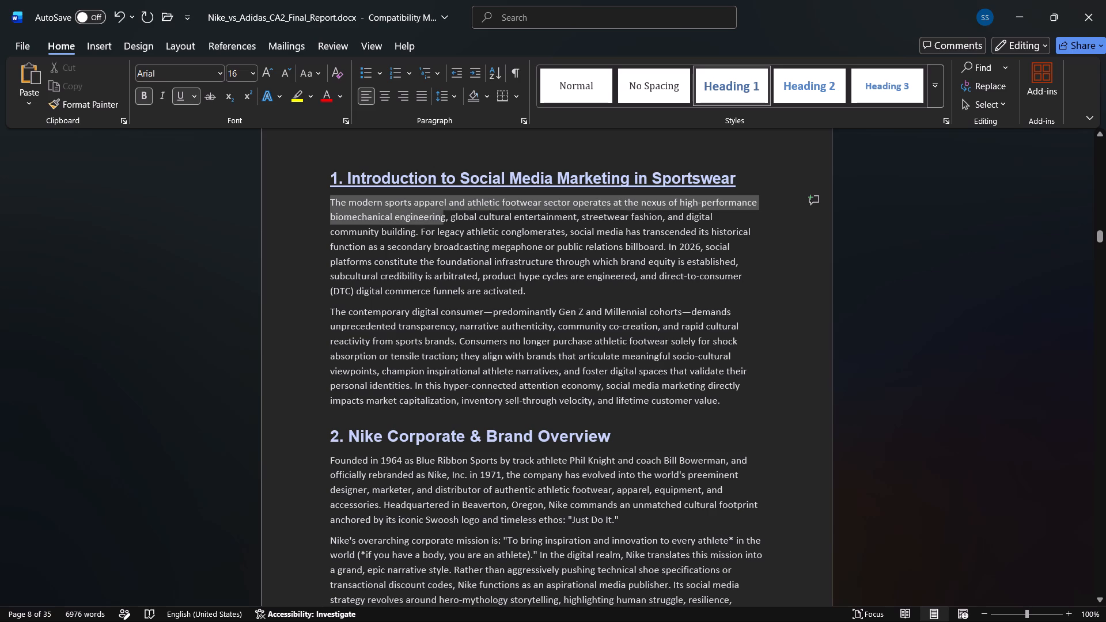
drag(457, 223, 632, 214)
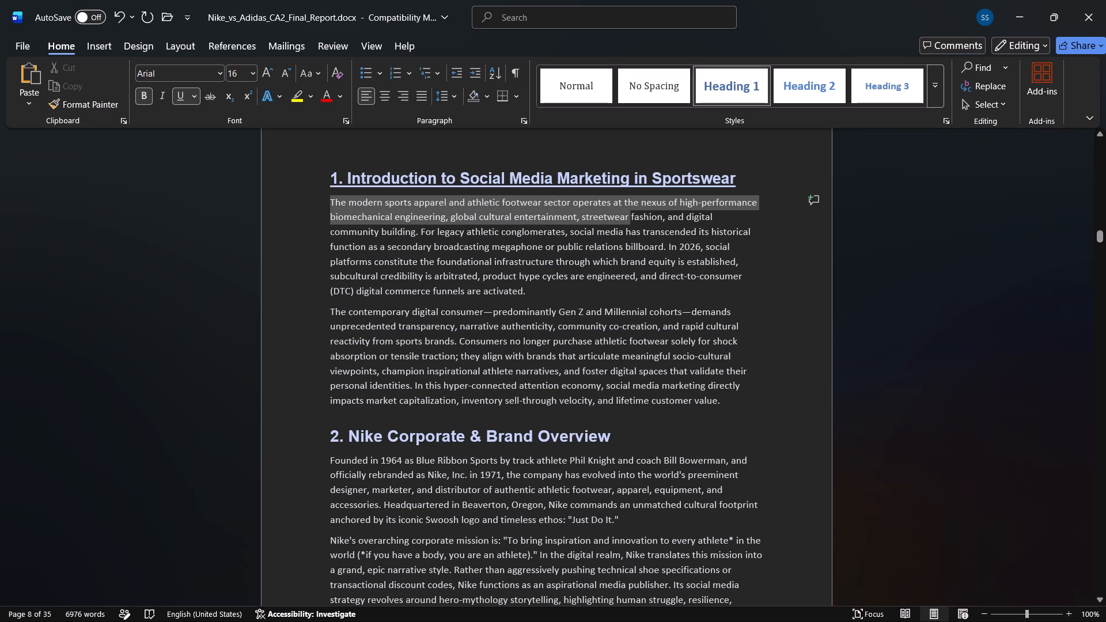
drag(632, 214, 441, 237)
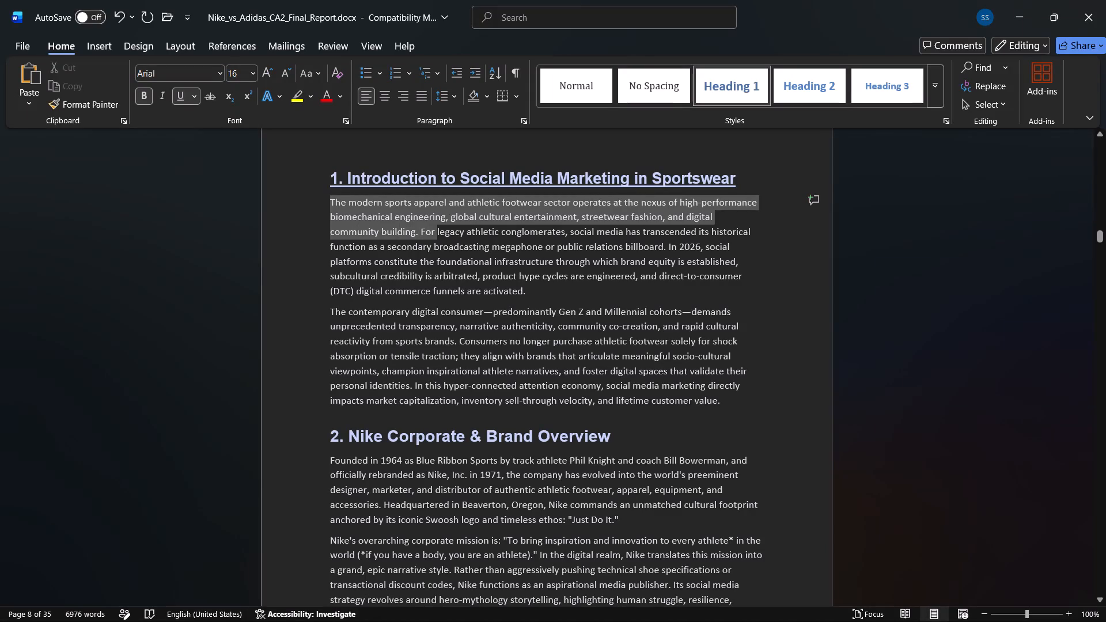
drag(441, 237, 636, 234)
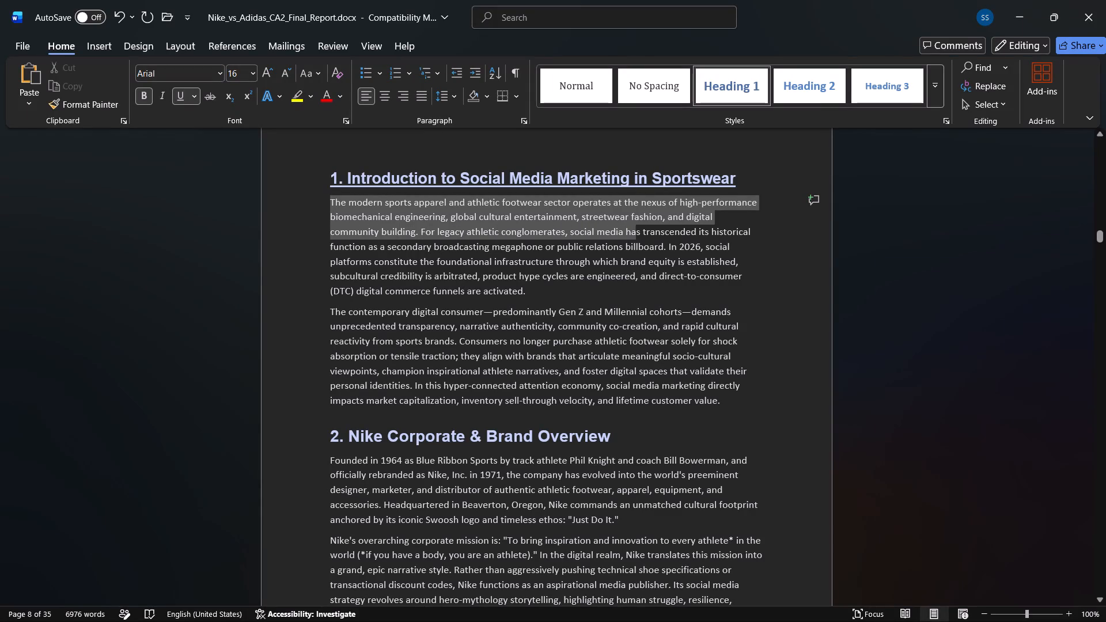
drag(636, 234, 462, 233)
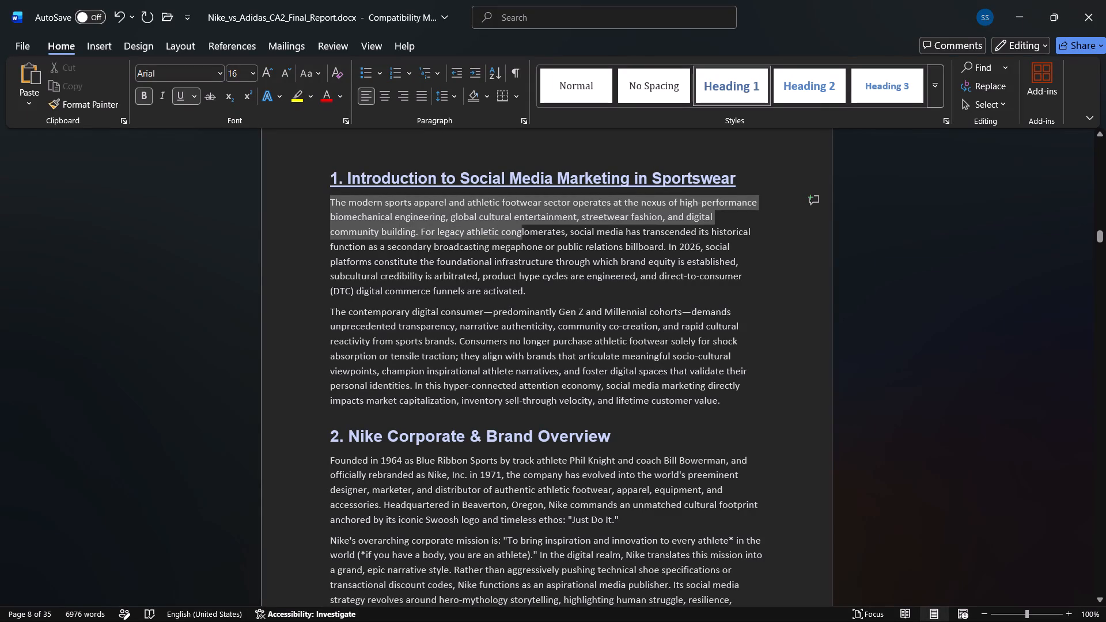
drag(462, 233, 491, 255)
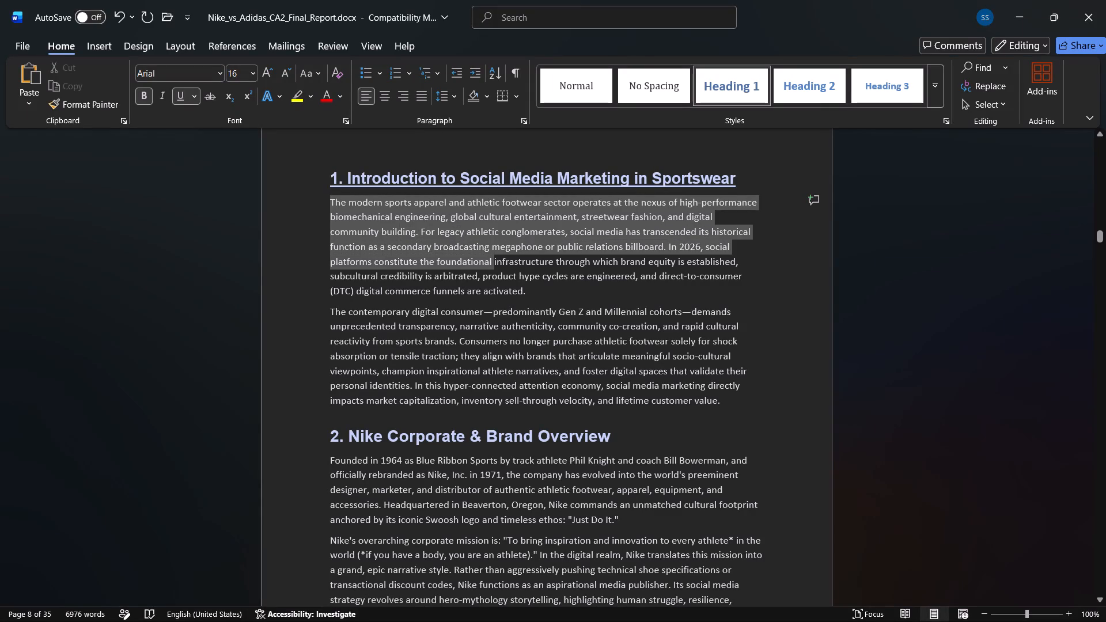
drag(491, 255, 600, 249)
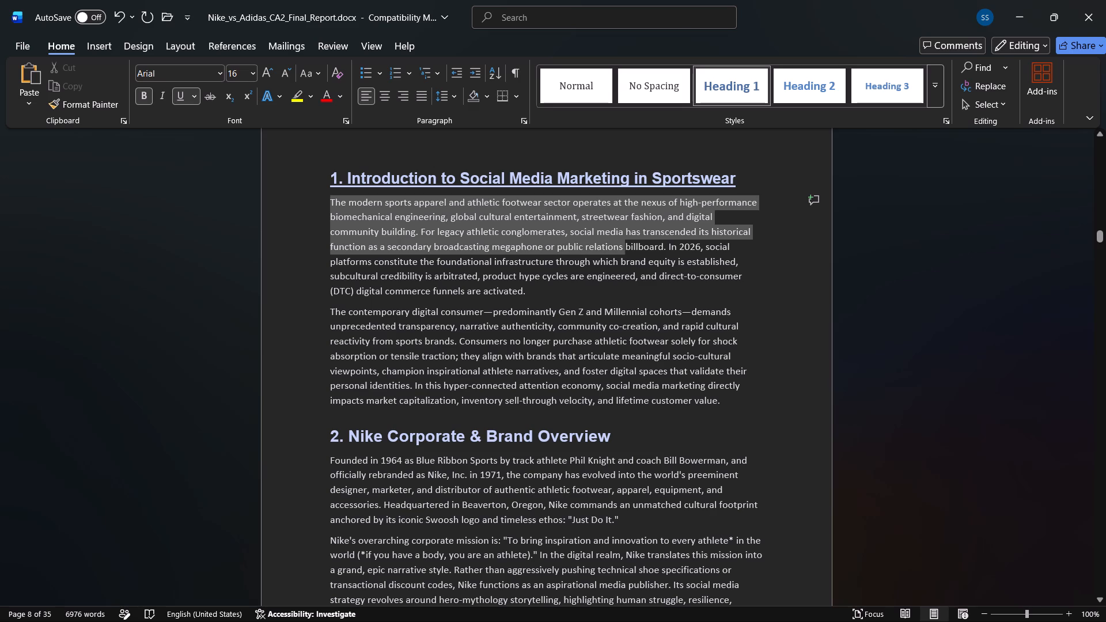
drag(600, 249, 370, 267)
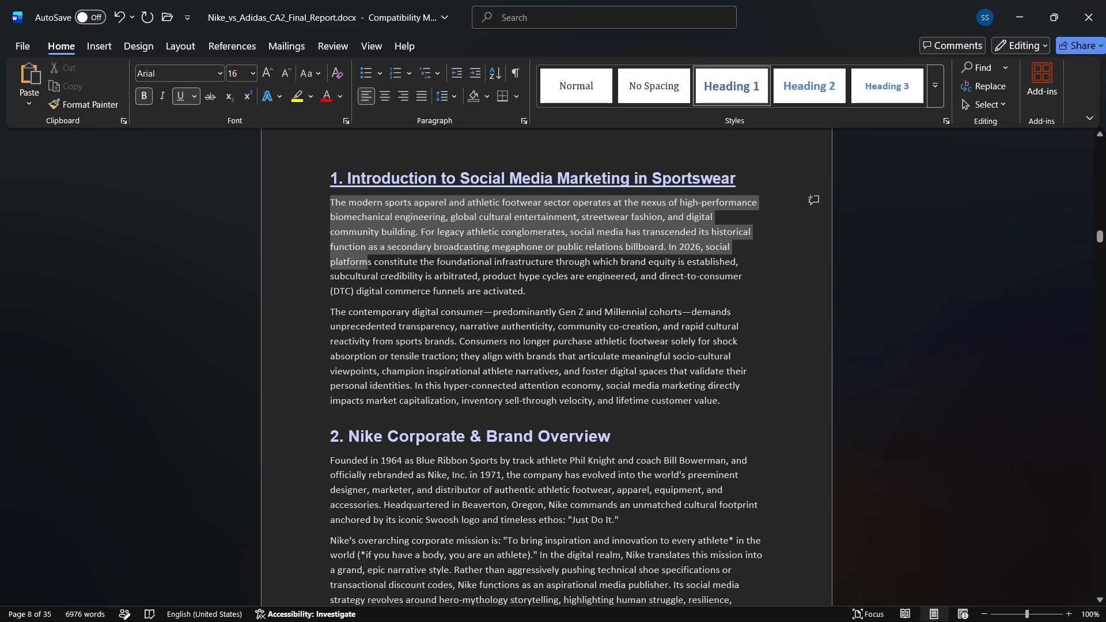
drag(370, 267, 544, 256)
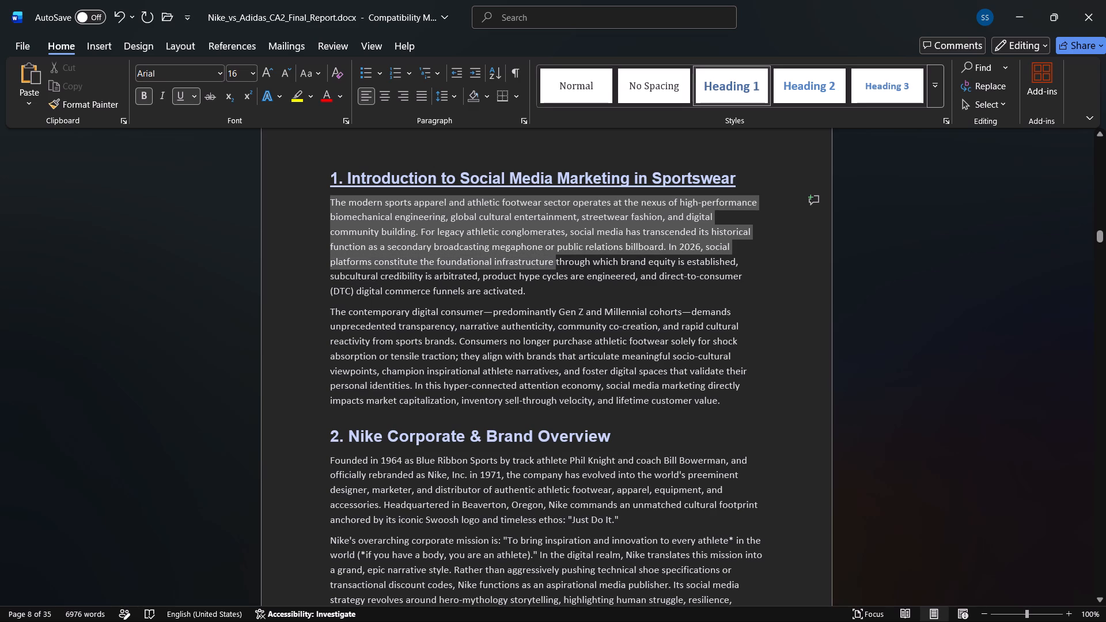
drag(544, 256, 597, 251)
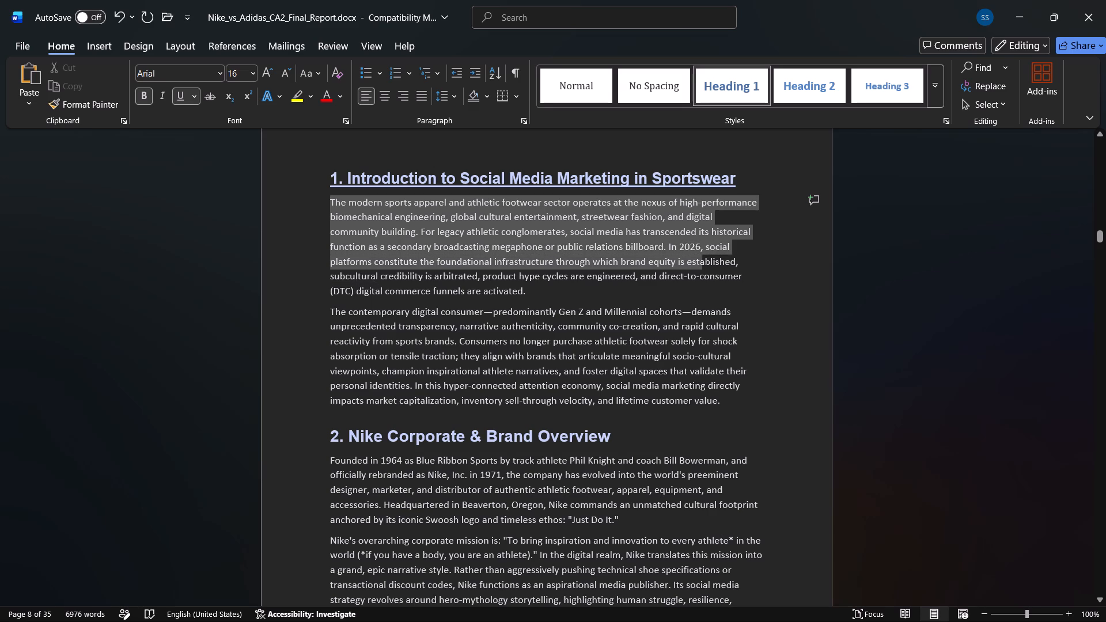
drag(597, 251, 368, 275)
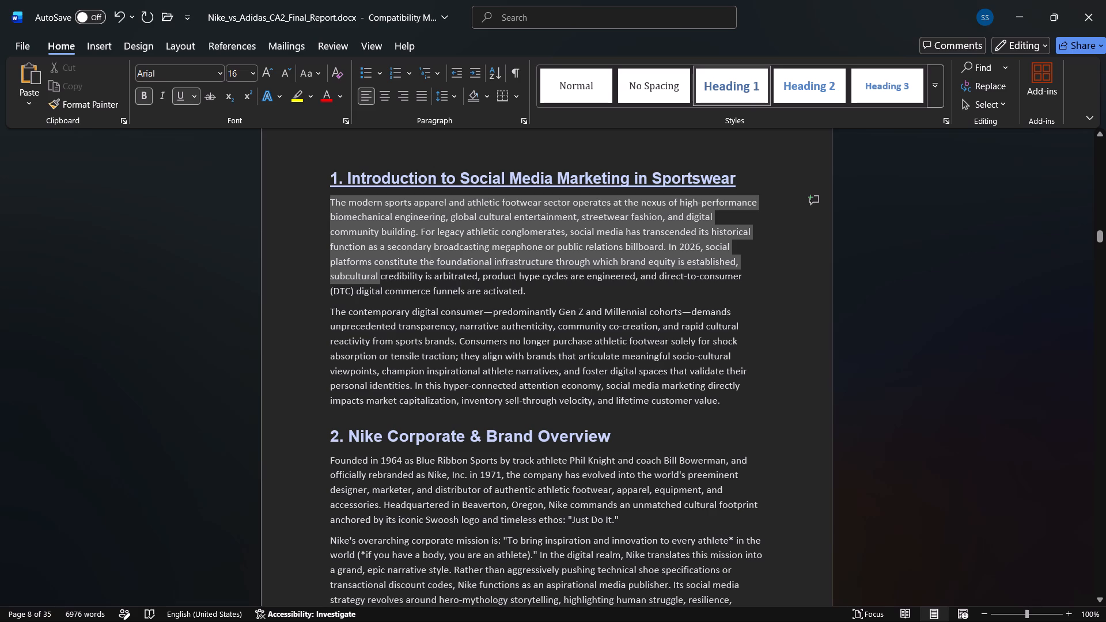
drag(368, 275, 478, 278)
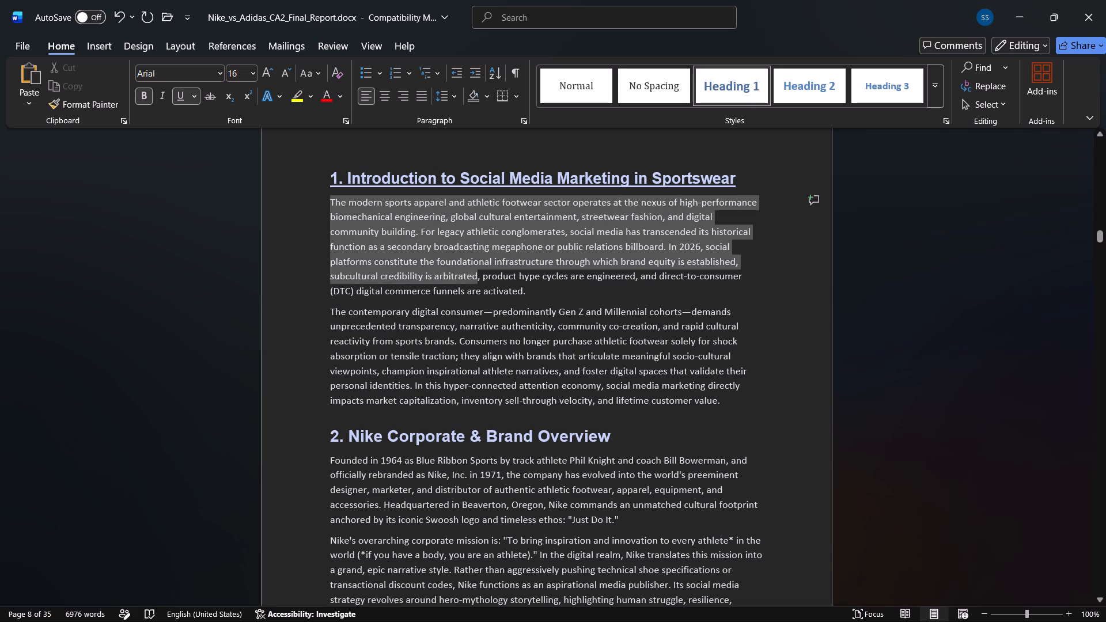
drag(478, 278, 607, 280)
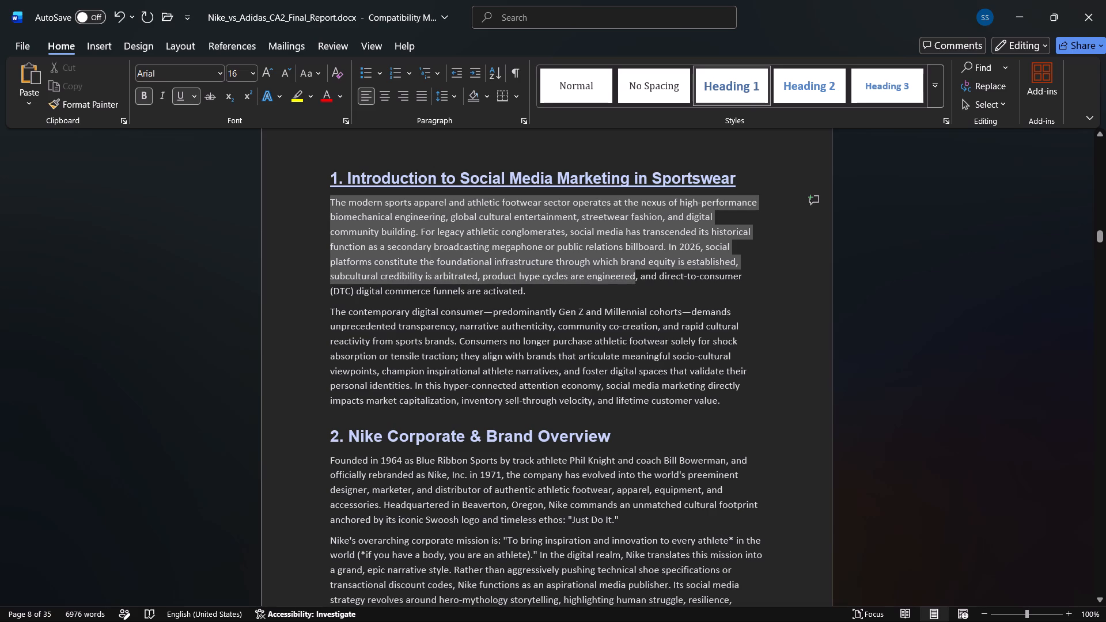
drag(607, 280, 329, 285)
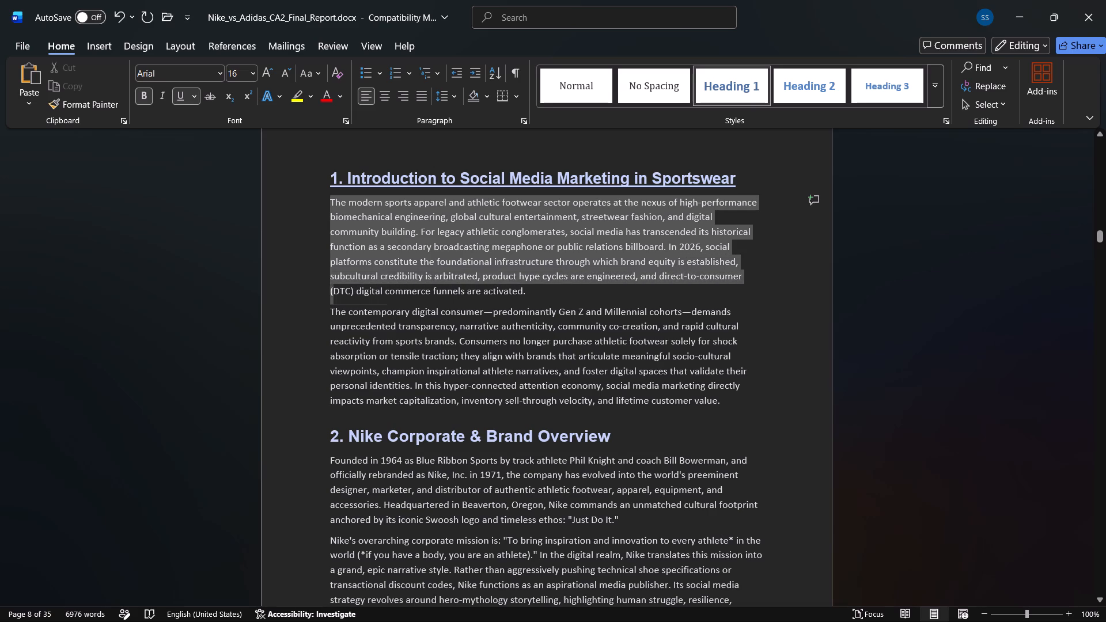
drag(329, 285, 332, 287)
click(330, 303)
Enlarge the "2. Nike Corporate & Brand Overview" heading to 18 pt and underline it.
scroll(330, 303, down, 1)
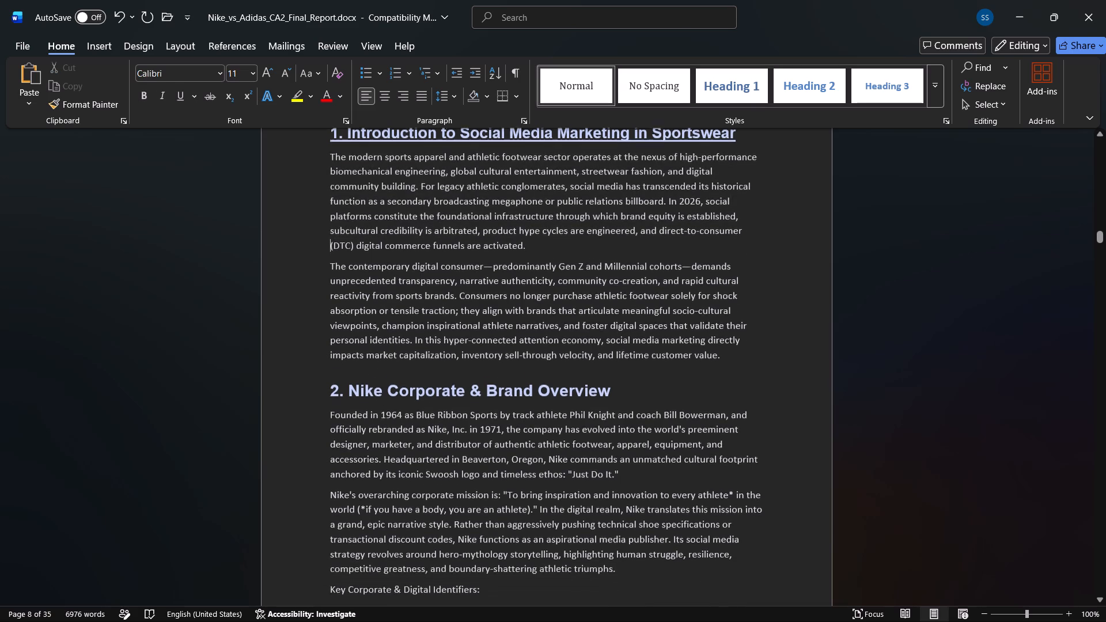
scroll(354, 335, down, 1)
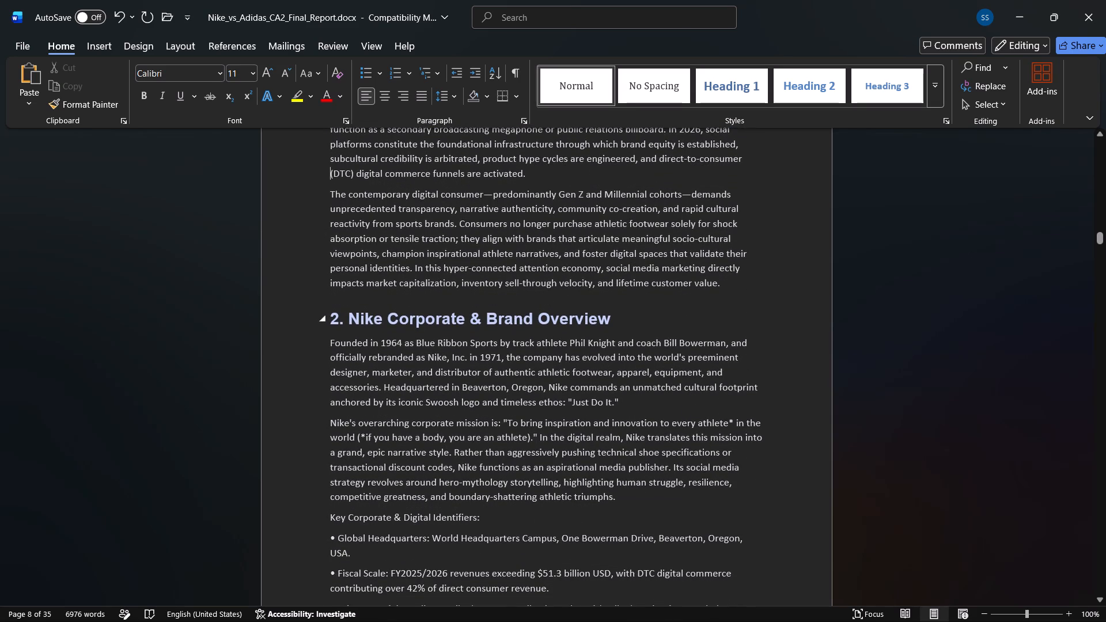
scroll(520, 306, up, 1)
drag(614, 484, 316, 479)
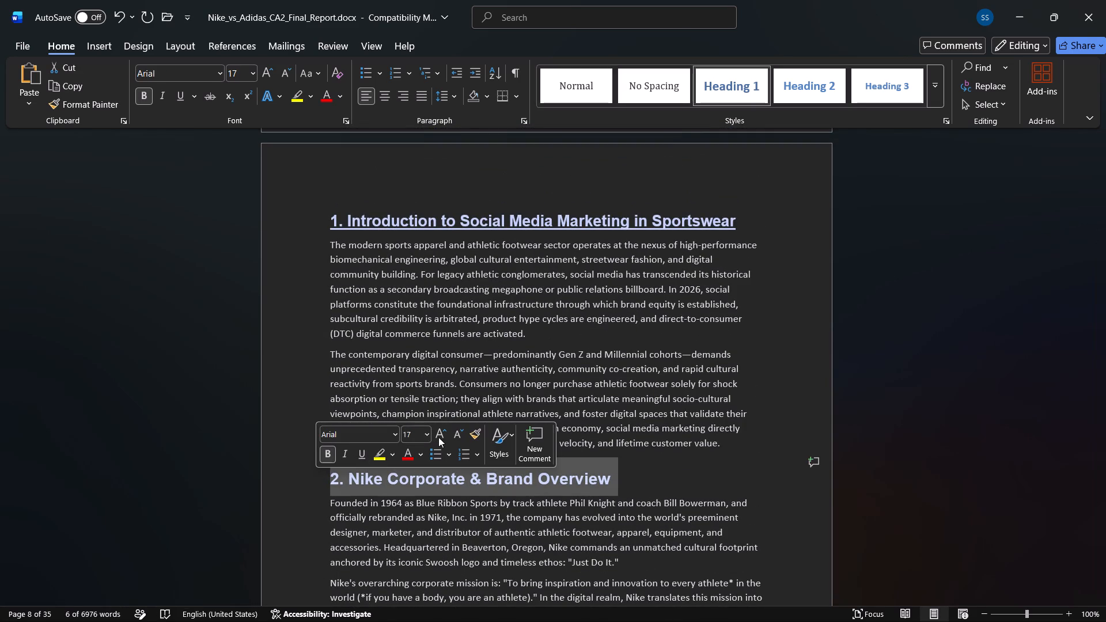
click(439, 437)
click(366, 450)
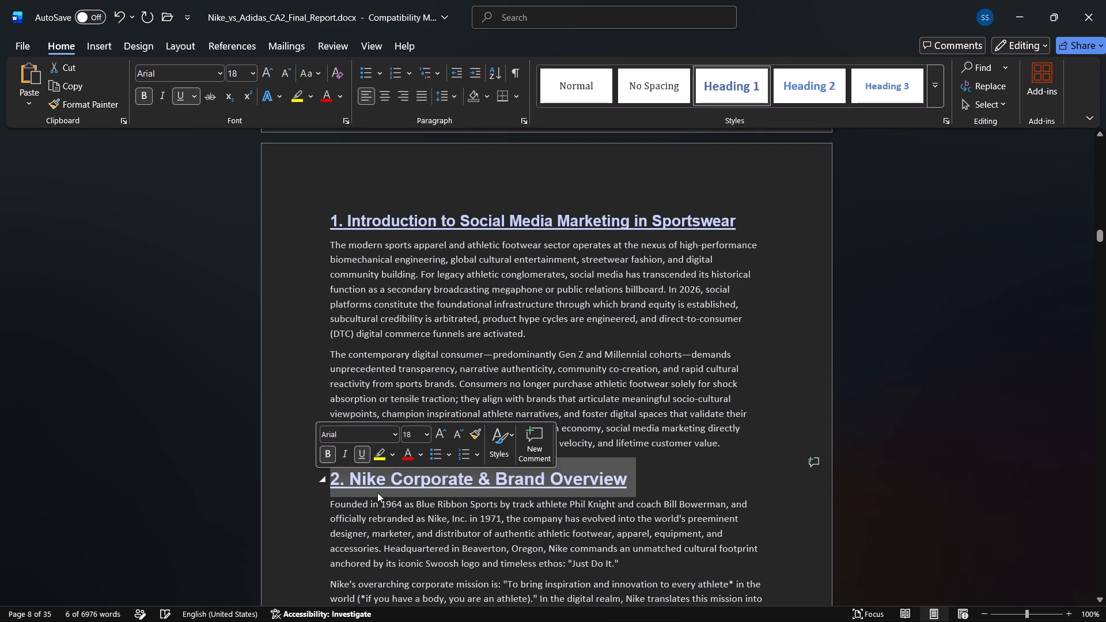
click(377, 492)
Enlarge the "3. Adidas Corporate & Brand Overview" heading to 18 pt and underline it.
scroll(377, 492, down, 2)
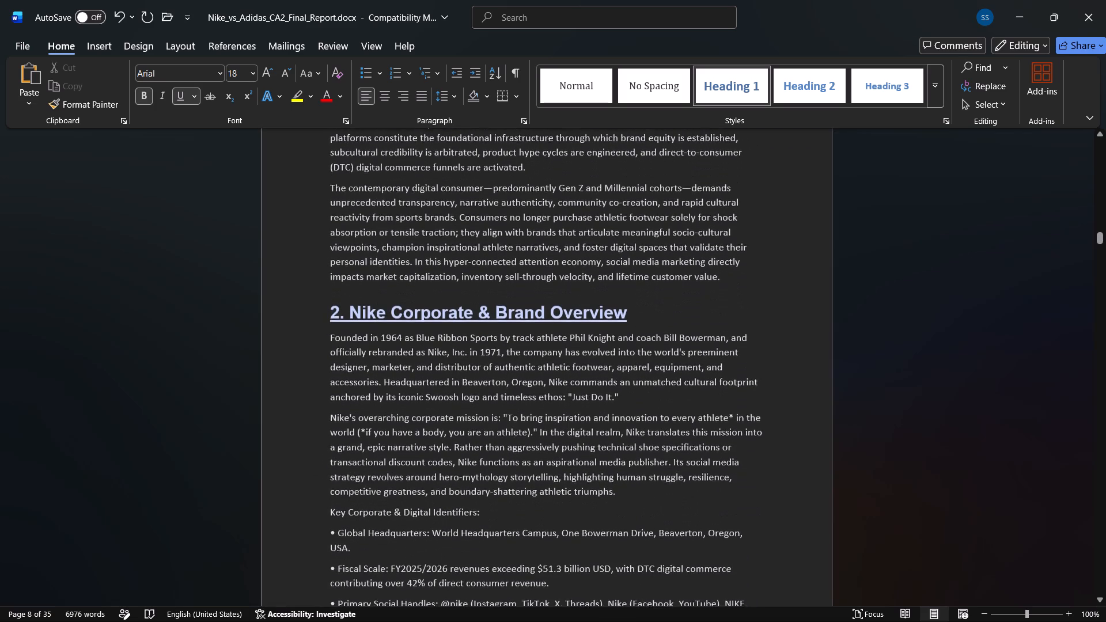
scroll(414, 472, down, 2)
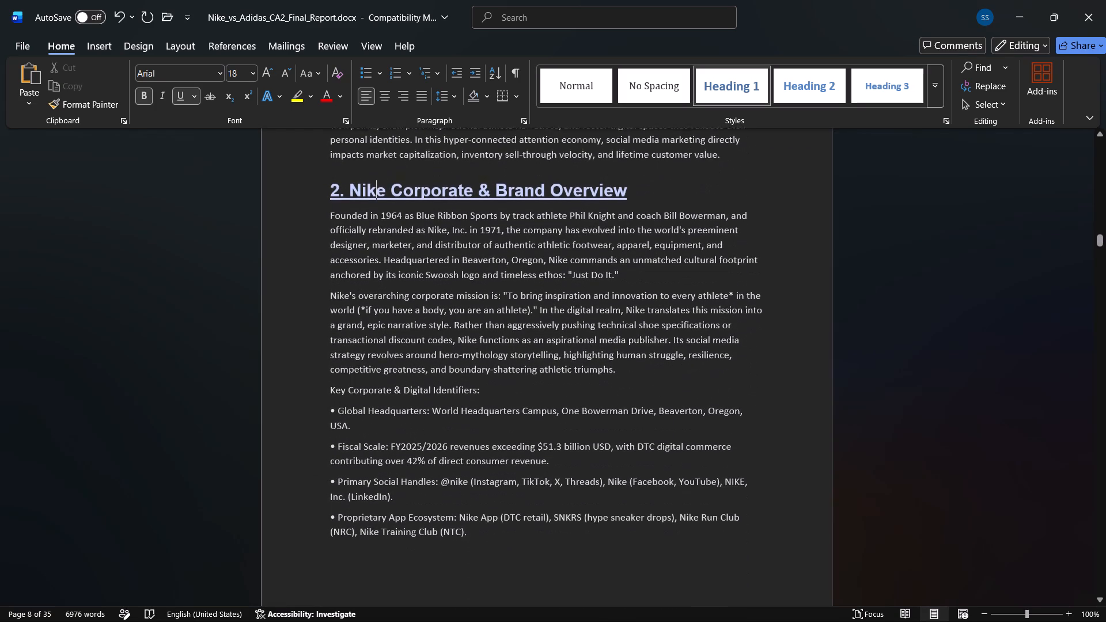
scroll(414, 472, down, 2)
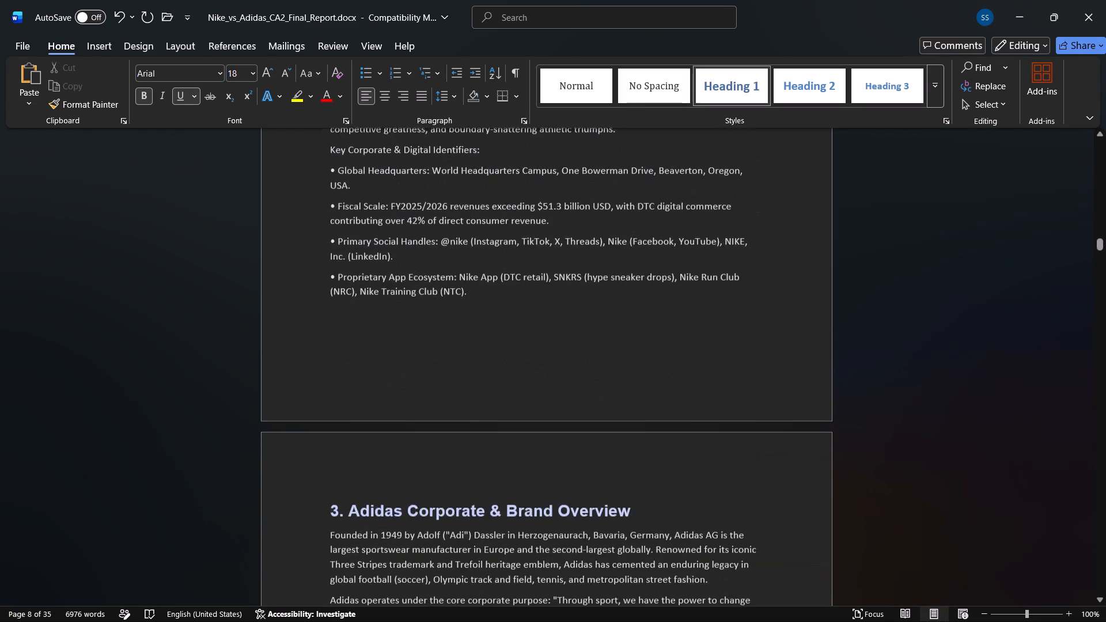
scroll(414, 472, down, 1)
drag(650, 343, 345, 355)
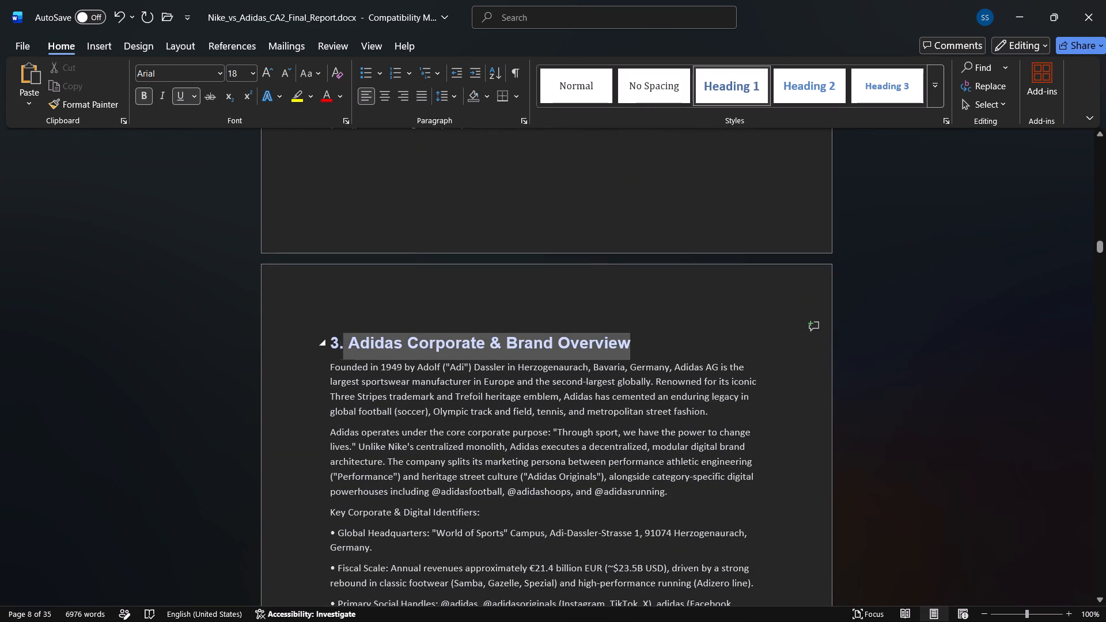
drag(345, 355, 332, 350)
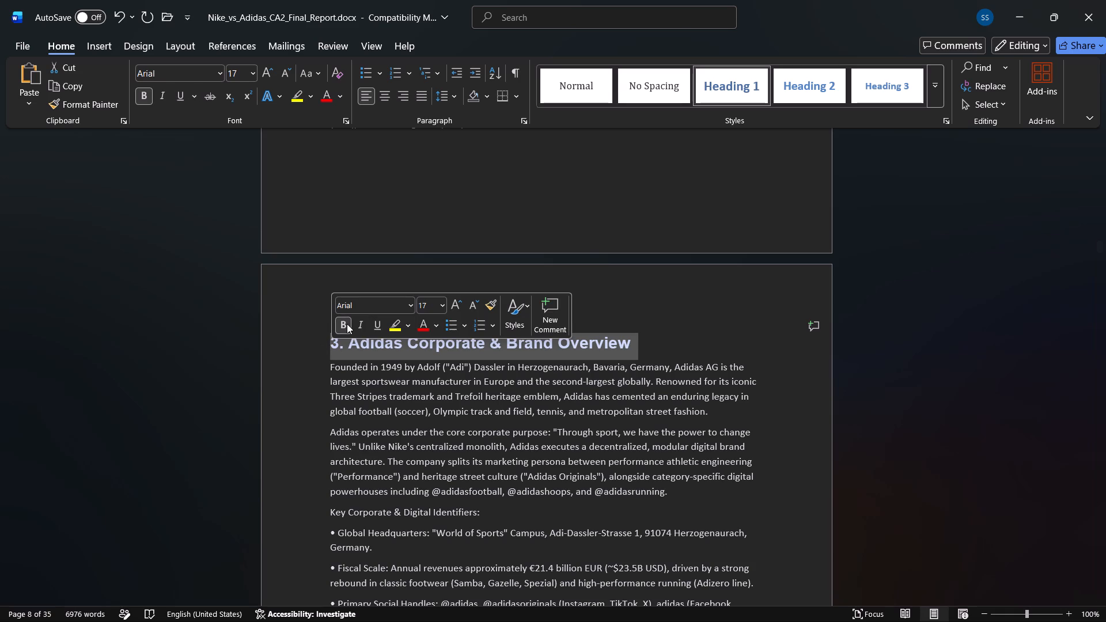
click(456, 305)
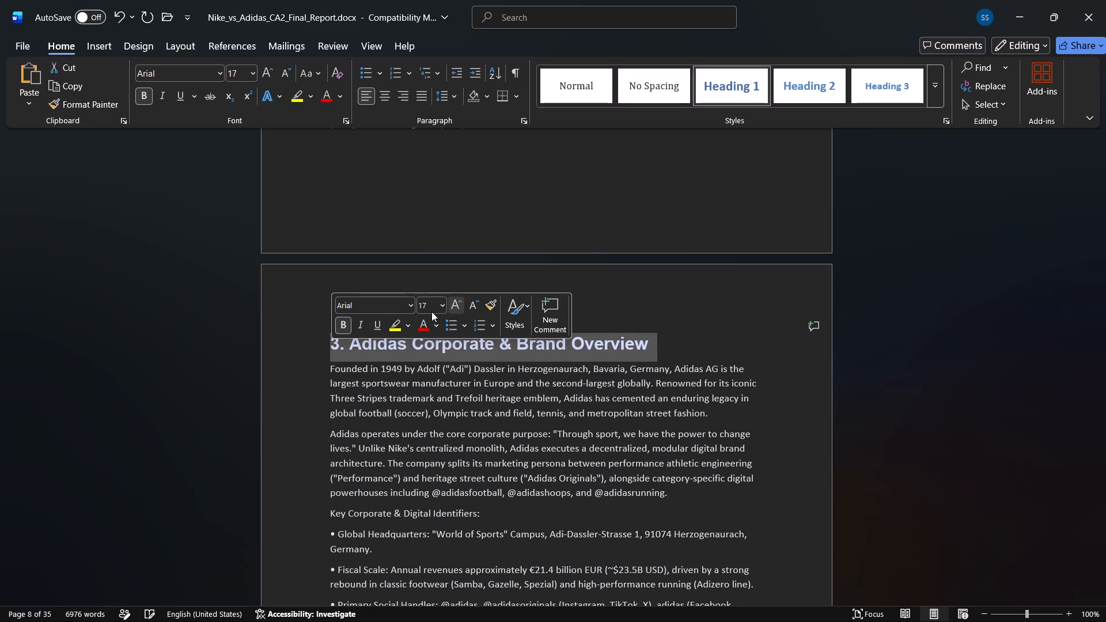
click(374, 328)
click(405, 442)
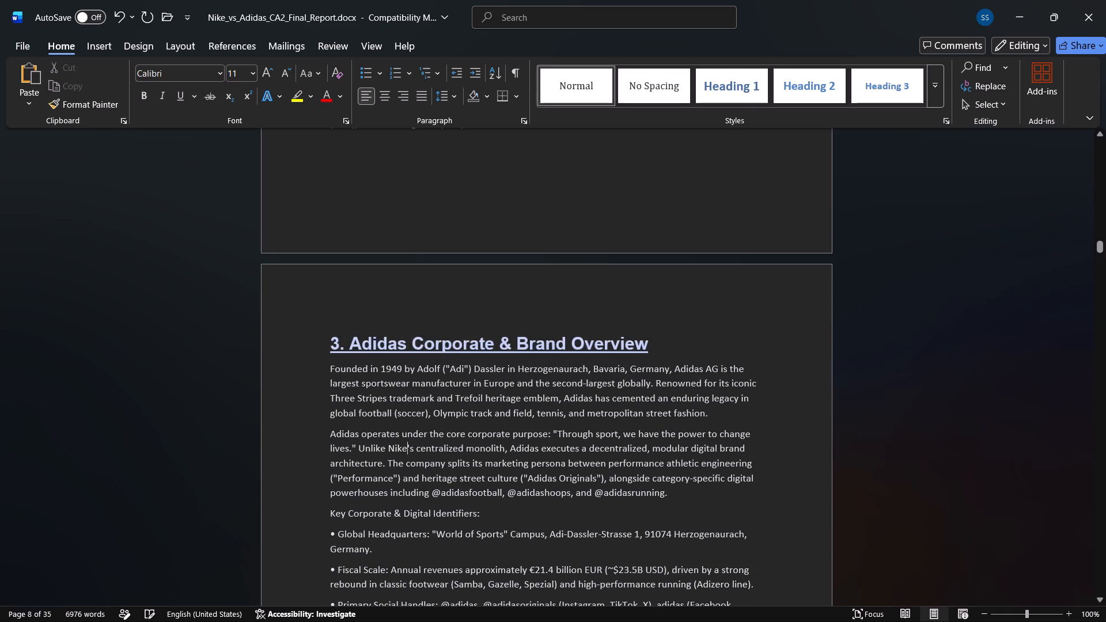
Enlarge the "4. Competitor Selection Justification" heading to 18 pt and underline it.
scroll(405, 442, down, 1)
scroll(405, 442, up, 2)
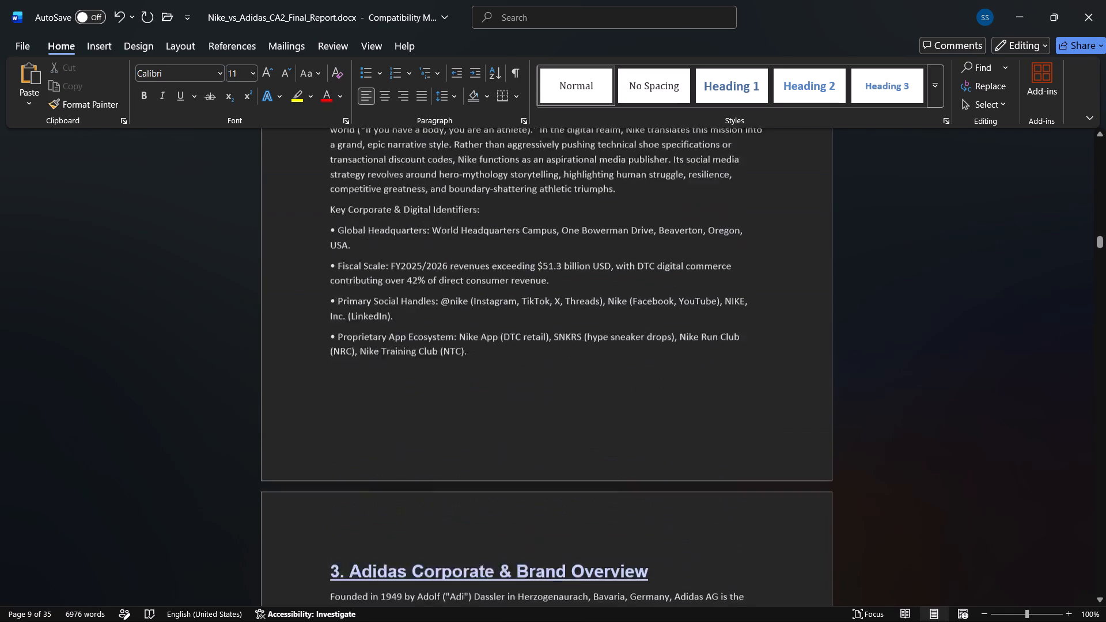
scroll(405, 442, up, 1)
scroll(405, 442, down, 4)
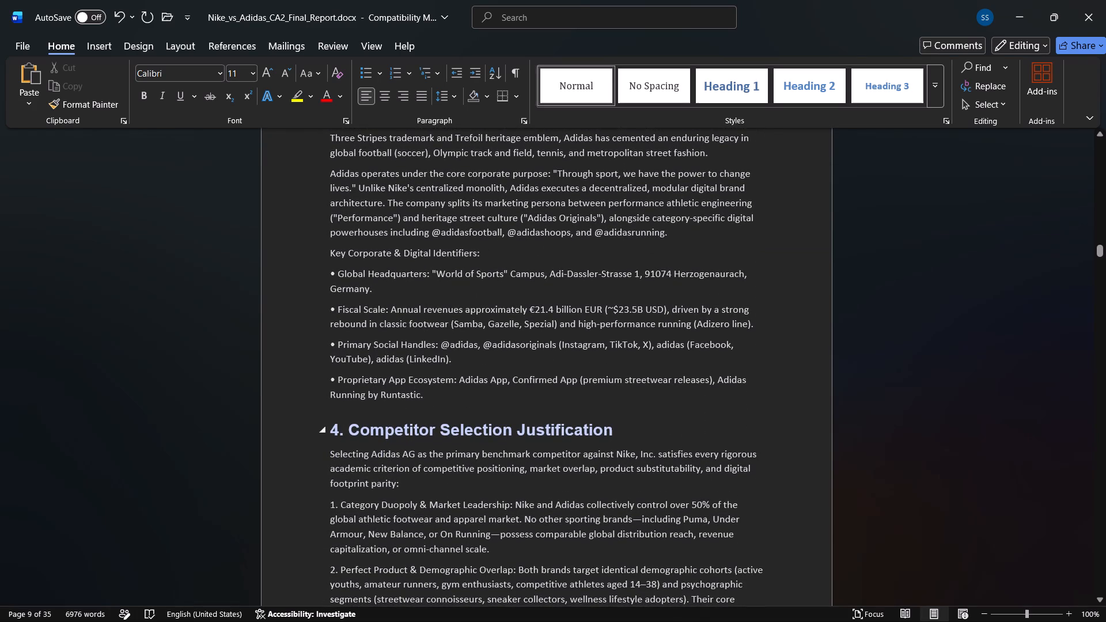
drag(616, 429, 317, 439)
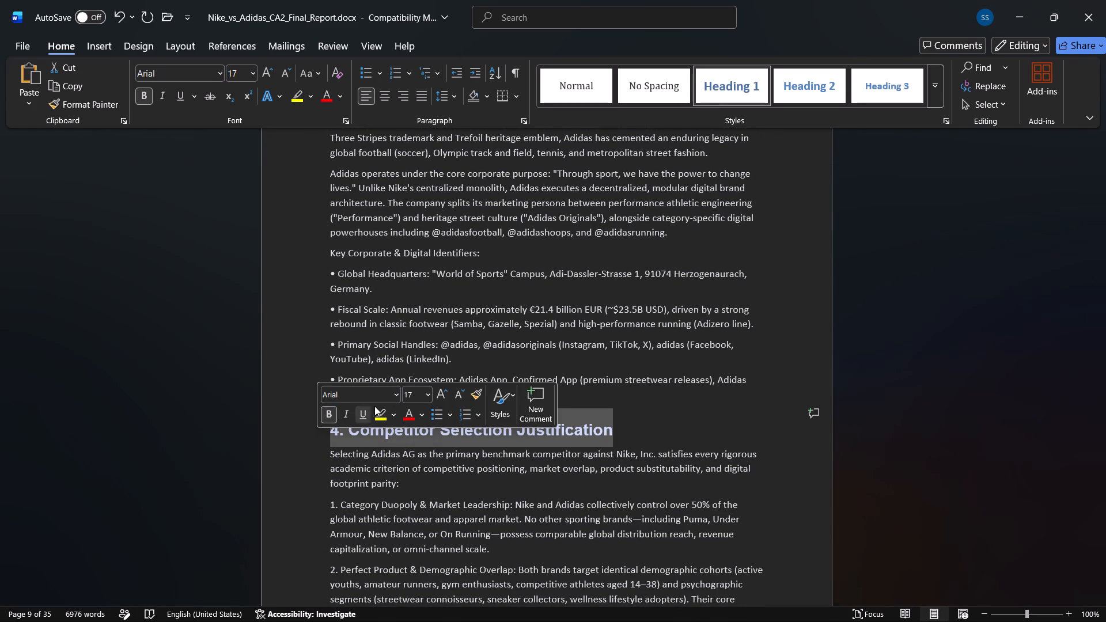
click(442, 394)
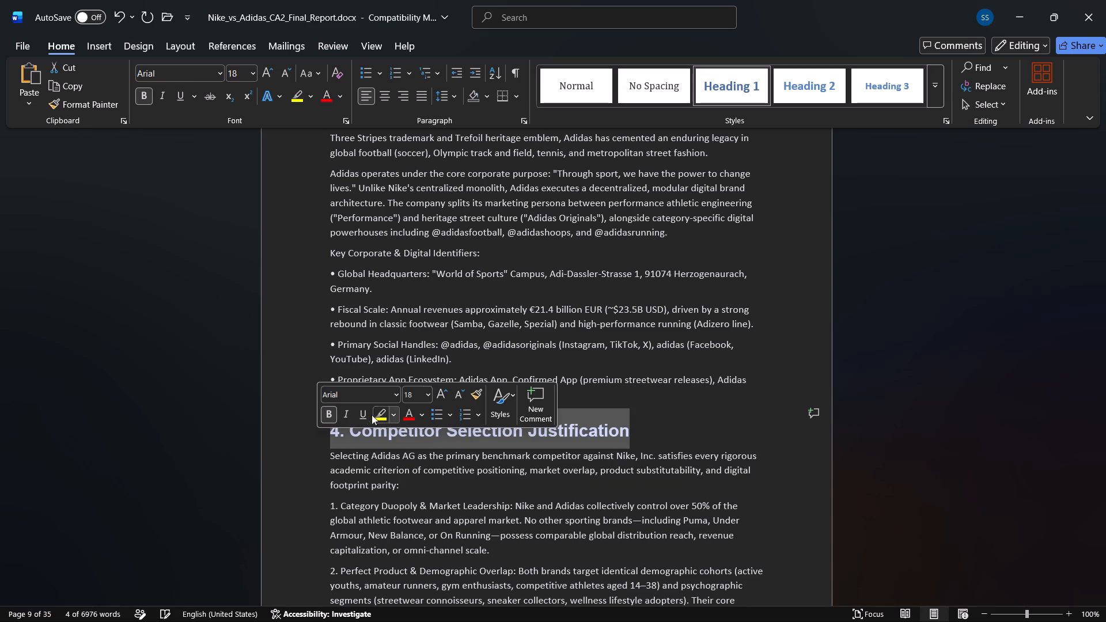
click(360, 416)
click(388, 447)
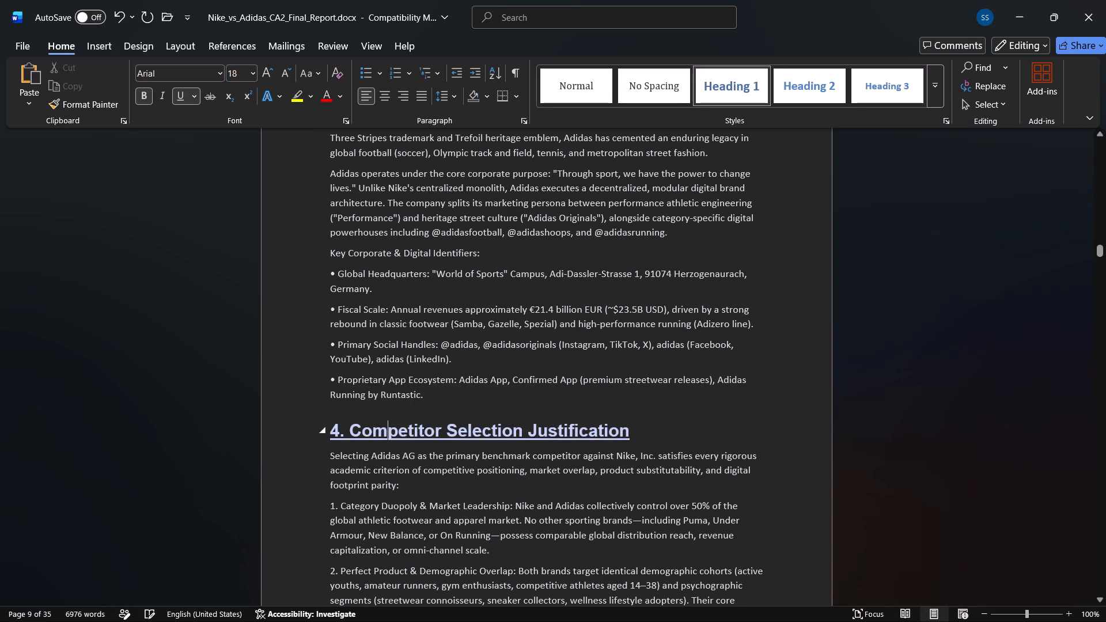
Insert an empty line between the Adidas Proprietary App Ecosystem bullet and the section 4 heading.
scroll(461, 425, up, 1)
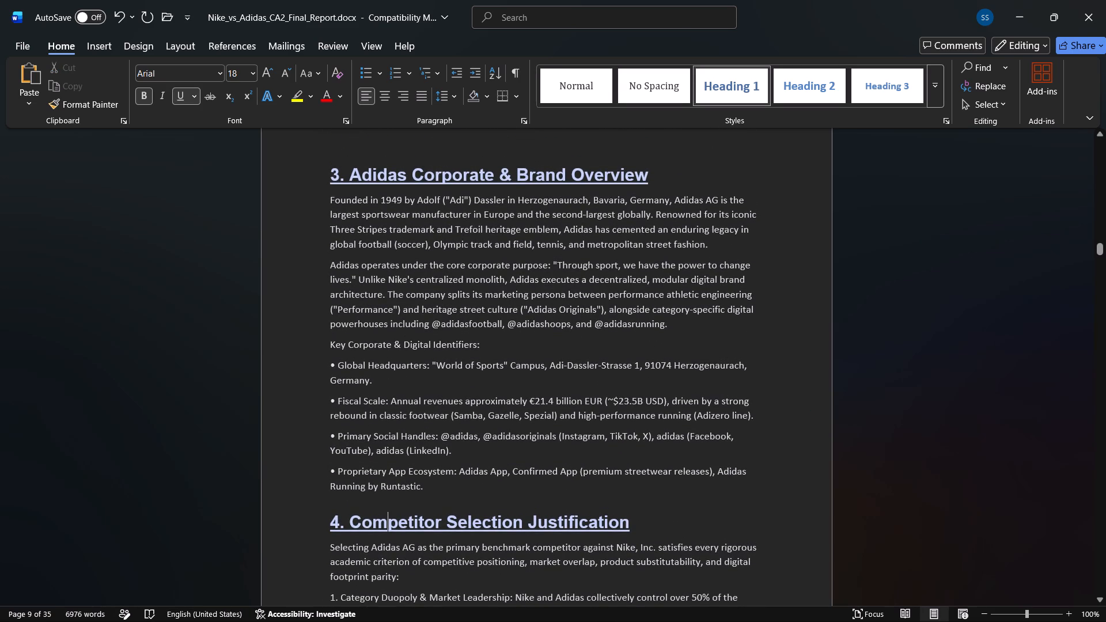
click(455, 484)
scroll(455, 484, down, 2)
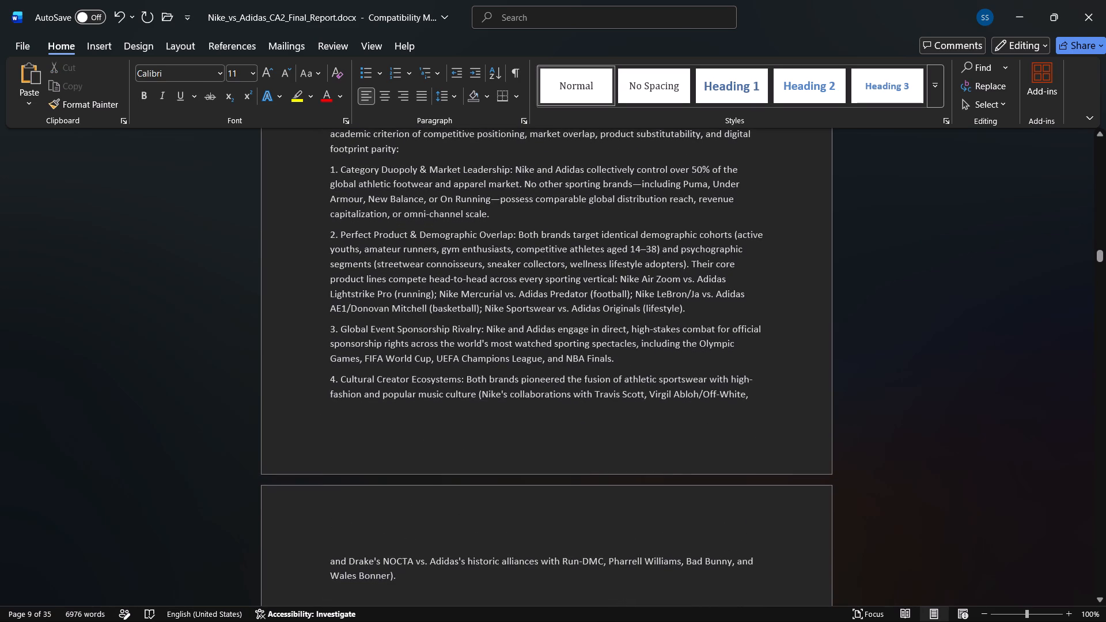
scroll(455, 484, up, 1)
key(Return)
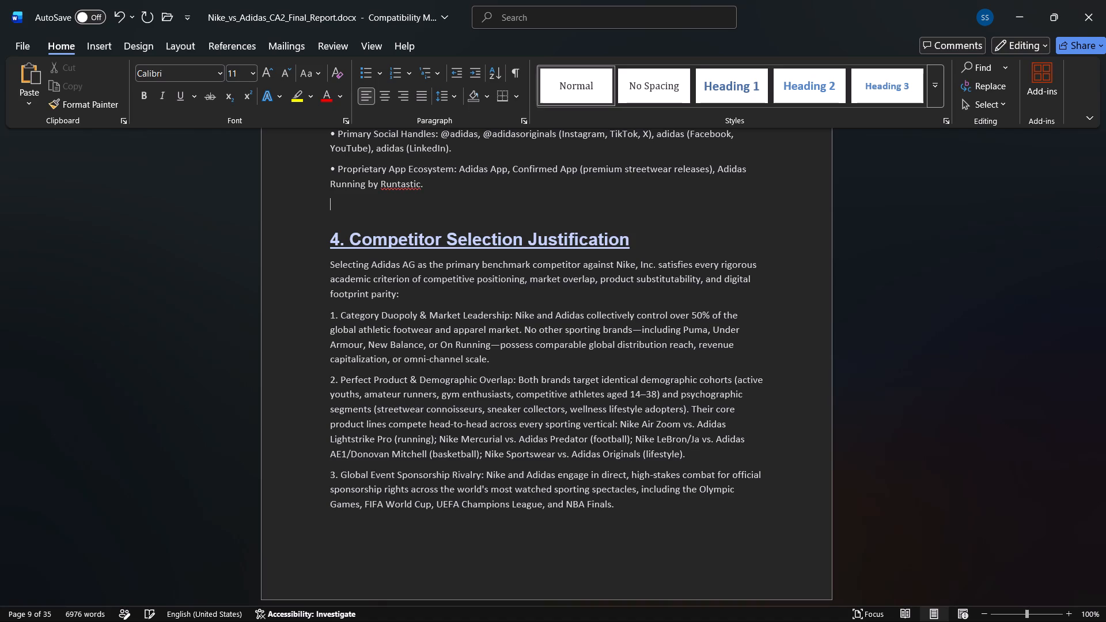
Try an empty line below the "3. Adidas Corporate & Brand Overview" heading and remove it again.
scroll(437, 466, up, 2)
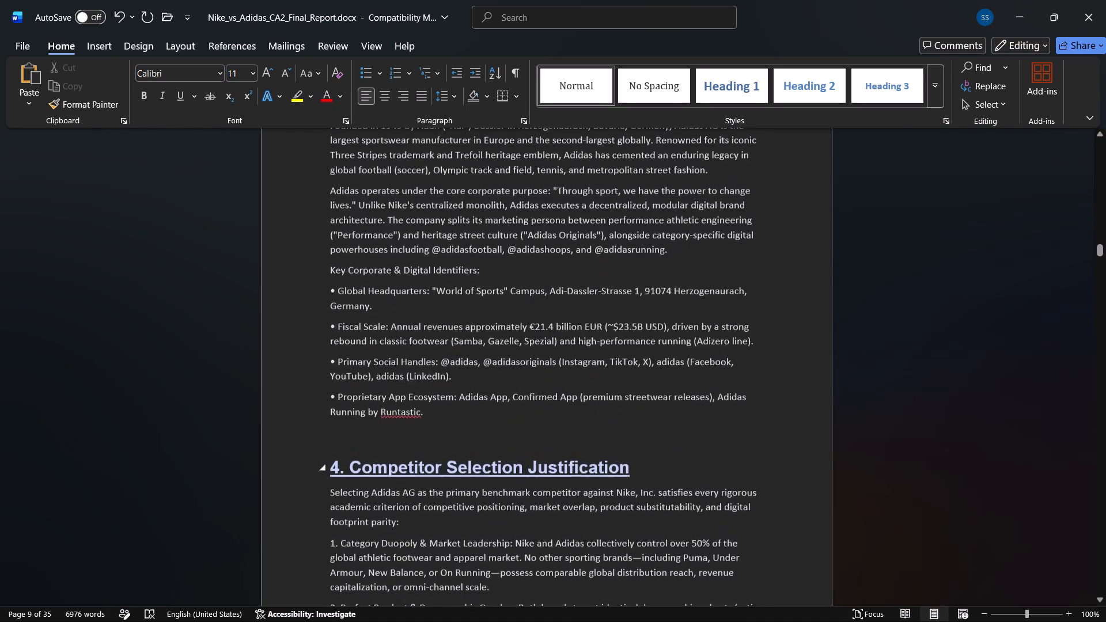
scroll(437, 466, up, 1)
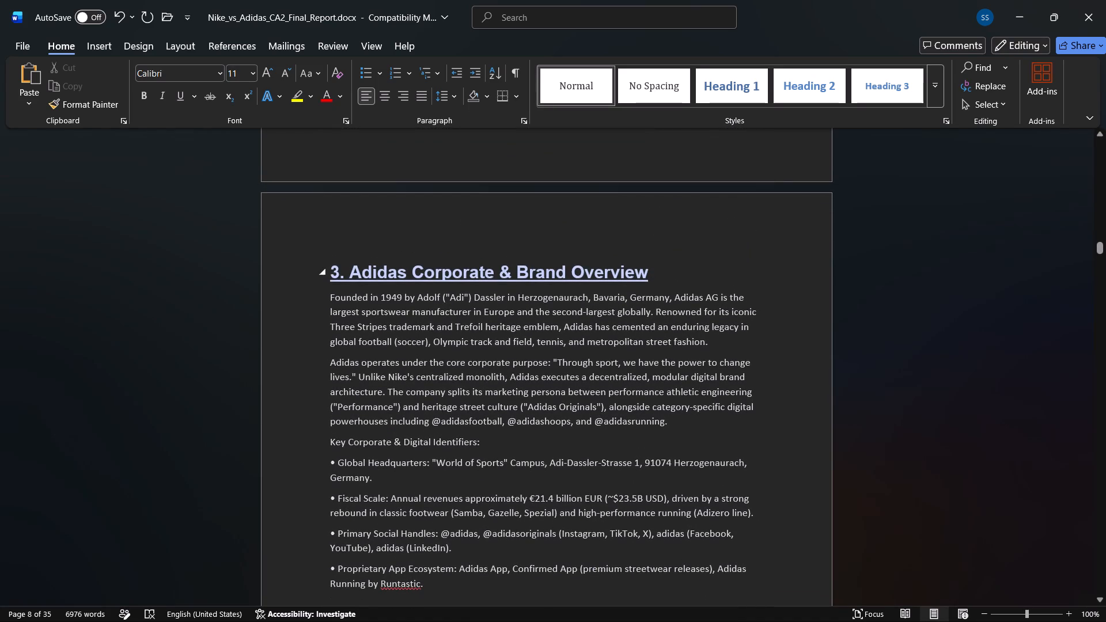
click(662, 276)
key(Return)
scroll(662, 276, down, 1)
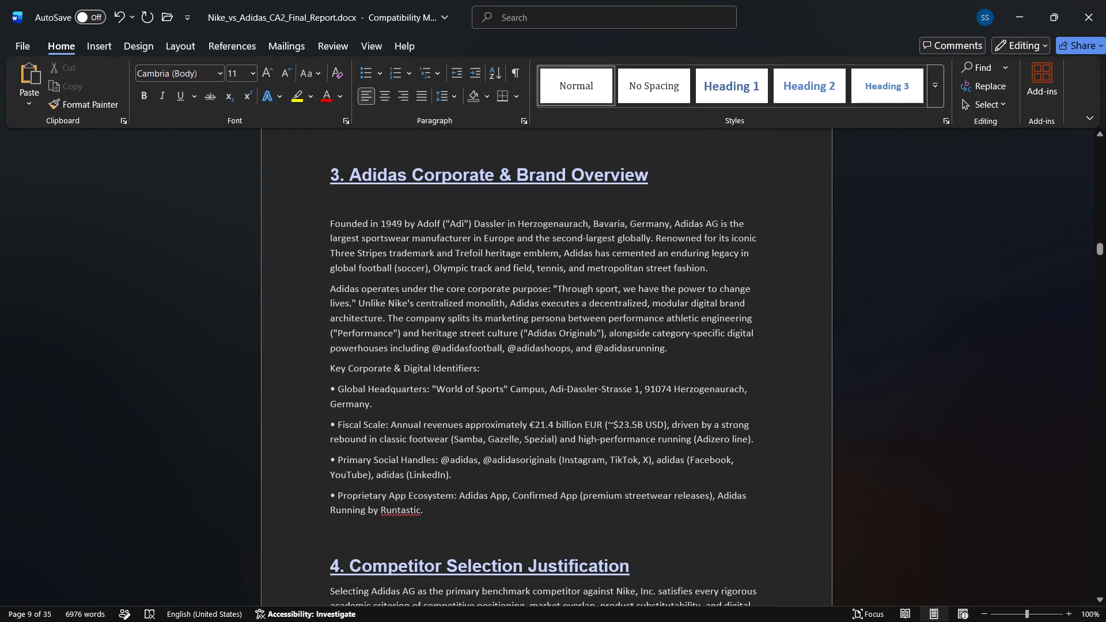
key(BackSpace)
Insert an empty line between the last paragraph of section 1 and the "2. Nike Corporate & Brand Overview" heading.
scroll(488, 235, down, 1)
scroll(488, 235, up, 4)
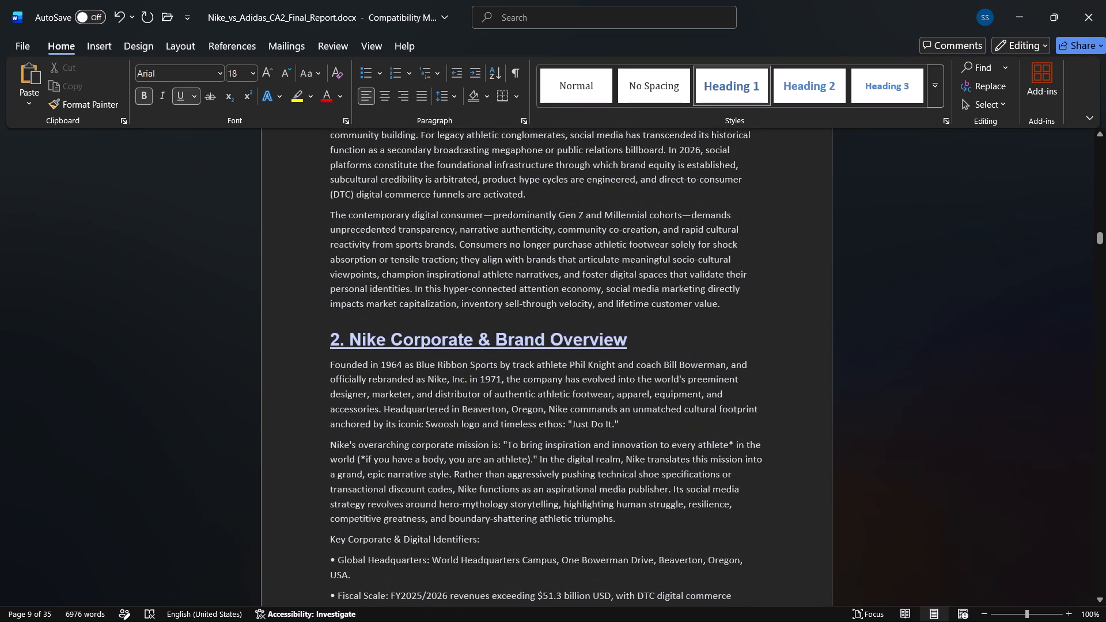
click(726, 304)
key(Return)
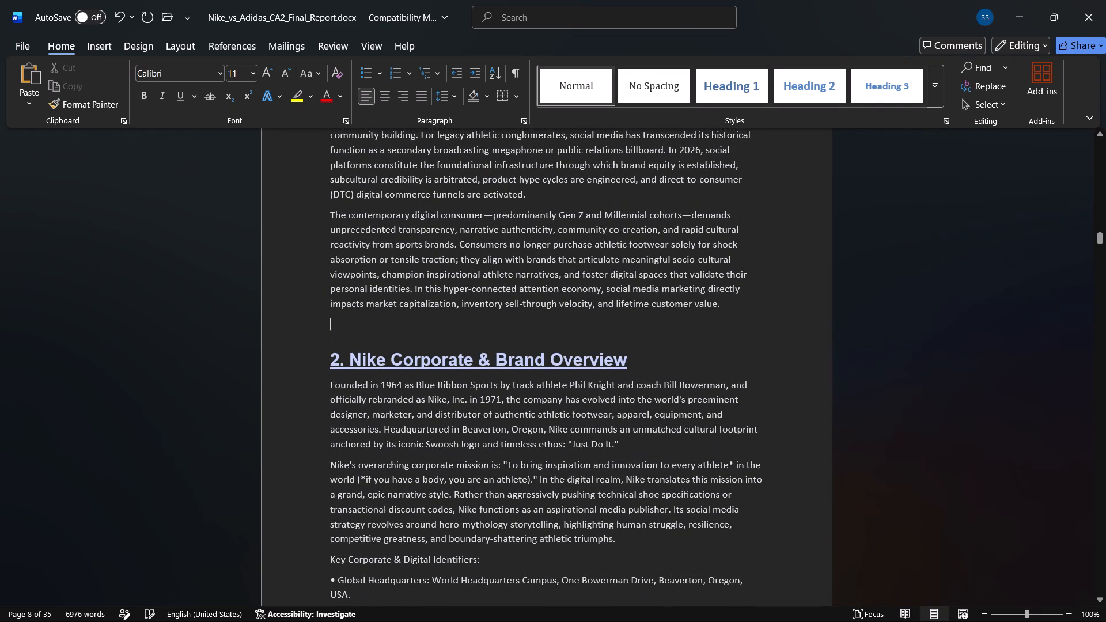
Enlarge the "1. Introduction to Social Media Marketing in Sportswear" heading to 18 pt to match the other section headings.
scroll(638, 329, down, 1)
scroll(638, 329, up, 1)
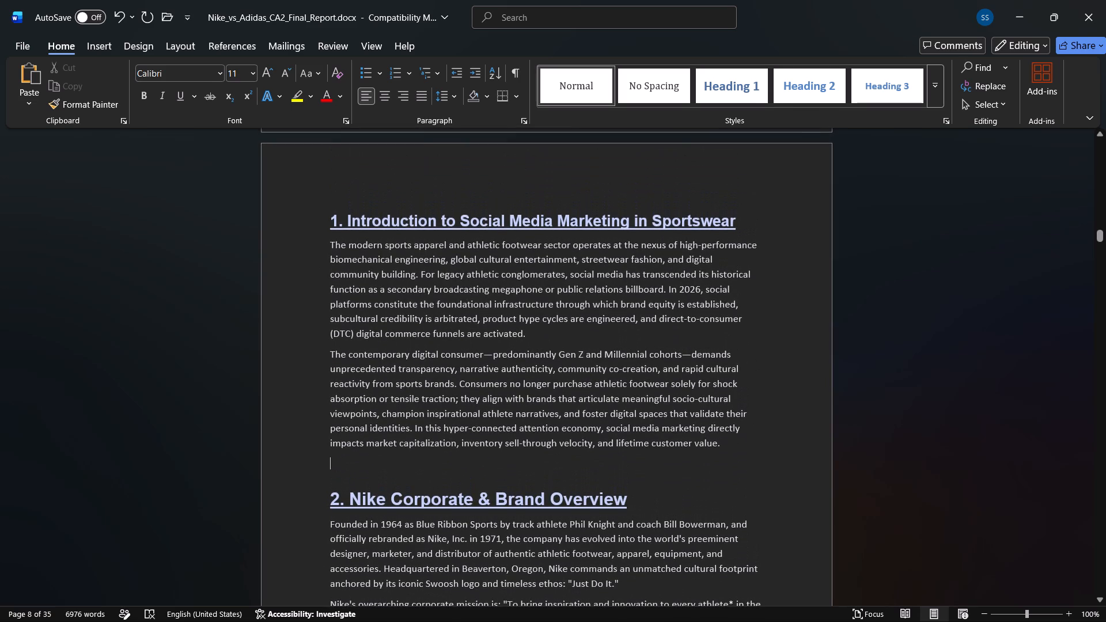
scroll(681, 279, down, 1)
scroll(681, 279, up, 1)
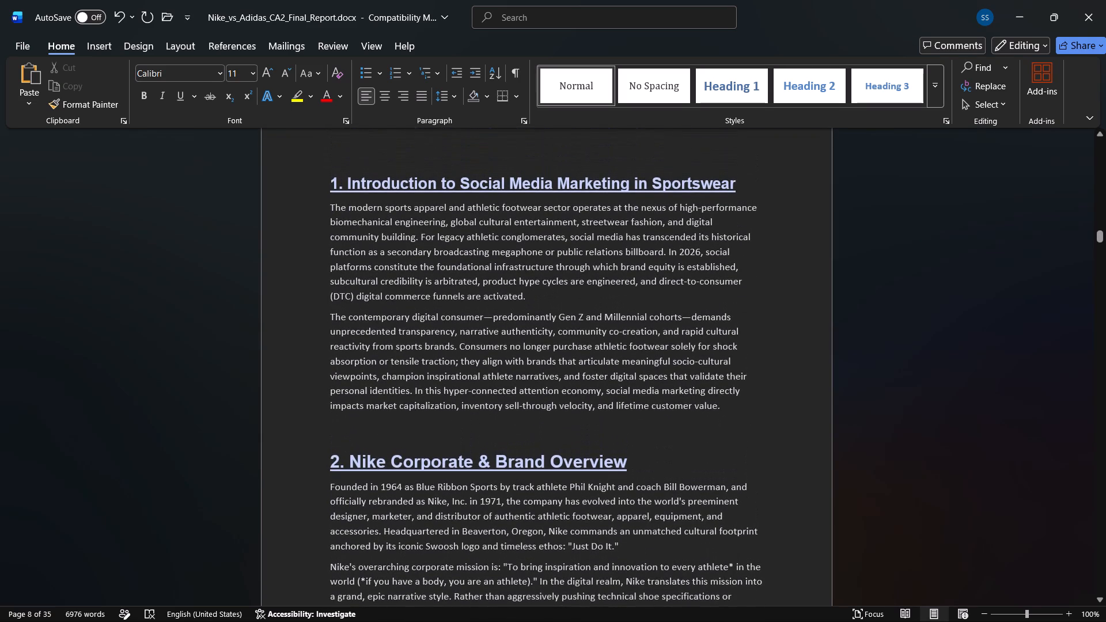
scroll(681, 279, up, 1)
drag(744, 237, 703, 238)
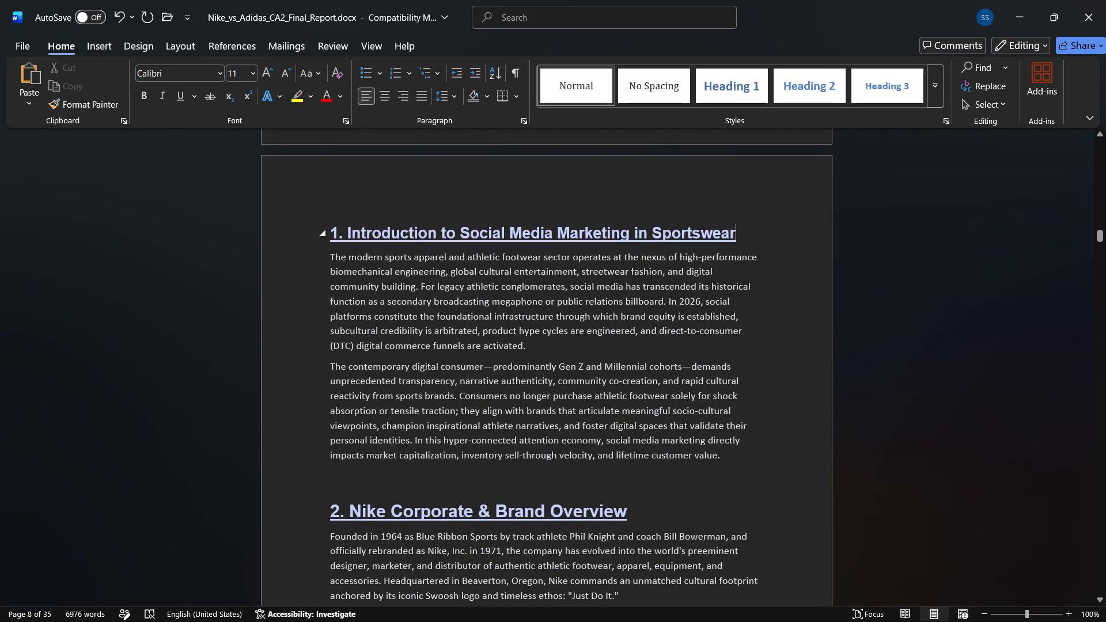
drag(703, 238, 331, 229)
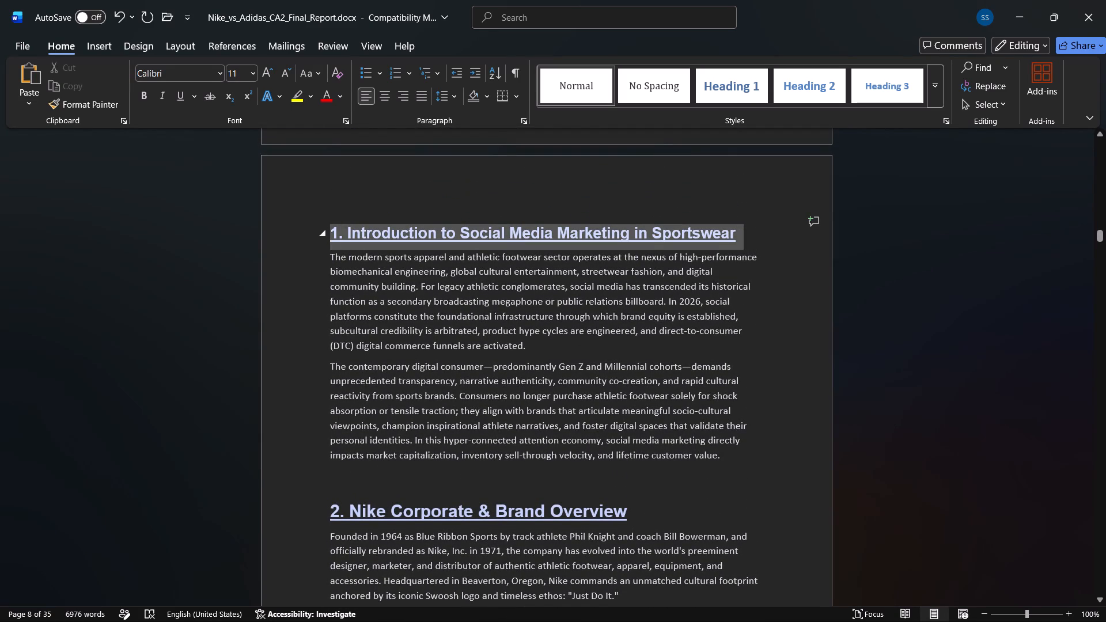
drag(331, 229, 334, 229)
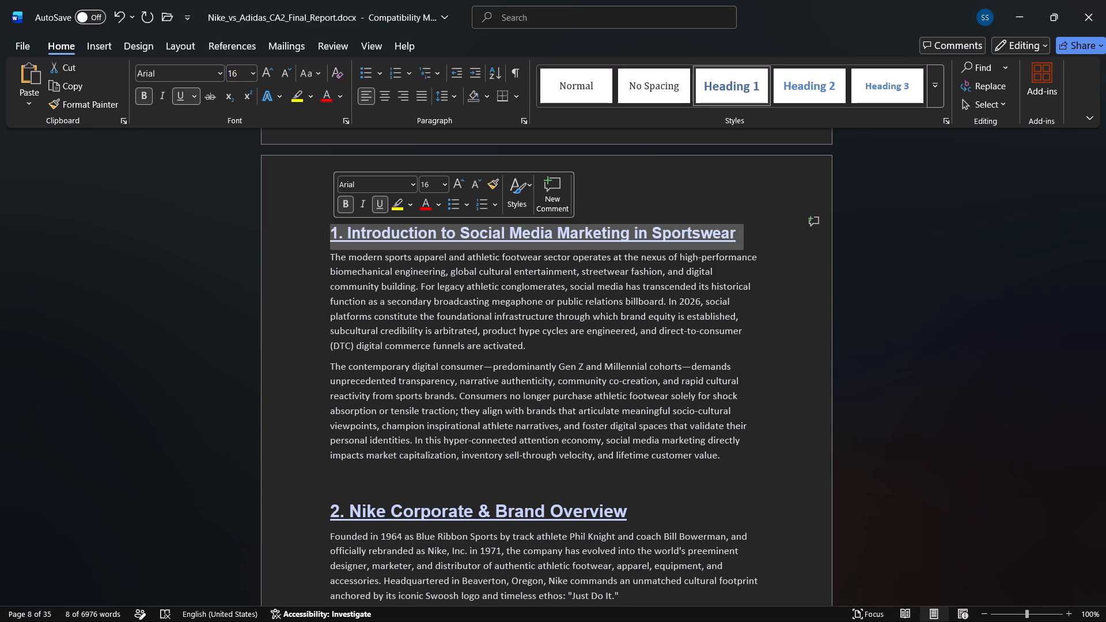
click(455, 183)
click(448, 261)
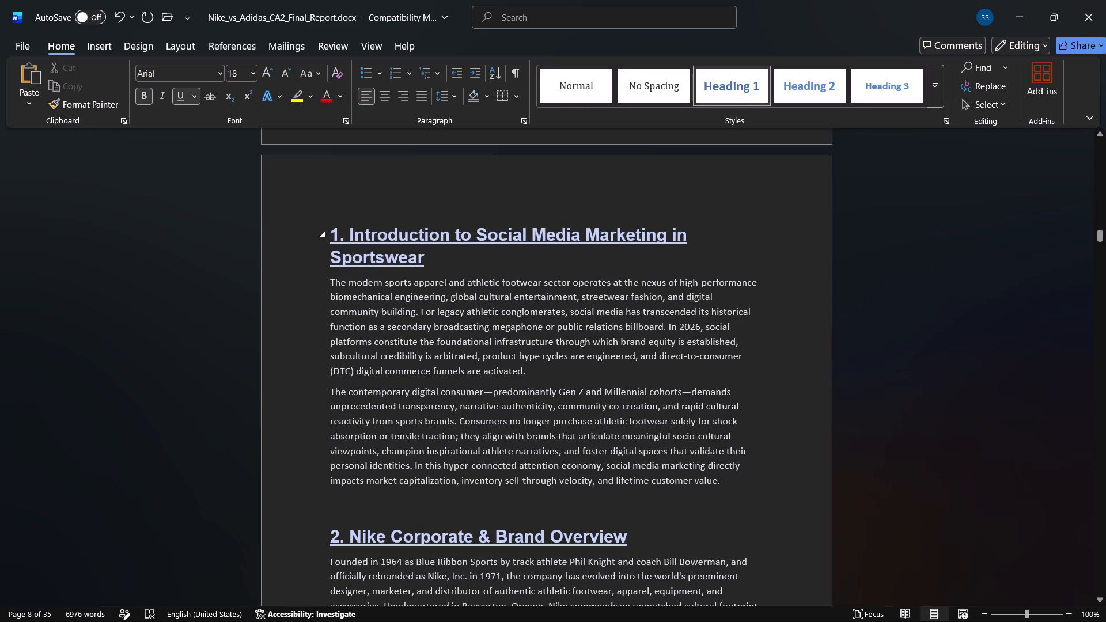
Review the heading formatting and spacing across sections 1 to 4.
scroll(448, 261, down, 2)
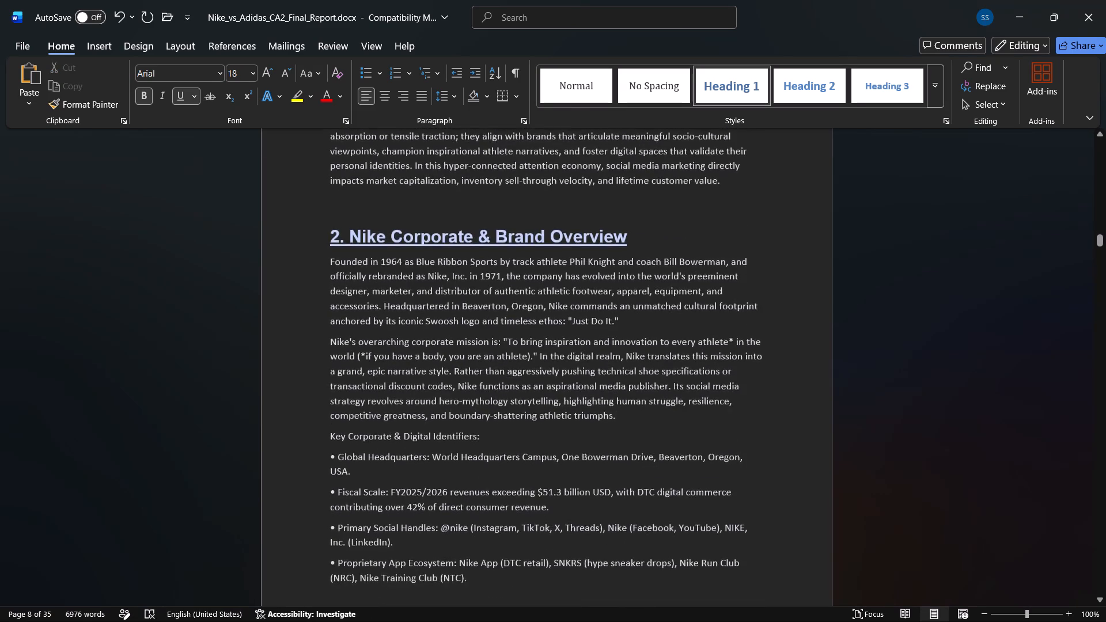
scroll(448, 261, down, 1)
scroll(448, 261, up, 2)
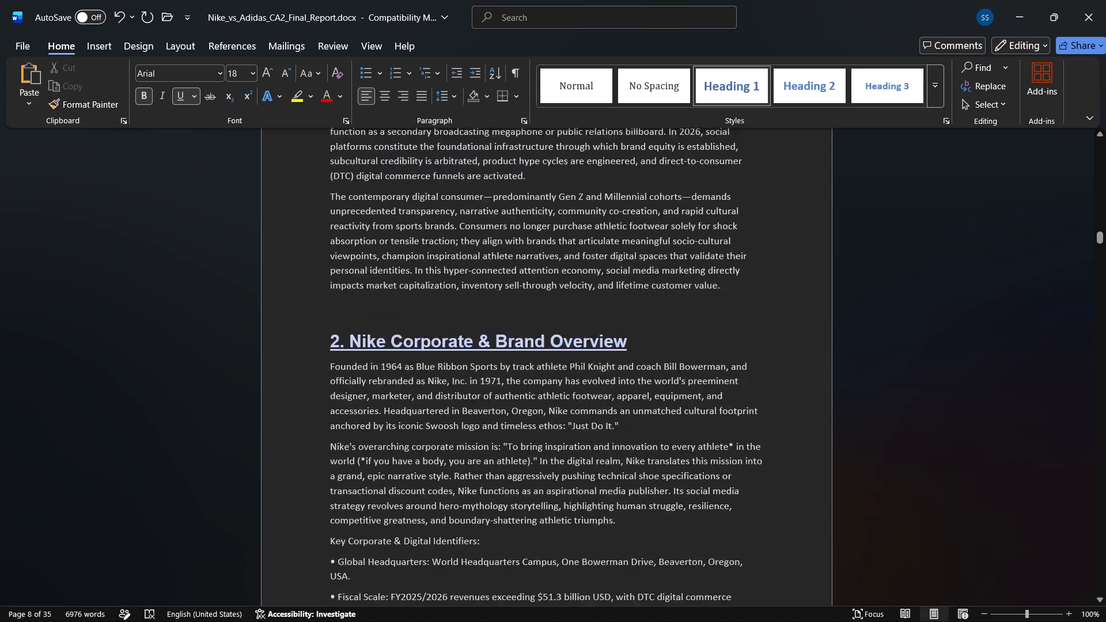
scroll(448, 261, up, 1)
scroll(448, 261, down, 4)
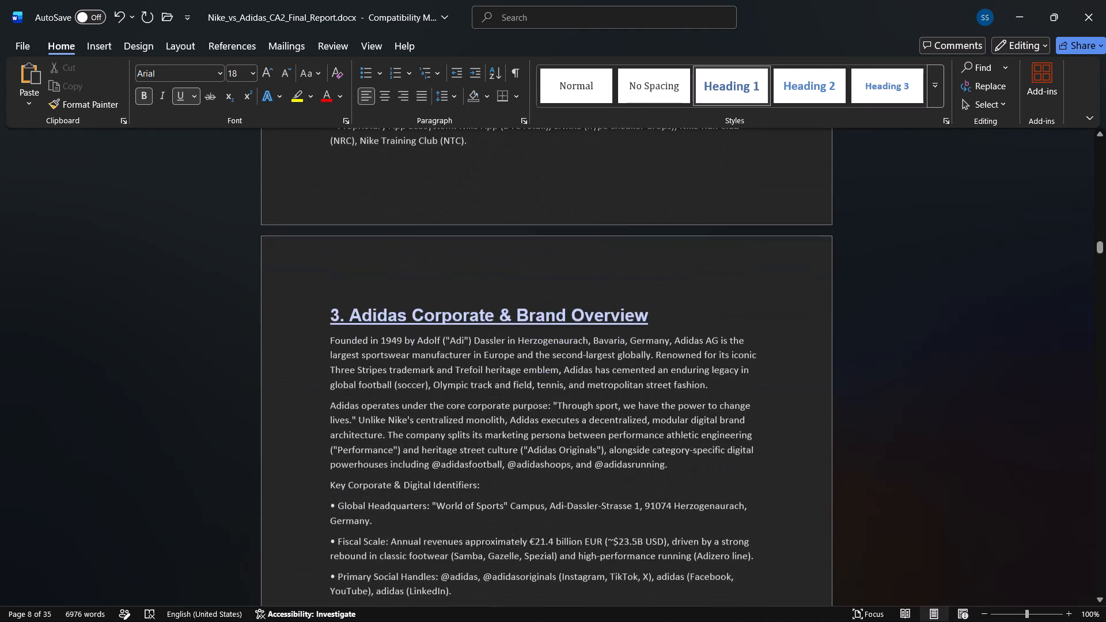
scroll(448, 261, down, 3)
Check the spelling suggestions for the flagged word "Runtastic" in the Adidas app ecosystem bullet, without applying any.
click(408, 177)
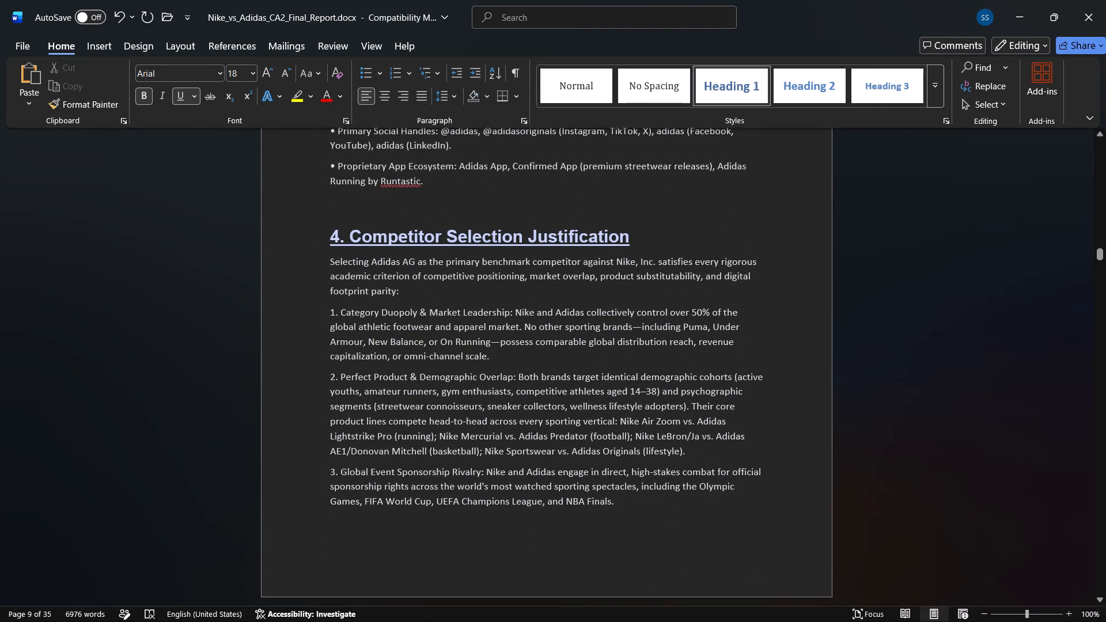
double_click(408, 177)
click(408, 177)
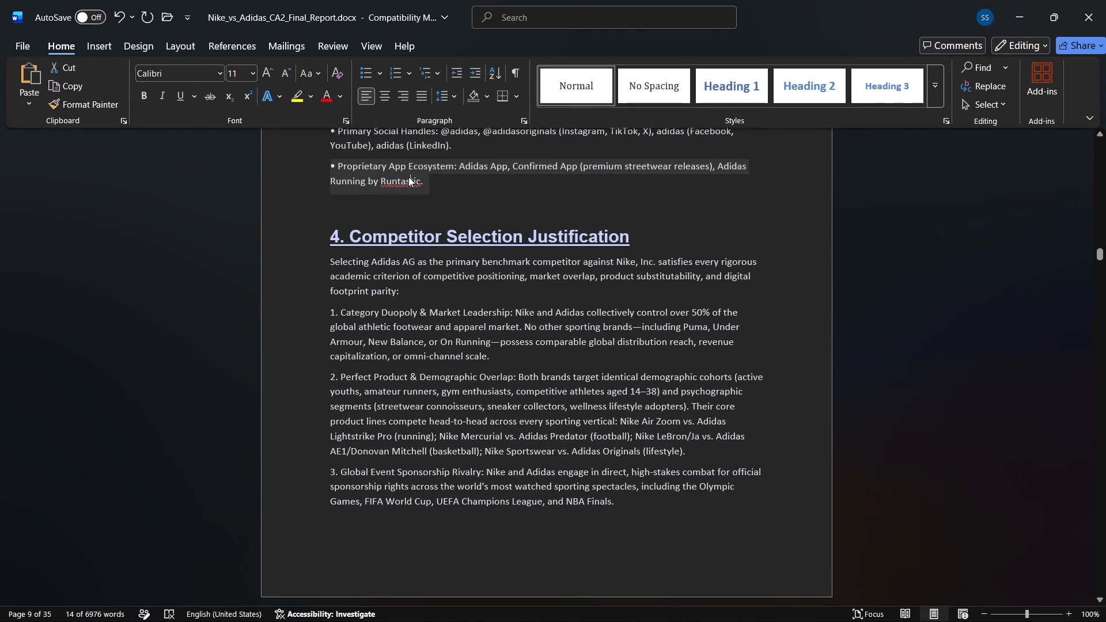
double_click(408, 177)
right_click(408, 177)
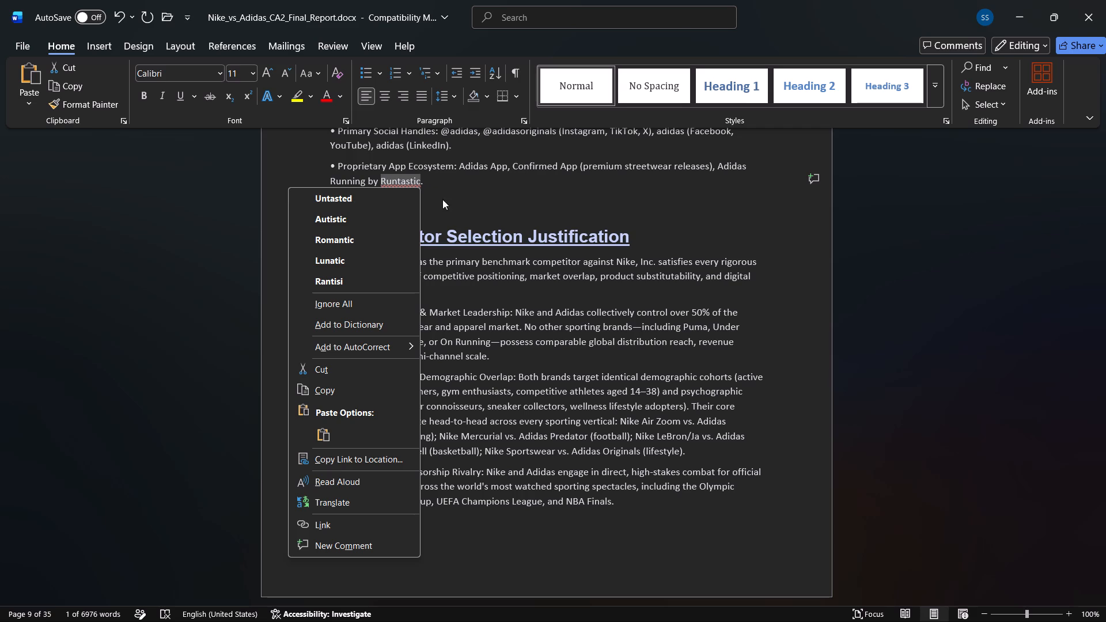
click(459, 205)
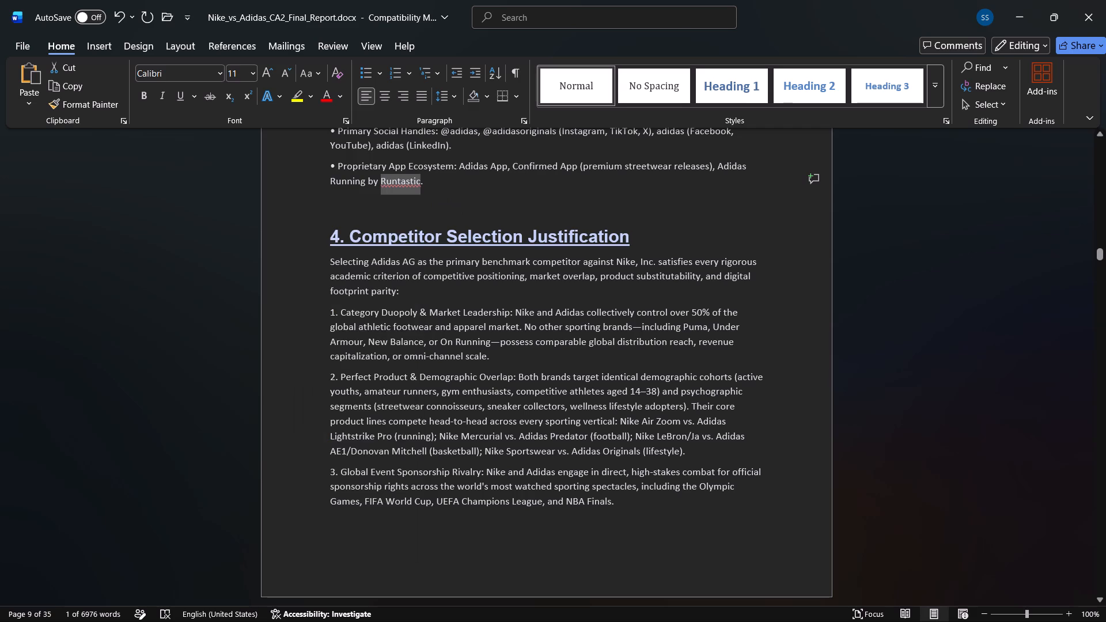
Review the end of section 3 and section 4, including how its numbered points break across the pages.
scroll(459, 205, down, 1)
click(474, 306)
scroll(474, 306, down, 1)
scroll(474, 306, up, 1)
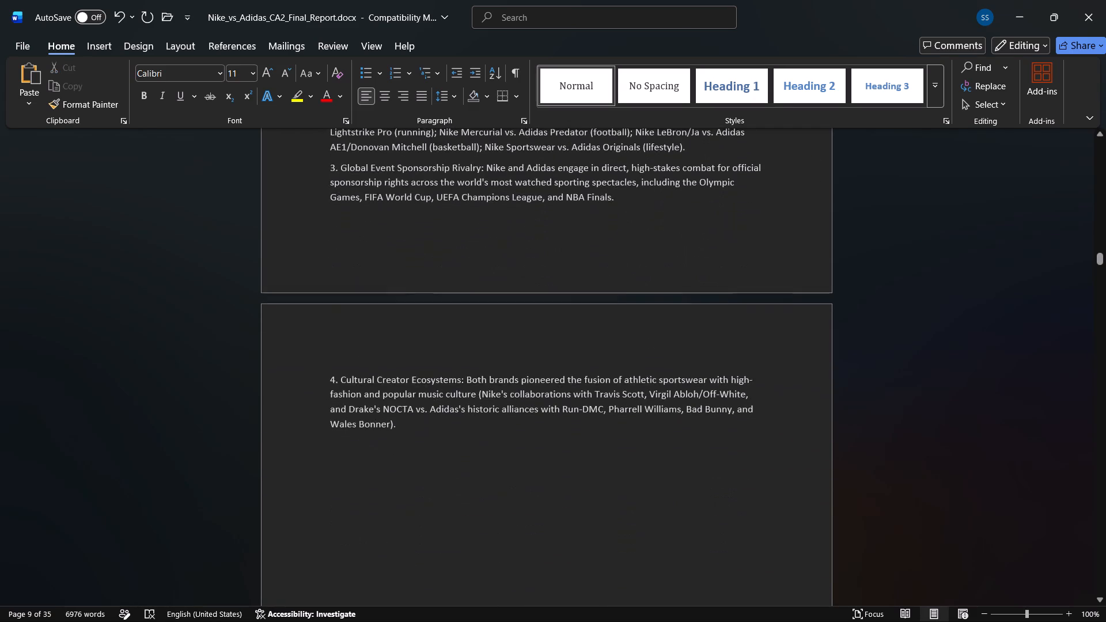
scroll(474, 306, up, 2)
scroll(474, 306, down, 1)
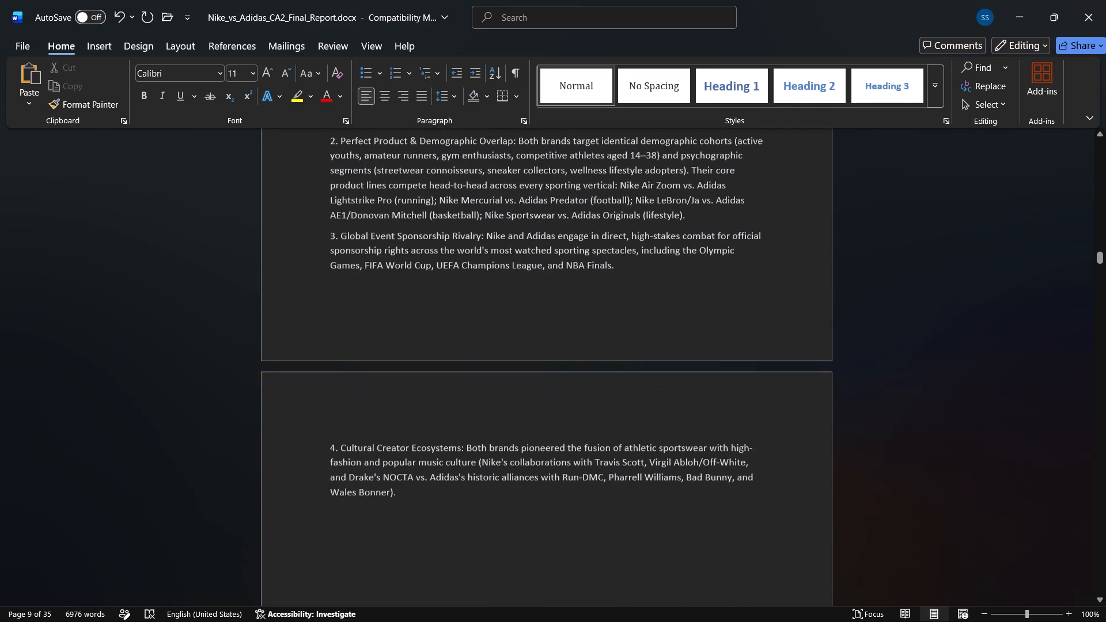
scroll(474, 306, up, 1)
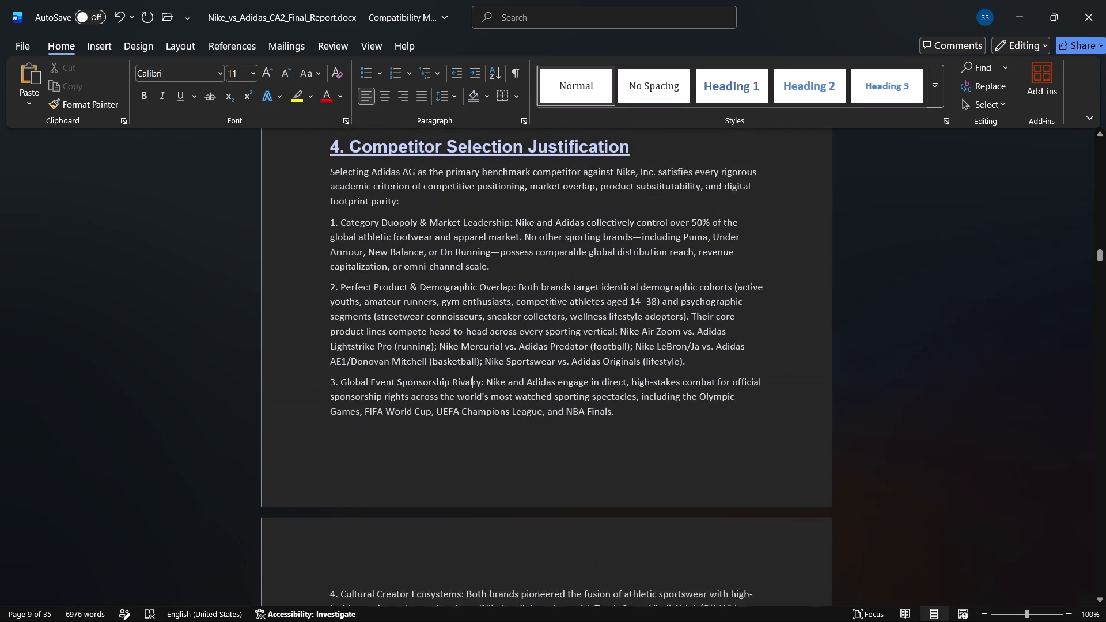
scroll(484, 415, down, 1)
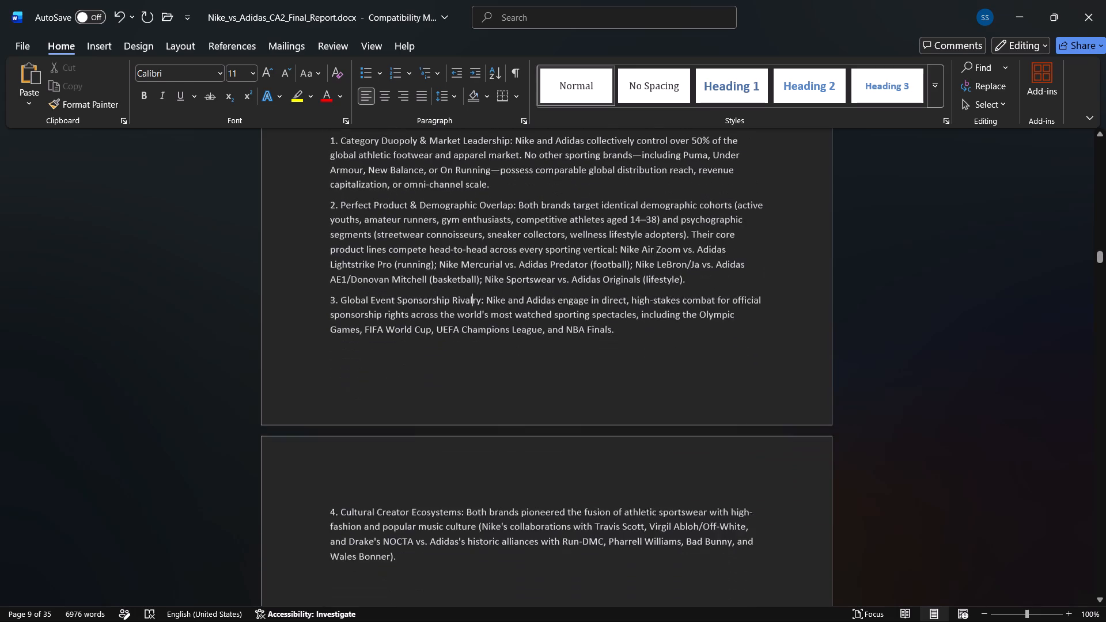
scroll(484, 415, down, 4)
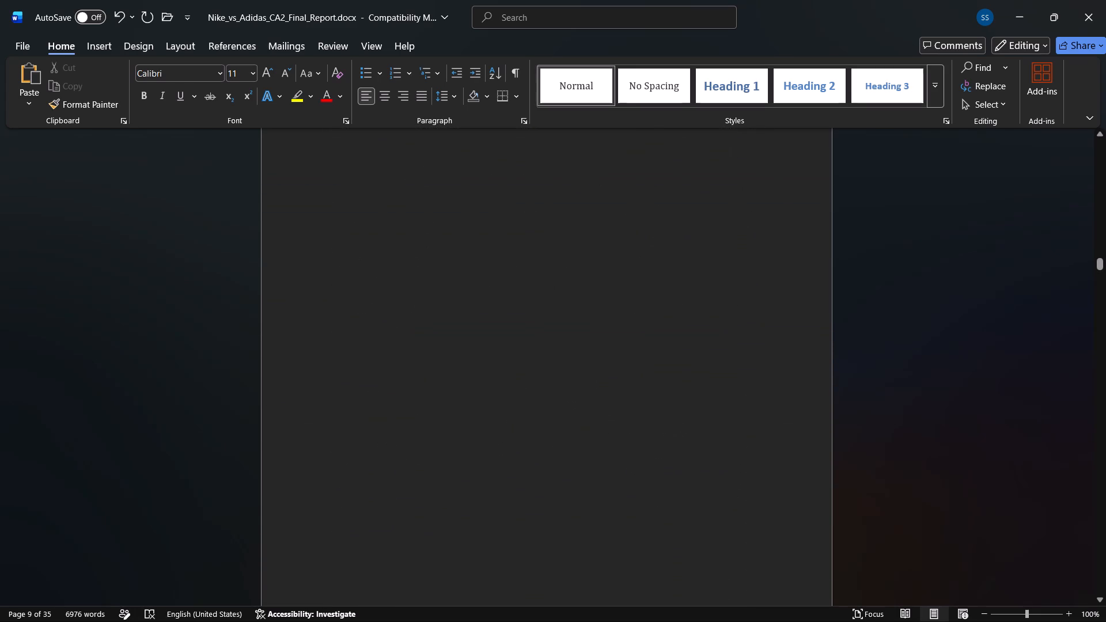
scroll(484, 415, down, 1)
scroll(484, 415, up, 3)
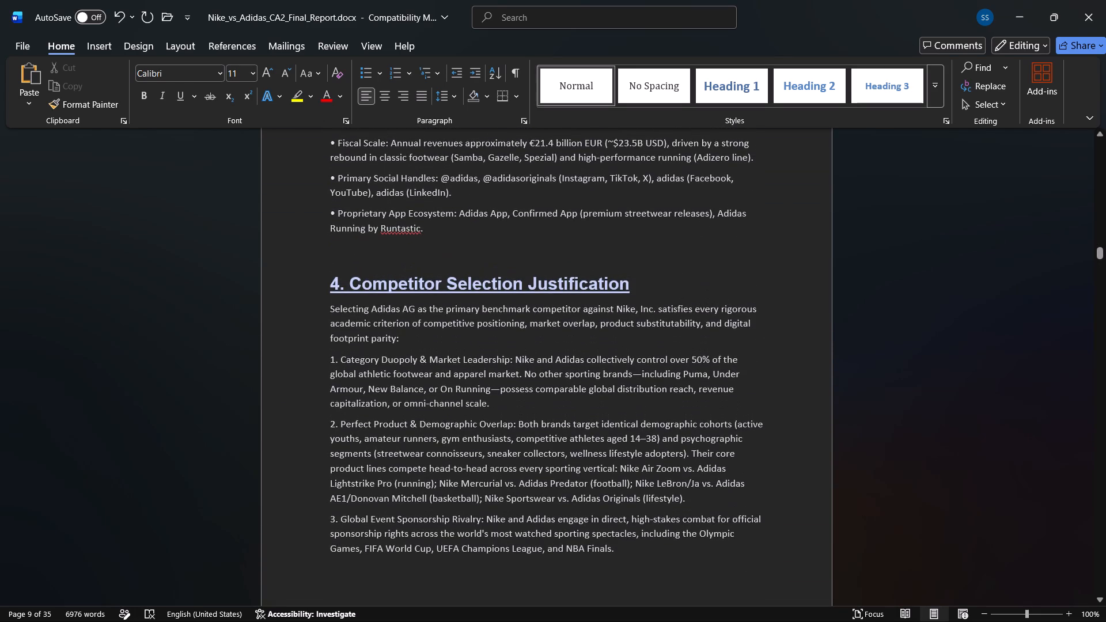
scroll(484, 415, down, 1)
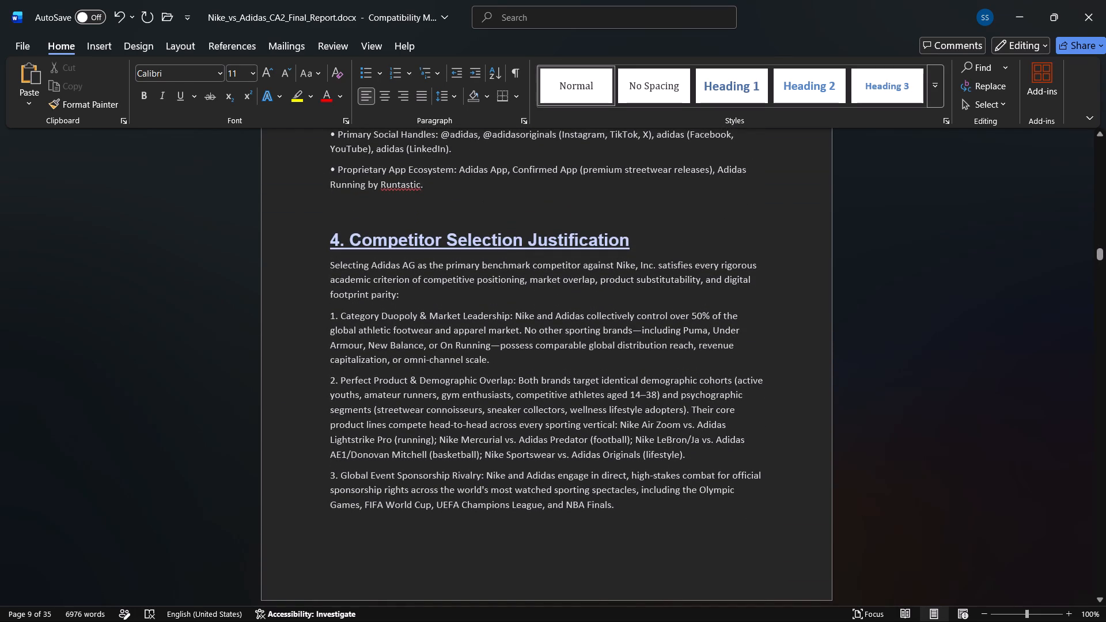
scroll(482, 390, down, 2)
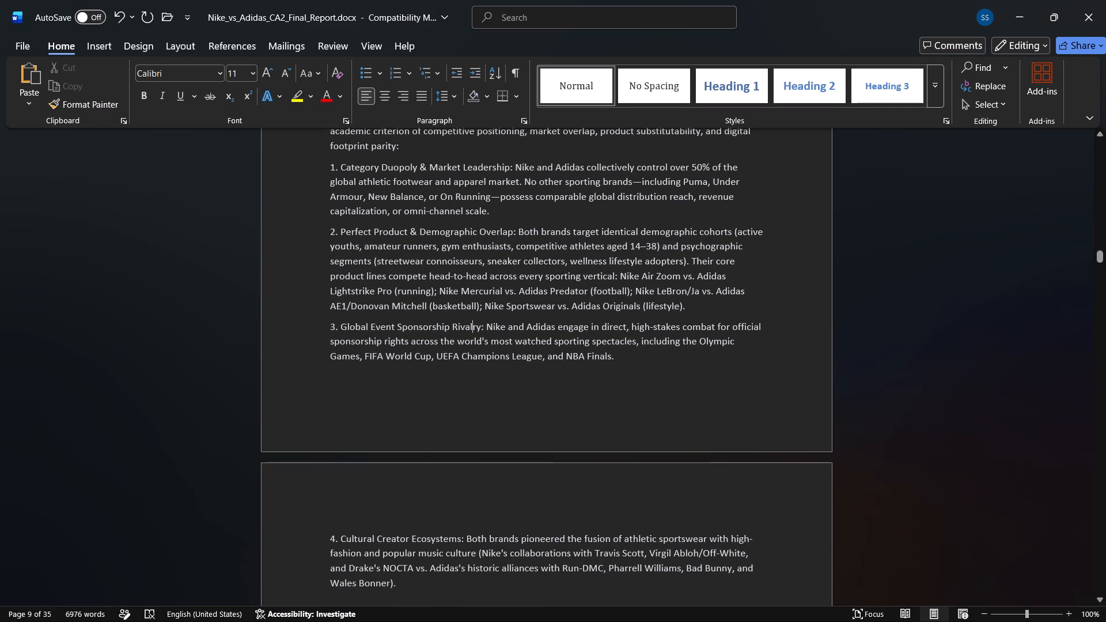
scroll(482, 390, up, 1)
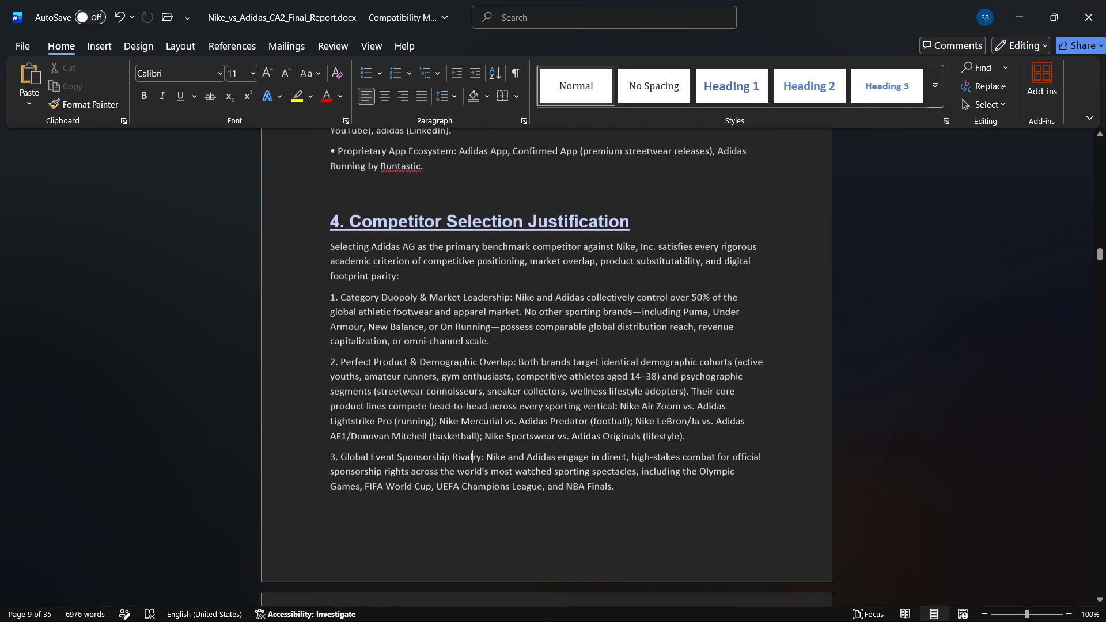
scroll(482, 390, up, 3)
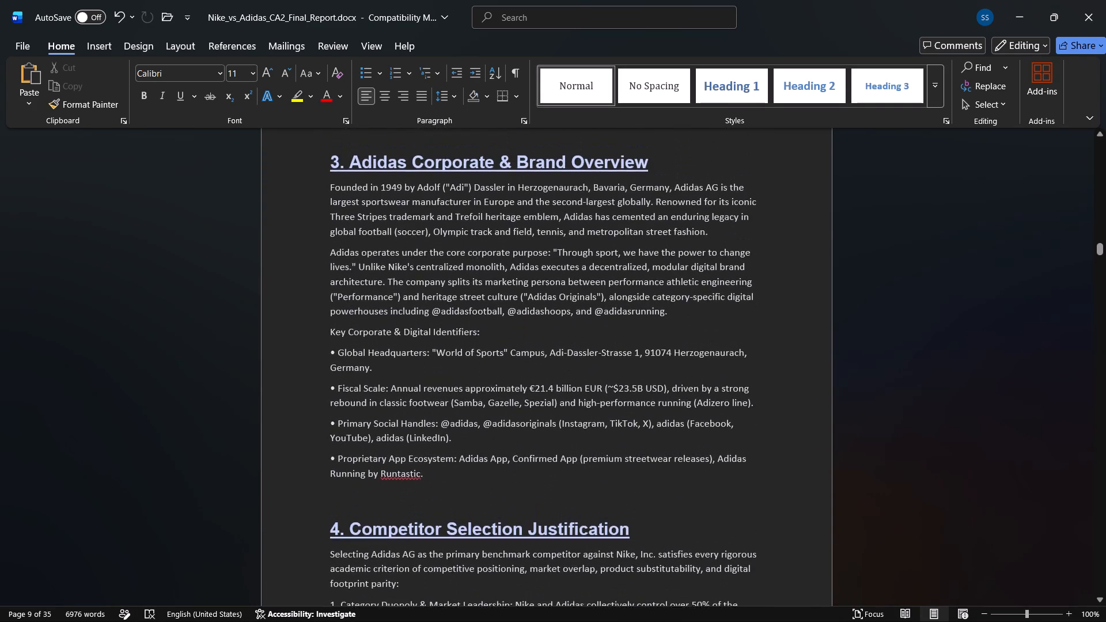
scroll(482, 390, up, 1)
scroll(482, 390, down, 3)
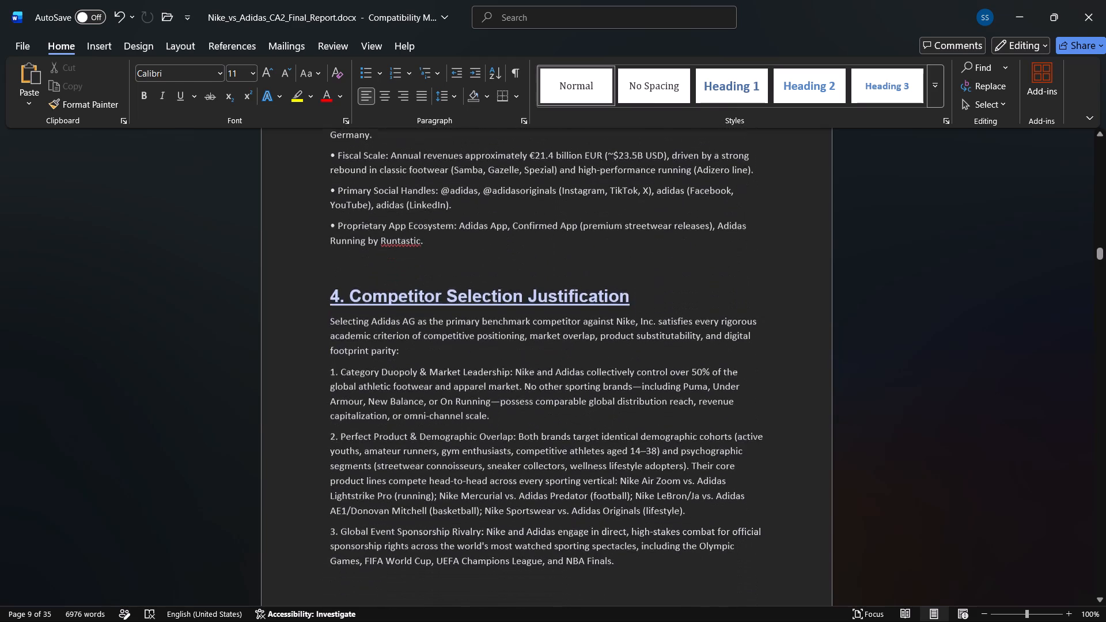
Delete the "4. Cultural Creator Ecosystems" paragraph at the end of section 4.
scroll(467, 400, down, 2)
drag(406, 287, 363, 252)
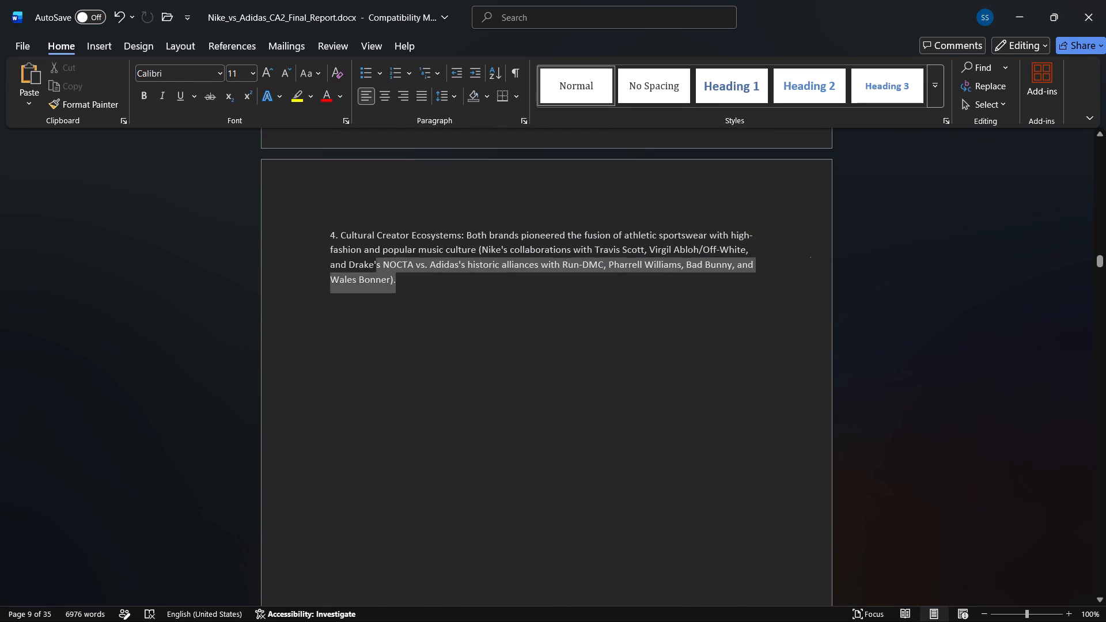
drag(363, 252, 331, 230)
key(BackSpace)
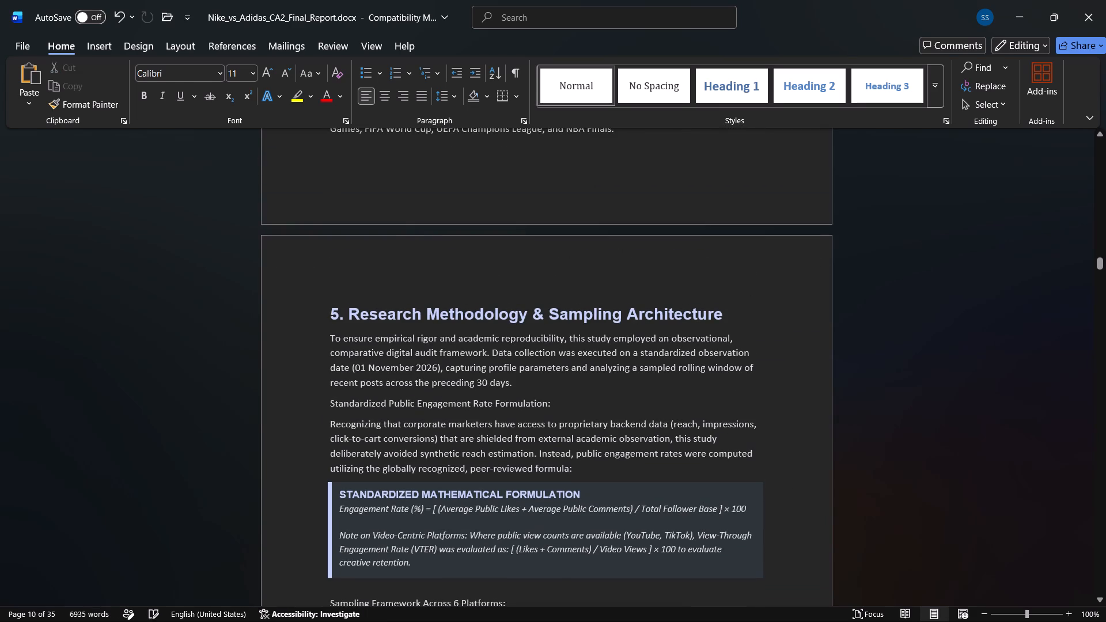
Review the layout of sections 4 and 5, from the competitor justification to the platform sampling bullets.
scroll(373, 234, up, 3)
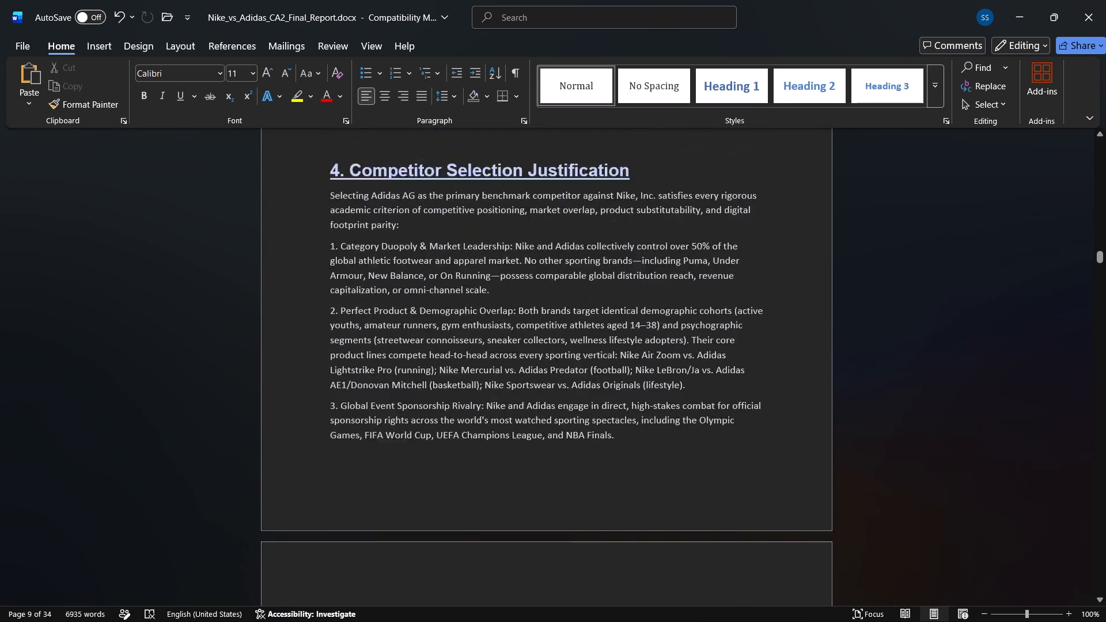
scroll(373, 234, up, 2)
scroll(422, 334, down, 2)
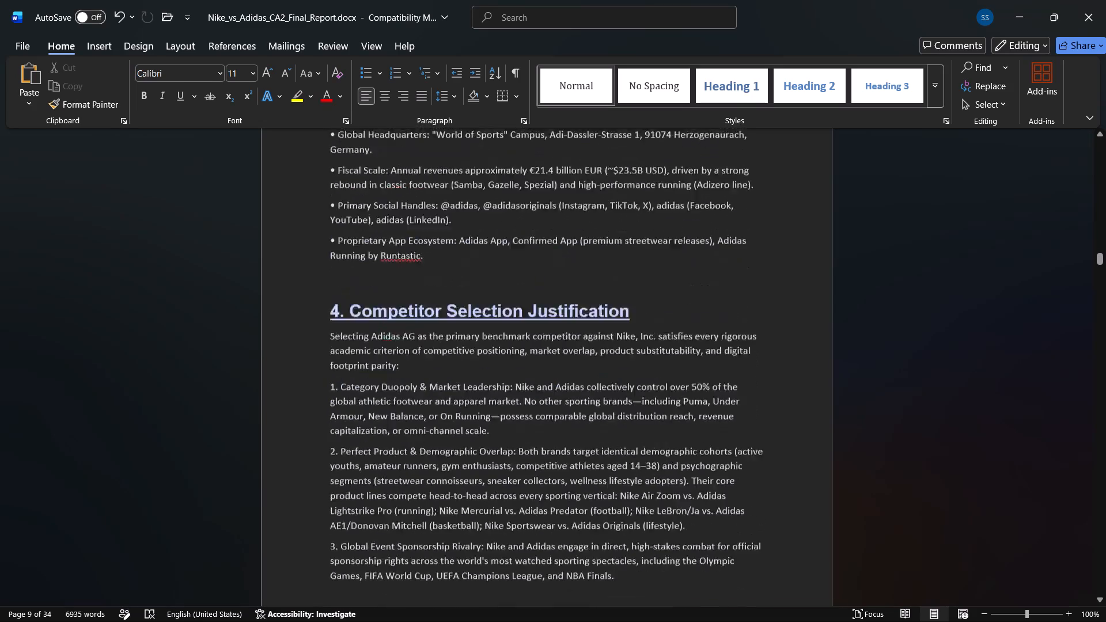
scroll(422, 334, down, 1)
click(514, 281)
scroll(514, 281, down, 1)
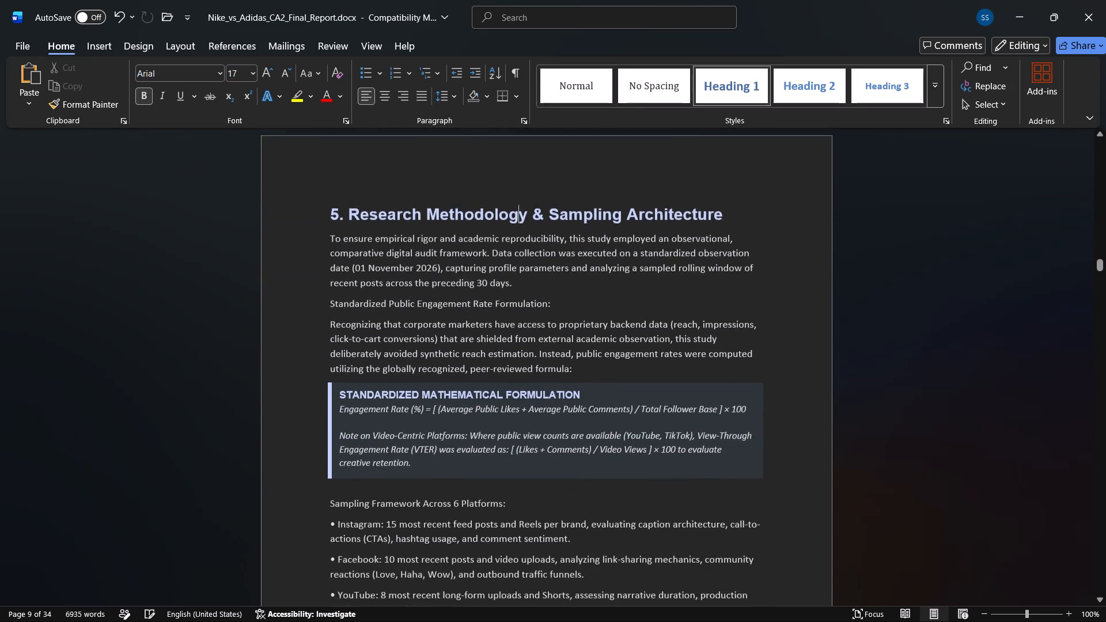
scroll(514, 281, down, 1)
scroll(514, 281, up, 2)
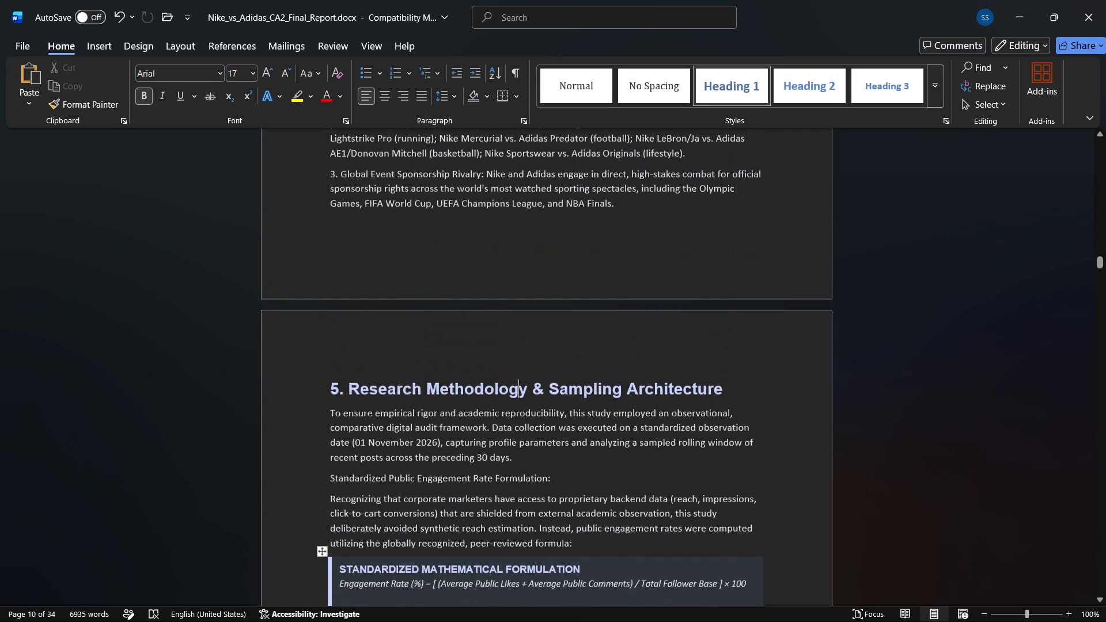
scroll(514, 281, down, 2)
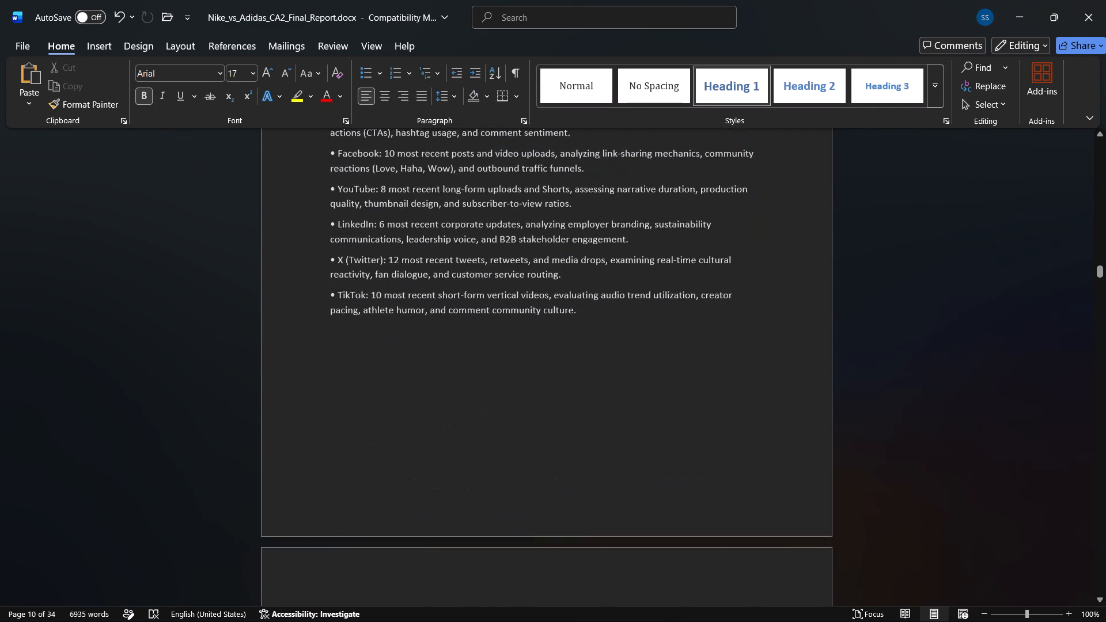
scroll(514, 281, down, 1)
scroll(514, 281, up, 5)
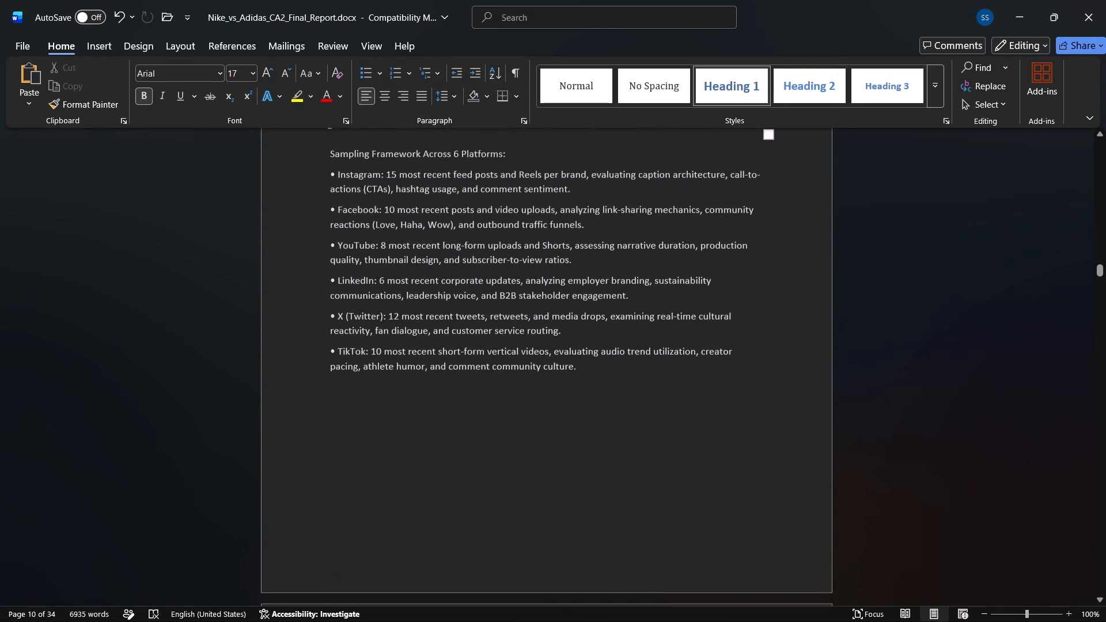
scroll(514, 281, up, 3)
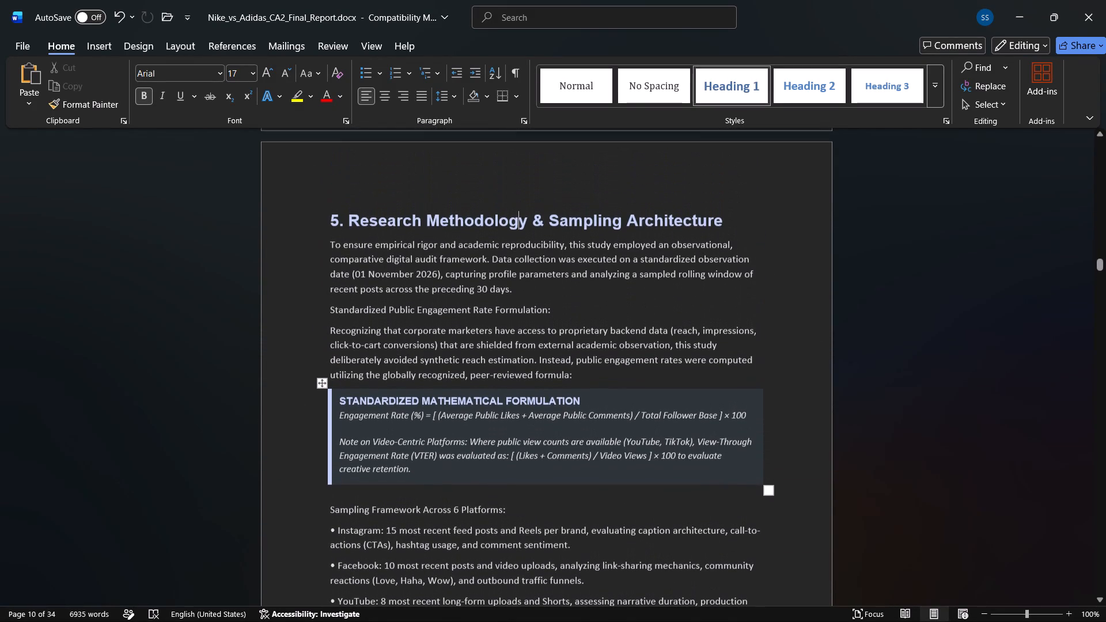
Enlarge the "5. Research Methodology & Sampling Architecture" heading to 18 pt and underline it.
drag(727, 227, 332, 216)
click(456, 170)
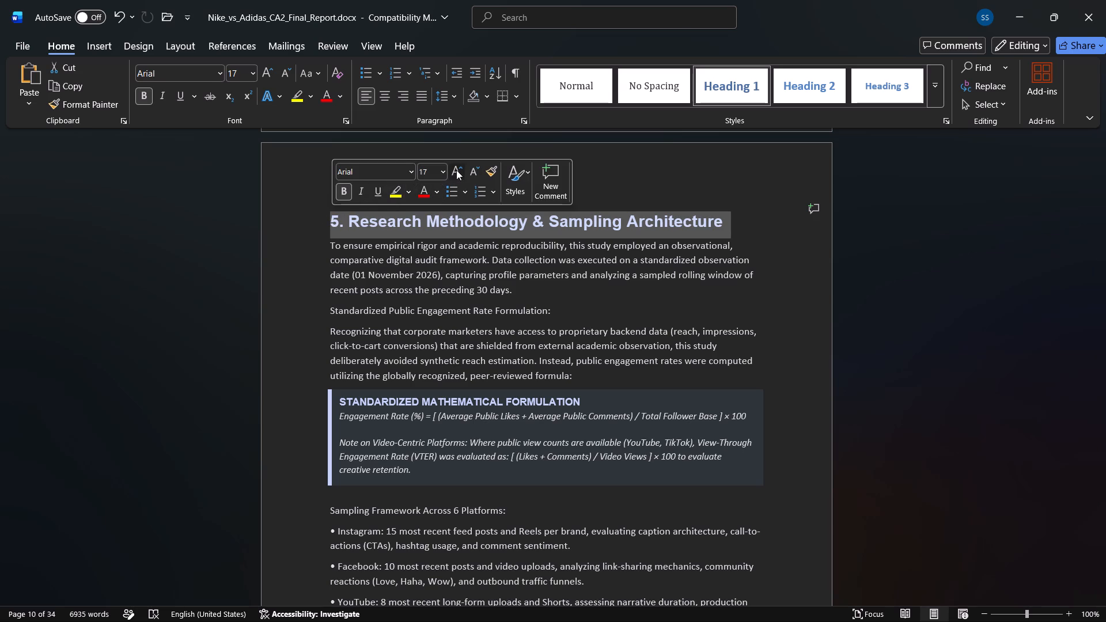
click(378, 190)
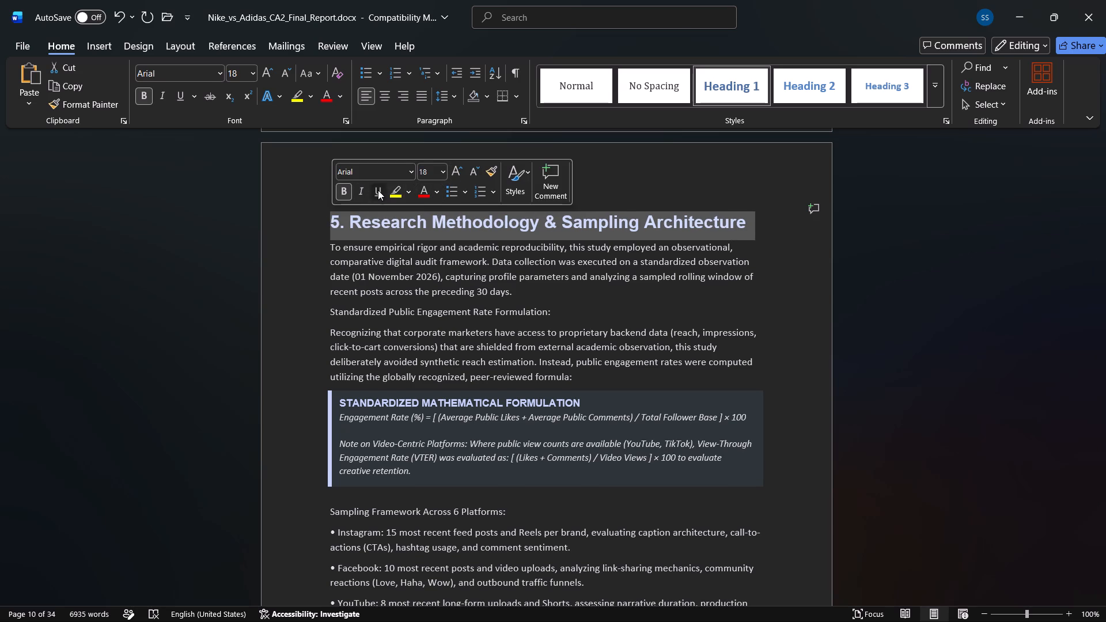
Add a colon at the end of the section 5 heading.
click(764, 234)
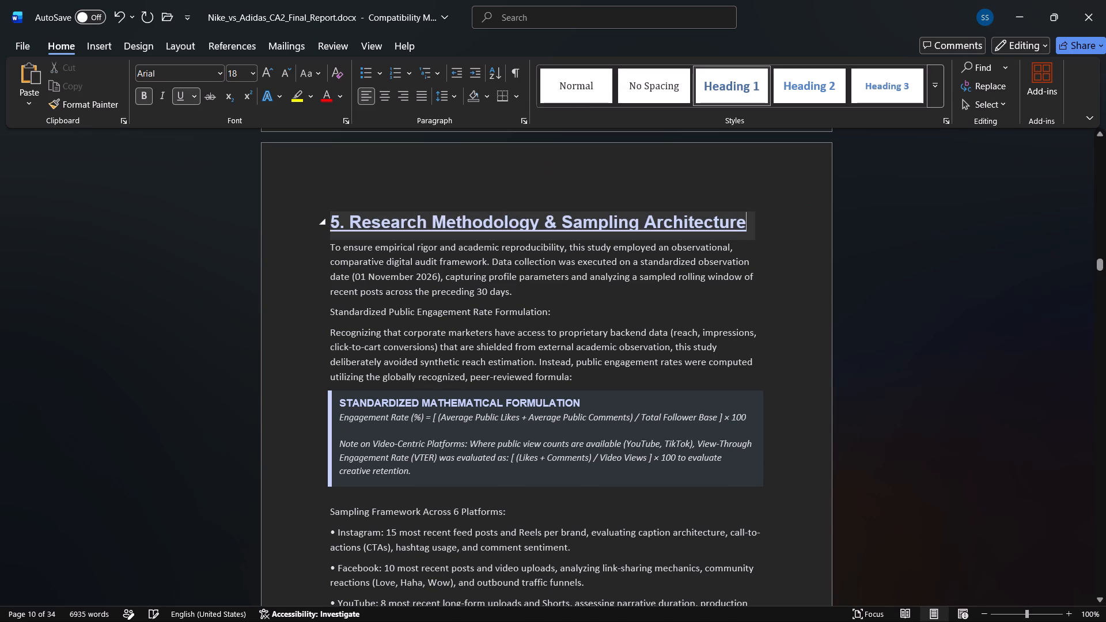
click(756, 223)
key(shift+colon)
Insert an empty line above and another below the "STANDARDIZED MATHEMATICAL FORMULATION" box in section 5.
scroll(721, 263, down, 1)
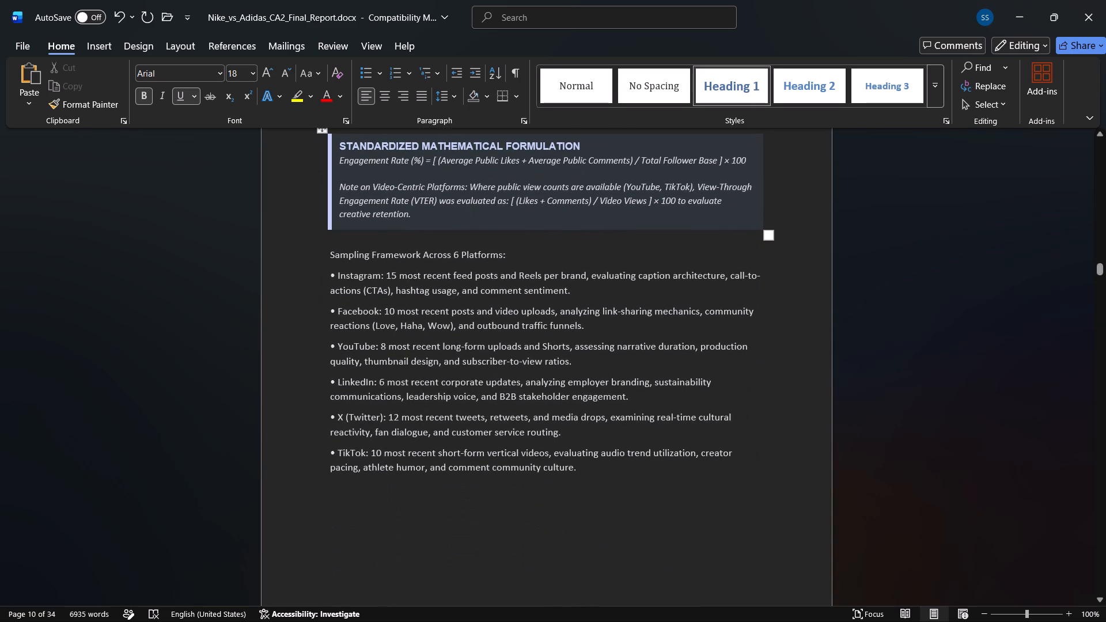
scroll(587, 416, up, 1)
click(579, 234)
key(Return)
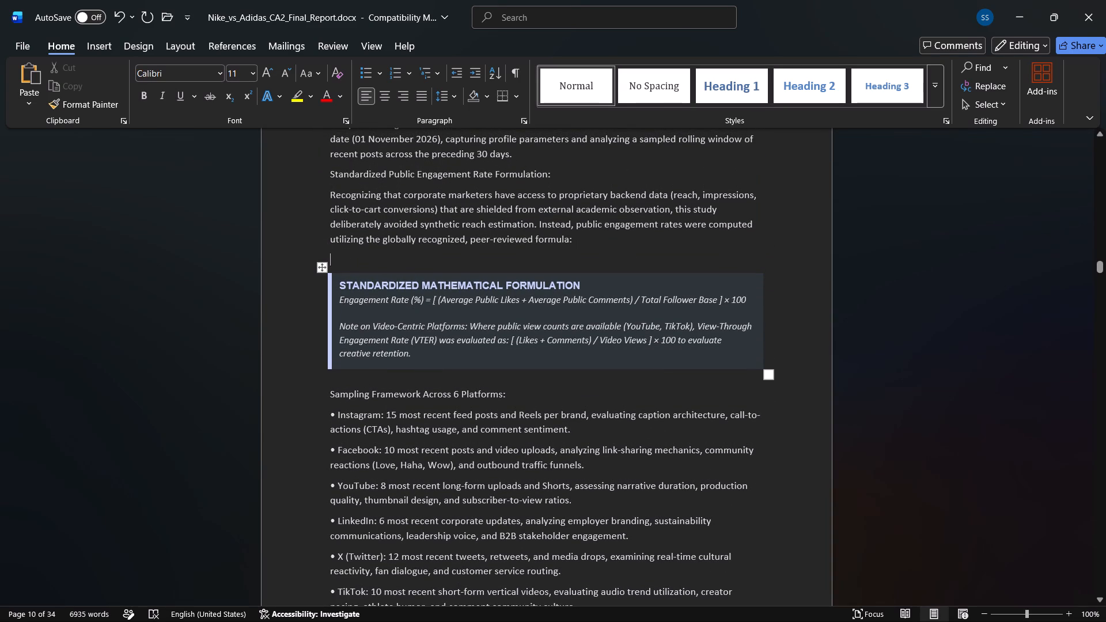
click(741, 385)
key(Return)
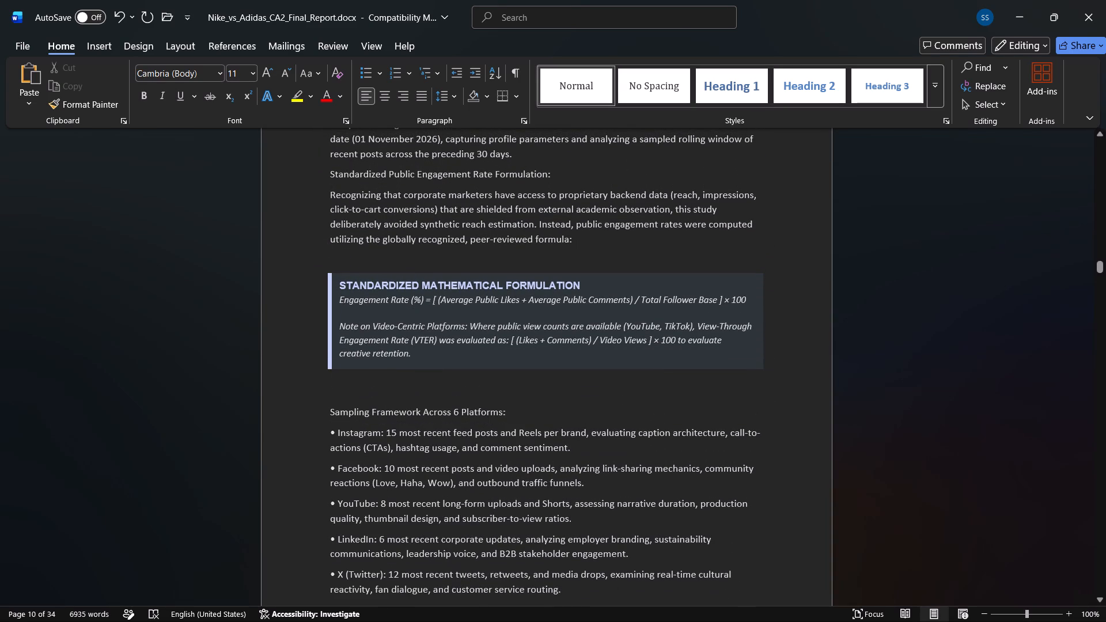
Enlarge the mathematical formulation box in width and height so it extends past the text on both sides.
scroll(735, 385, down, 1)
click(728, 298)
drag(766, 319, 780, 325)
drag(780, 325, 810, 344)
click(745, 371)
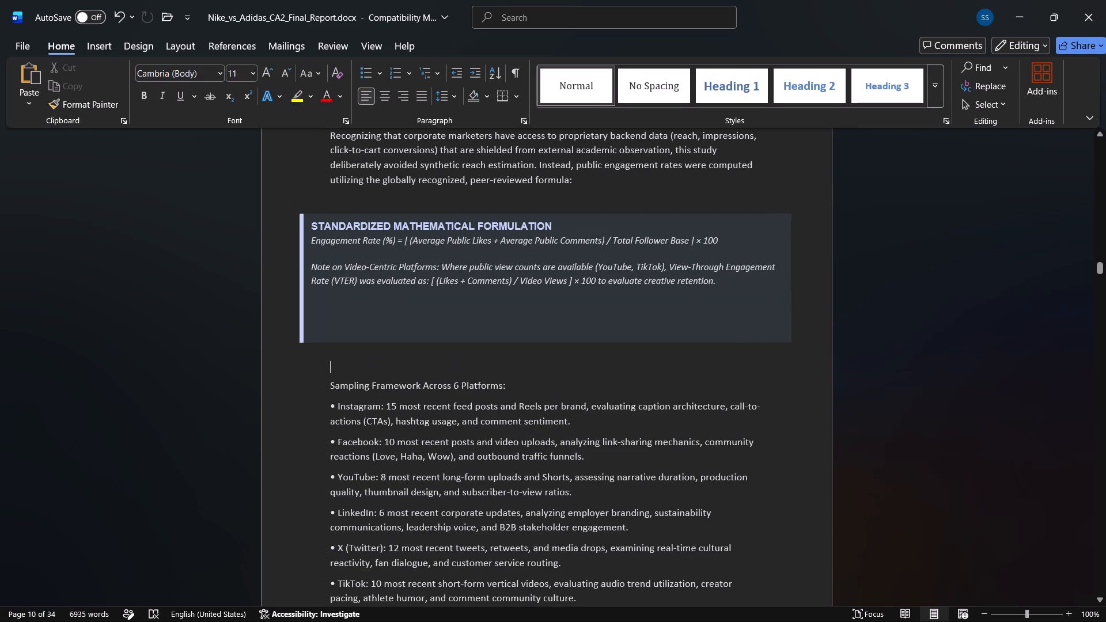
Shade the mathematical formulation box with the lightest purple theme colour.
scroll(727, 372, down, 1)
scroll(727, 372, up, 1)
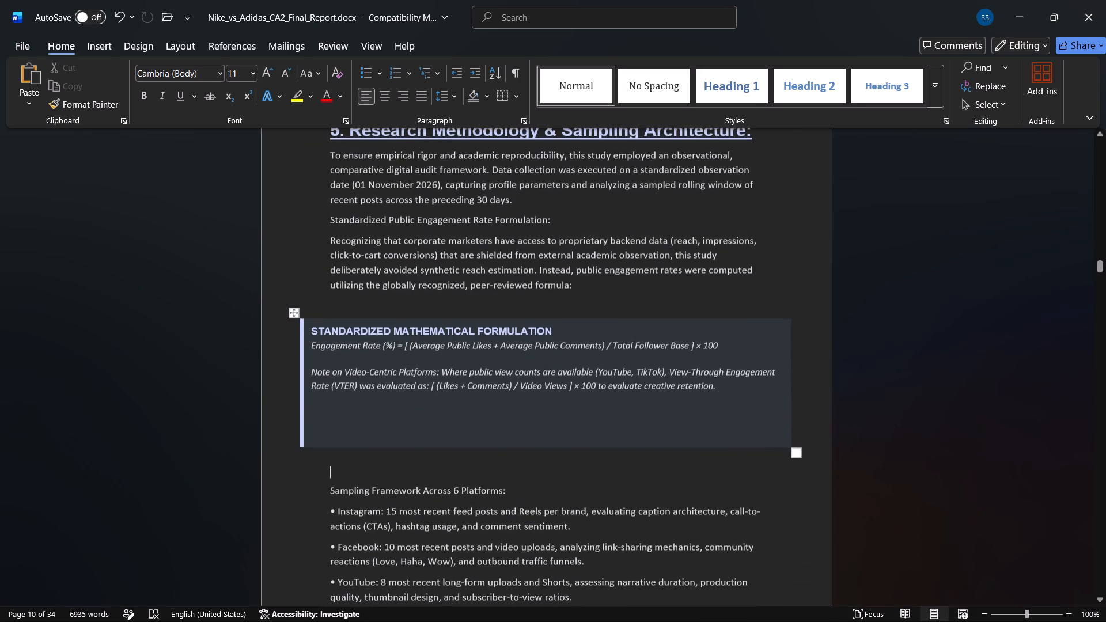
click(648, 331)
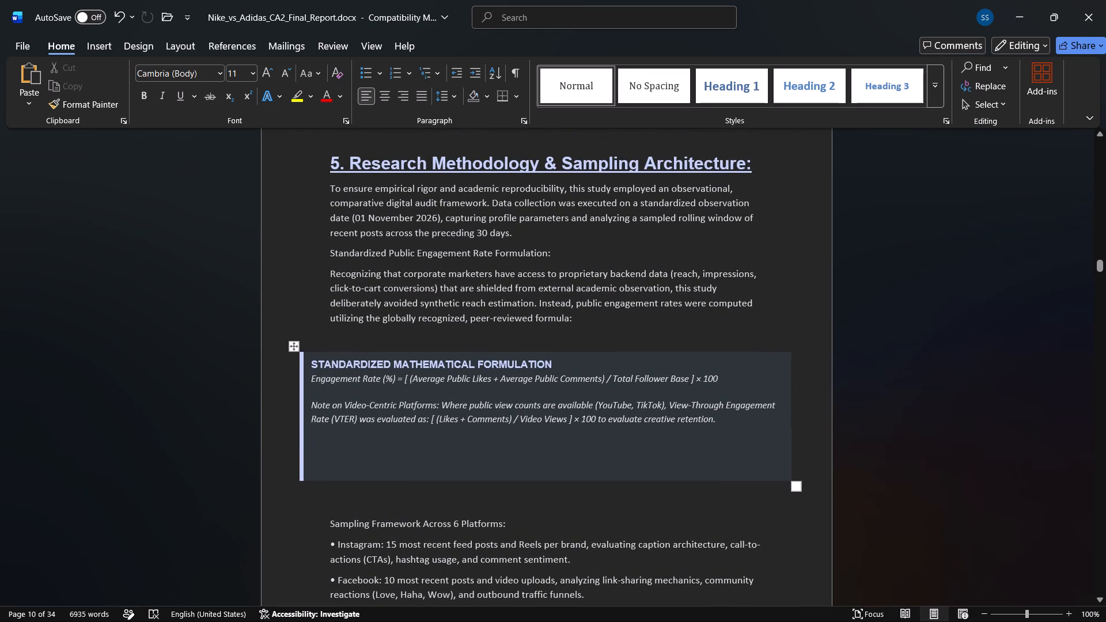
click(525, 438)
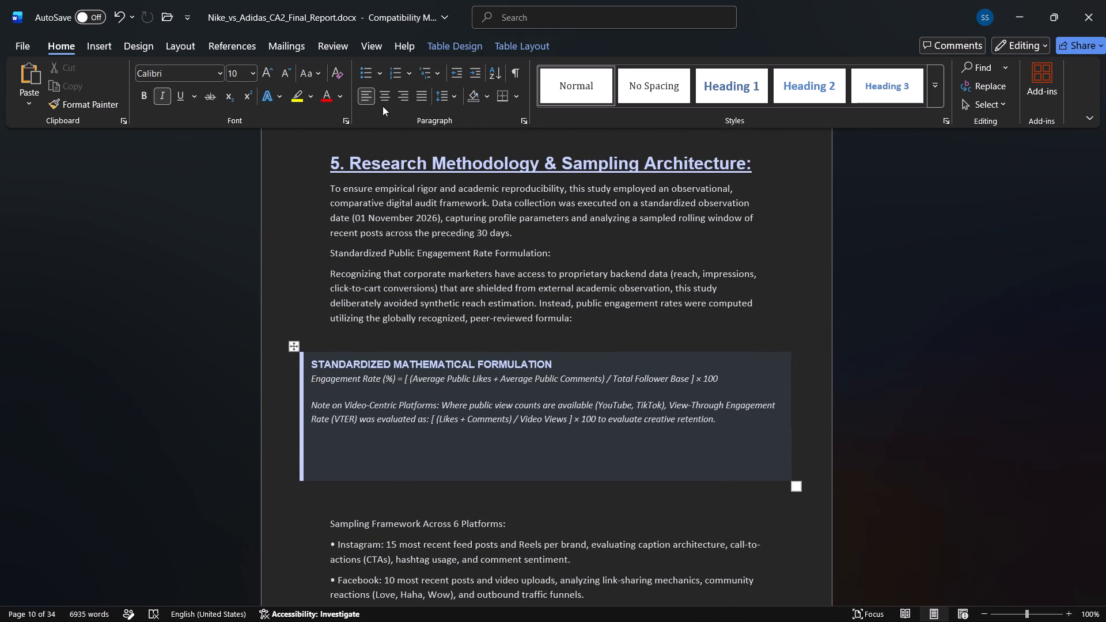
click(484, 98)
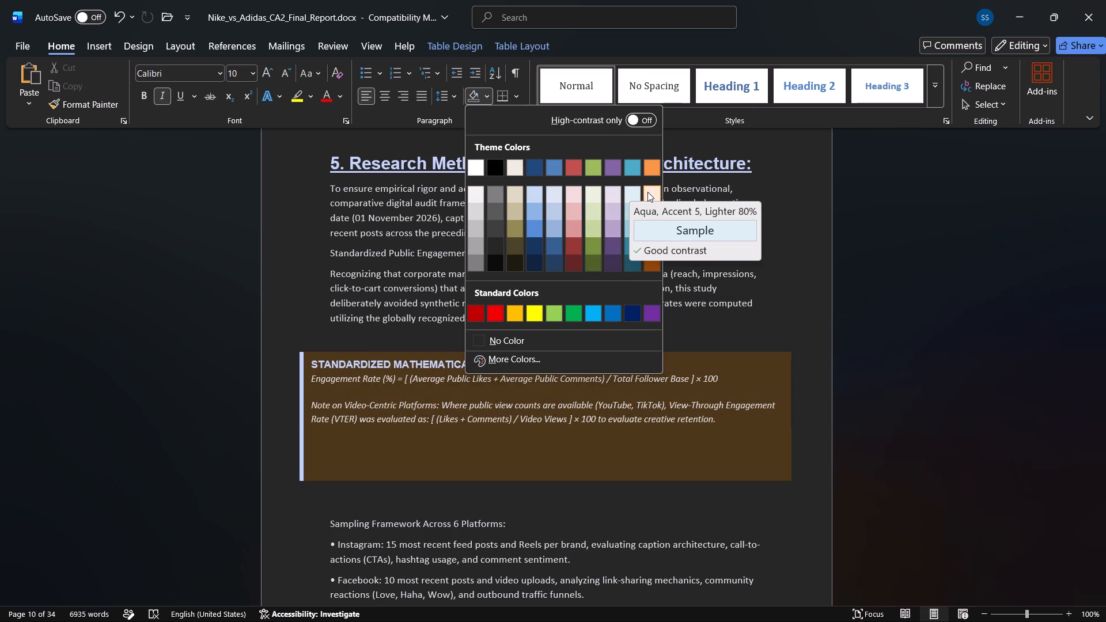
click(612, 192)
click(610, 517)
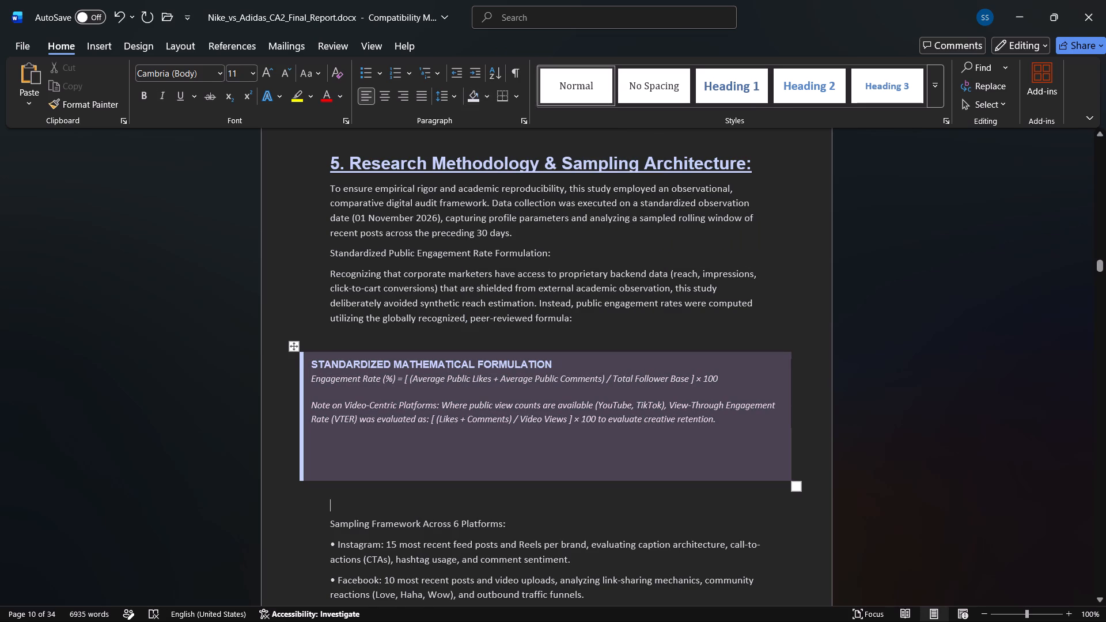
Recolour the "STANDARDIZED MATHEMATICAL FORMULATION" title in the section 5 box with a dark red Accent 2 theme colour.
drag(557, 365, 324, 365)
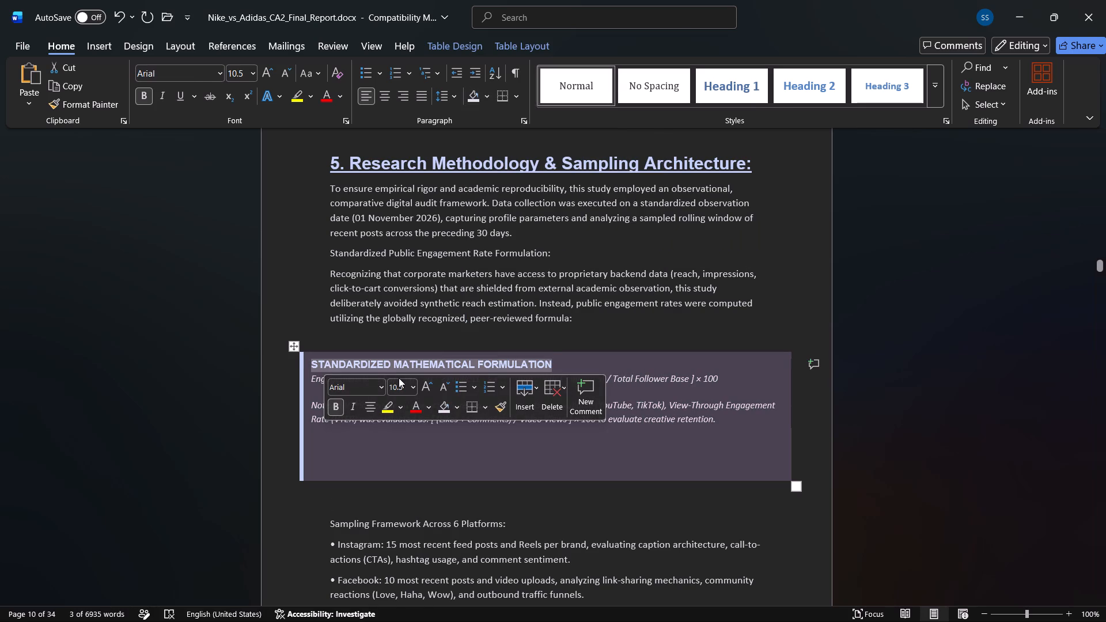
click(403, 406)
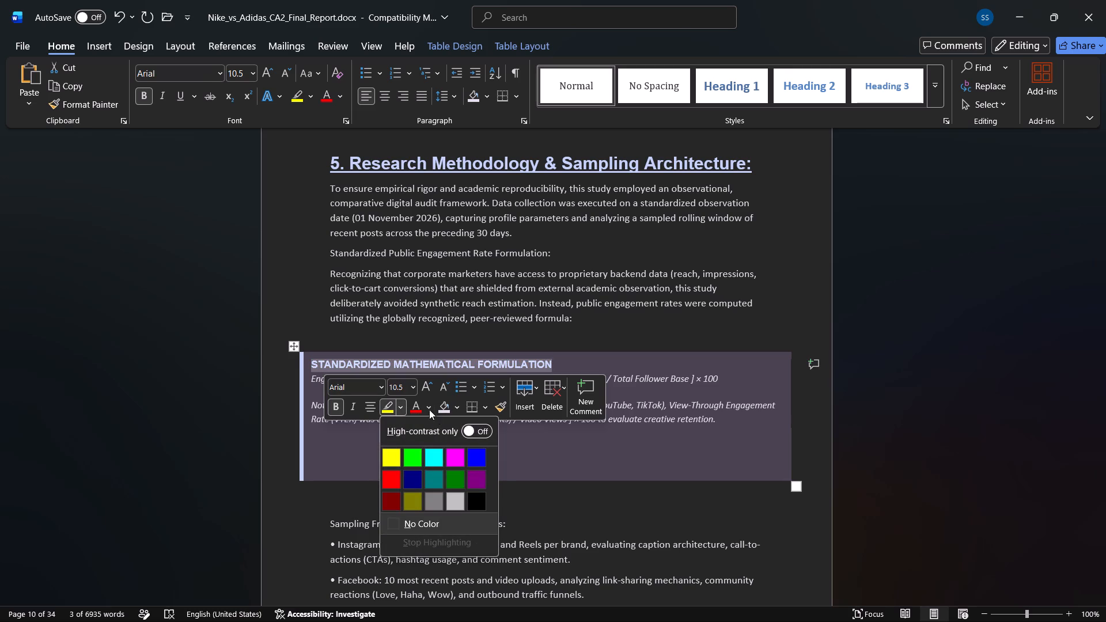
click(425, 403)
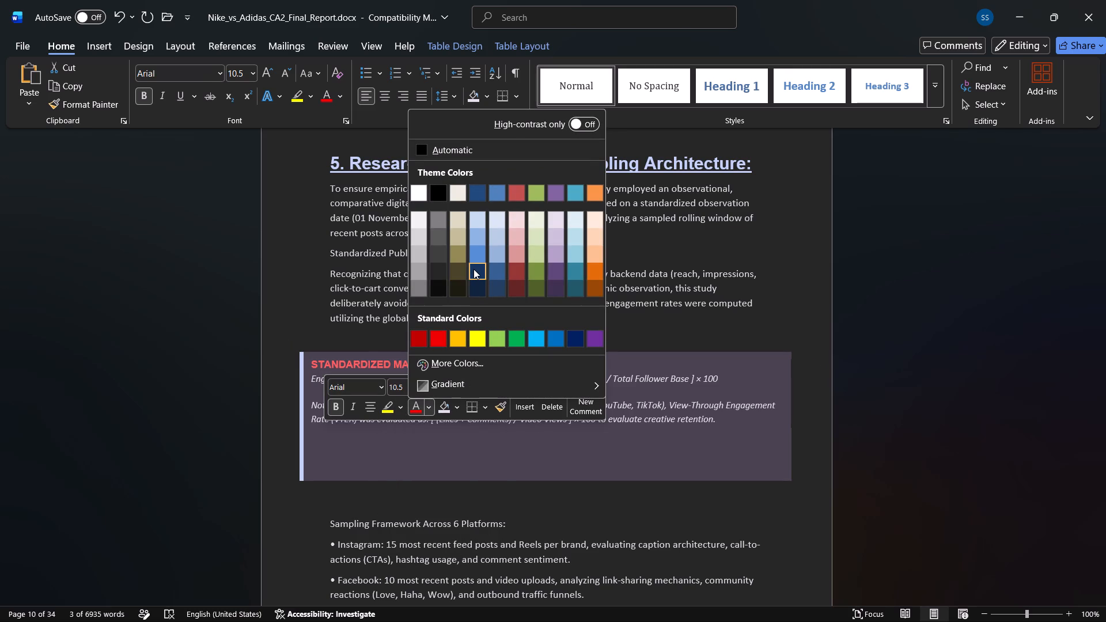
click(518, 274)
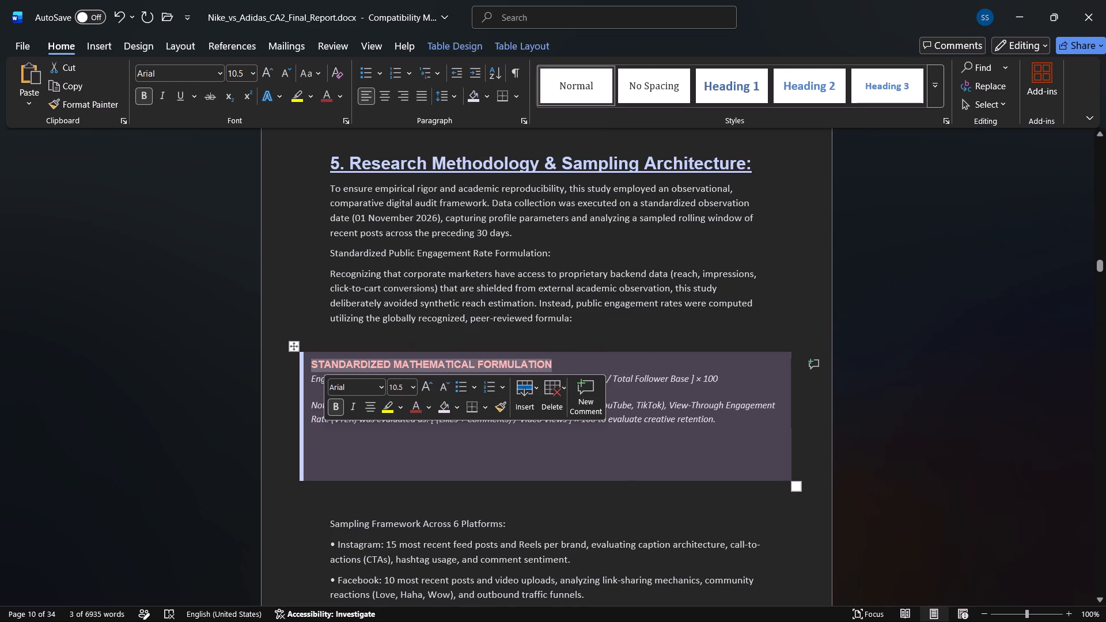
click(459, 507)
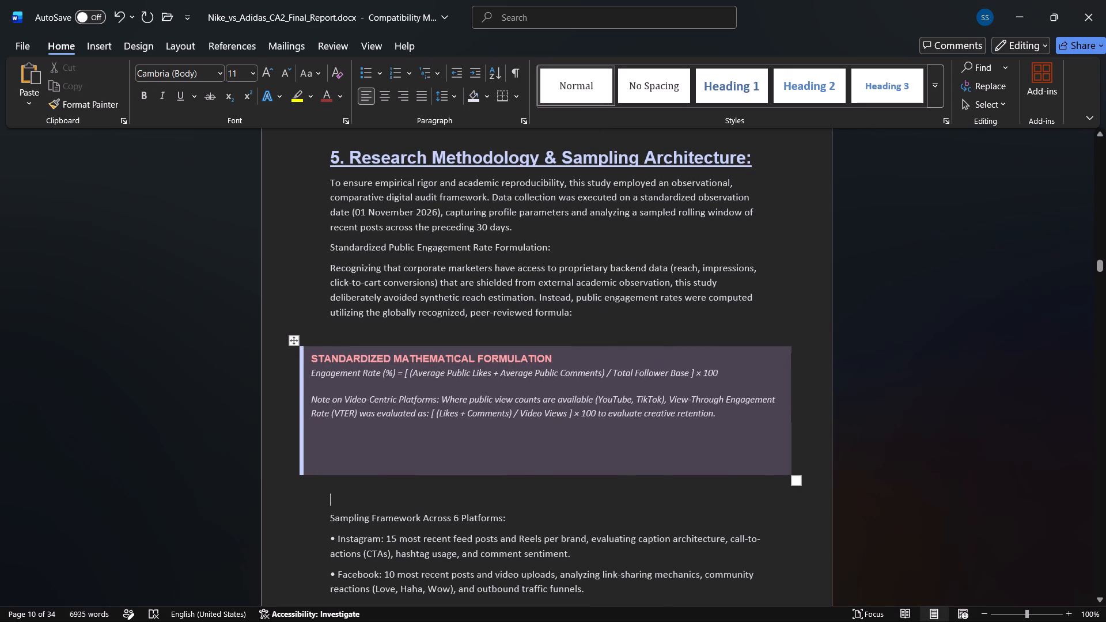
Toggle the Windows night light in the system's quick settings and return to the report.
click(998, 606)
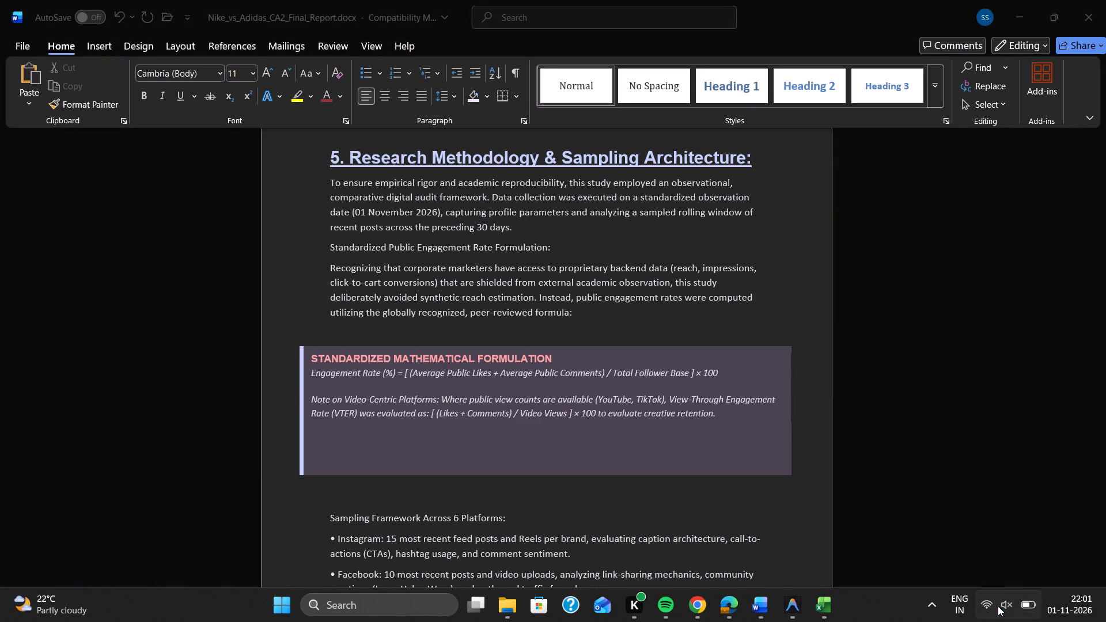
click(996, 612)
click(1009, 612)
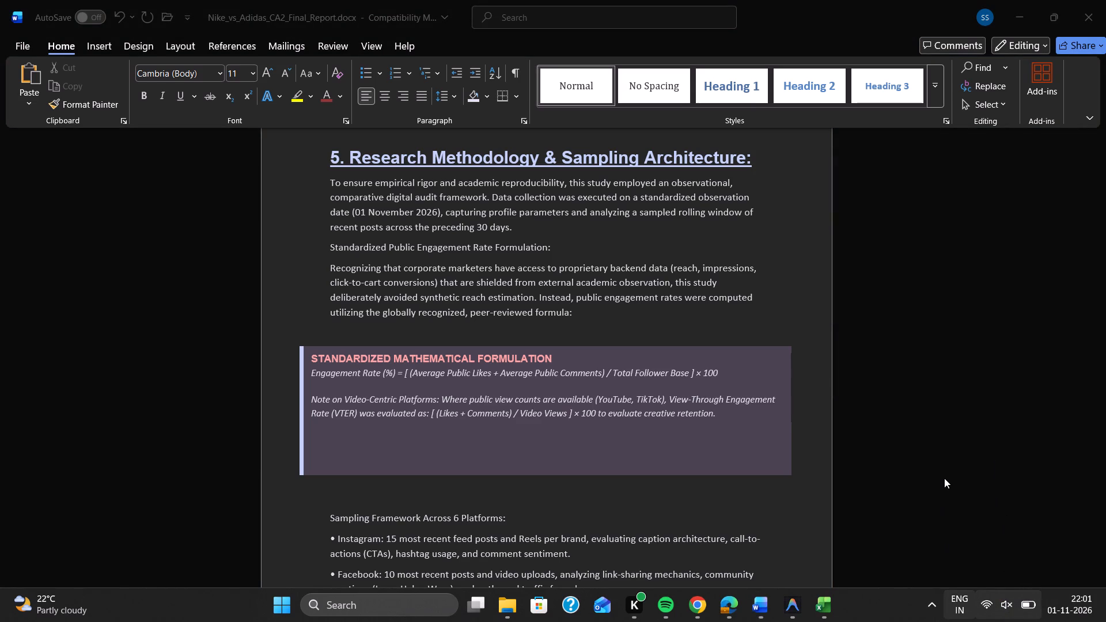
click(944, 478)
click(955, 417)
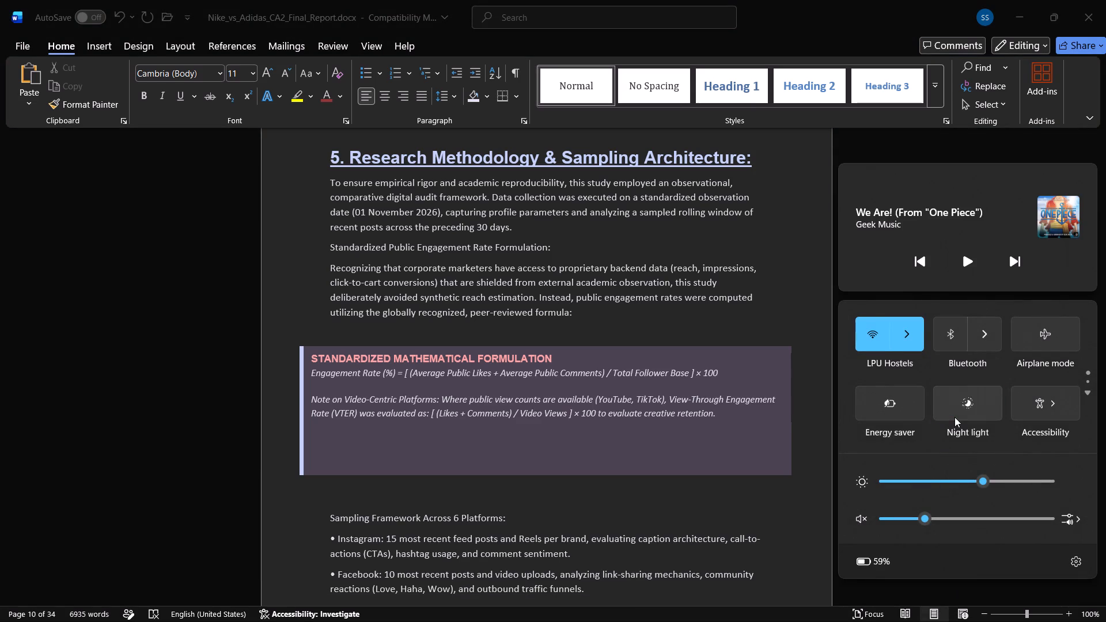
click(906, 147)
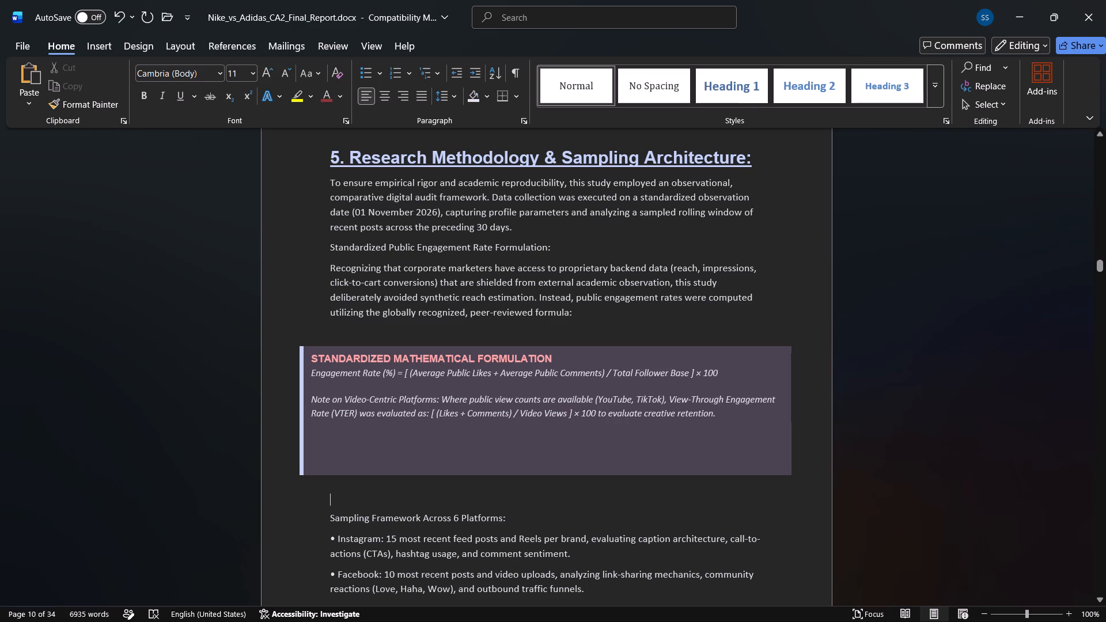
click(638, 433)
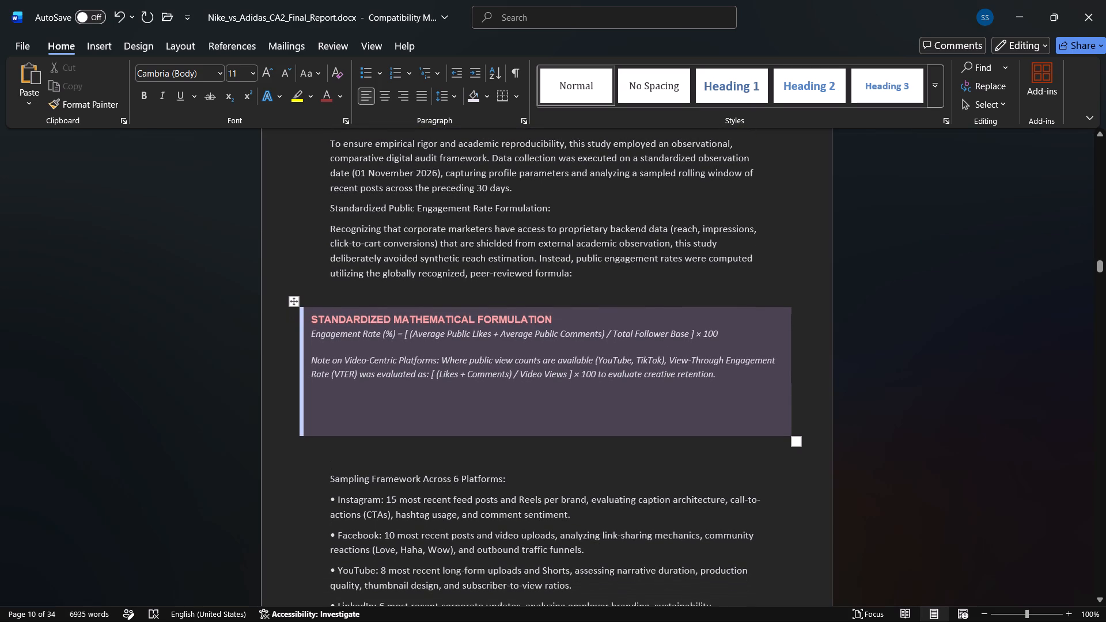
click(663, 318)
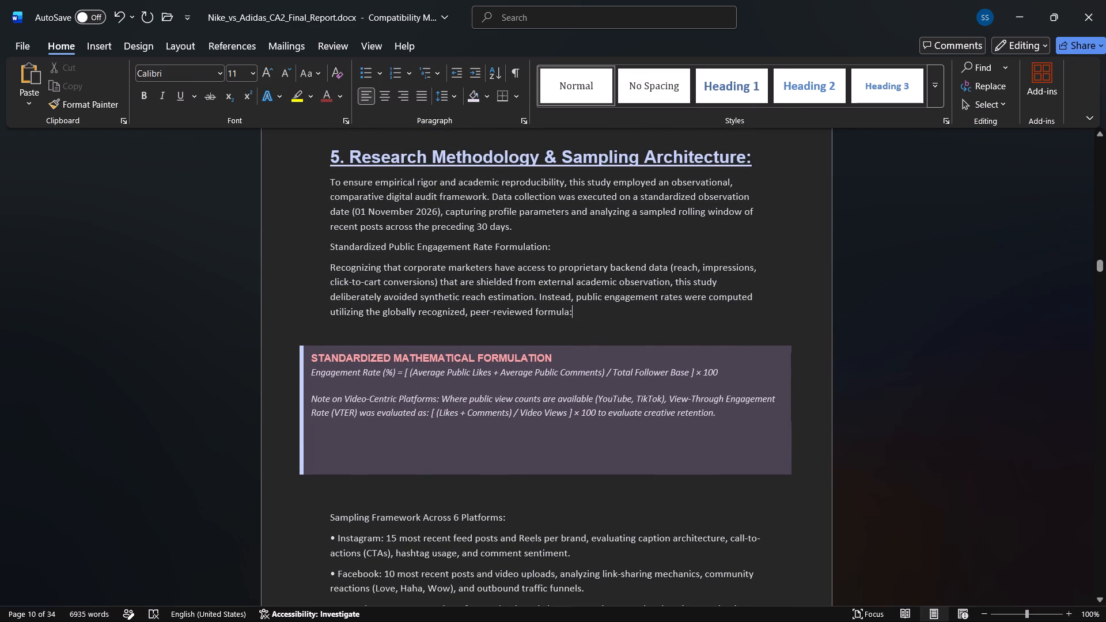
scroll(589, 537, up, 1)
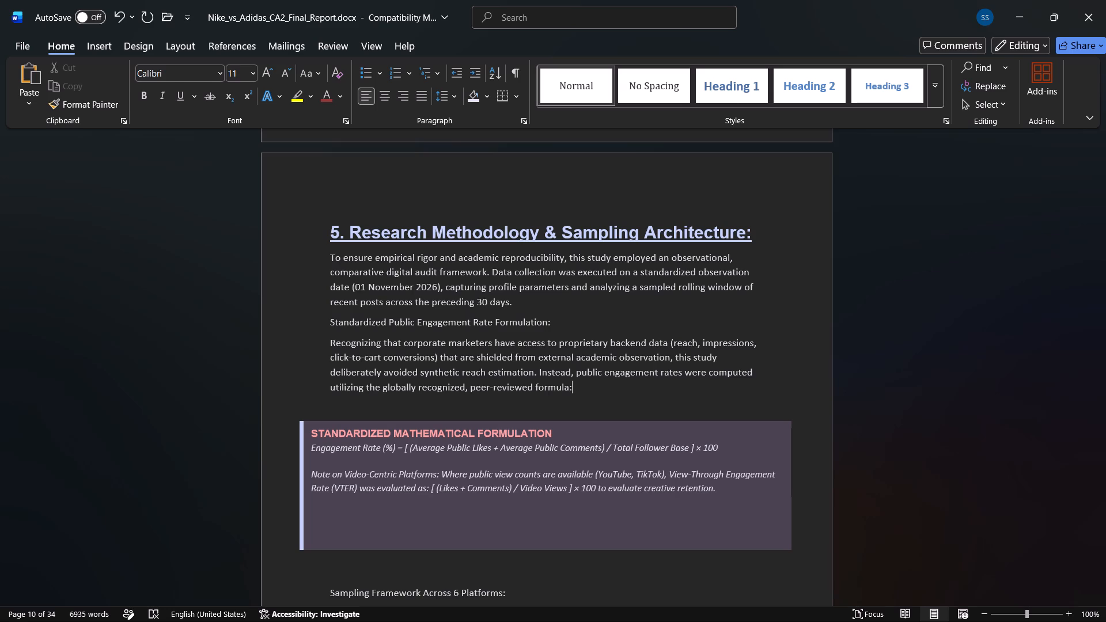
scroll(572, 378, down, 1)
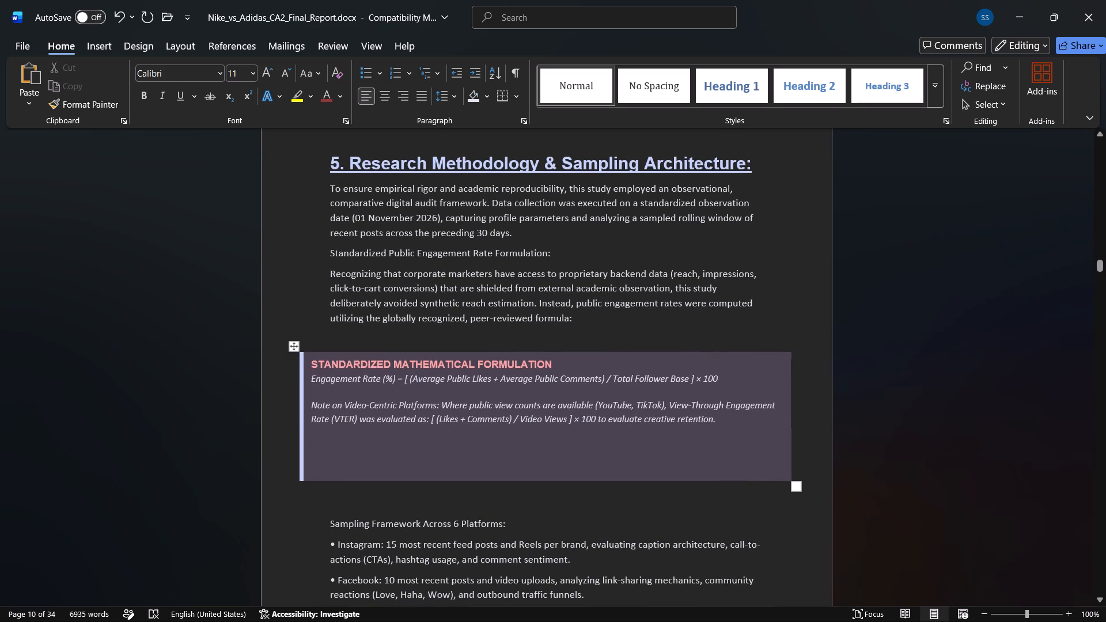
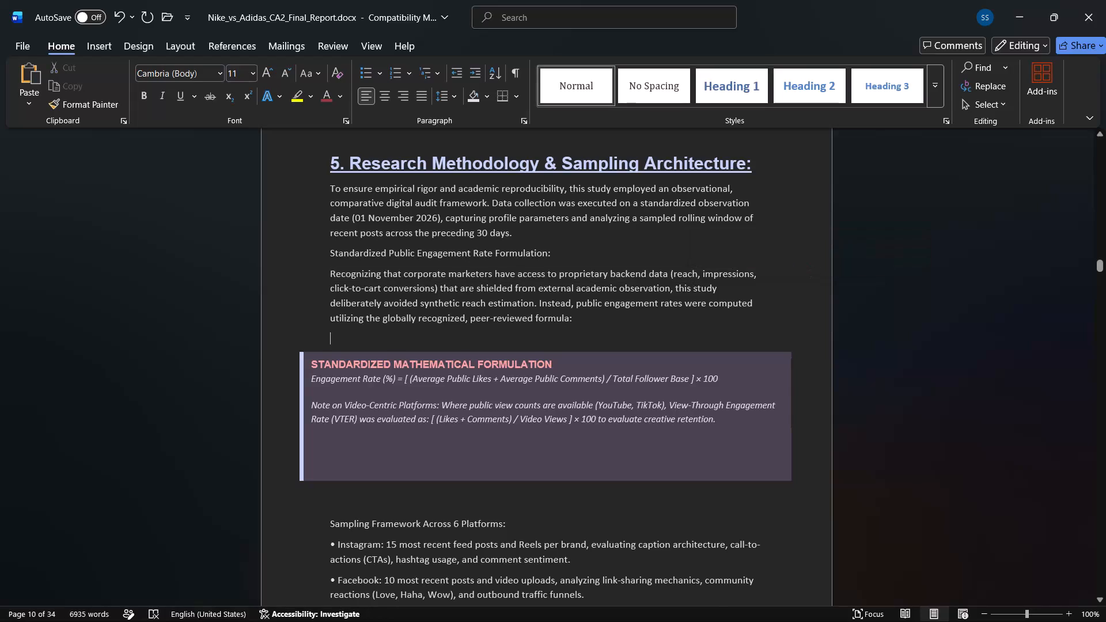
Read the bullets under "Sampling Framework Across 6 Platforms" in section 5, following the Instagram entry closely.
scroll(577, 335, down, 1)
scroll(537, 415, down, 1)
scroll(487, 412, down, 1)
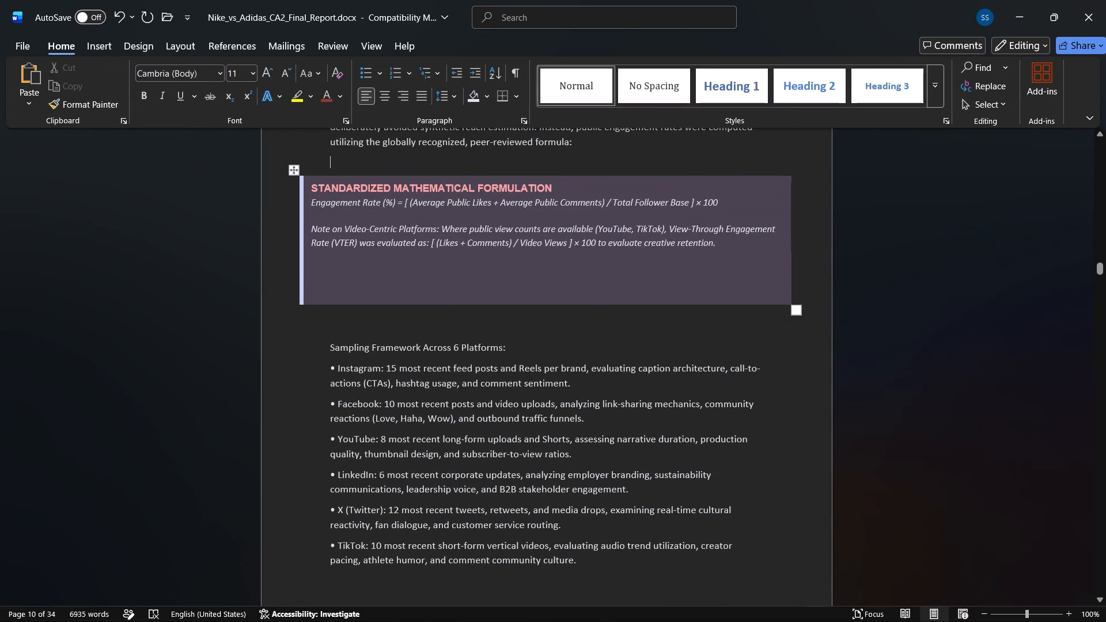
scroll(487, 412, down, 1)
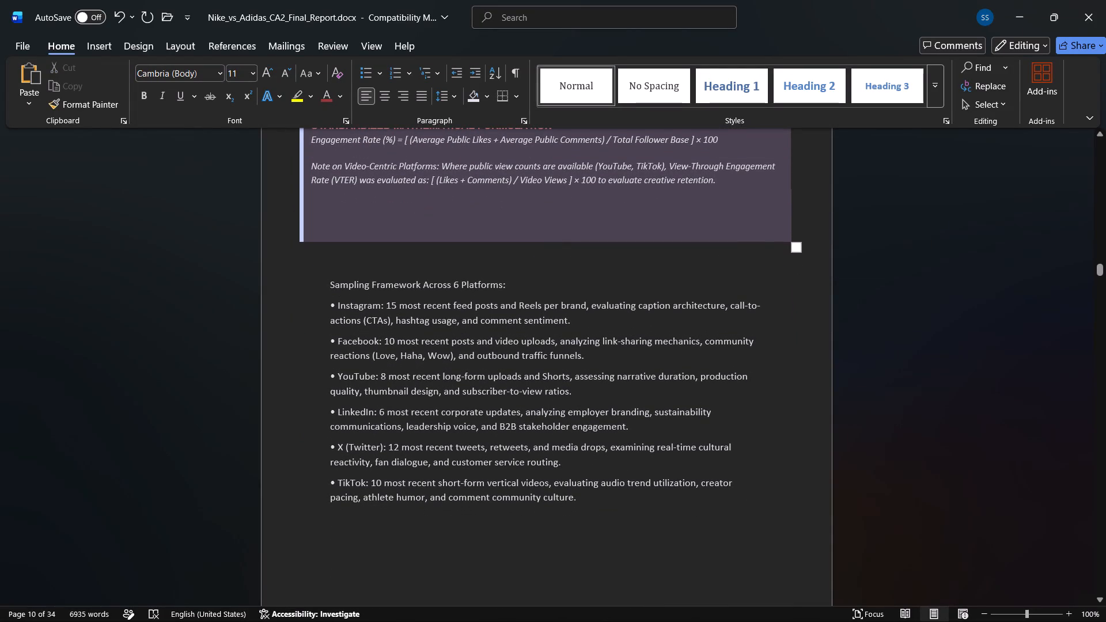
drag(387, 306, 548, 305)
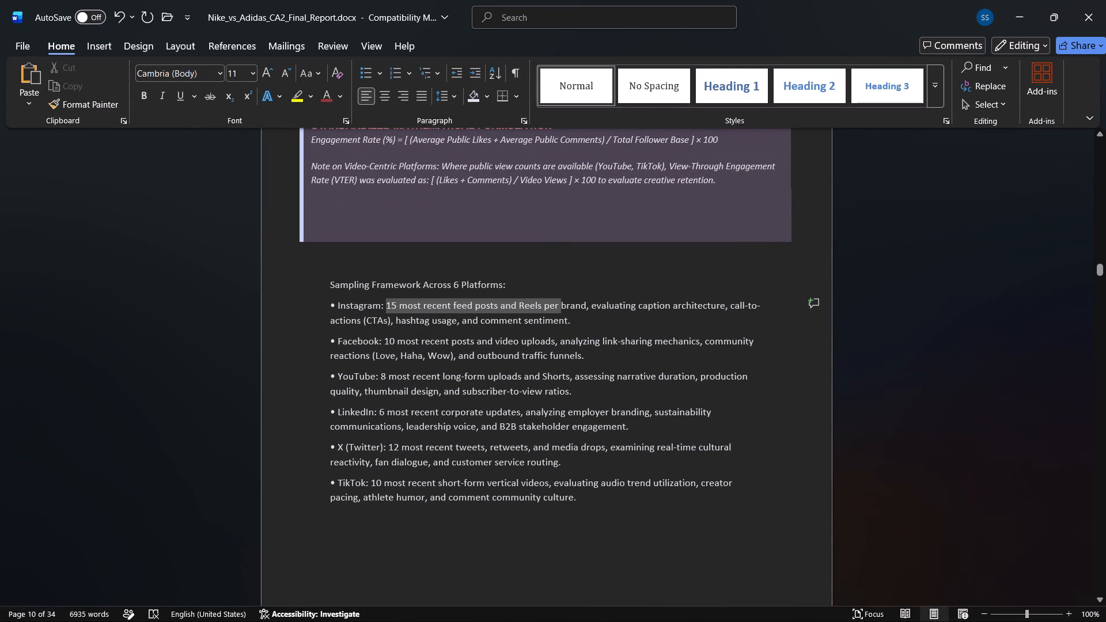
drag(548, 305, 675, 303)
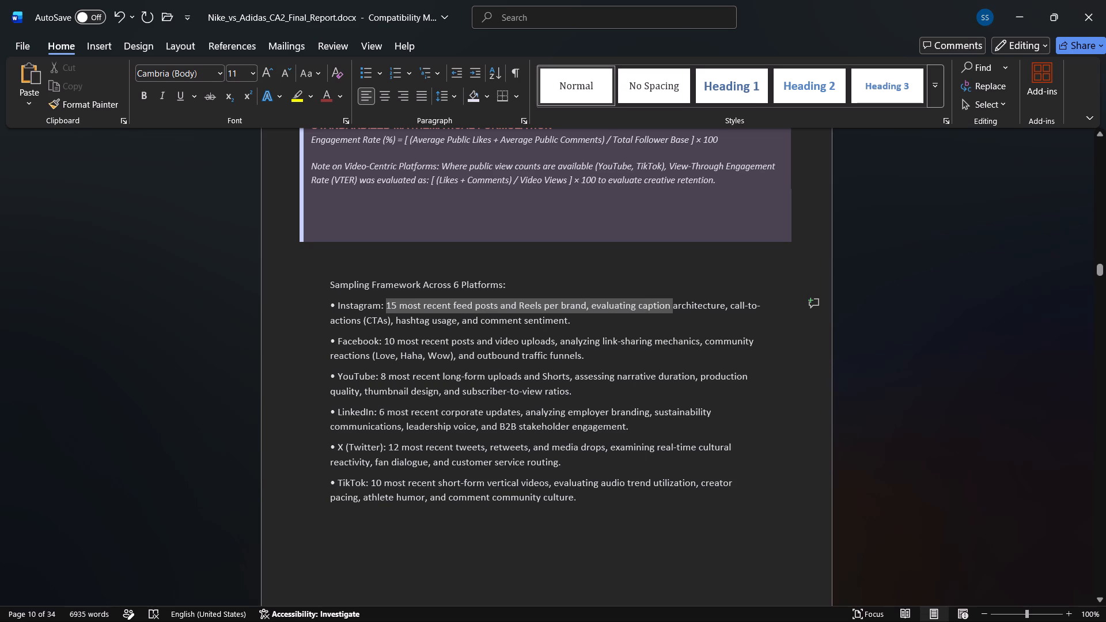
drag(675, 303, 468, 316)
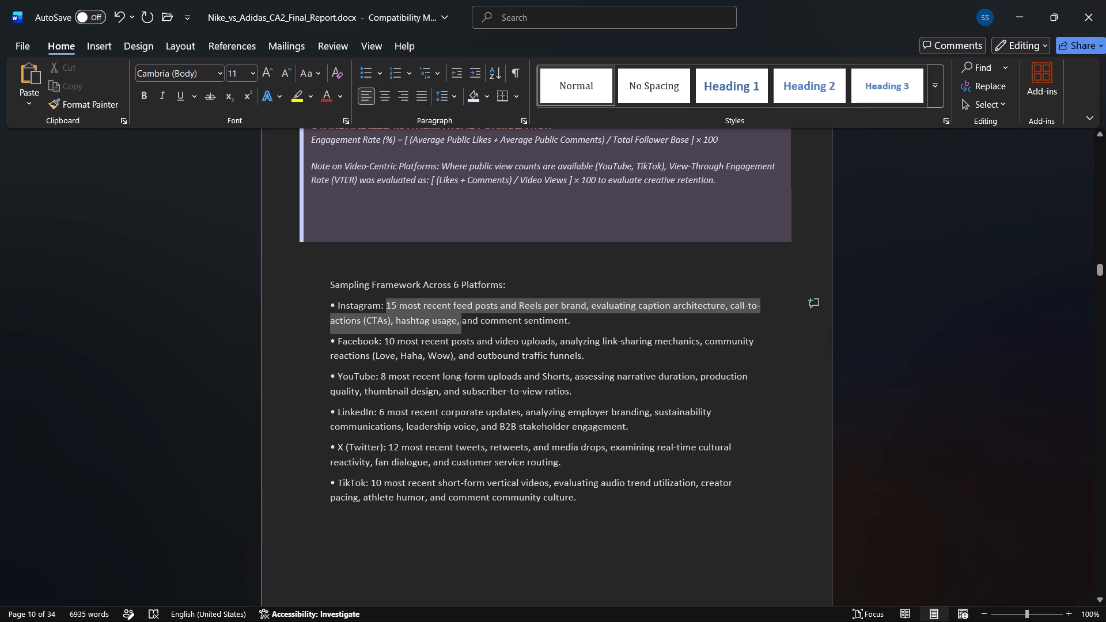
drag(468, 316, 556, 317)
click(417, 362)
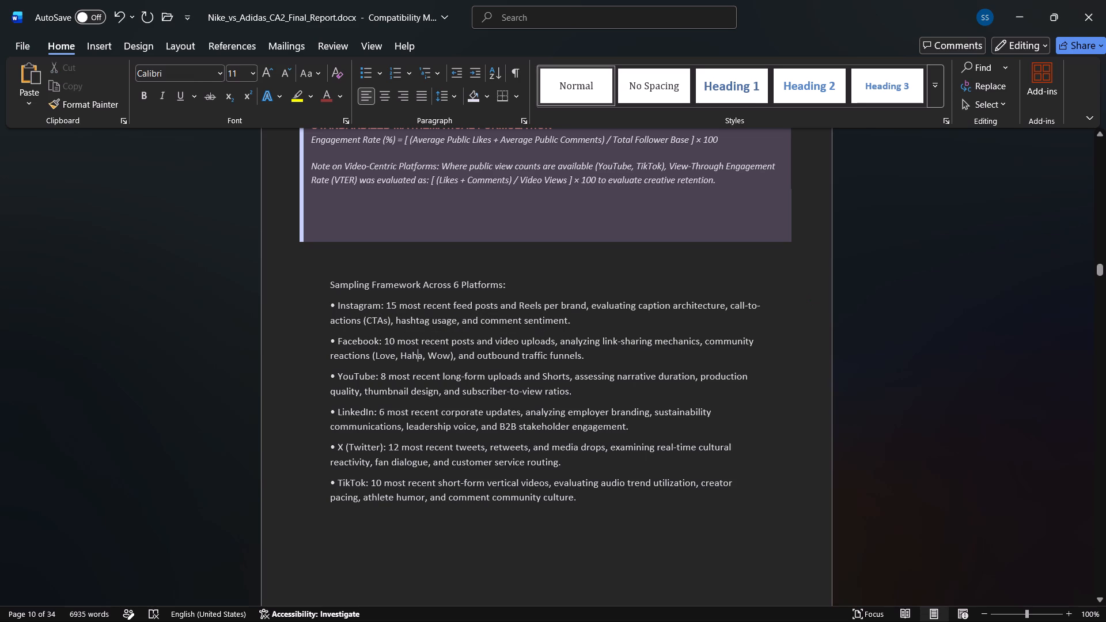
scroll(401, 355, down, 1)
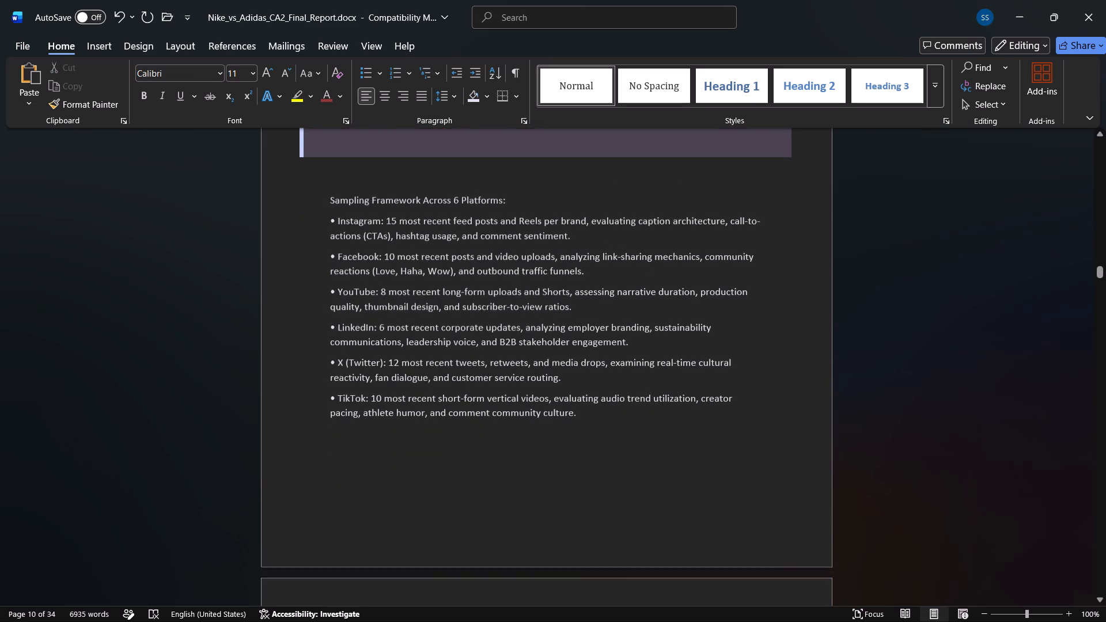
scroll(401, 355, down, 4)
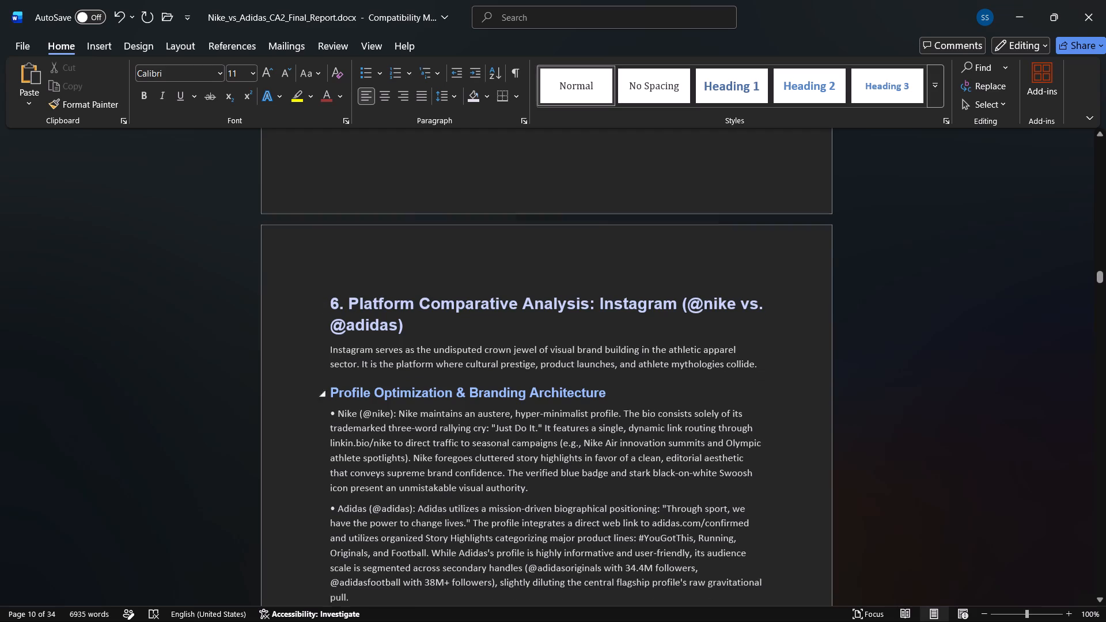
scroll(411, 353, down, 2)
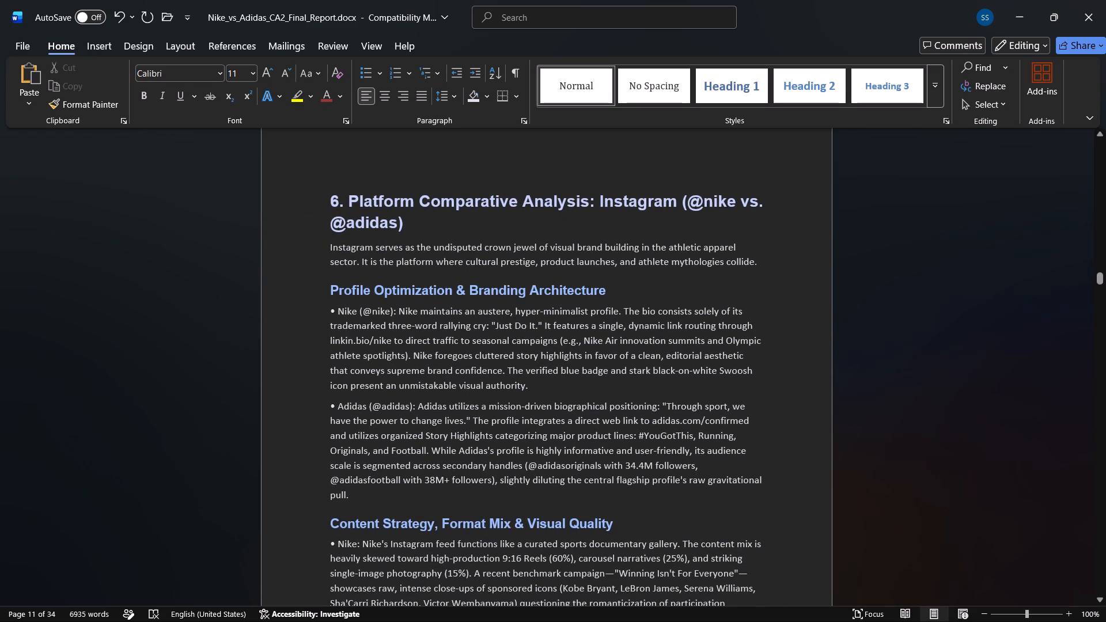
scroll(422, 393, down, 1)
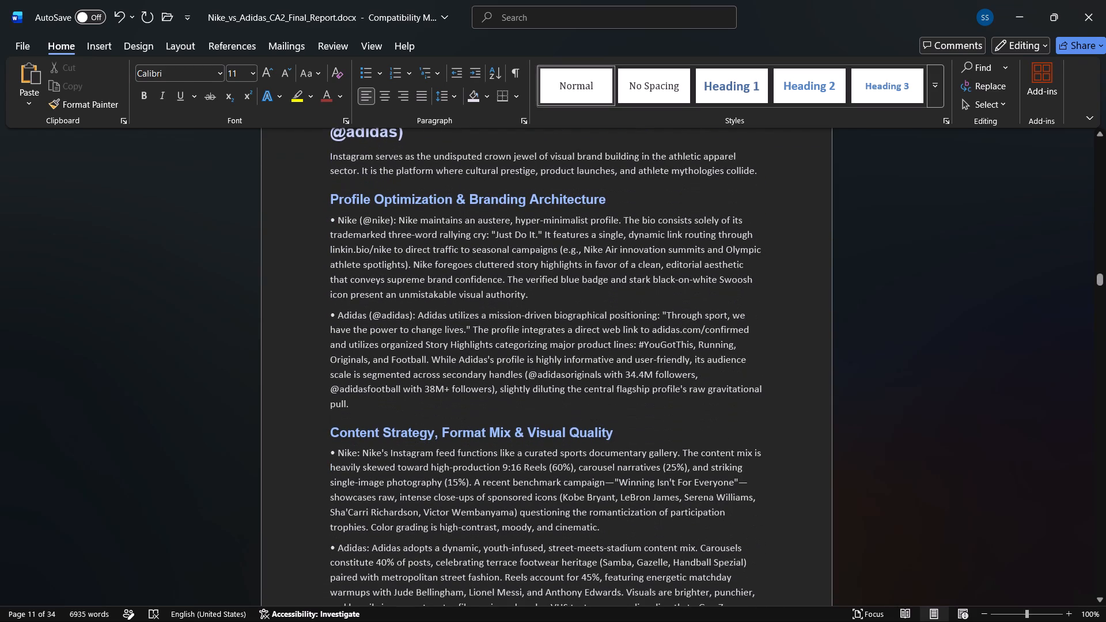
scroll(422, 393, up, 1)
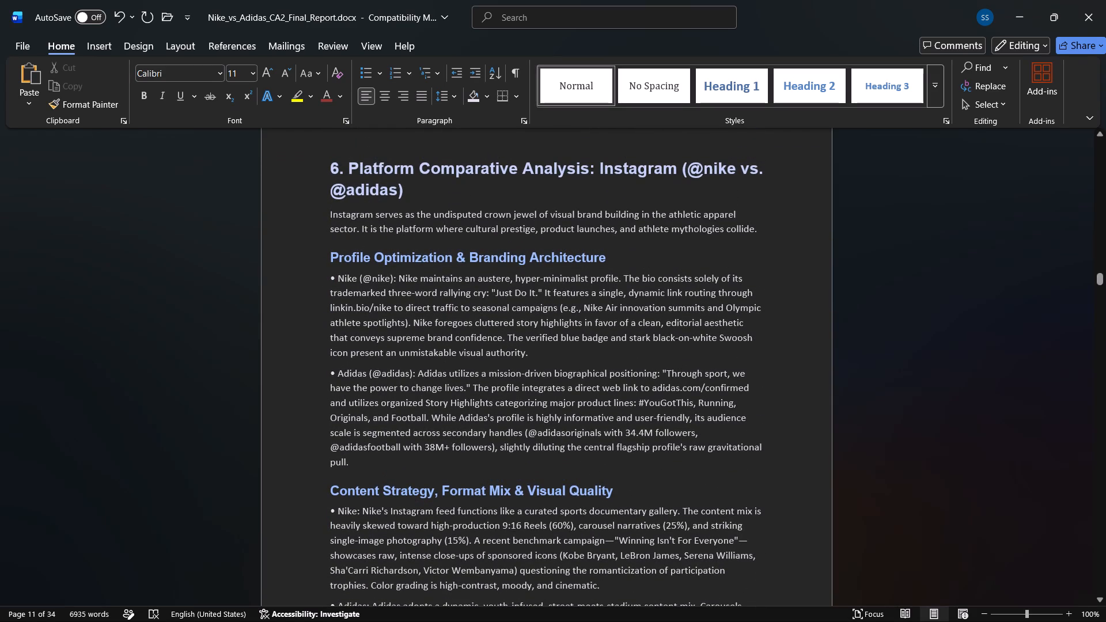
drag(407, 189, 332, 170)
click(332, 170)
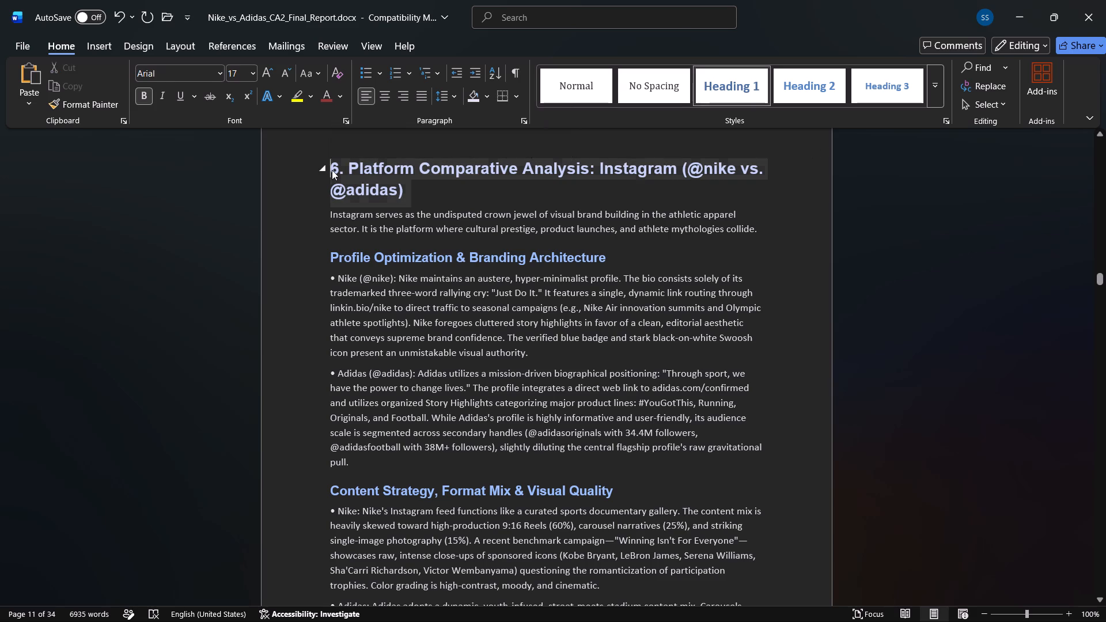
drag(332, 170, 405, 192)
click(526, 152)
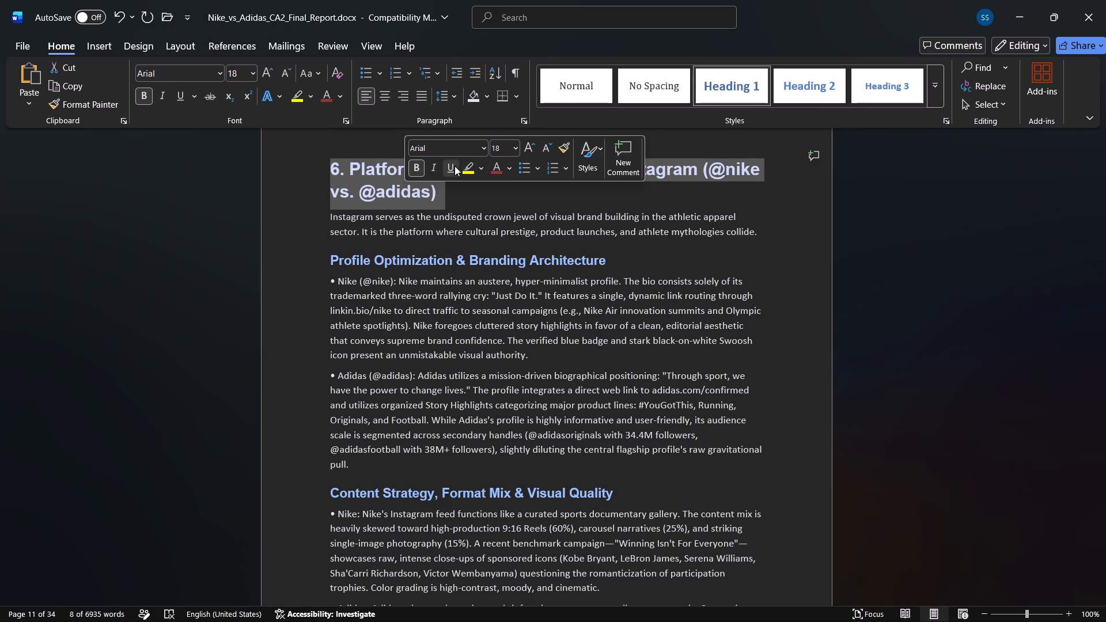
click(445, 171)
Enlarge the "Profile Optimization & Branding Architecture" subheading in section 6 to 14 pt.
drag(611, 260, 336, 258)
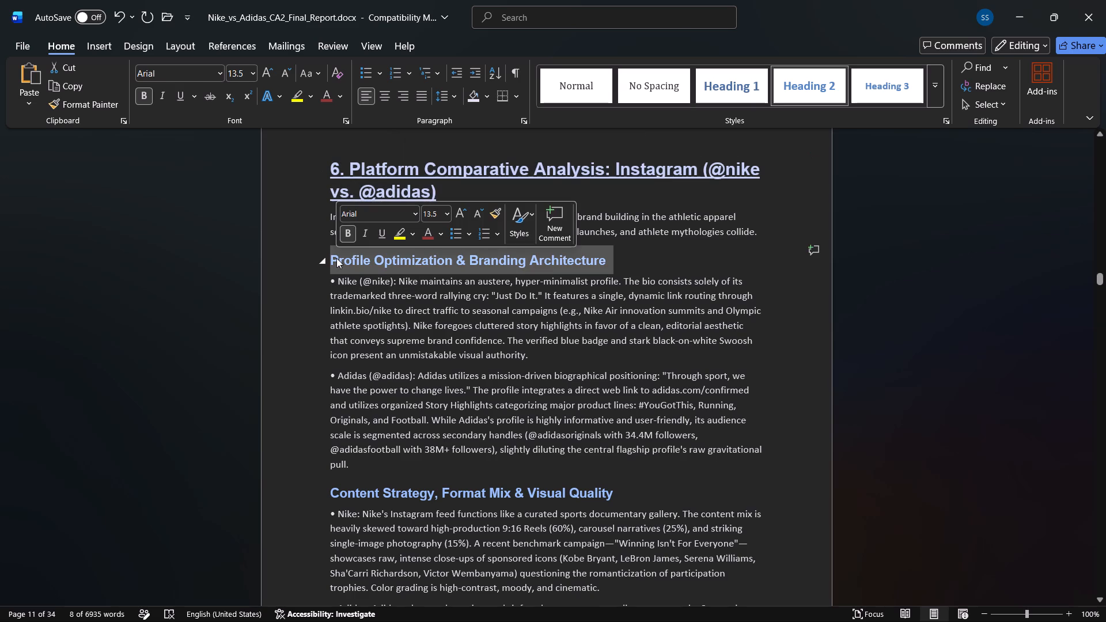
click(461, 222)
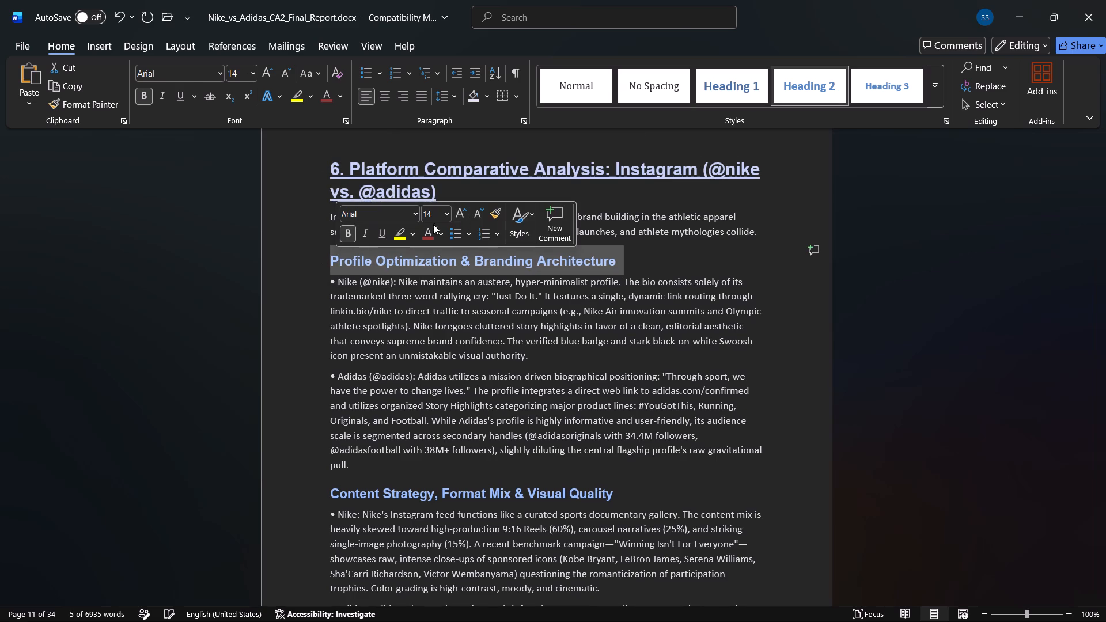
click(396, 316)
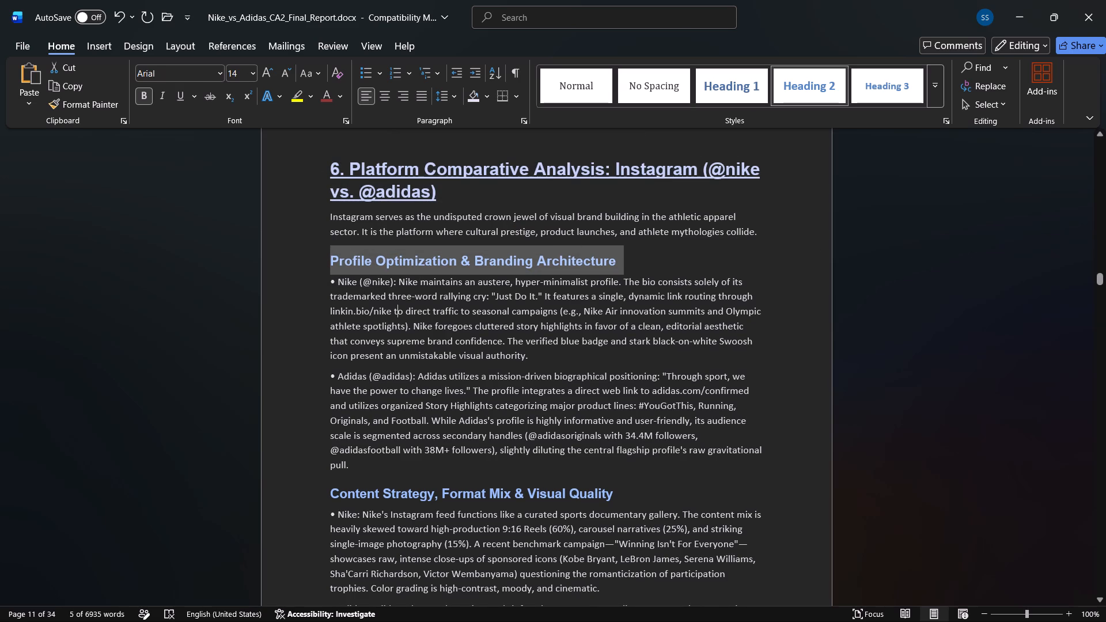
click(452, 472)
Enlarge the "Audience Engagement & Community Dialogue" subheading in section 6 by one font size increment.
scroll(452, 472, down, 1)
scroll(582, 372, down, 1)
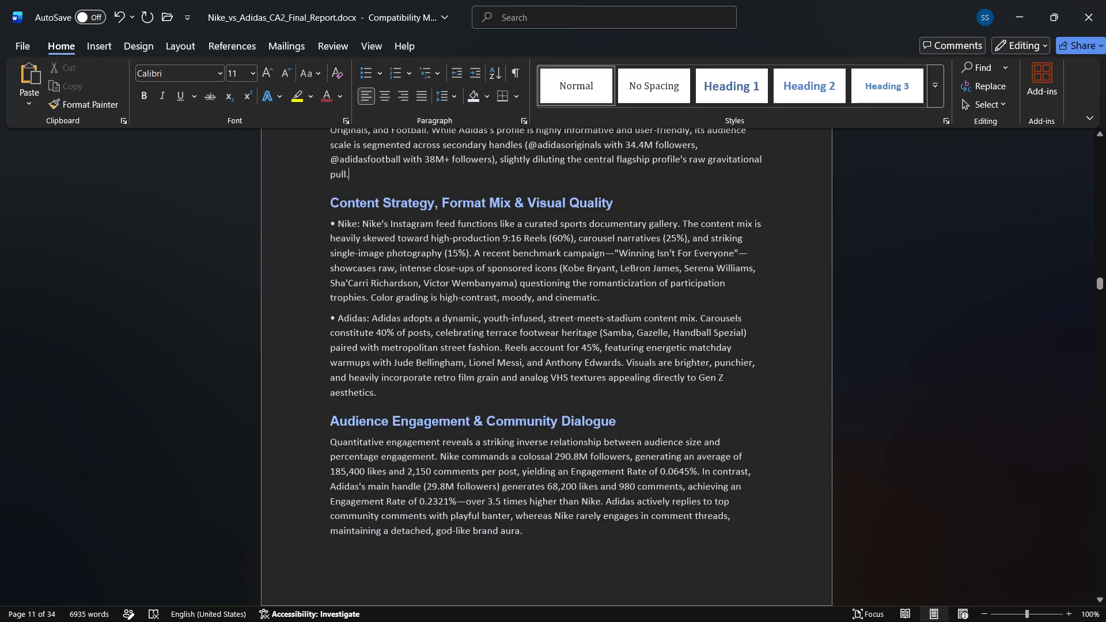
scroll(613, 286, up, 1)
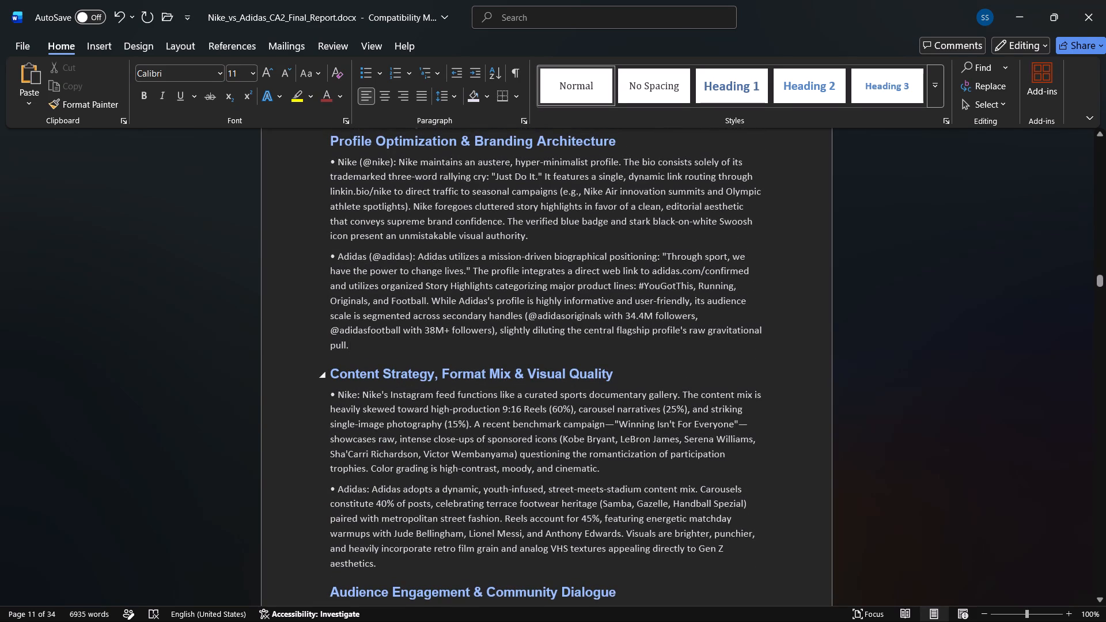
scroll(615, 363, down, 1)
scroll(615, 363, up, 1)
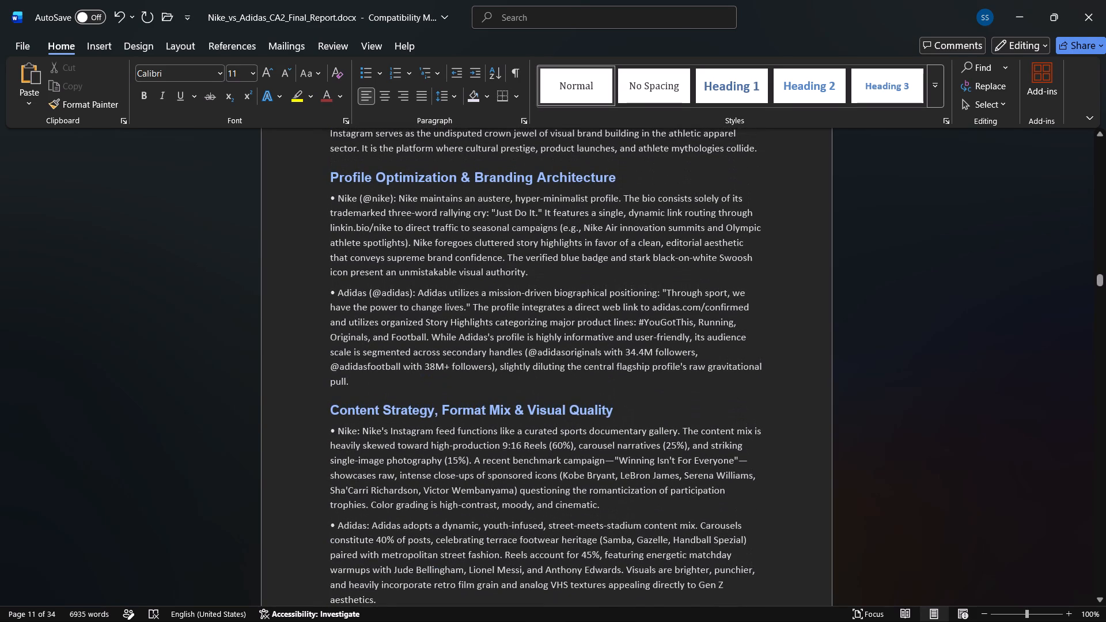
scroll(615, 363, down, 2)
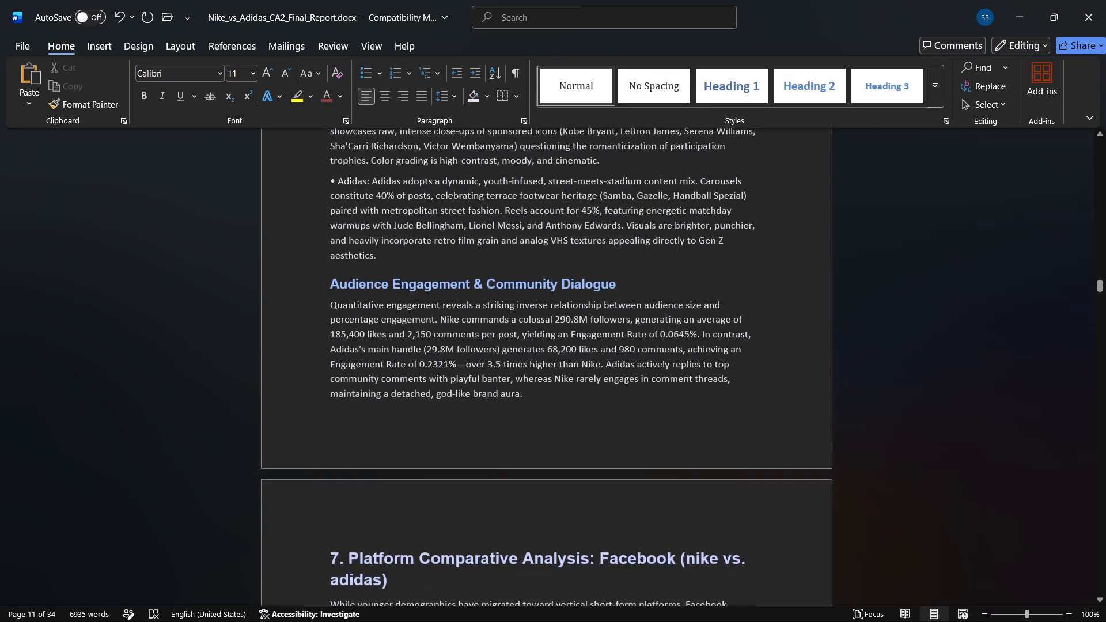
scroll(615, 363, down, 1)
drag(623, 266, 416, 268)
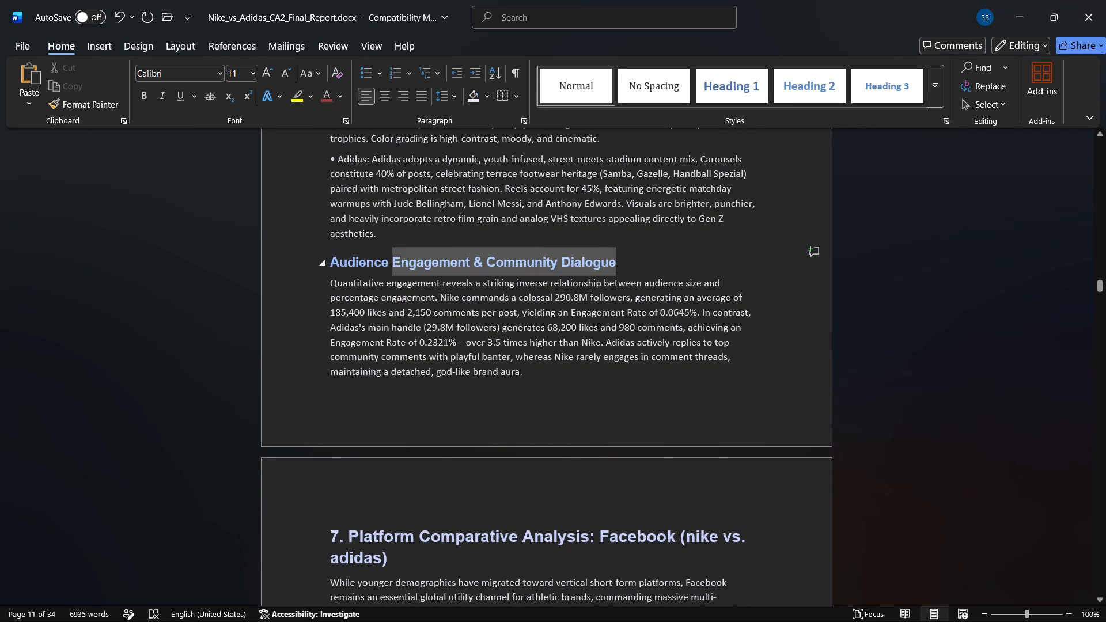
drag(416, 268, 353, 267)
click(474, 223)
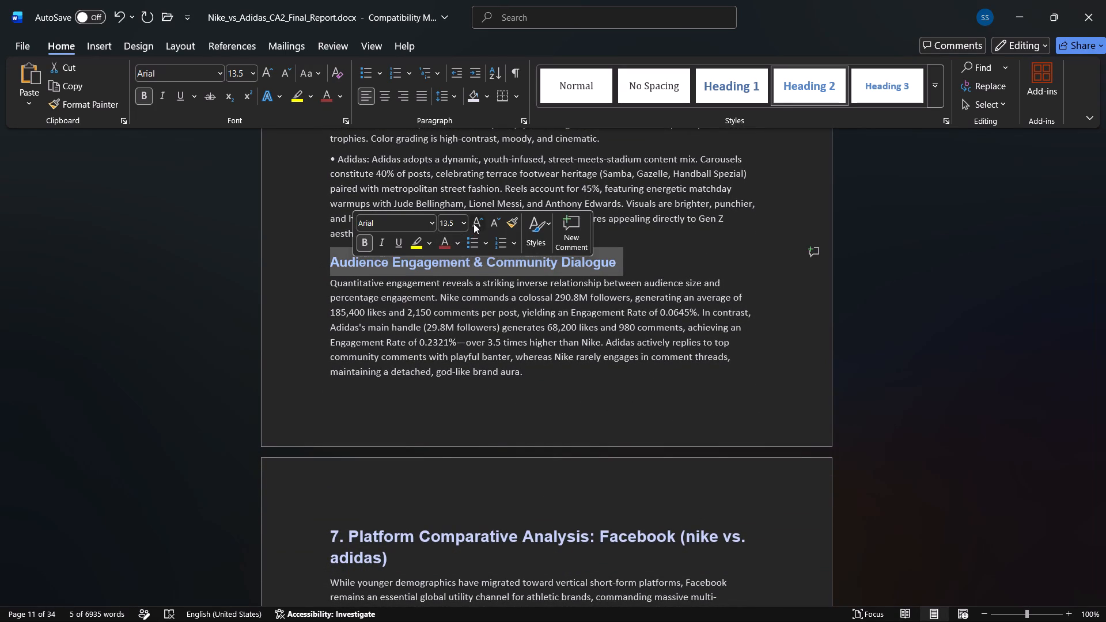
click(415, 319)
Enlarge the section 7 heading "Platform Comparative Analysis: Facebook (nike vs. adidas)" to 18 pt and underline it.
scroll(415, 319, up, 1)
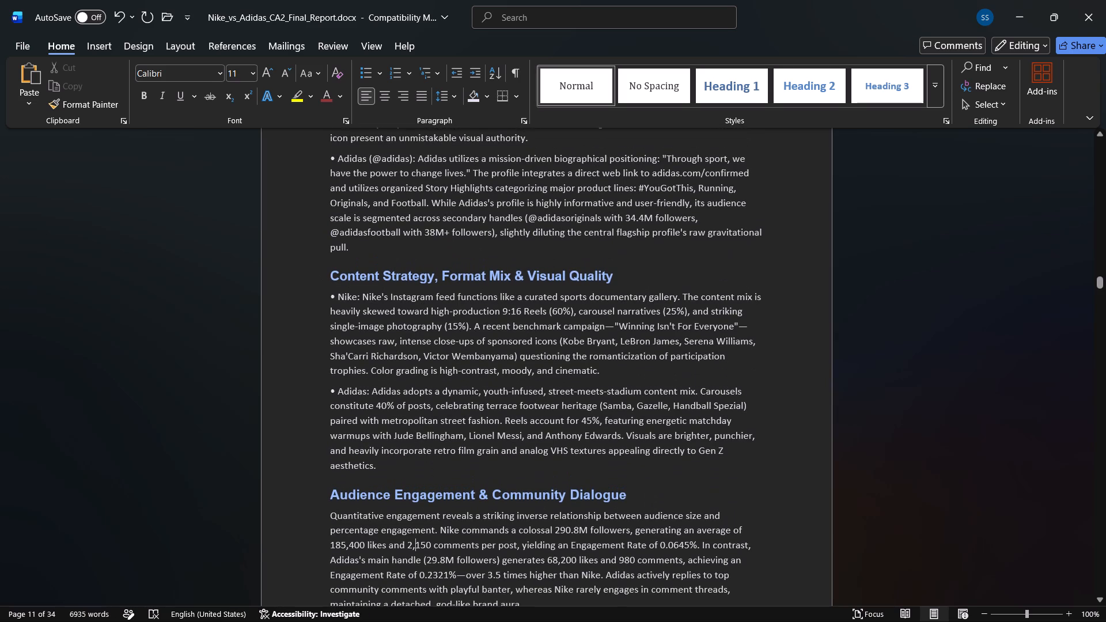
scroll(523, 407, down, 2)
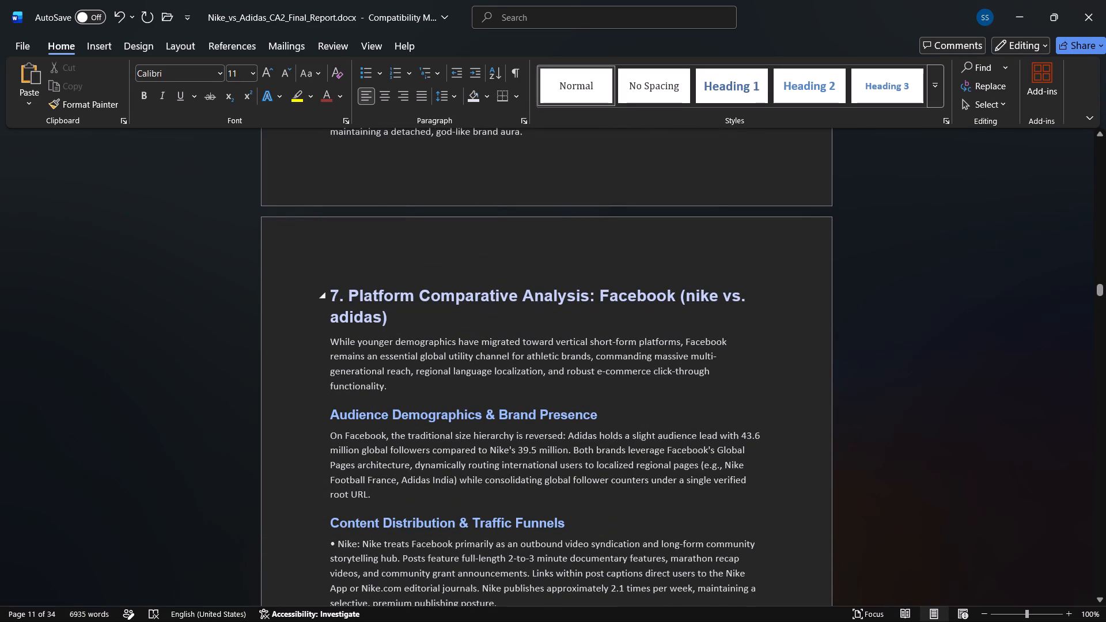
drag(385, 312, 326, 289)
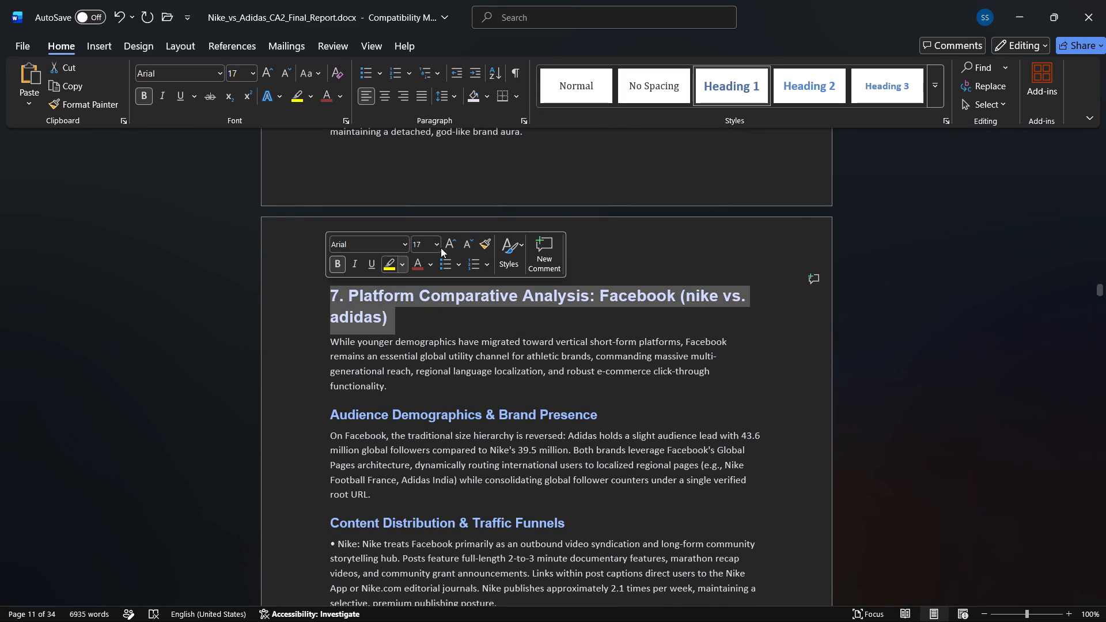
click(456, 237)
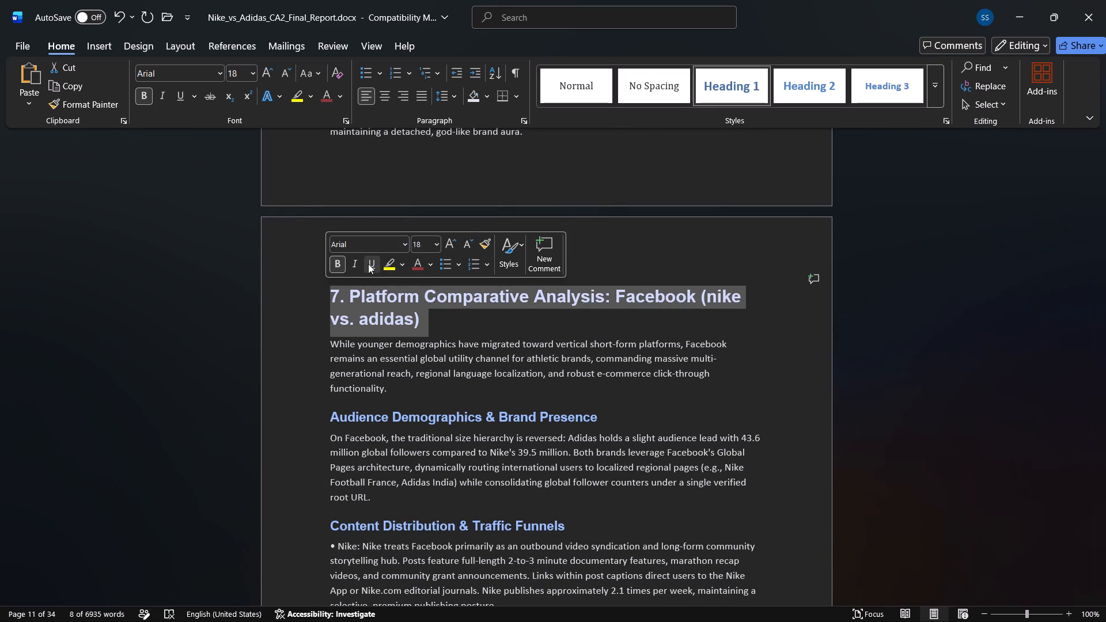
click(368, 264)
click(442, 331)
Enlarge the "Audience Demographics & Brand Presence" subheading in section 7 to 14 pt.
scroll(442, 331, down, 1)
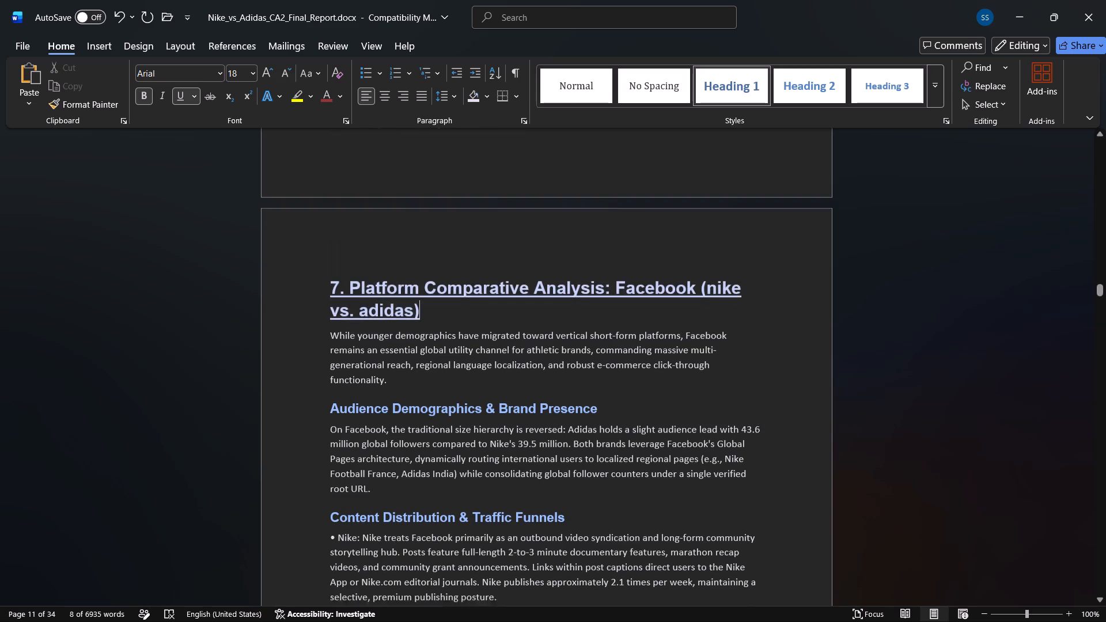
scroll(442, 331, down, 2)
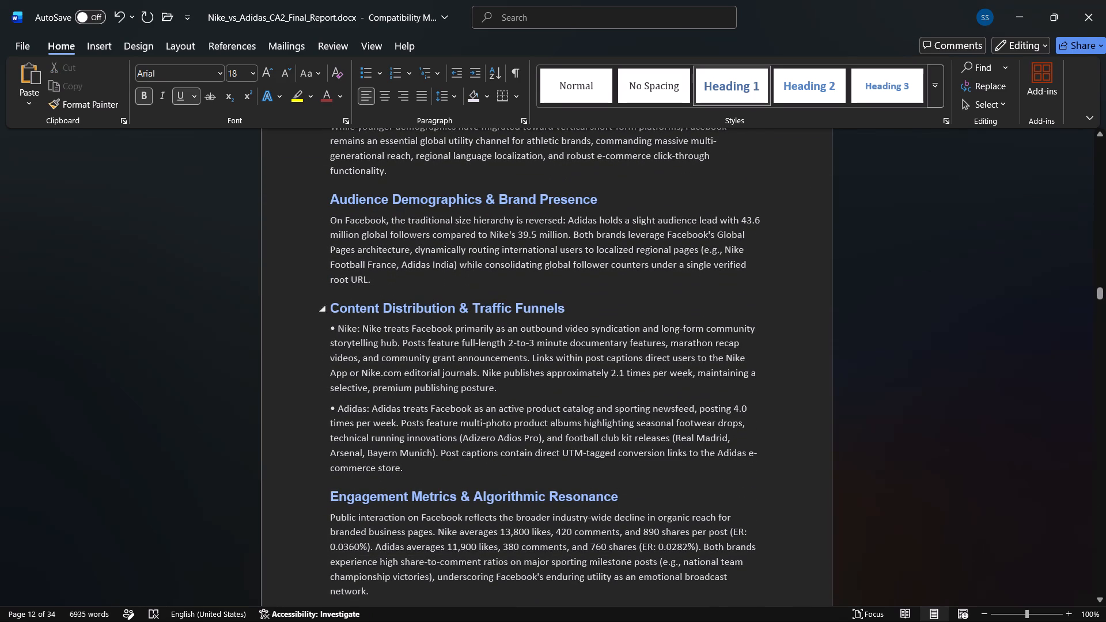
drag(335, 195, 588, 208)
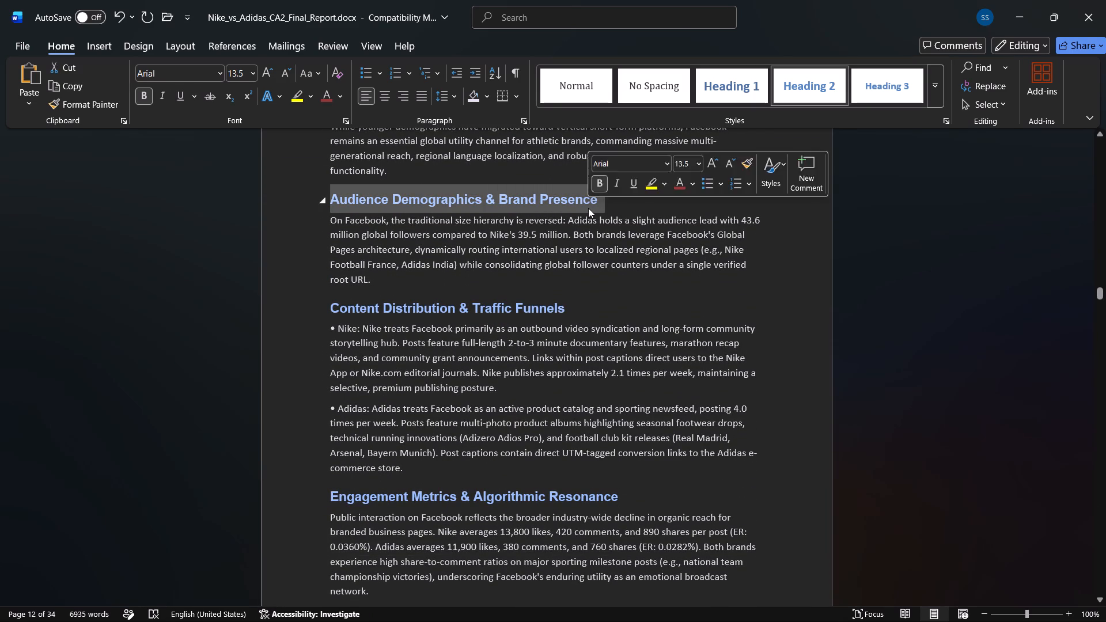
click(588, 208)
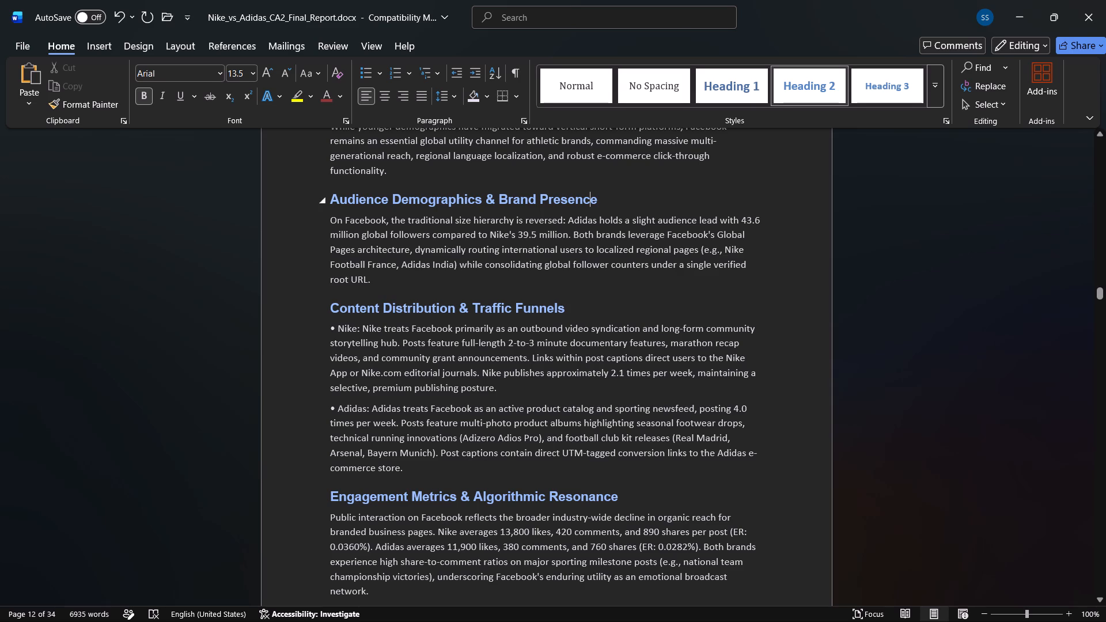
drag(615, 198, 342, 204)
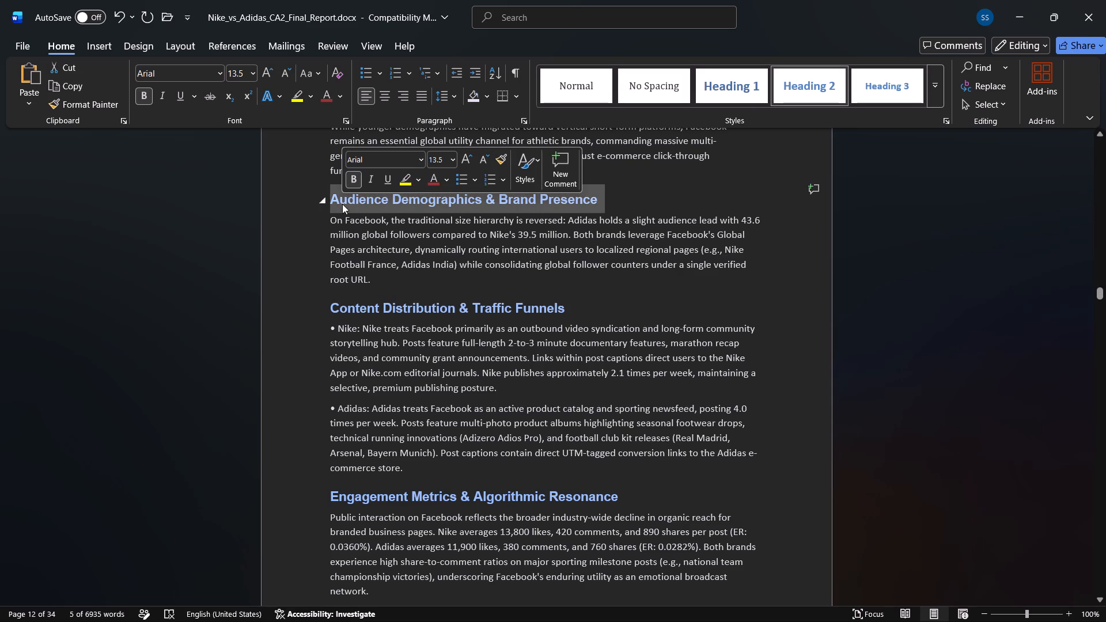
click(463, 165)
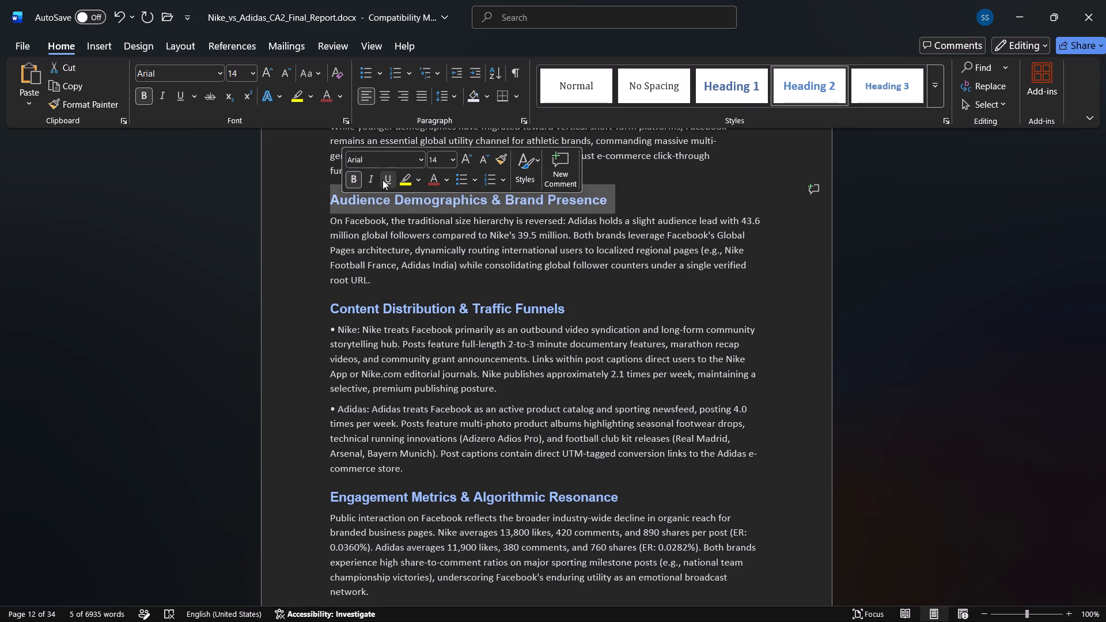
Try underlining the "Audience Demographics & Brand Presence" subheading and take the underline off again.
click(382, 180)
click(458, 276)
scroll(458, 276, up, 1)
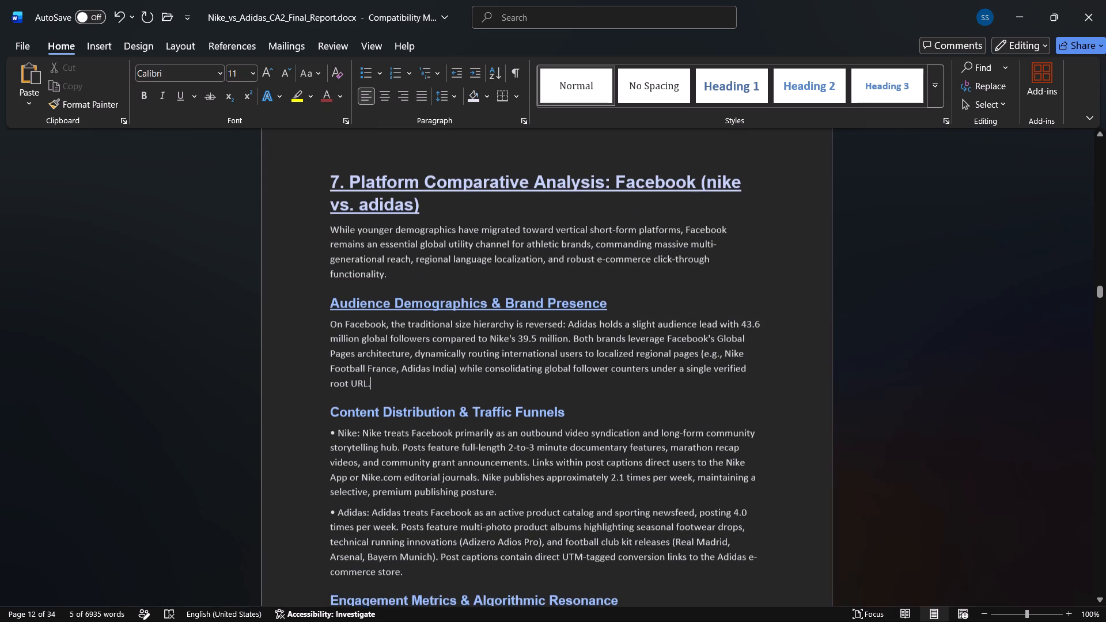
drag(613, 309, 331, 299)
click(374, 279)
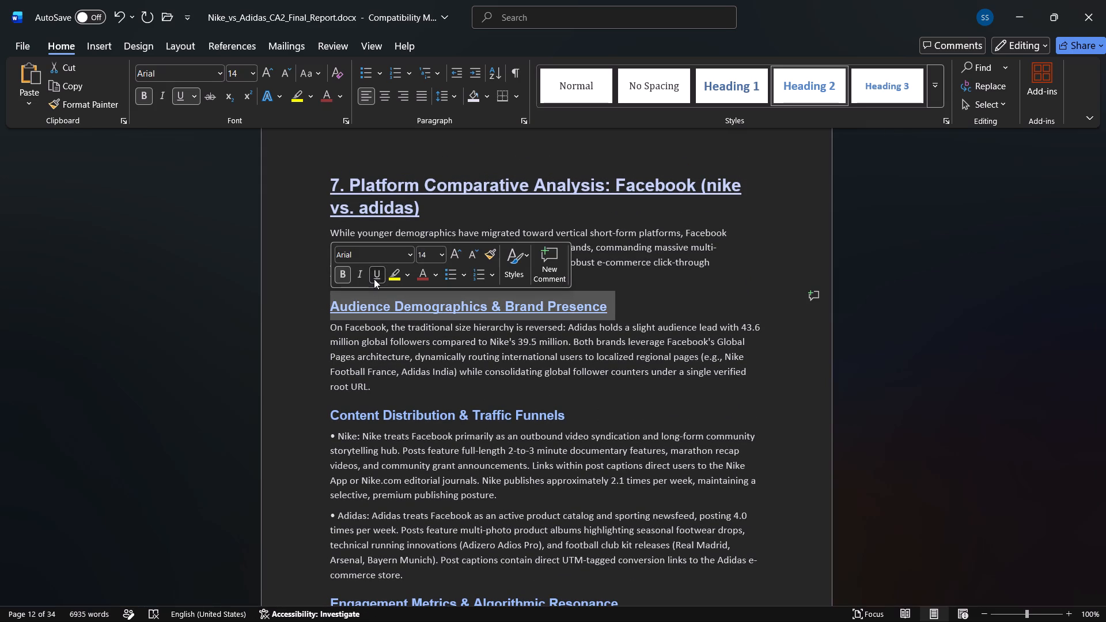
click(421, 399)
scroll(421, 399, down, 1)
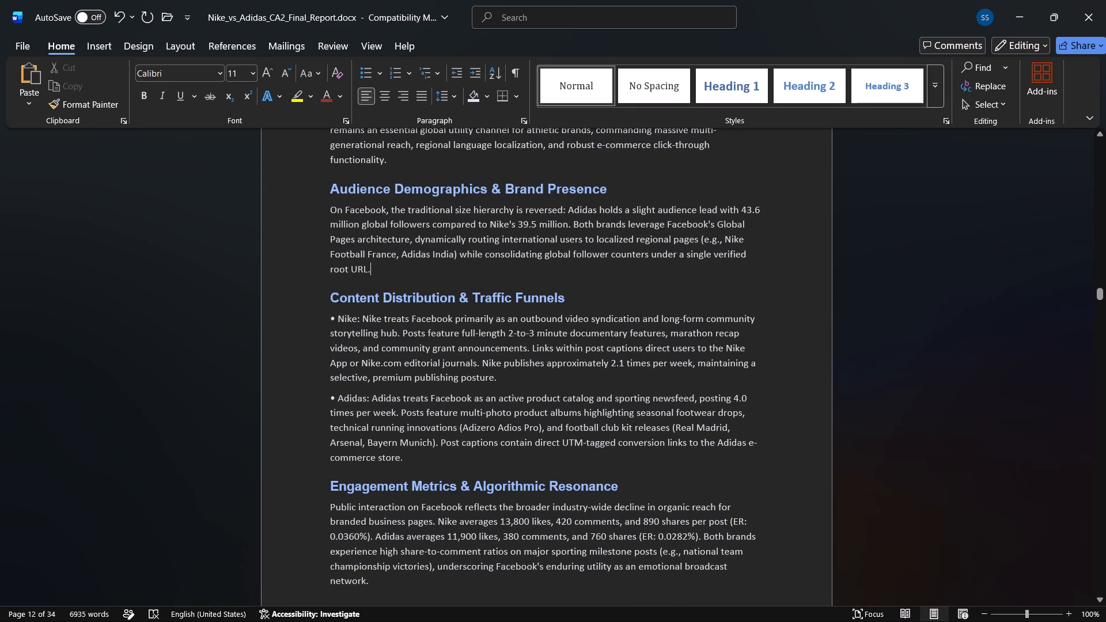
Enlarge the "Content Distribution & Traffic Funnels" subheading in section 7 to 14 pt.
drag(567, 300, 325, 294)
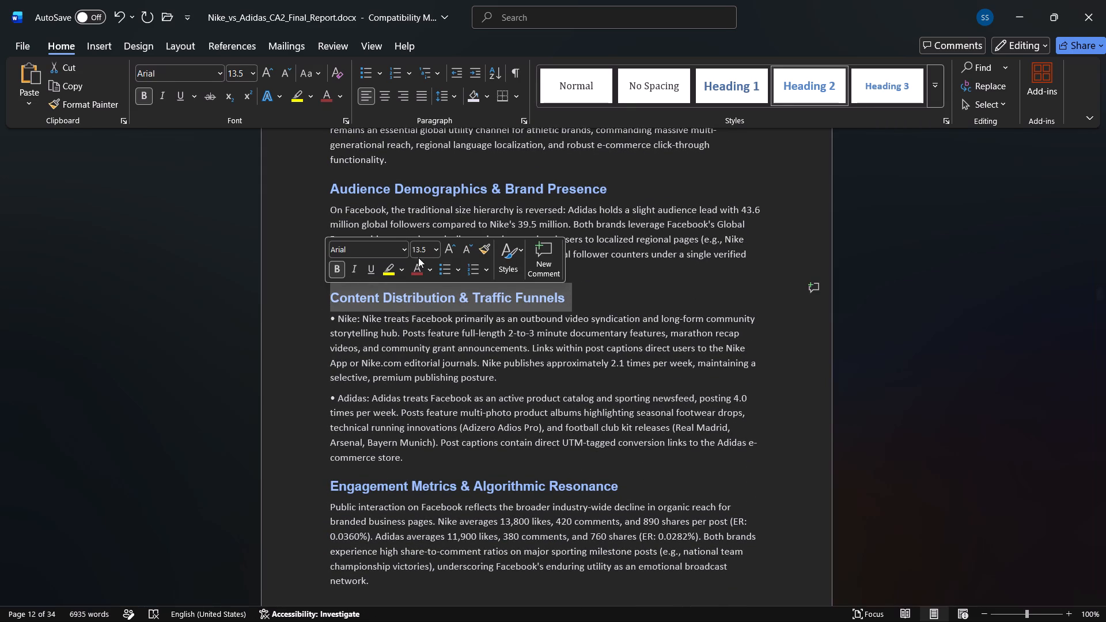
click(441, 252)
click(452, 249)
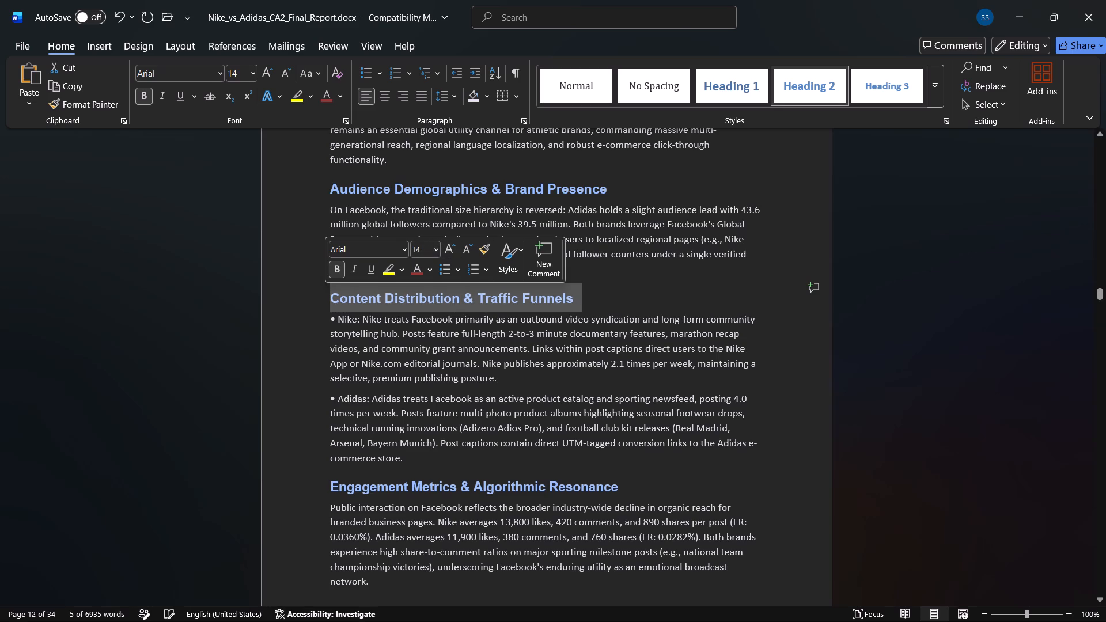
Enlarge the "Engagement Metrics & Algorithmic Resonance" subheading in section 7 to 14 pt.
drag(620, 488, 327, 480)
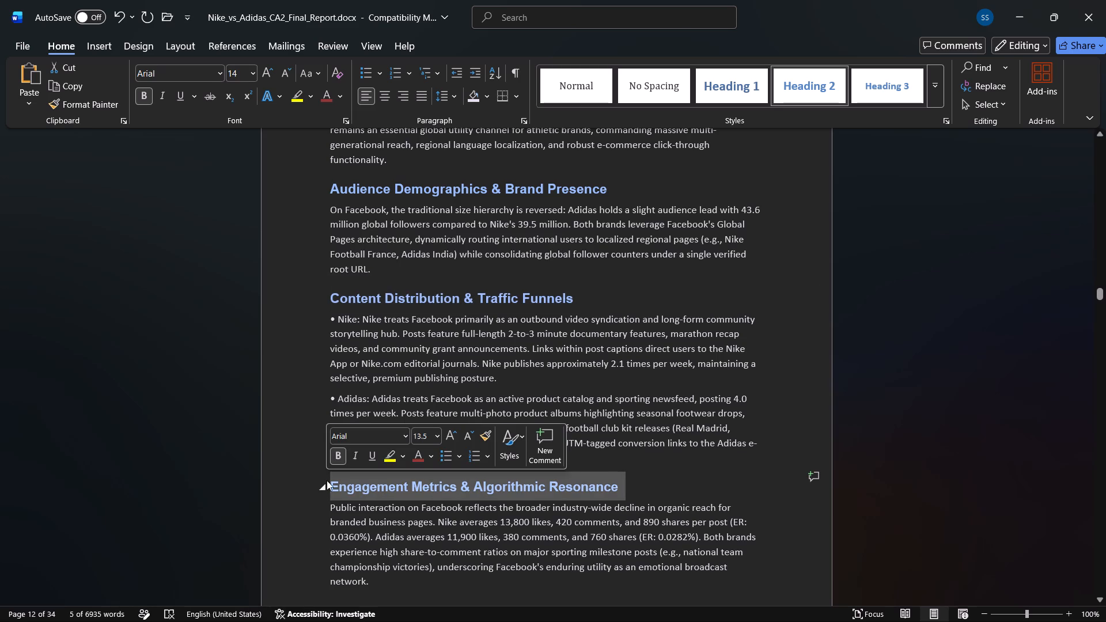
click(452, 438)
click(431, 493)
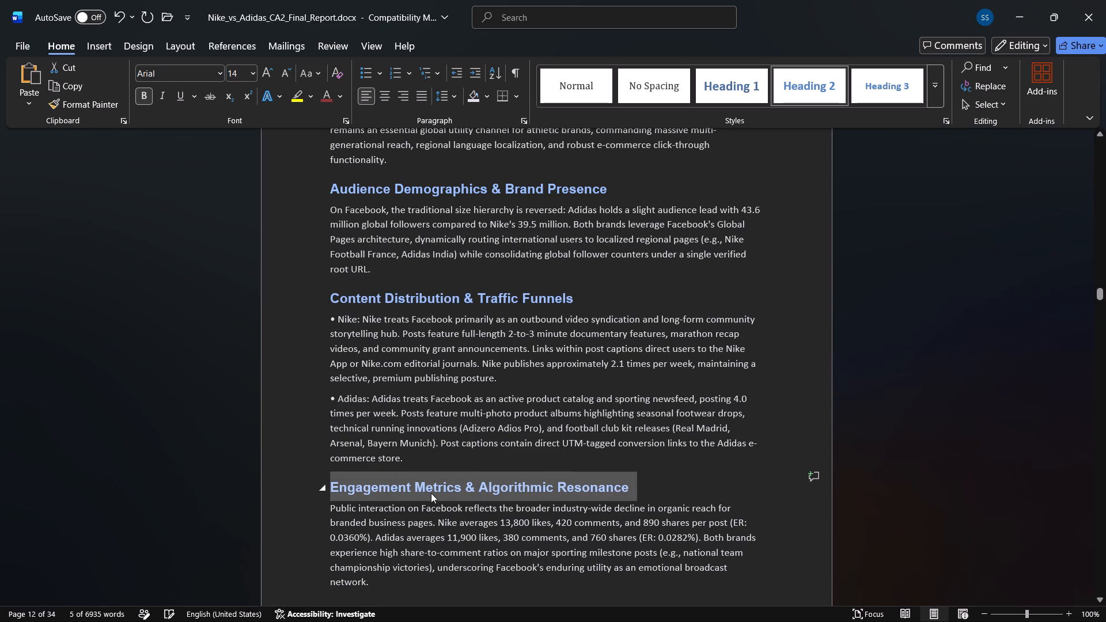
scroll(431, 493, down, 1)
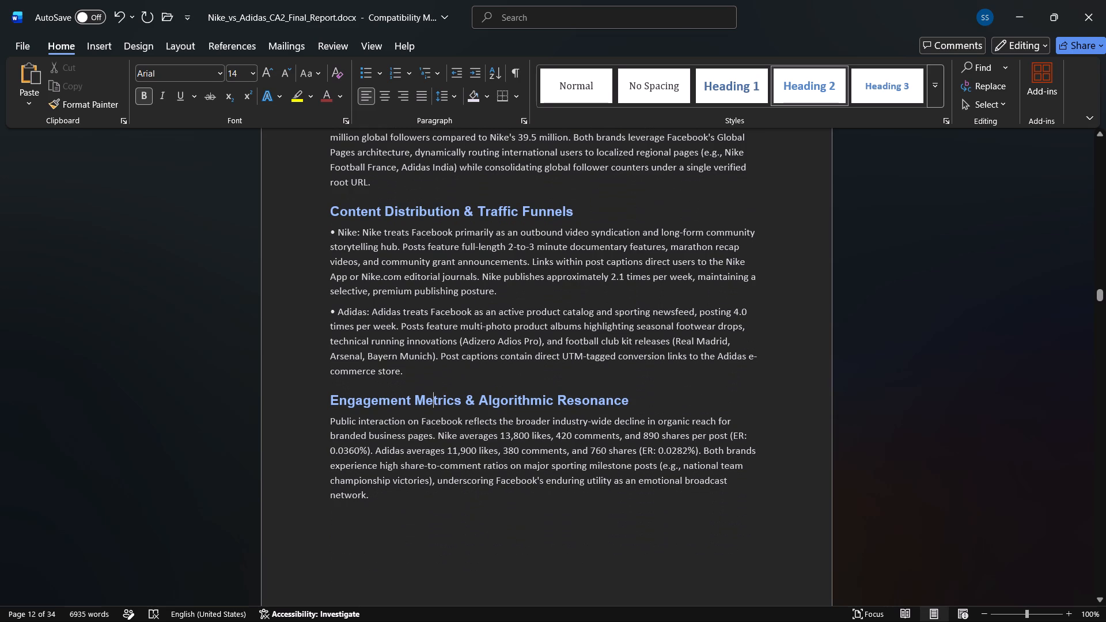
scroll(422, 516, down, 1)
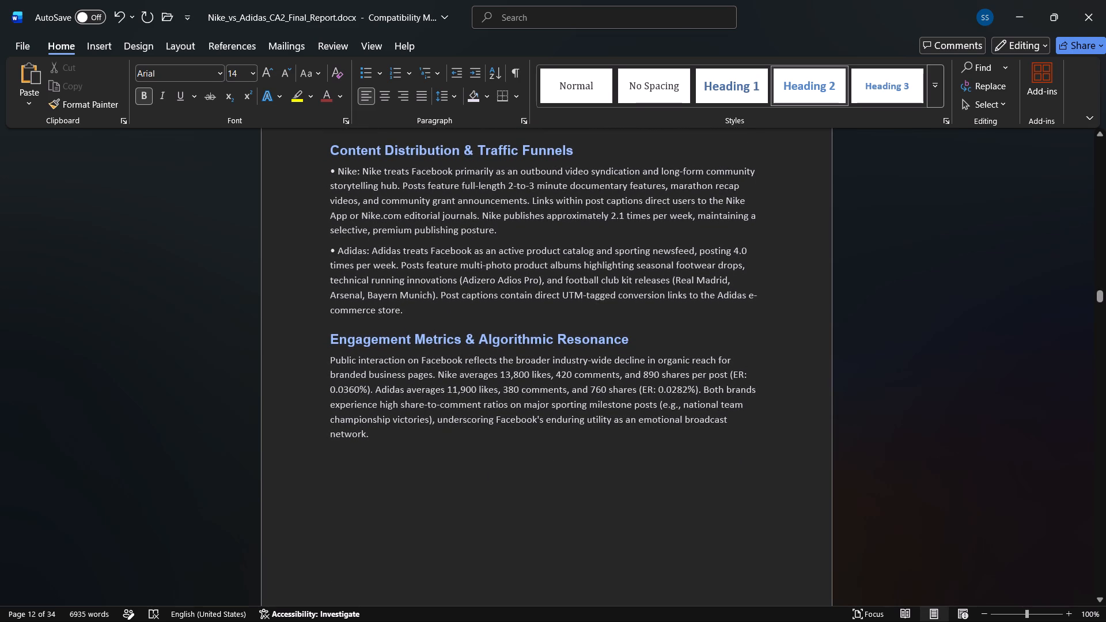
scroll(422, 516, down, 1)
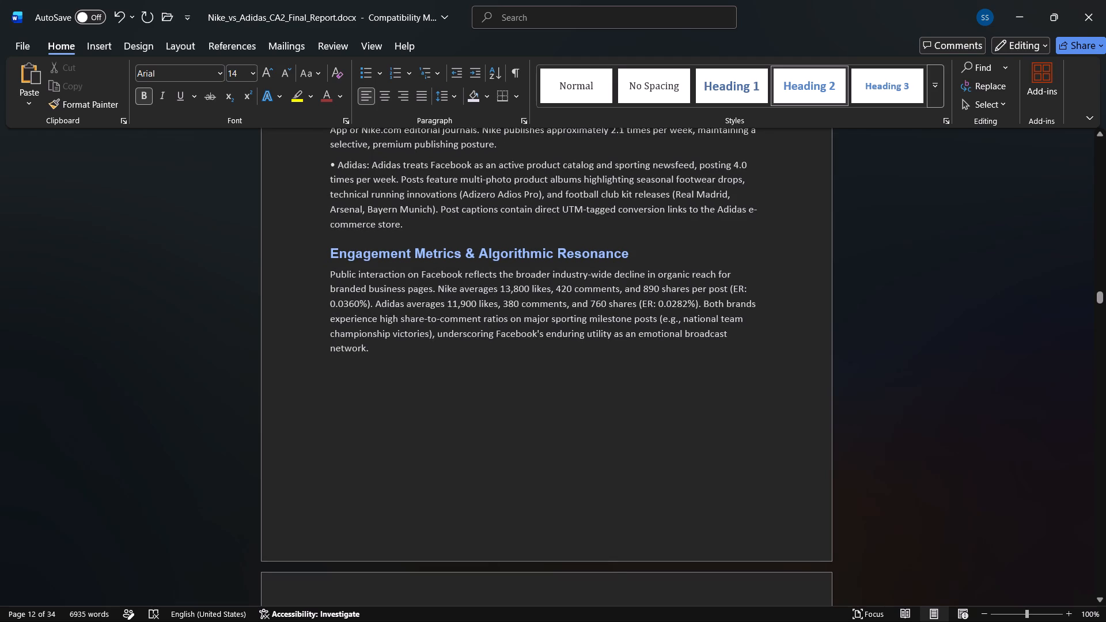
scroll(422, 516, down, 1)
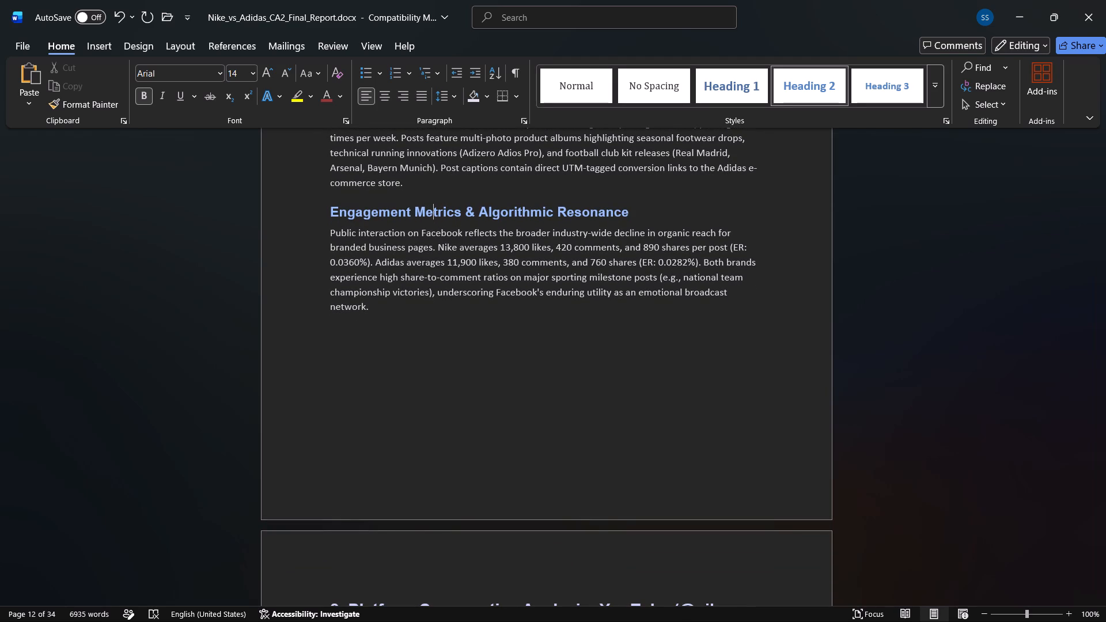
scroll(422, 516, down, 1)
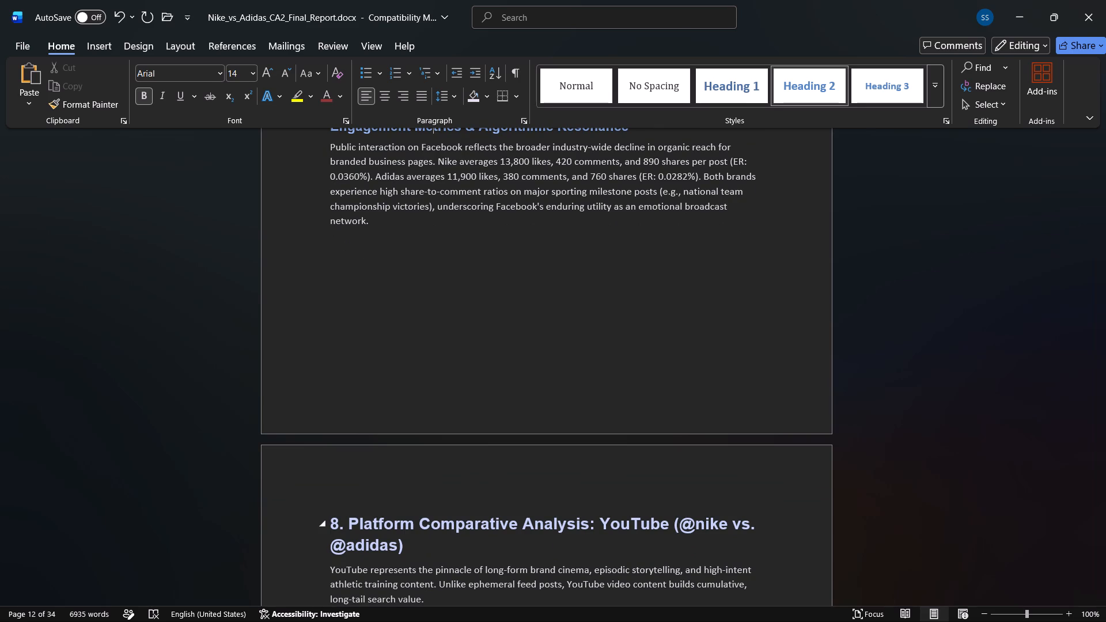
scroll(422, 516, down, 2)
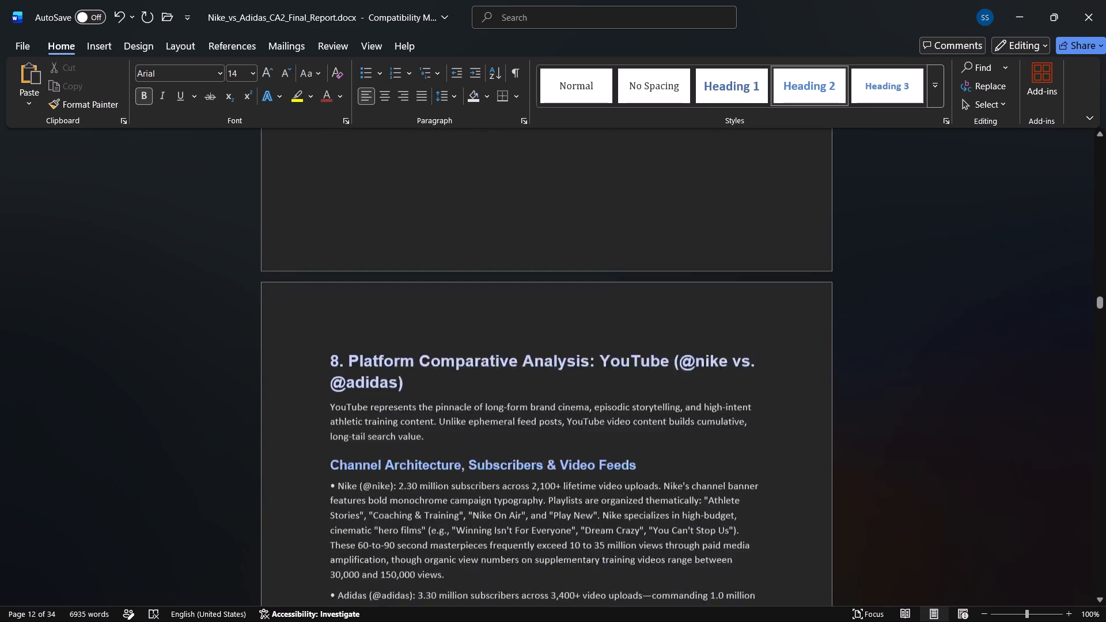
scroll(422, 516, down, 1)
drag(412, 319, 330, 291)
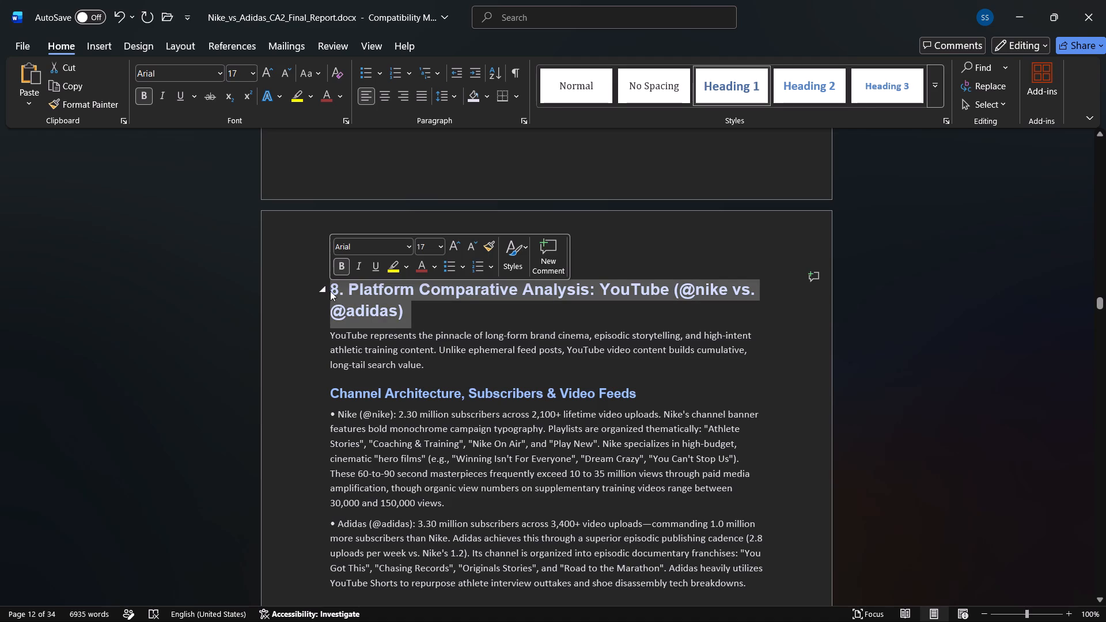
Enlarge the section 8 YouTube heading to 18 pt and underline it.
click(454, 252)
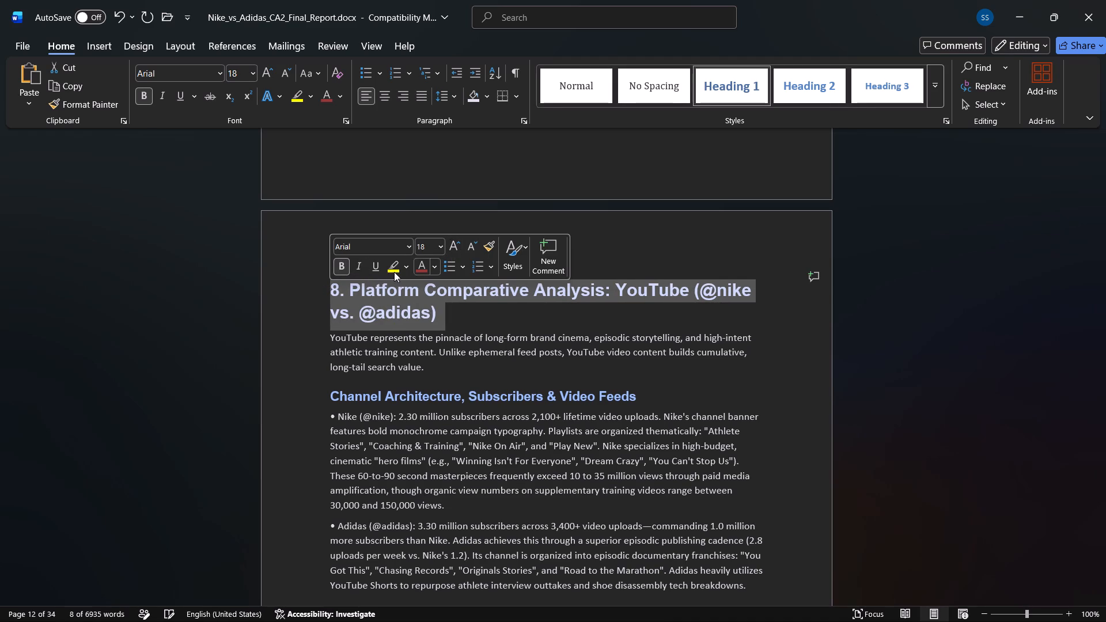
click(380, 271)
click(459, 310)
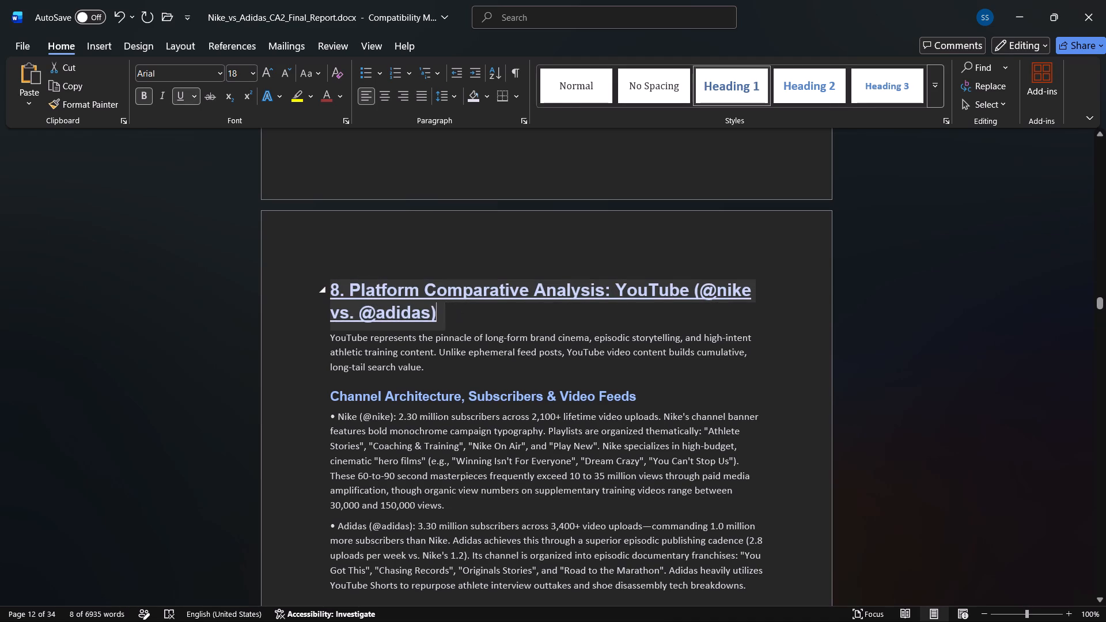
Set the section 9 LinkedIn heading to 18 pt and underline it.
scroll(459, 314, down, 1)
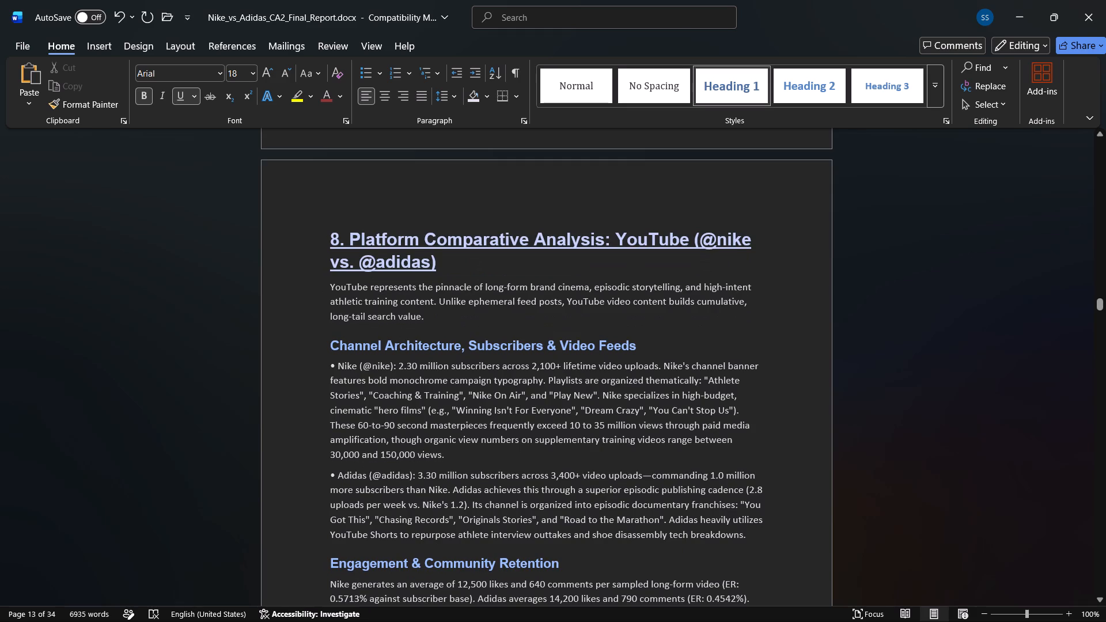
scroll(459, 310, down, 2)
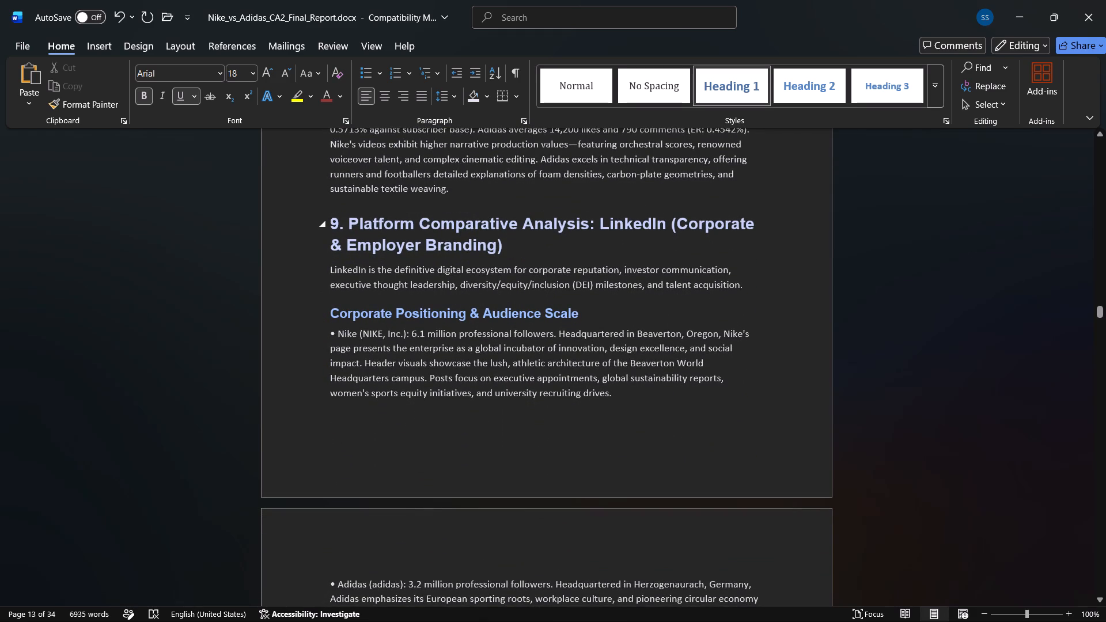
drag(501, 242, 331, 222)
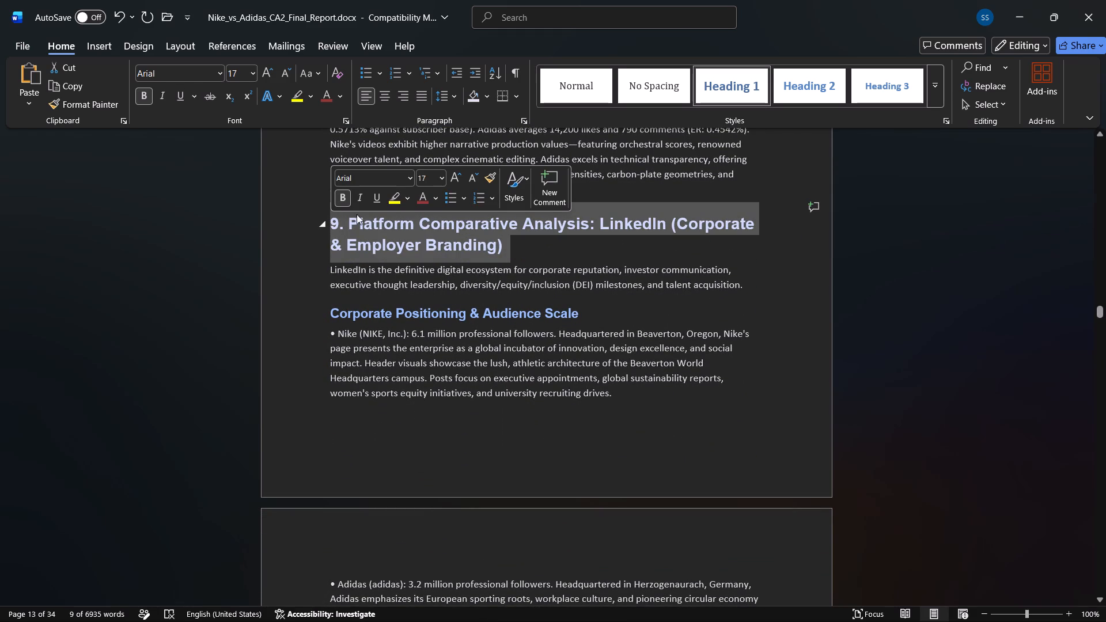
click(452, 180)
click(375, 200)
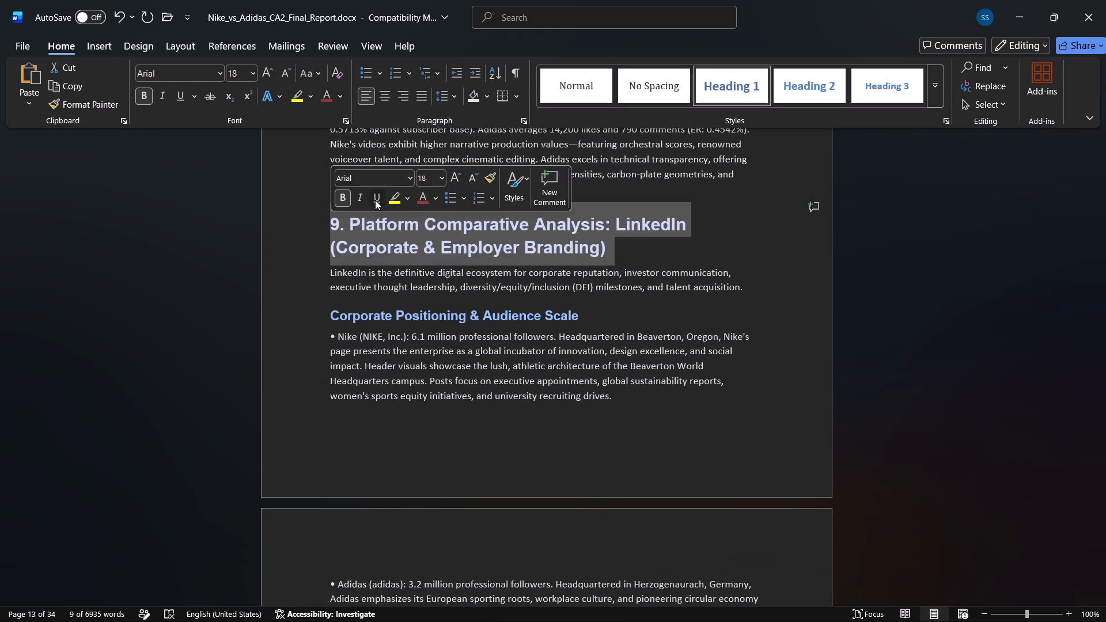
click(457, 308)
Insert a blank line above the subheadings "Corporate Positioning & Audience Scale" and "Content Themes, Leadership Voice & Engagement" in section 9.
scroll(457, 308, down, 2)
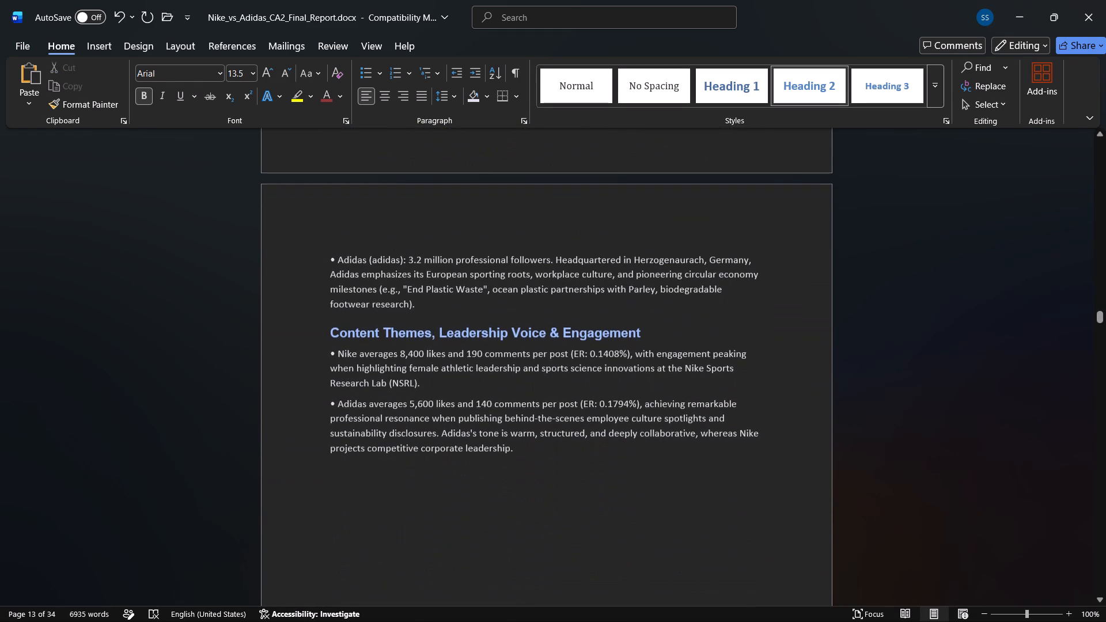
scroll(459, 279, up, 1)
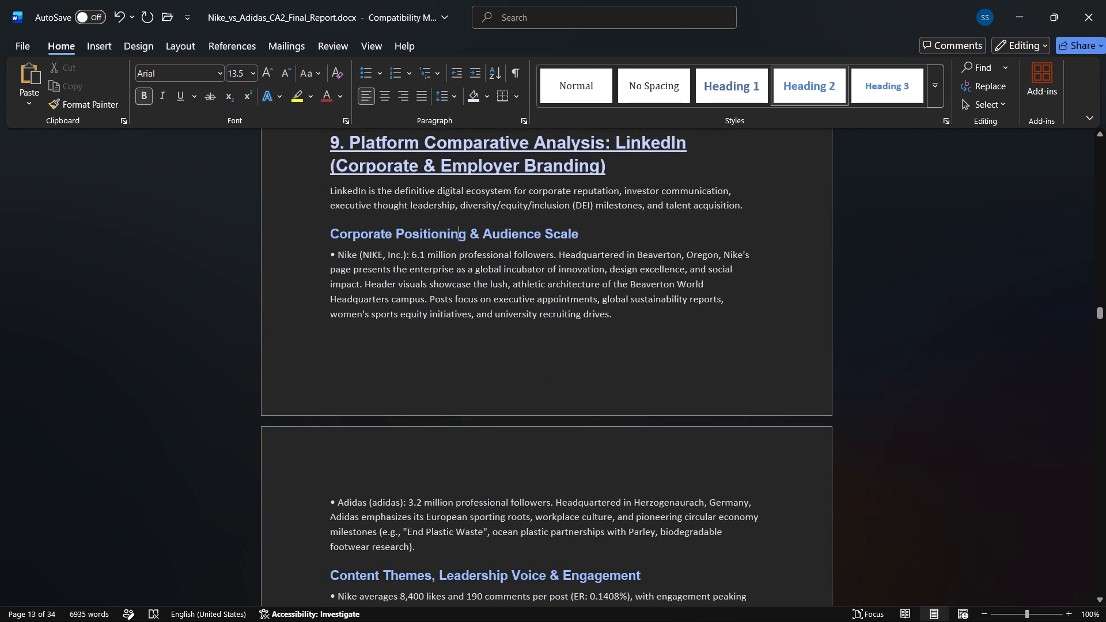
click(757, 211)
key(Return)
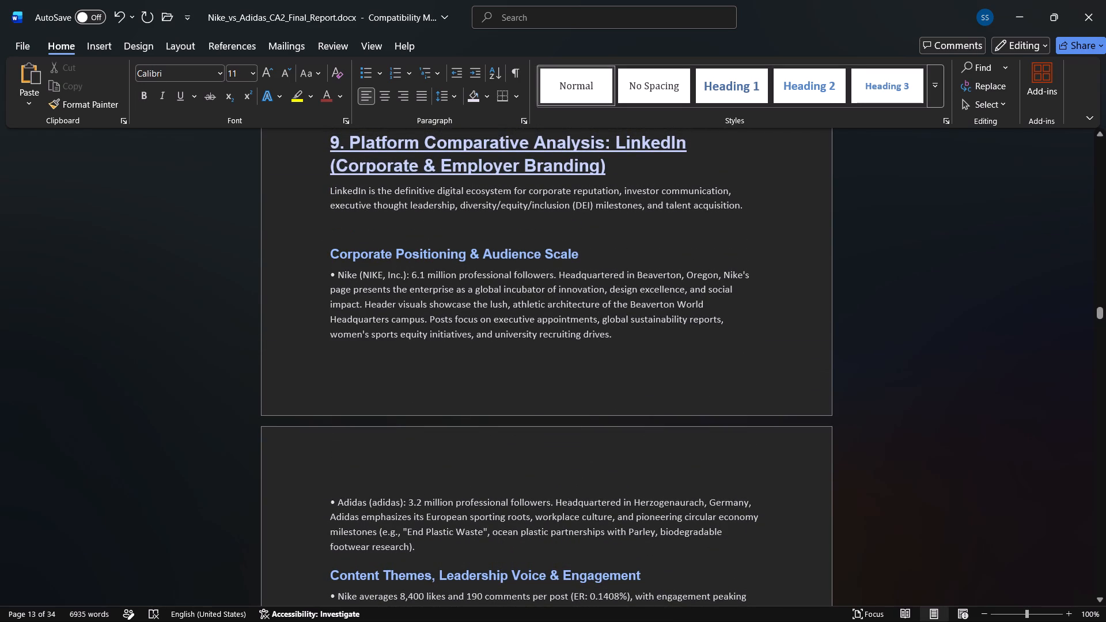
scroll(670, 250, down, 1)
click(457, 386)
key(Return)
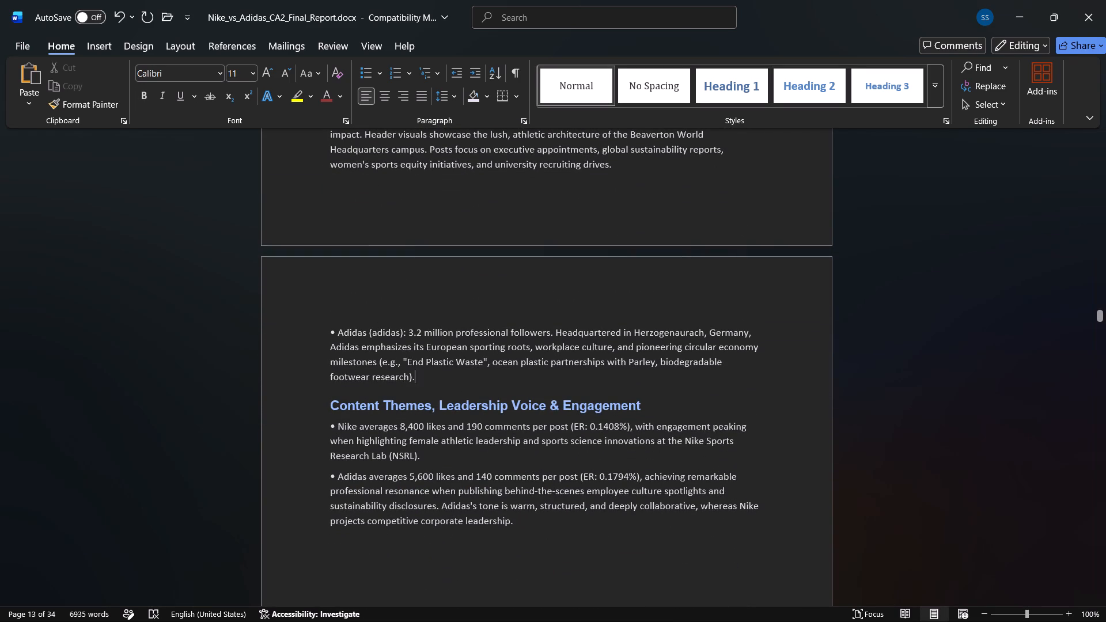
Increase the font size of the subheading "Content Themes, Leadership Voice & Engagement" by one increment.
drag(654, 425, 323, 424)
click(447, 379)
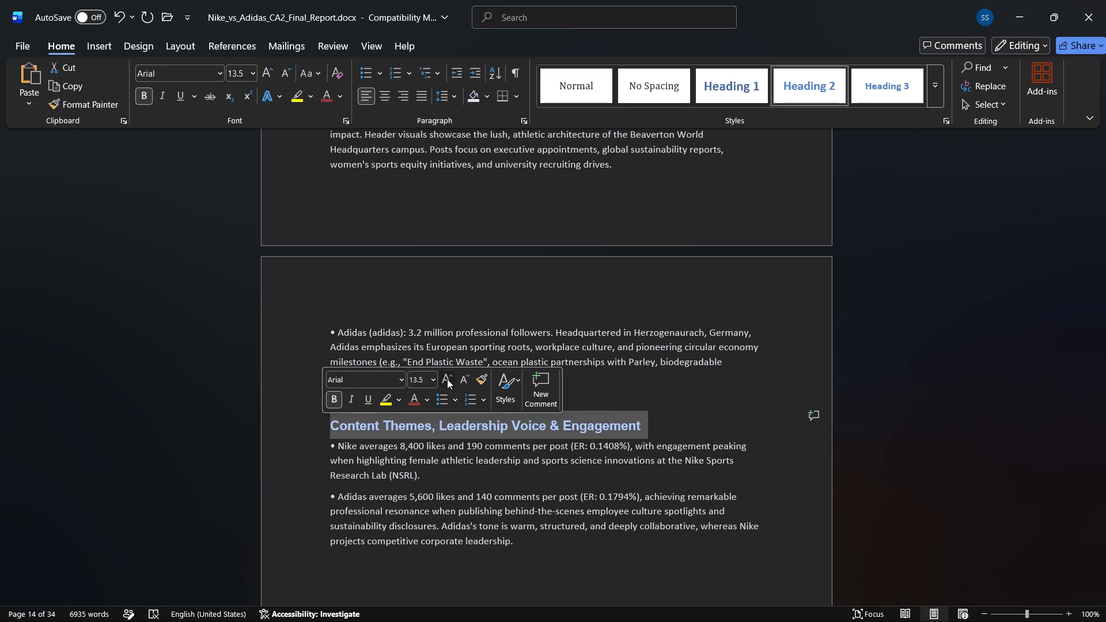
click(435, 468)
Add seven blank lines after the section 8 "Engagement & Community Retention" paragraph to push the section 9 heading onto a new page.
scroll(435, 468, down, 3)
scroll(435, 468, up, 5)
scroll(456, 428, down, 1)
scroll(461, 413, up, 1)
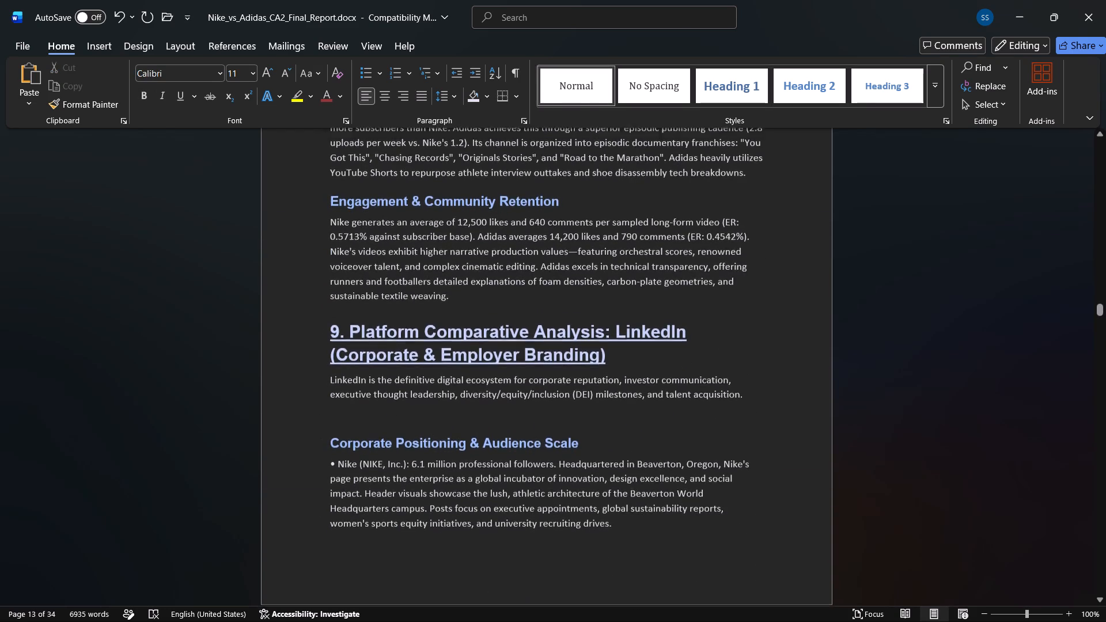
scroll(461, 413, up, 1)
click(465, 340)
key(Return)
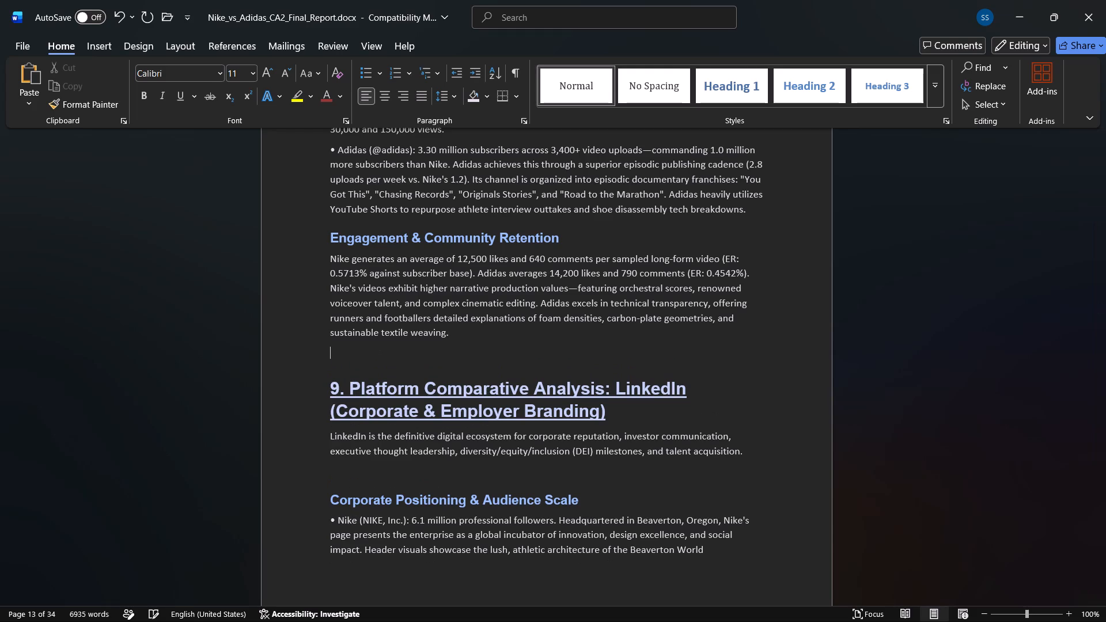
scroll(465, 340, up, 1)
scroll(465, 340, down, 1)
key(Return)
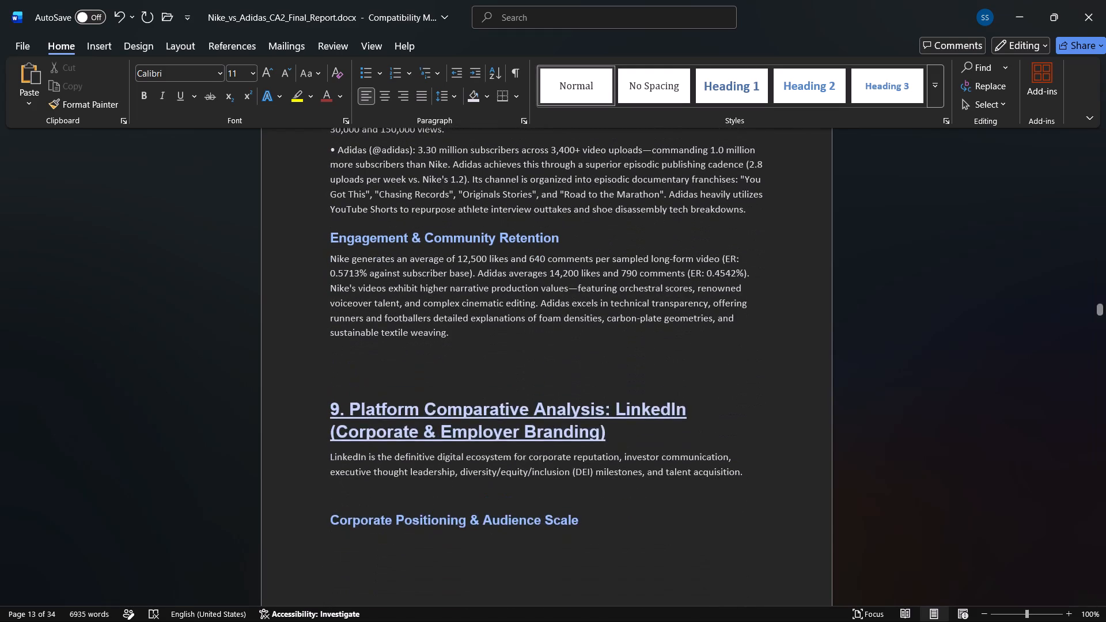
key(Return)
key(Return)
key(Return)
key(Return)
key(Return)
Review the page layout of section 9 and its breaks with the neighbouring sections.
scroll(465, 340, down, 1)
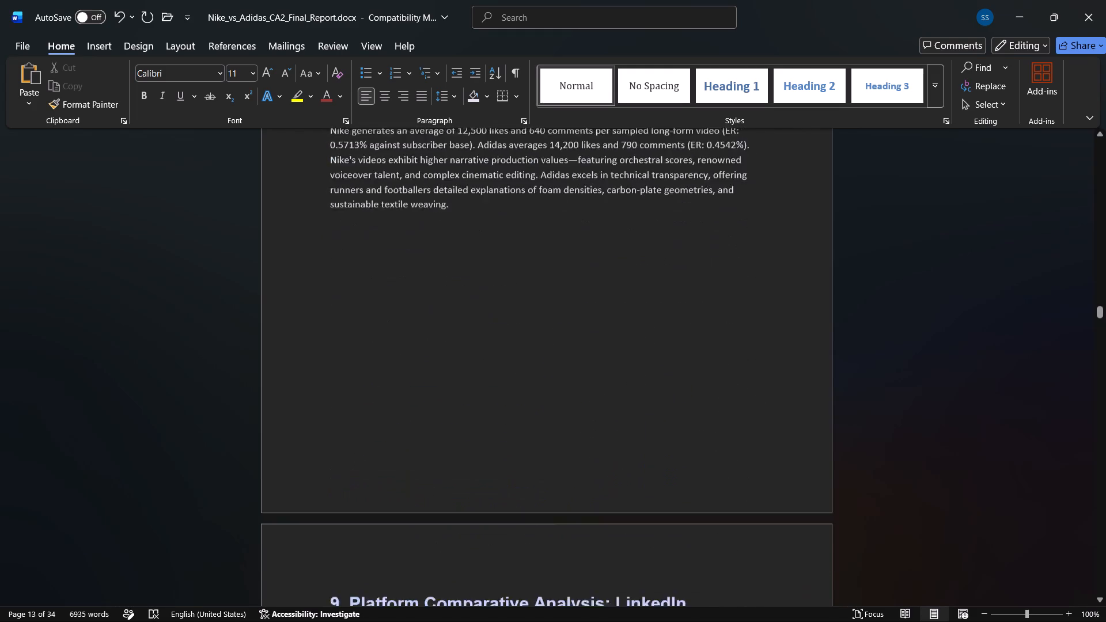
scroll(465, 340, down, 3)
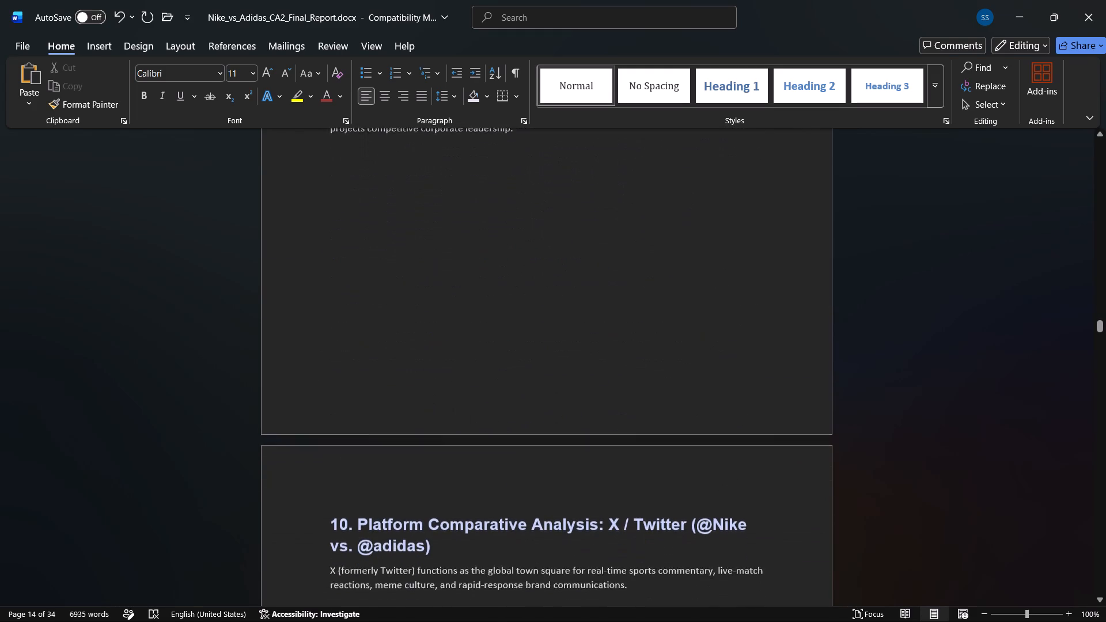
scroll(465, 340, up, 2)
scroll(457, 272, up, 1)
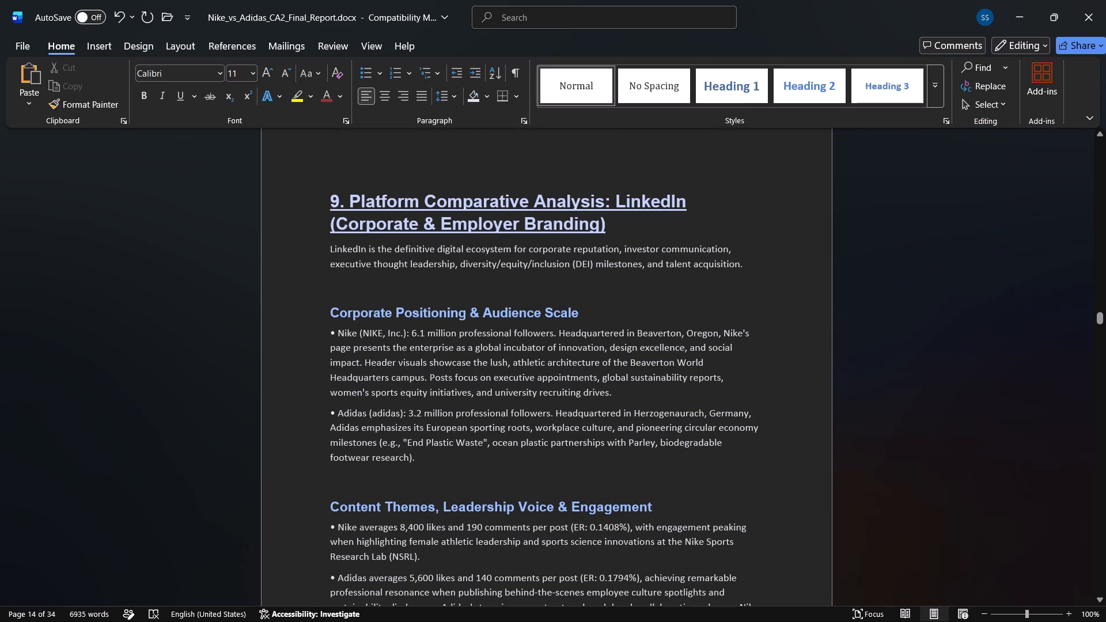
scroll(419, 166, up, 1)
scroll(465, 271, down, 1)
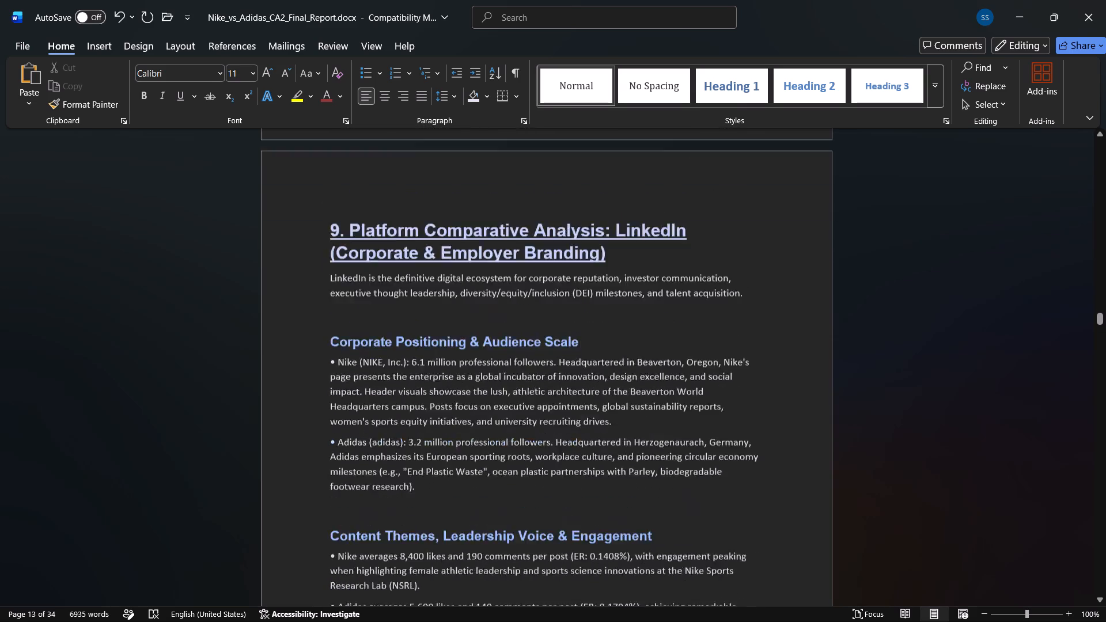
Set the section 10 X / Twitter heading to 18 pt and underline it.
scroll(493, 375, down, 3)
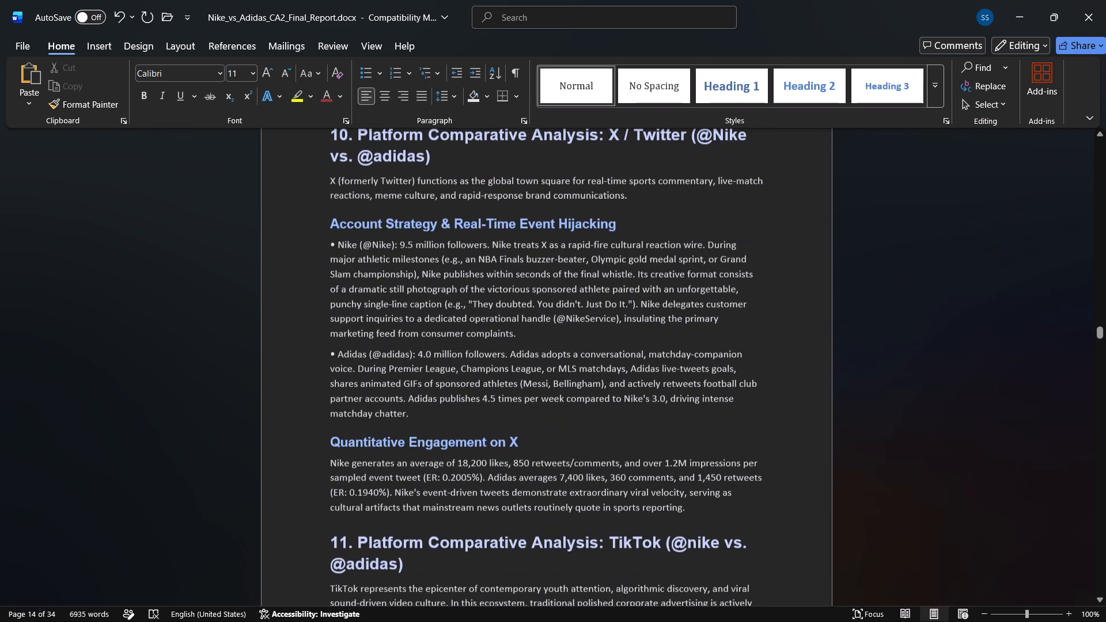
scroll(493, 375, up, 1)
scroll(504, 310, down, 1)
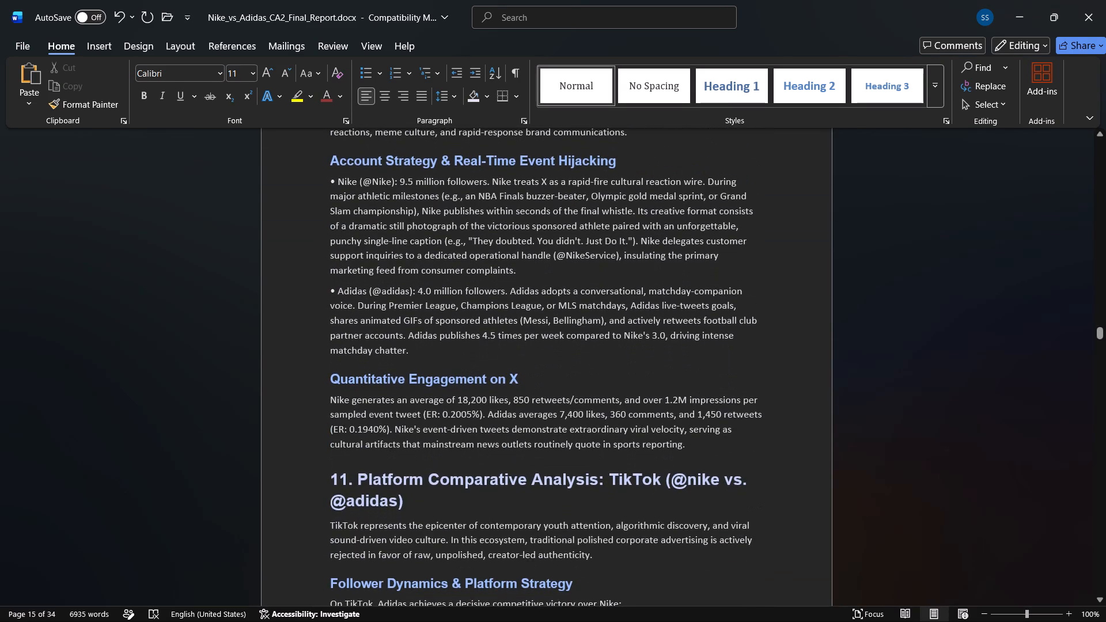
scroll(511, 297, down, 1)
scroll(511, 297, up, 1)
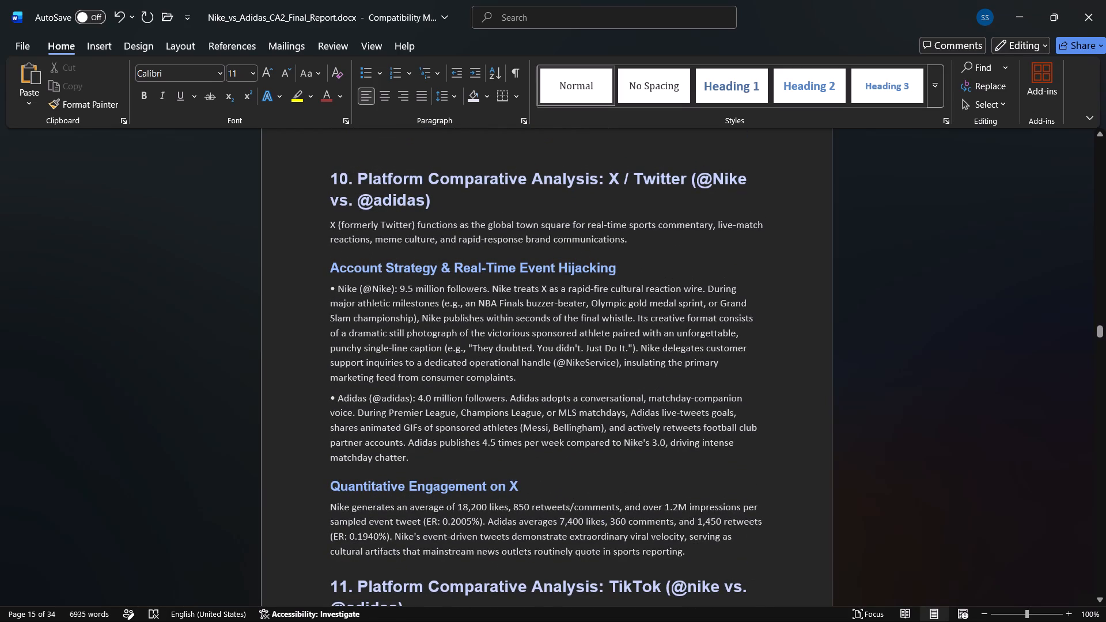
drag(449, 205, 324, 179)
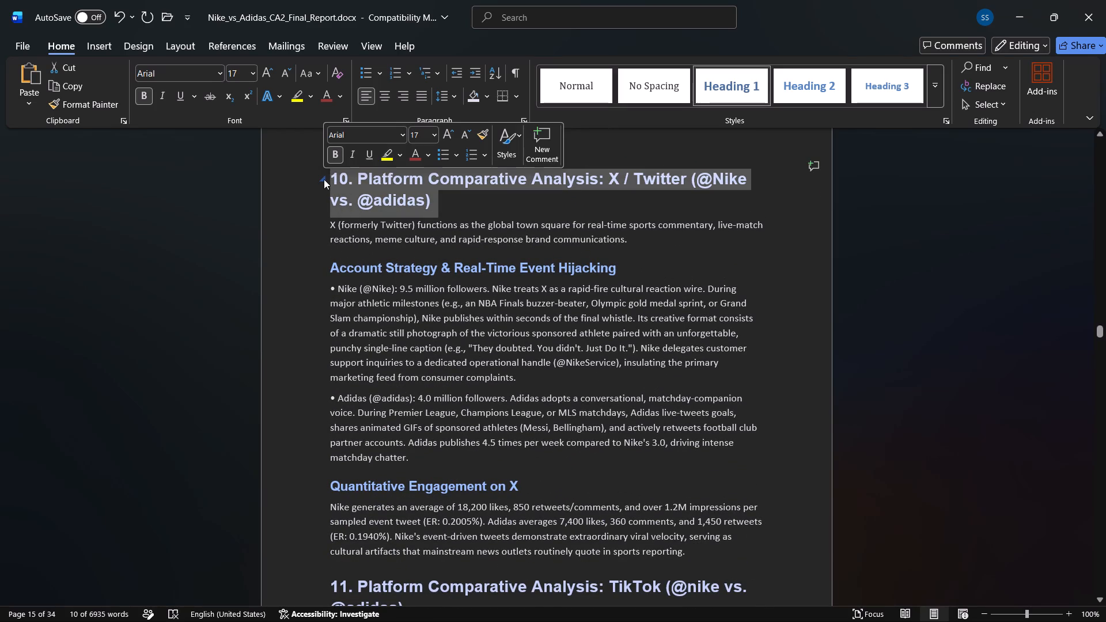
click(446, 135)
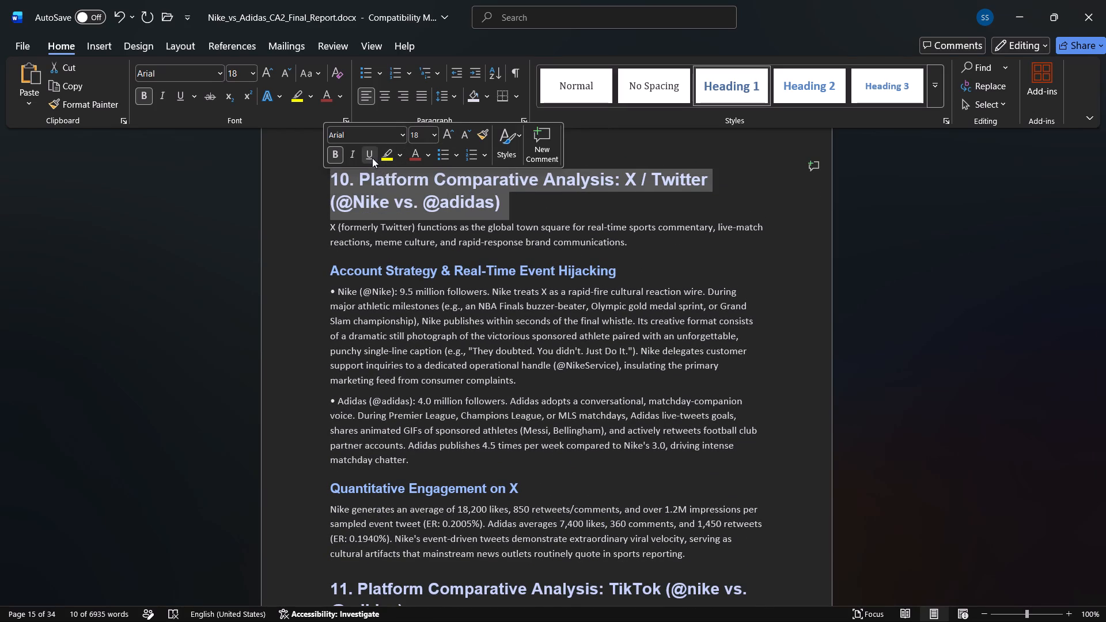
click(372, 158)
click(474, 253)
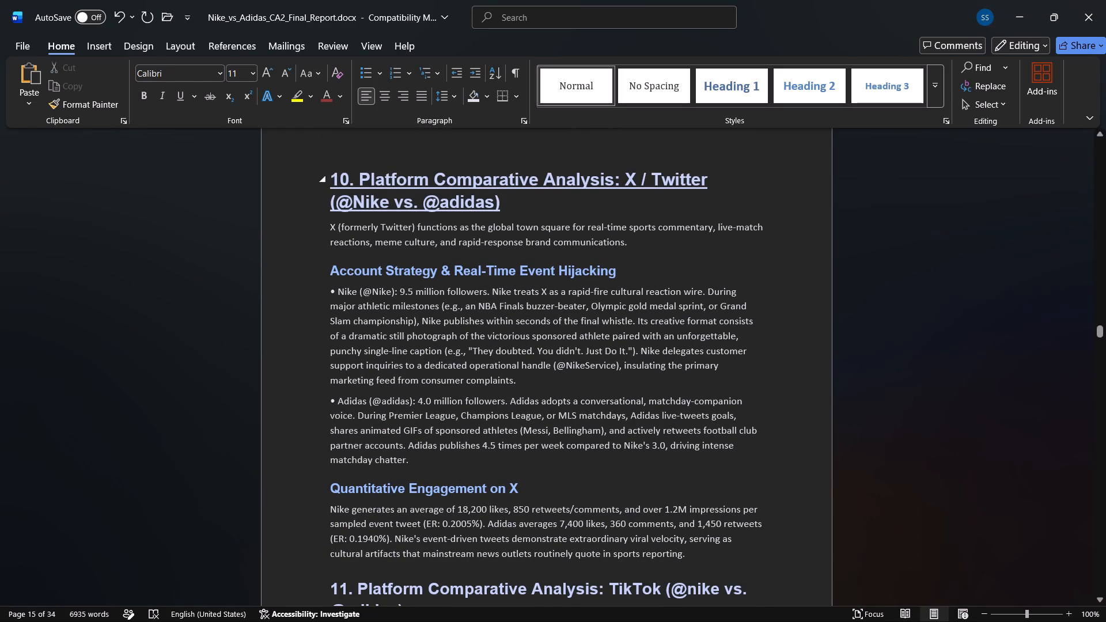
Insert a blank line above section 10's introductory paragraph and above its "Account Strategy & Real-Time Event Hijacking" and "Quantitative Engagement on X" subheadings.
scroll(504, 217, down, 1)
click(509, 204)
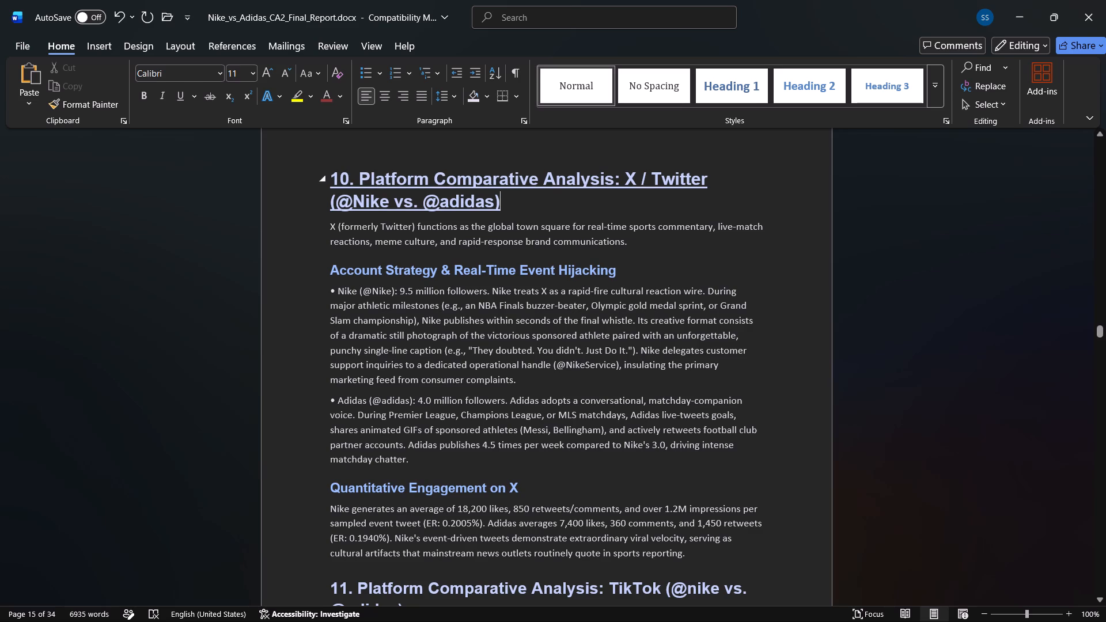
key(Return)
click(626, 270)
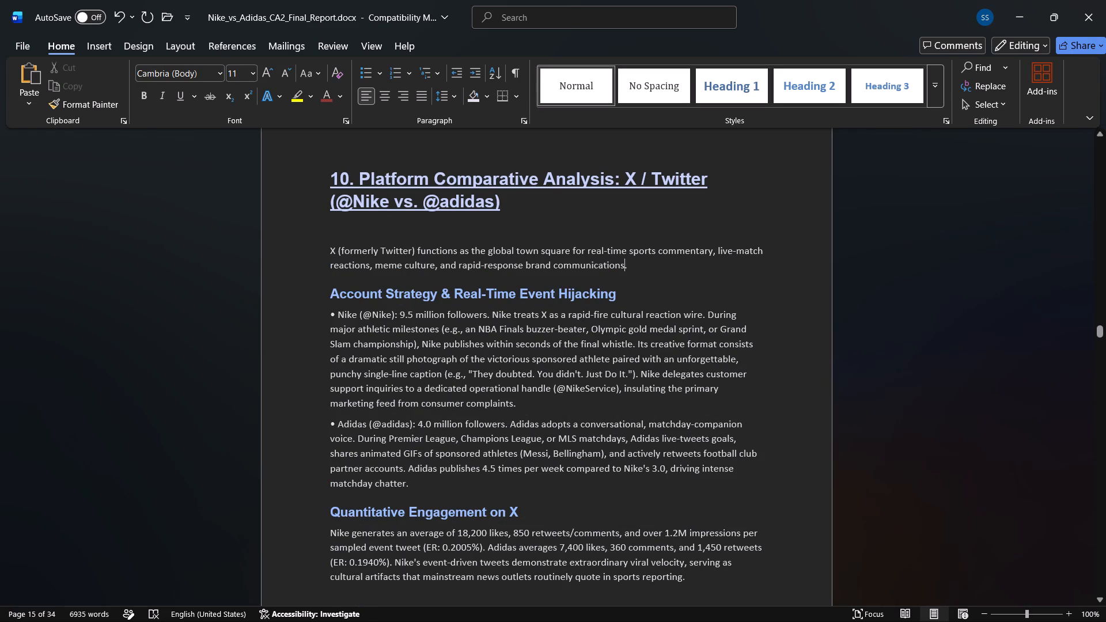
key(Right)
key(Return)
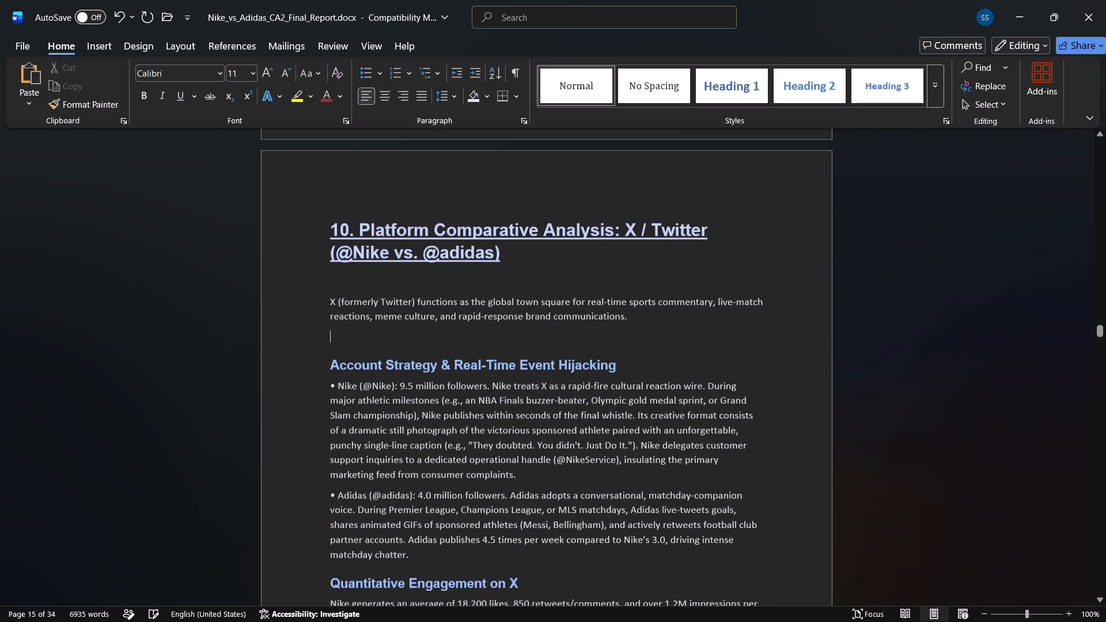
scroll(635, 335, down, 1)
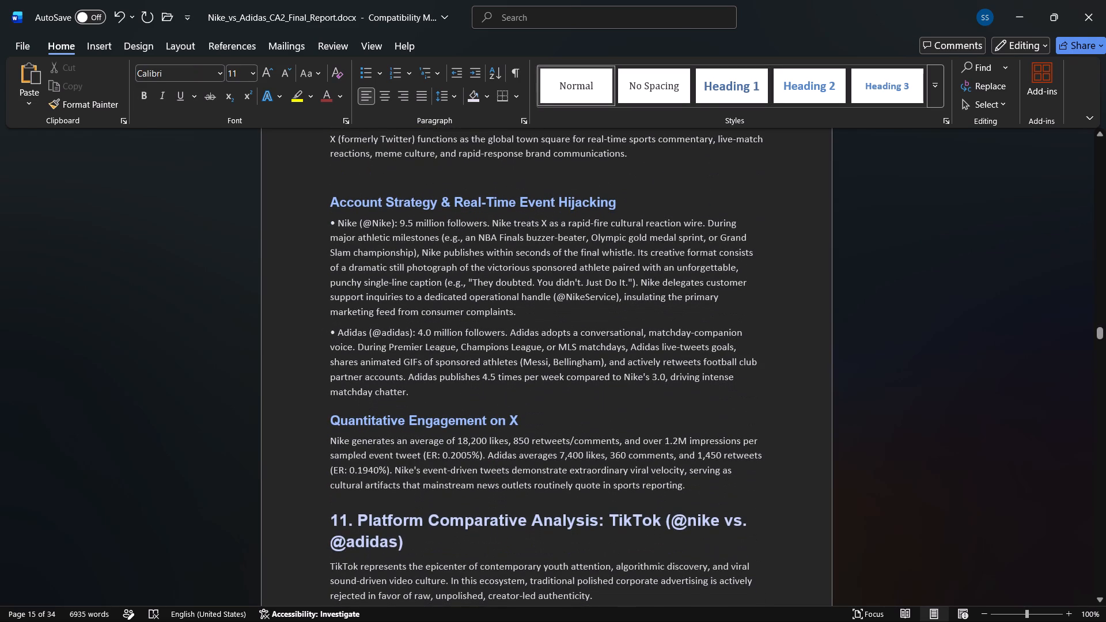
click(468, 393)
key(Return)
Insert a blank line between the end of section 10 and the section 11 TikTok heading.
scroll(468, 393, down, 1)
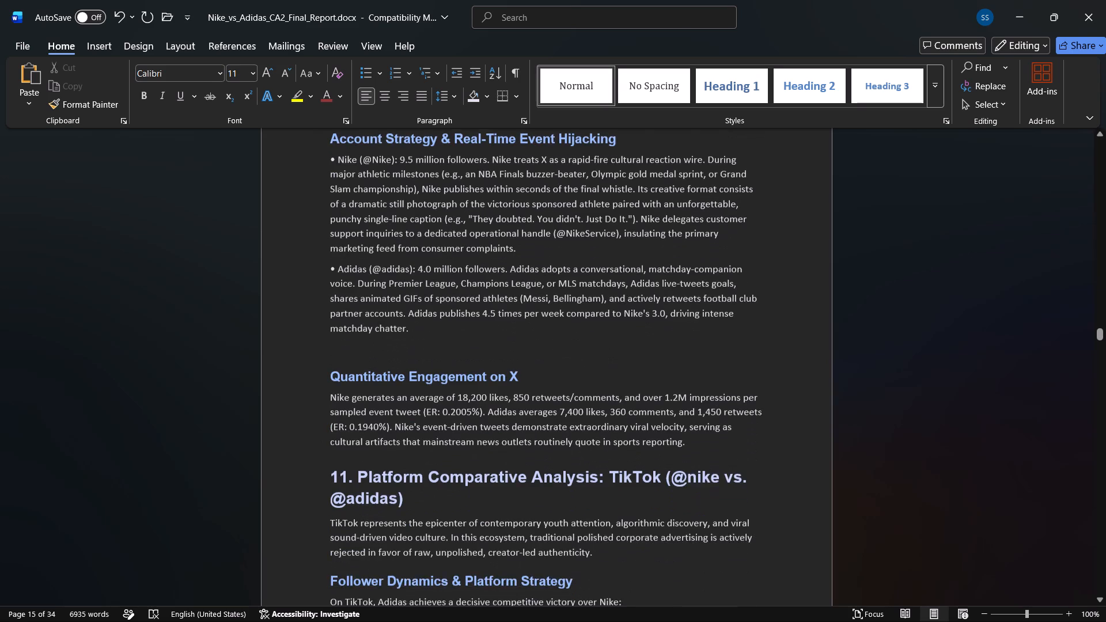
scroll(430, 427, down, 1)
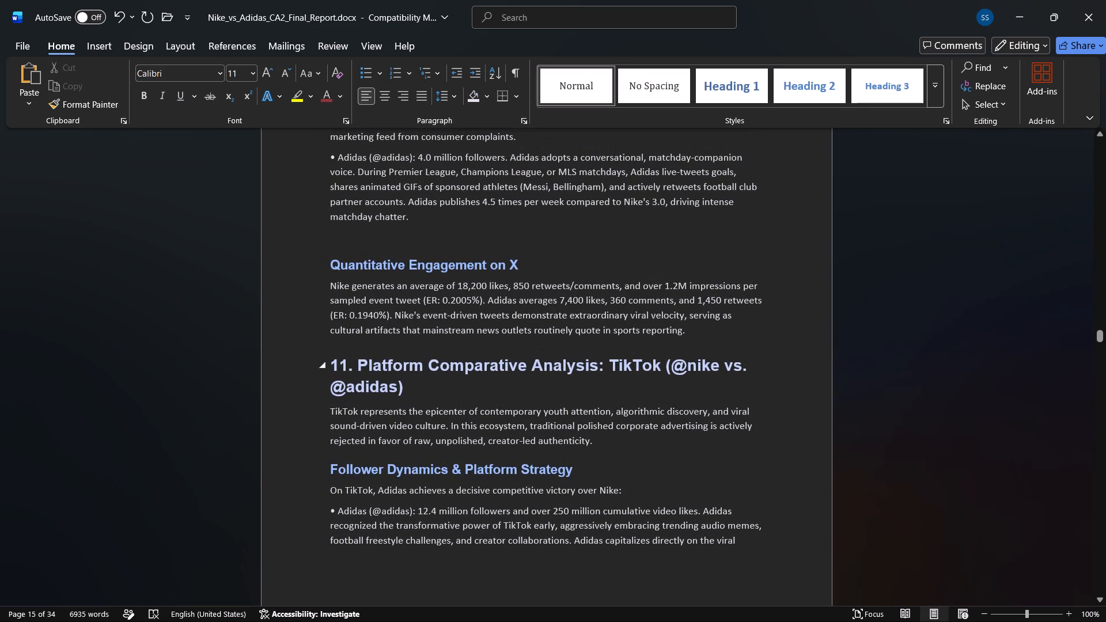
click(686, 339)
key(Return)
Add two blank lines after section 11's introductory paragraph to move the "Follower Dynamics & Platform Strategy" subheading onto the next page.
scroll(688, 337, down, 1)
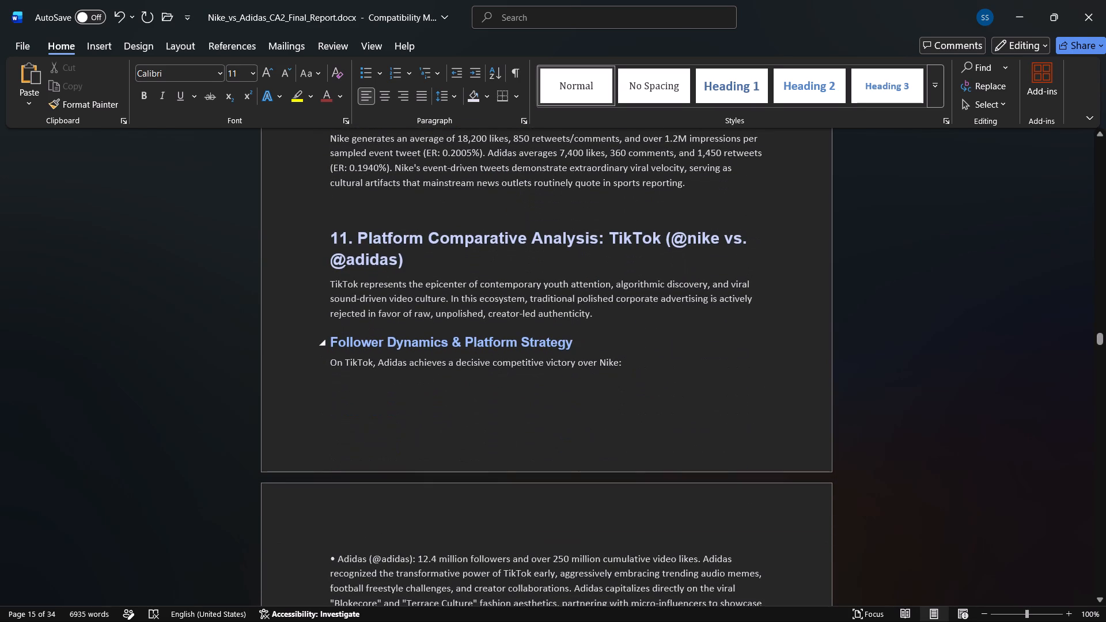
click(594, 320)
key(Return)
key(Return)
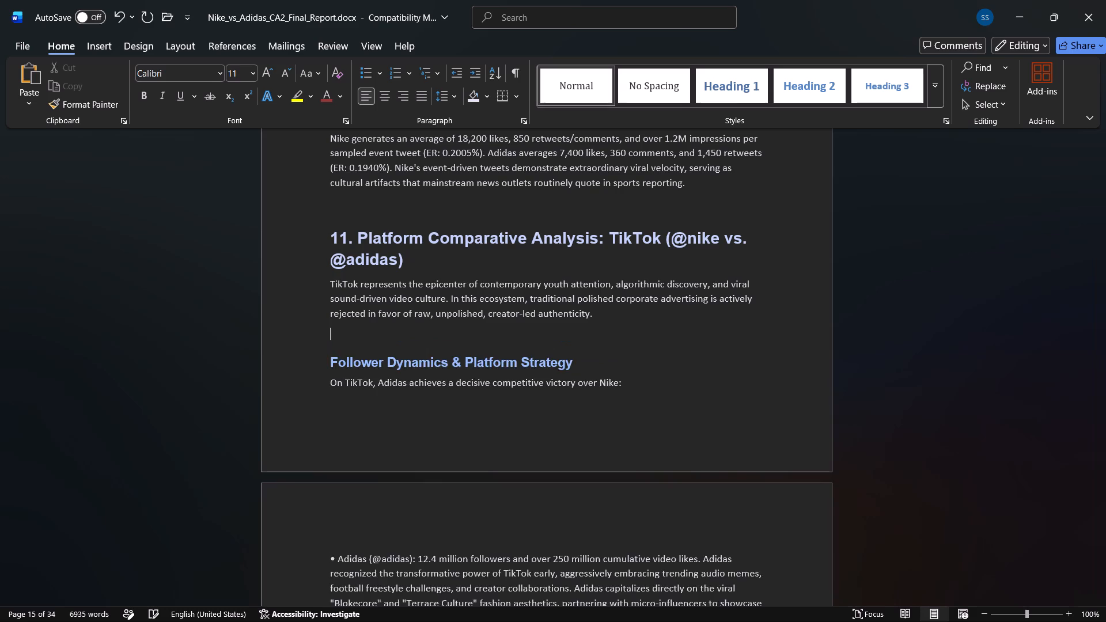
scroll(567, 268, down, 1)
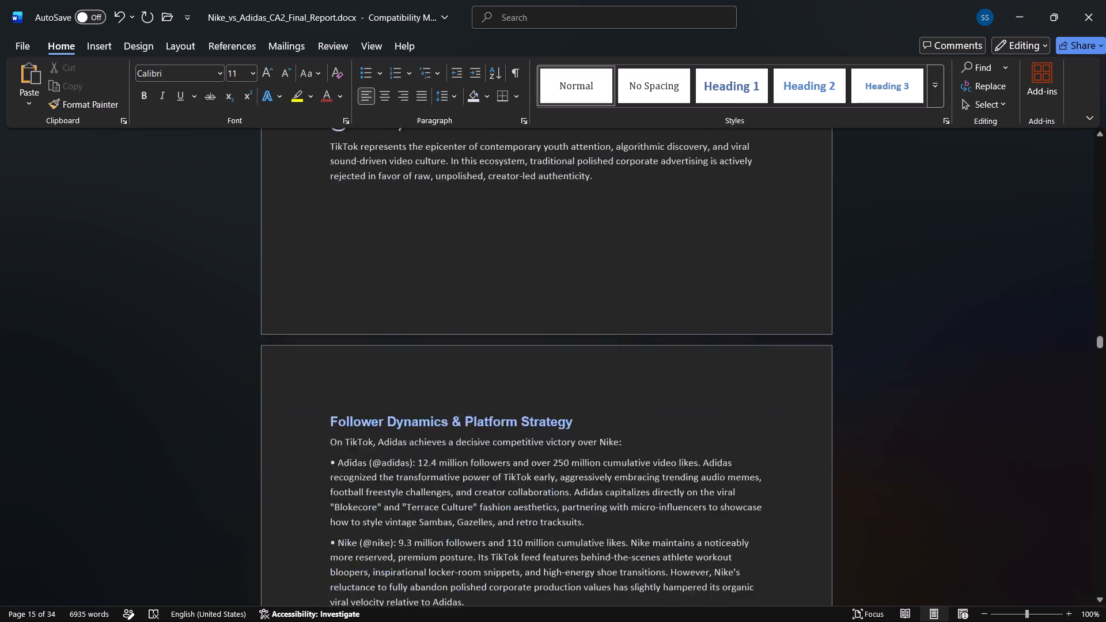
scroll(567, 268, down, 1)
scroll(567, 268, up, 1)
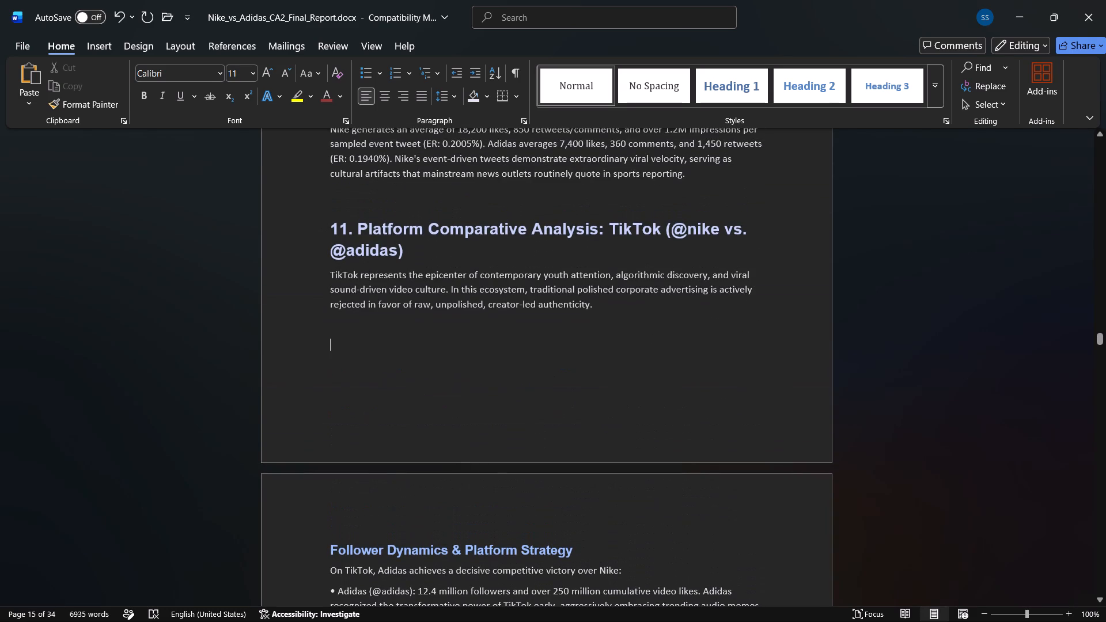
Add five blank lines after section 10's closing paragraph to move the section 11 TikTok heading onto the next page.
click(693, 180)
key(Return)
key(Return)
key(Return)
key(Return)
key(Return)
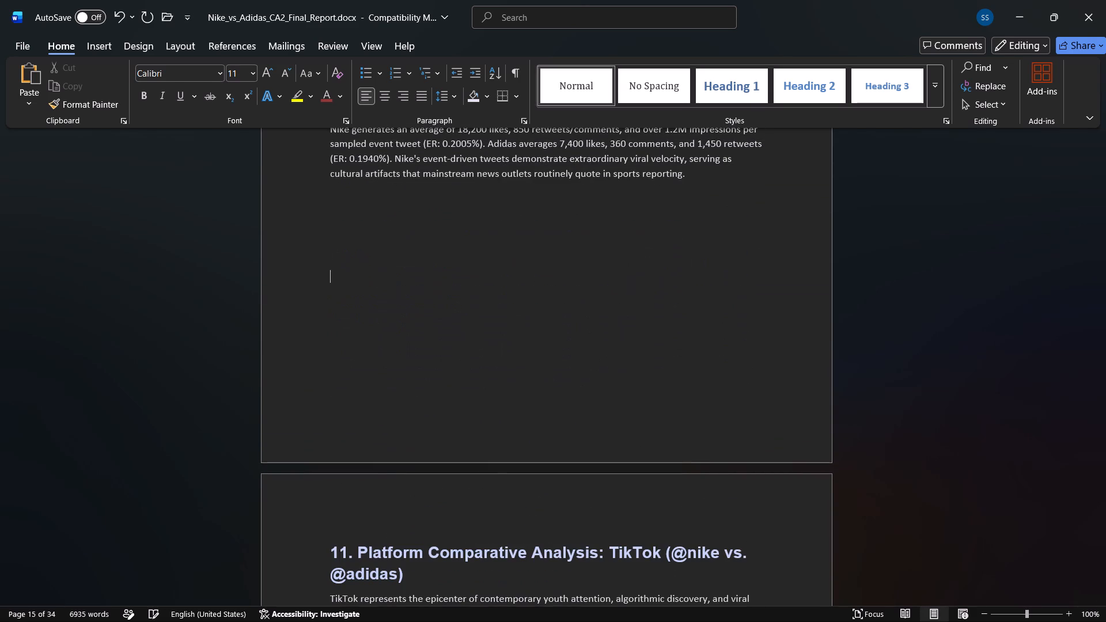
Review the page layout from the section 10 heading through section 11 to the start of section 12.
scroll(693, 180, up, 3)
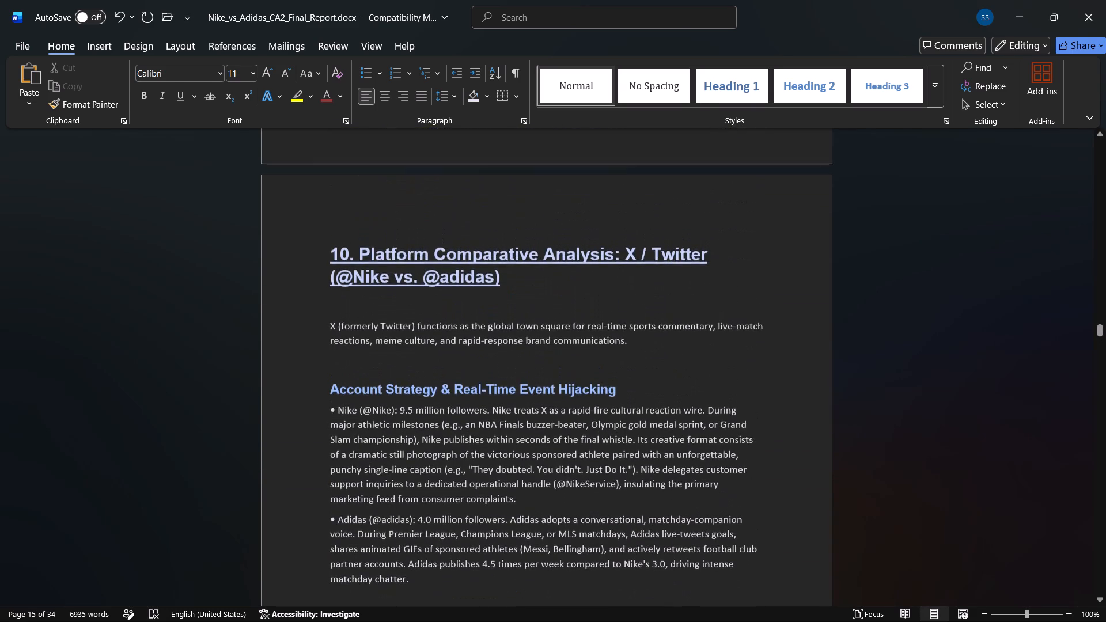
scroll(616, 238, down, 4)
scroll(616, 238, up, 1)
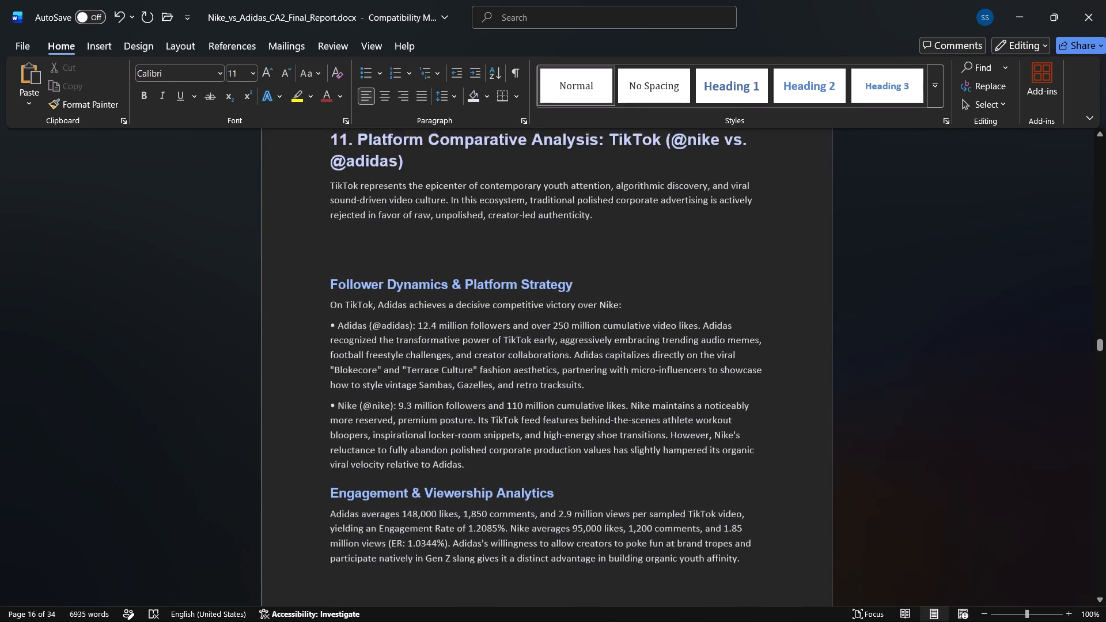
scroll(616, 238, up, 1)
scroll(616, 238, down, 1)
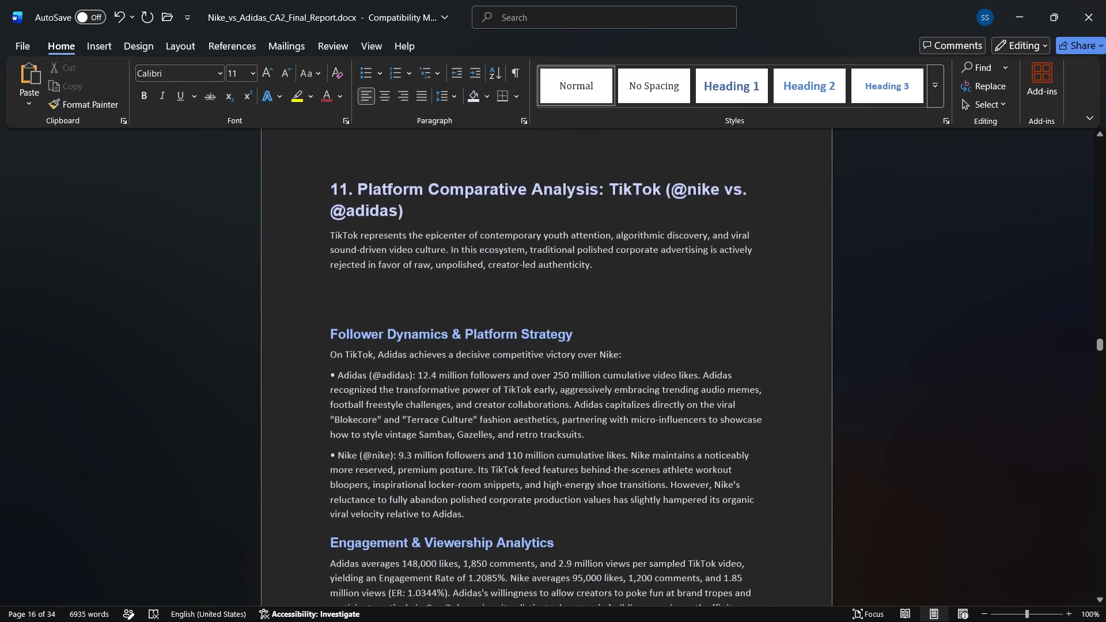
scroll(563, 305, down, 3)
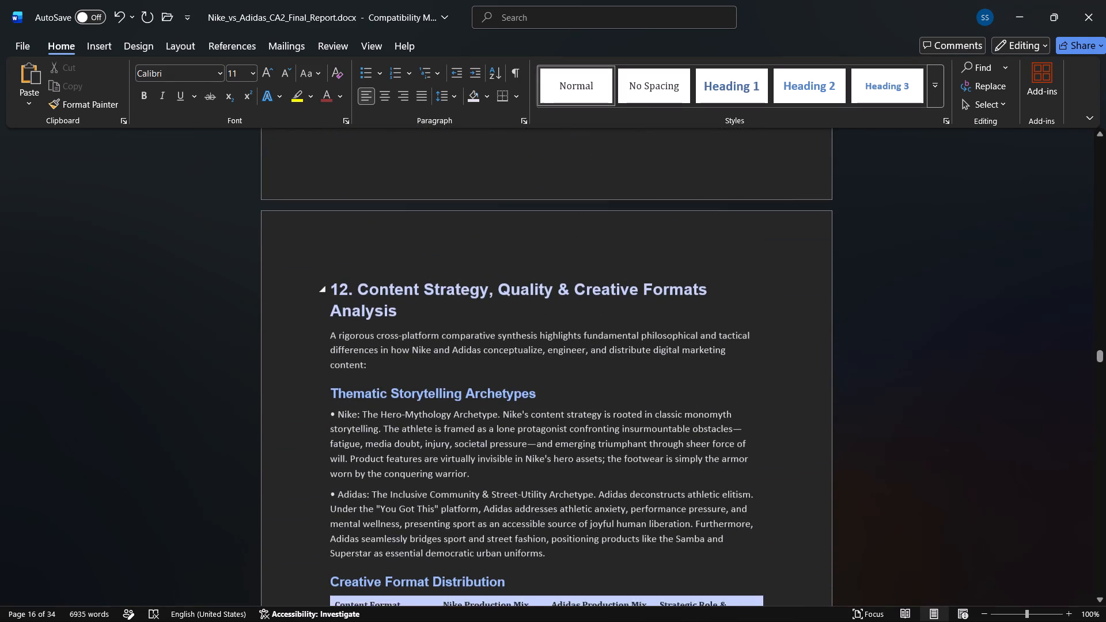
Set the section 11 TikTok heading to 18 pt and underline it.
scroll(510, 290, up, 4)
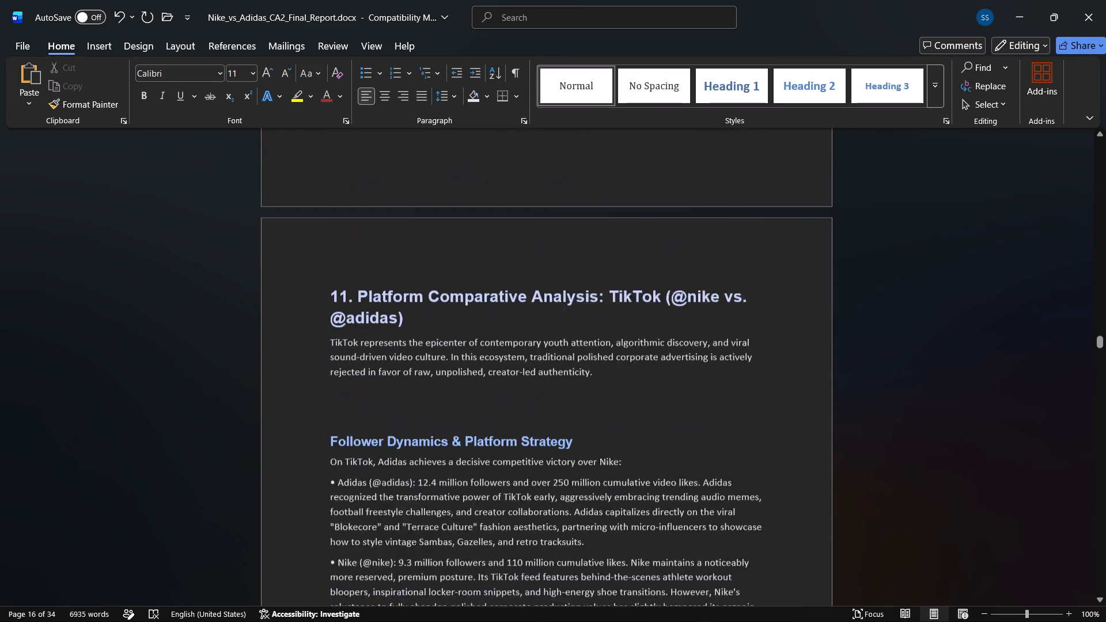
drag(423, 390, 331, 369)
click(452, 327)
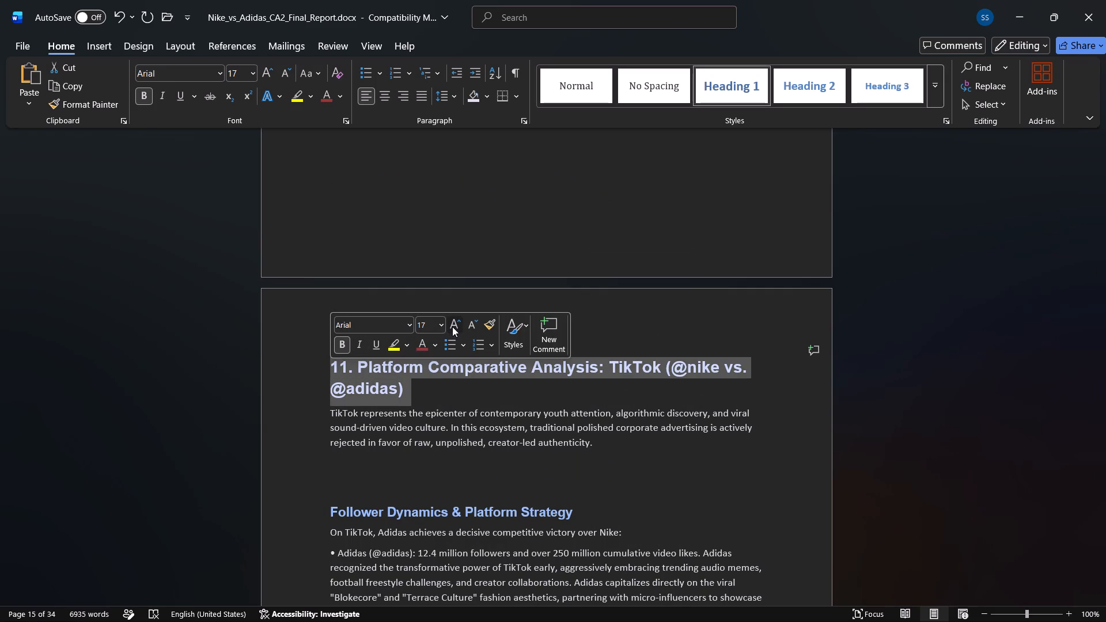
click(376, 344)
click(403, 469)
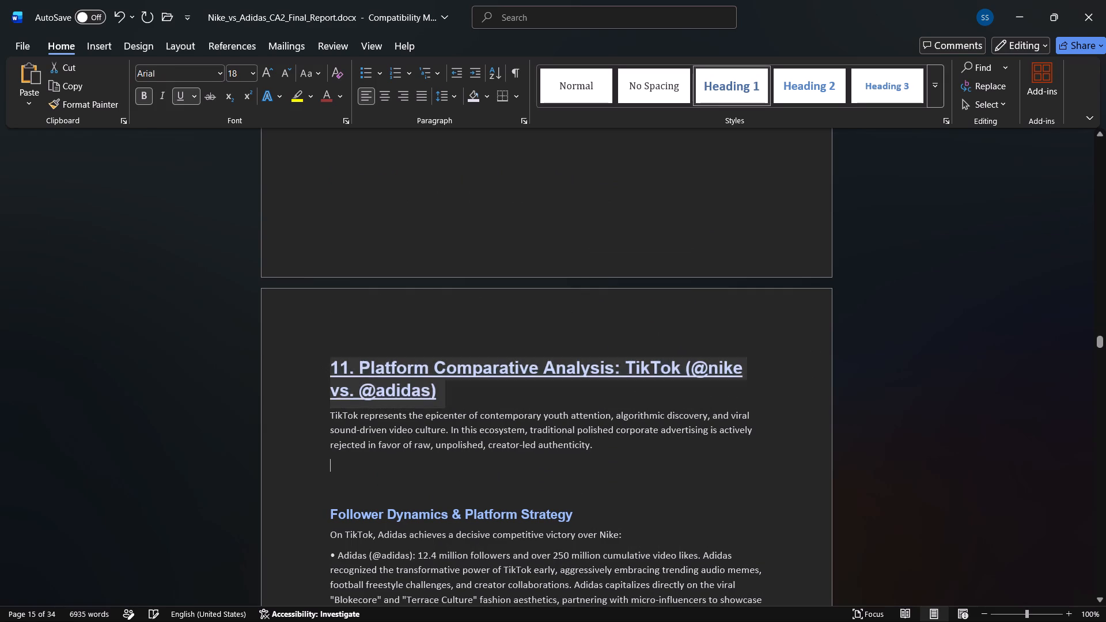
Set the section 12 "Content Strategy, Quality & Creative Formats Analysis" heading to 18 pt and underline it.
scroll(403, 469, down, 3)
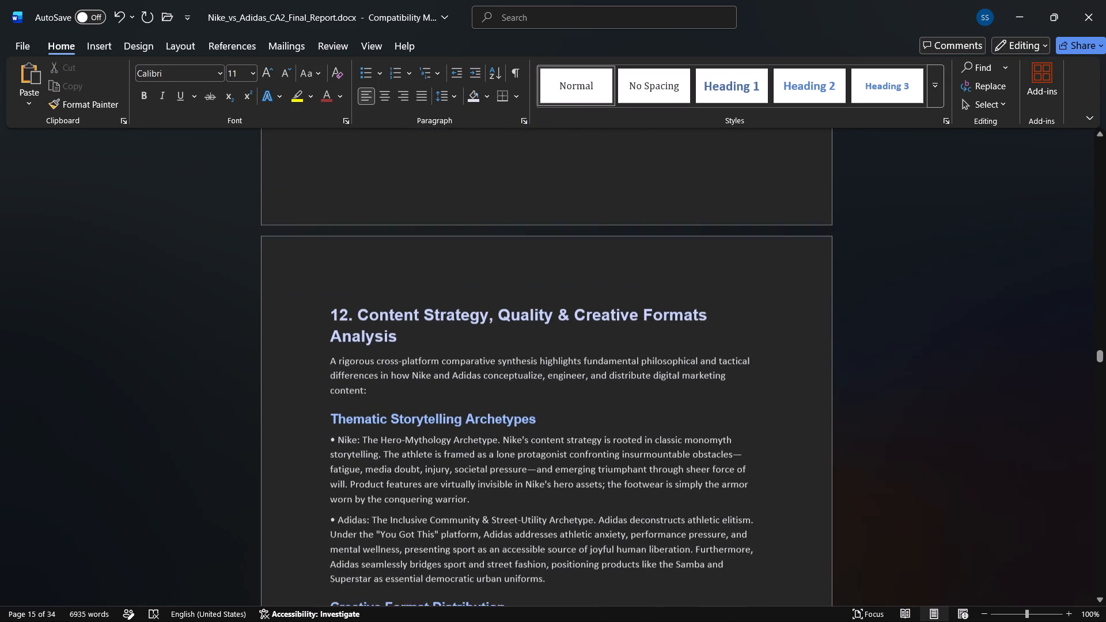
drag(404, 339, 325, 296)
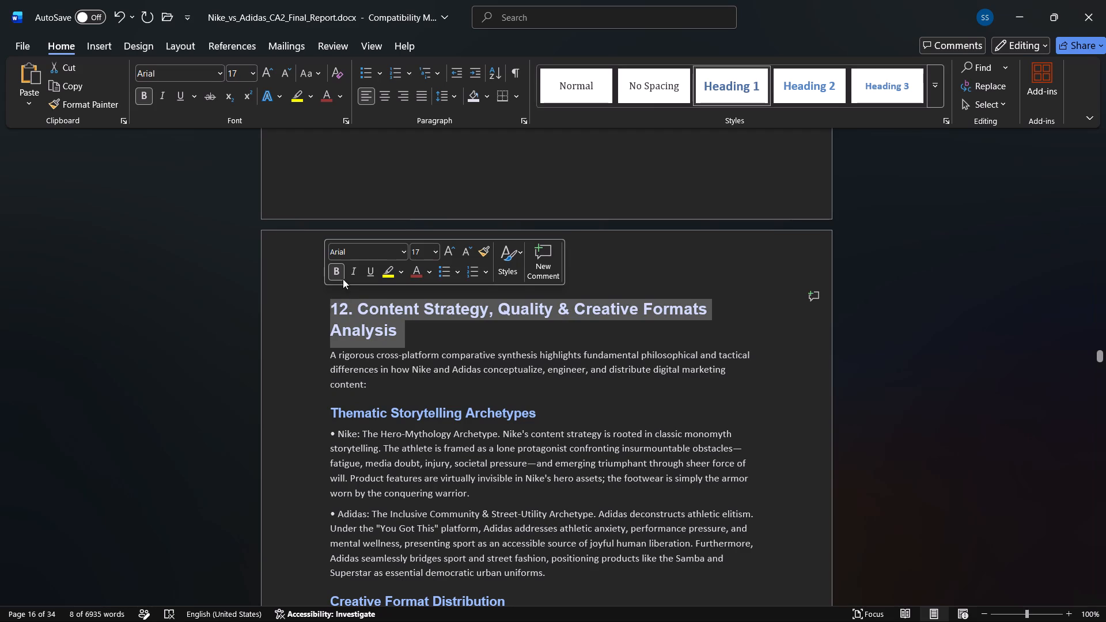
click(444, 252)
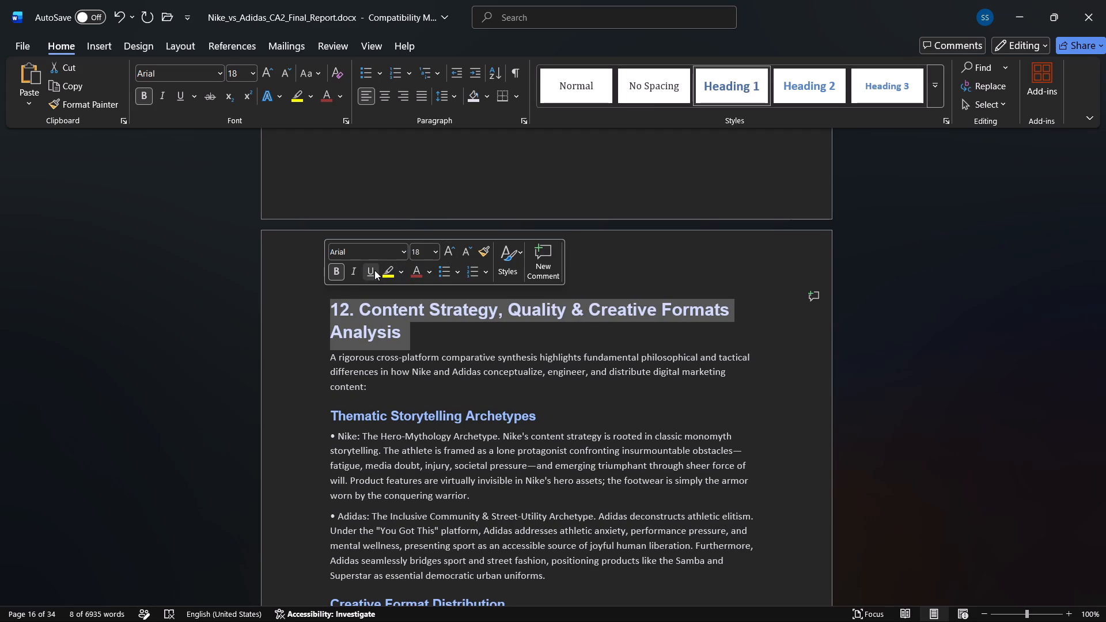
click(374, 270)
click(415, 336)
Enlarge the table under "Creative Format Distribution" slightly in both width and height.
scroll(415, 336, down, 1)
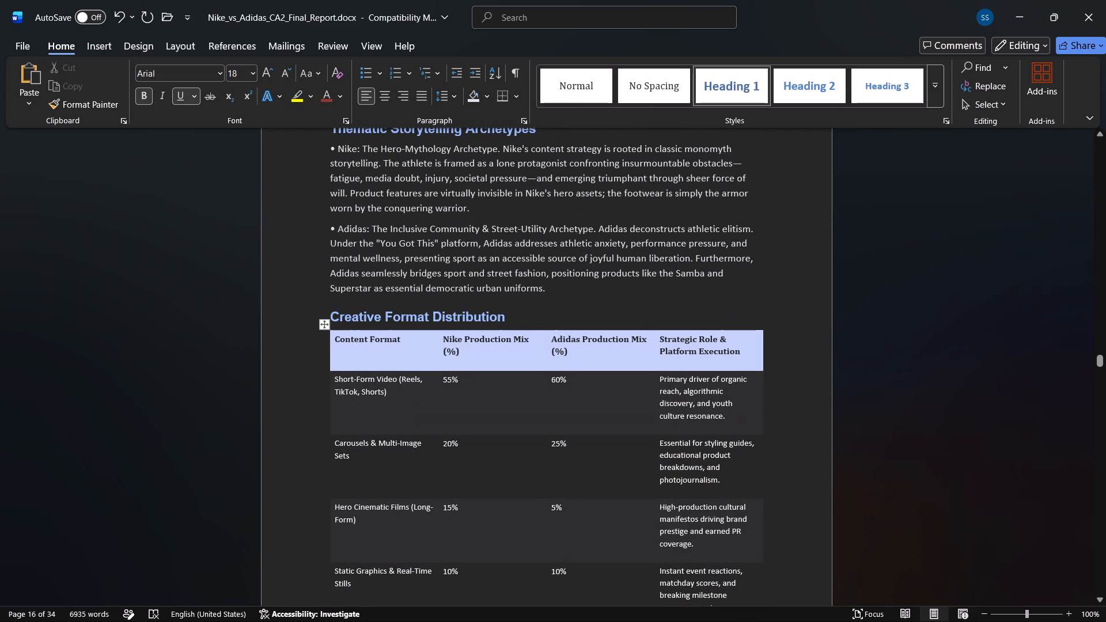
scroll(487, 388, down, 1)
right_click(487, 388)
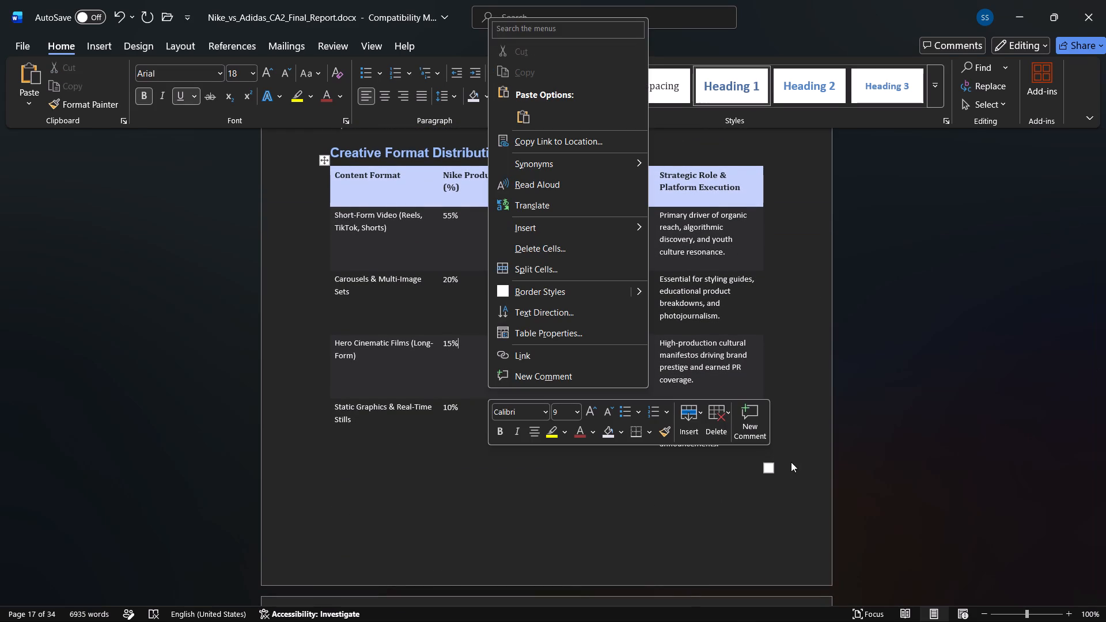
click(768, 468)
drag(768, 468, 784, 510)
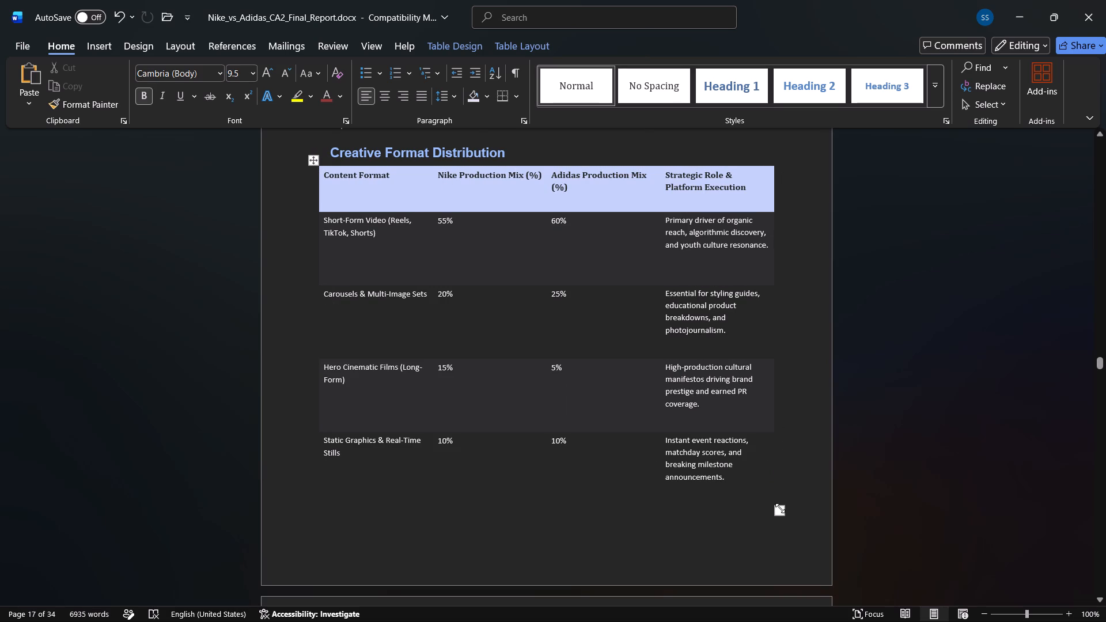
drag(780, 508, 786, 521)
click(596, 373)
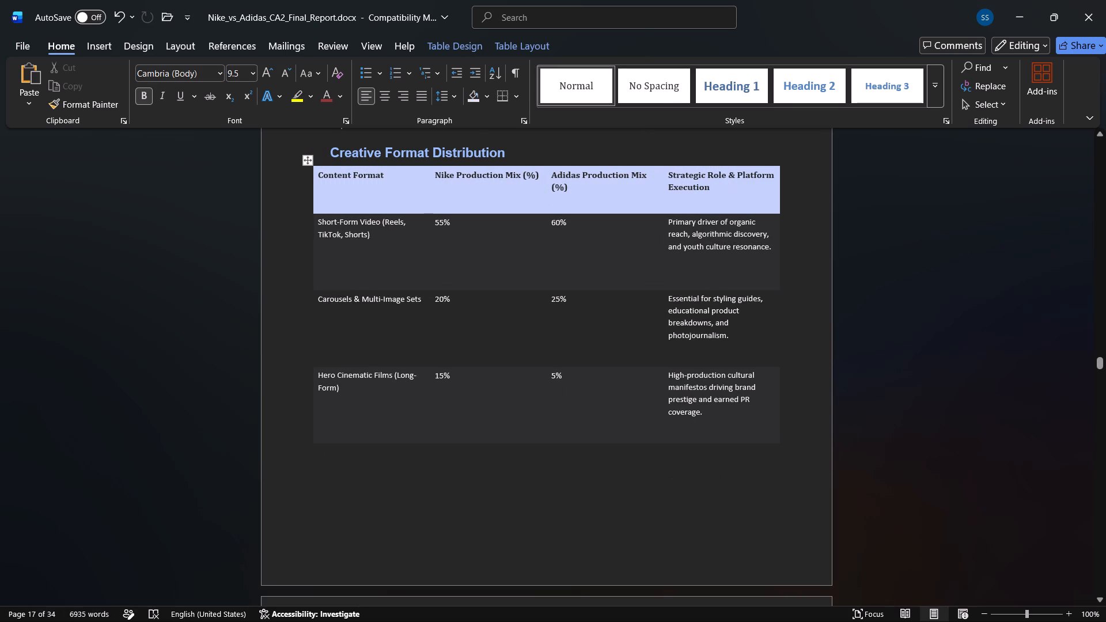
Compare the solid-line and light-line grid styles on the Creative Format Distribution table and apply the solid-line one.
click(442, 50)
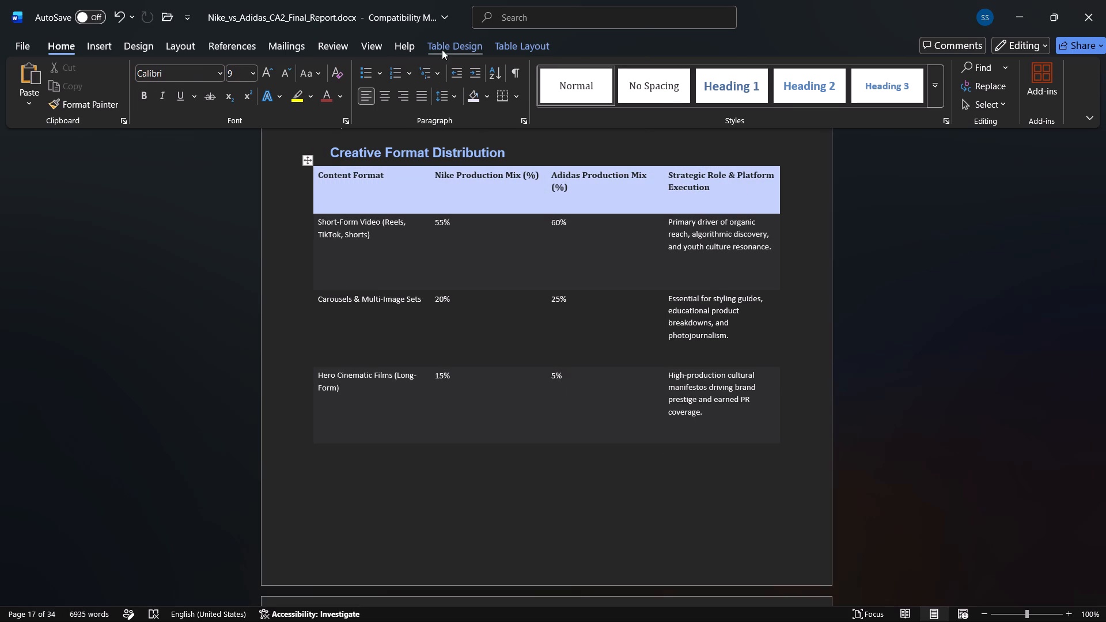
click(219, 88)
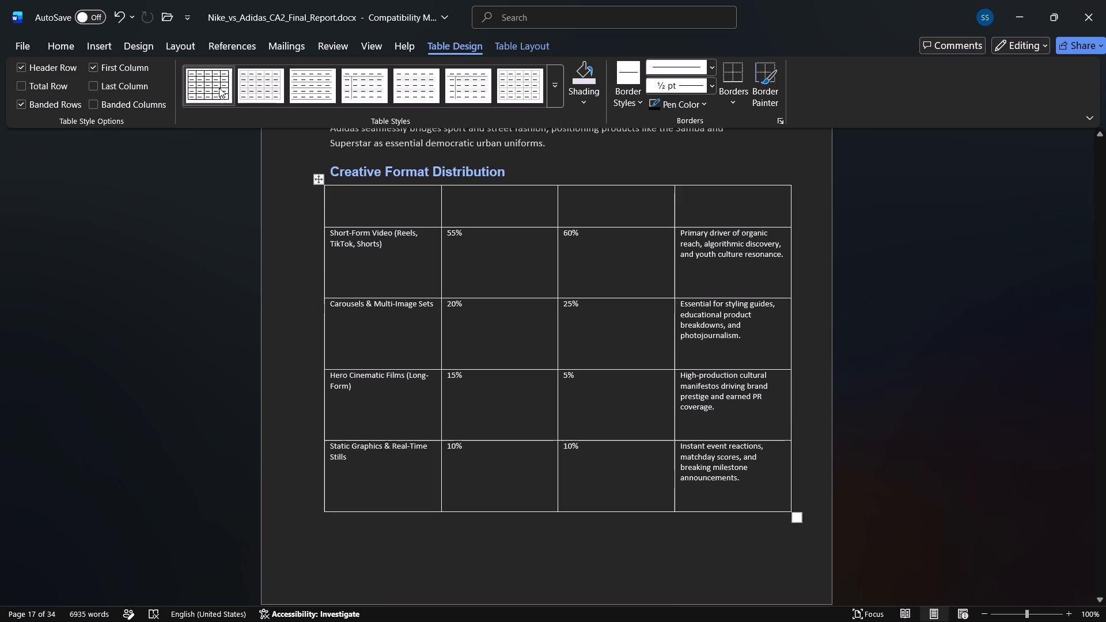
click(521, 74)
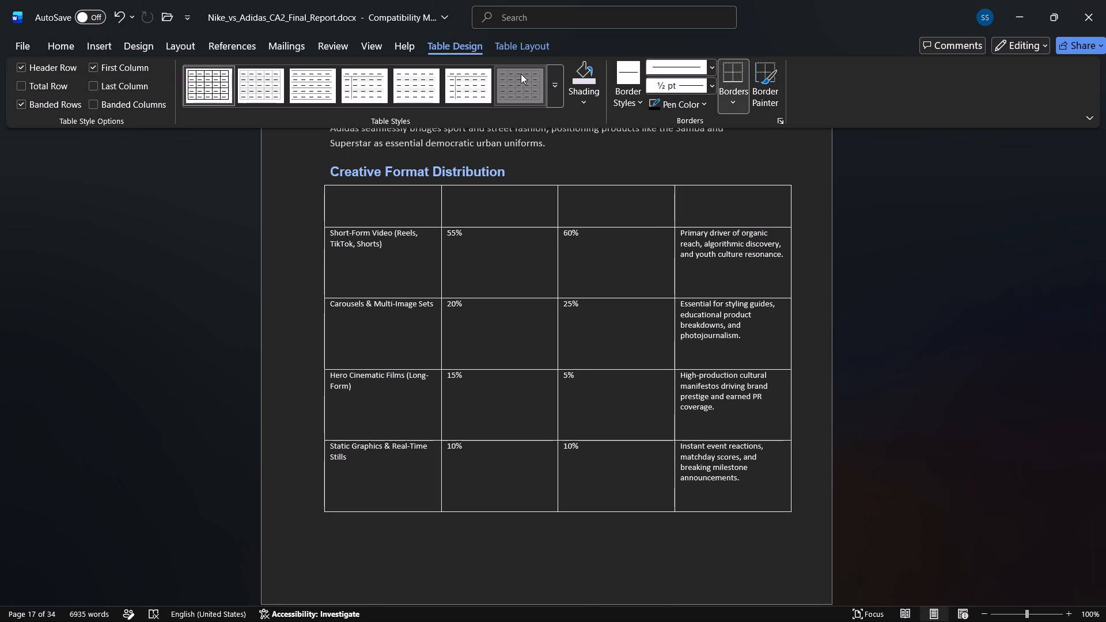
click(491, 550)
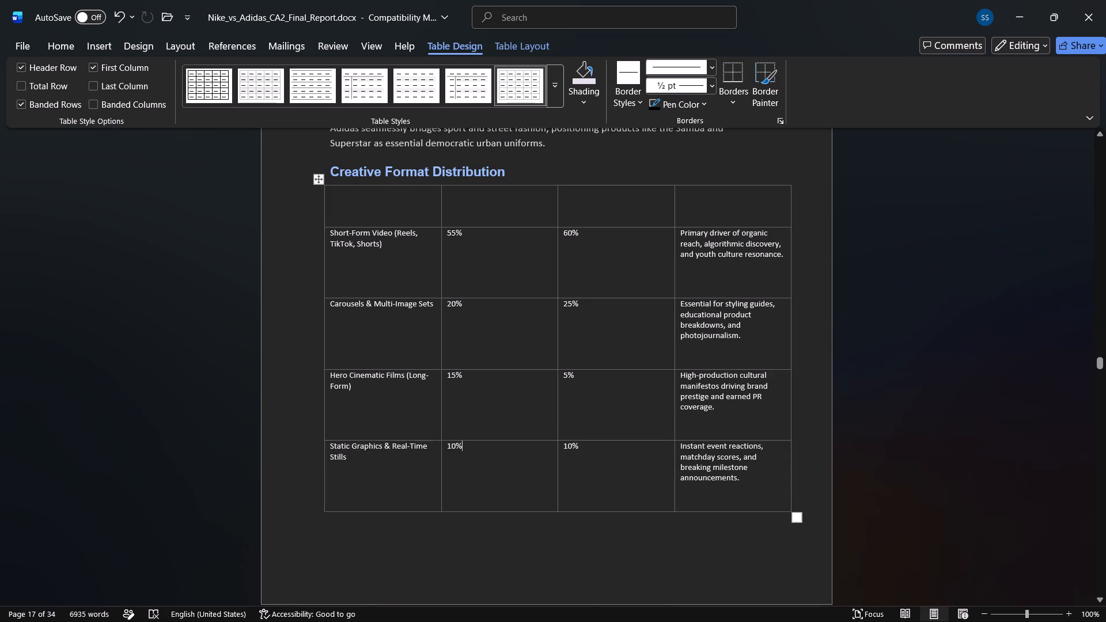
click(228, 87)
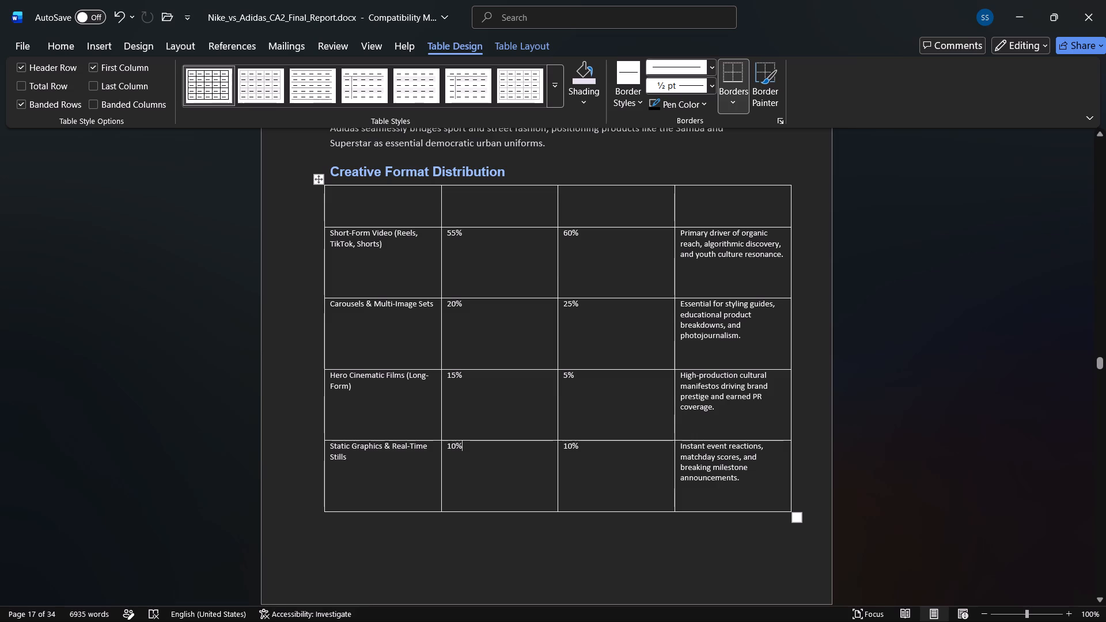
click(482, 544)
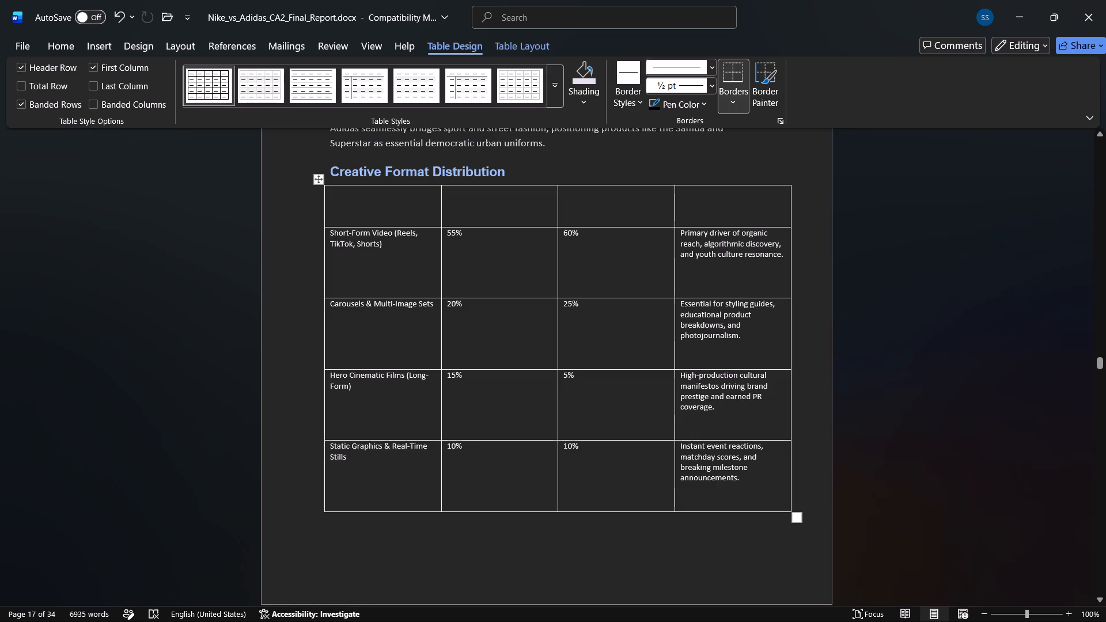
Shade the header row of the Creative Format Distribution table with Black, Text 1, Lighter 50%.
click(279, 492)
click(638, 163)
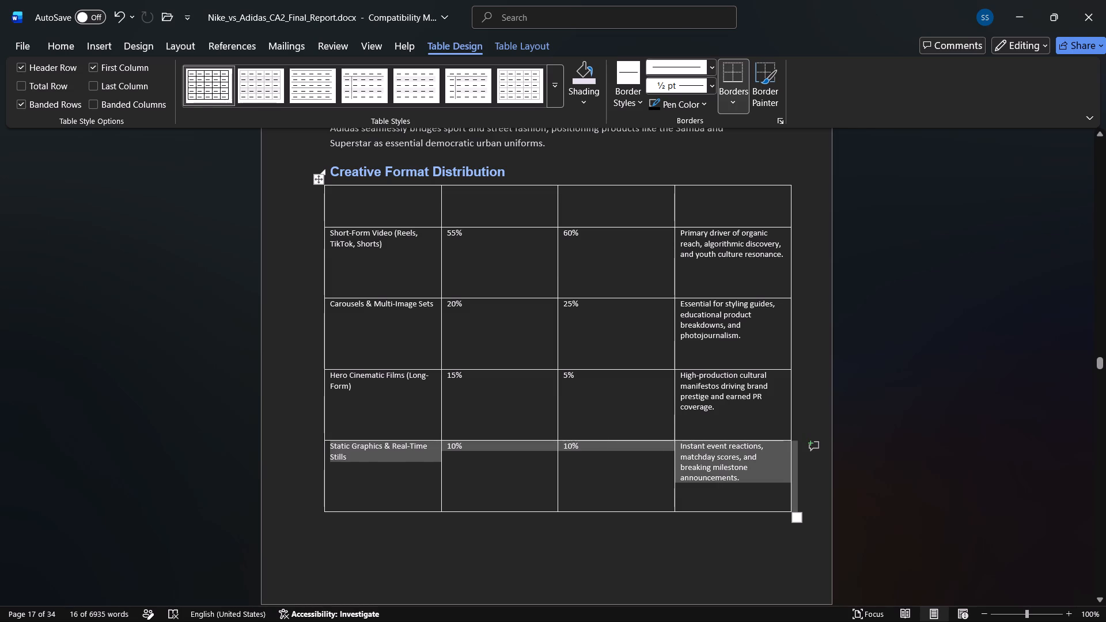
drag(392, 213, 722, 209)
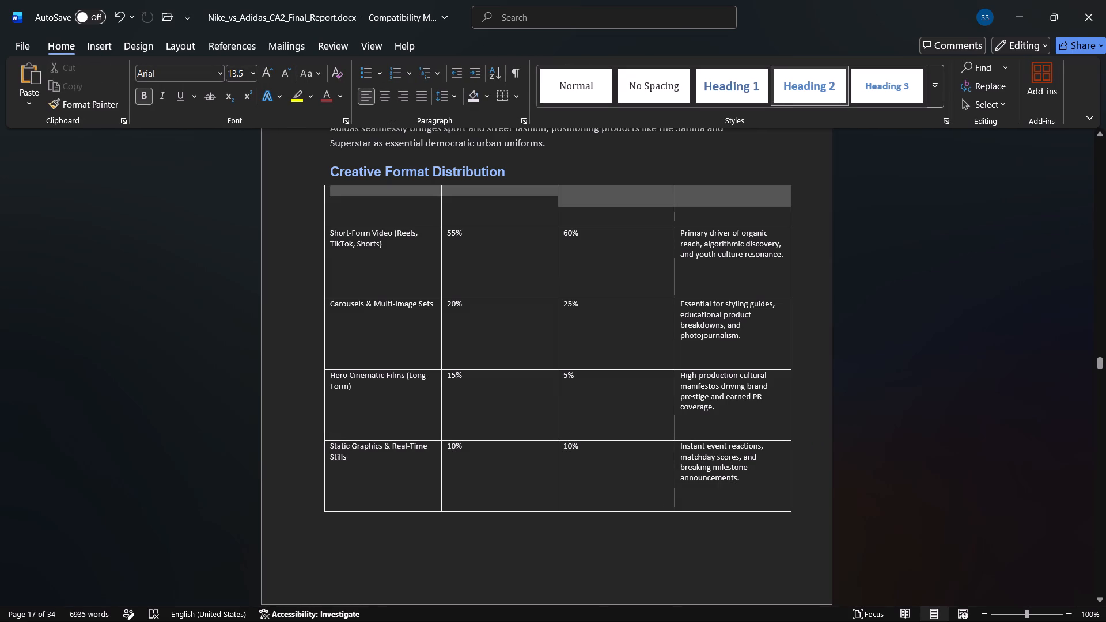
drag(722, 209, 726, 209)
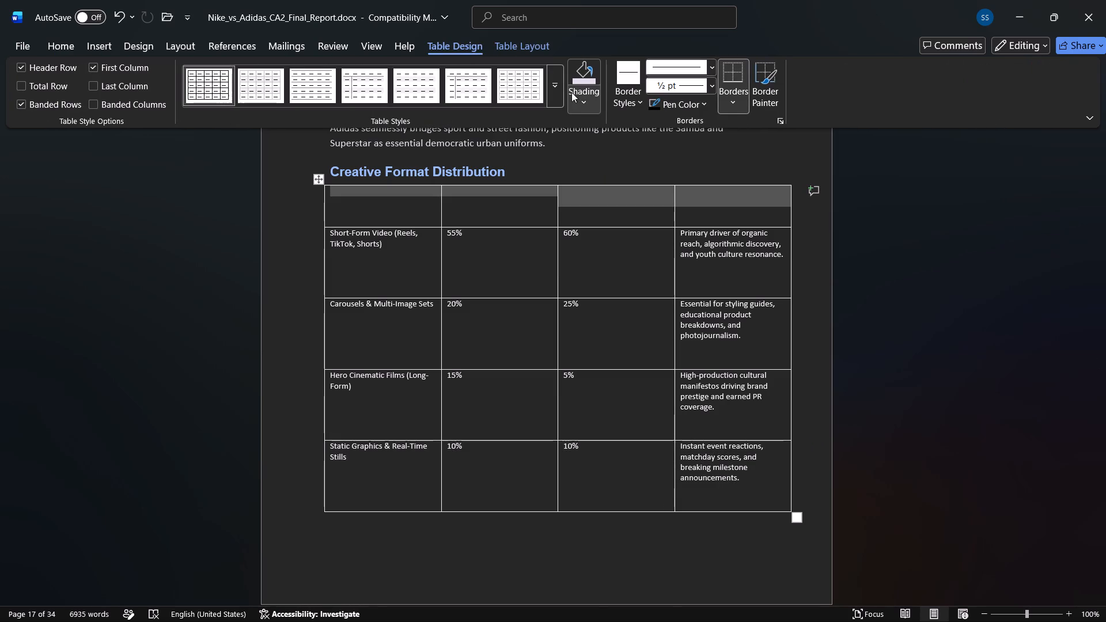
click(582, 95)
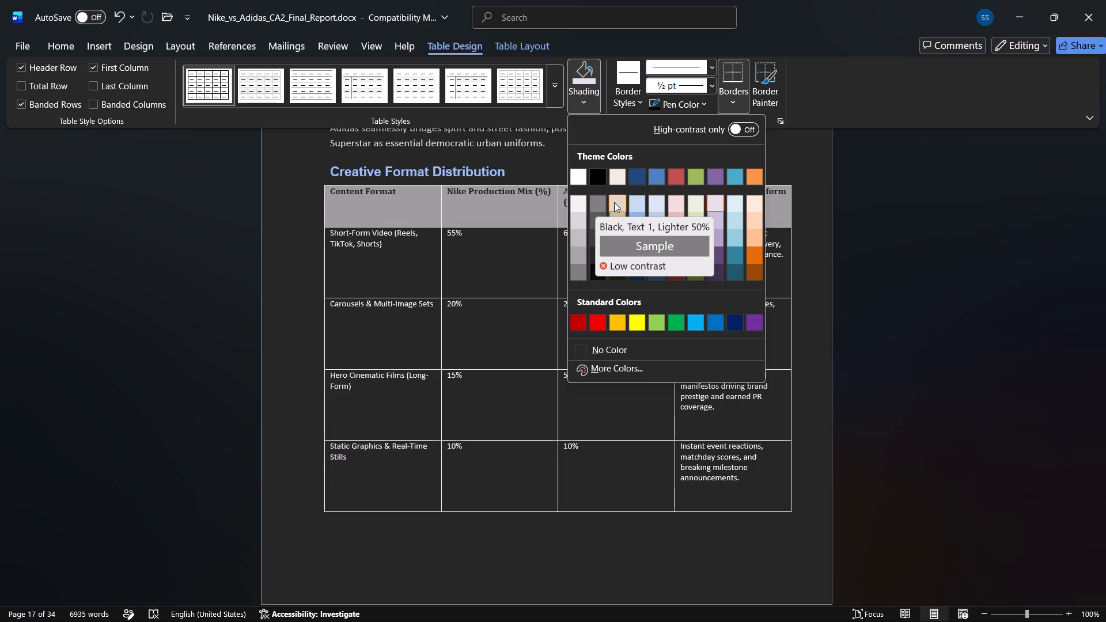
click(599, 203)
click(535, 276)
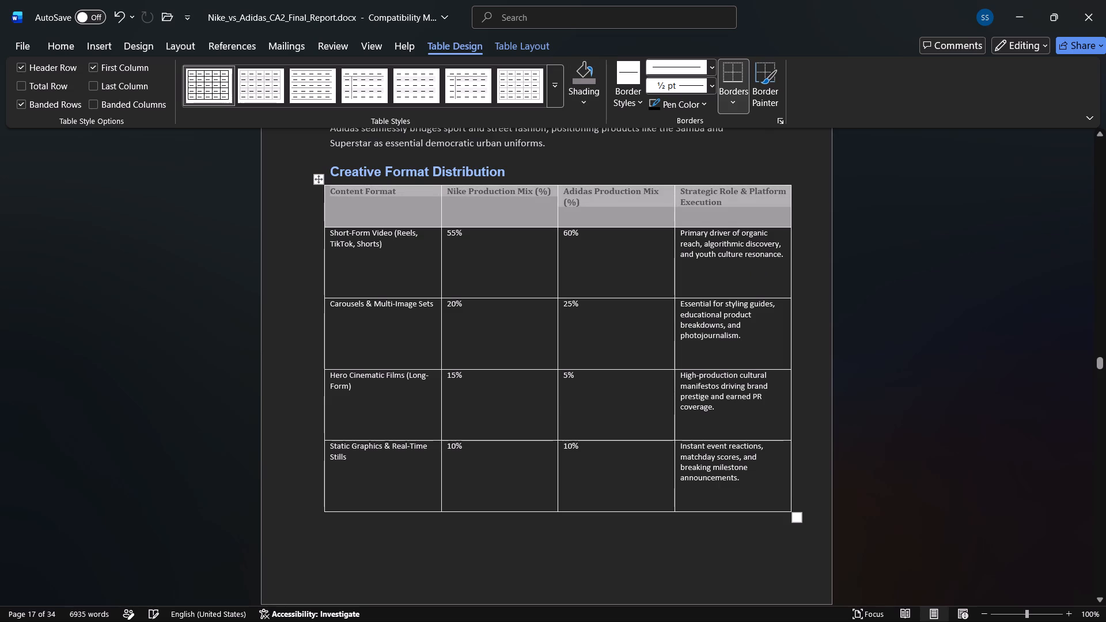
Shade the four body rows of the Creative Format Distribution table with the second-lightest tint of the medium blue theme colour.
drag(388, 271, 704, 427)
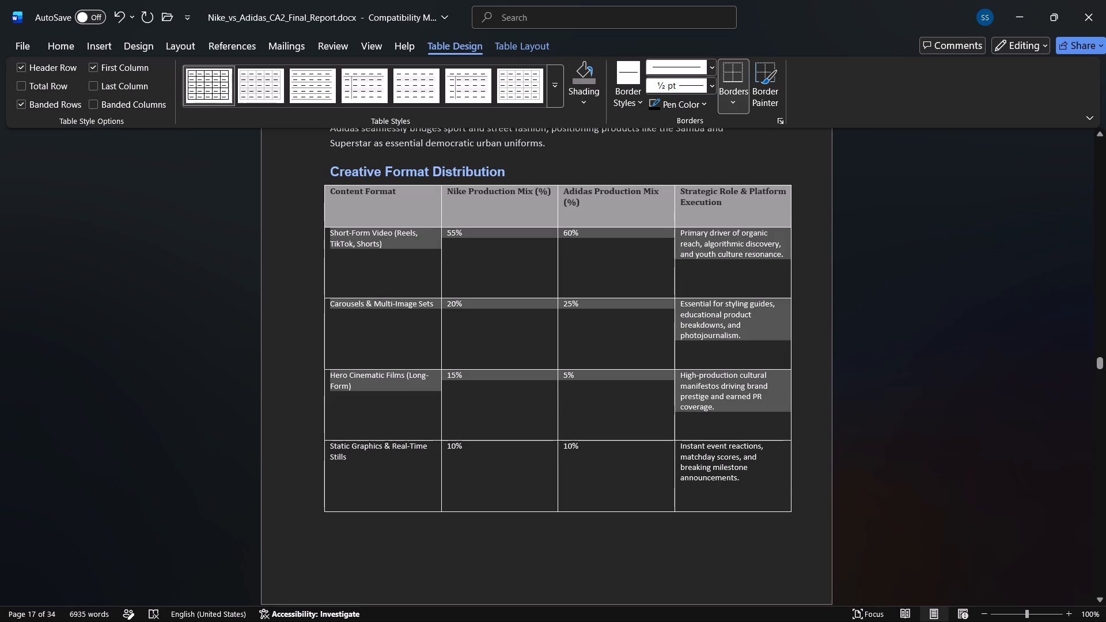
drag(704, 427, 714, 472)
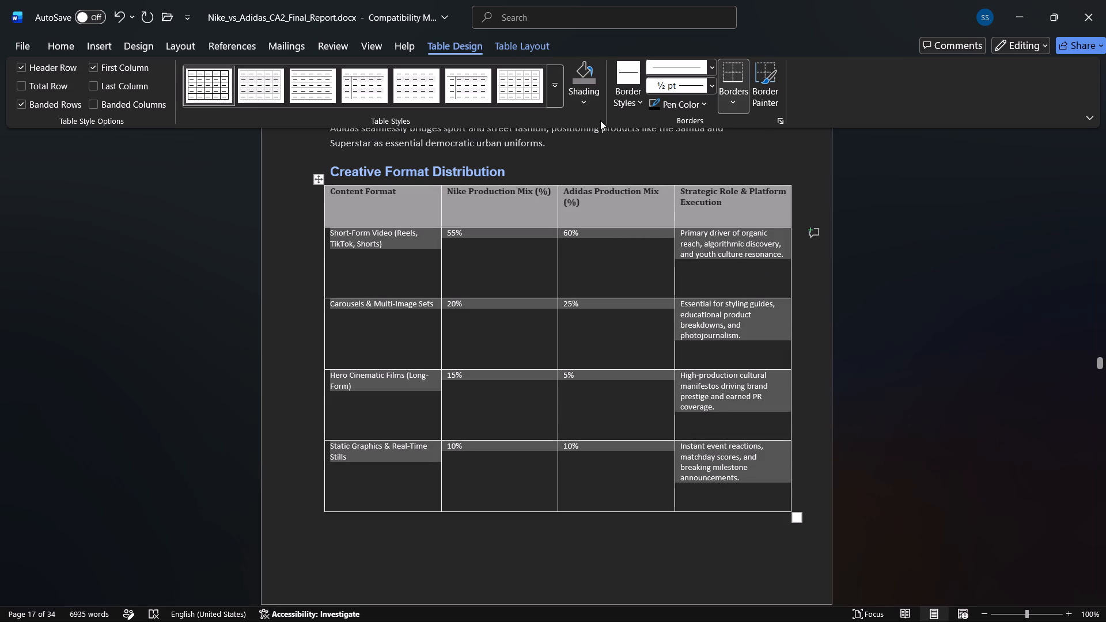
click(585, 108)
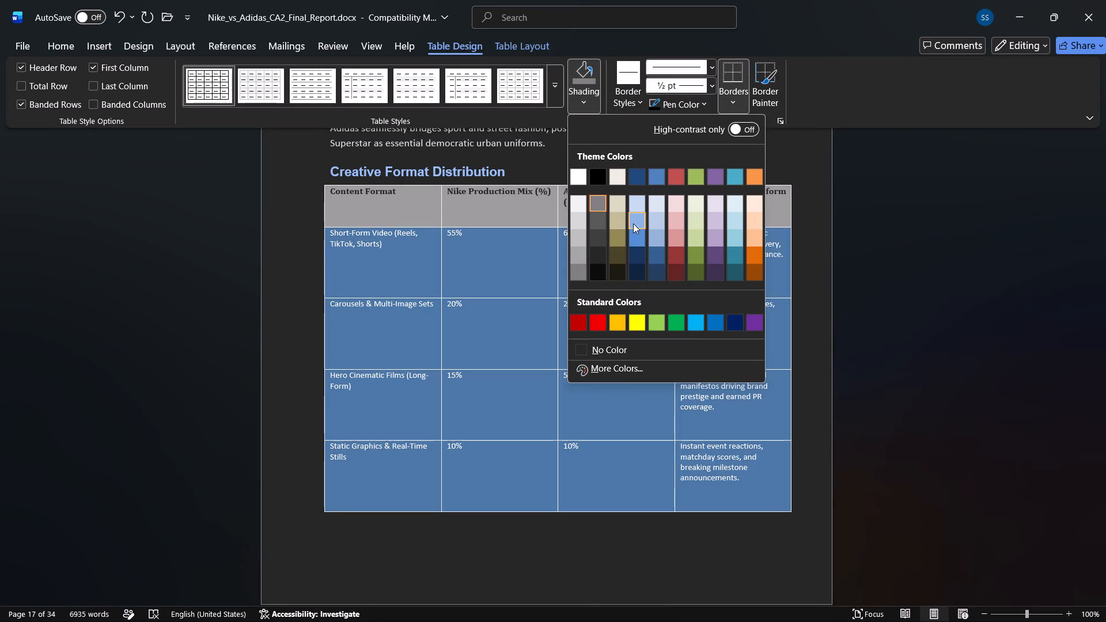
click(656, 222)
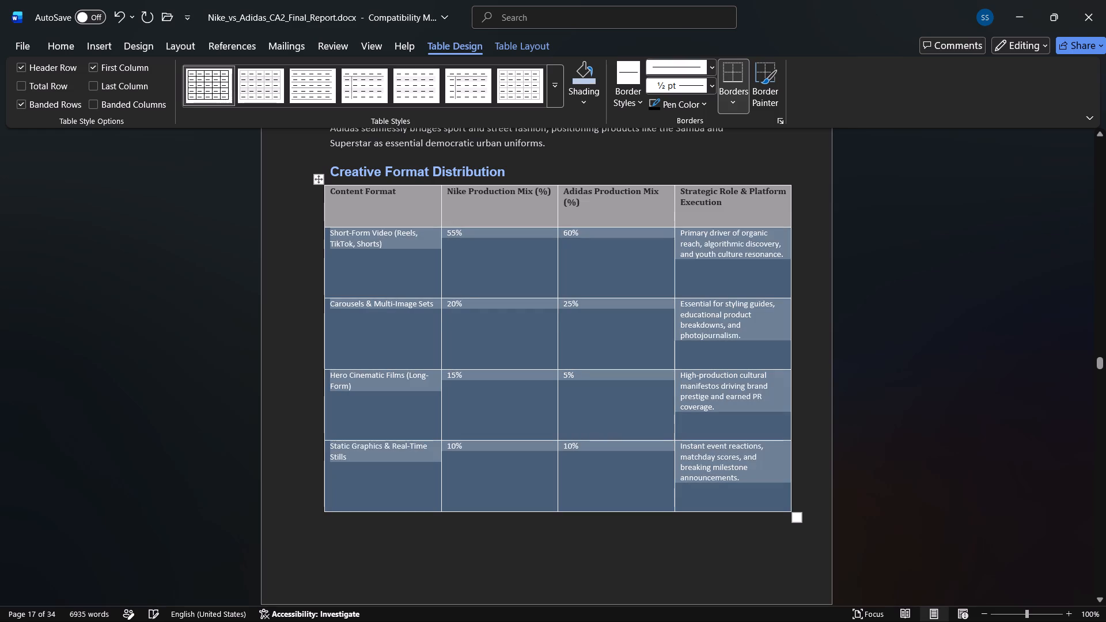
click(491, 562)
Set the "Creative Format Distribution" subheading to 14 pt and underline it.
scroll(575, 534, up, 1)
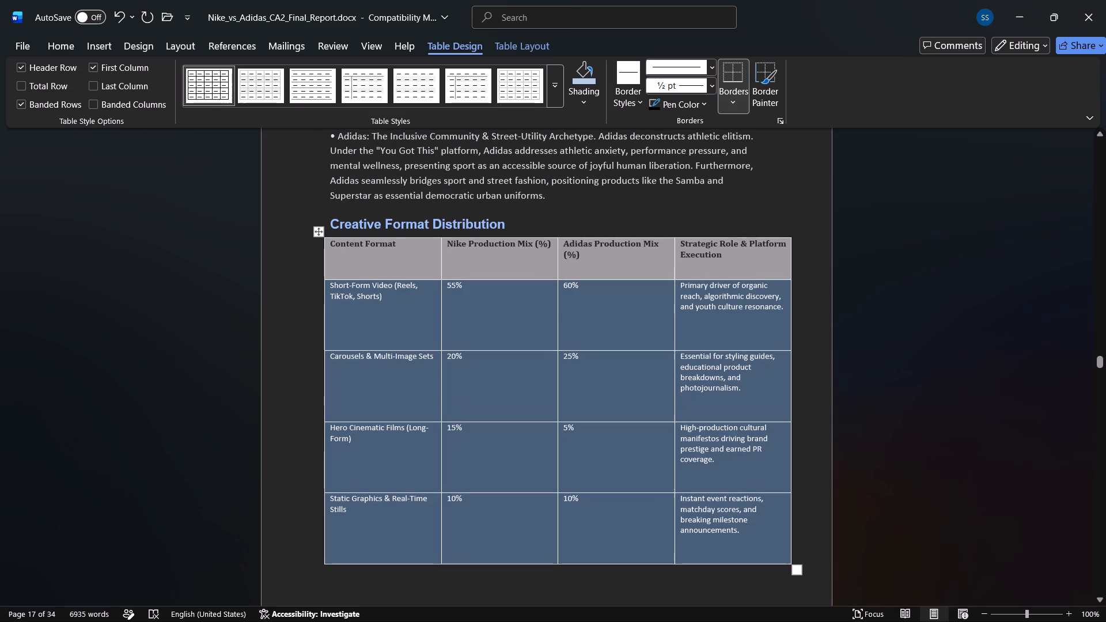
drag(520, 217, 347, 217)
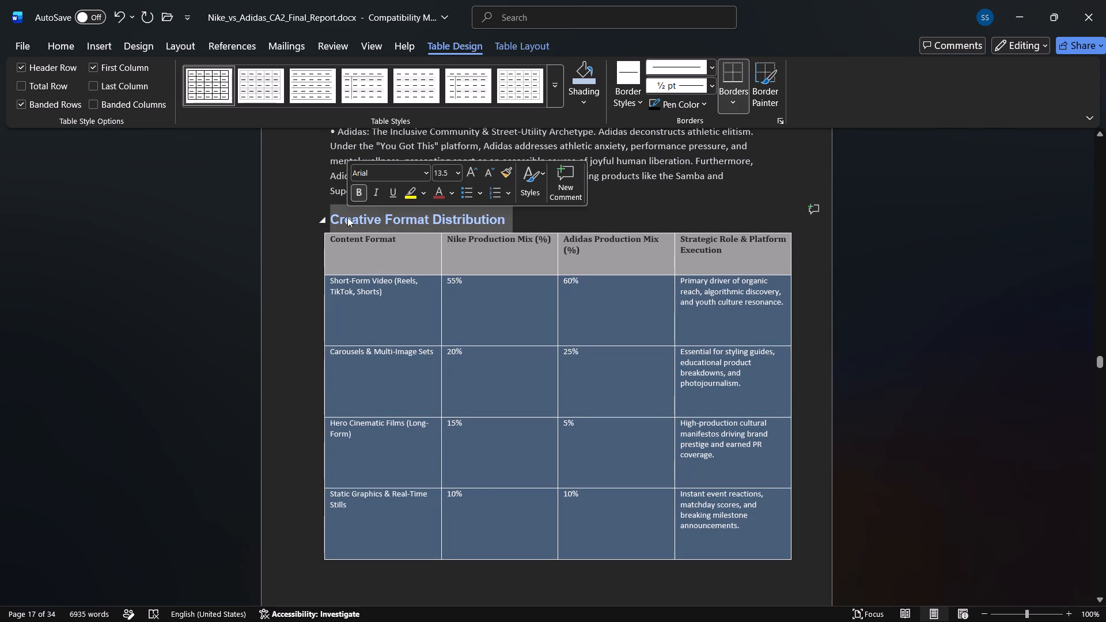
click(470, 177)
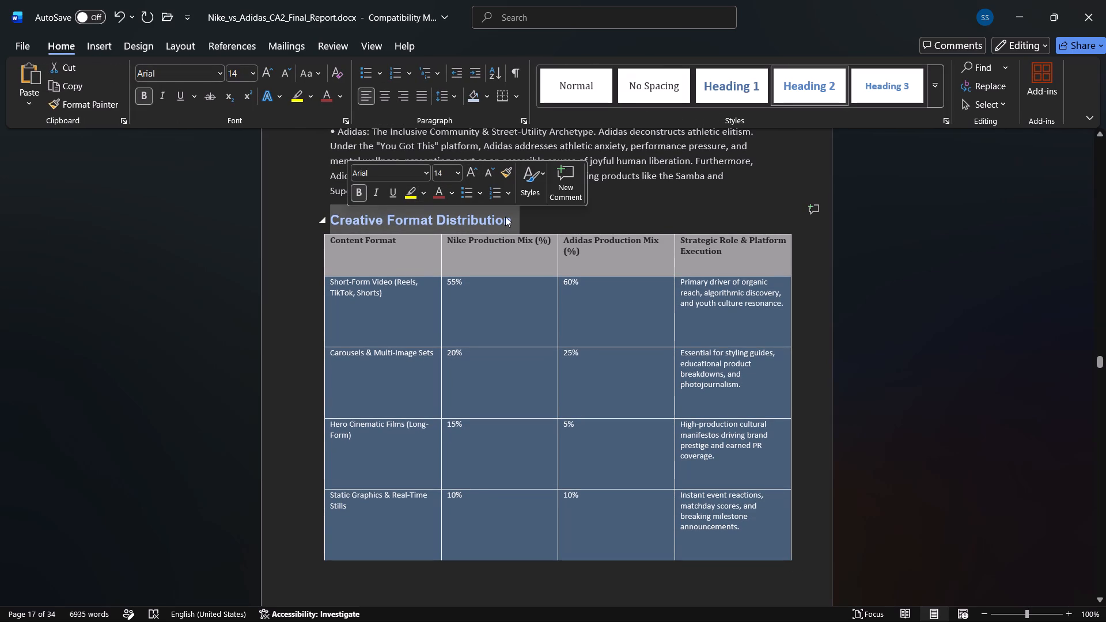
click(389, 191)
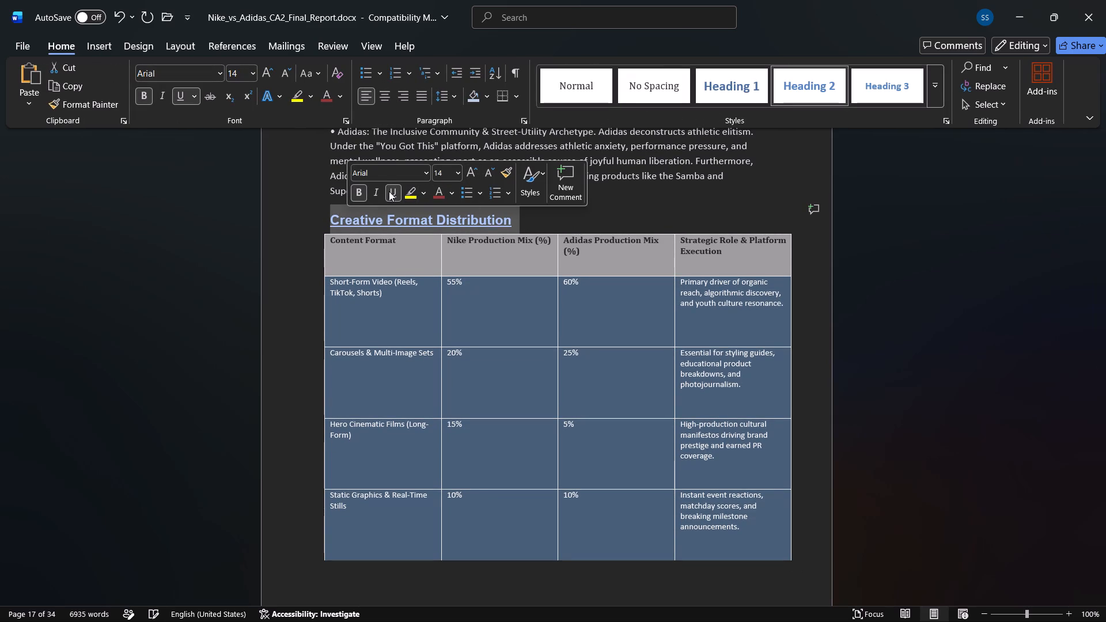
click(552, 251)
scroll(566, 216, up, 1)
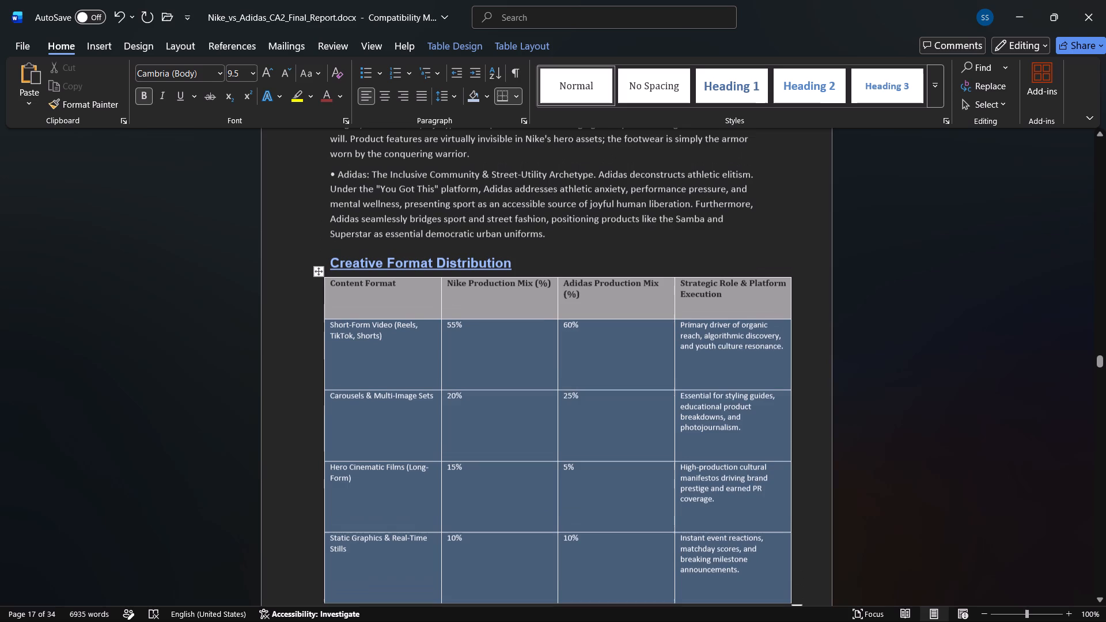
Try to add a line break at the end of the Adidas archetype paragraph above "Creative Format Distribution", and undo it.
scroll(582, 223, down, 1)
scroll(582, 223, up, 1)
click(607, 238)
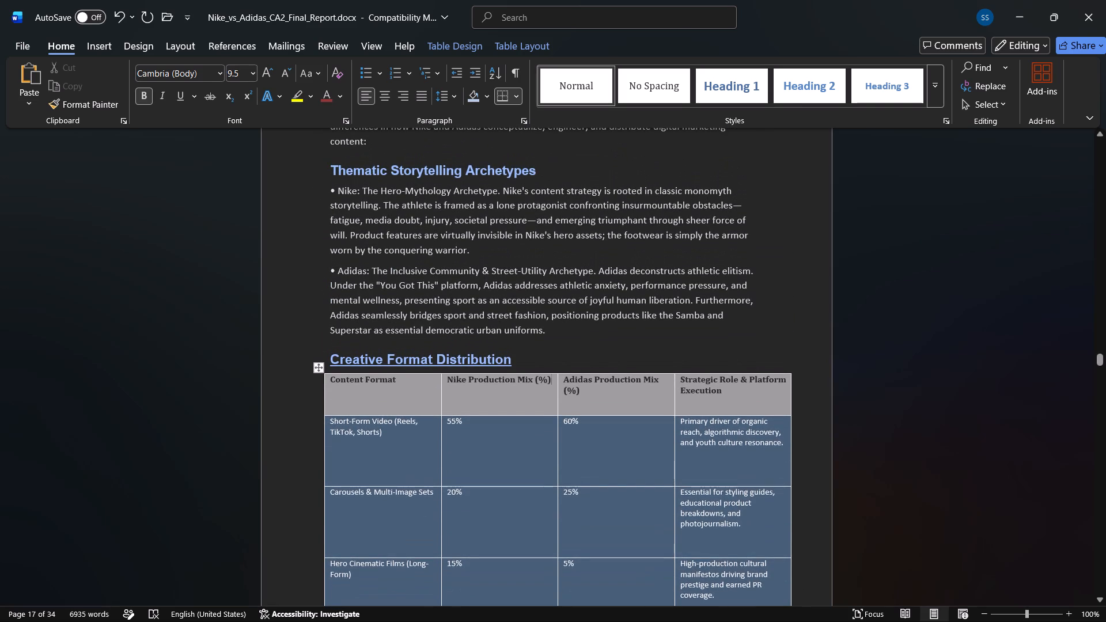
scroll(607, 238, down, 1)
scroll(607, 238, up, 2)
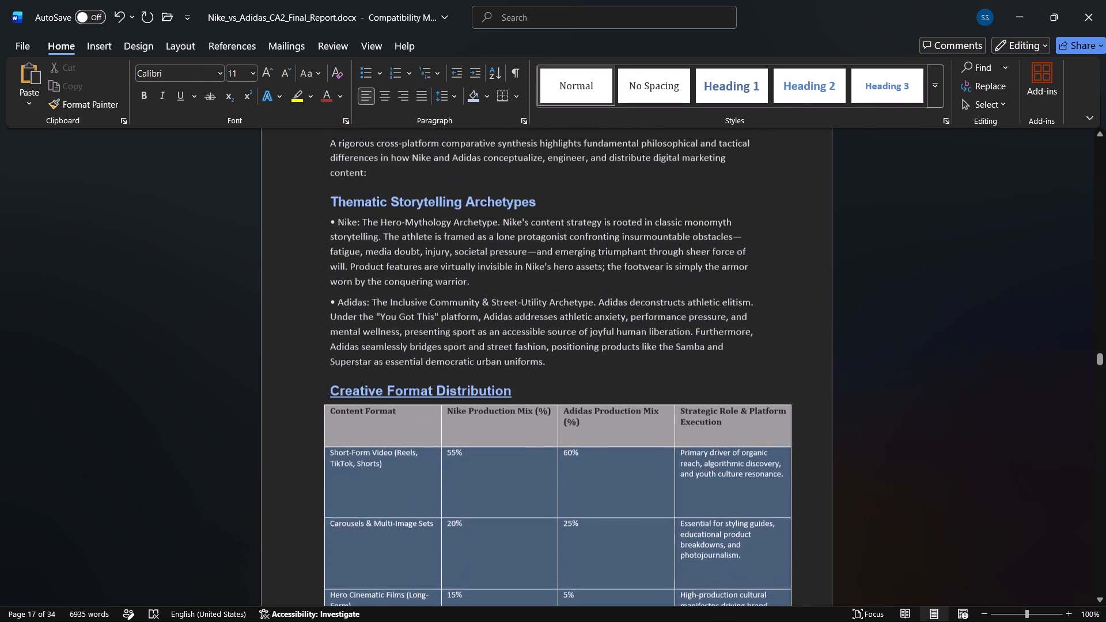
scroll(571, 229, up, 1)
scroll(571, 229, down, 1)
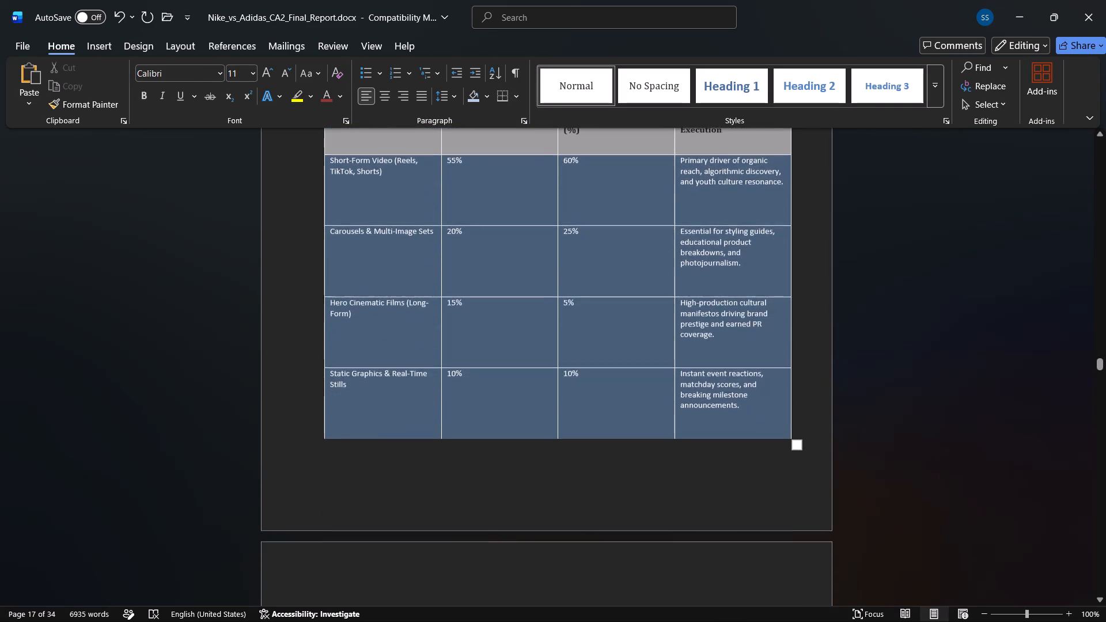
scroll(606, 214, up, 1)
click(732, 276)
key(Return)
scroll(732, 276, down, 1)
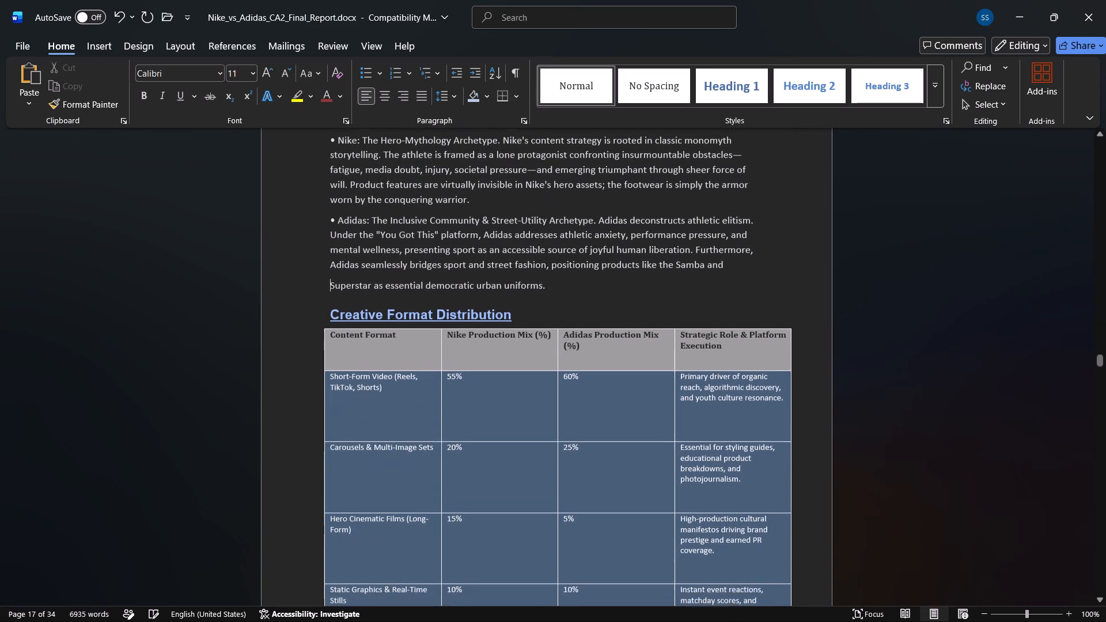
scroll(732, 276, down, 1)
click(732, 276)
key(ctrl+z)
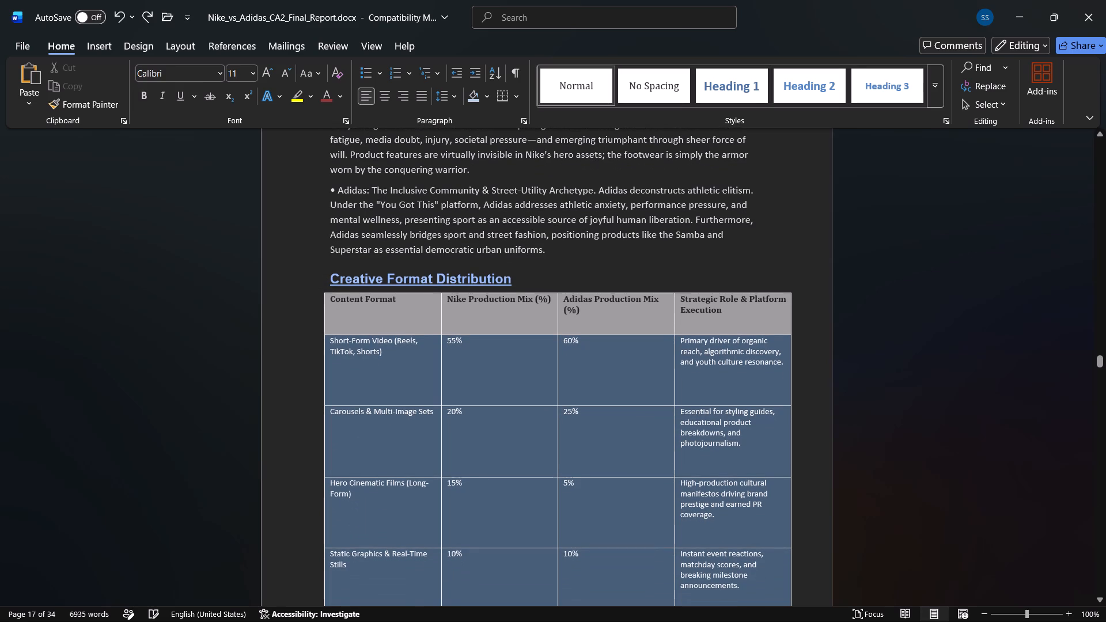
Insert a blank line between the Adidas archetype paragraph and the "Creative Format Distribution" subheading.
click(583, 253)
key(Return)
scroll(583, 253, down, 1)
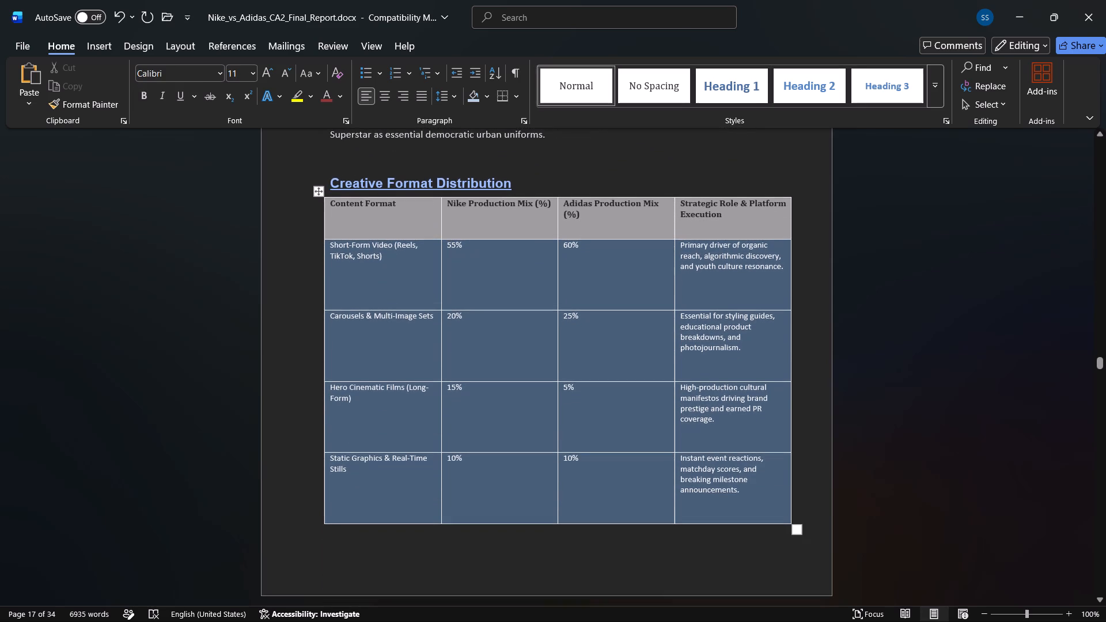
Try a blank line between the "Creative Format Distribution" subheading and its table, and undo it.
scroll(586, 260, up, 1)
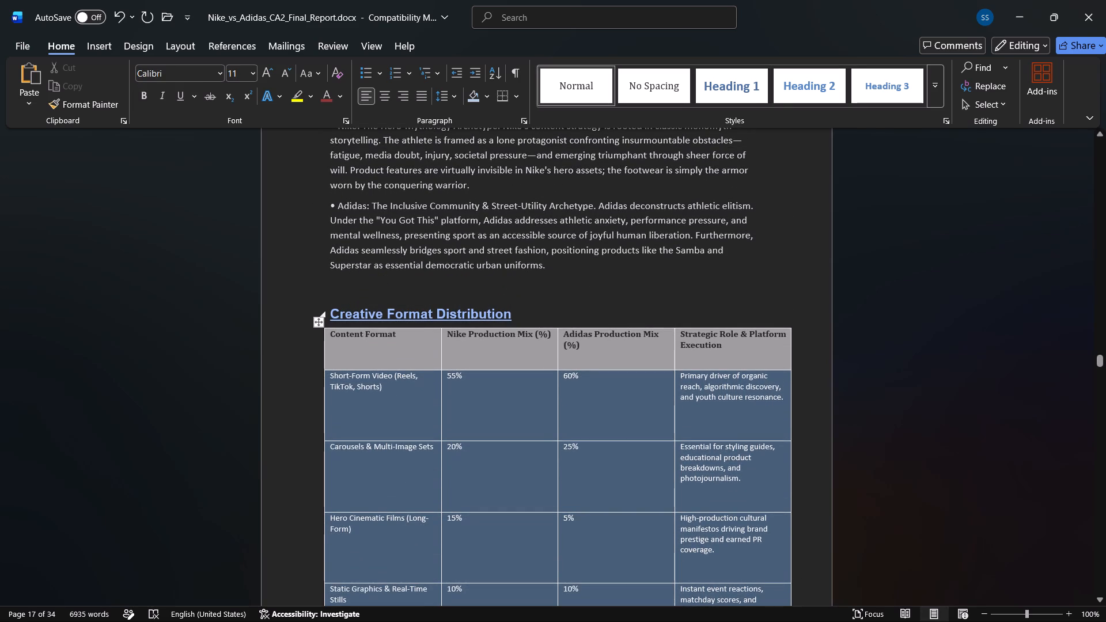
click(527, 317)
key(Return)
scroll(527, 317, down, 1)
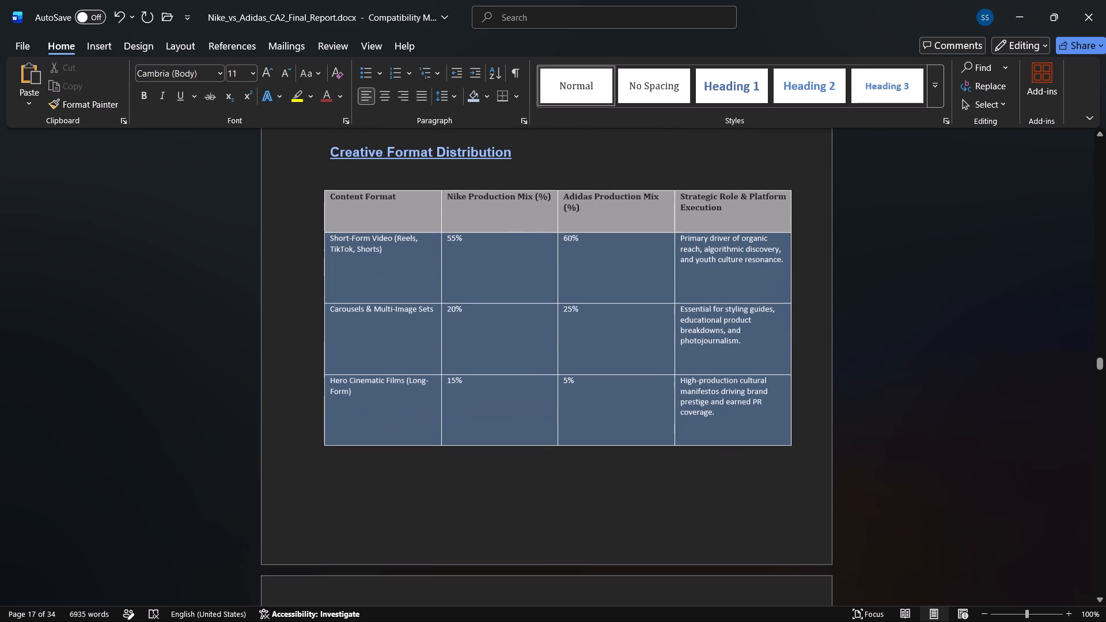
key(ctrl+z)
Underline the heading "13. Influencer, Creator & Athlete Ecosystems" and enlarge it to 18 pt.
scroll(532, 306, up, 1)
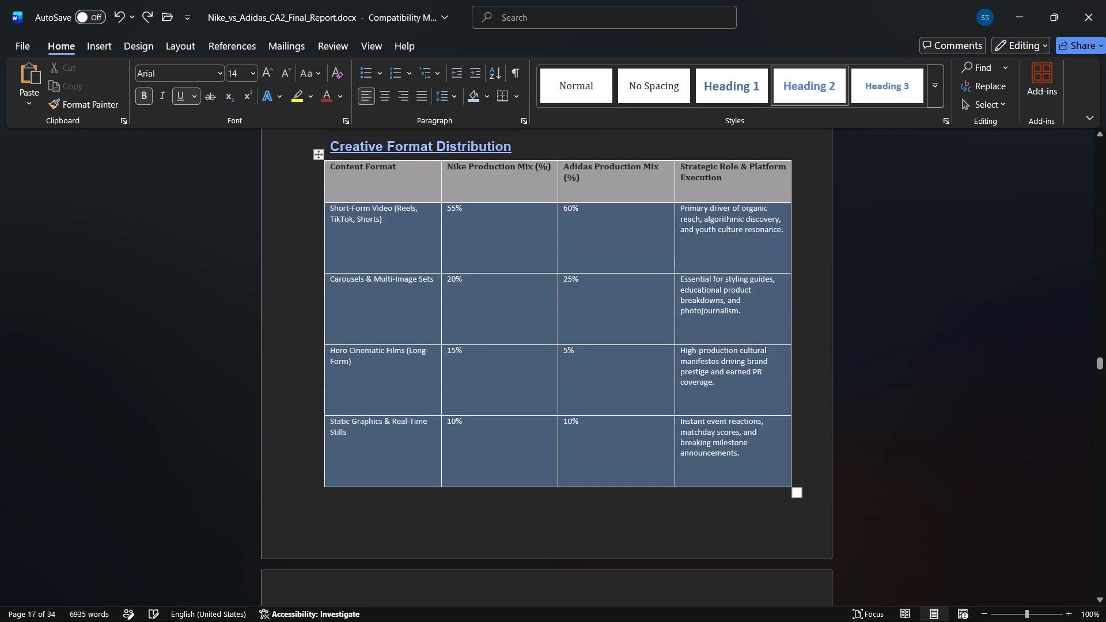
scroll(532, 306, up, 1)
scroll(519, 251, down, 4)
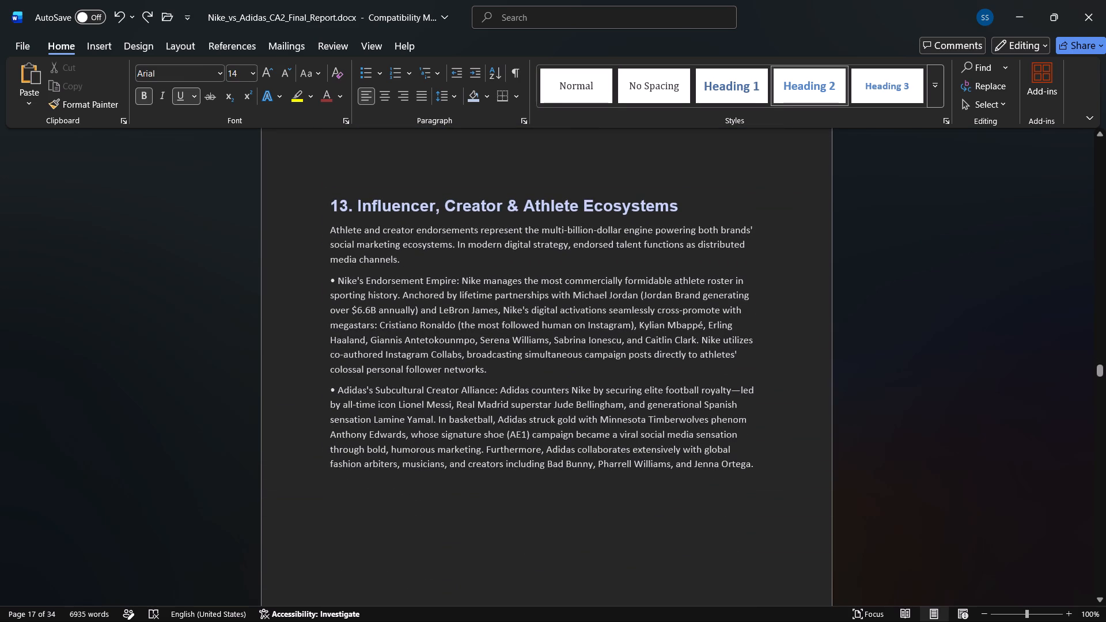
drag(694, 204, 324, 204)
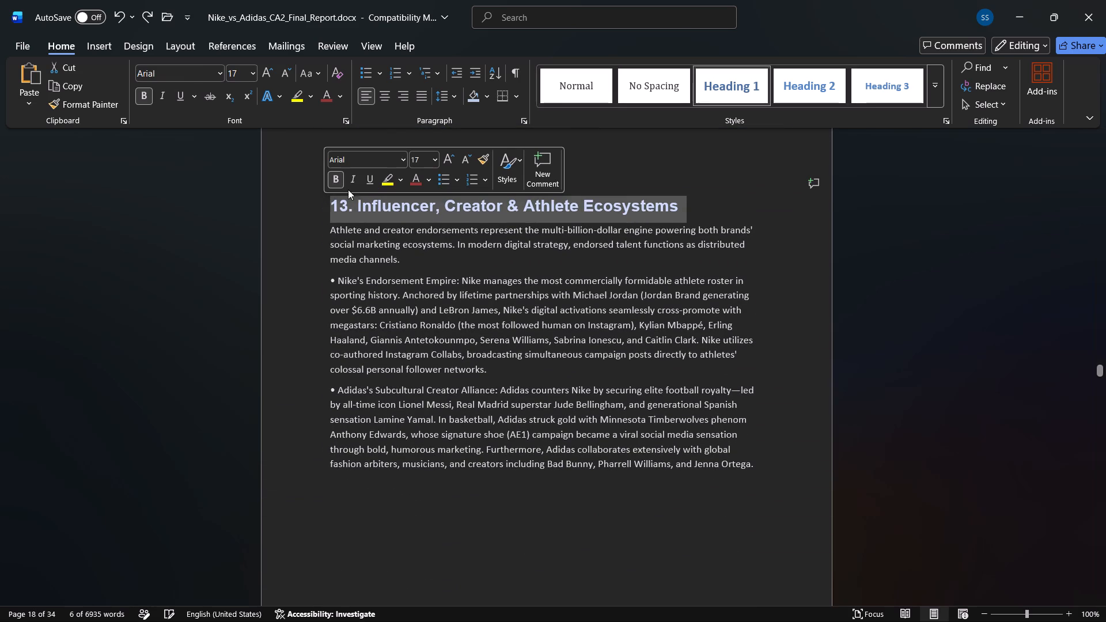
click(373, 183)
click(446, 159)
click(430, 293)
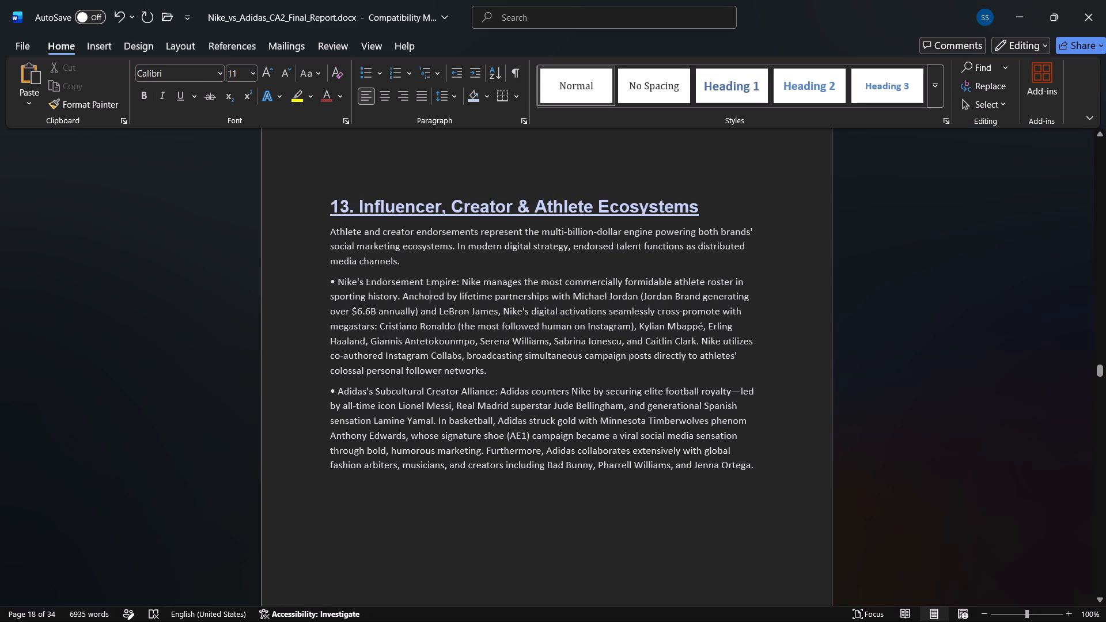
Enlarge the heading "14. Quantitative Analytics & Cross-Platform Performance Comparison" to 18 pt and underline it.
scroll(362, 245, down, 1)
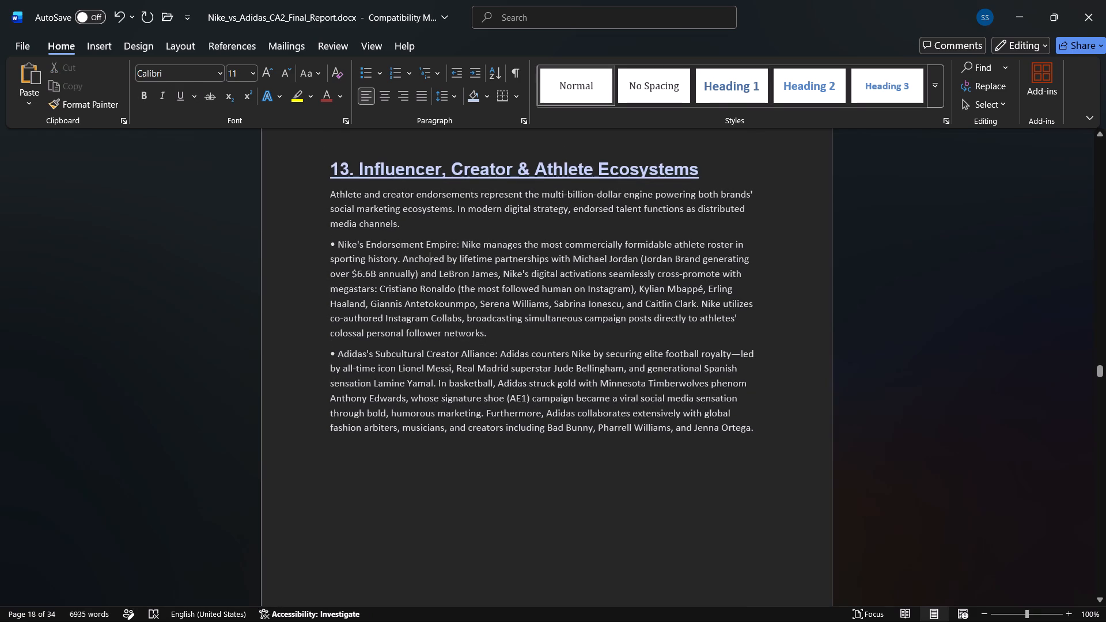
scroll(414, 230, down, 3)
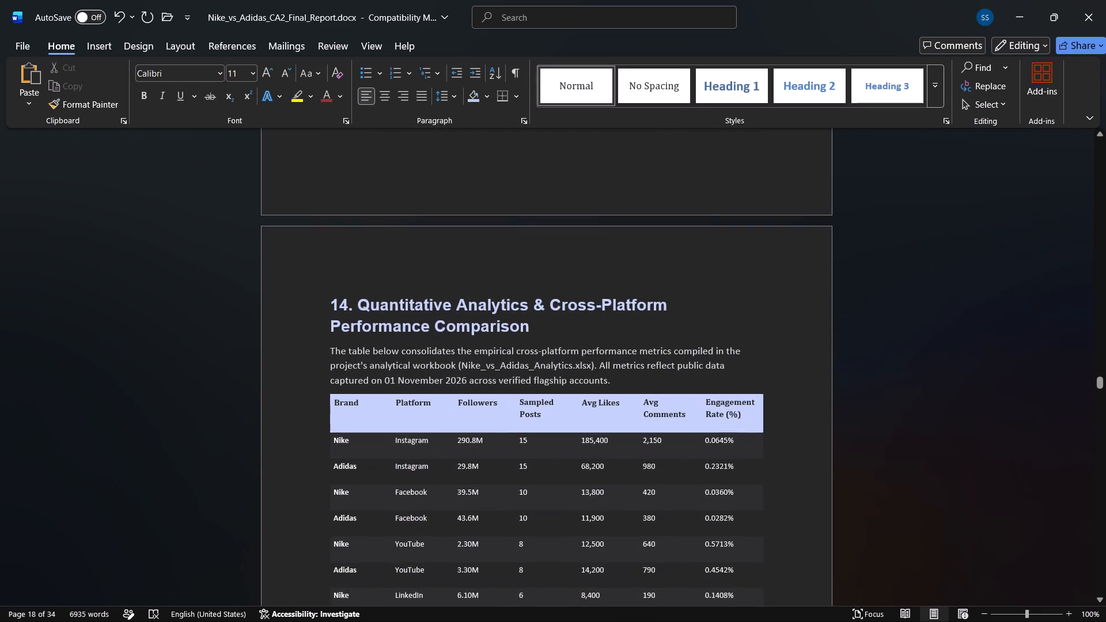
scroll(480, 234, down, 1)
drag(539, 174, 324, 157)
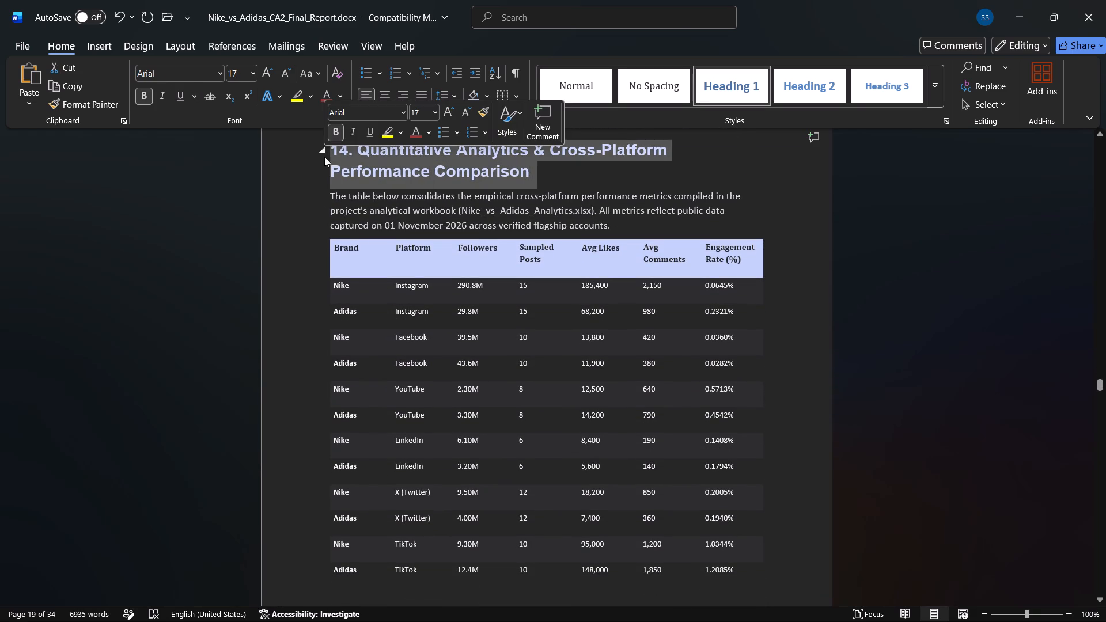
click(449, 111)
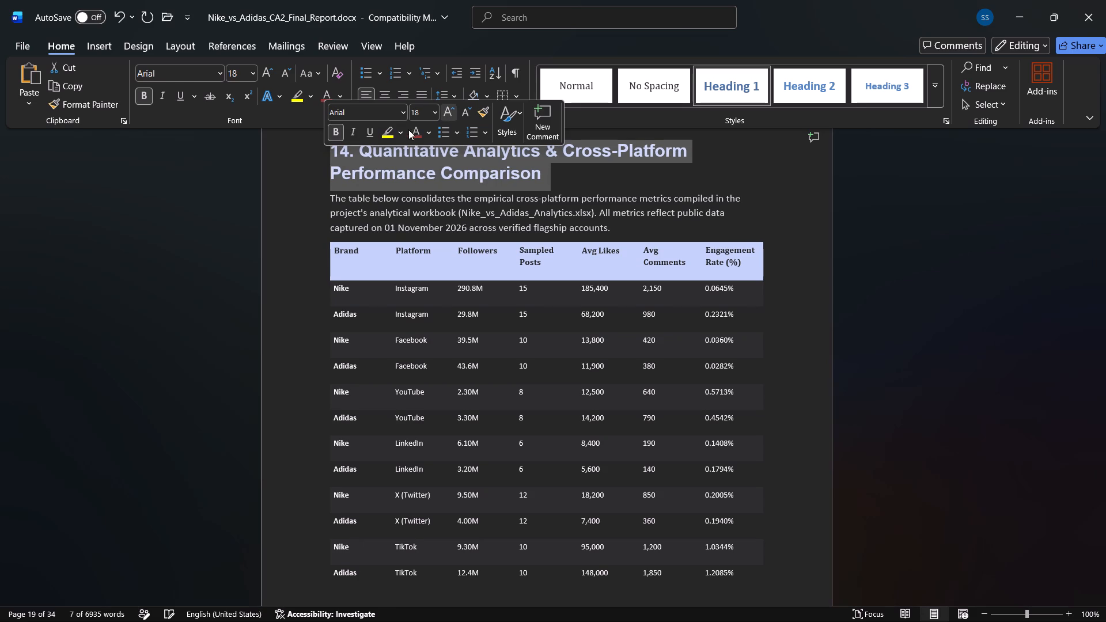
click(369, 133)
click(383, 267)
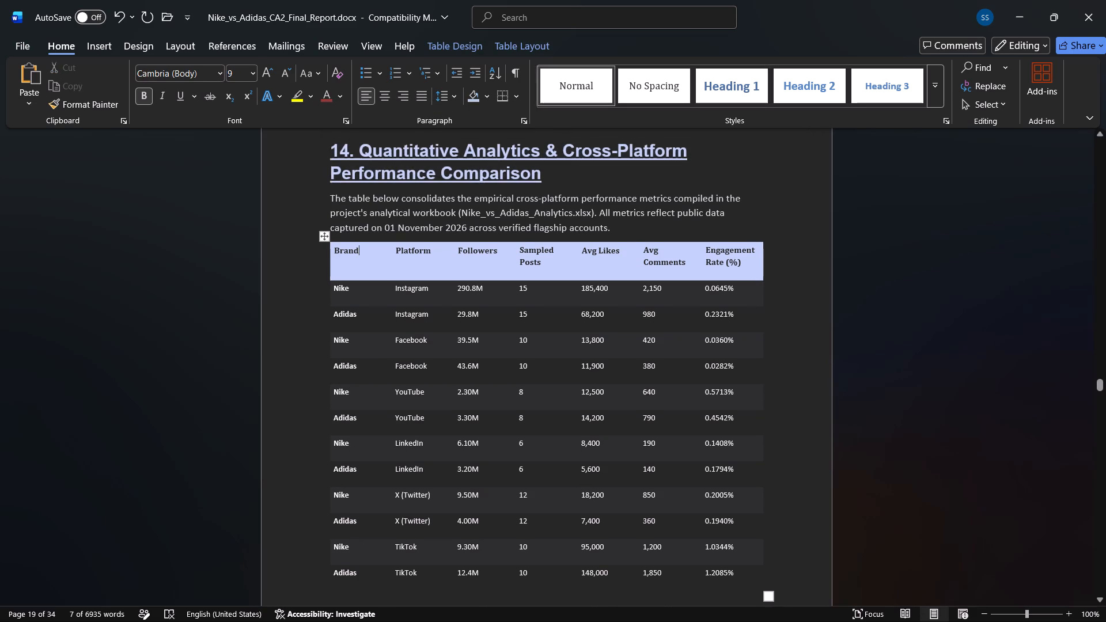
Insert a blank line between section 14's introductory paragraph and the cross-platform performance table.
scroll(383, 267, down, 1)
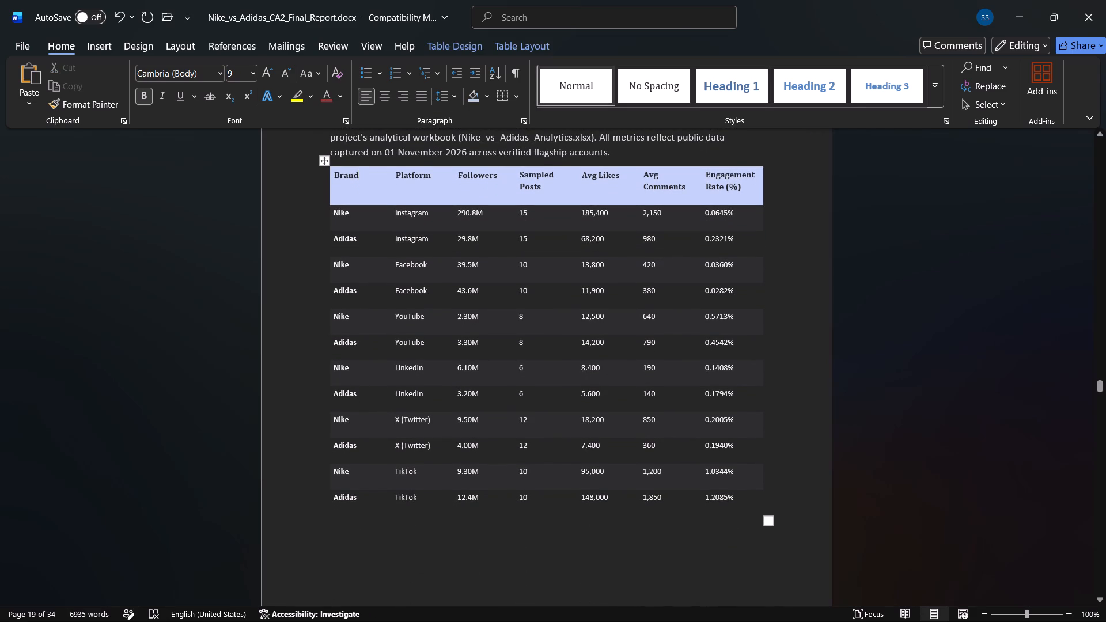
scroll(409, 333, up, 1)
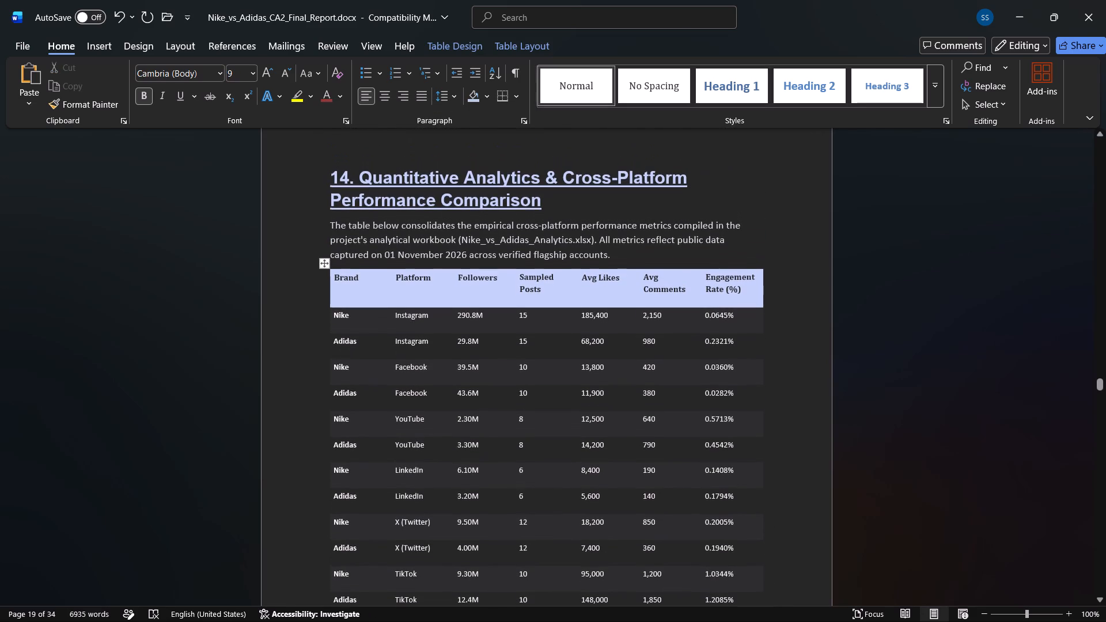
click(621, 257)
key(Return)
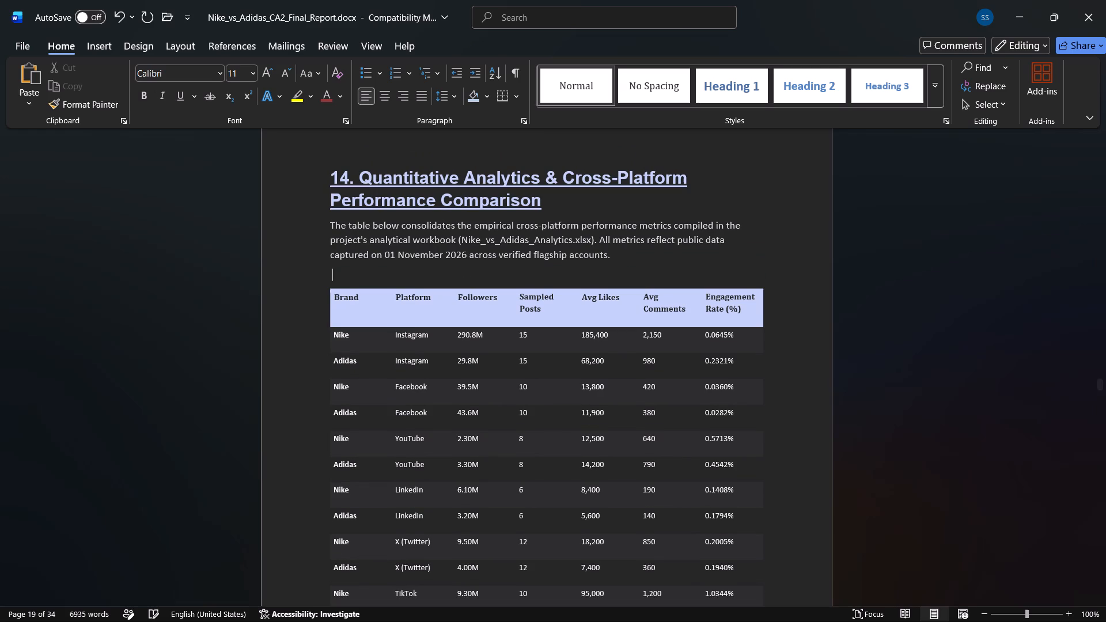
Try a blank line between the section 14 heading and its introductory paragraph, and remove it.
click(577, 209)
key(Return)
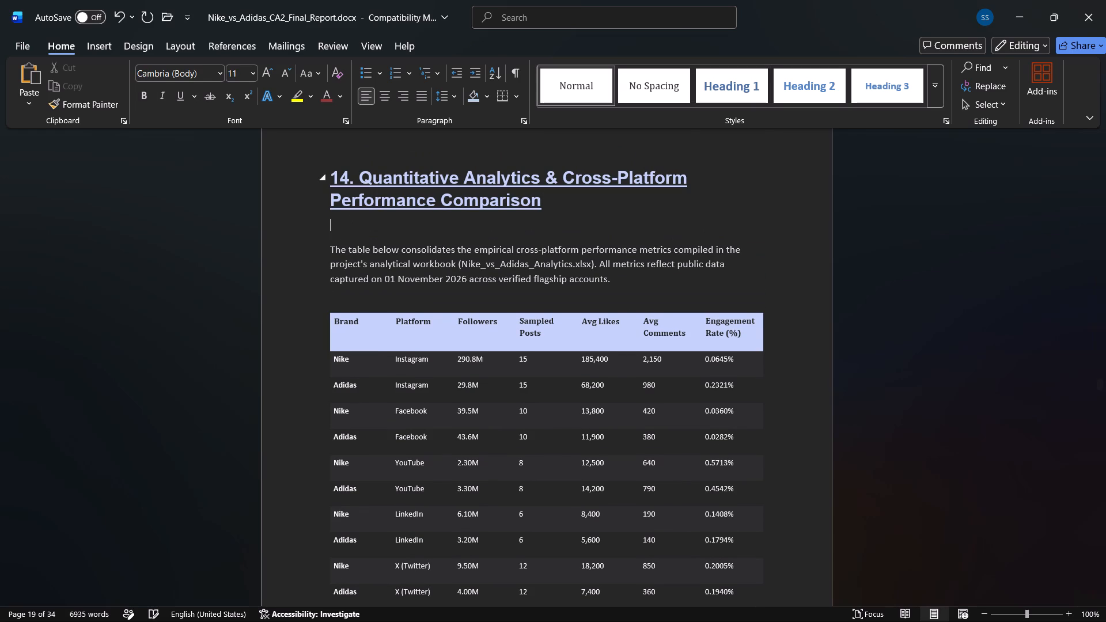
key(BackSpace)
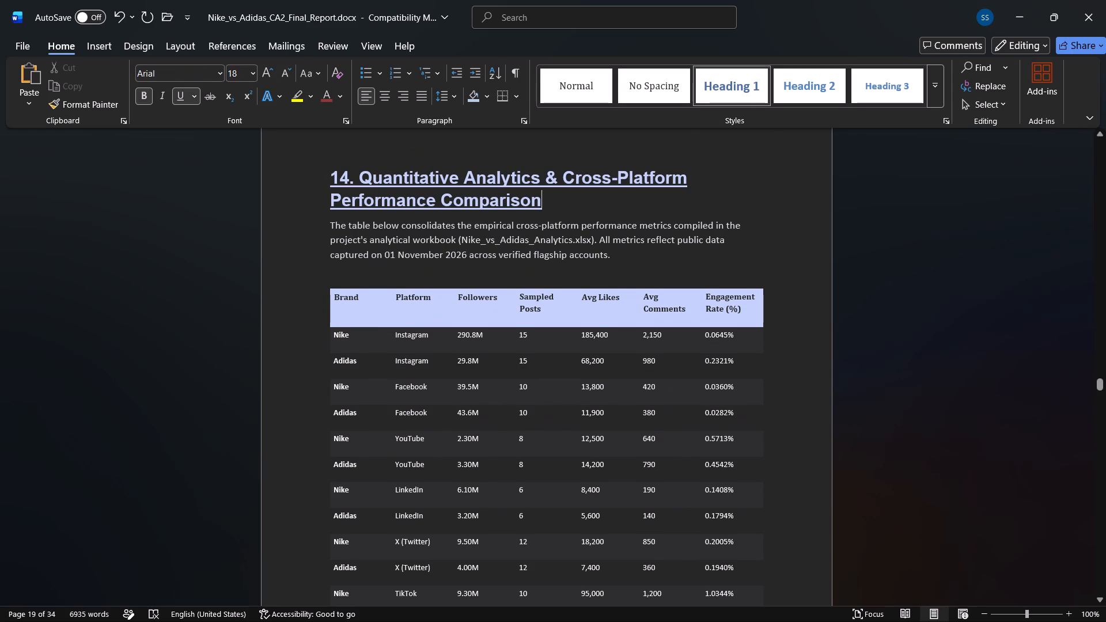
Enlarge section 14's cross-platform performance table, making it wider and its rows taller to fill more of the page.
scroll(562, 343, down, 1)
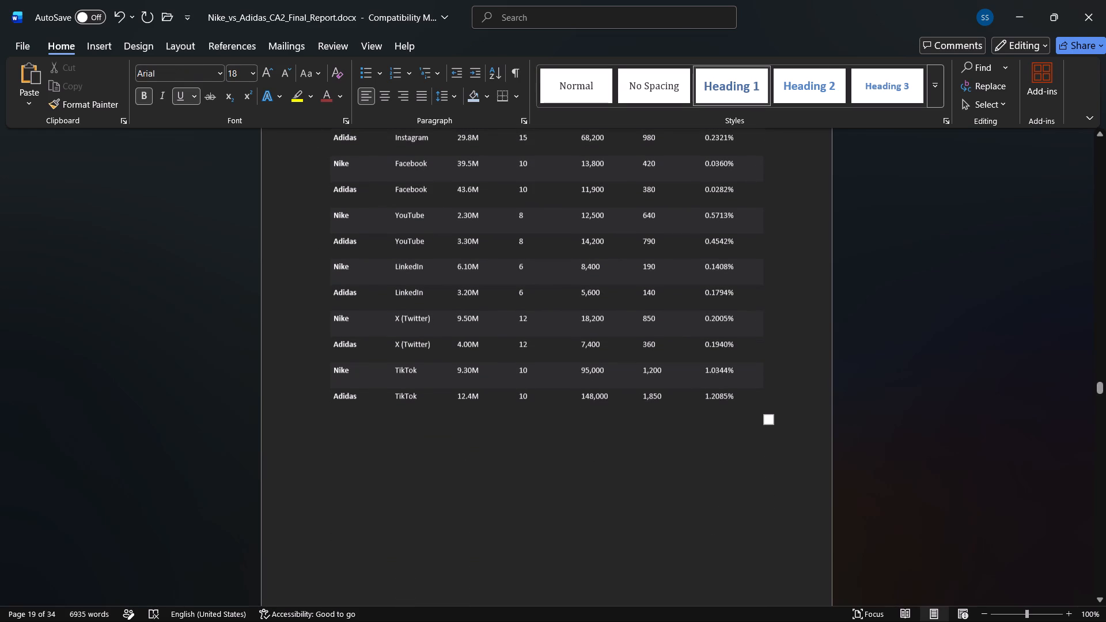
drag(768, 419, 801, 556)
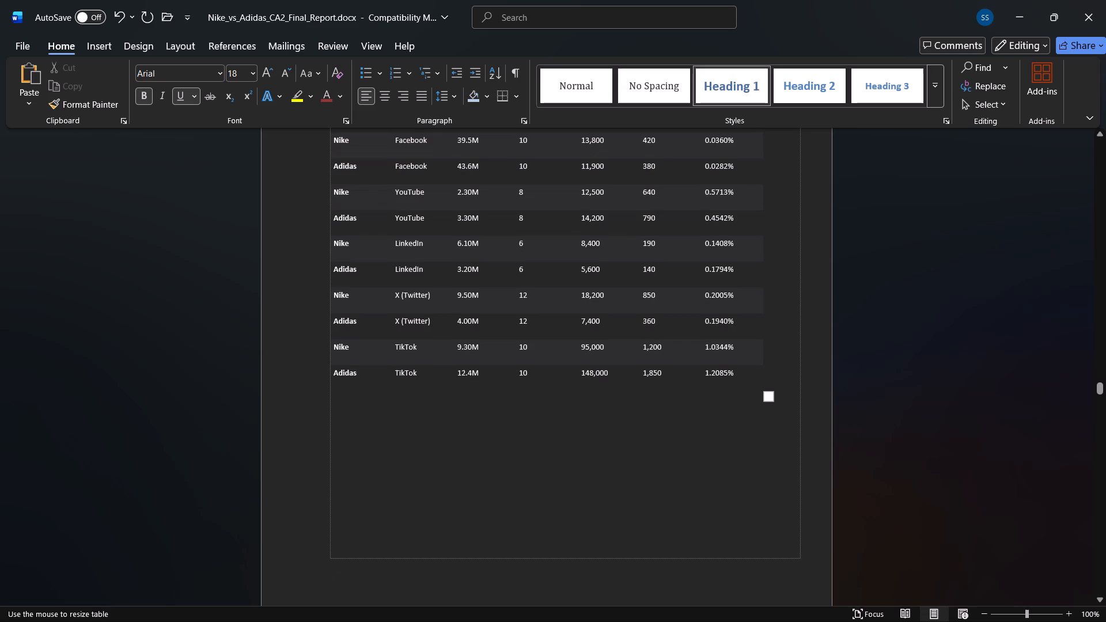
drag(801, 556, 802, 532)
scroll(658, 510, down, 1)
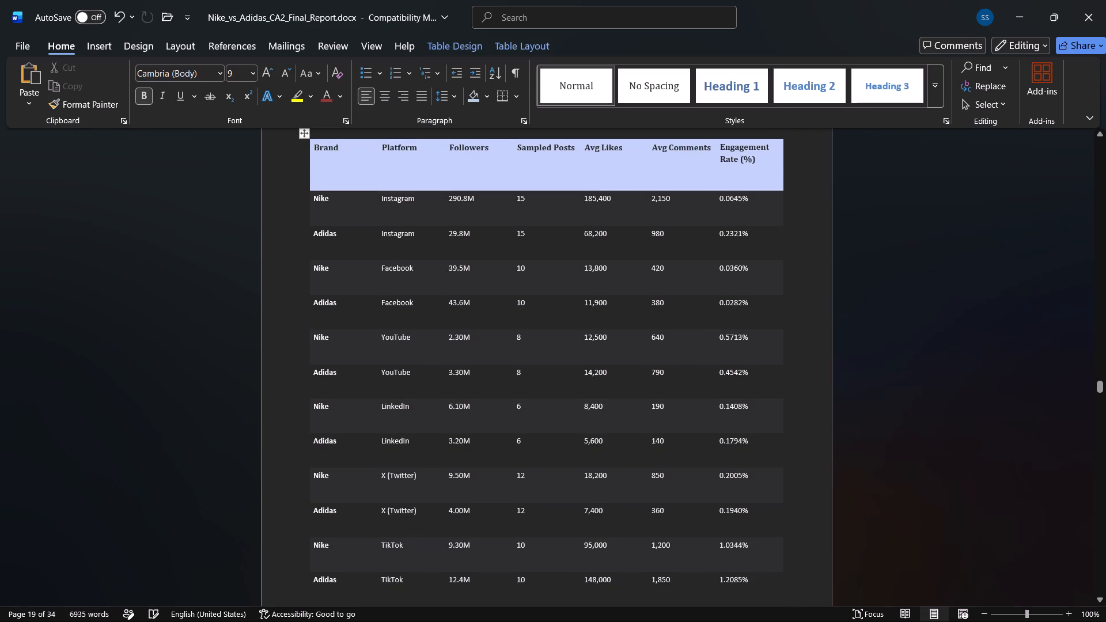
scroll(658, 510, down, 1)
scroll(720, 483, down, 1)
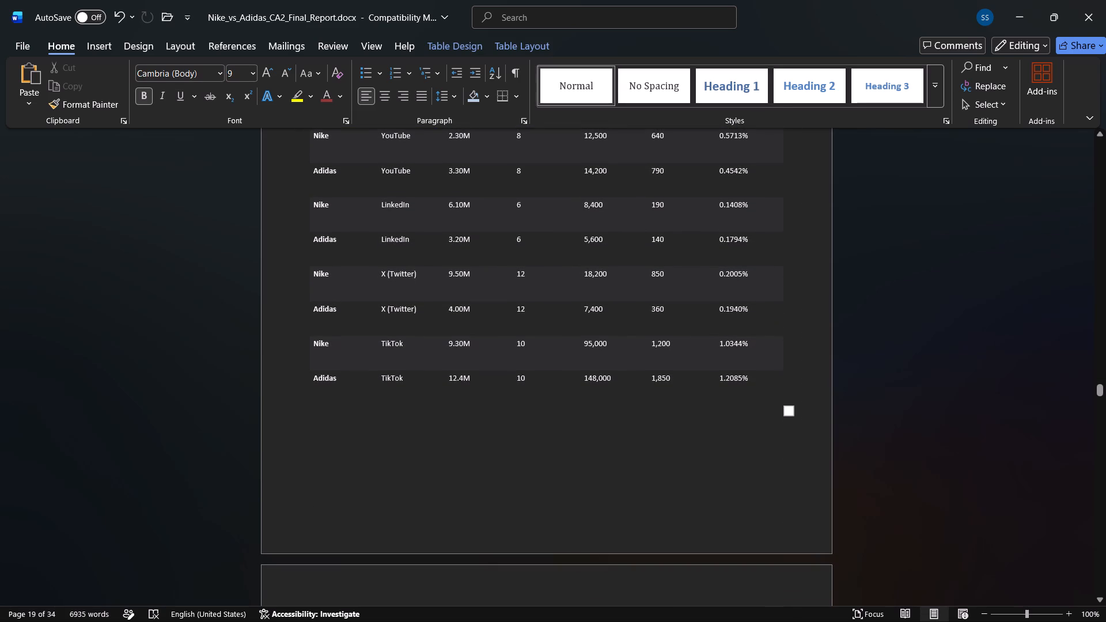
drag(787, 411, 801, 469)
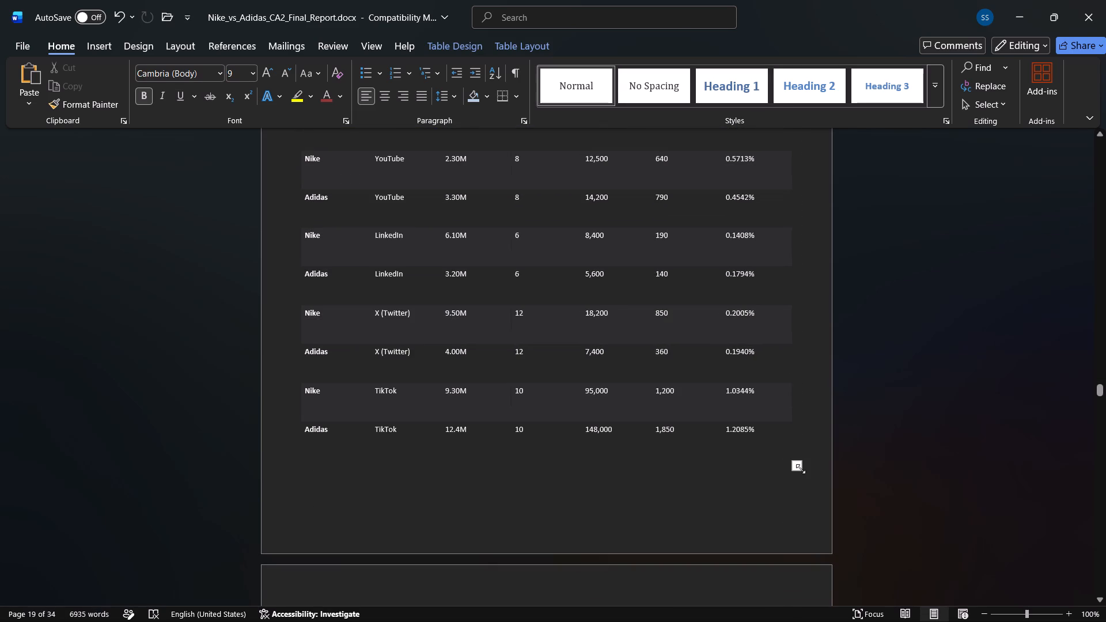
click(801, 469)
click(821, 323)
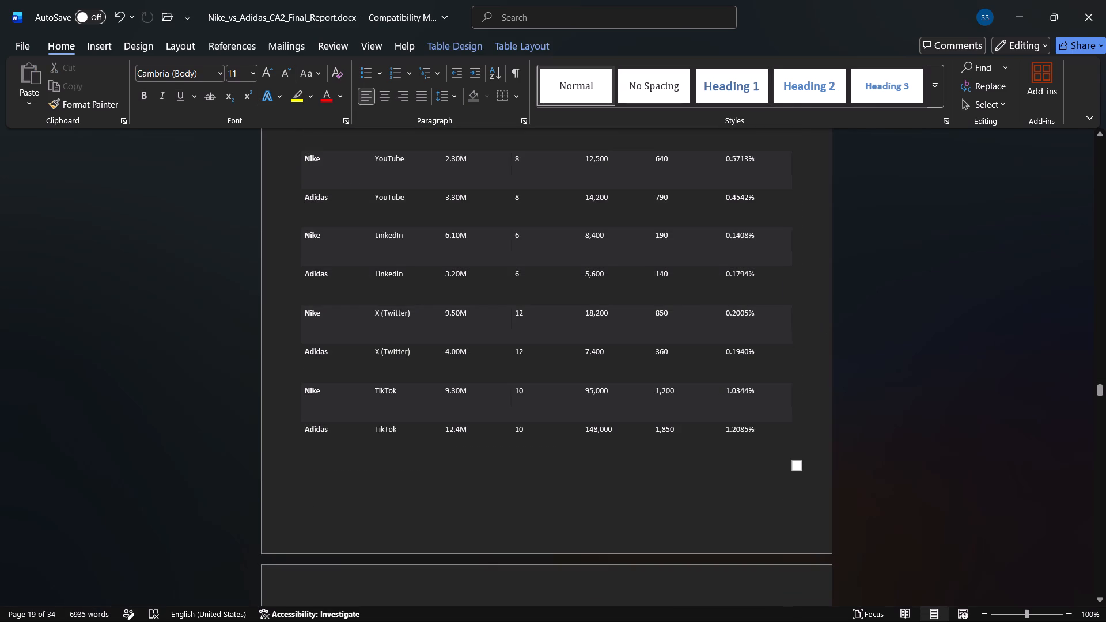
Apply the purple Grid Table 5 Dark style to section 14's cross-platform performance table.
scroll(740, 331, up, 2)
scroll(740, 331, down, 1)
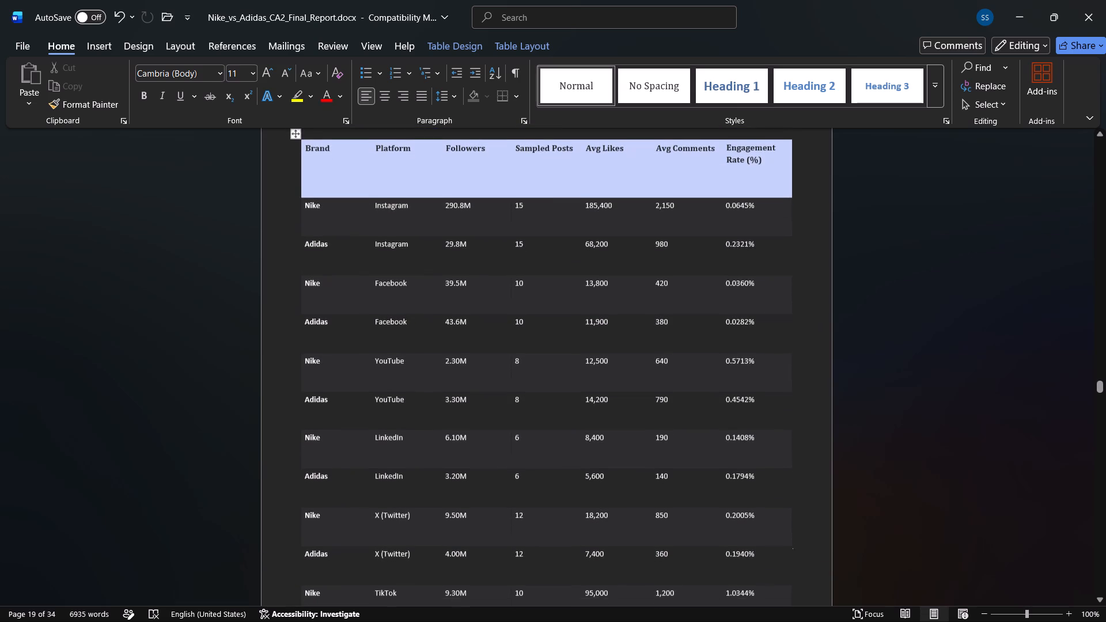
drag(382, 168, 482, 473)
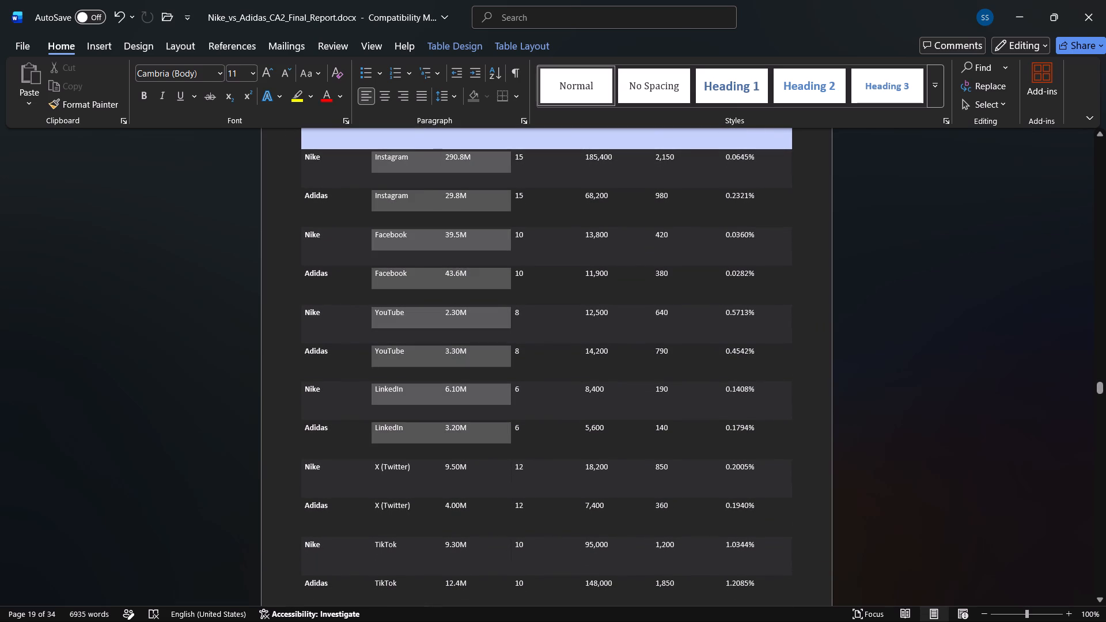
drag(482, 473, 521, 506)
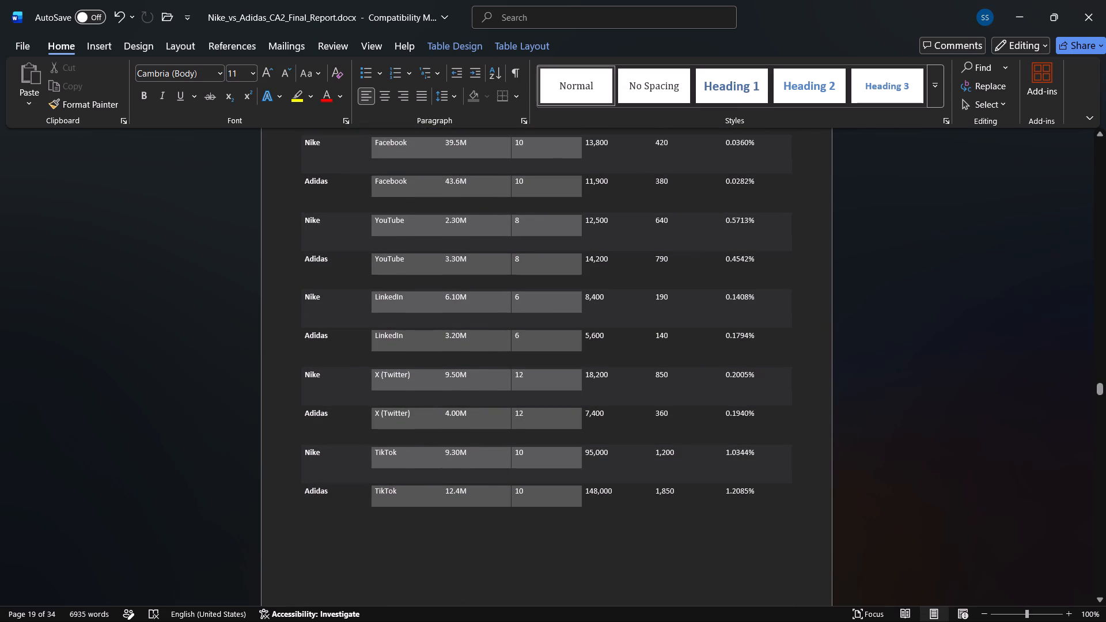
drag(521, 506, 741, 535)
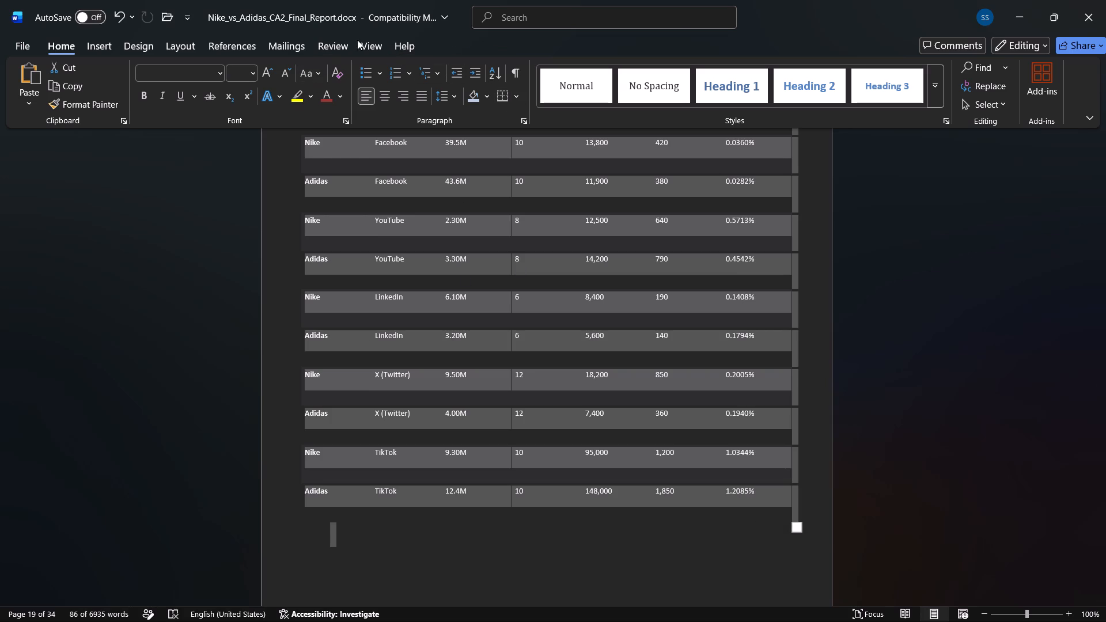
click(554, 208)
scroll(396, 221, up, 1)
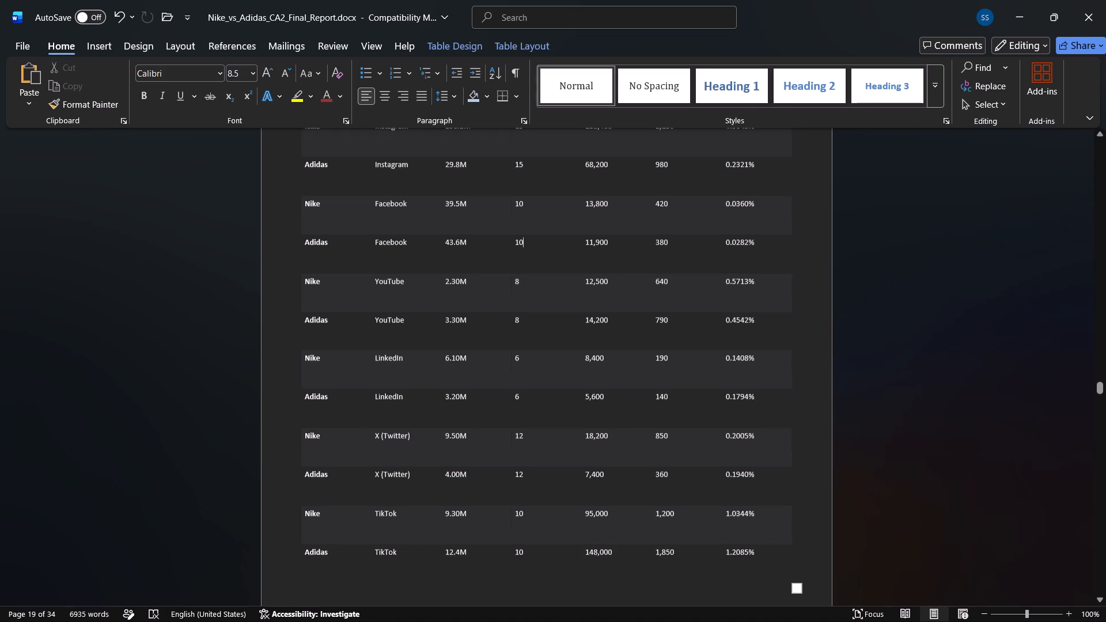
click(516, 37)
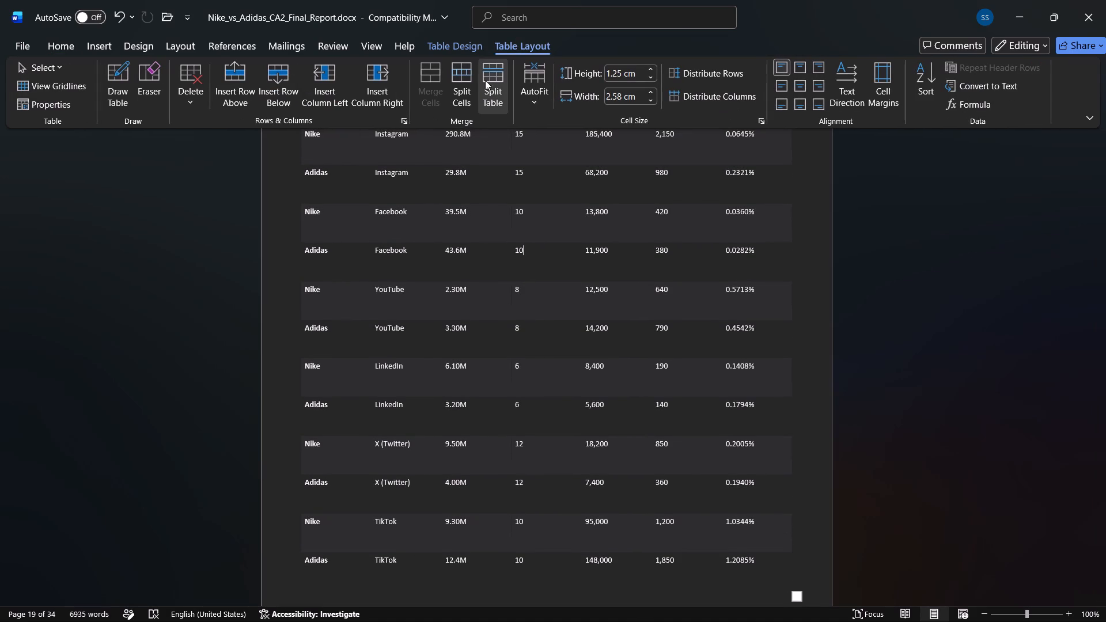
click(472, 39)
click(558, 97)
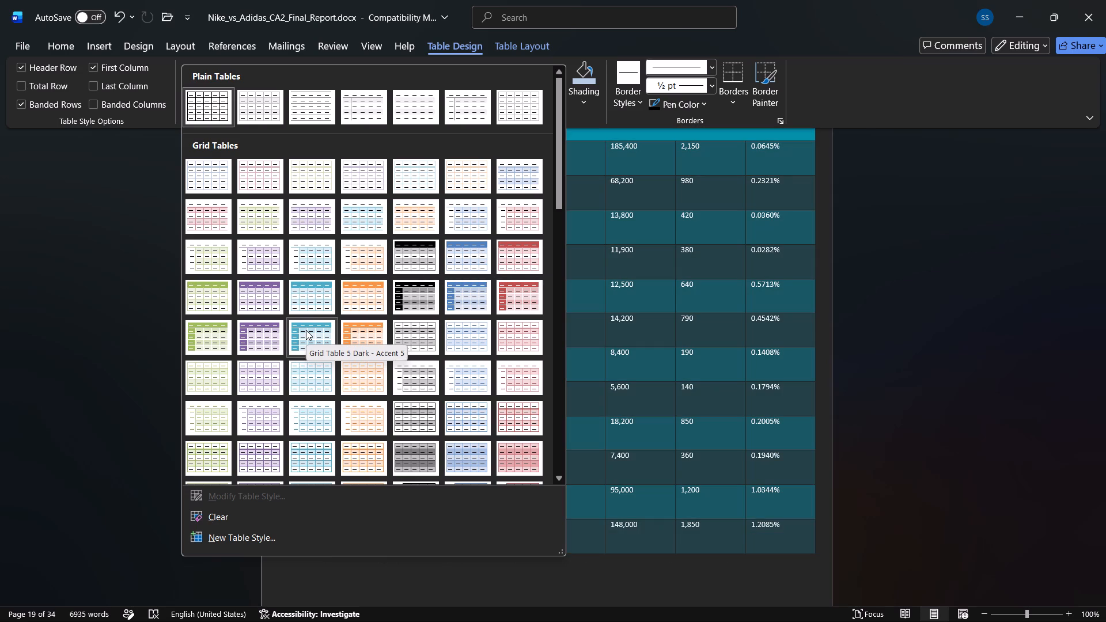
click(275, 336)
click(867, 298)
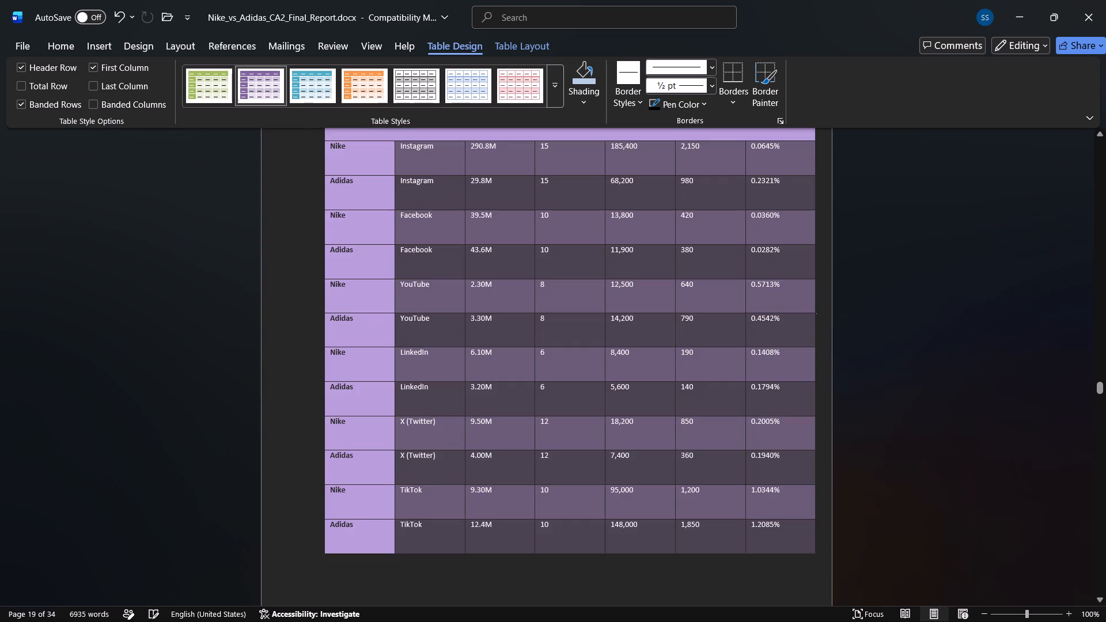
scroll(695, 359, up, 1)
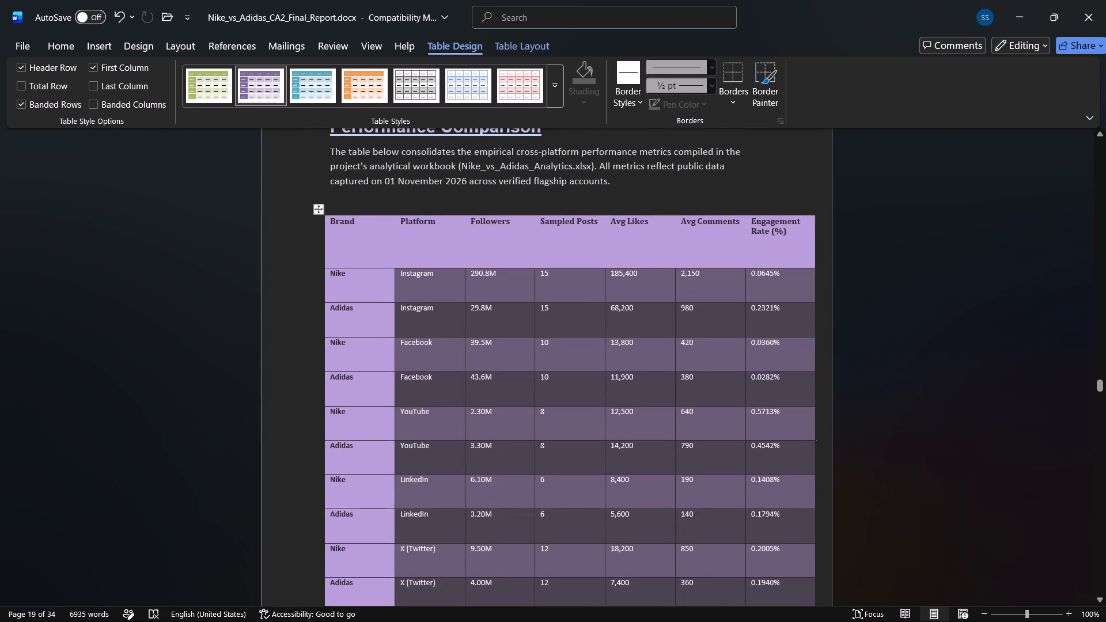
click(700, 183)
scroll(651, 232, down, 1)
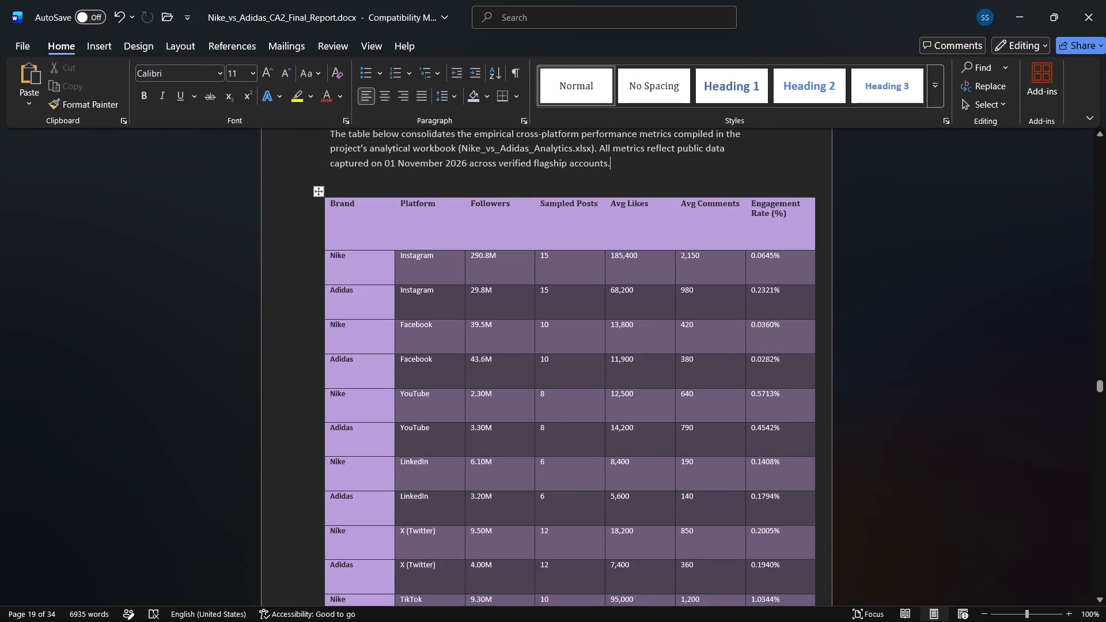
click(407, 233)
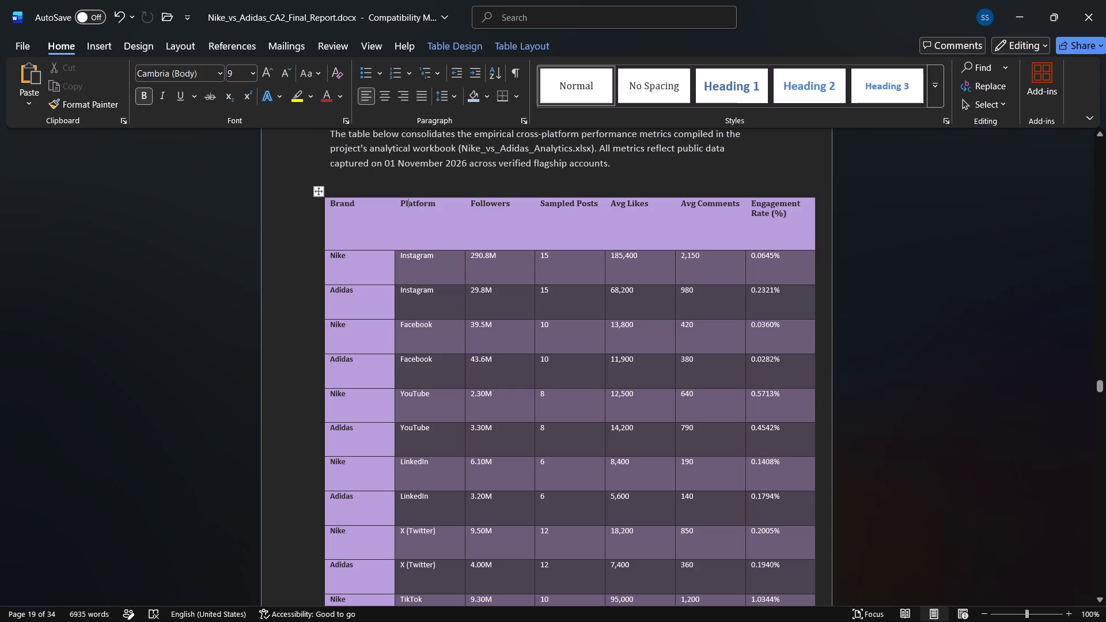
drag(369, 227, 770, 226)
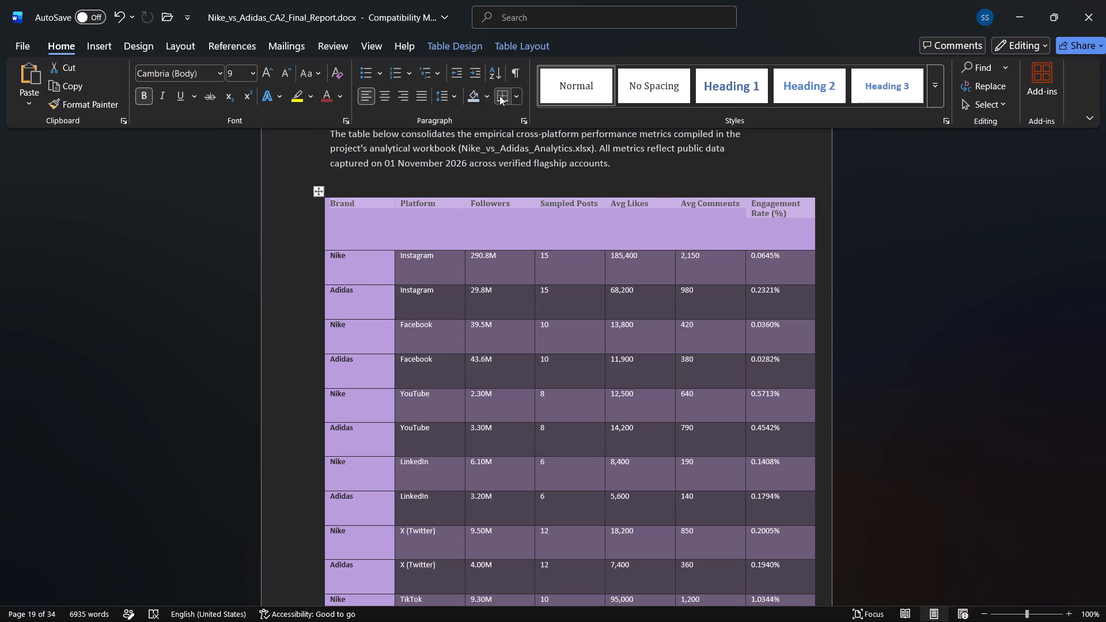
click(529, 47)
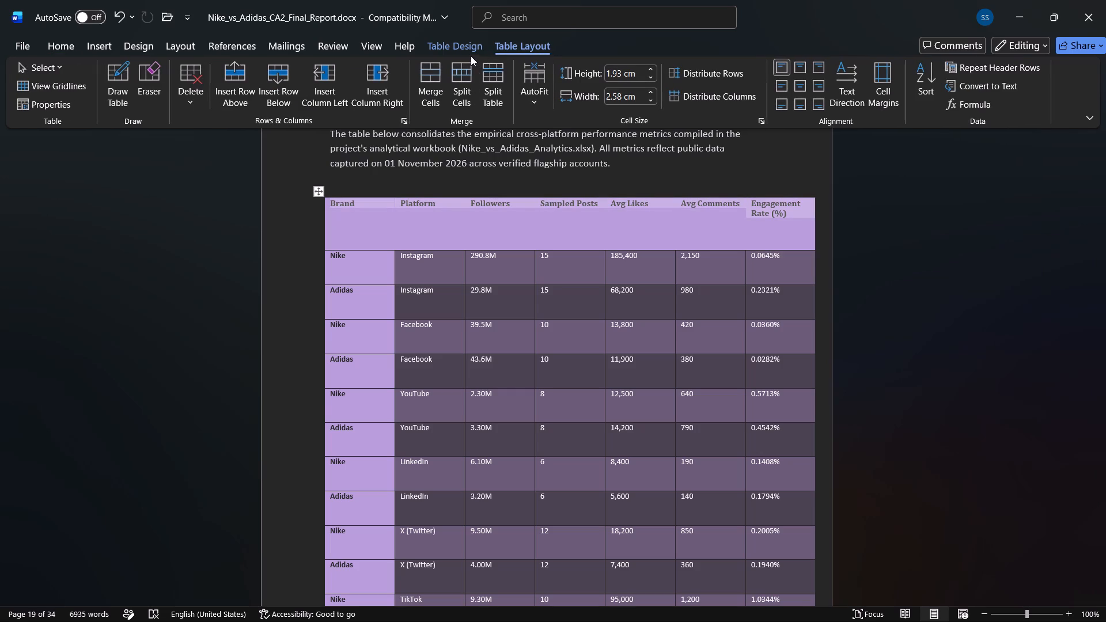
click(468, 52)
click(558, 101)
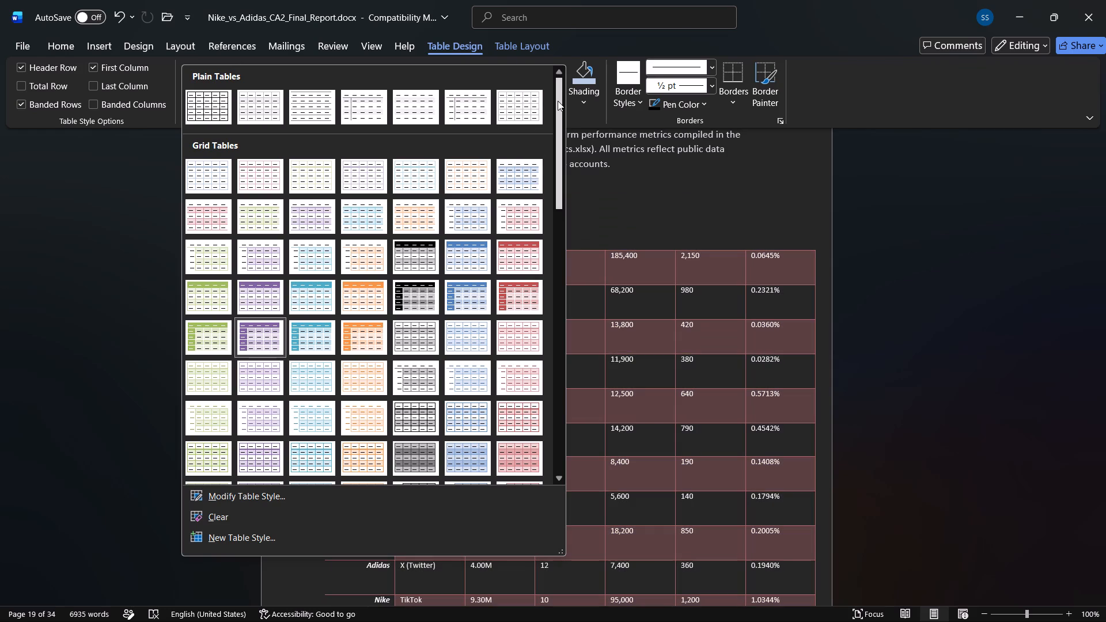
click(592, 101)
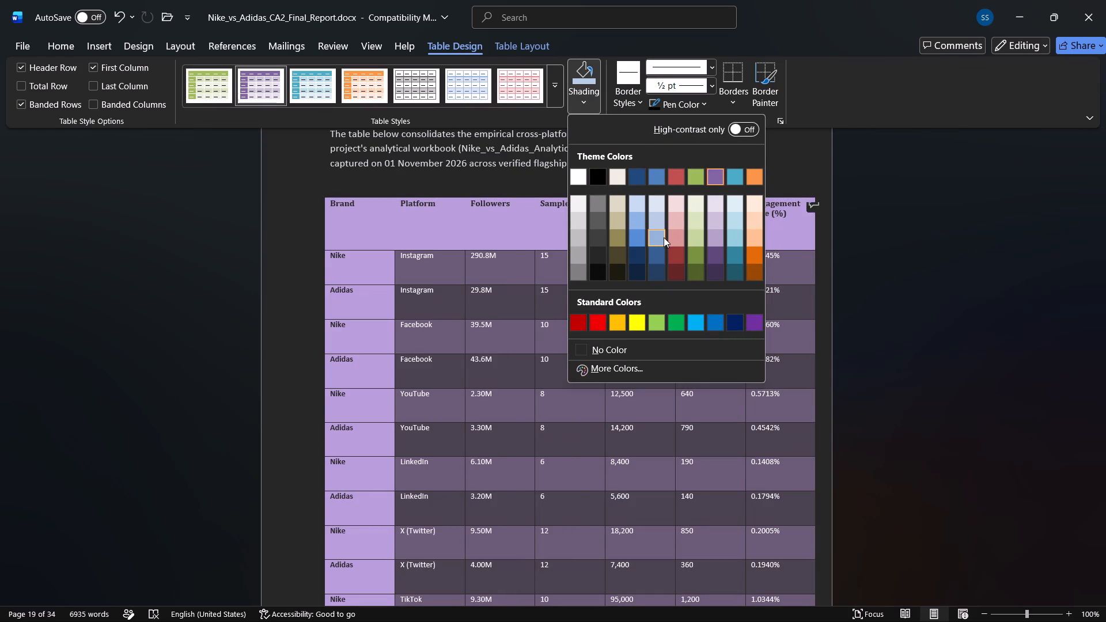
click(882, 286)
Shade the header row of section 14's cross-platform performance table grey.
click(531, 245)
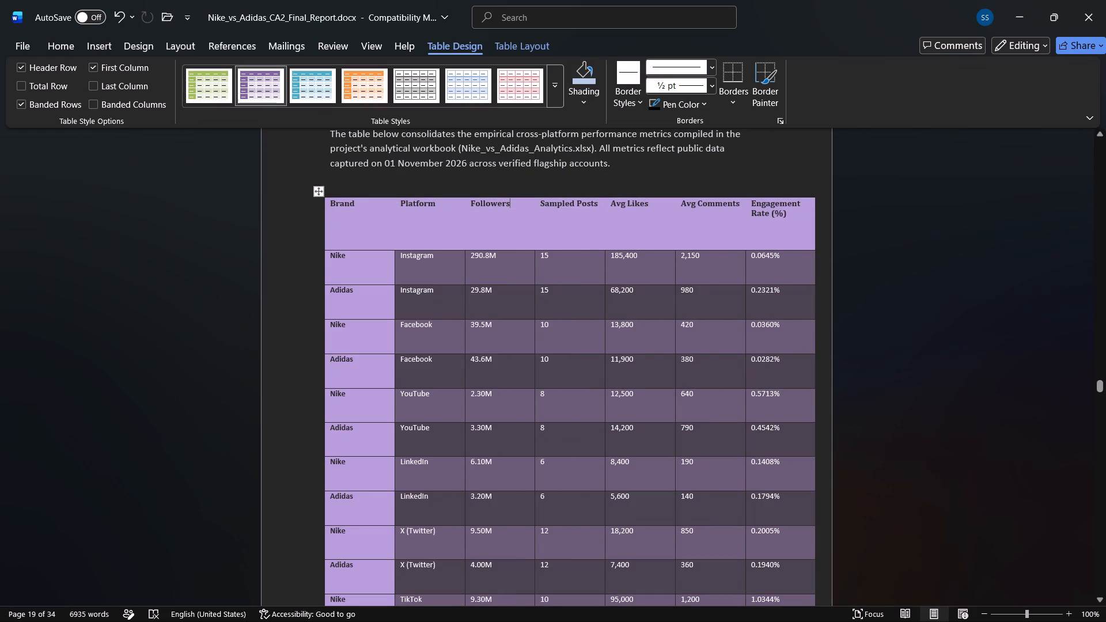
drag(365, 222, 726, 217)
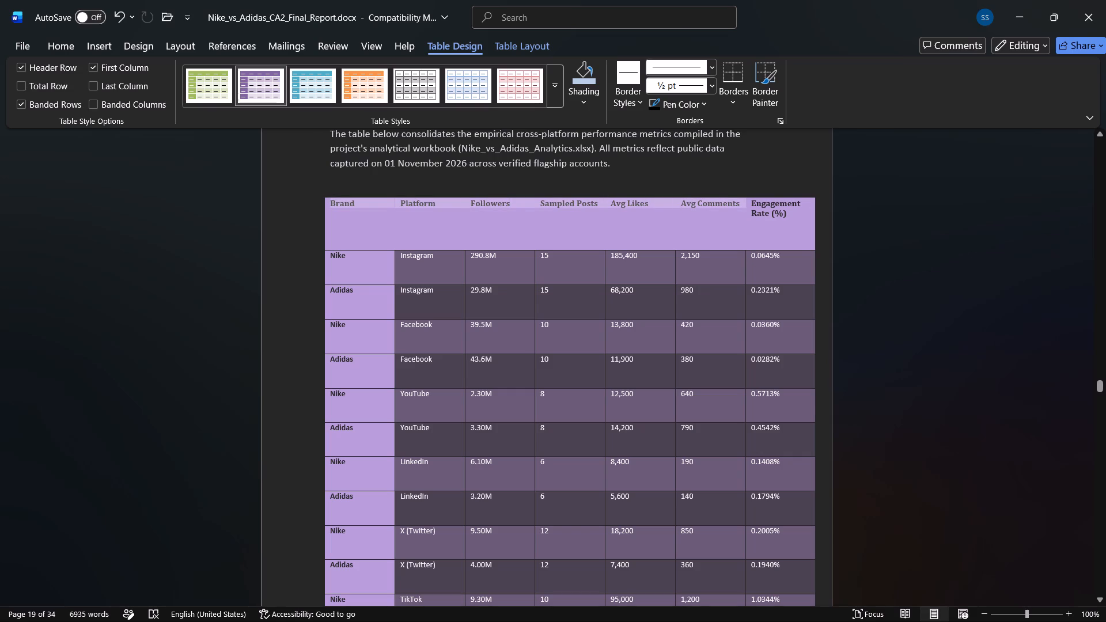
drag(726, 217, 775, 216)
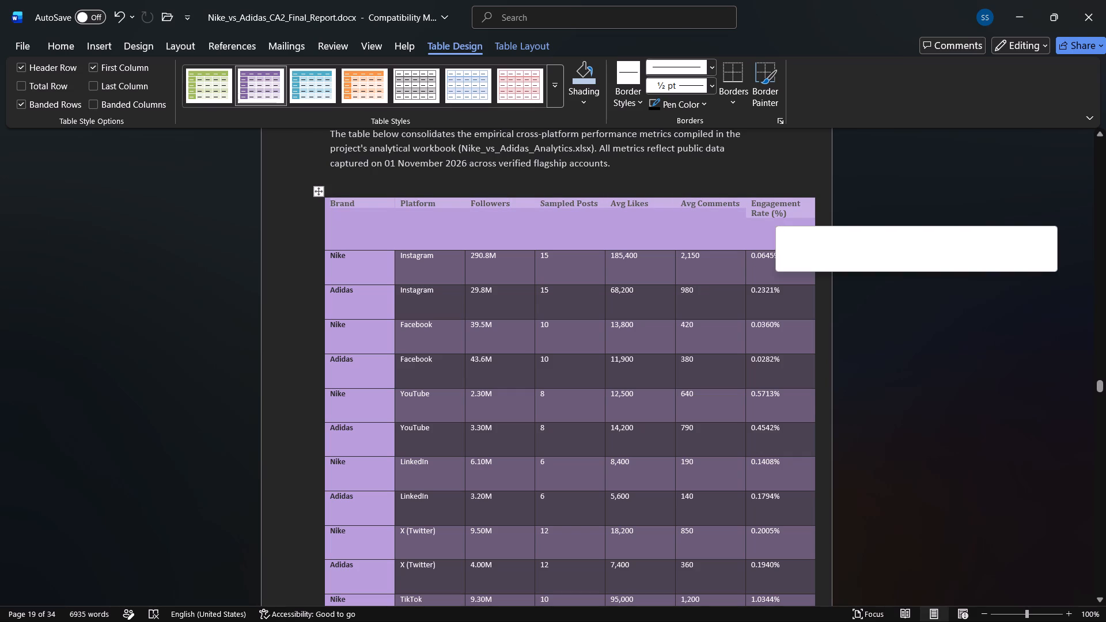
click(585, 101)
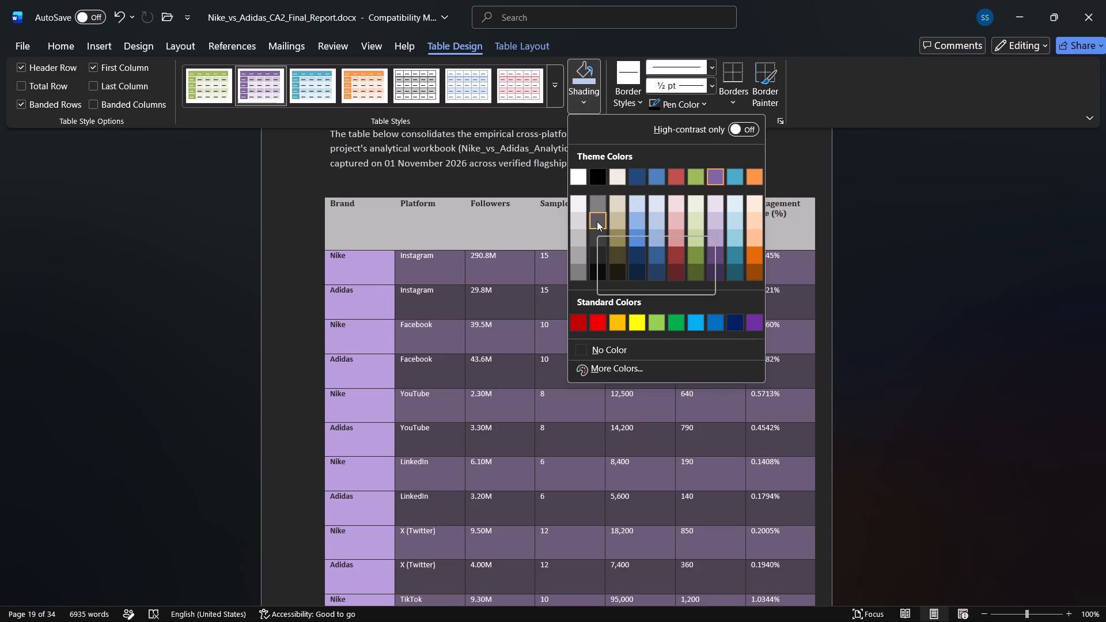
click(597, 221)
click(895, 298)
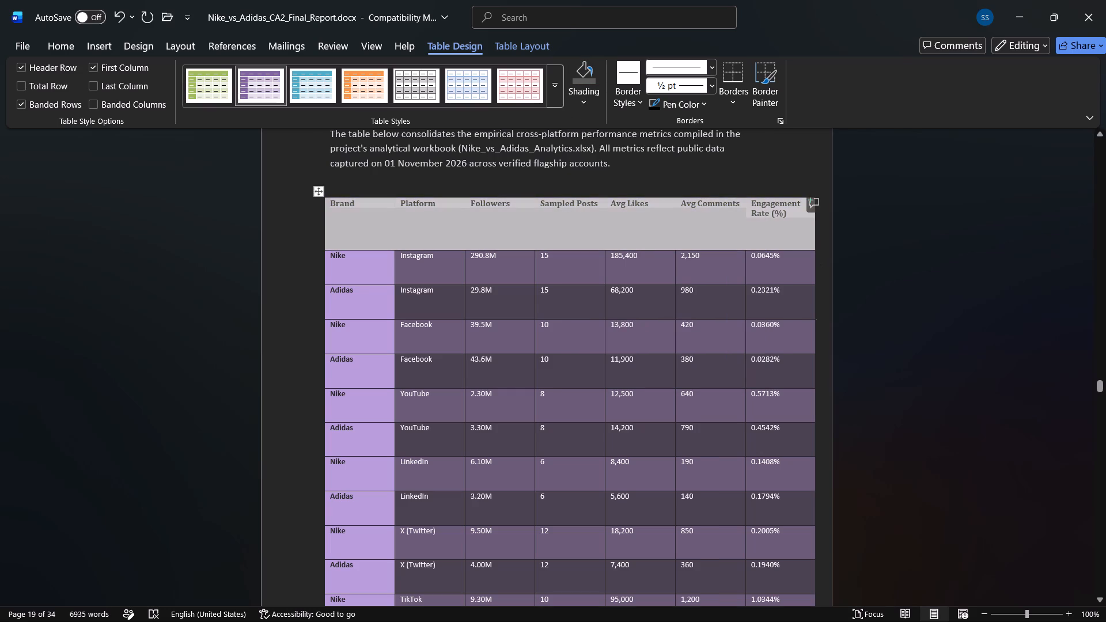
Check the layout and shading of section 14's cross-platform performance table, from its heading down to the last TikTok row.
scroll(707, 369, down, 1)
scroll(707, 369, up, 1)
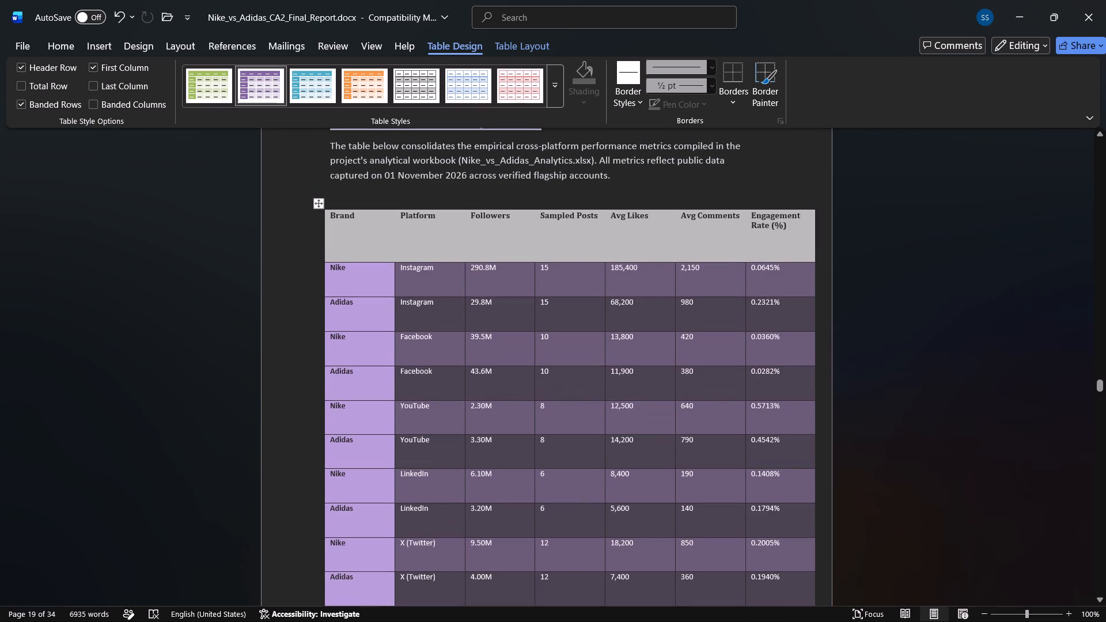
scroll(535, 333, down, 1)
scroll(535, 333, up, 1)
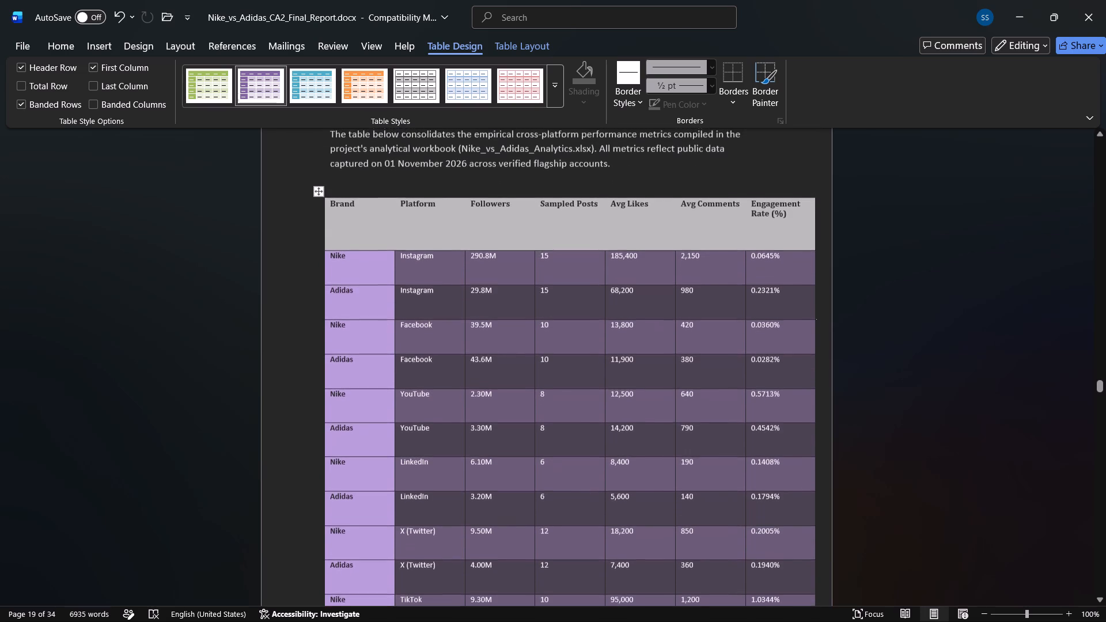
scroll(511, 363, up, 3)
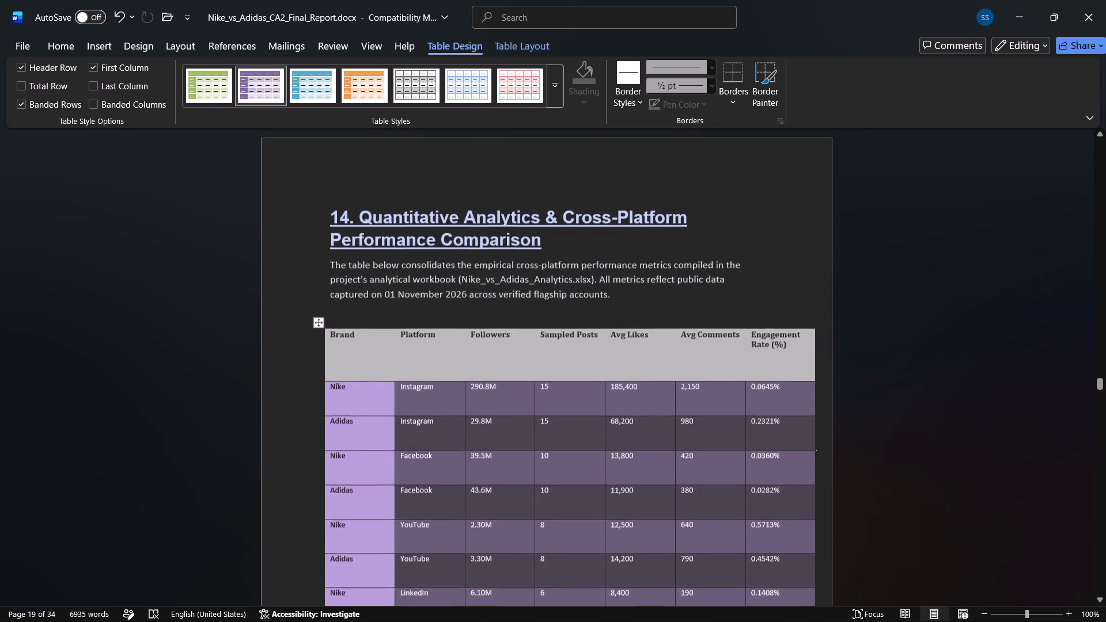
scroll(511, 363, up, 1)
scroll(511, 363, down, 2)
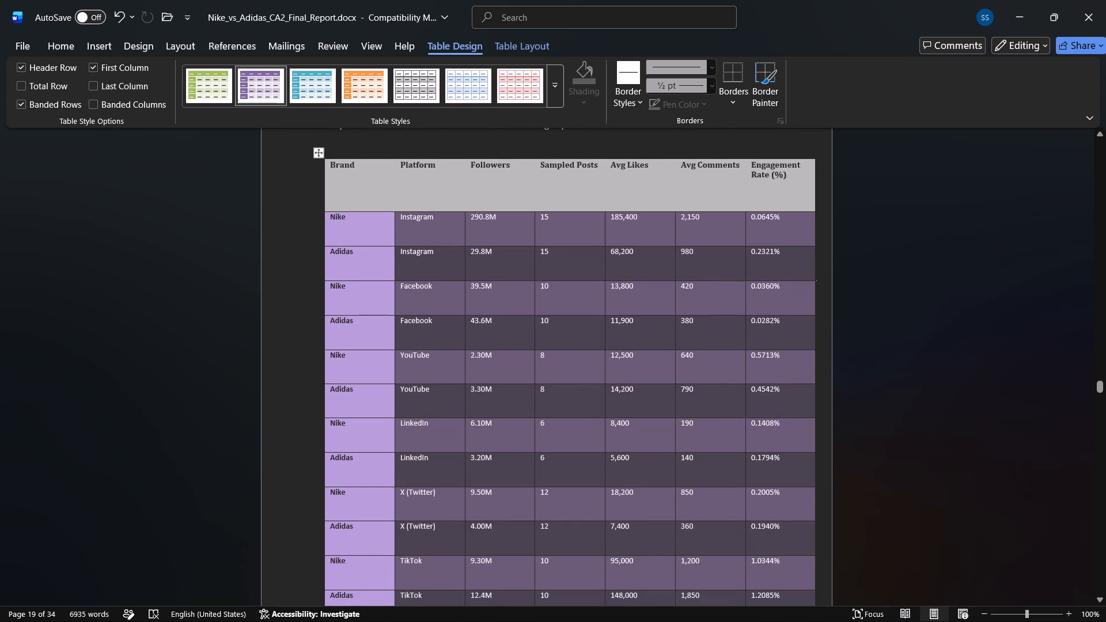
scroll(511, 363, down, 2)
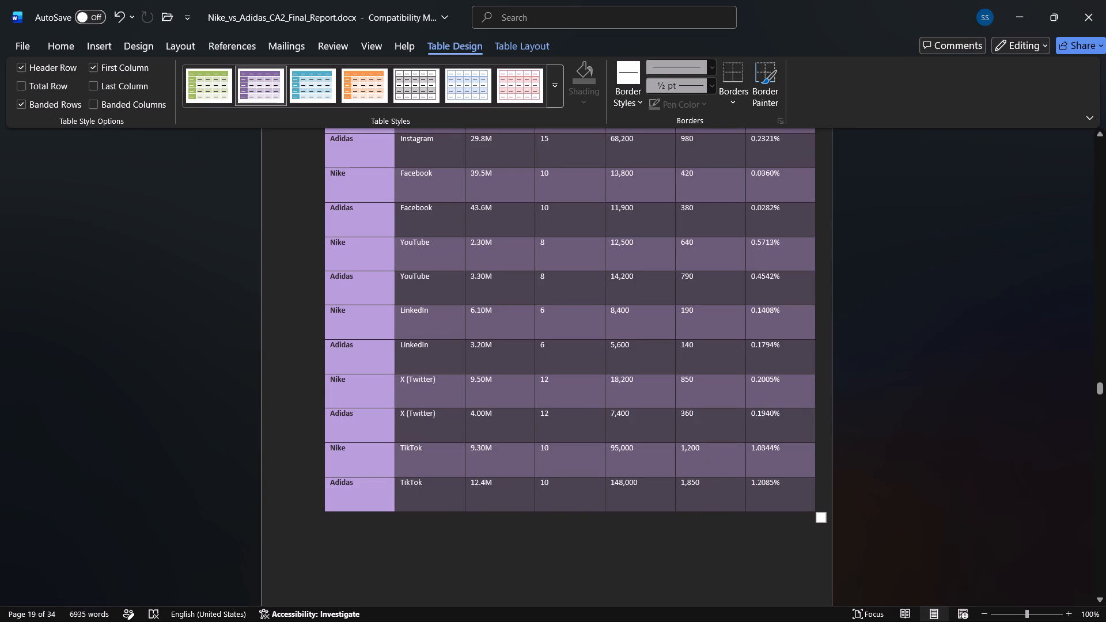
scroll(516, 551, up, 1)
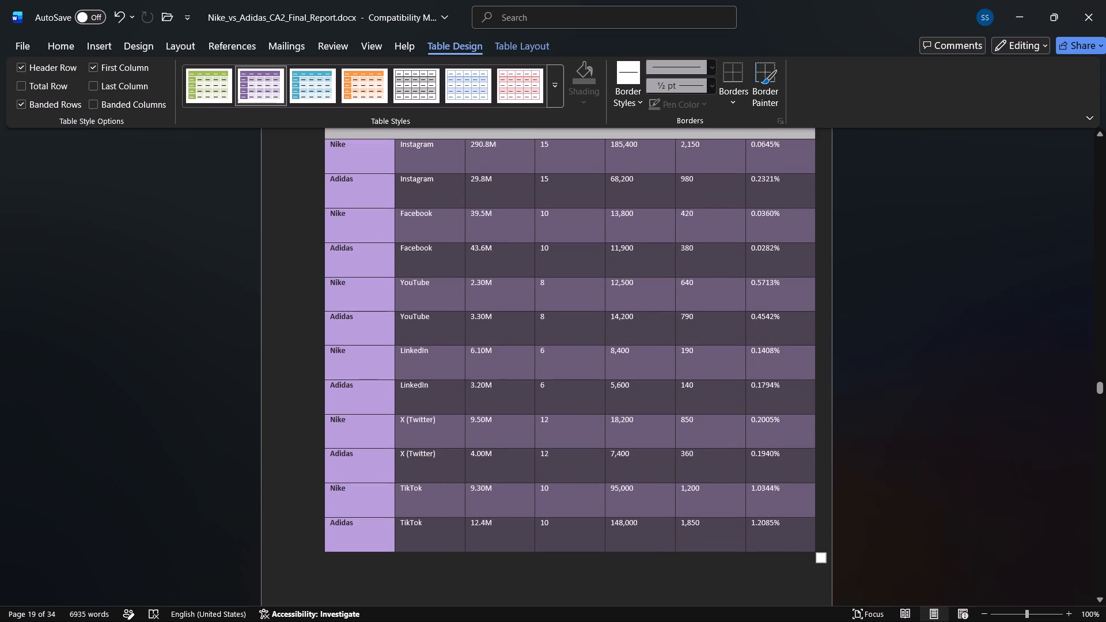
scroll(516, 551, down, 1)
scroll(516, 551, up, 1)
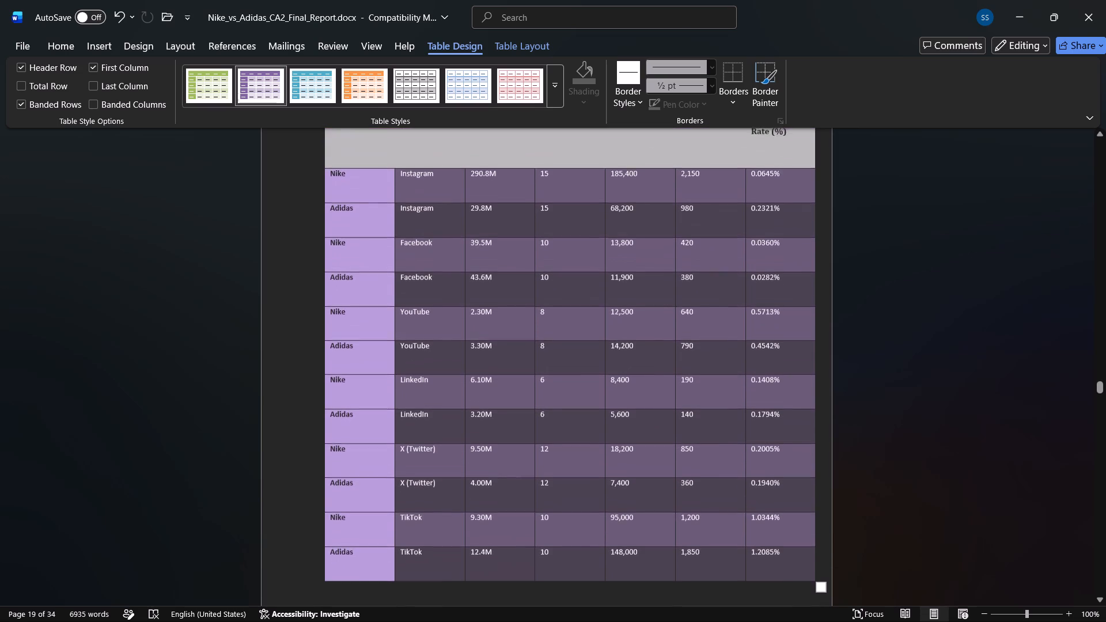
scroll(487, 405, up, 1)
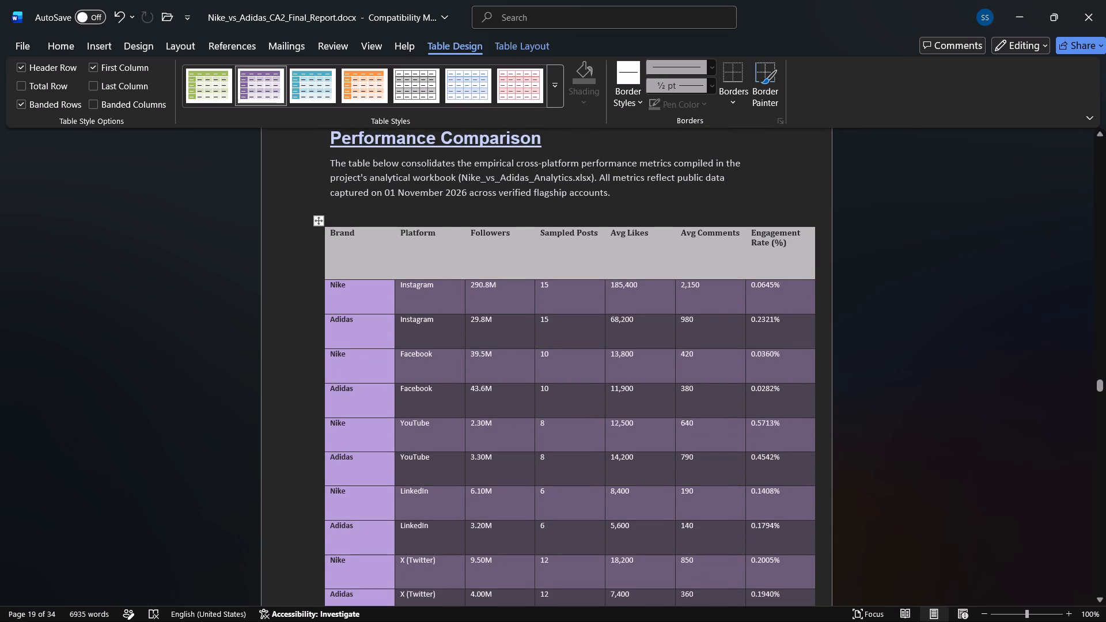
scroll(660, 444, down, 1)
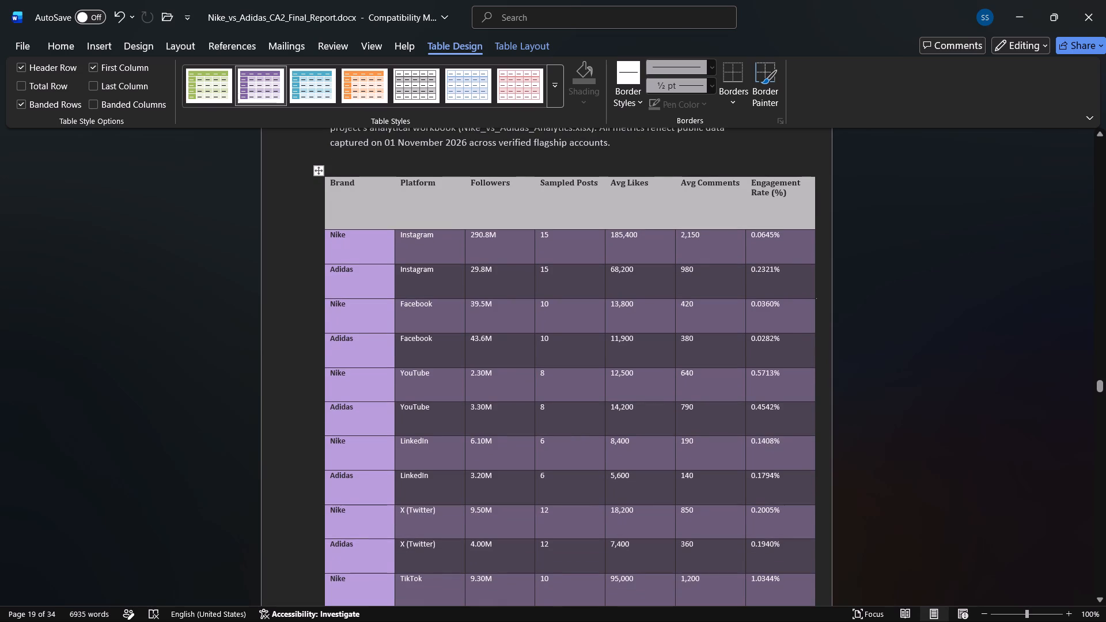
scroll(660, 444, down, 1)
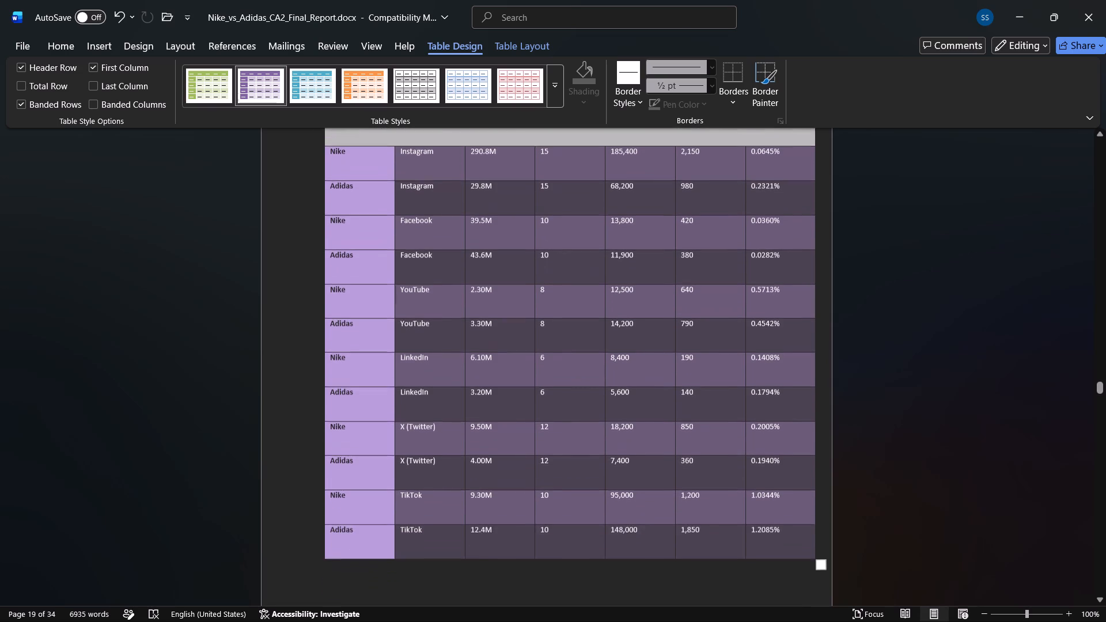
Select the Figure 2 public engagement rate chart under Comparative Data Visualizations.
scroll(660, 444, down, 1)
scroll(619, 406, down, 1)
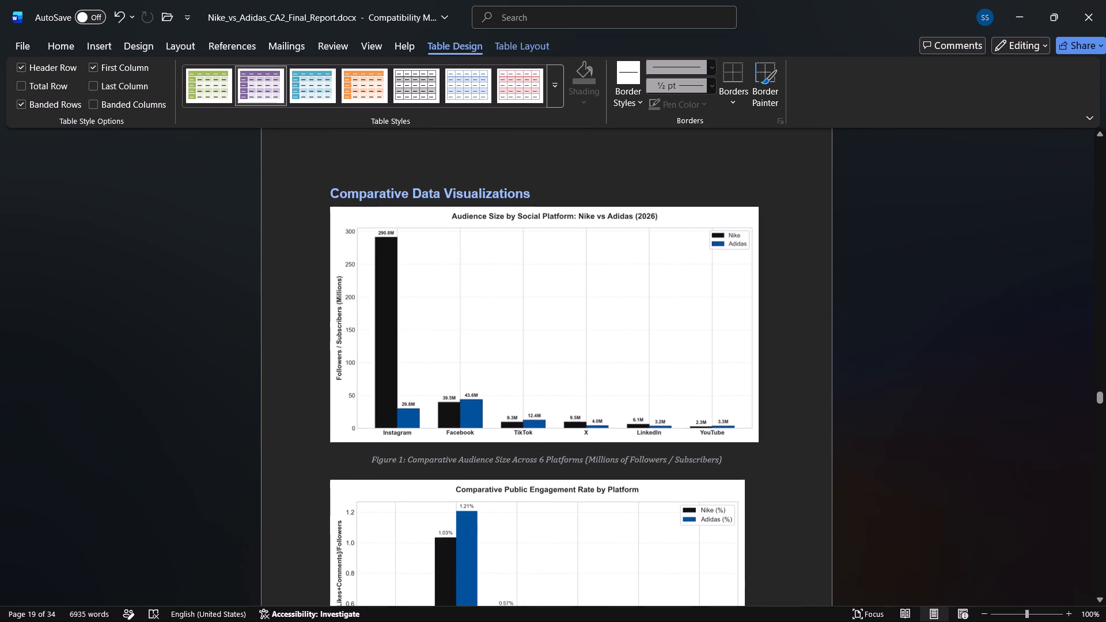
scroll(635, 360, down, 2)
click(620, 313)
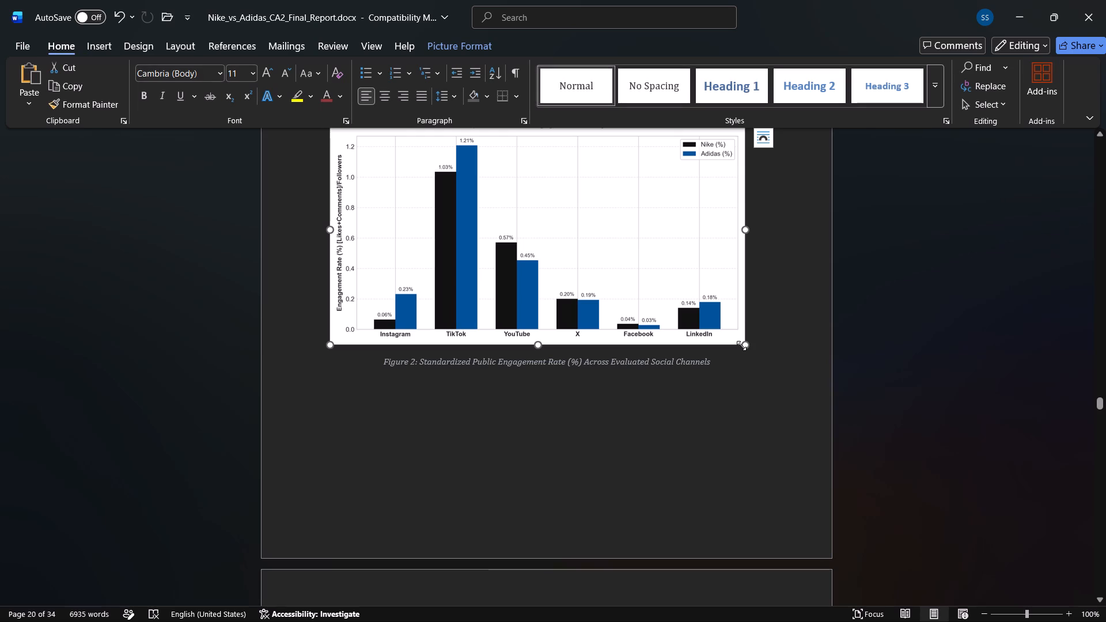
Enlarge the Figure 2 engagement-rate chart so it extends slightly into the page's right margin without running off the page.
drag(741, 346, 787, 408)
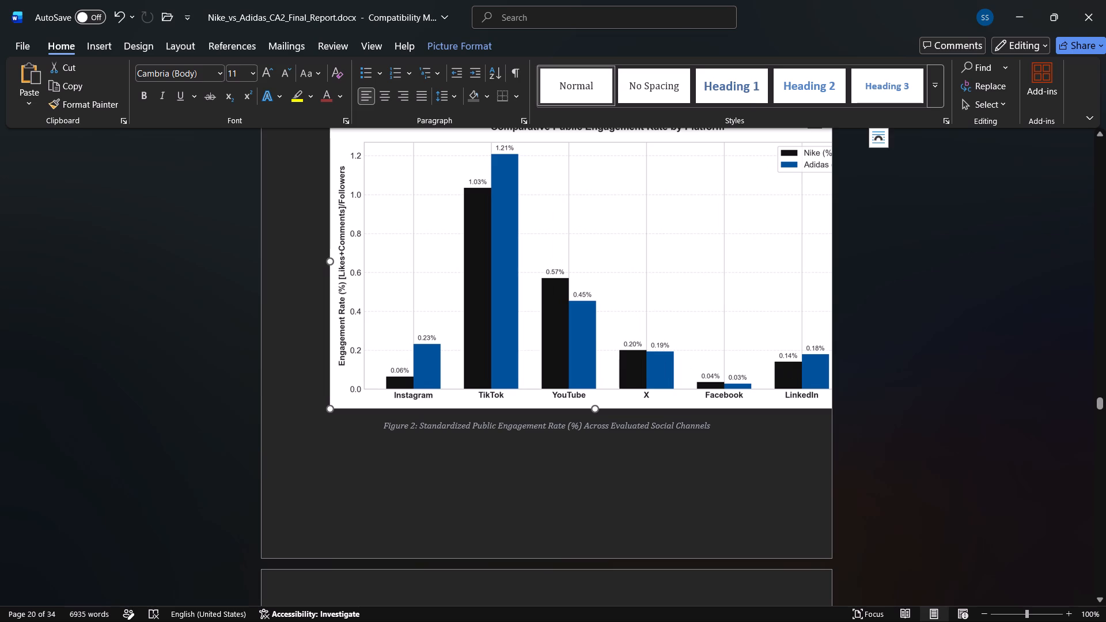
scroll(772, 396, up, 1)
click(758, 408)
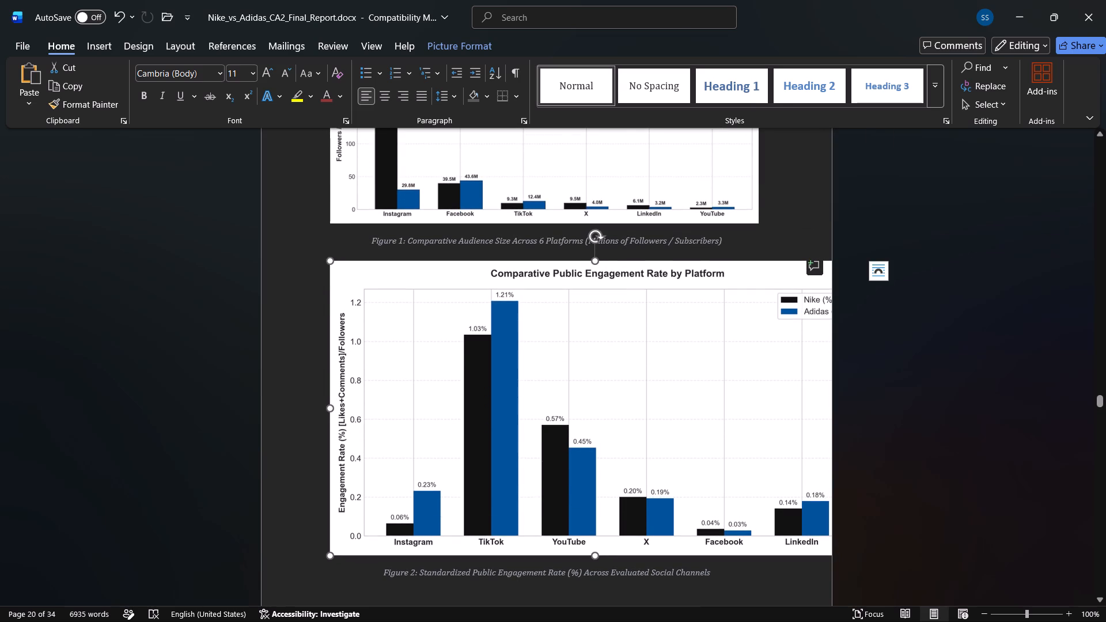
drag(821, 555, 767, 542)
drag(330, 259, 389, 319)
Underline the heading "Comparative Data Visualizations".
scroll(535, 323, up, 1)
scroll(566, 251, up, 1)
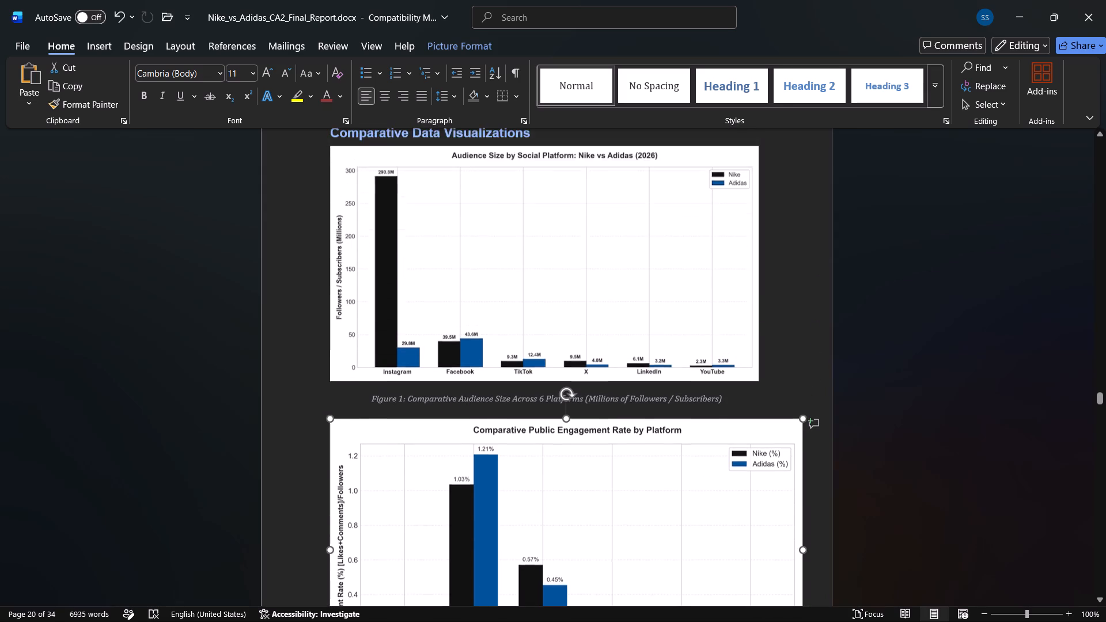
scroll(568, 251, up, 1)
drag(536, 226, 392, 222)
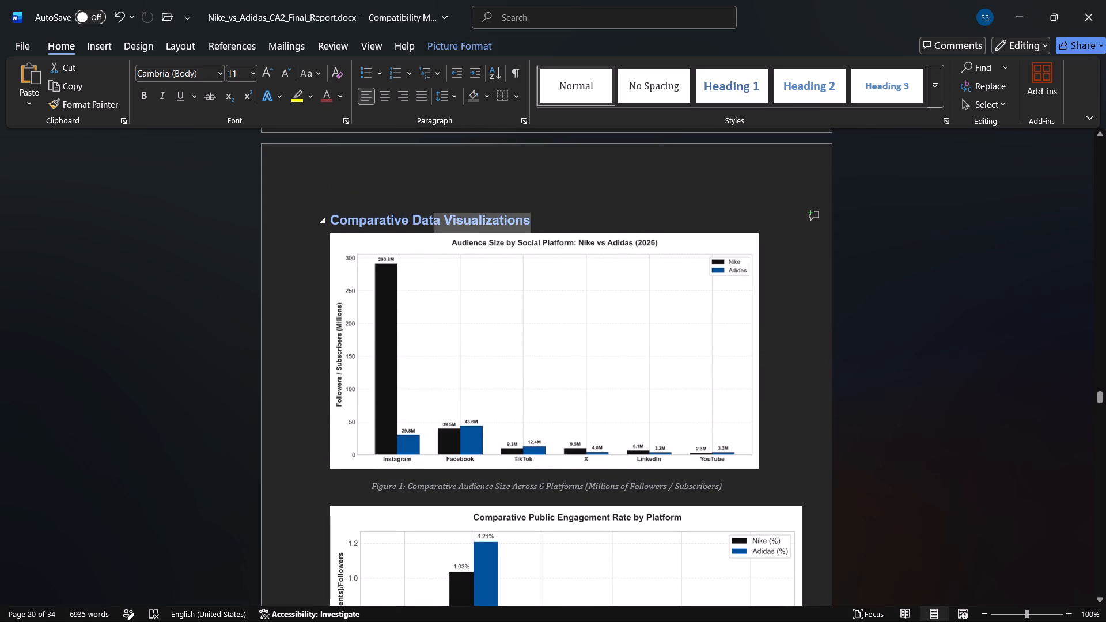
drag(392, 222, 323, 226)
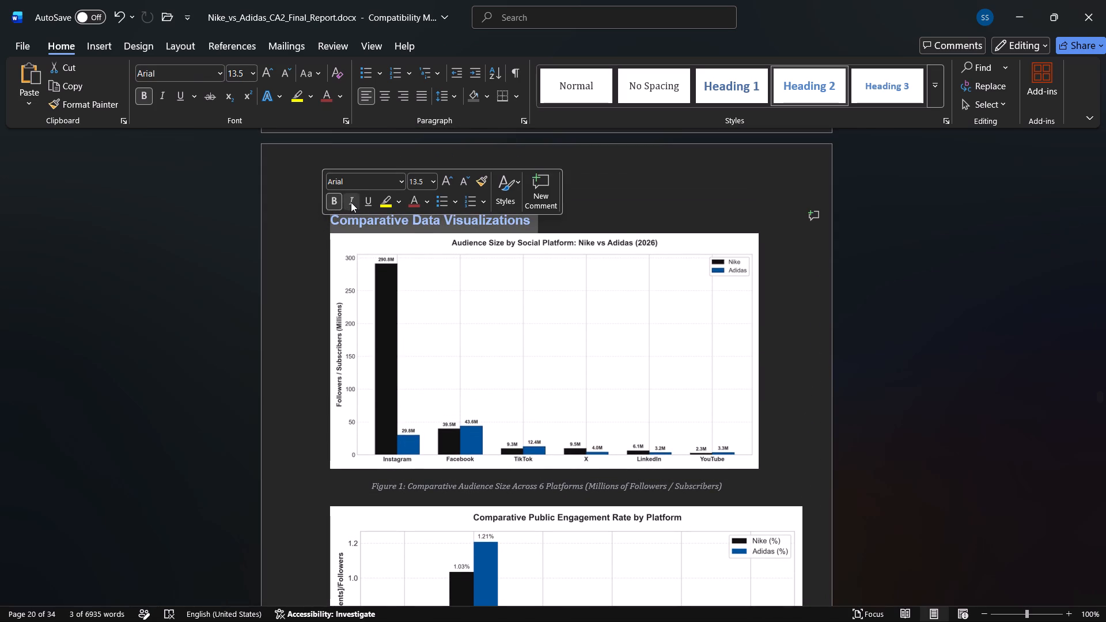
click(364, 202)
click(551, 218)
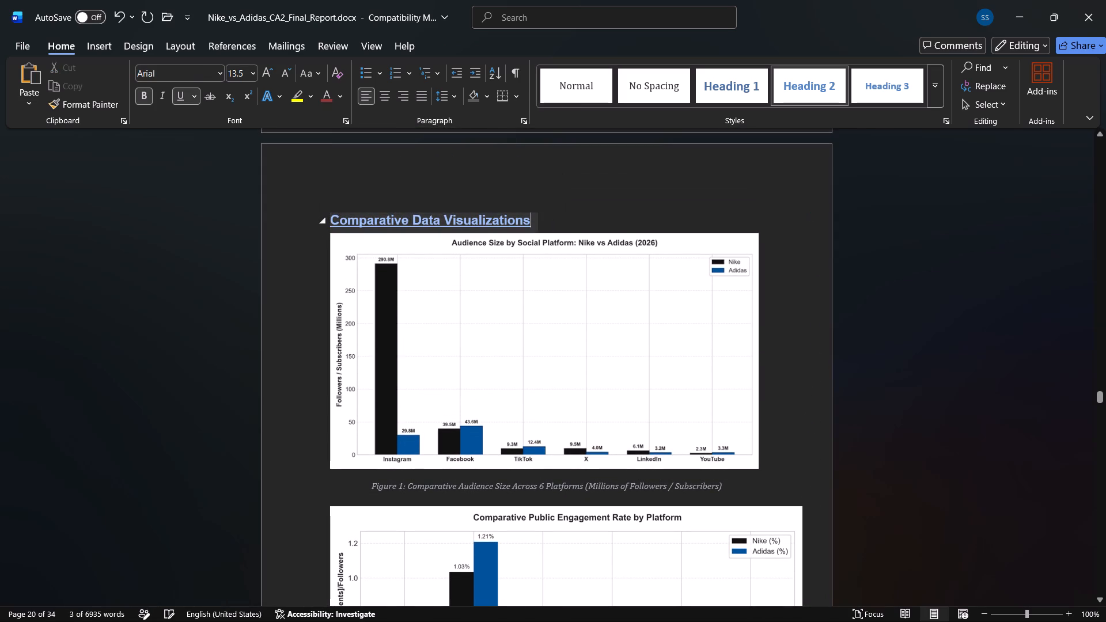
Enlarge the Figure 1 audience-size chart to nearly the width of the Figure 2 chart.
click(596, 337)
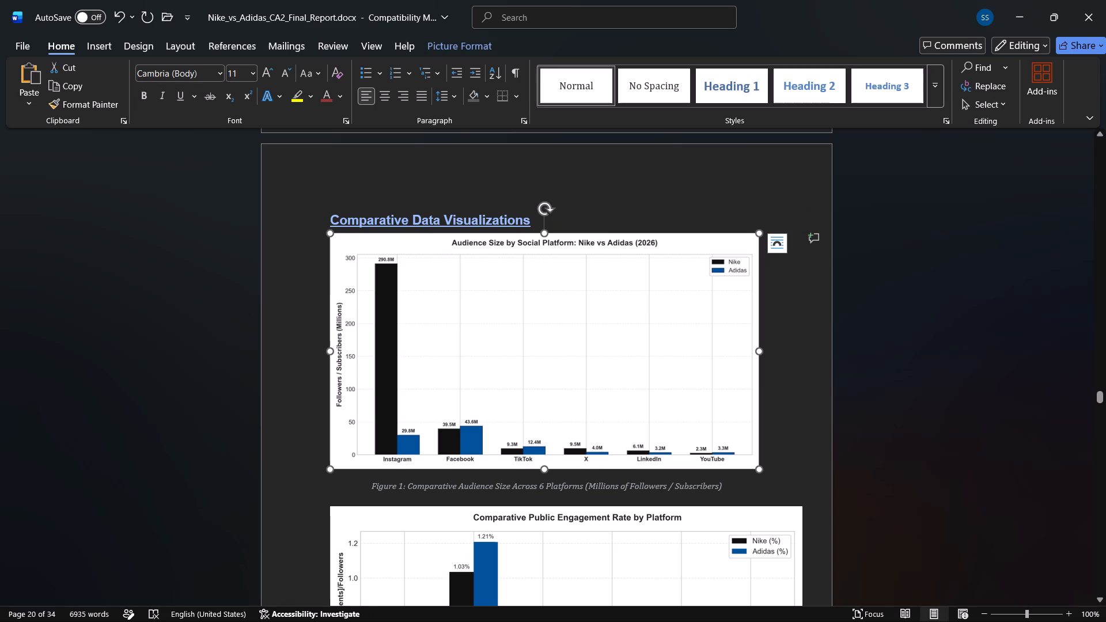
drag(760, 469, 782, 484)
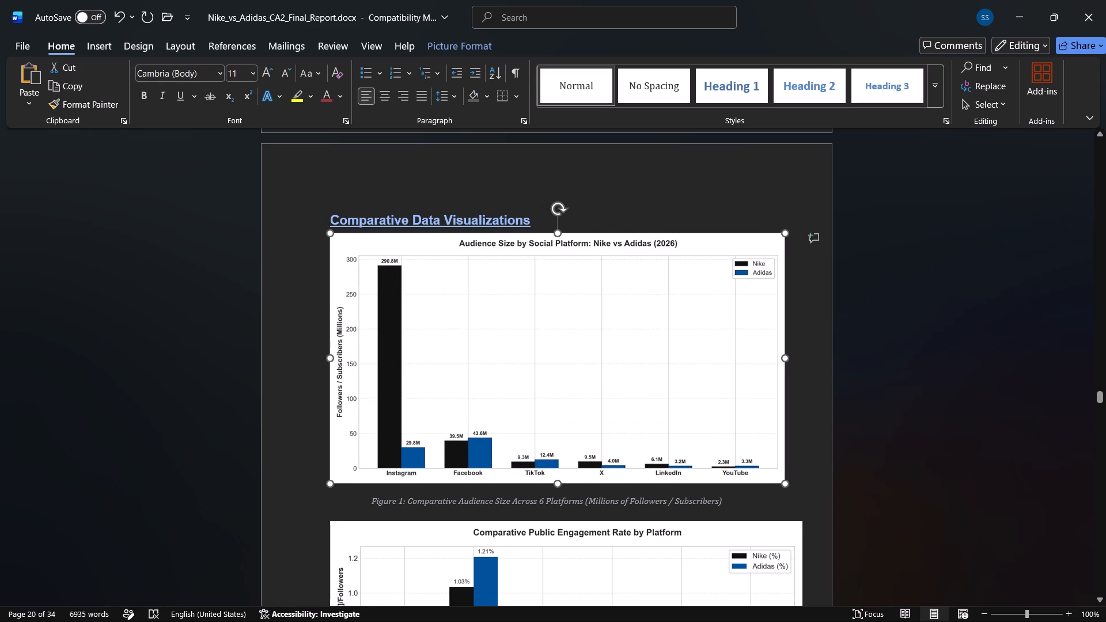
drag(782, 484, 795, 486)
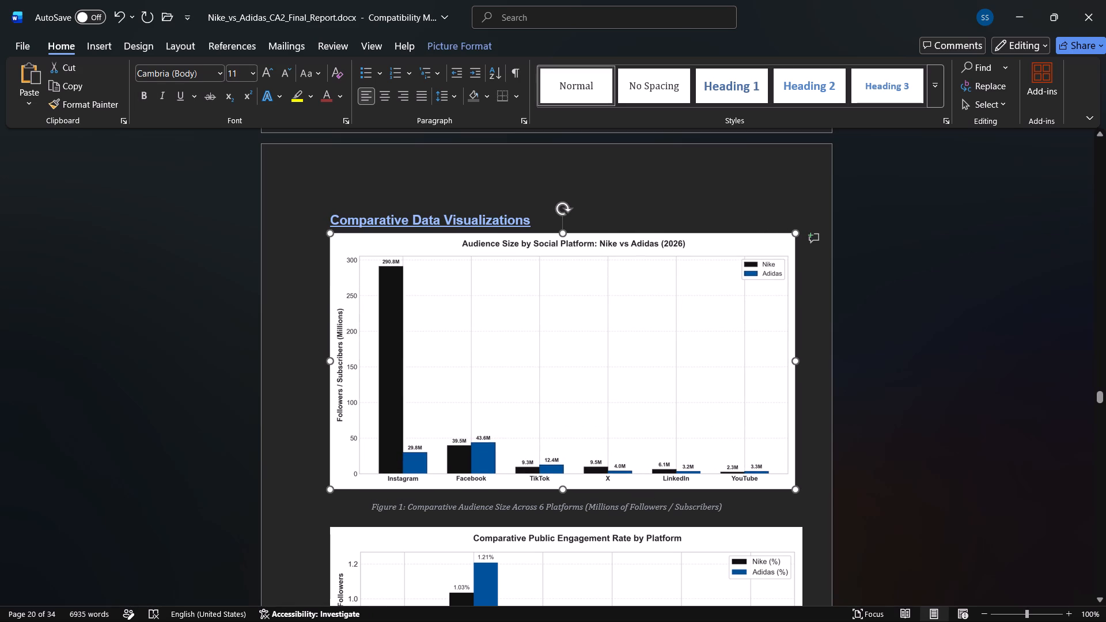
click(721, 388)
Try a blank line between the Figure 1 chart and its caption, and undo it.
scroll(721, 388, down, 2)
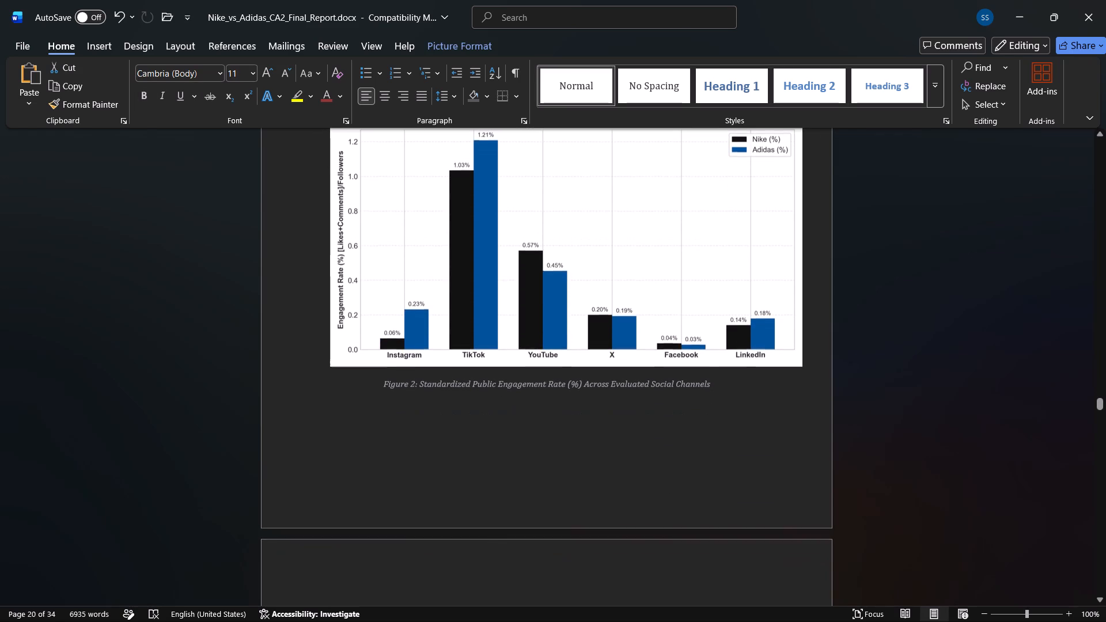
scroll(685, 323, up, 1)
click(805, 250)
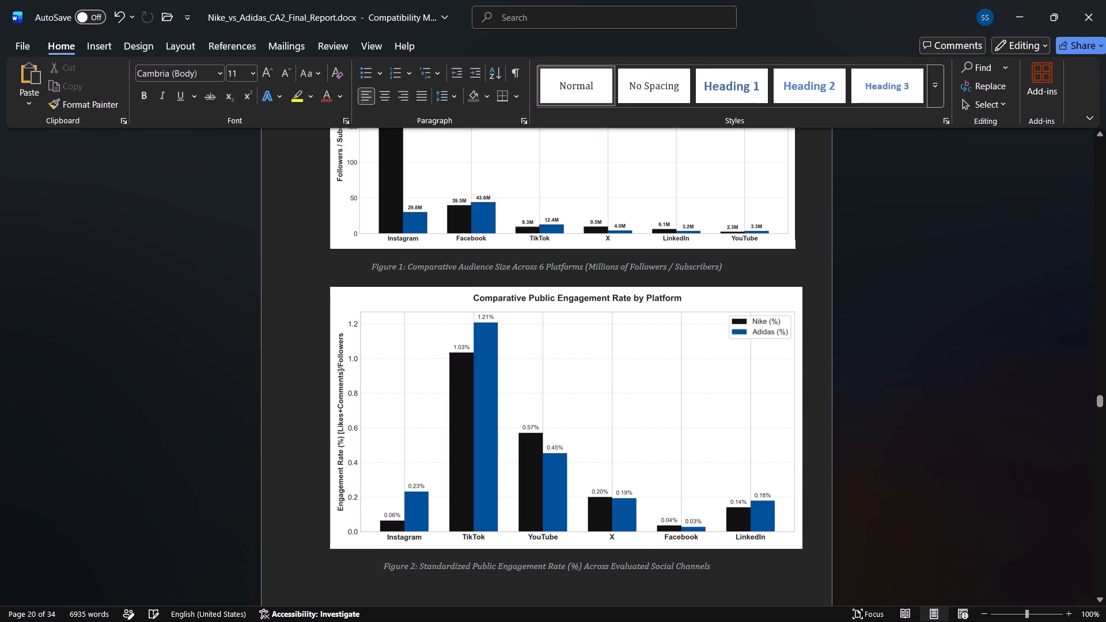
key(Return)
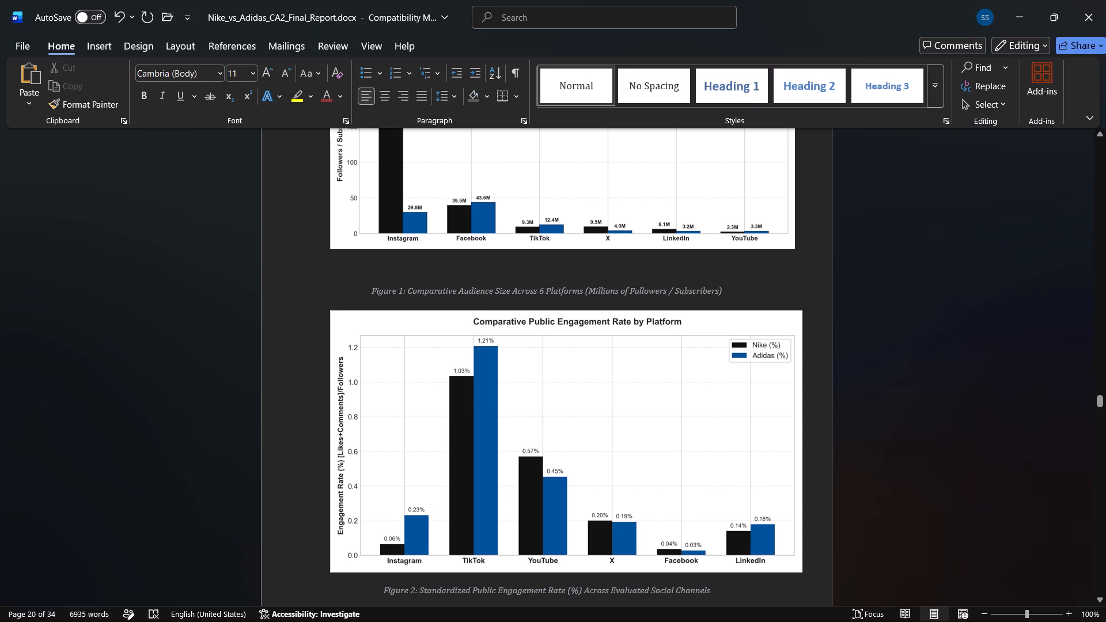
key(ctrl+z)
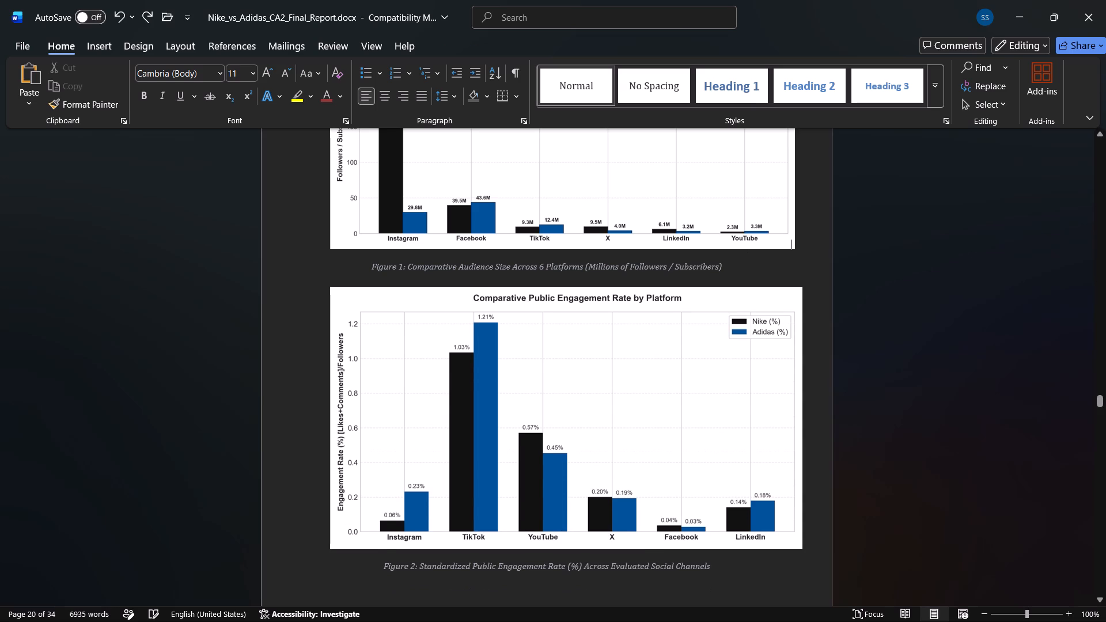
Insert a blank line between the Figure 1 caption and the Figure 2 chart.
click(729, 268)
key(Return)
Enlarge the Figure 2 engagement-rate chart a little more, keeping it within the page edge.
scroll(729, 268, down, 1)
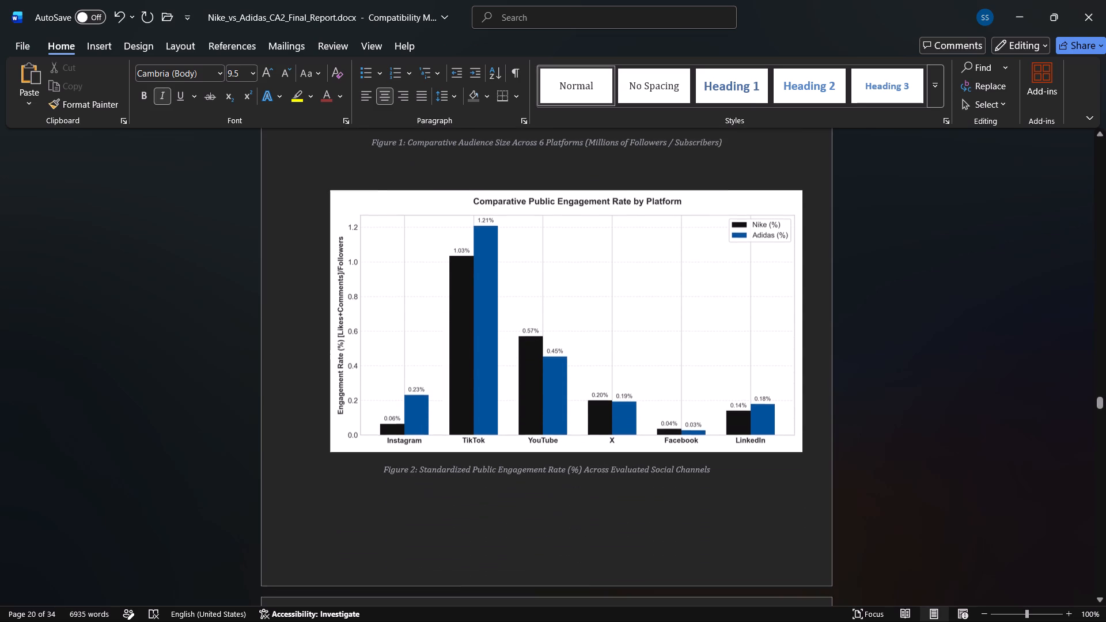
click(691, 292)
drag(802, 441, 803, 442)
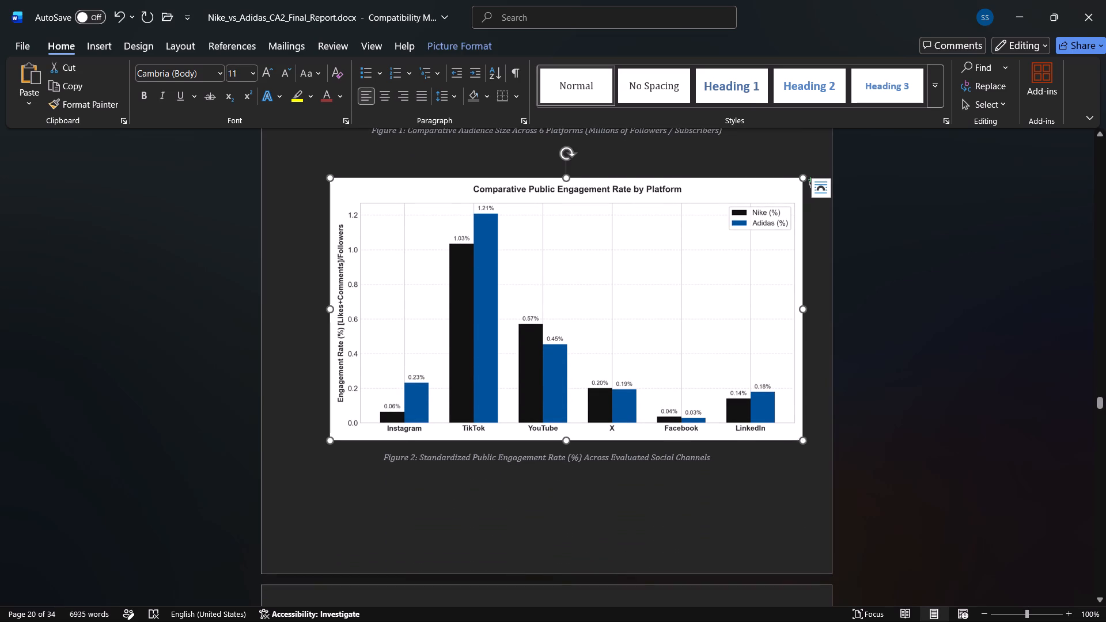
drag(803, 442, 738, 449)
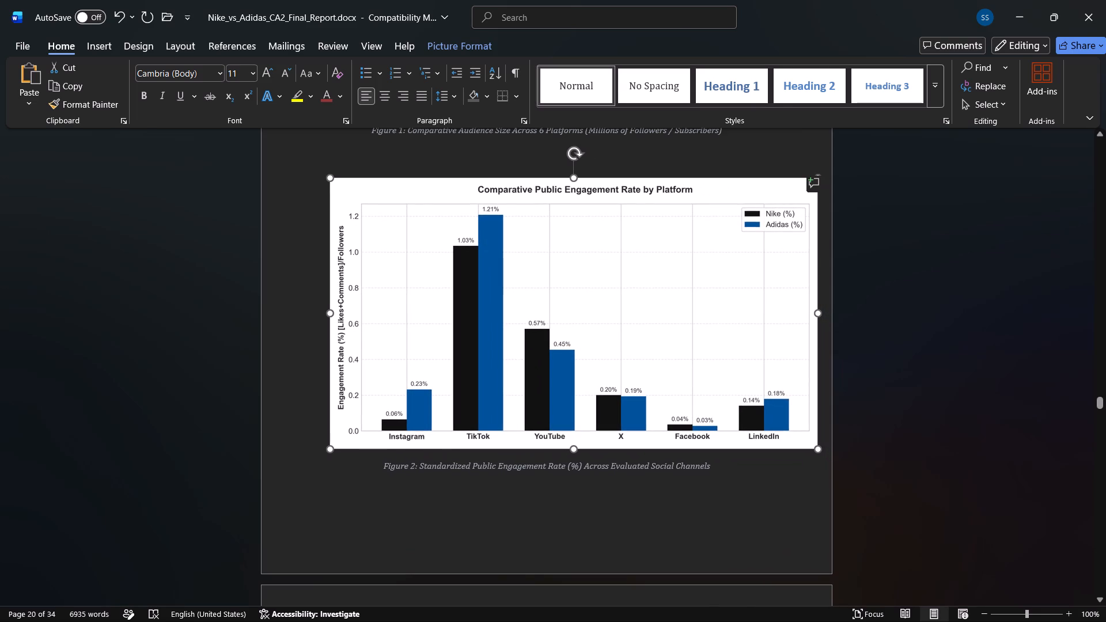
drag(738, 449, 725, 445)
click(696, 540)
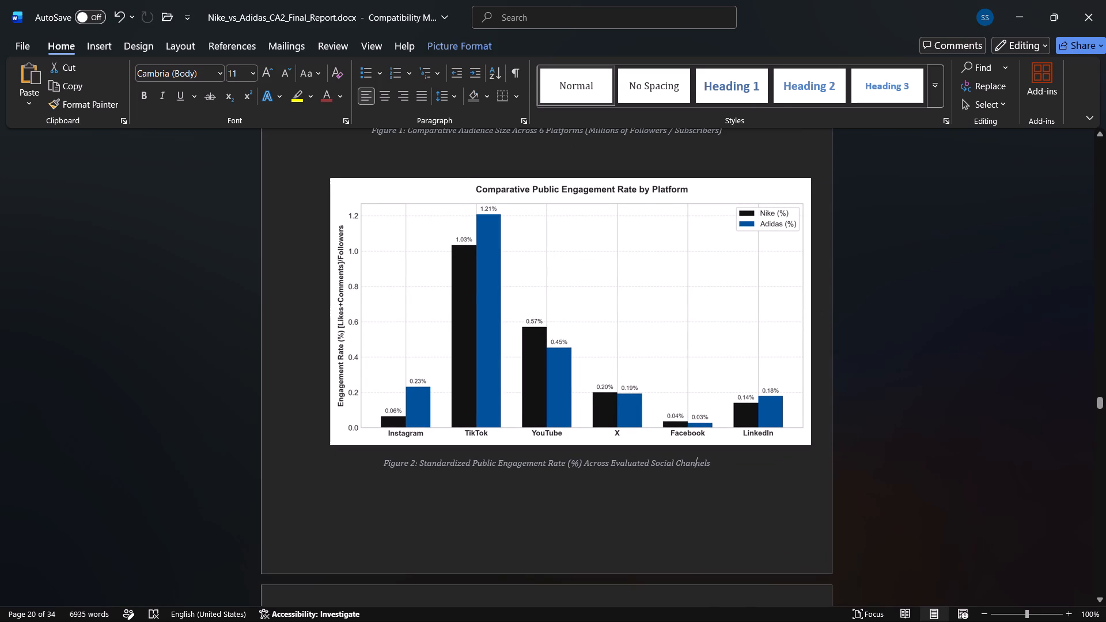
Format the Figure 1 caption as 10 pt, bold and red.
scroll(696, 540, up, 1)
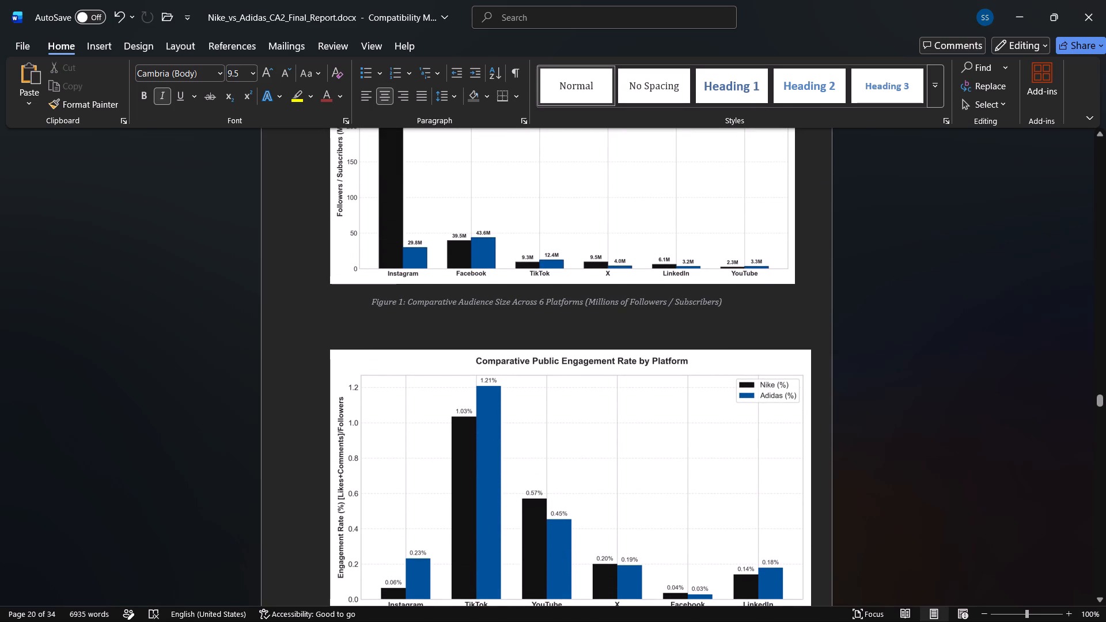
drag(725, 301, 376, 301)
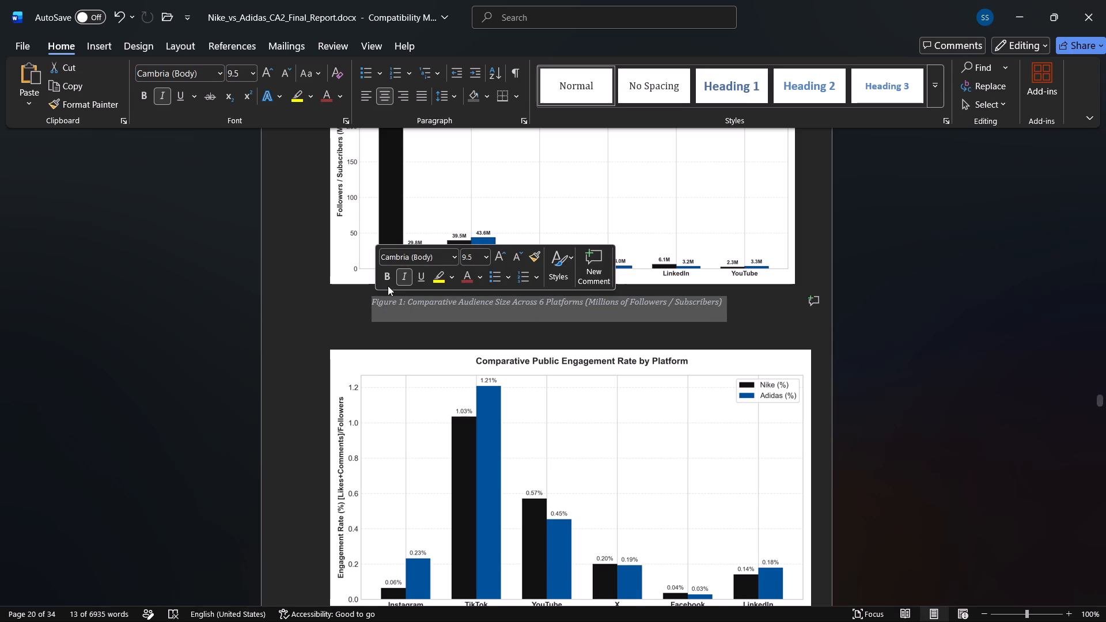
click(498, 254)
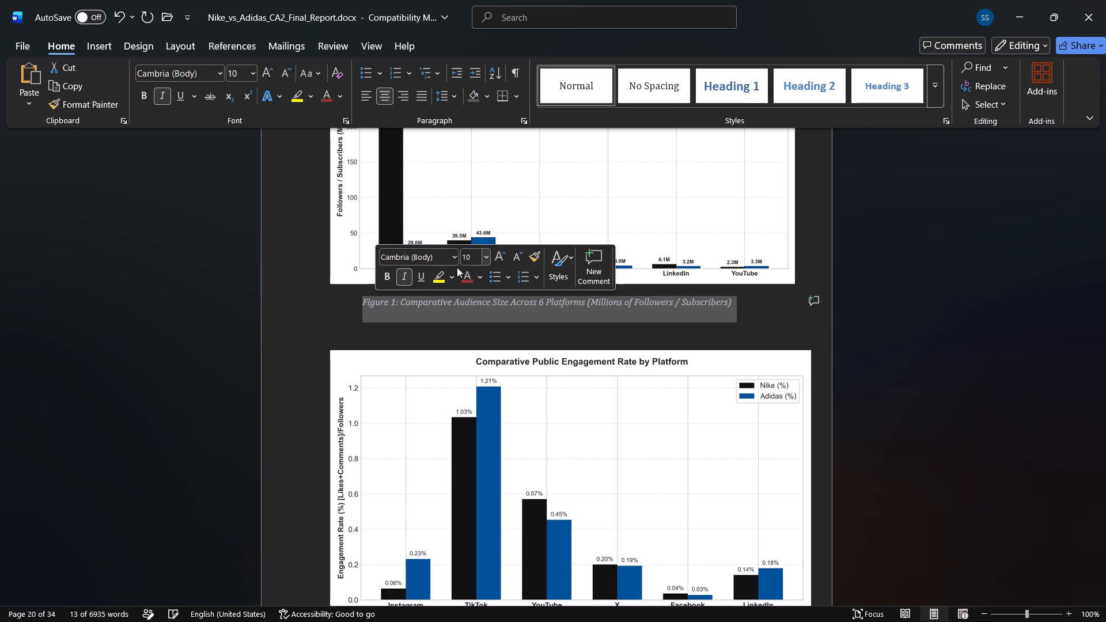
click(390, 277)
click(475, 276)
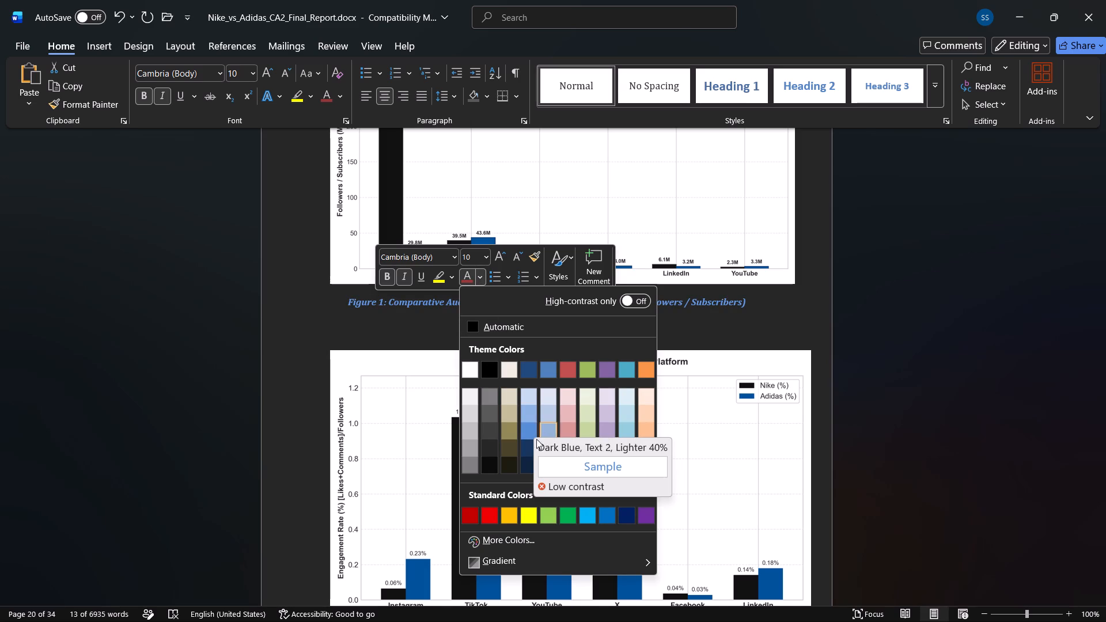
click(486, 523)
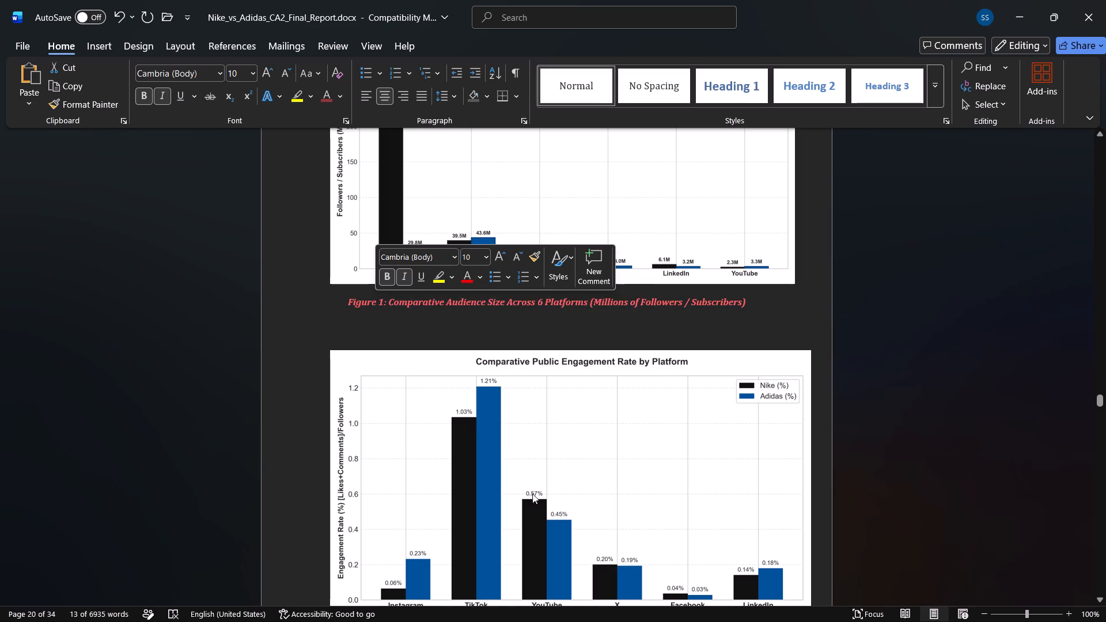
double_click(676, 320)
click(626, 337)
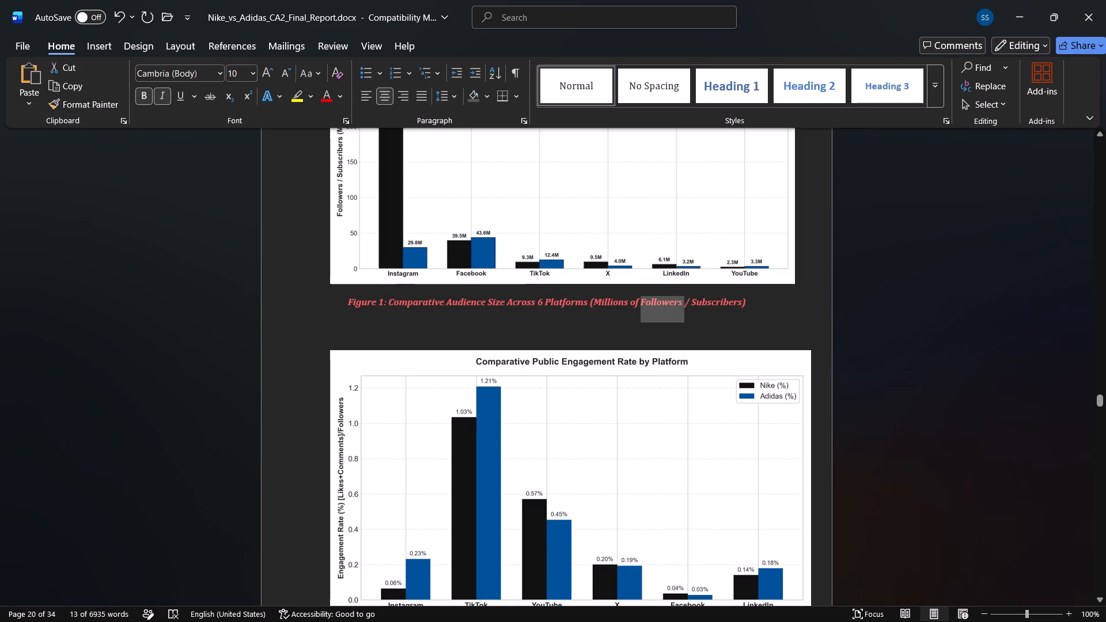
Format the Figure 2 caption as bold, 10 pt and red to match the Figure 1 caption.
scroll(626, 337, down, 2)
drag(715, 445, 377, 448)
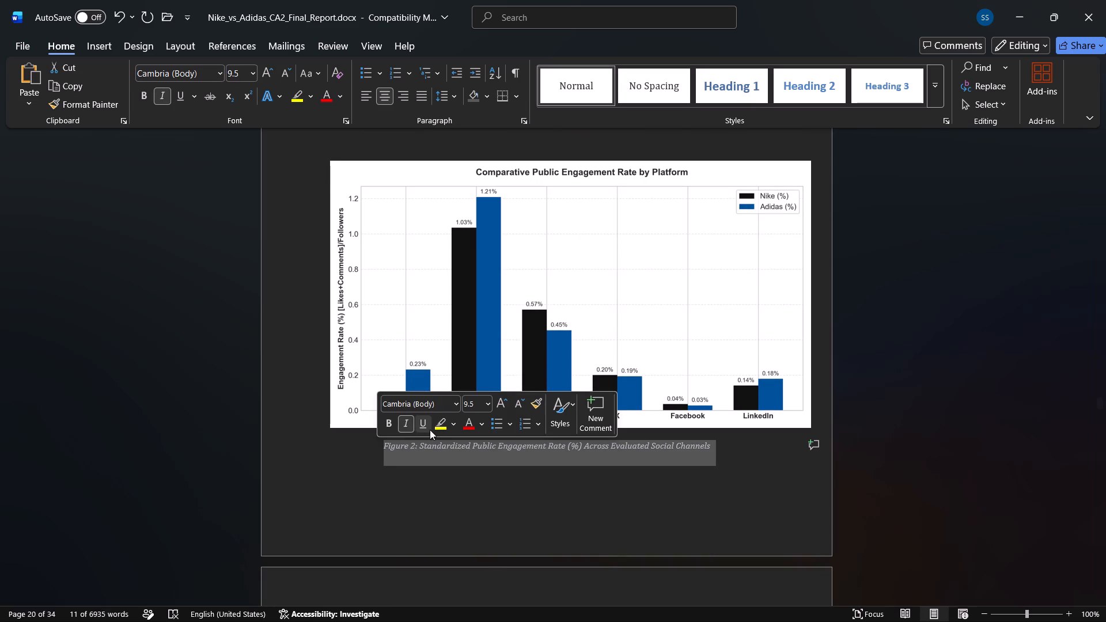
click(387, 424)
click(503, 400)
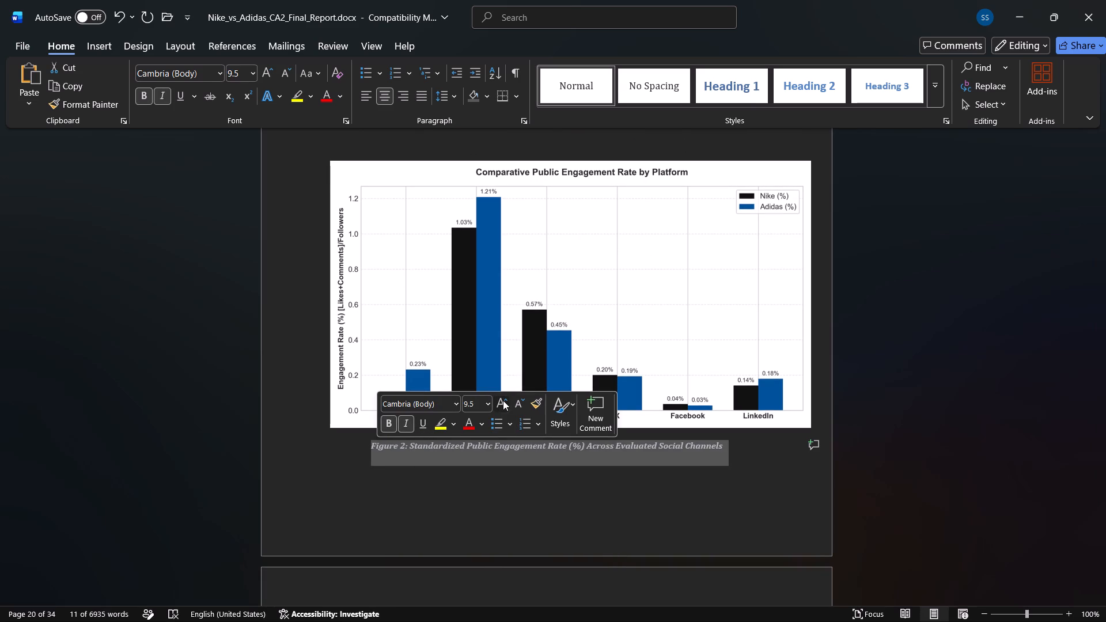
click(479, 423)
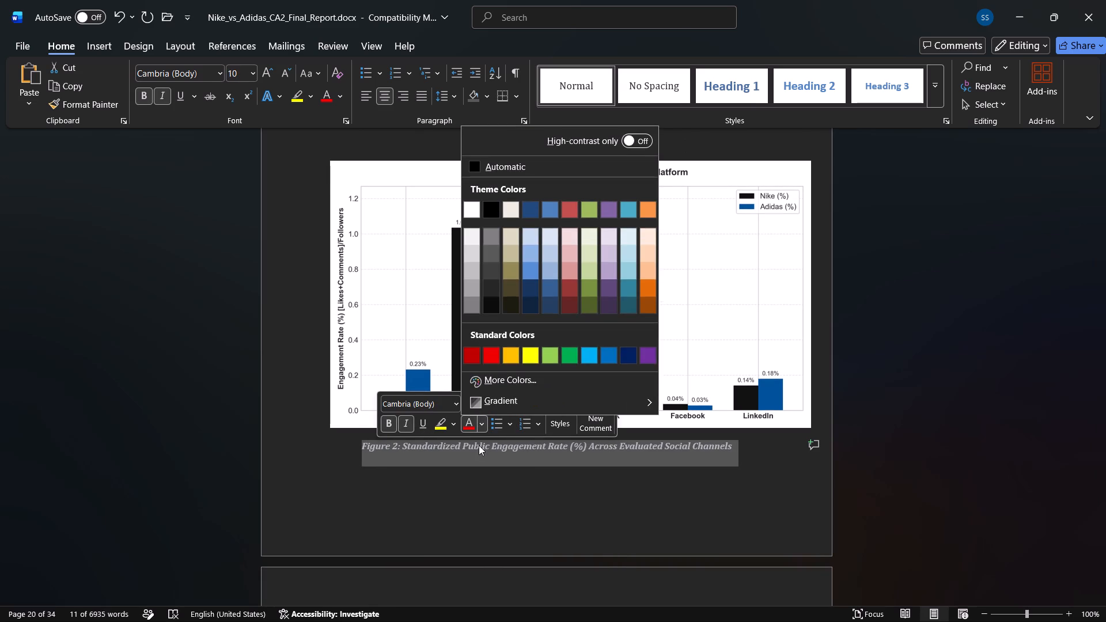
click(485, 355)
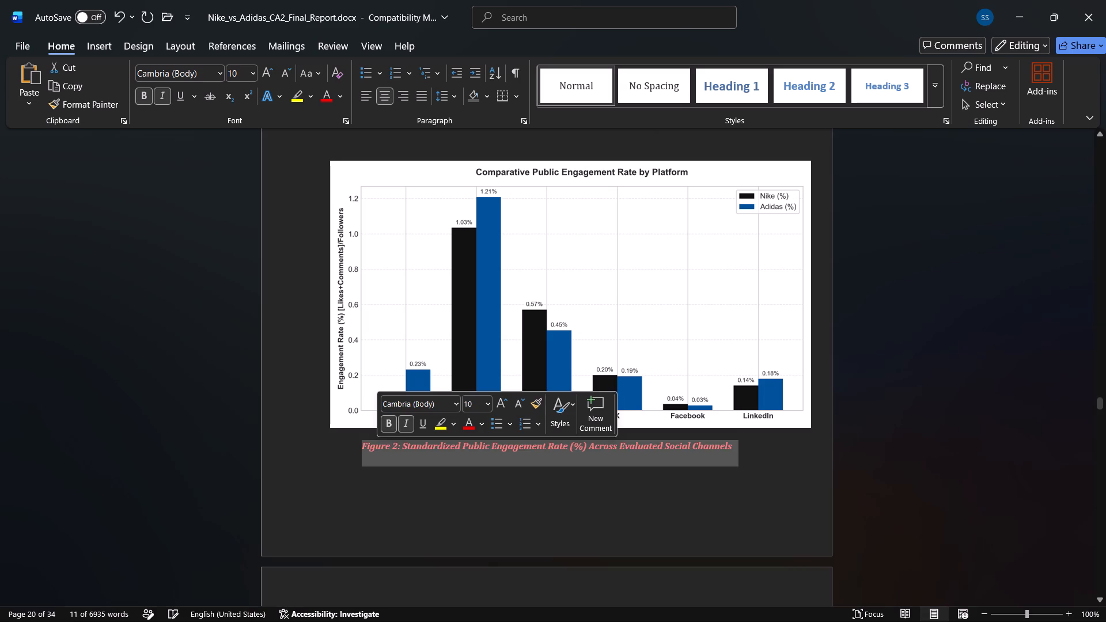
click(460, 514)
scroll(460, 514, up, 1)
scroll(531, 373, up, 1)
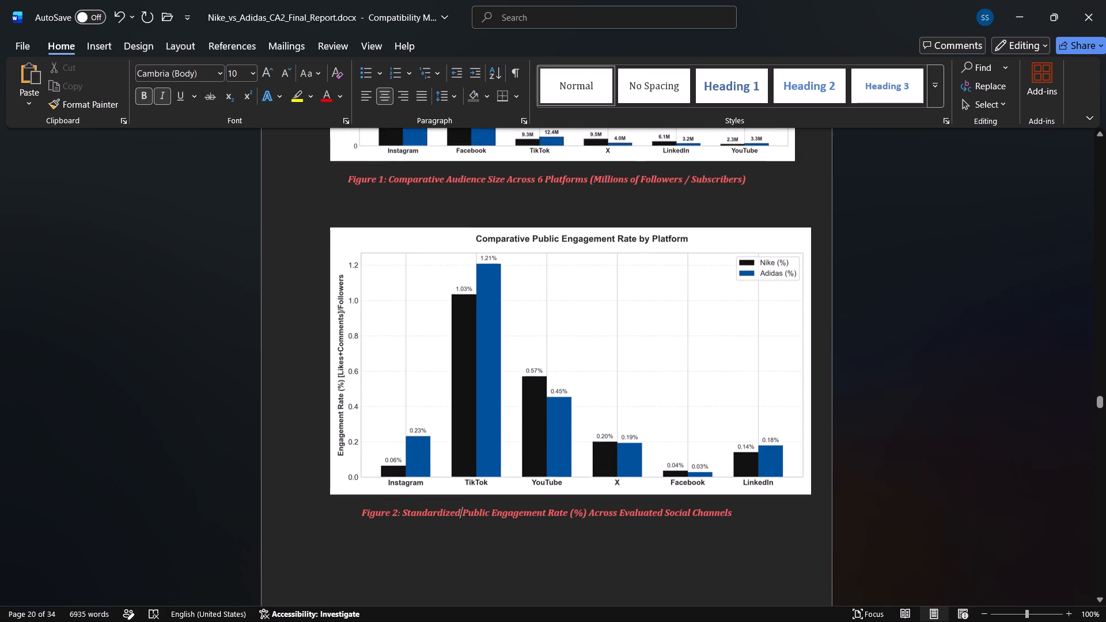
Add a colon at the end of the "Comparative Data Visualizations" heading.
scroll(531, 373, up, 1)
scroll(643, 281, up, 1)
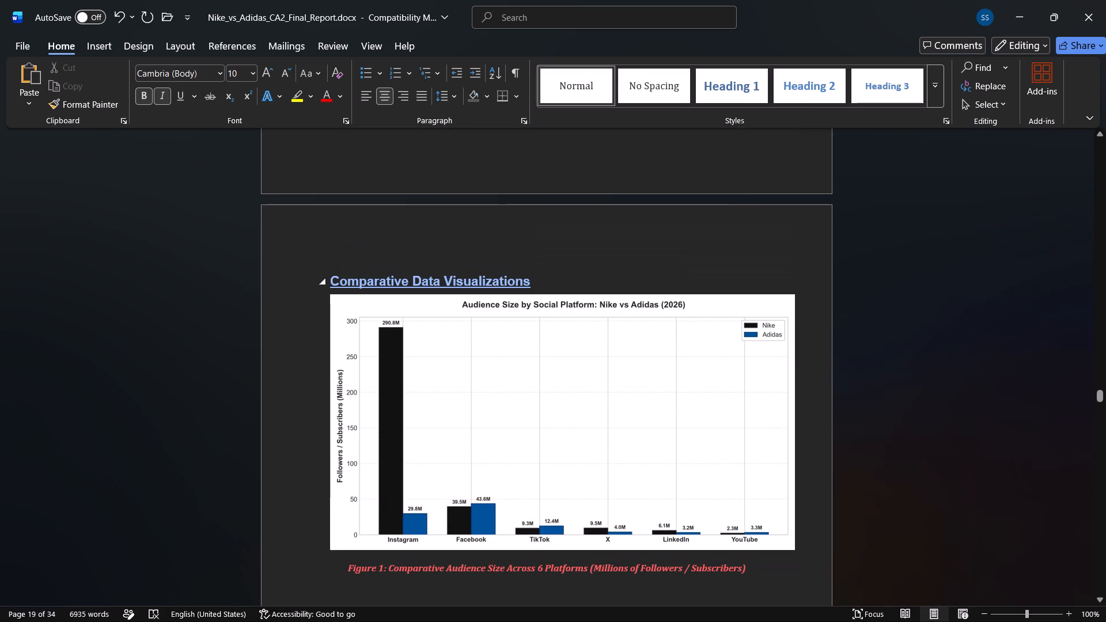
click(531, 280)
key(shift+colon)
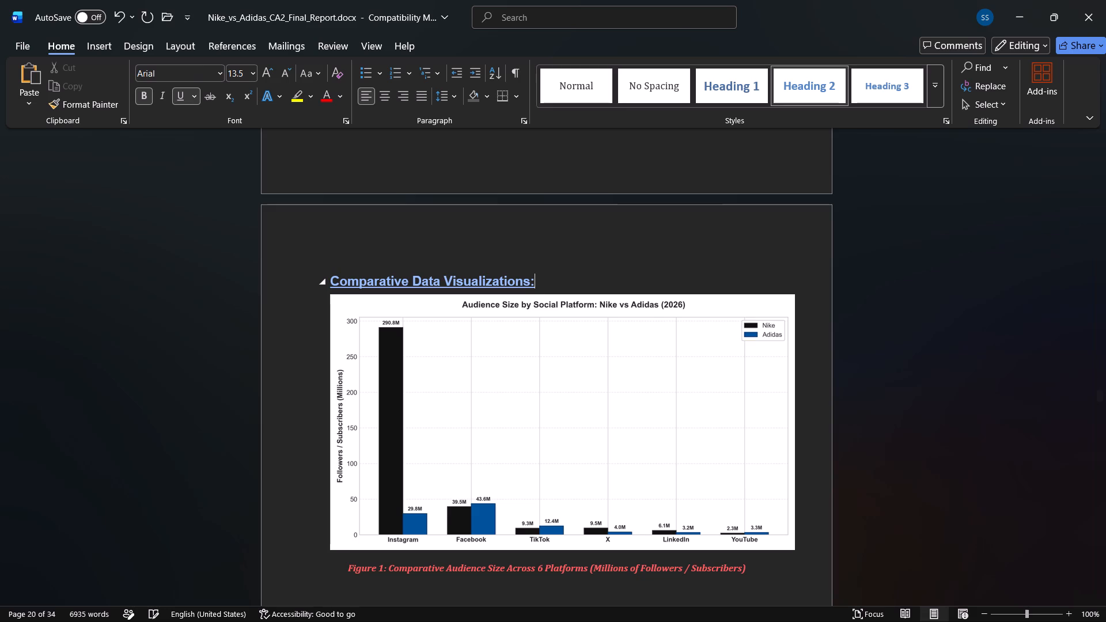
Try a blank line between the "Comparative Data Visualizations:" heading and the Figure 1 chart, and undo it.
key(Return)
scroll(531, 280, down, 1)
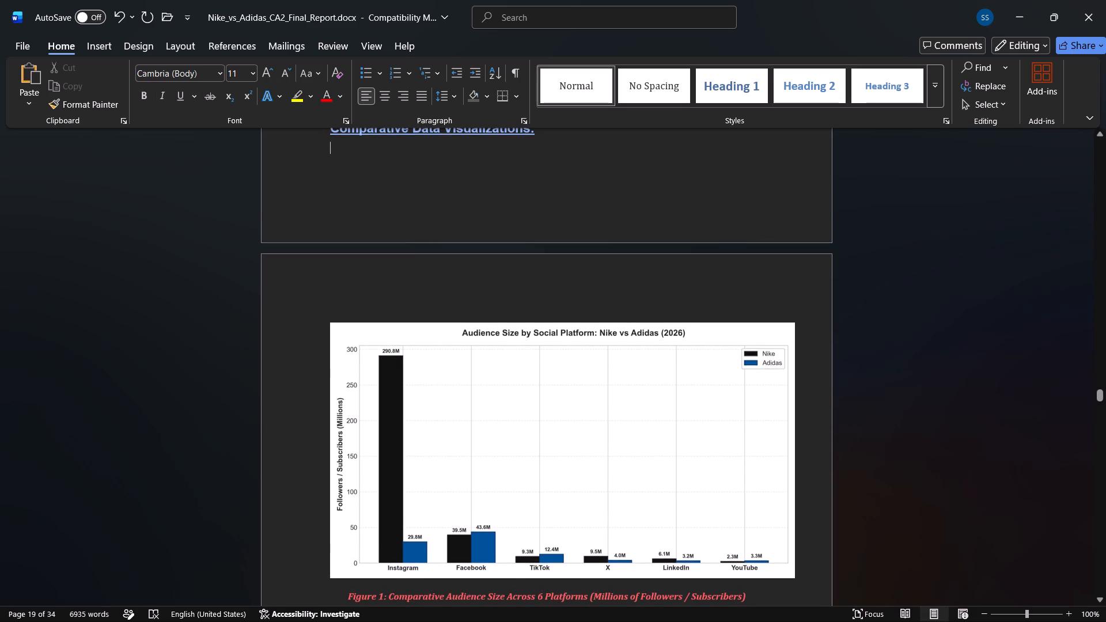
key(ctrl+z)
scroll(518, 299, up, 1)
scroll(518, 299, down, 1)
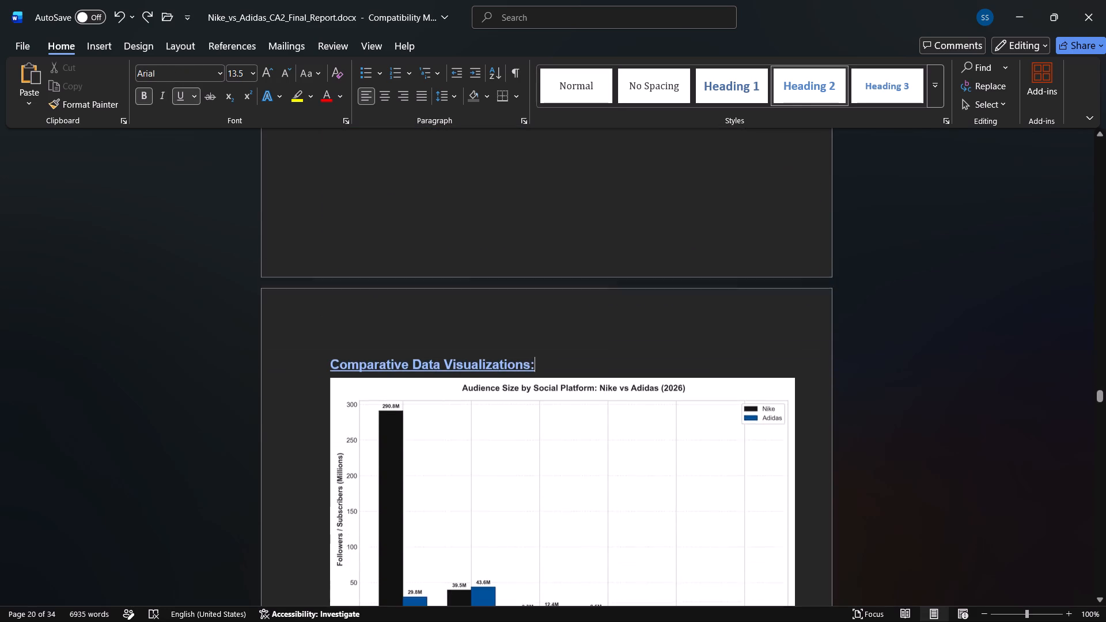
Select the Figure 3 "Weekly Publishing Cadence by Platform" chart for resizing.
scroll(518, 299, down, 3)
scroll(518, 299, up, 2)
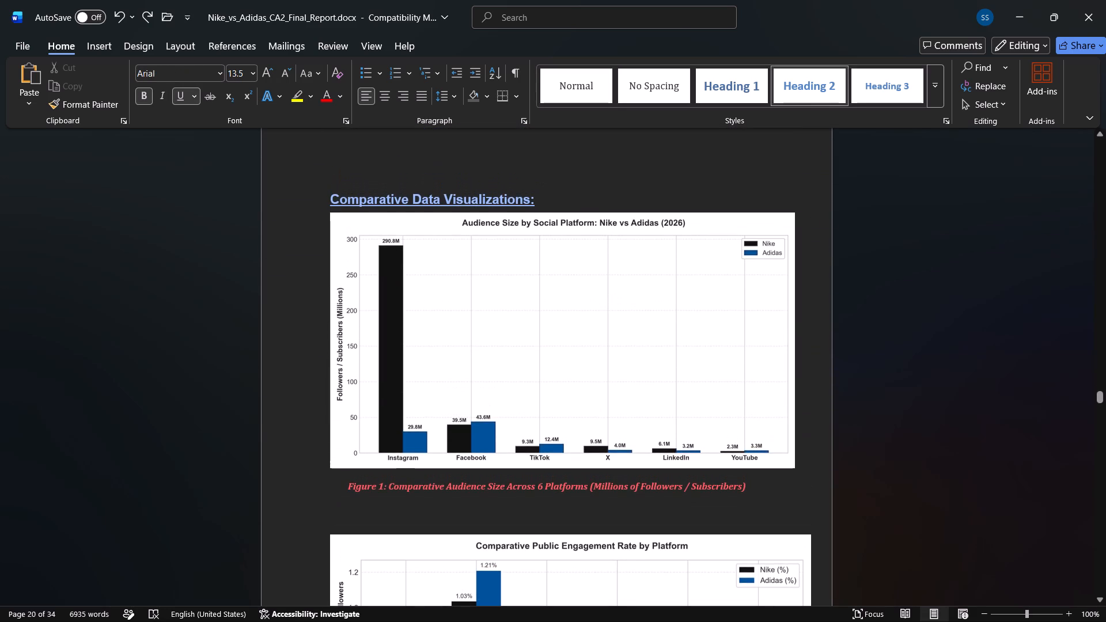
scroll(518, 299, down, 3)
scroll(518, 299, up, 1)
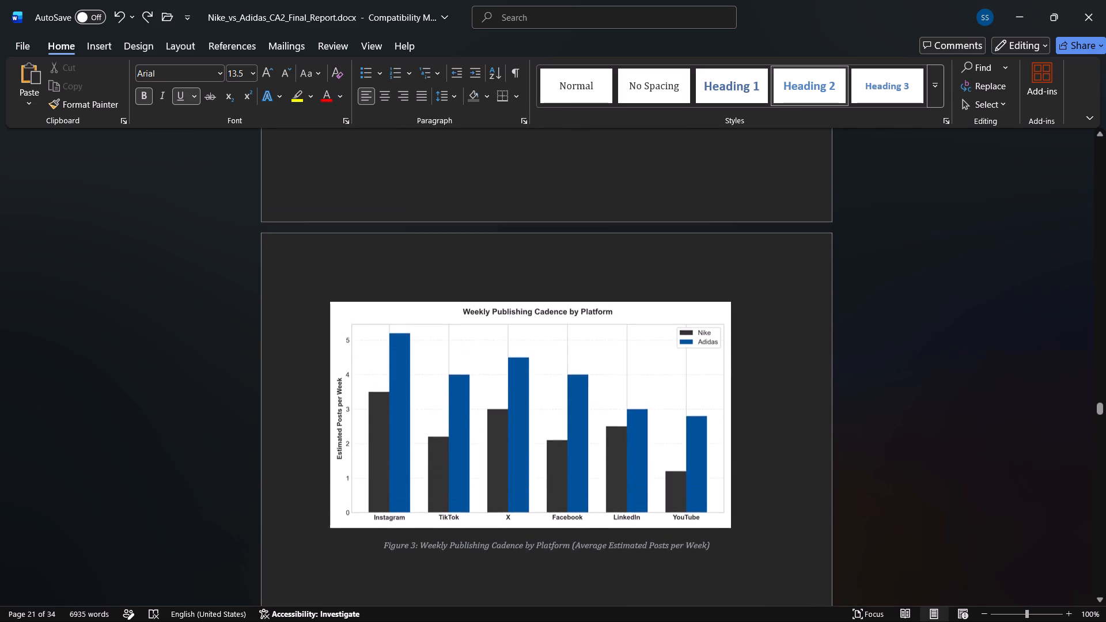
scroll(573, 343, up, 1)
scroll(573, 343, down, 2)
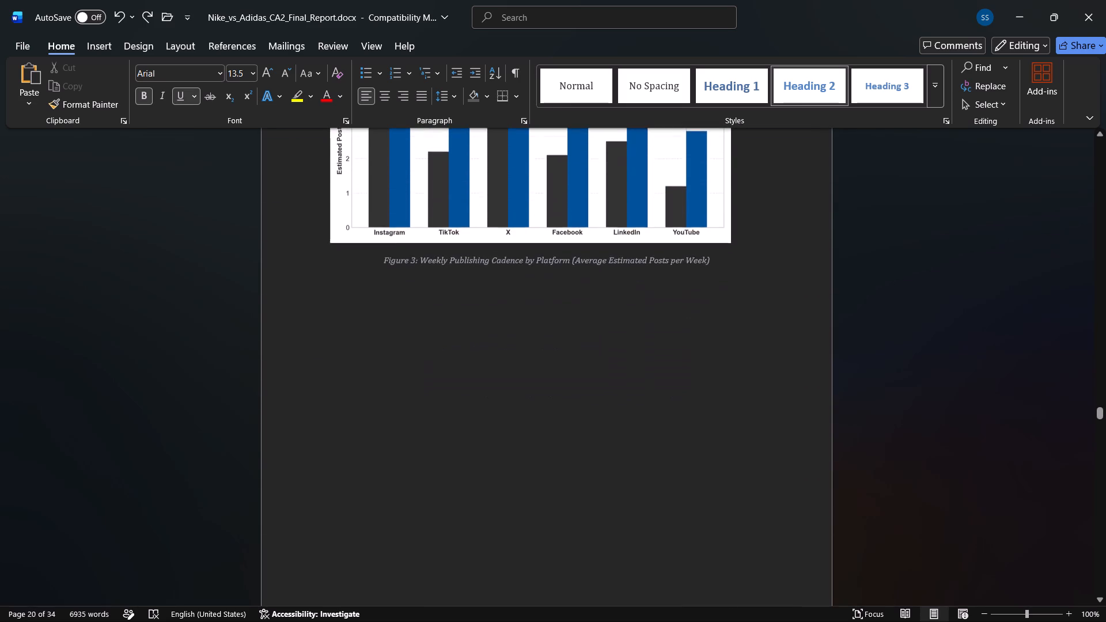
scroll(573, 343, up, 1)
click(575, 260)
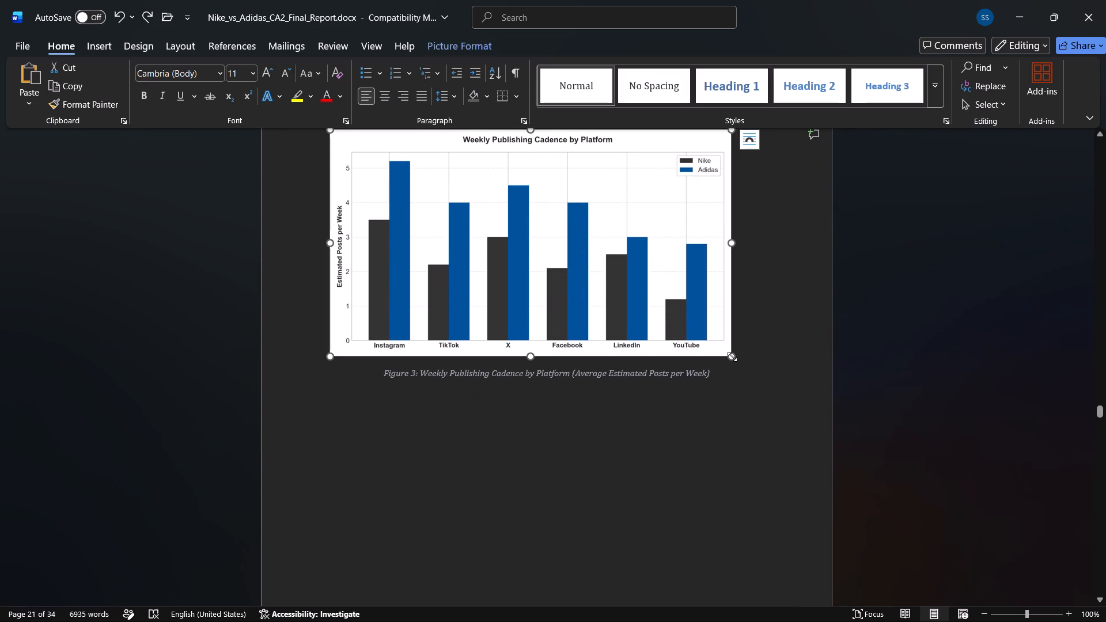
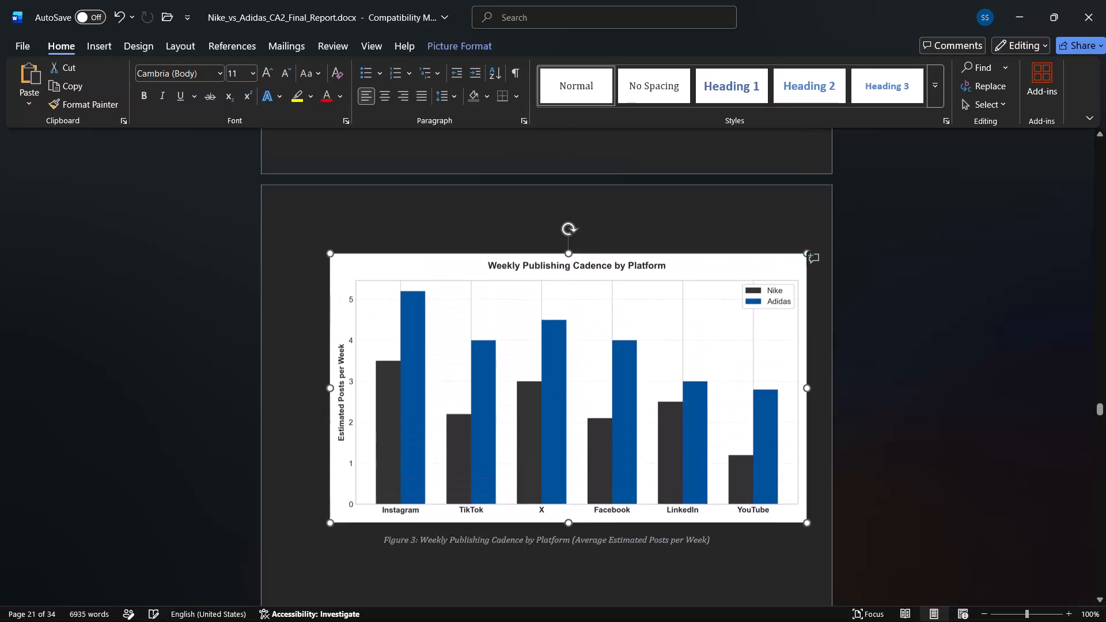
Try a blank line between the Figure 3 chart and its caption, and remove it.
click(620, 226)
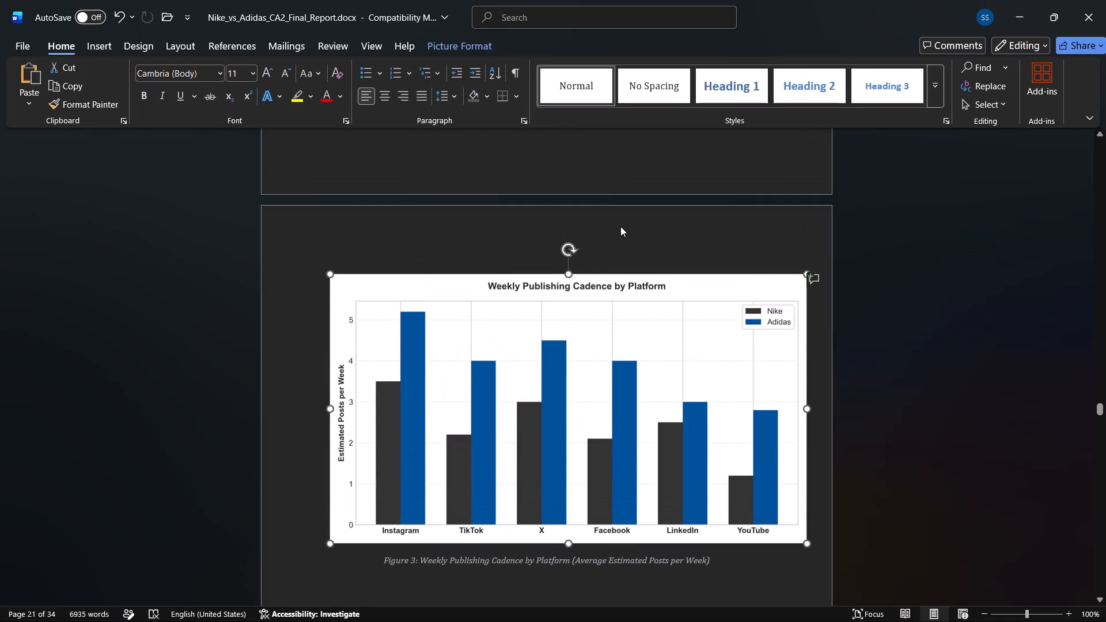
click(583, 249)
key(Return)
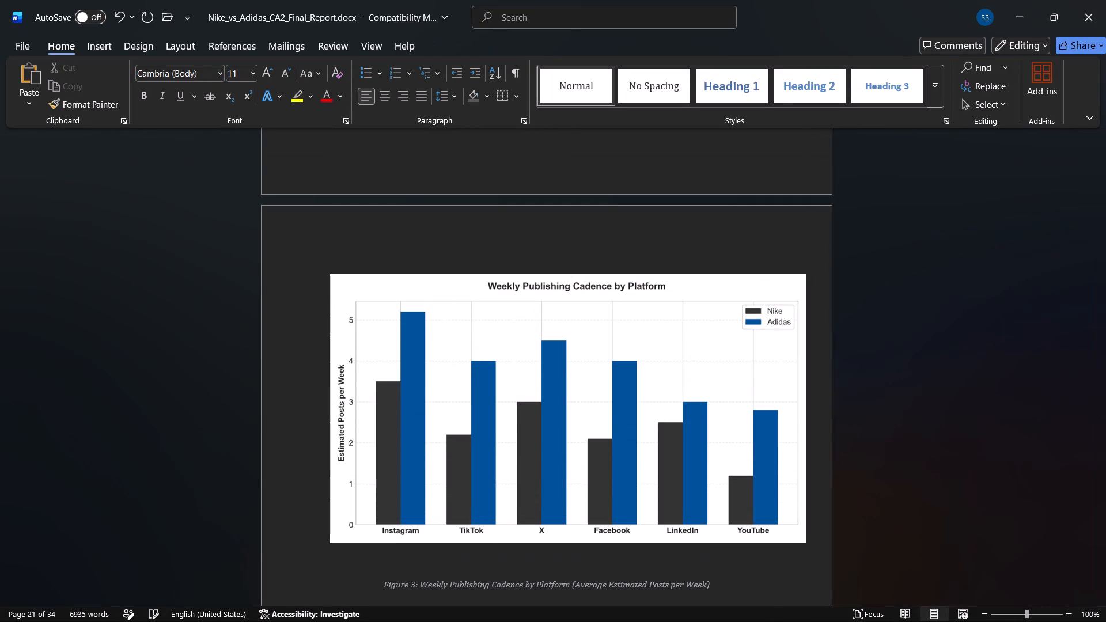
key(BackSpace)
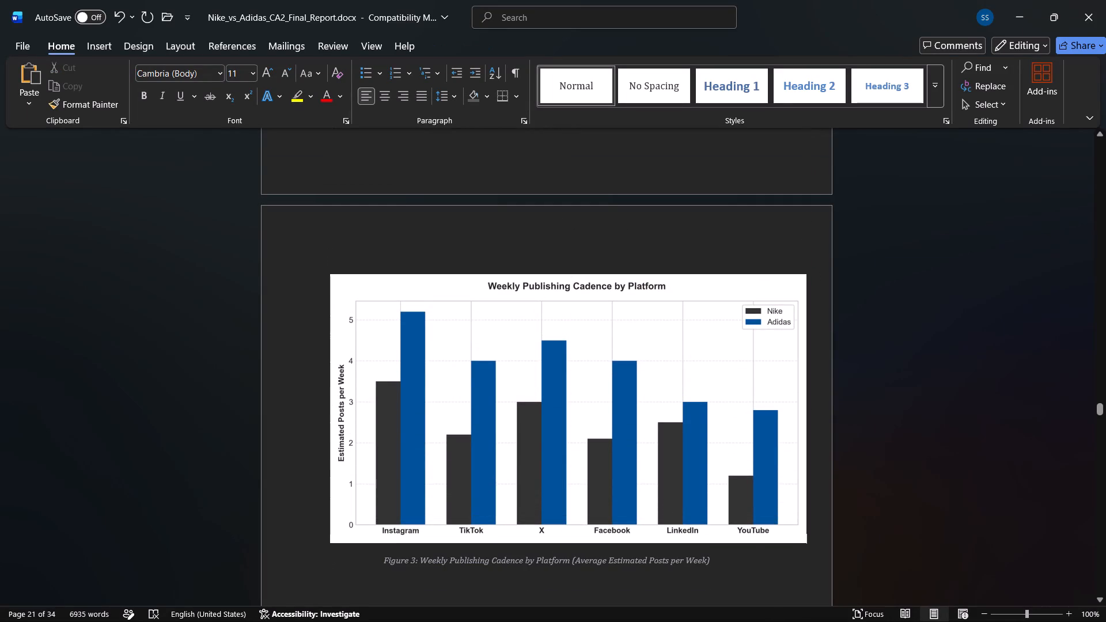
Insert a blank line before the Figure 3 "Weekly Publishing Cadence by Platform" chart.
click(496, 250)
key(Return)
Format the Figure 3 caption as bold, 11 pt and red.
scroll(496, 250, down, 1)
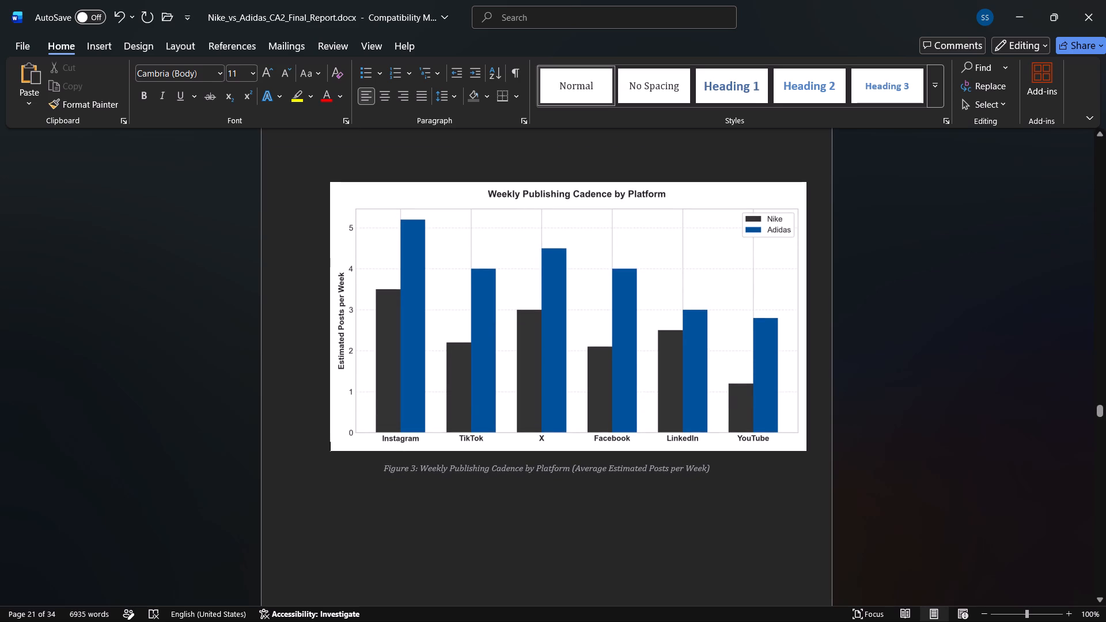
drag(711, 472, 407, 472)
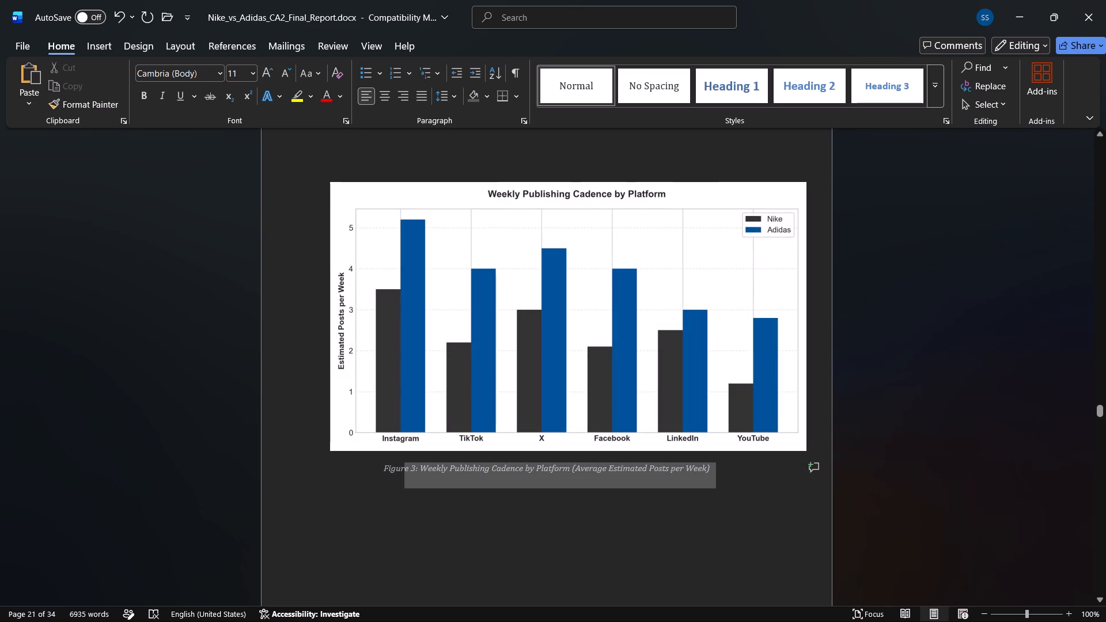
drag(407, 472, 384, 472)
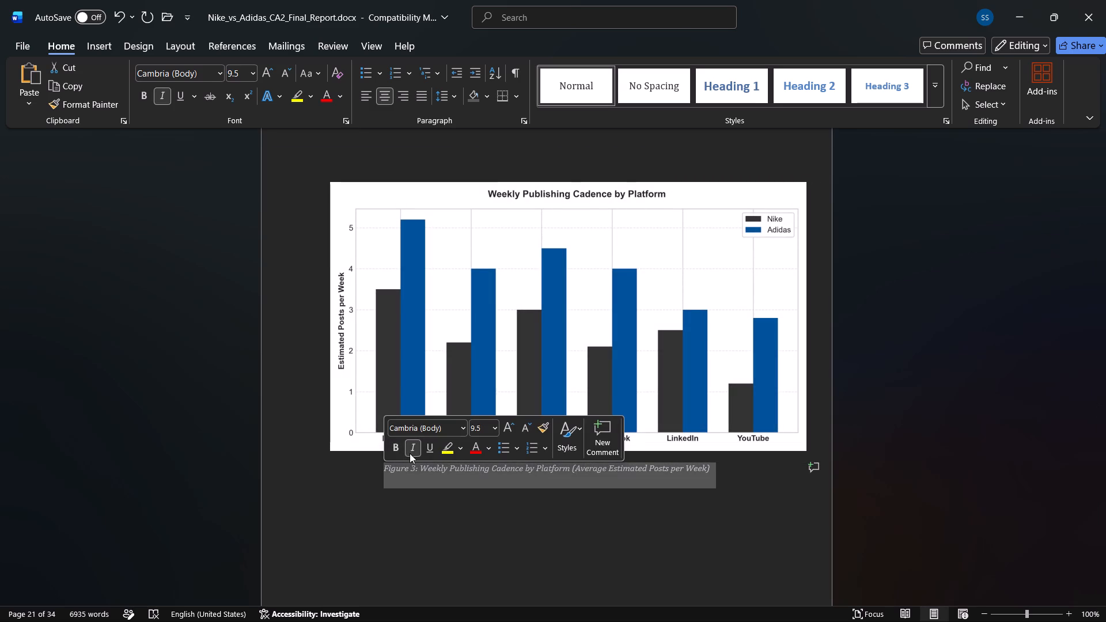
click(399, 453)
click(506, 426)
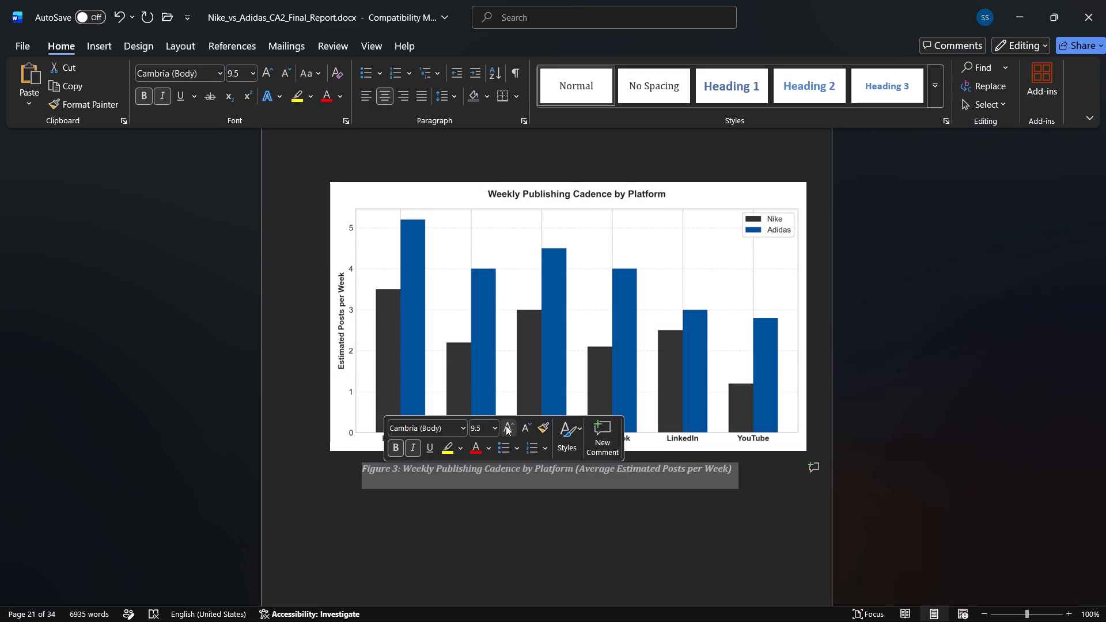
click(479, 454)
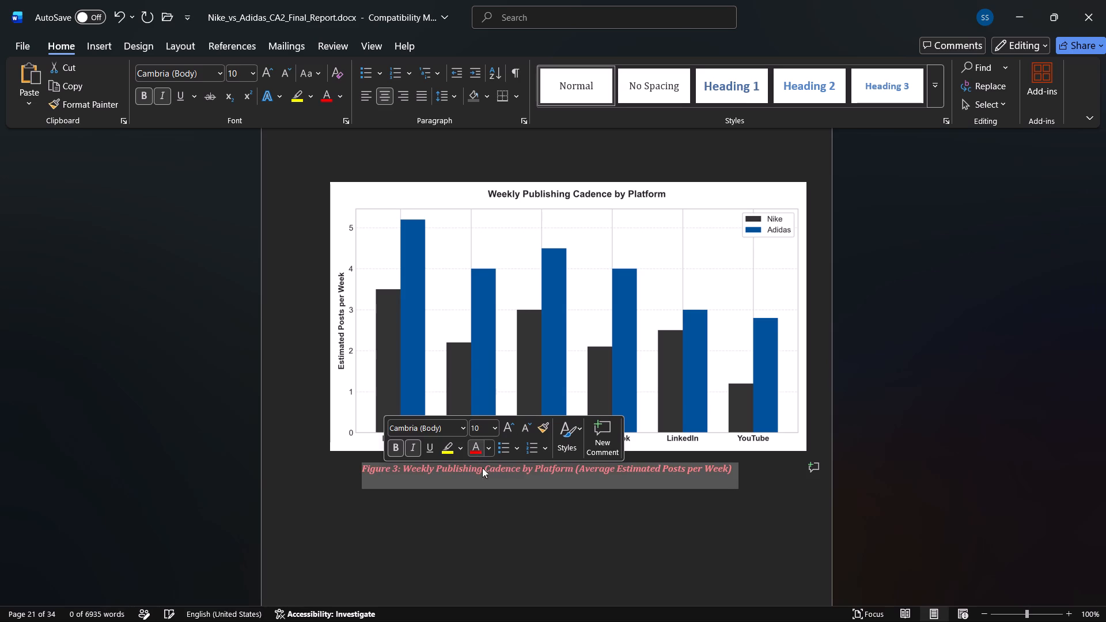
click(493, 517)
drag(735, 469, 472, 469)
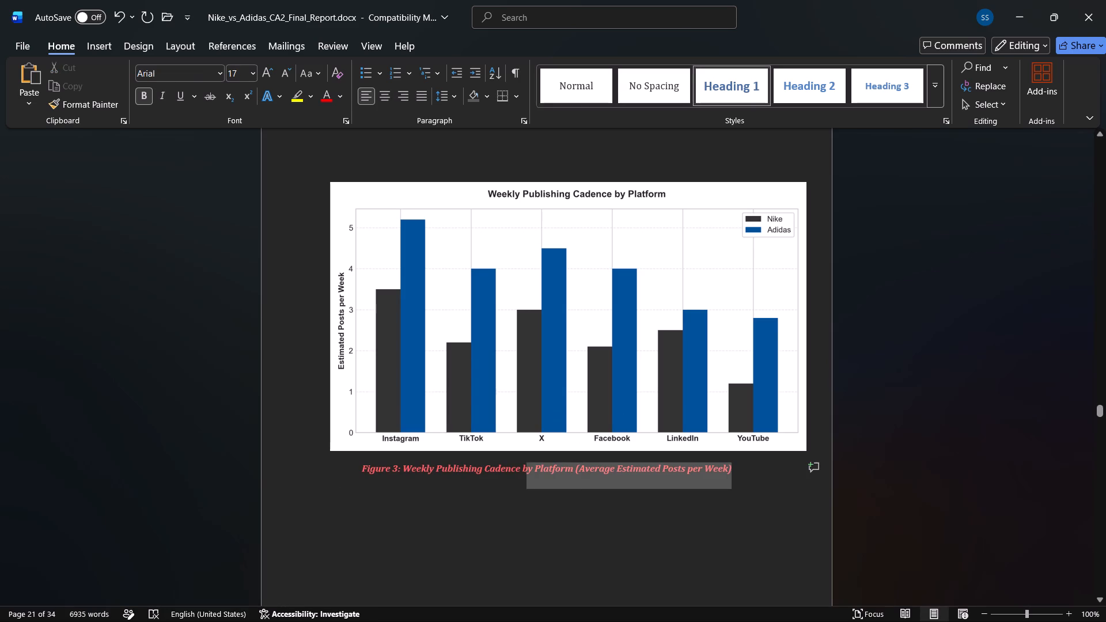
drag(472, 469, 365, 479)
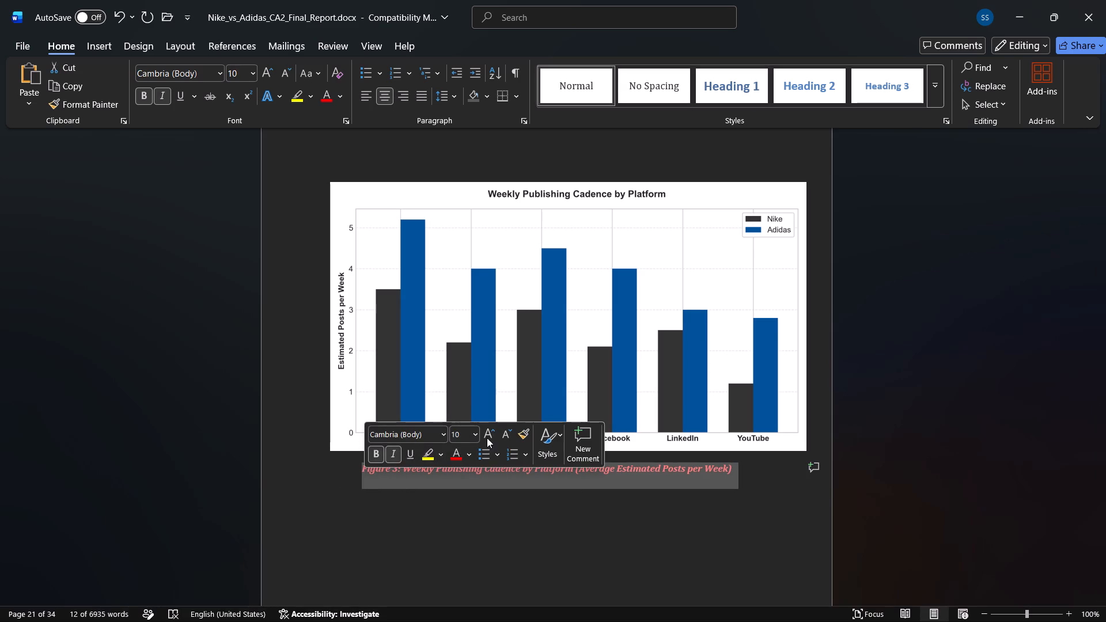
click(488, 438)
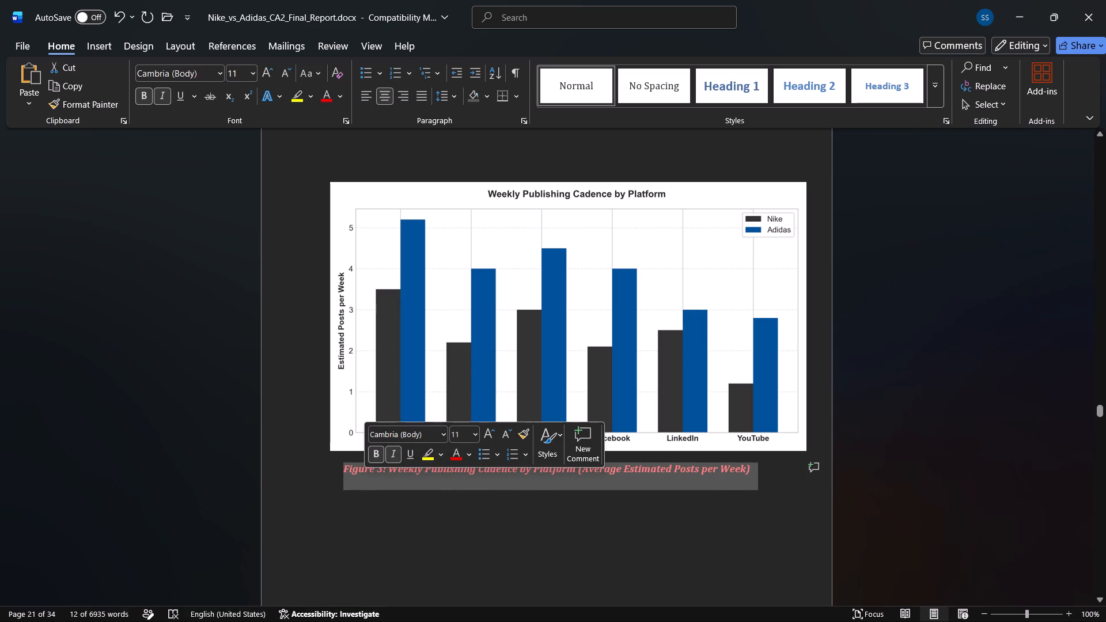
click(441, 506)
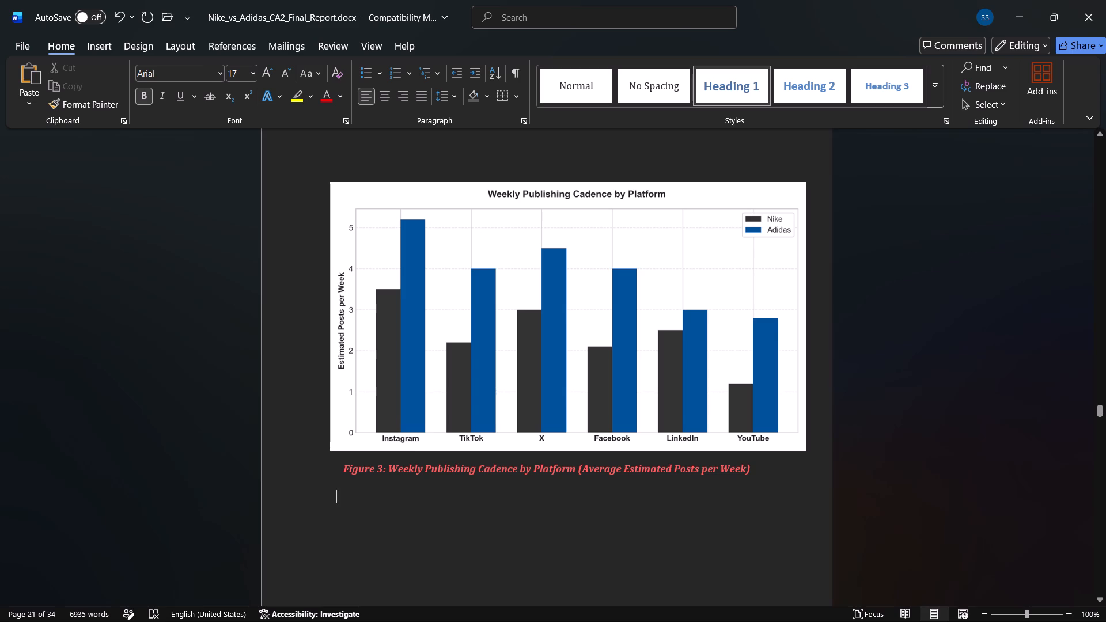
double_click(748, 472)
double_click(748, 472)
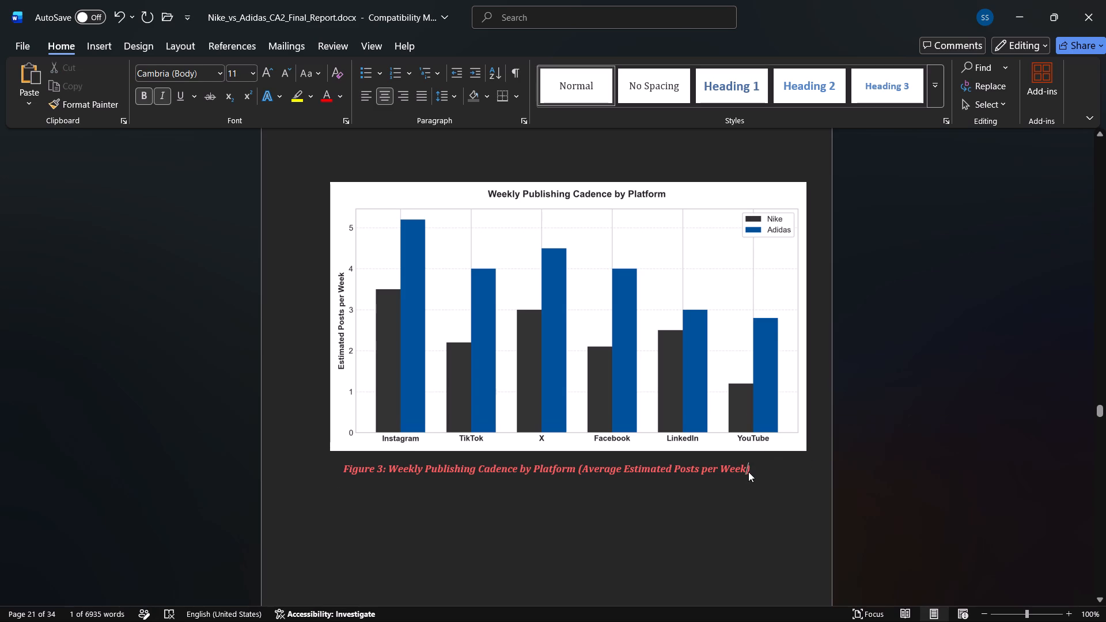
triple_click(701, 464)
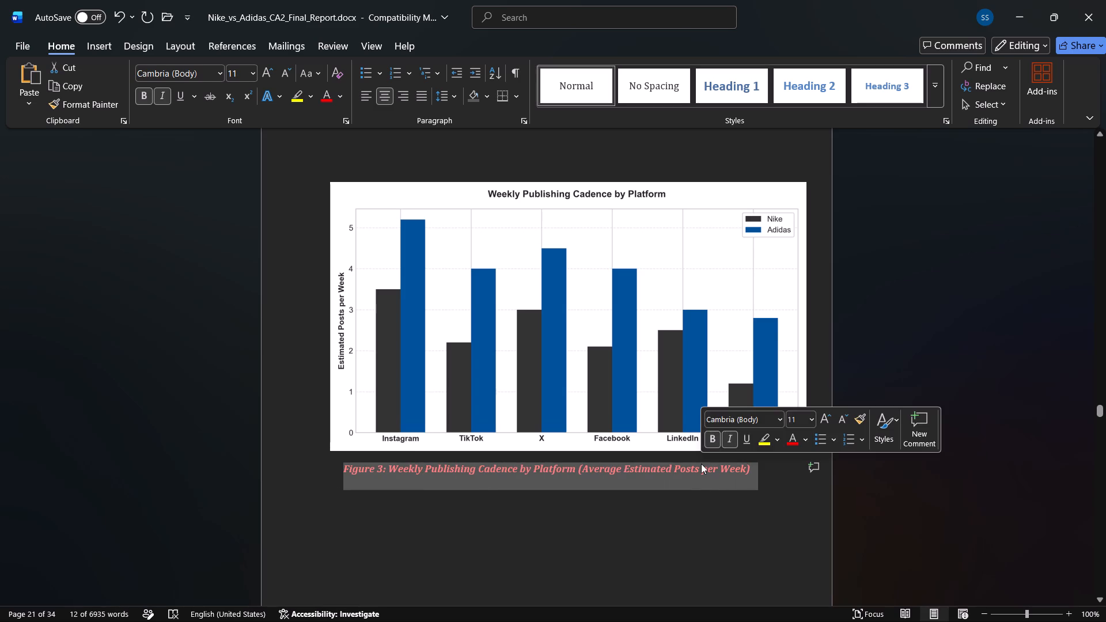
click(639, 528)
Compare the Figure 3 chart and caption with the Figure 2 chart and caption for consistent size and spacing.
scroll(639, 528, up, 2)
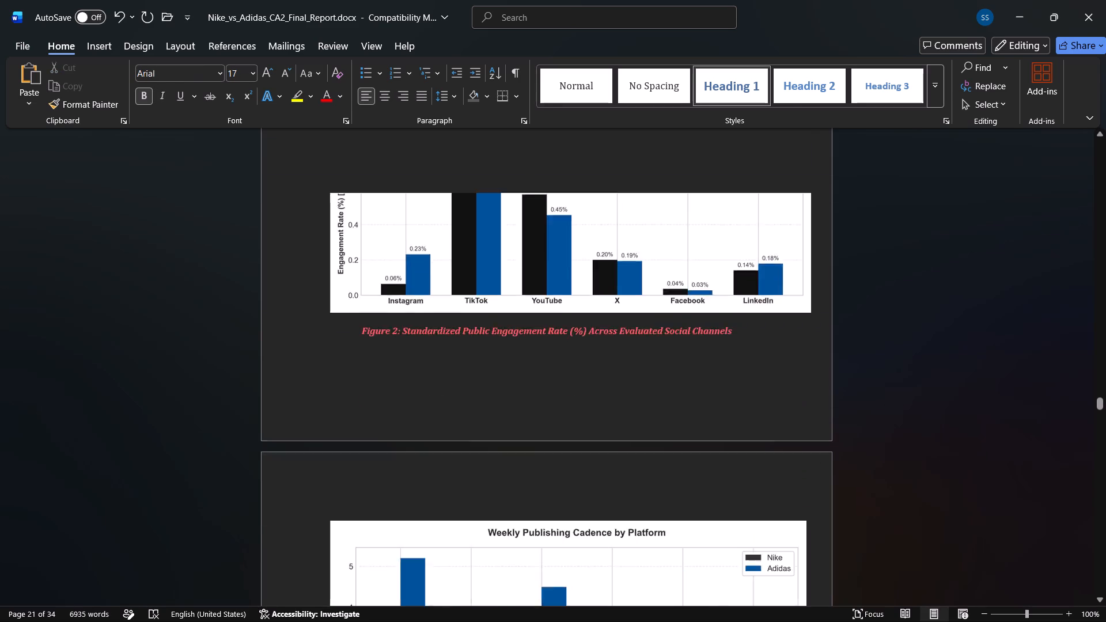
scroll(639, 528, down, 2)
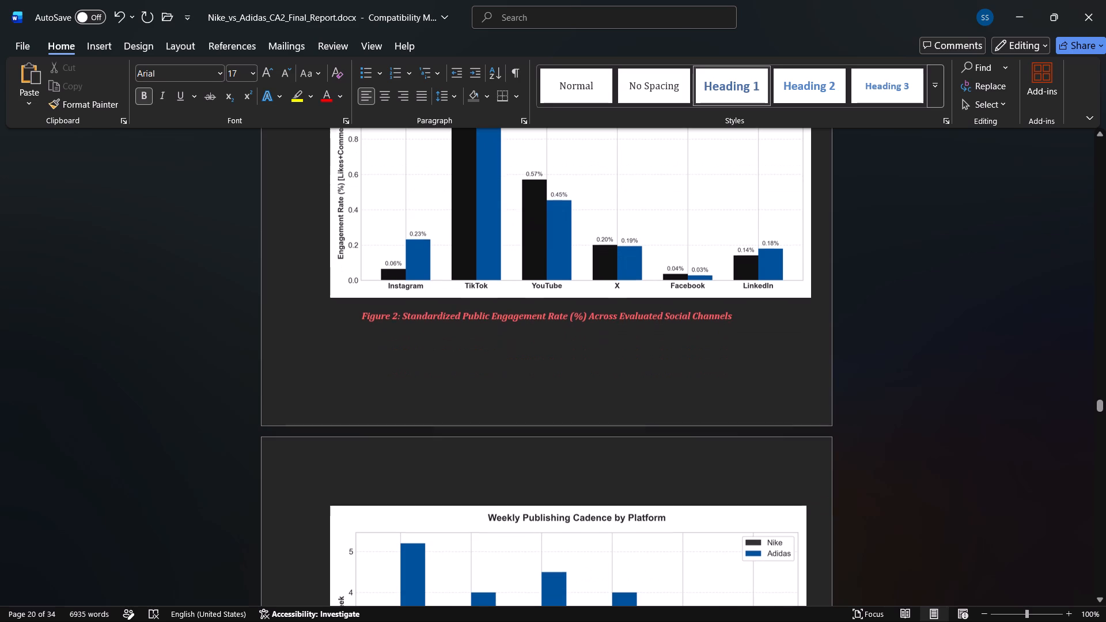
scroll(639, 528, down, 1)
scroll(623, 484, down, 1)
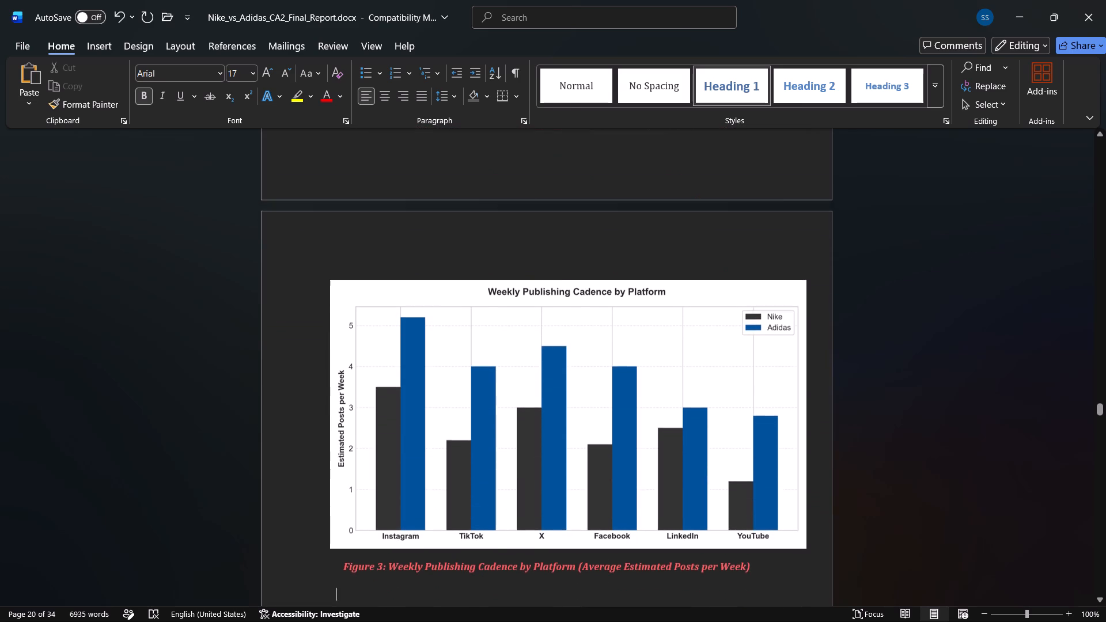
scroll(623, 484, down, 1)
scroll(623, 484, up, 3)
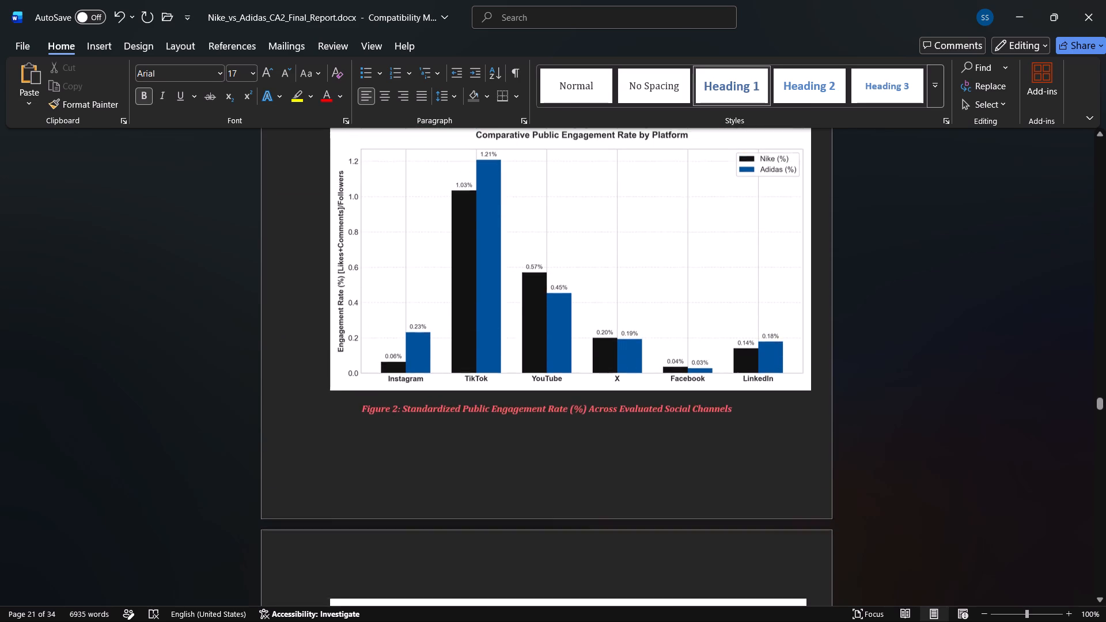
scroll(623, 484, up, 1)
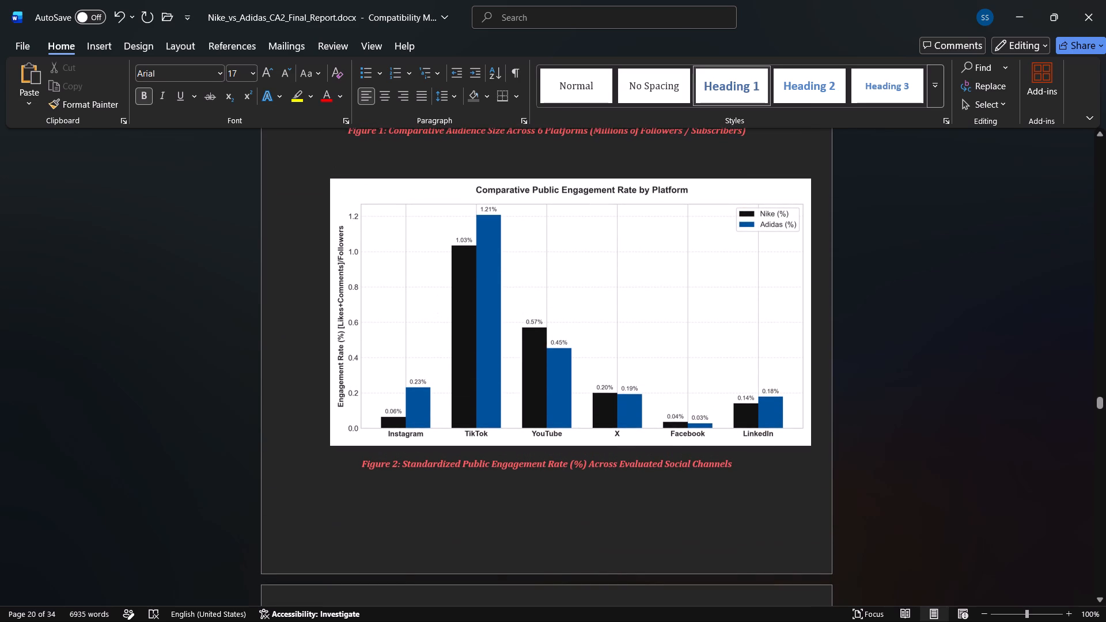
scroll(623, 484, down, 3)
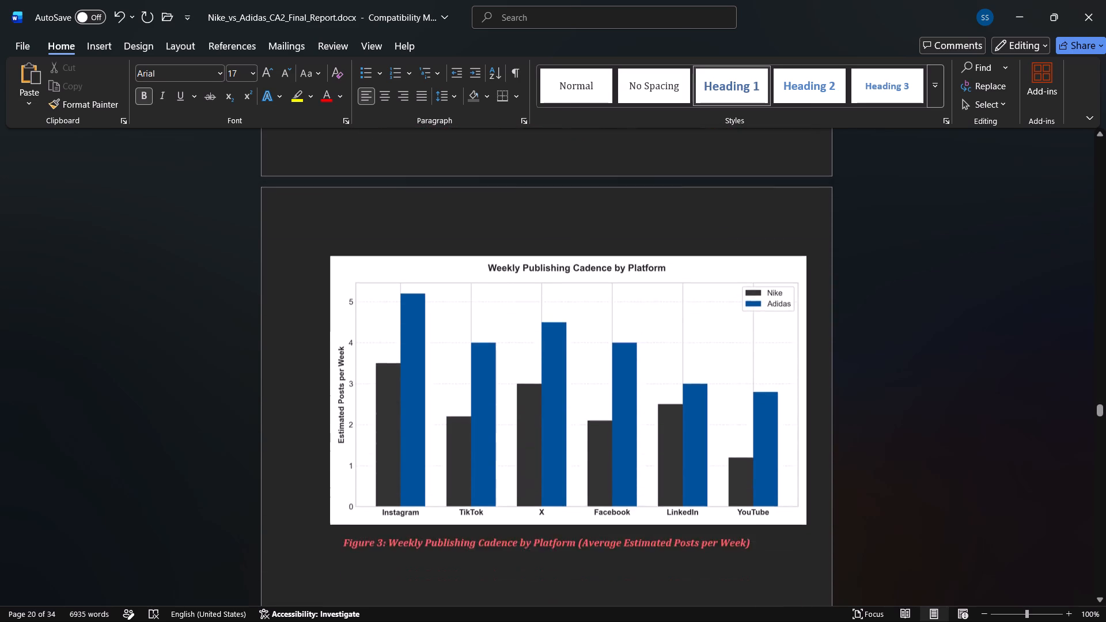
scroll(623, 484, down, 1)
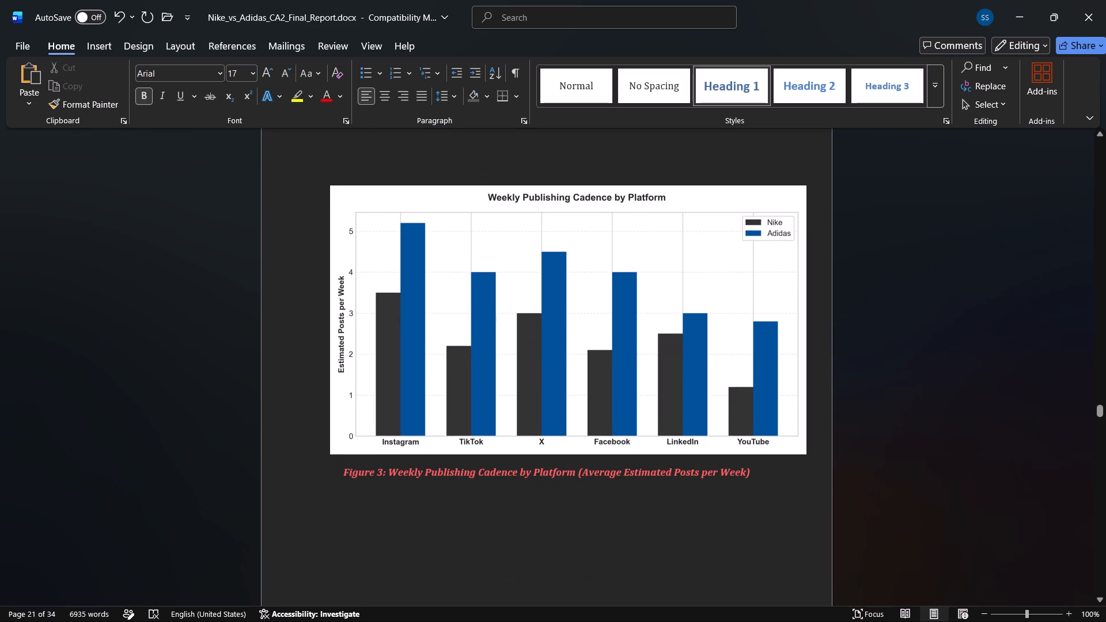
Enlarge the "15. Nike Social Media SWOT Analysis (Dedicated 4x4 Matrix)" heading to 18 pt and underline it.
scroll(628, 486, down, 3)
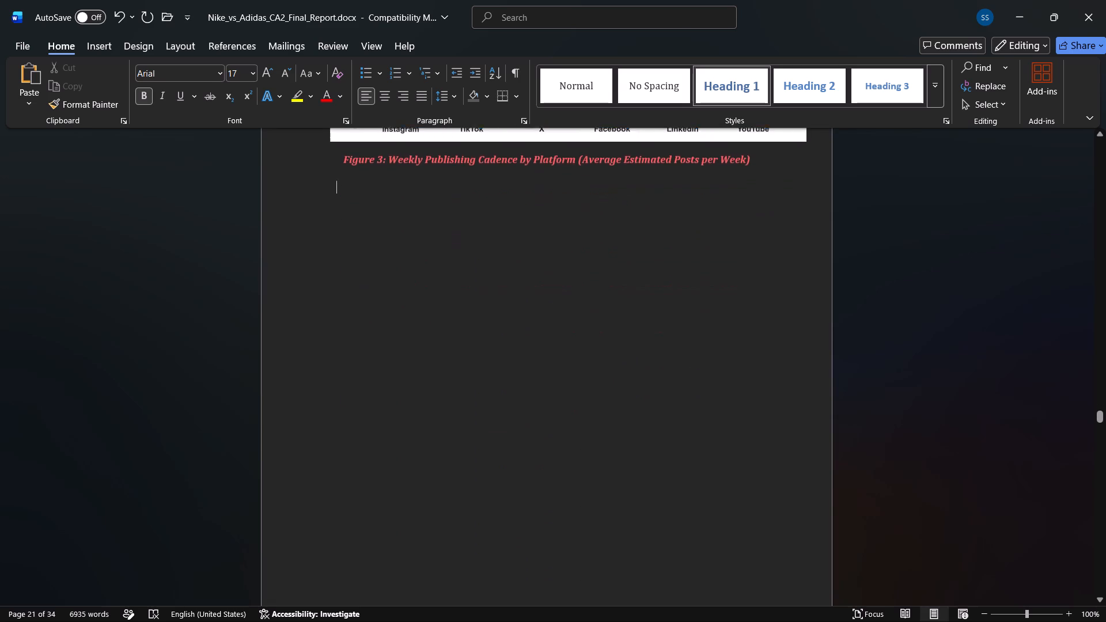
scroll(628, 486, down, 2)
scroll(628, 486, up, 1)
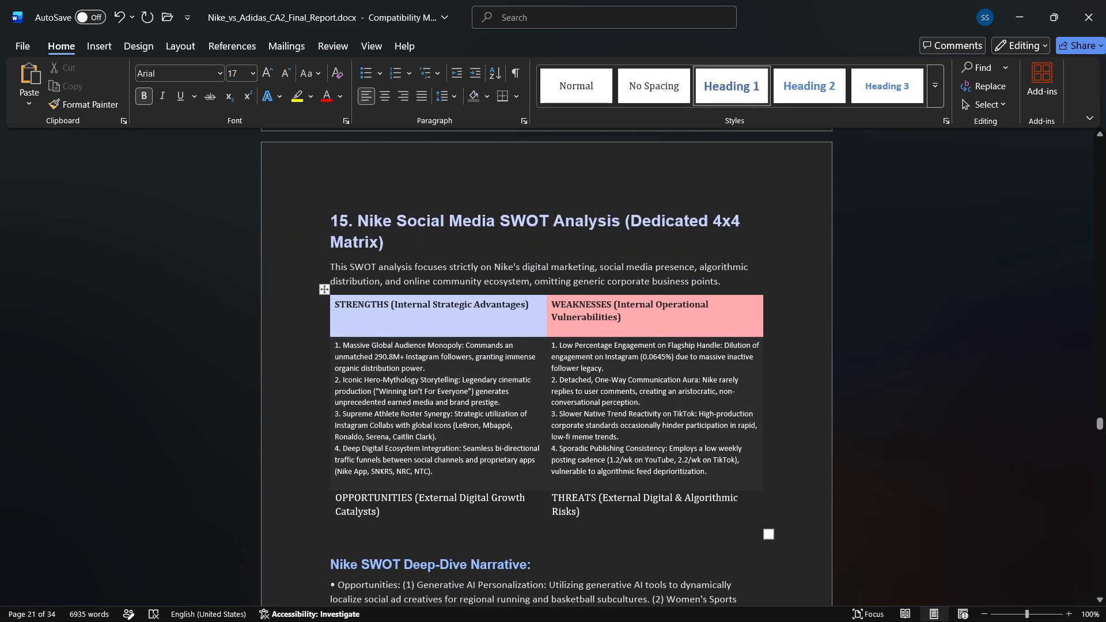
drag(399, 240, 340, 222)
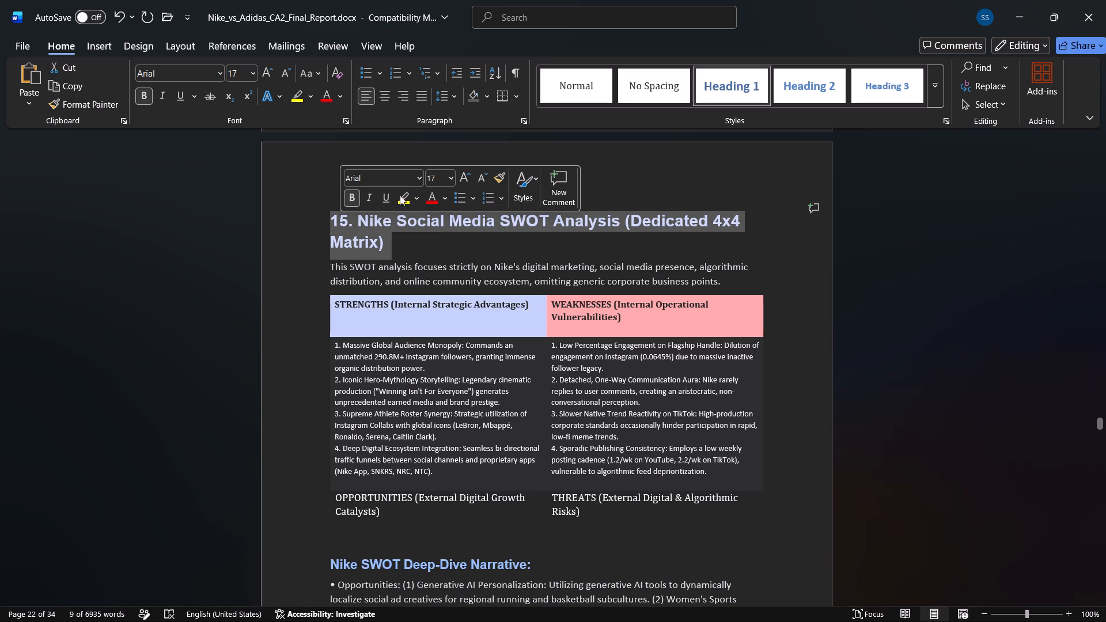
click(463, 179)
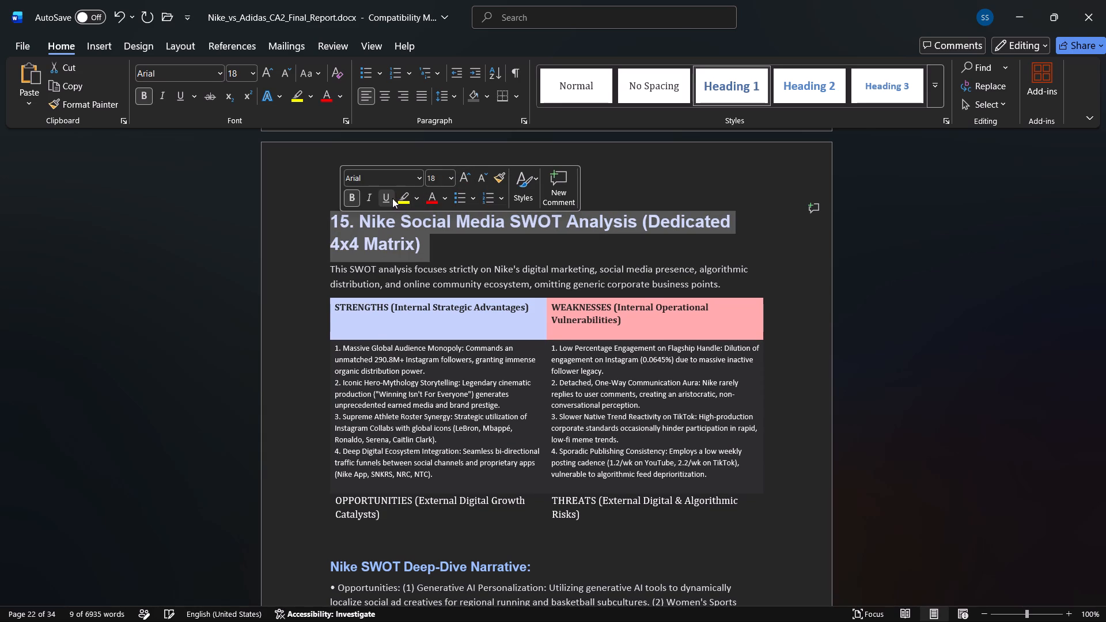
click(387, 198)
click(452, 255)
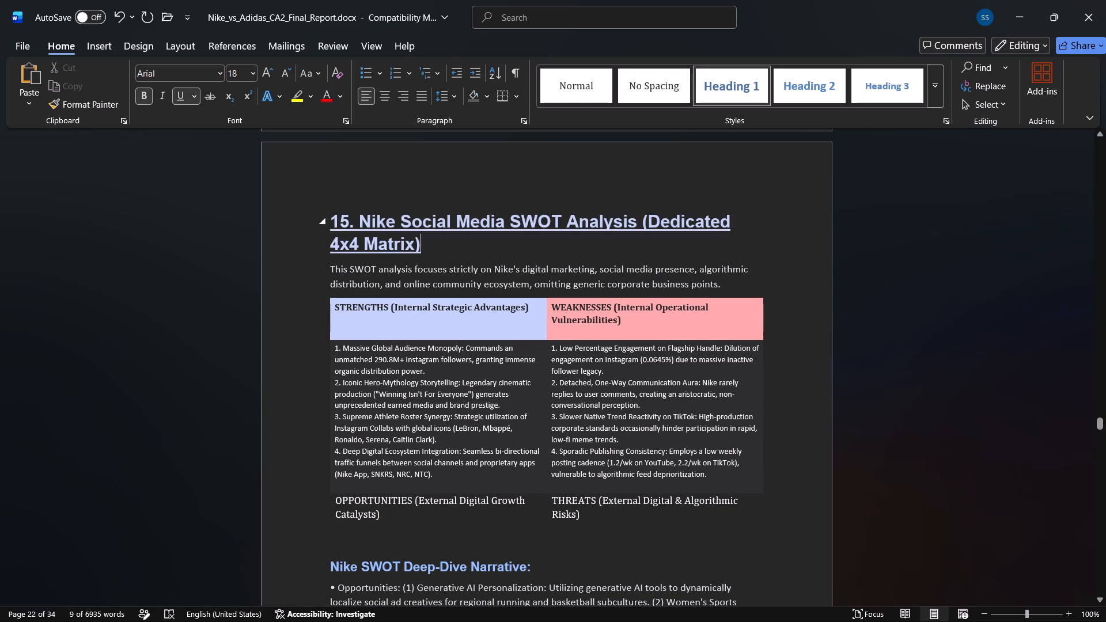
Insert a blank line between the section 15 introductory paragraph and the SWOT table.
click(721, 289)
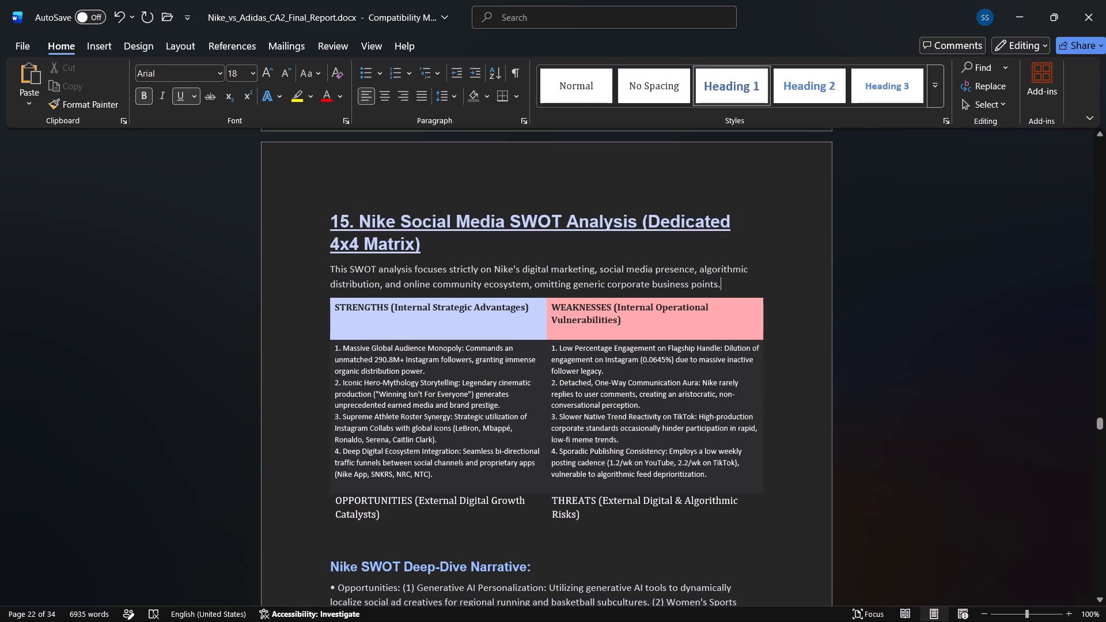
key(Return)
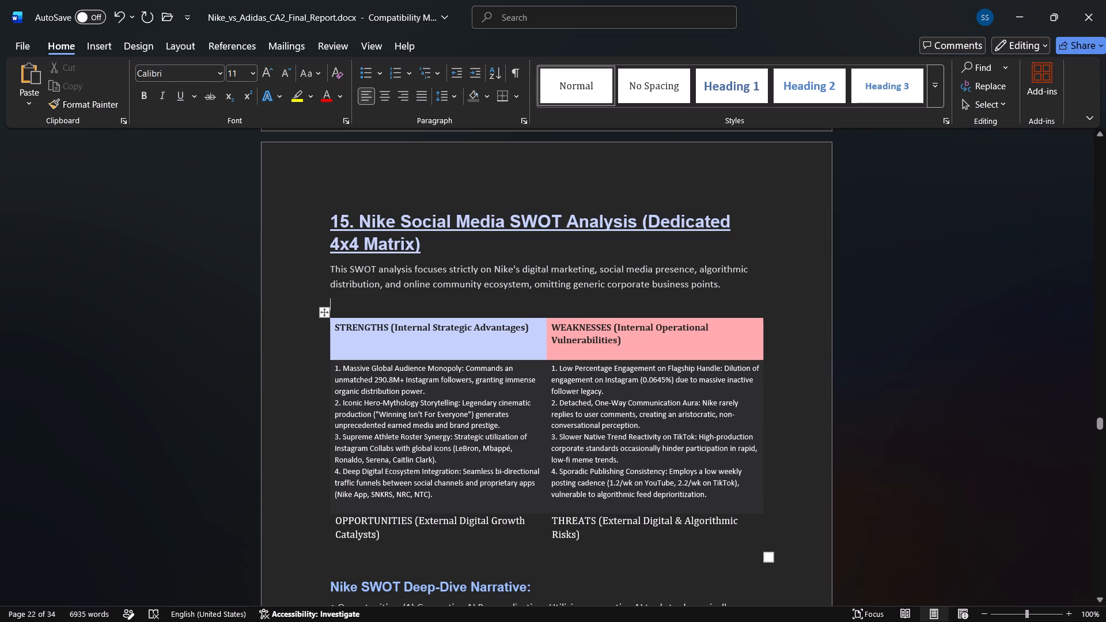
Shade the STRENGTHS body cell of the Nike SWOT table with the lightest tint of the dark blue theme colour.
drag(335, 370, 449, 388)
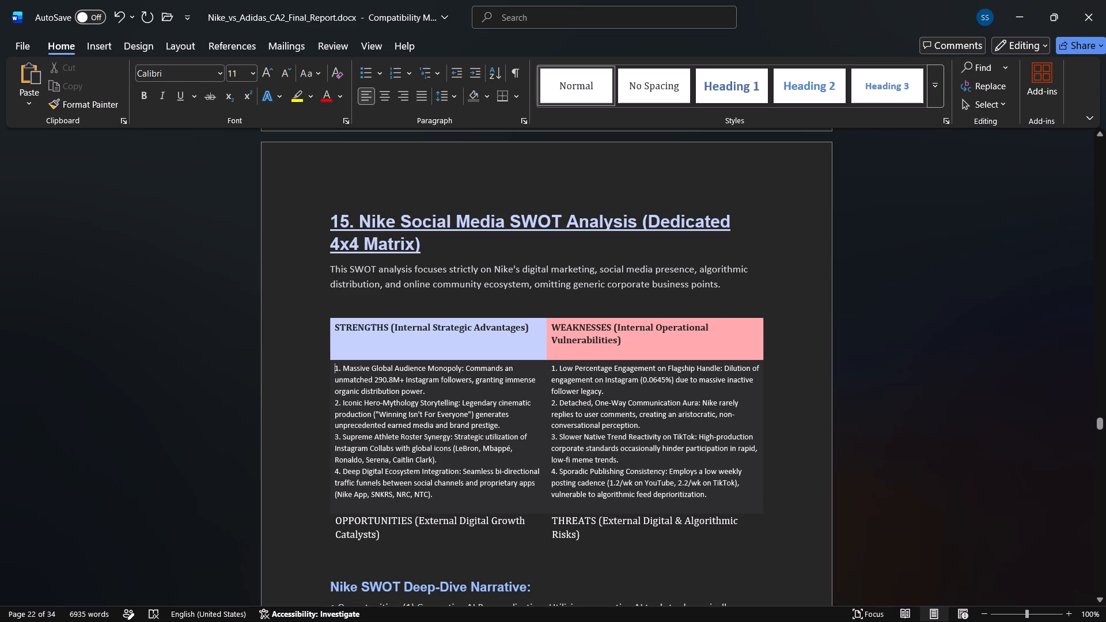
drag(449, 388, 694, 469)
click(694, 469)
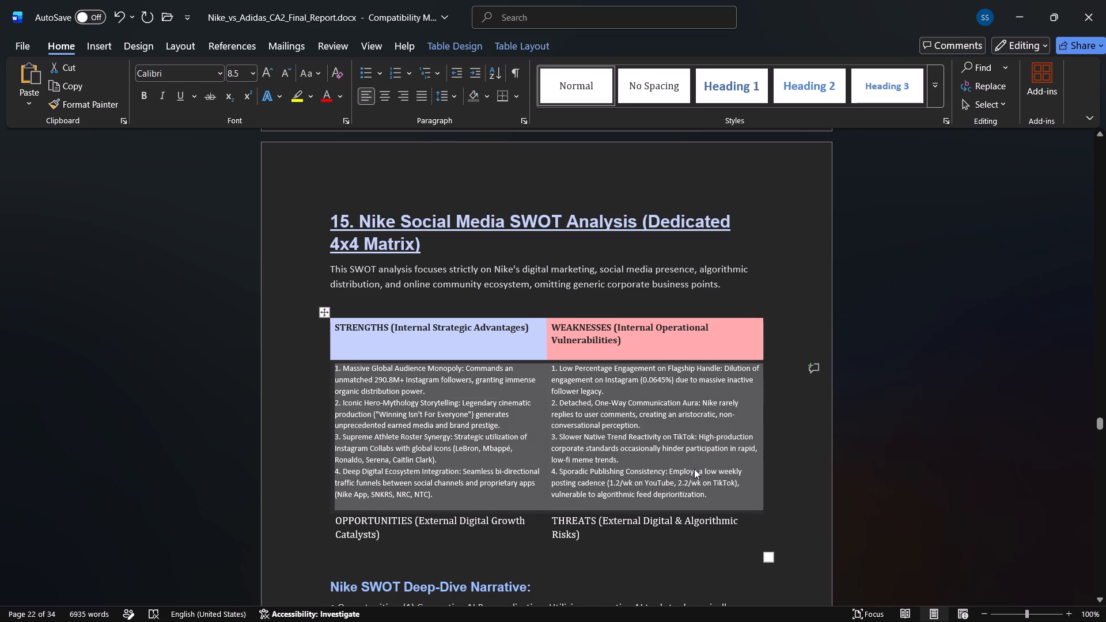
drag(334, 365, 340, 369)
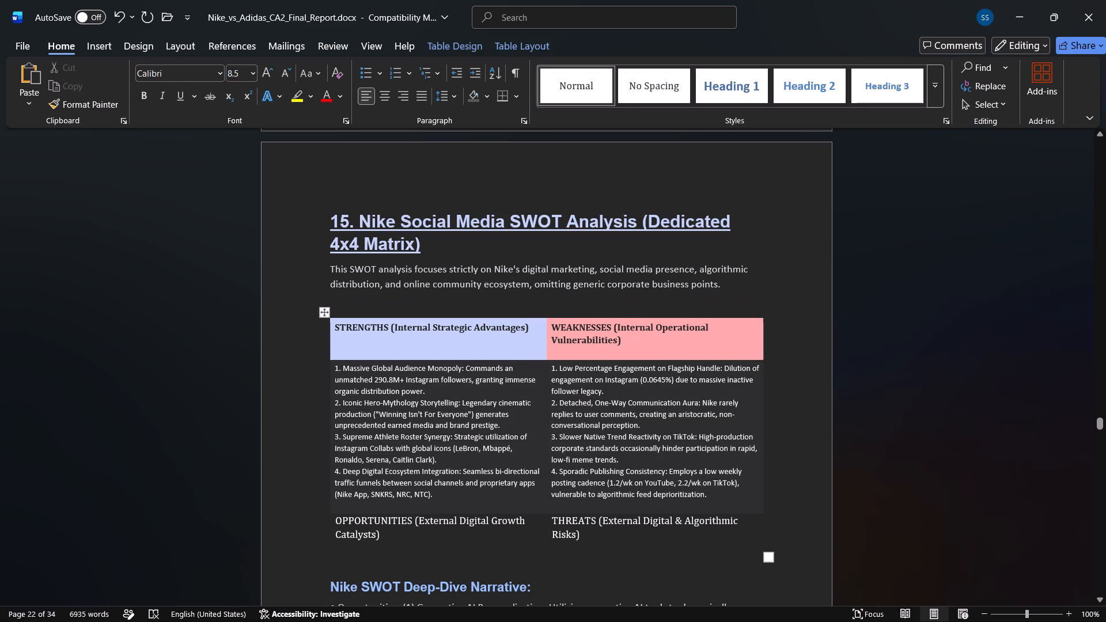
drag(340, 369, 347, 376)
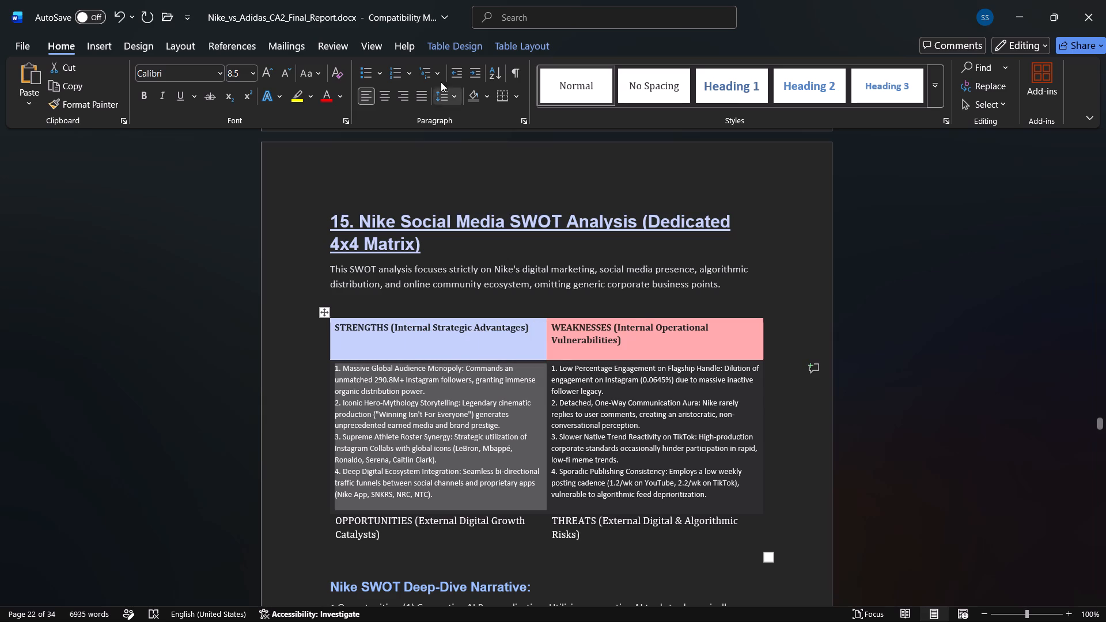
click(513, 51)
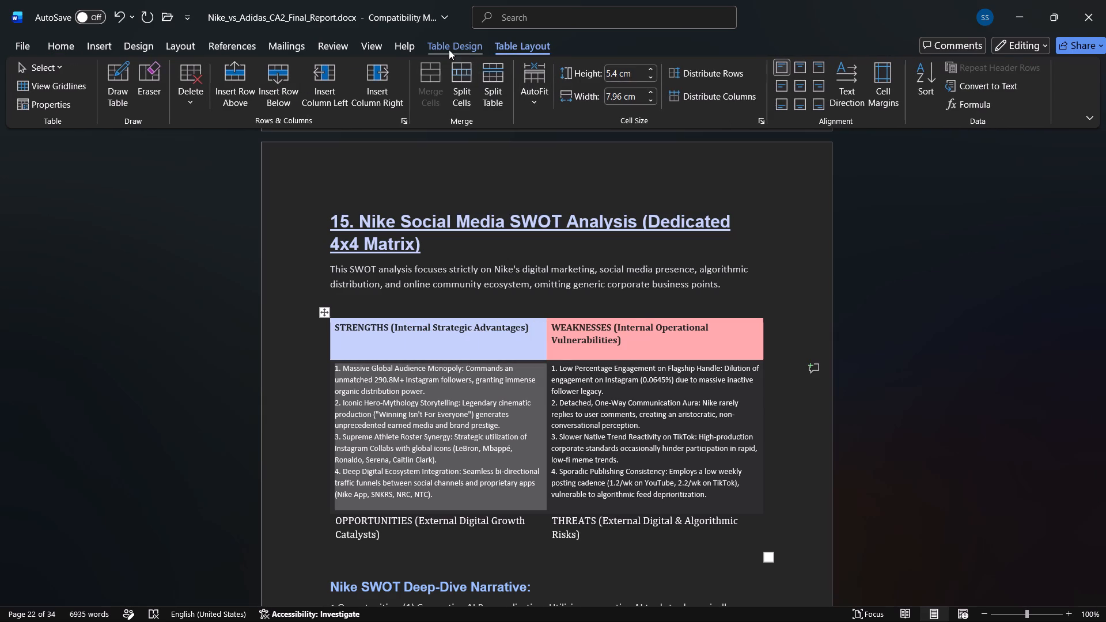
click(449, 48)
click(584, 97)
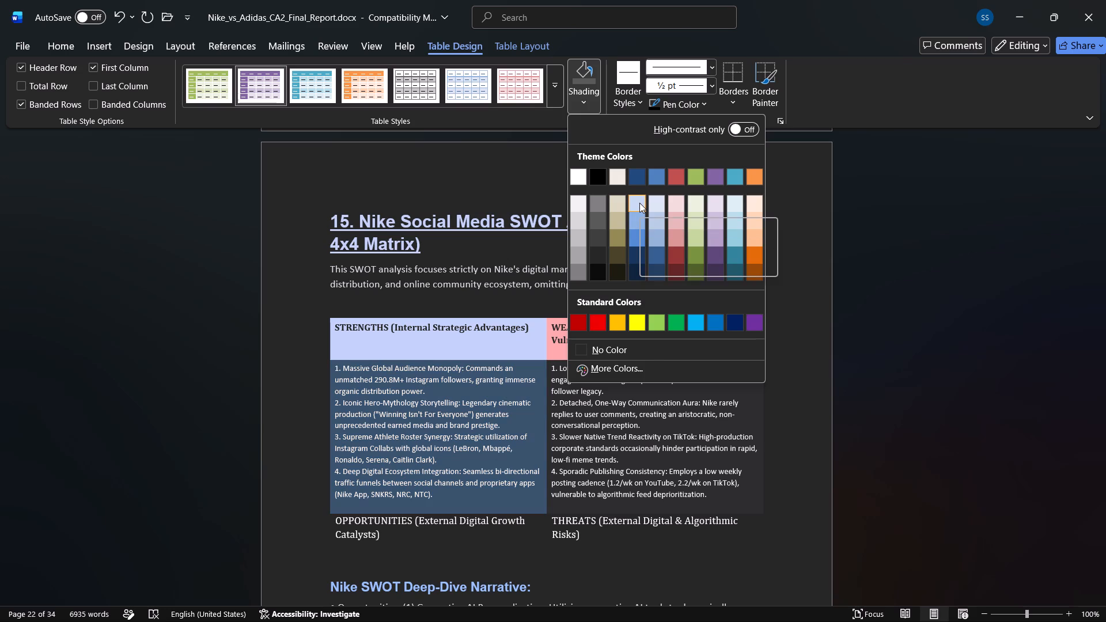
click(639, 203)
Shade the WEAKNESSES body cell of the SWOT table with the lightest tint of the red theme colour.
click(554, 375)
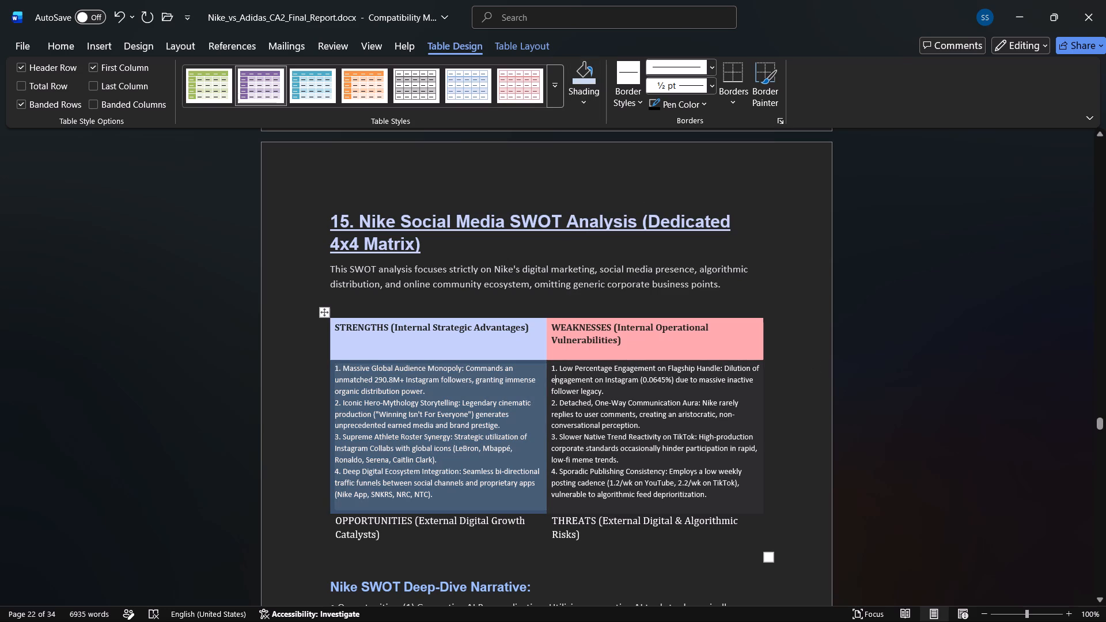
drag(551, 367, 719, 499)
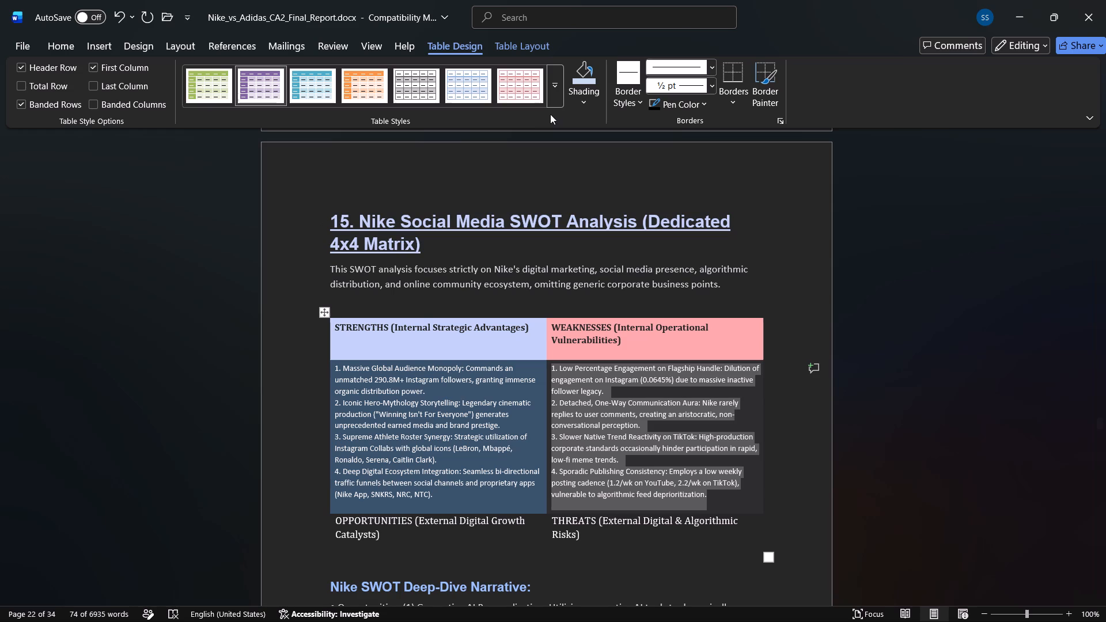
click(555, 98)
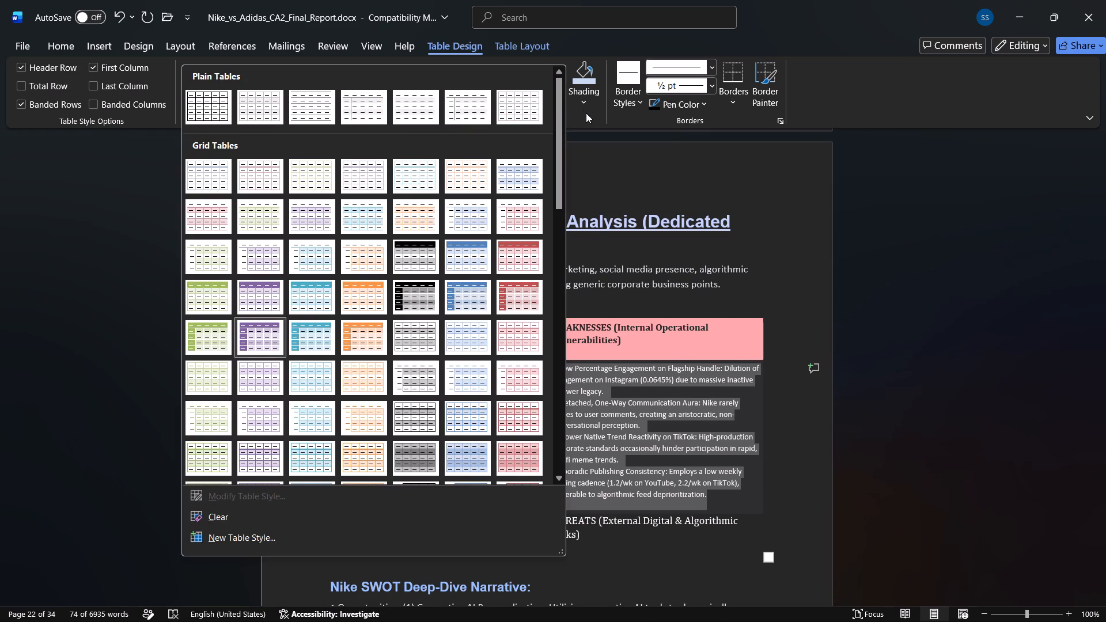
click(583, 104)
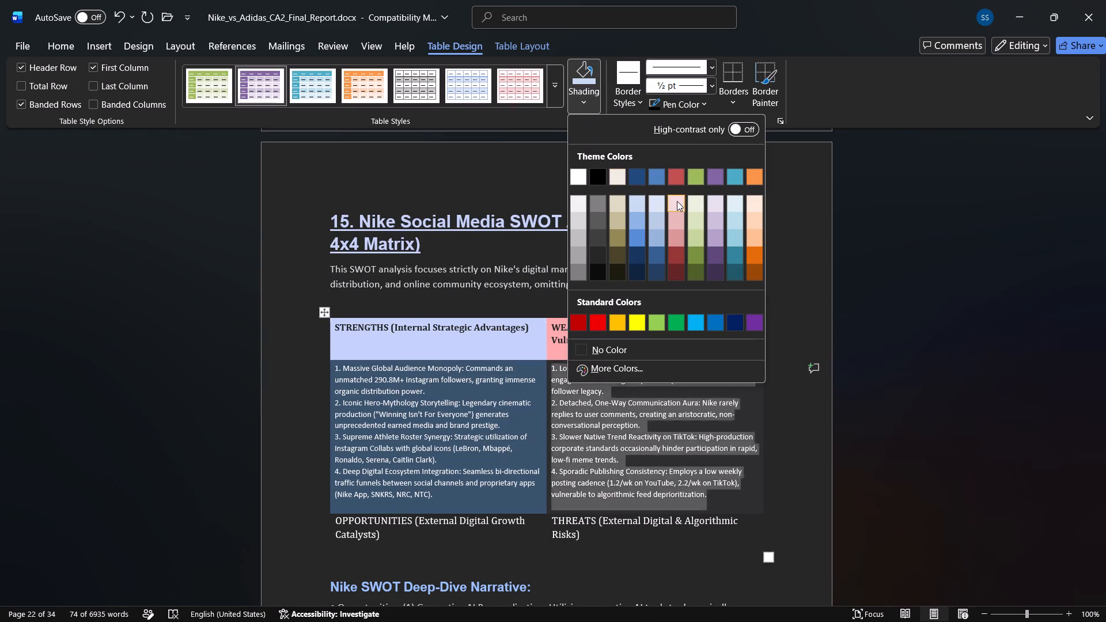
click(677, 201)
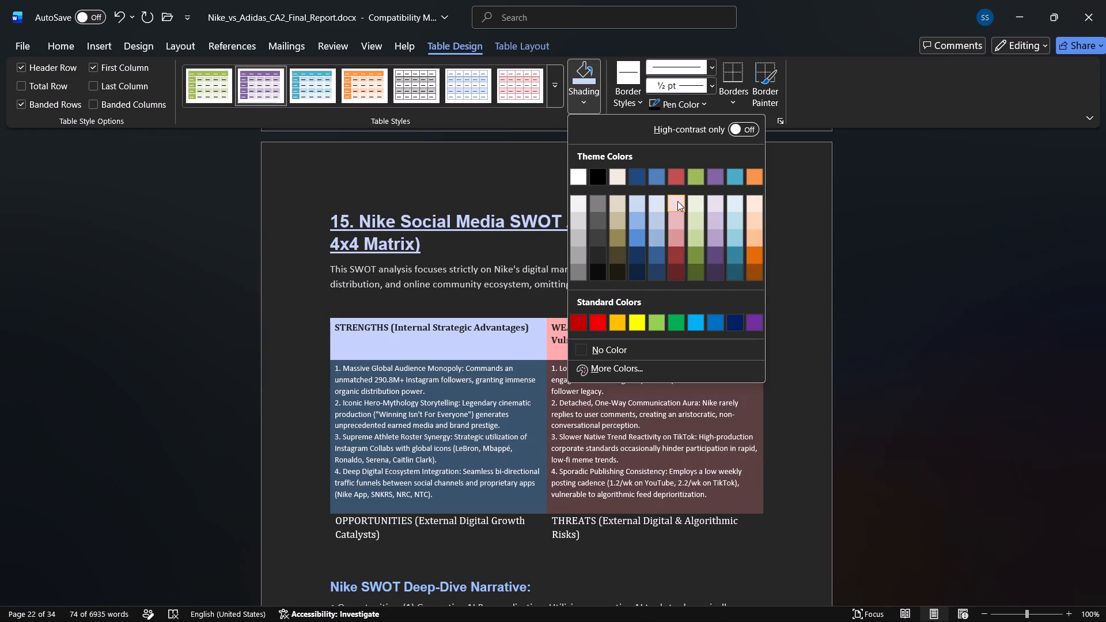
click(696, 424)
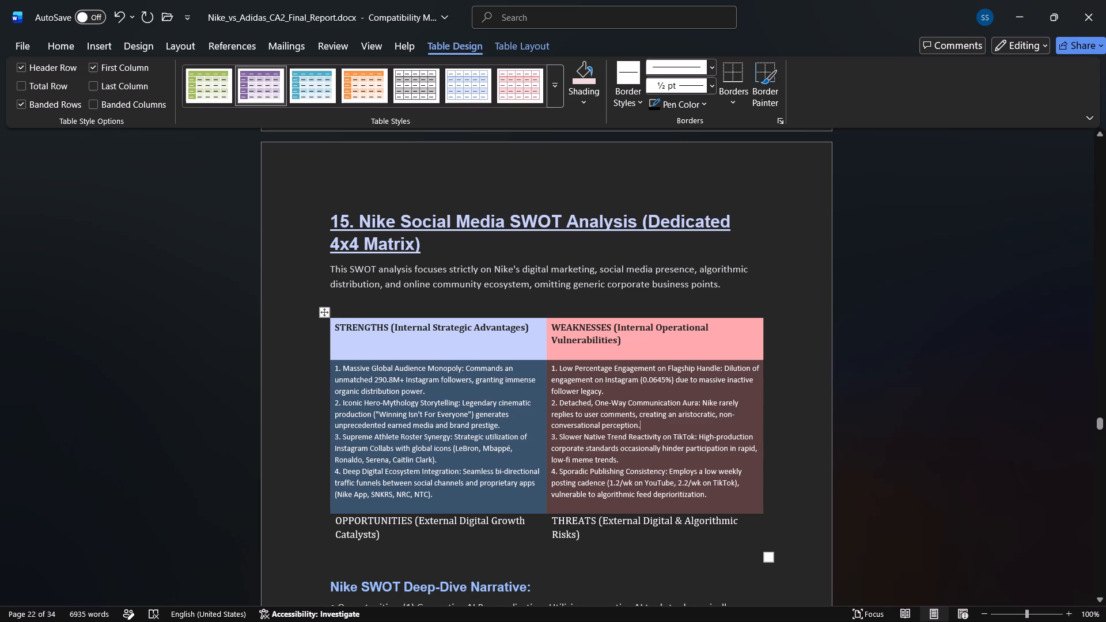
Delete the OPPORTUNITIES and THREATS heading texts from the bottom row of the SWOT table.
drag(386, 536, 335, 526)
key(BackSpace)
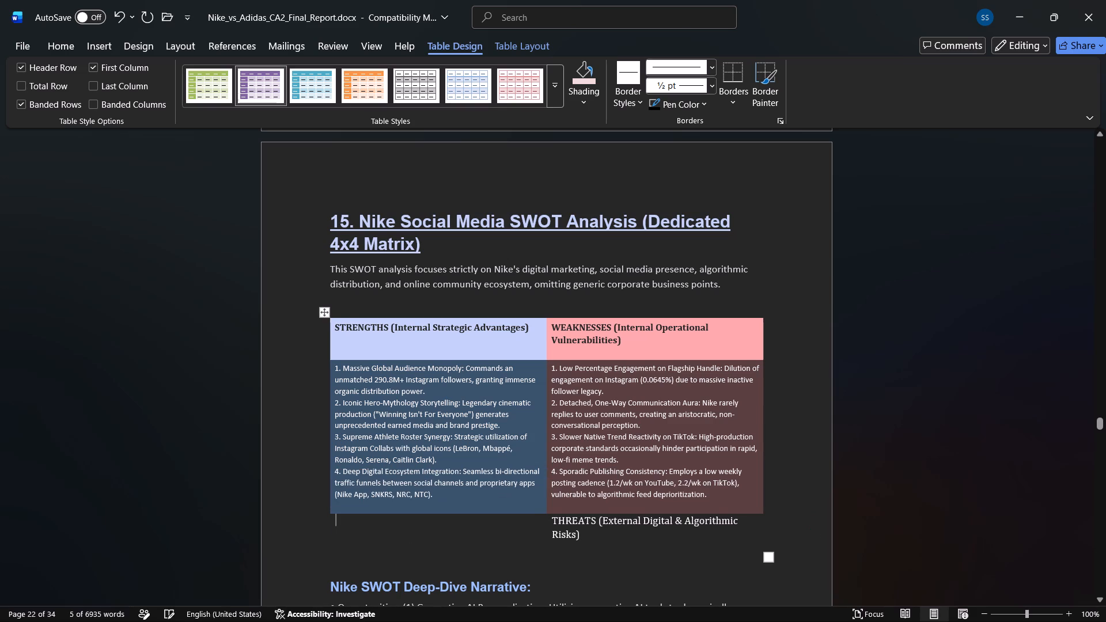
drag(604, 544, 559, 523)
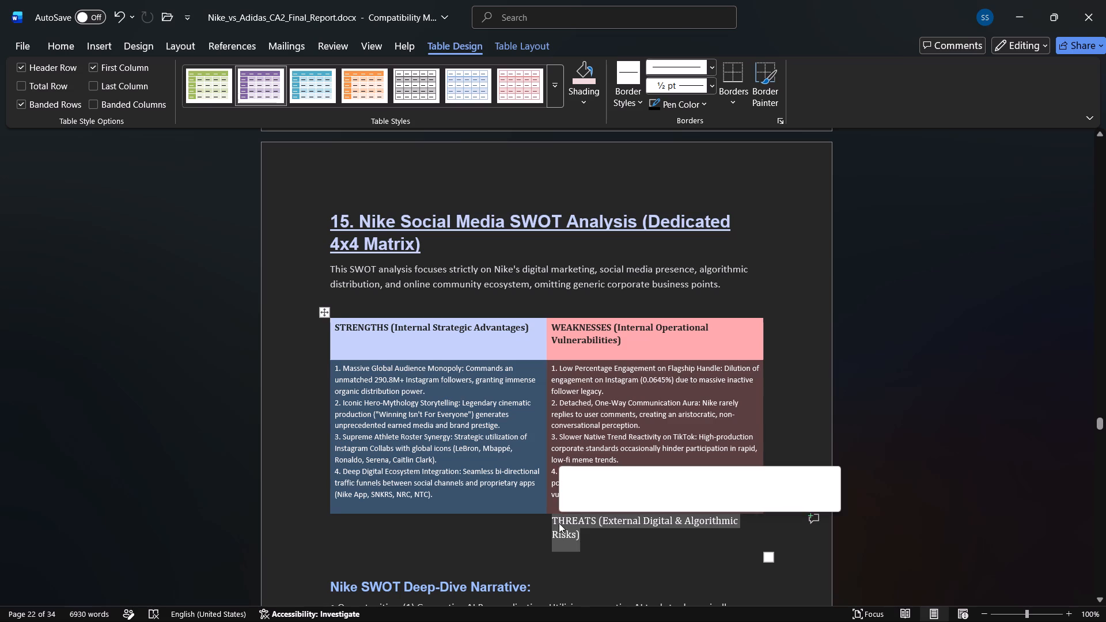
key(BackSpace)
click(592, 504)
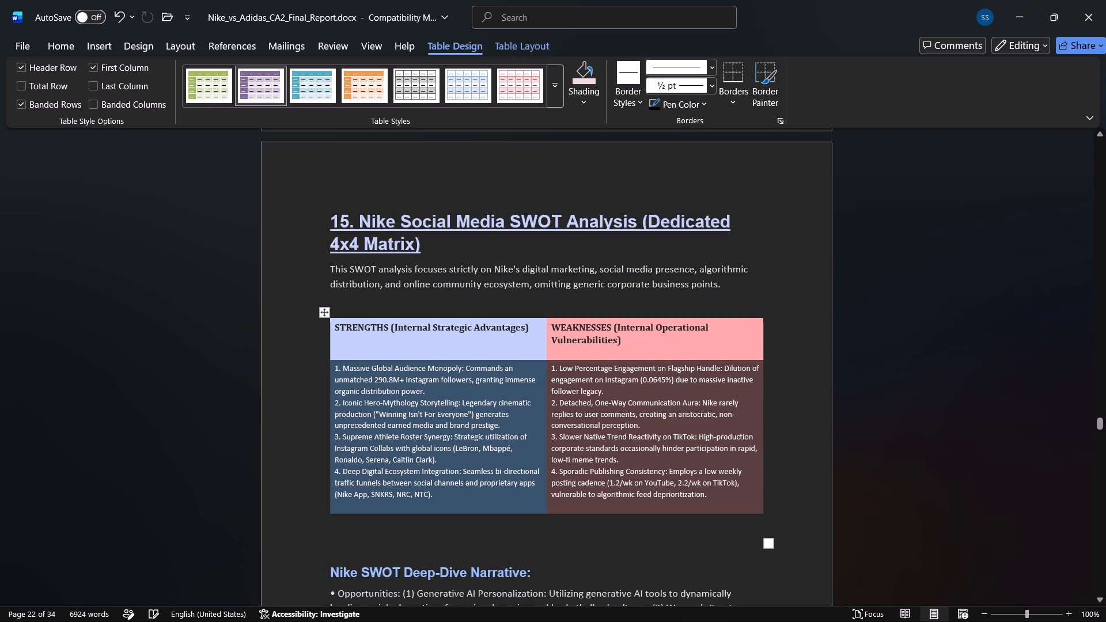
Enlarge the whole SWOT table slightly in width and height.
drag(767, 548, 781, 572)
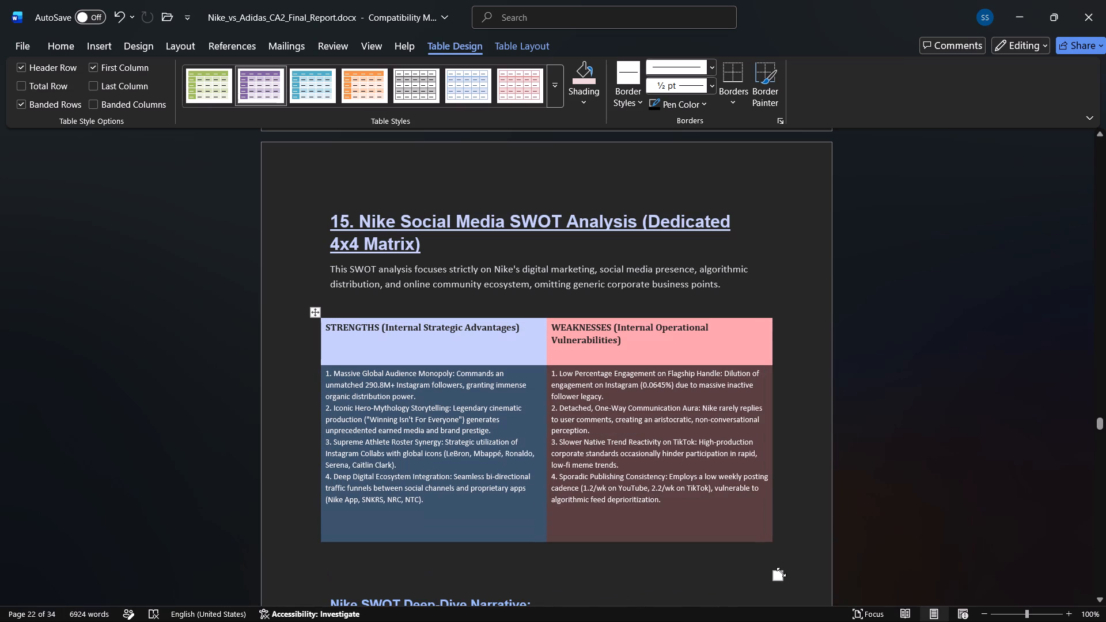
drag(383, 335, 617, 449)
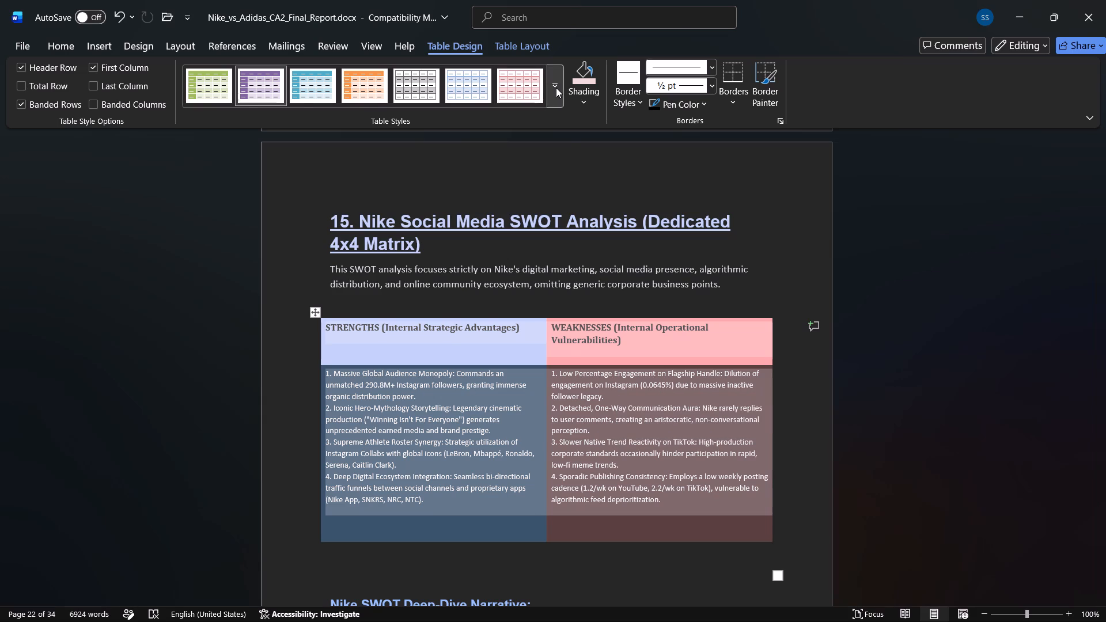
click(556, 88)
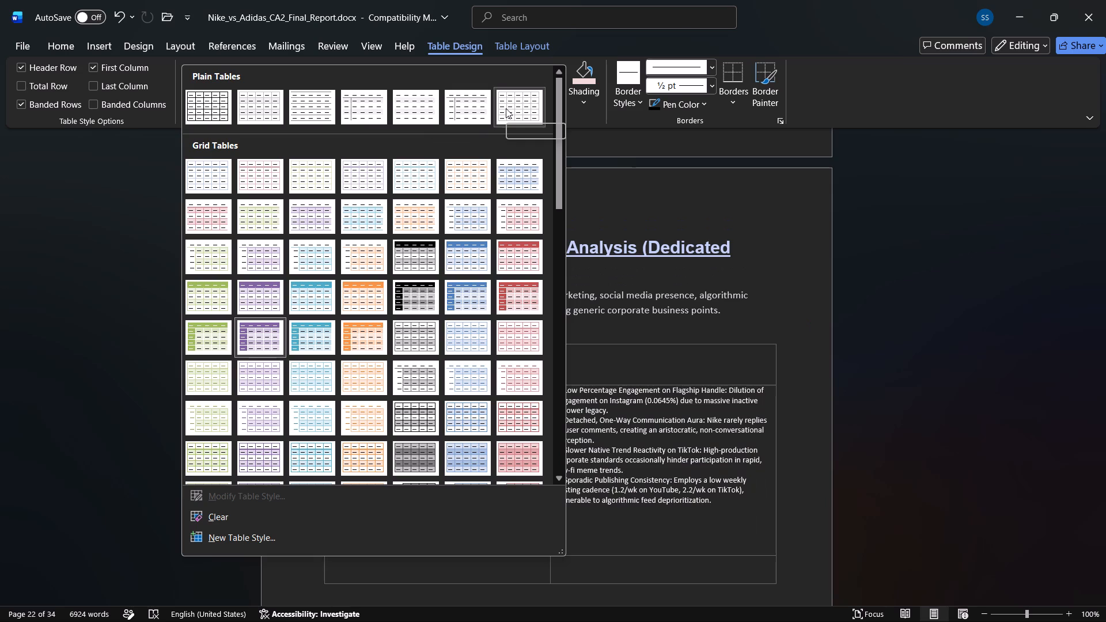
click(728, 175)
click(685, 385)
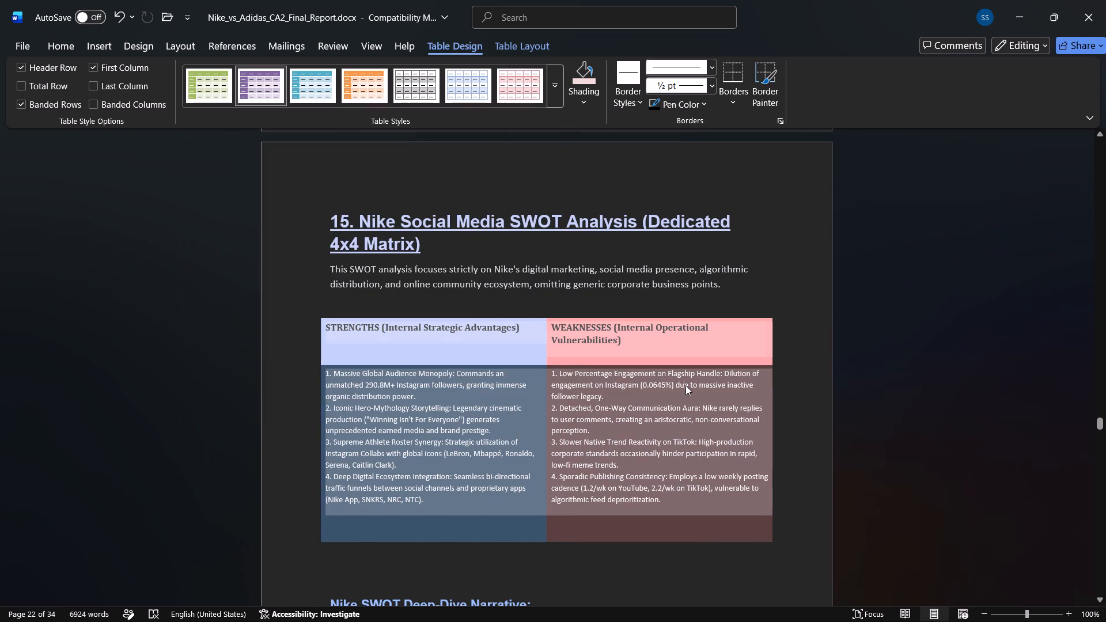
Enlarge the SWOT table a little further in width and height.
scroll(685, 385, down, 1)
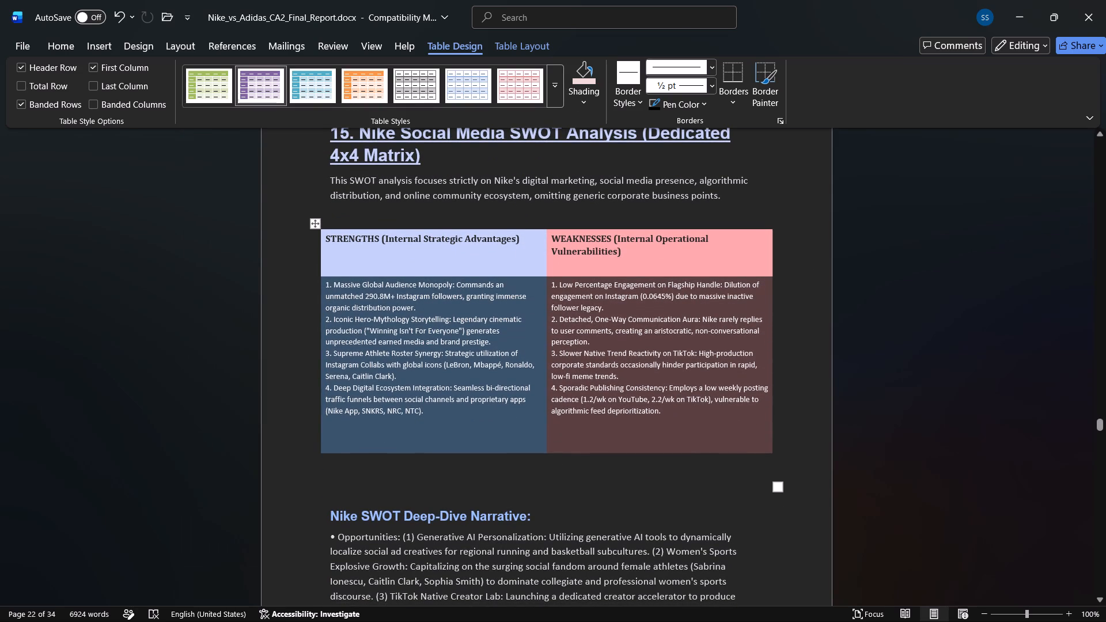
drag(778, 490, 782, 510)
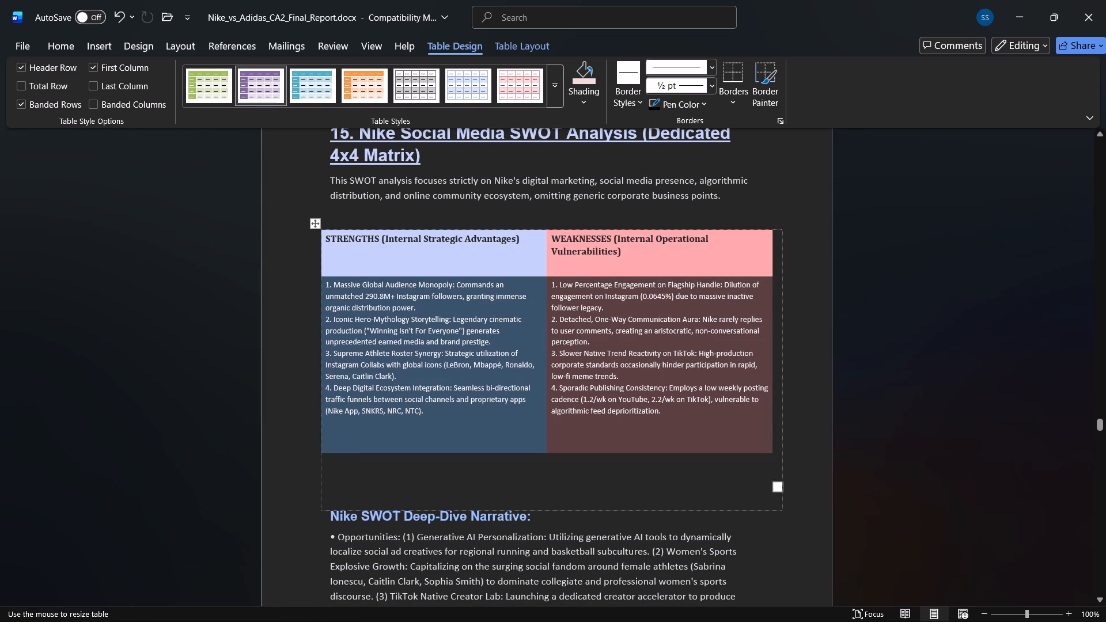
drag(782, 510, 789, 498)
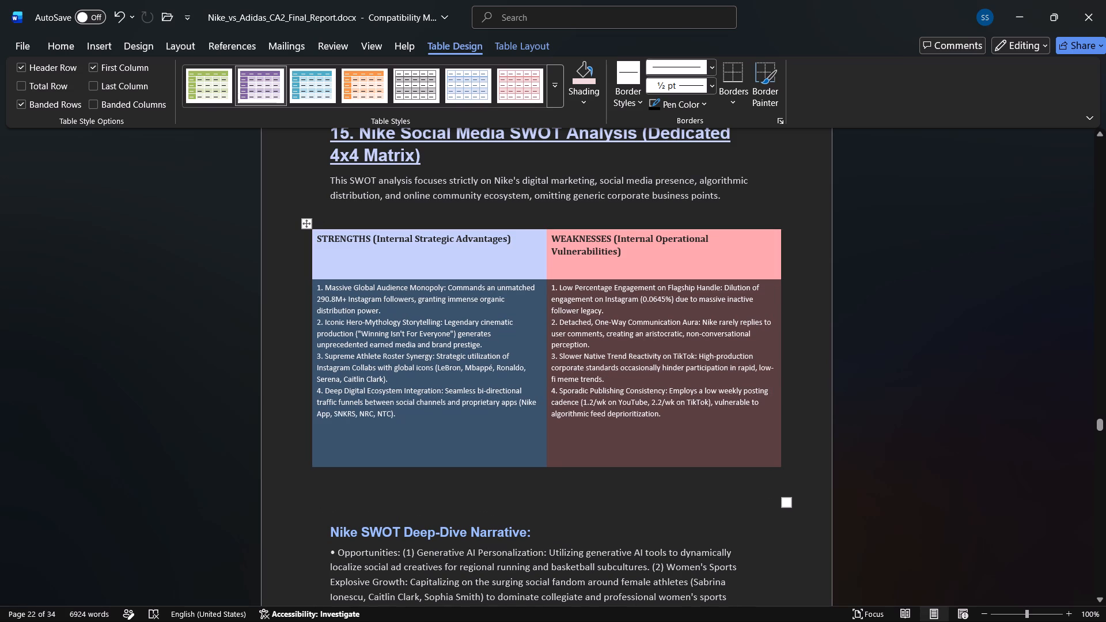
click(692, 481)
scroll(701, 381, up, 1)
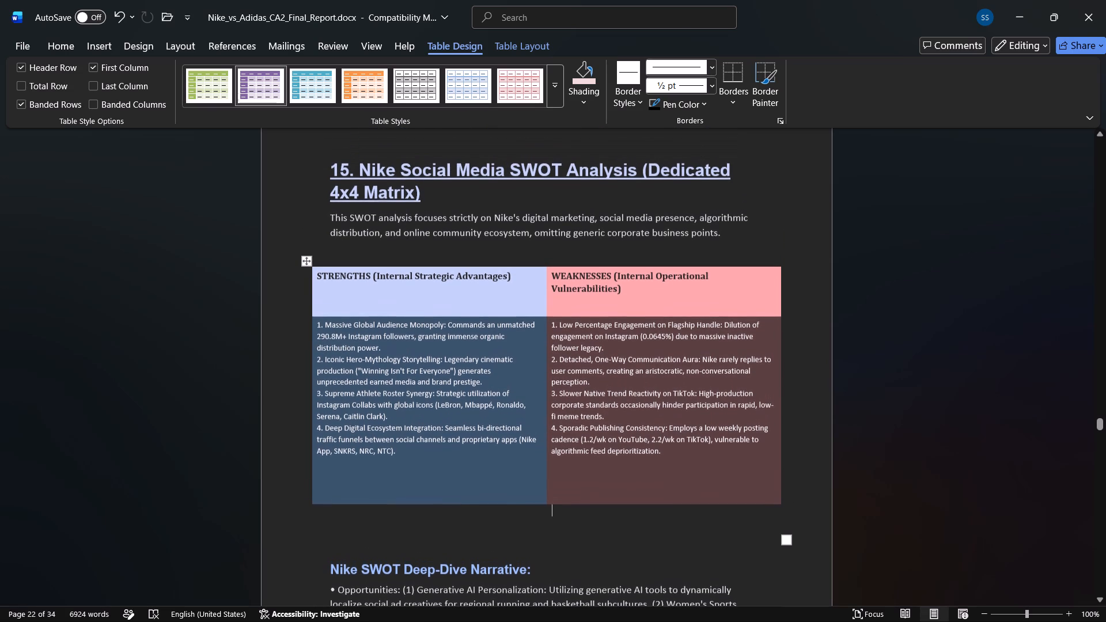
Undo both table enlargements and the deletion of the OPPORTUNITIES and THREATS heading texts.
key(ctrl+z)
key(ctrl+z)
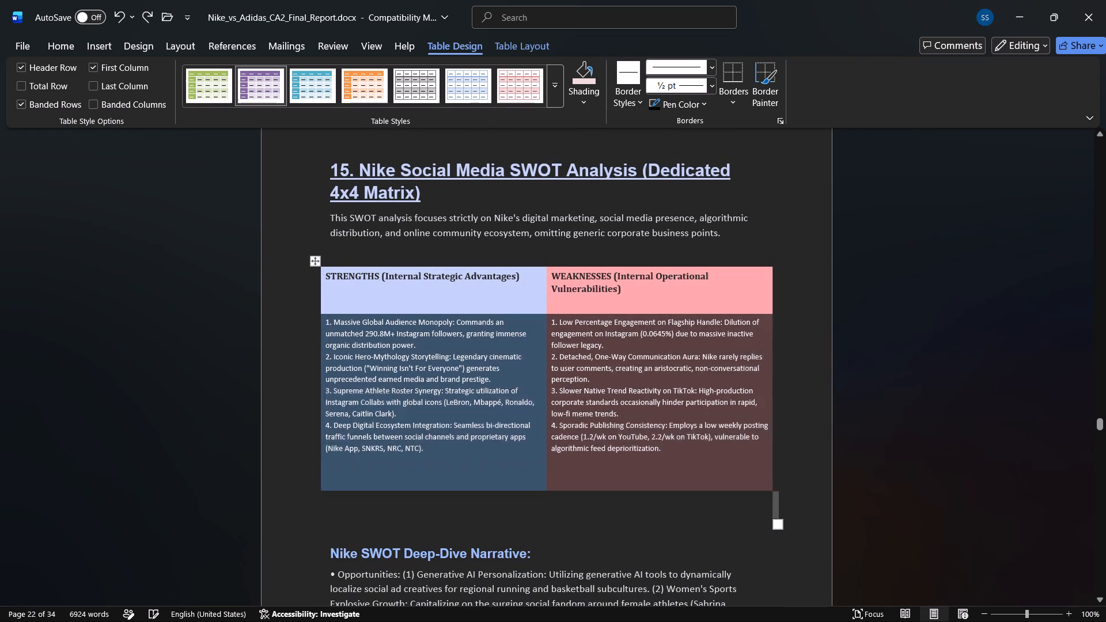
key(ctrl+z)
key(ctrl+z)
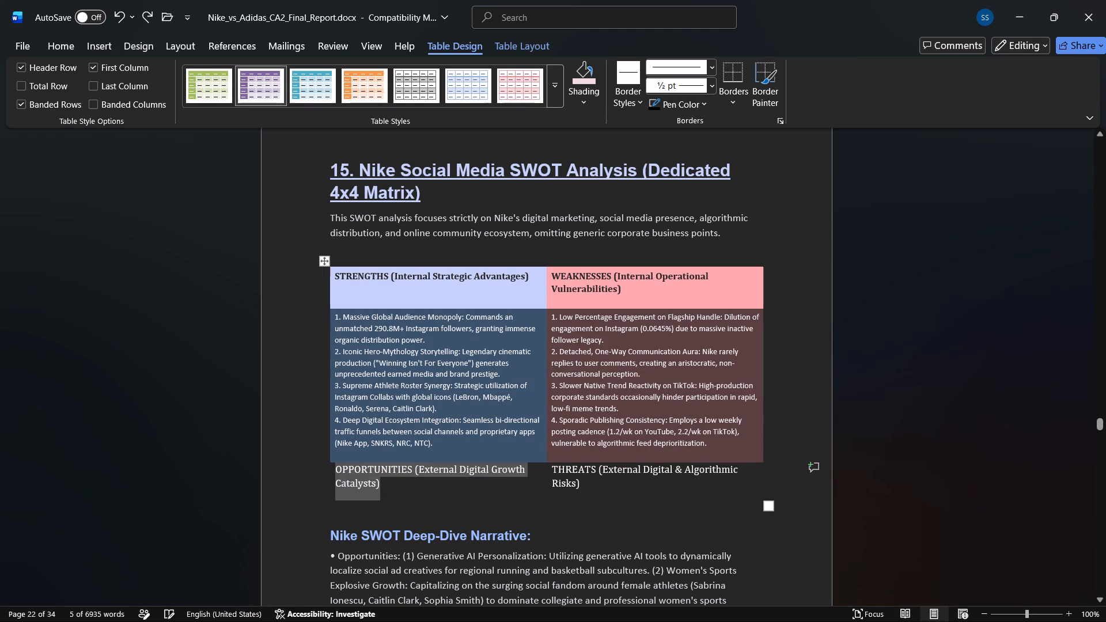
Enlarge the whole SWOT table slightly in width and height, keeping its four quadrant headings.
click(563, 459)
drag(768, 505, 783, 519)
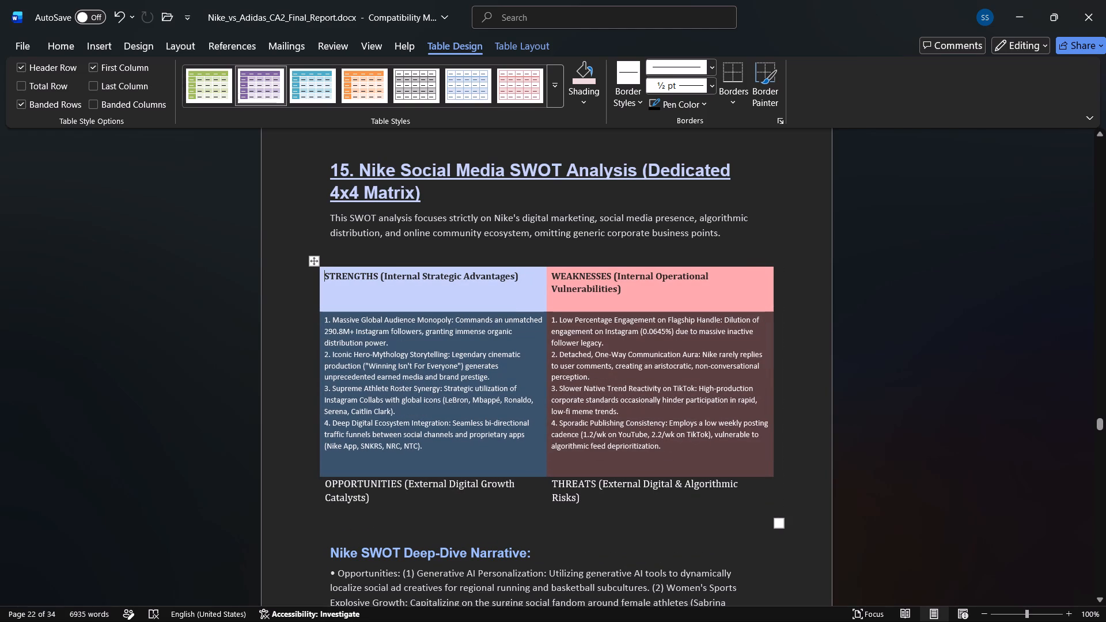
Shade the OPPORTUNITIES (External Digital Growth Catalysts) cell of the SWOT table with the standard green.
click(396, 505)
drag(325, 483, 378, 498)
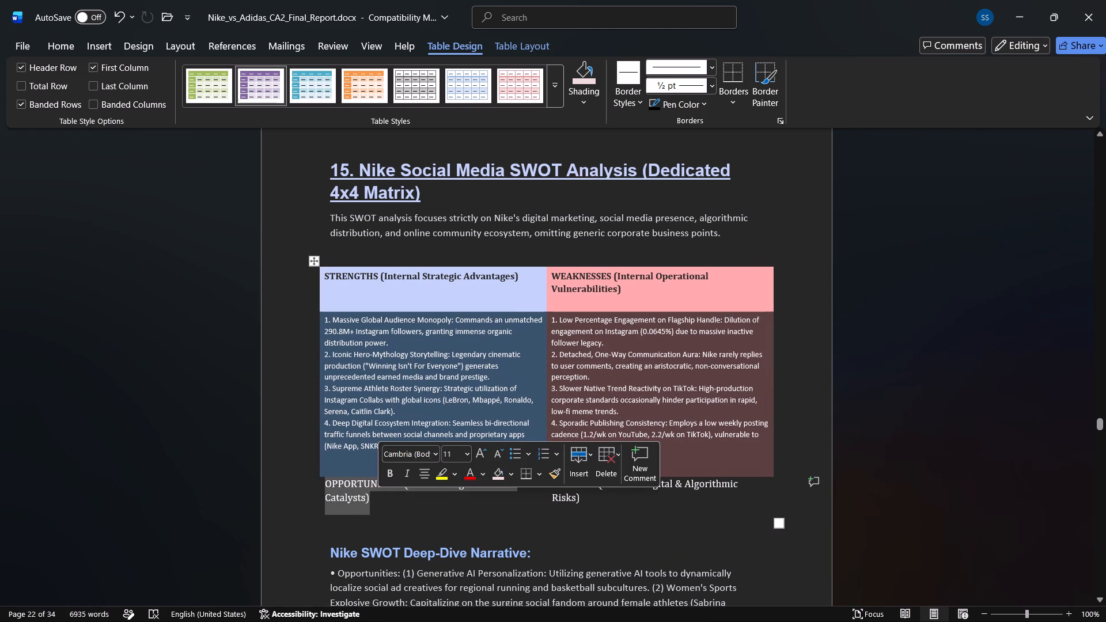
click(585, 101)
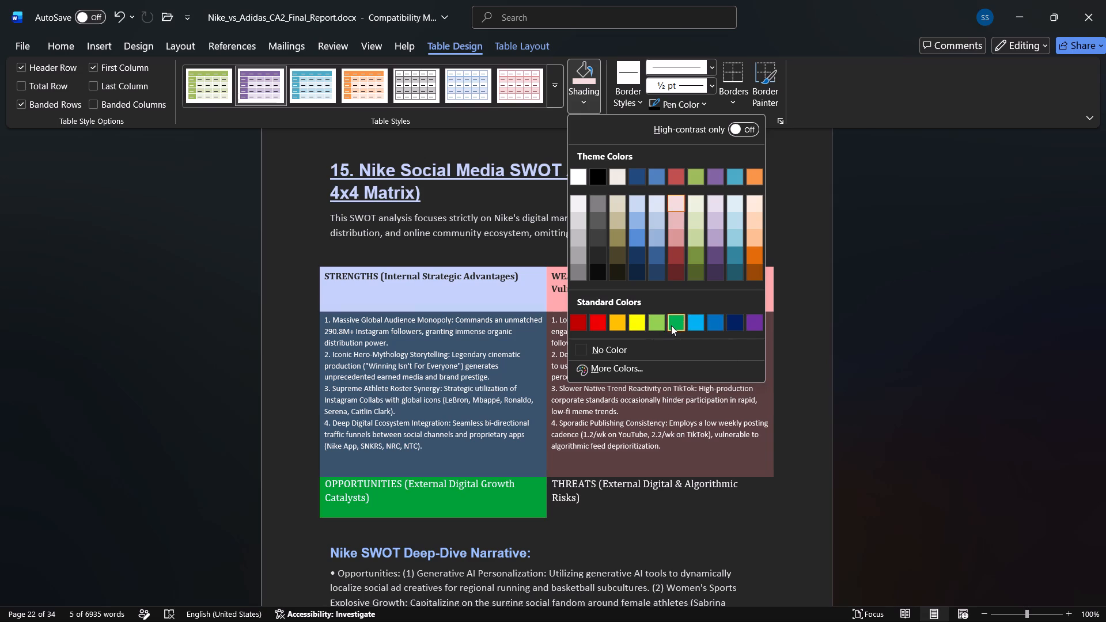
click(650, 327)
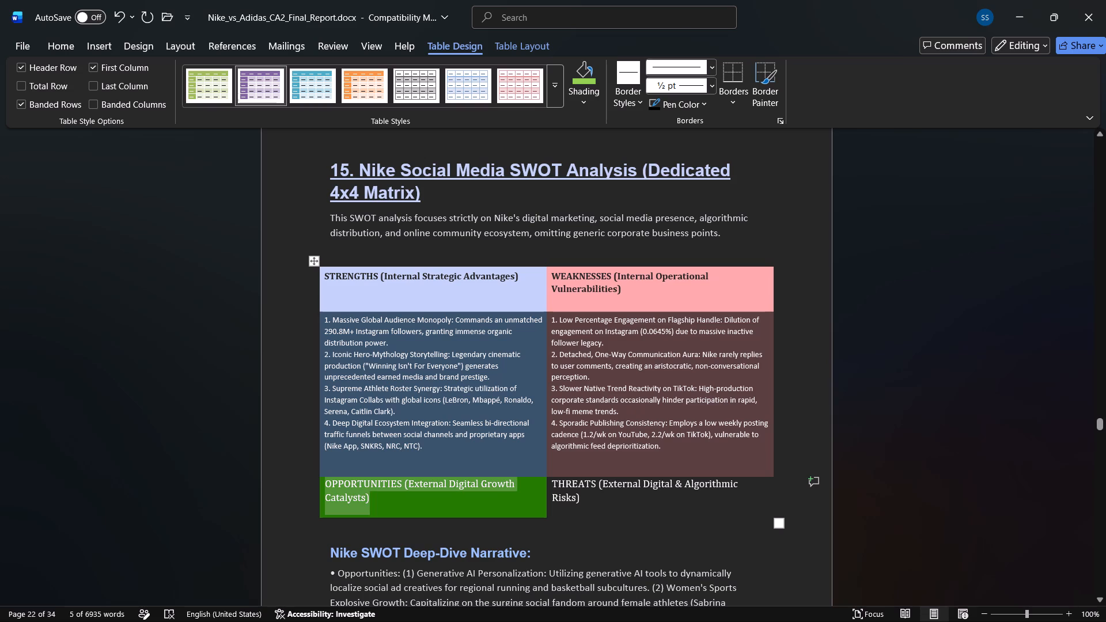
click(589, 112)
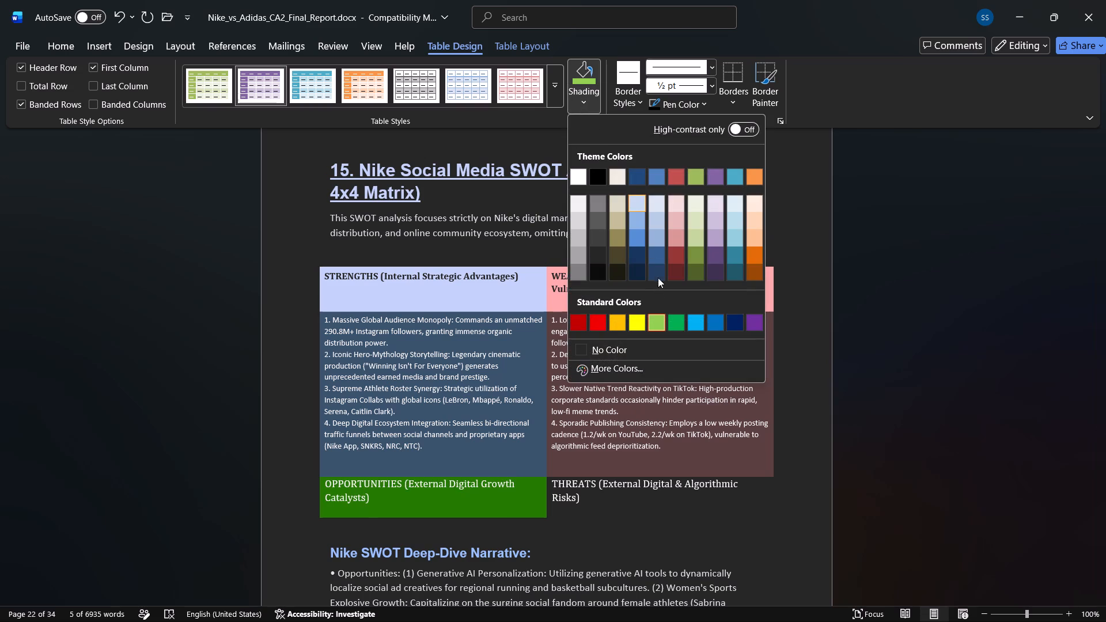
click(674, 324)
Apply the same standard green shading to the THREATS (External Digital & Algorithmic Risks) cell.
click(585, 511)
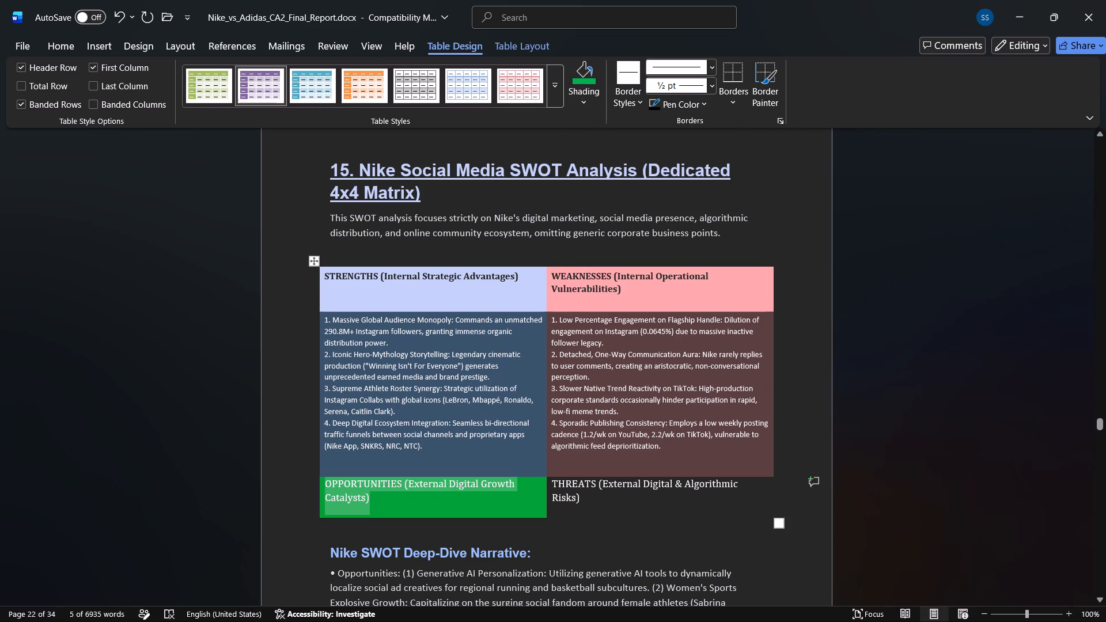
click(582, 100)
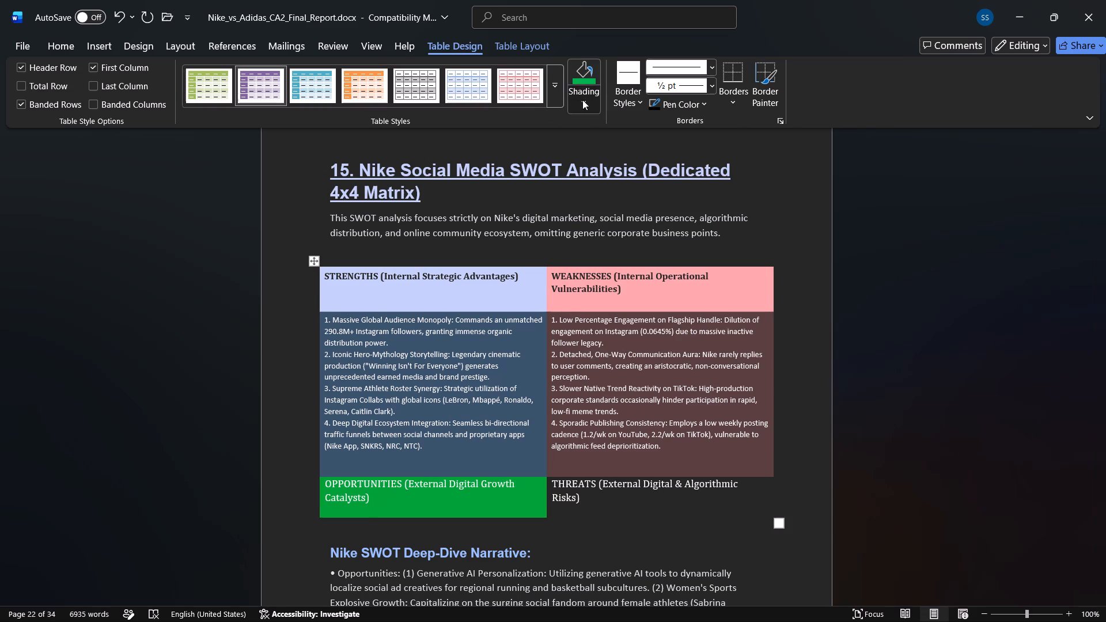
click(582, 86)
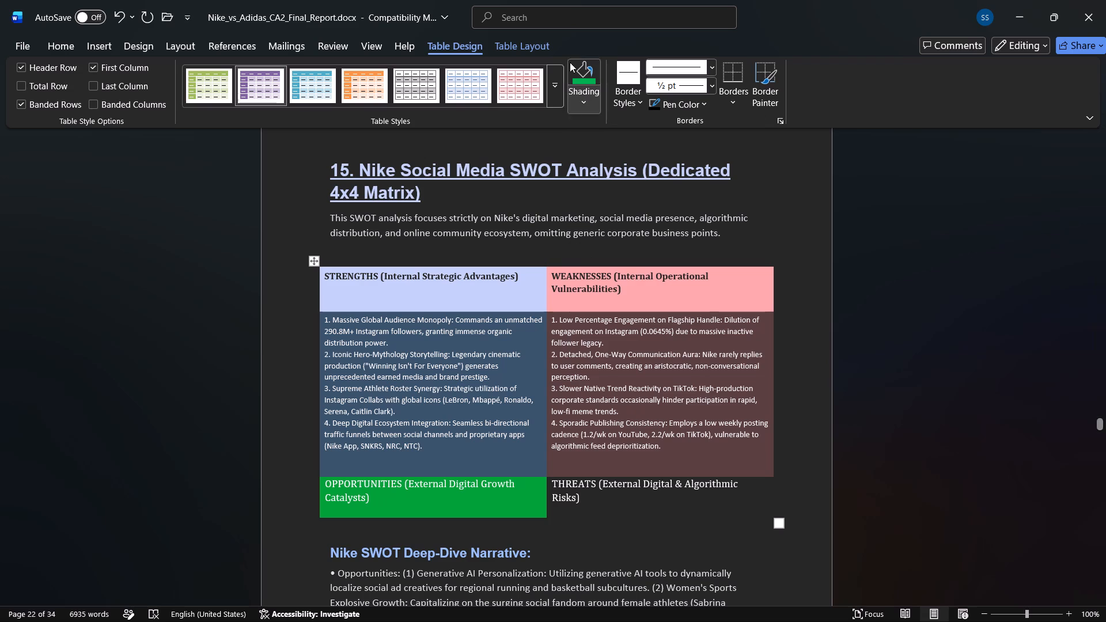
click(588, 75)
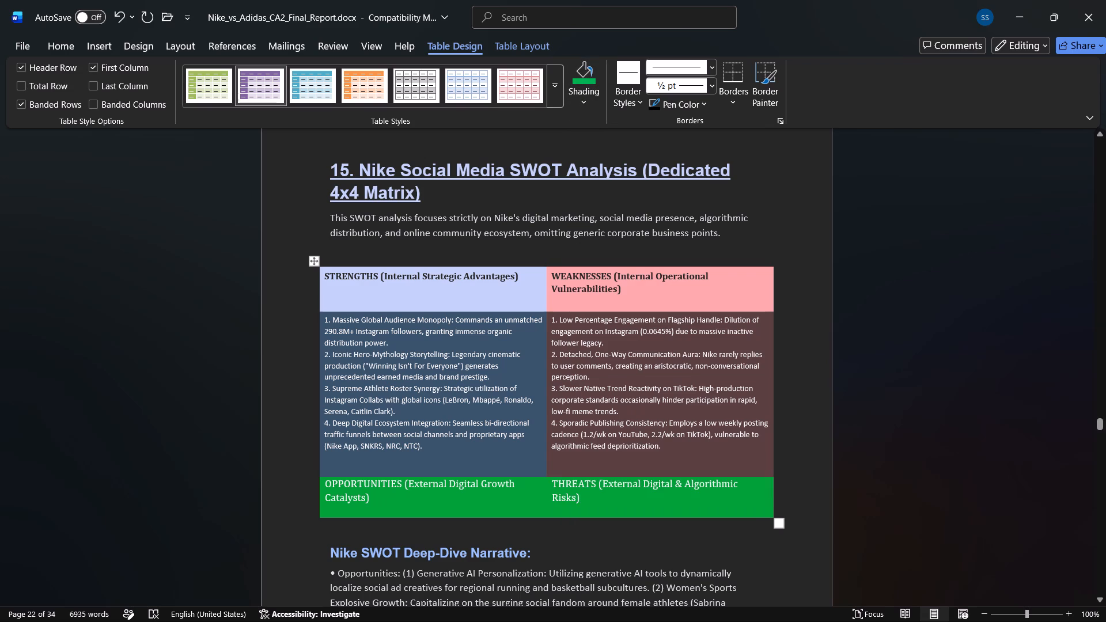
Shade the THREATS (External Digital & Algorithmic Risks) cell of the SWOT table with the standard light green.
click(579, 81)
click(582, 101)
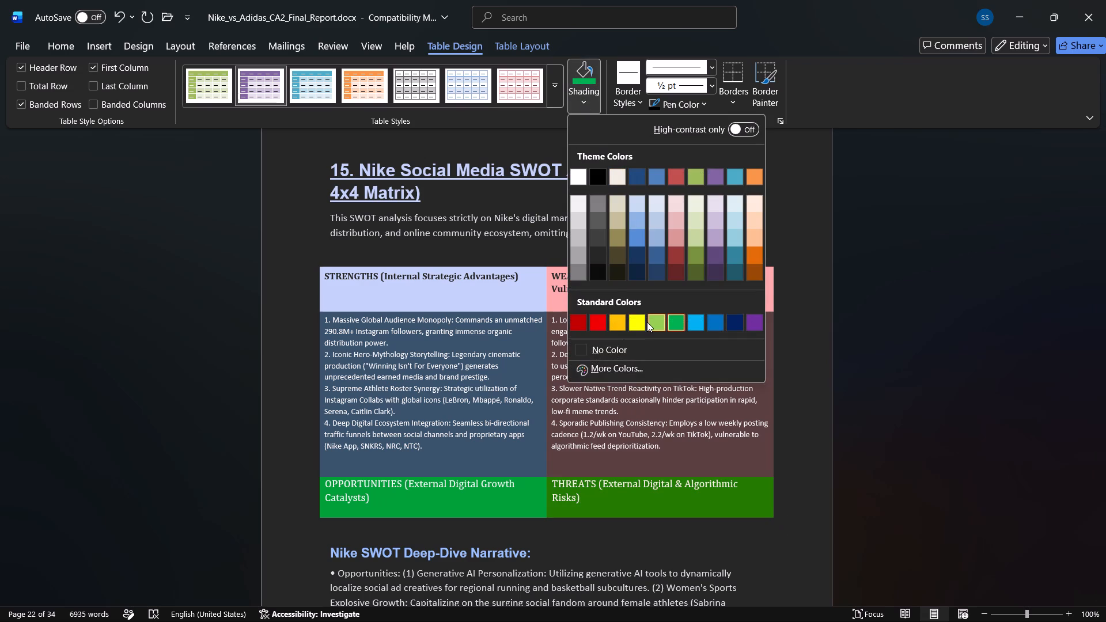
click(650, 322)
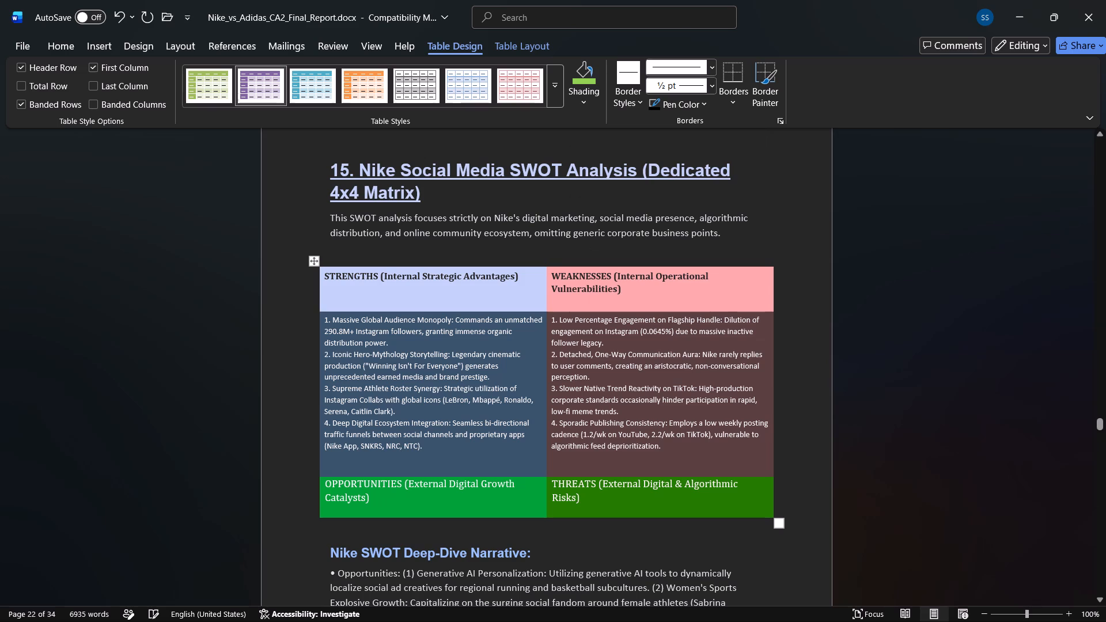
Enlarge the whole Nike SWOT table slightly in width and height so it extends past both text margins.
click(602, 548)
scroll(611, 553, down, 1)
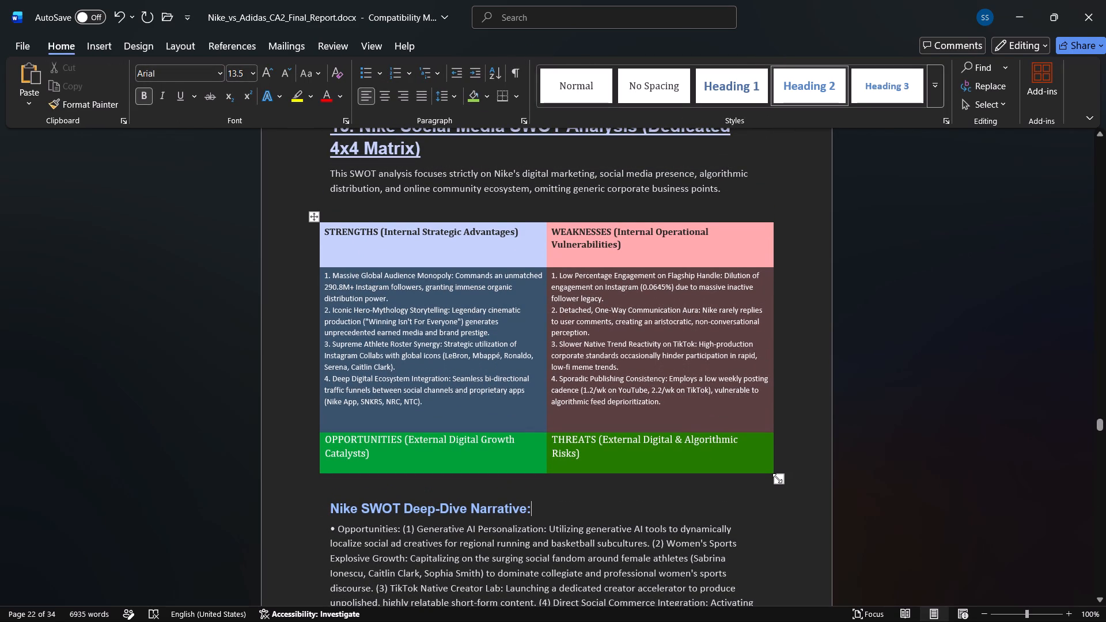
drag(777, 478, 802, 507)
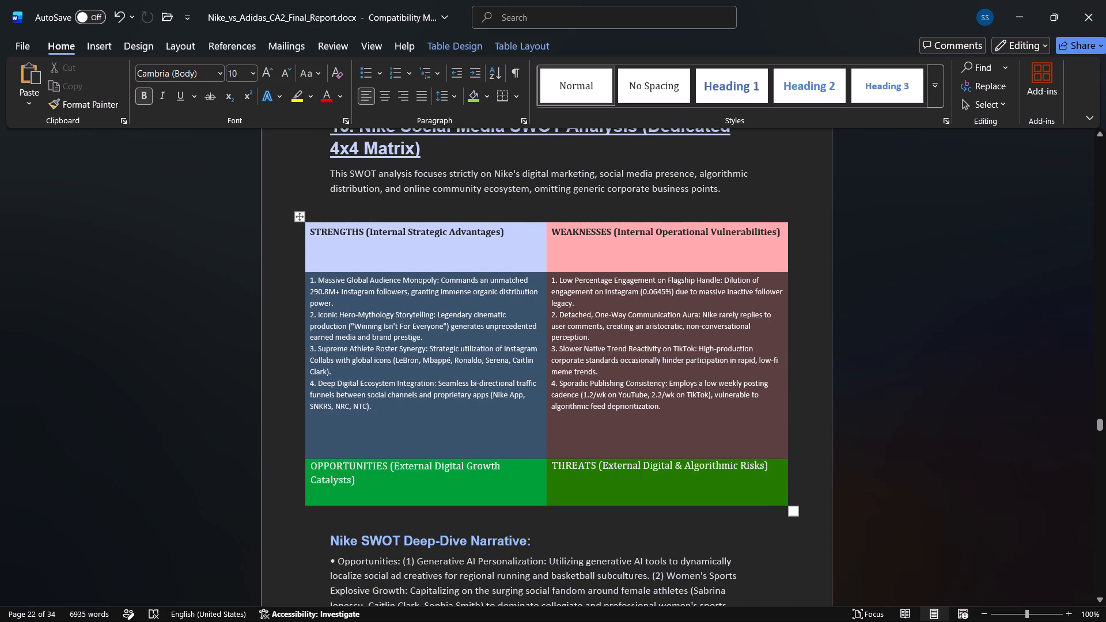
scroll(650, 464, up, 1)
click(722, 227)
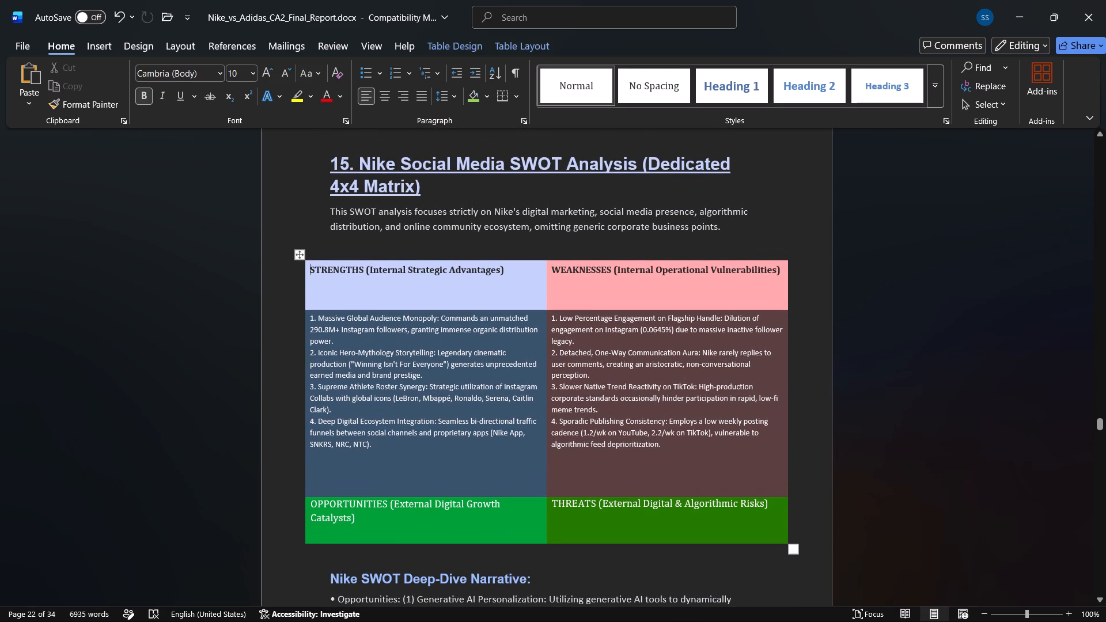
click(616, 202)
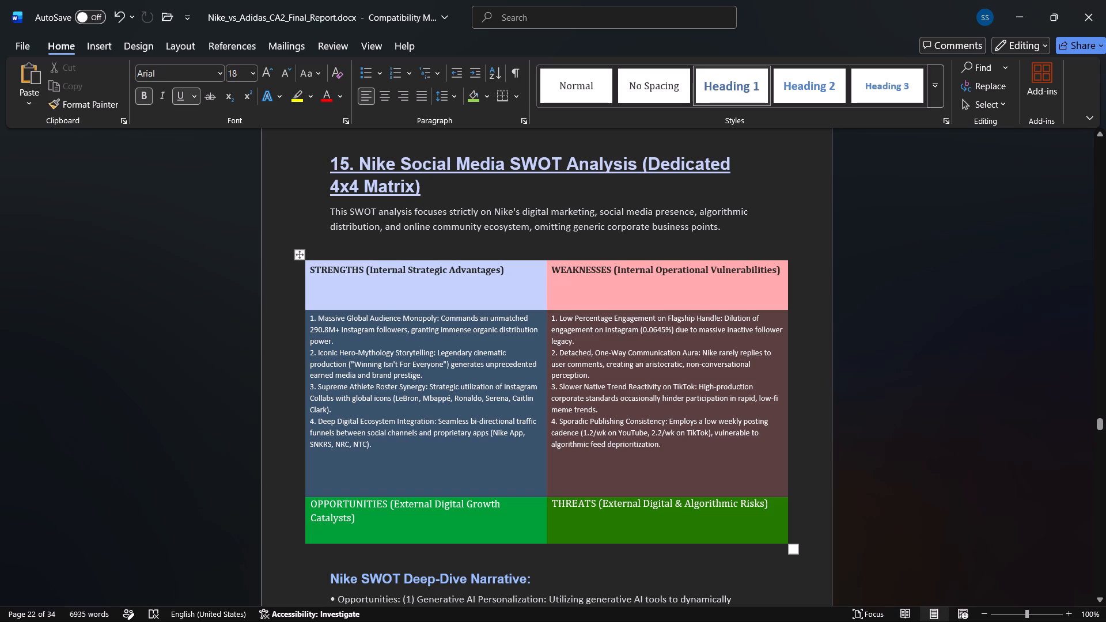
Increase the numbered list text in the WEAKNESSES and STRENGTHS cells of the SWOT table to 9 pt.
click(551, 318)
click(554, 317)
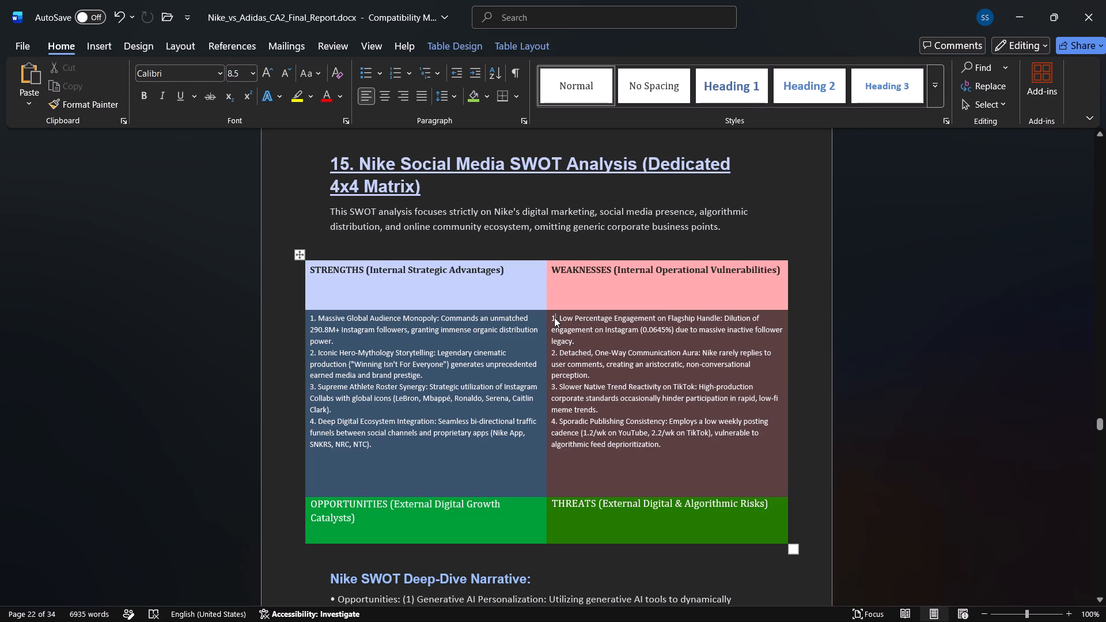
key(Left)
drag(554, 317, 674, 447)
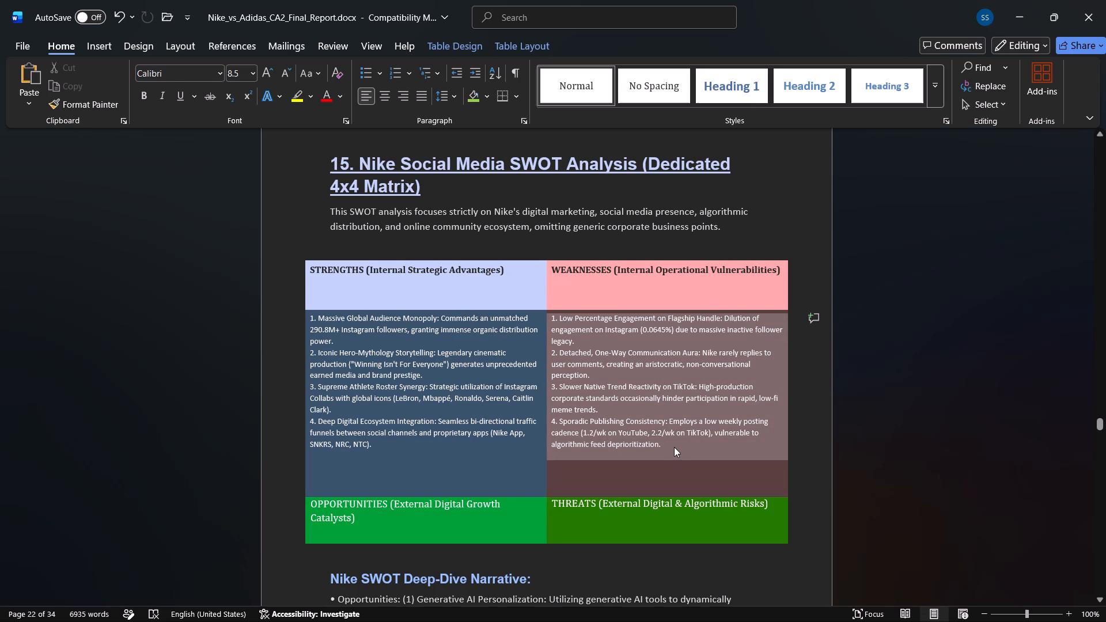
drag(674, 447, 661, 447)
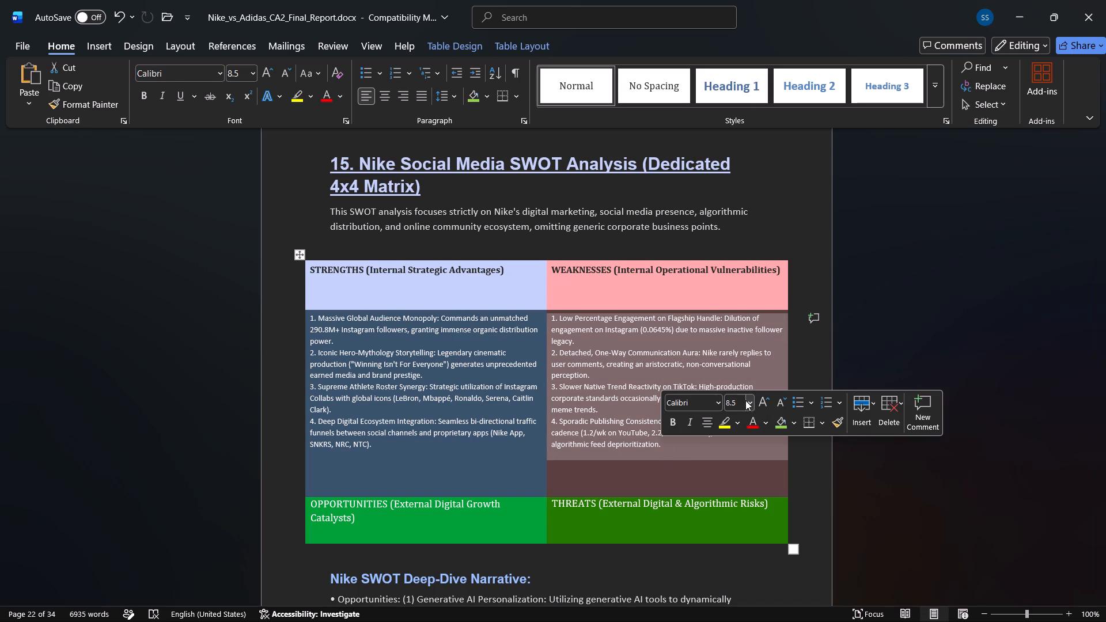
click(762, 400)
click(523, 362)
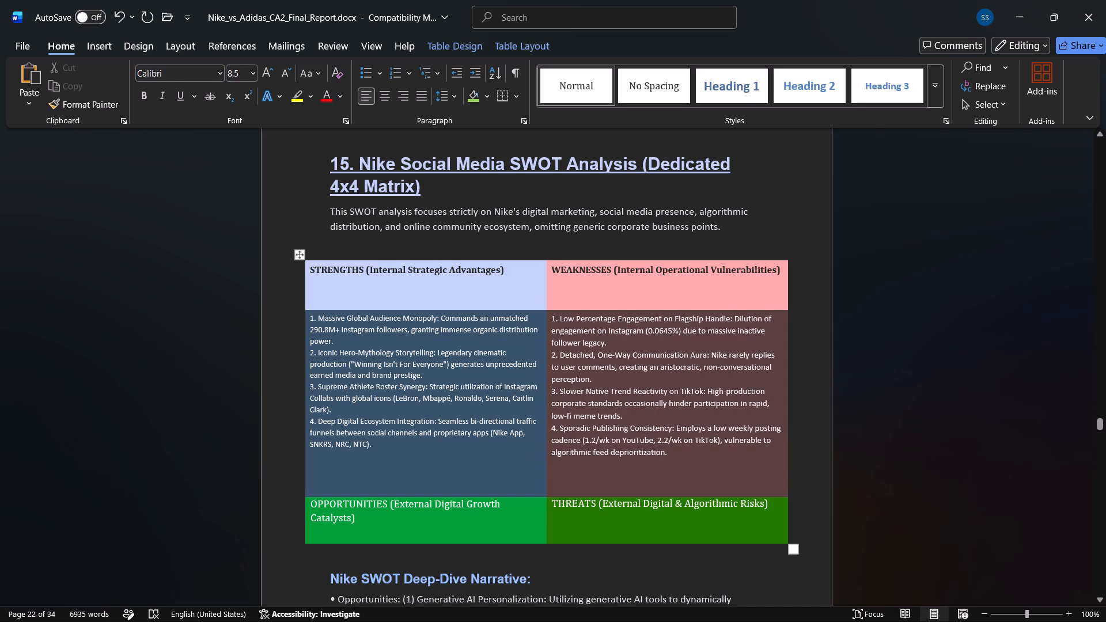
drag(309, 318, 319, 322)
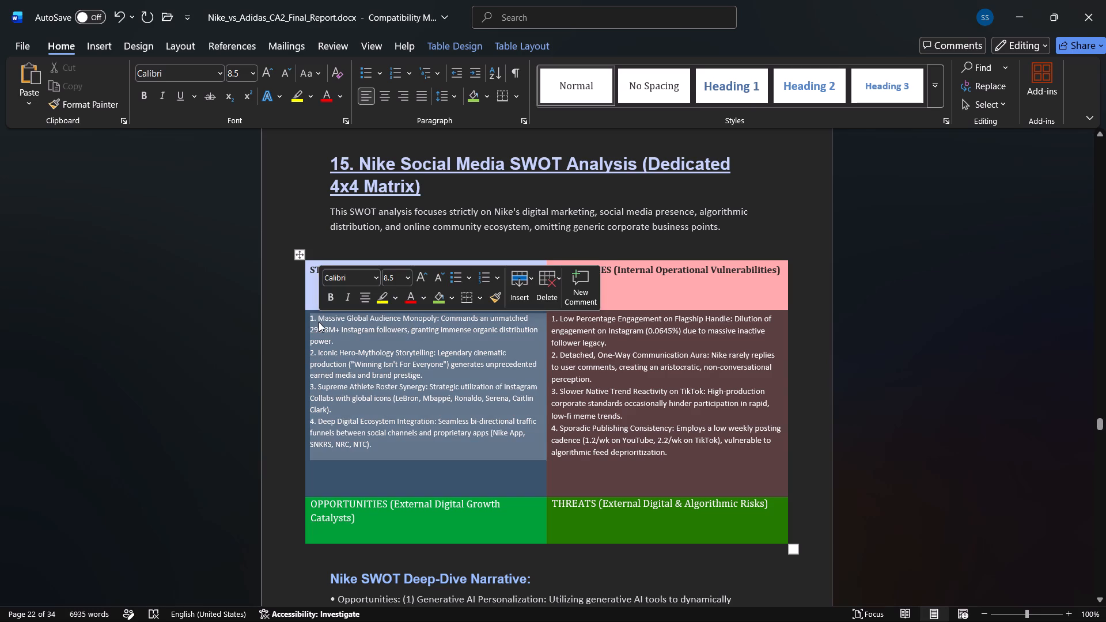
click(422, 278)
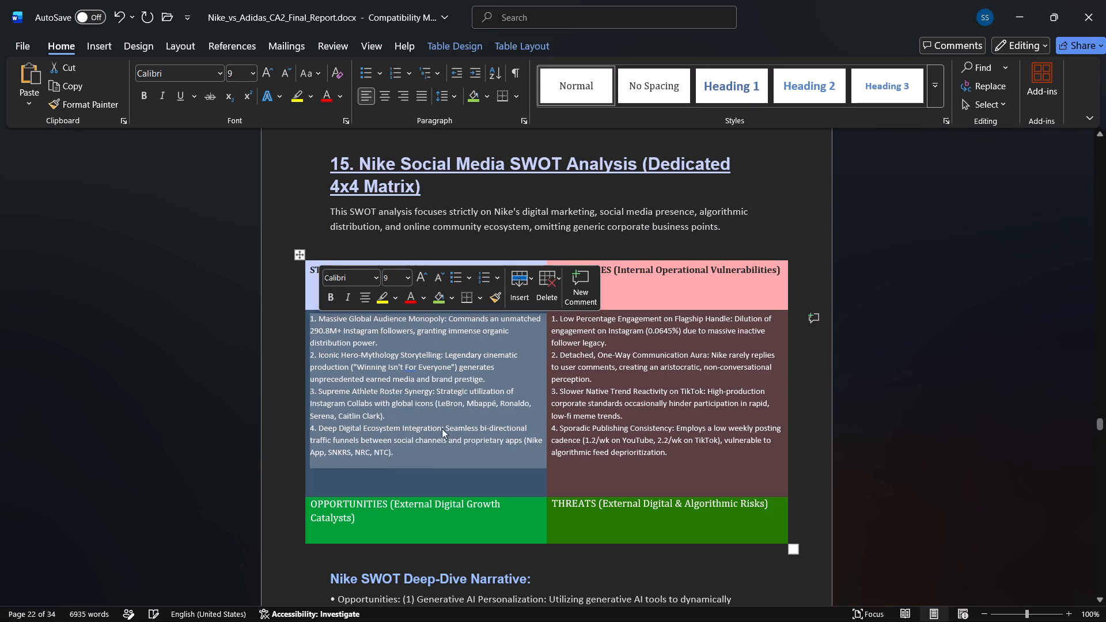
click(428, 471)
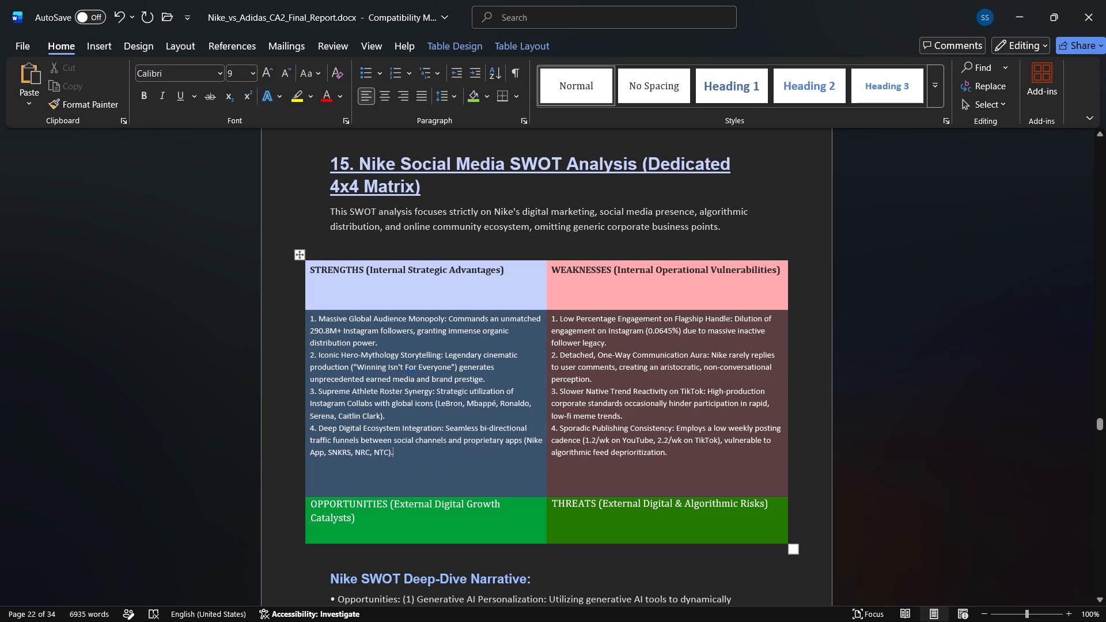
Increase the numbered list text under STRENGTHS and WEAKNESSES to 10 pt.
click(312, 322)
key(ctrl+a)
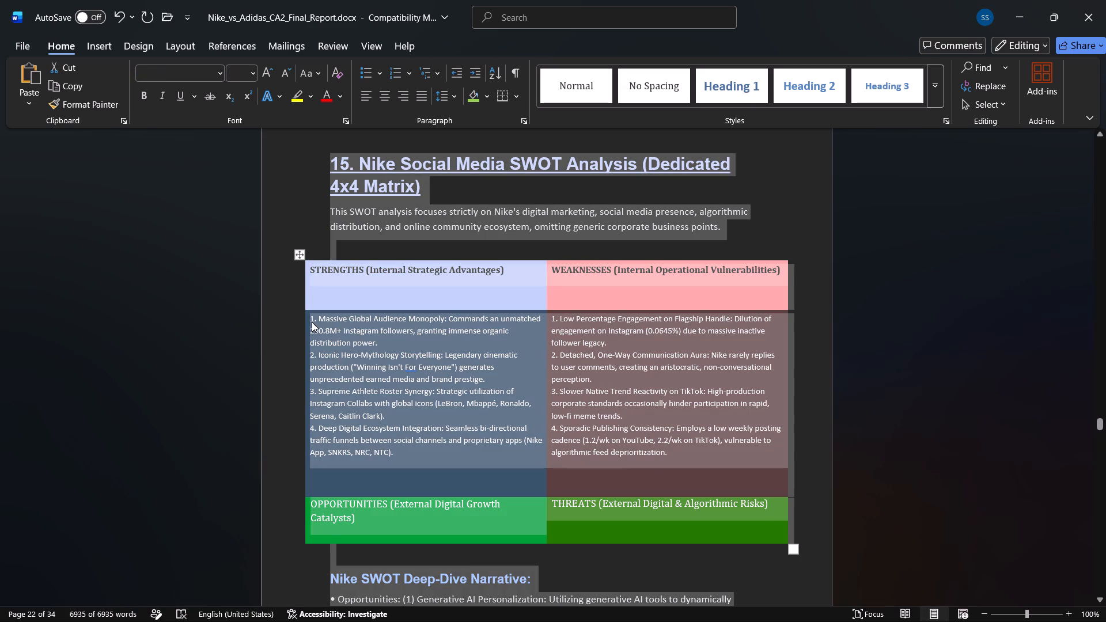
click(312, 322)
click(312, 322)
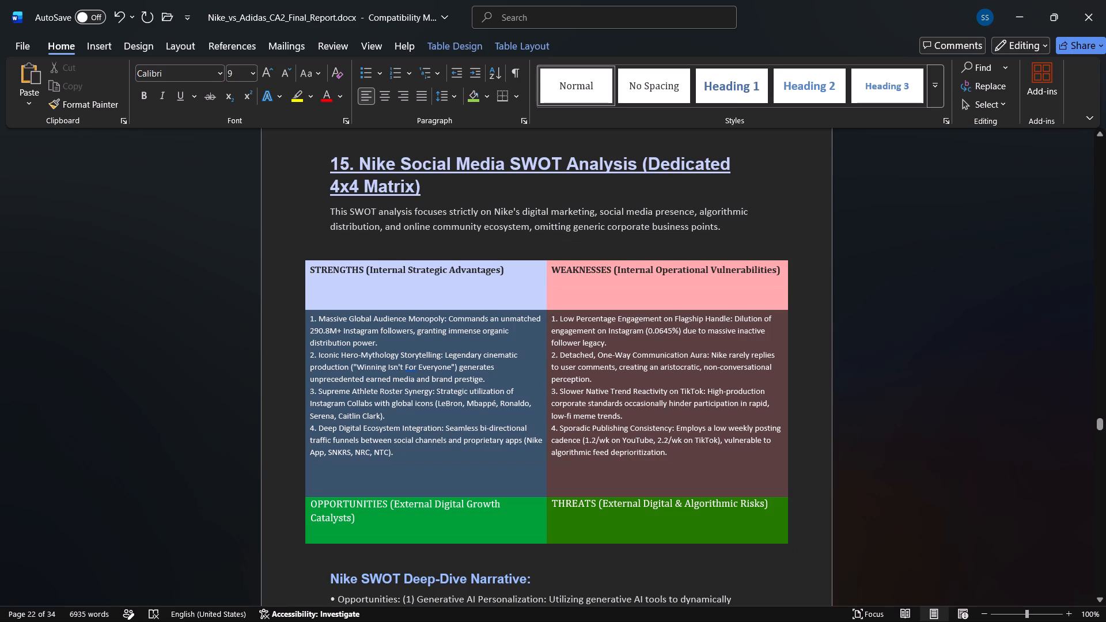
click(309, 318)
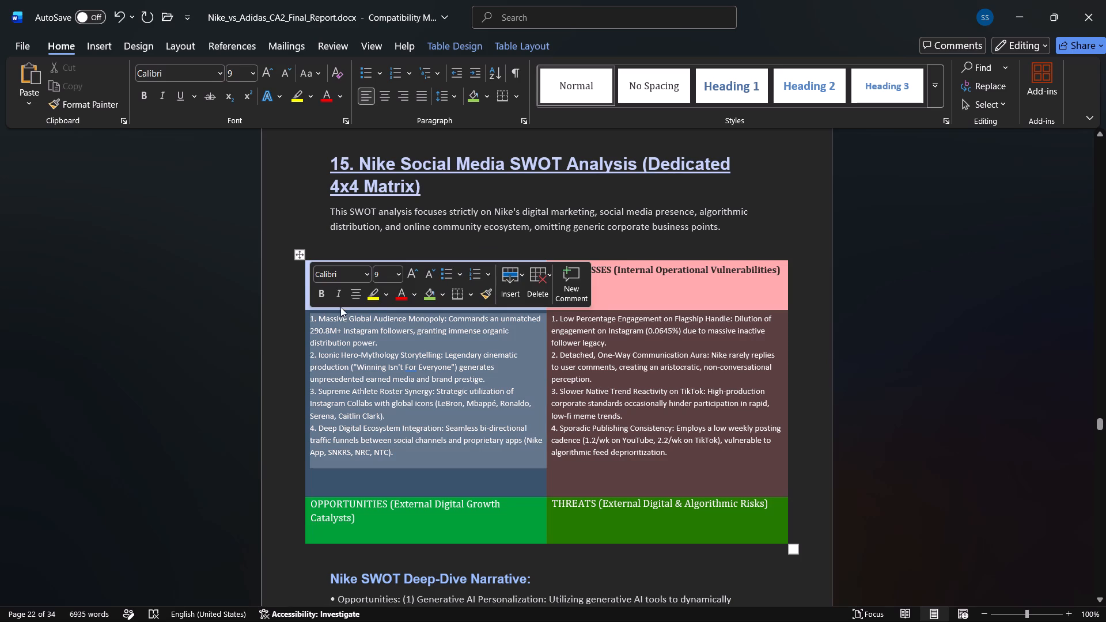
click(415, 280)
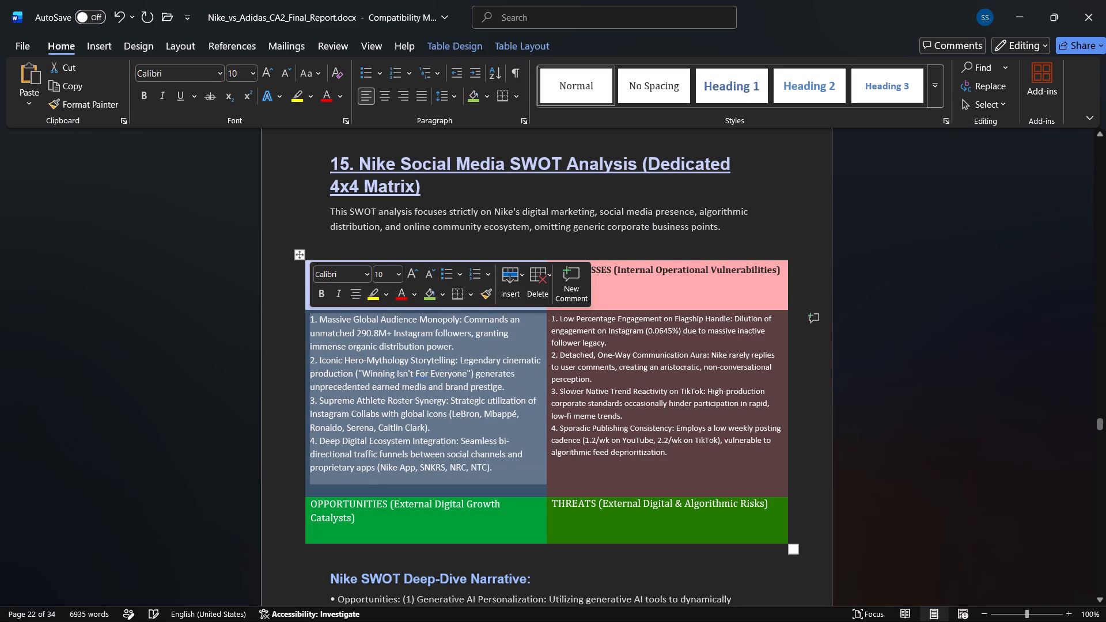
click(551, 320)
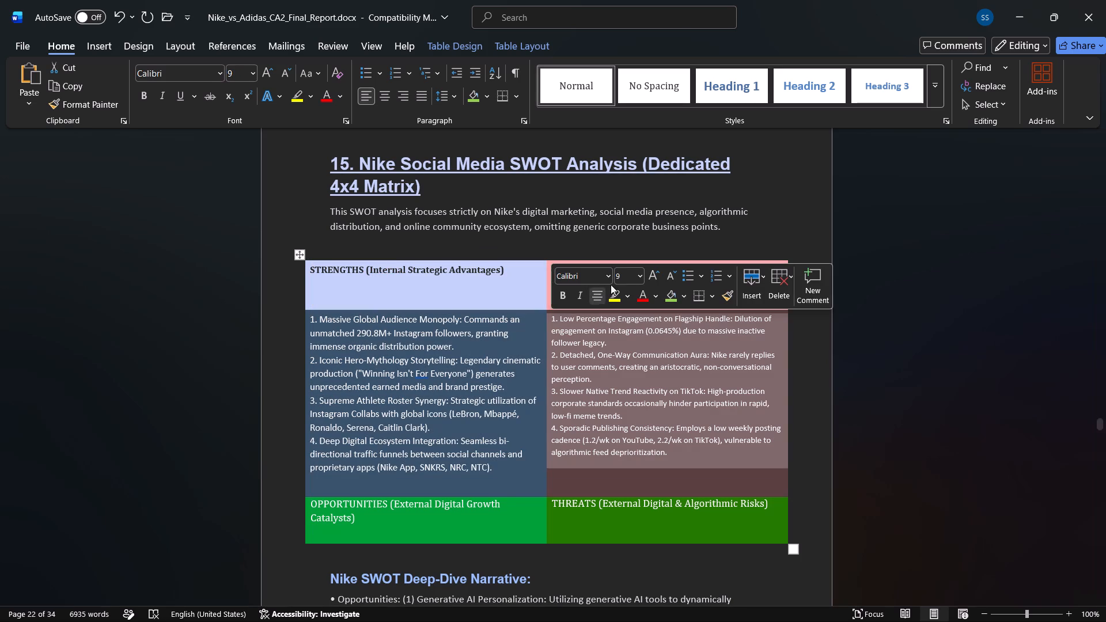
click(653, 275)
click(659, 416)
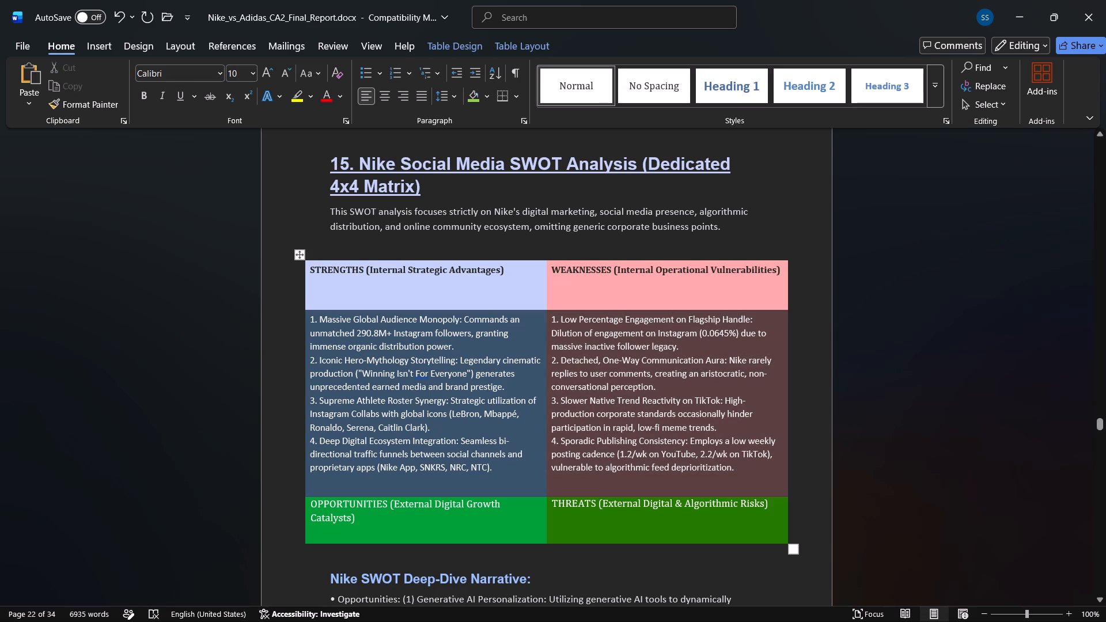
Increase the STRENGTHS and WEAKNESSES heading texts of the SWOT table to 11 pt.
drag(512, 276, 318, 282)
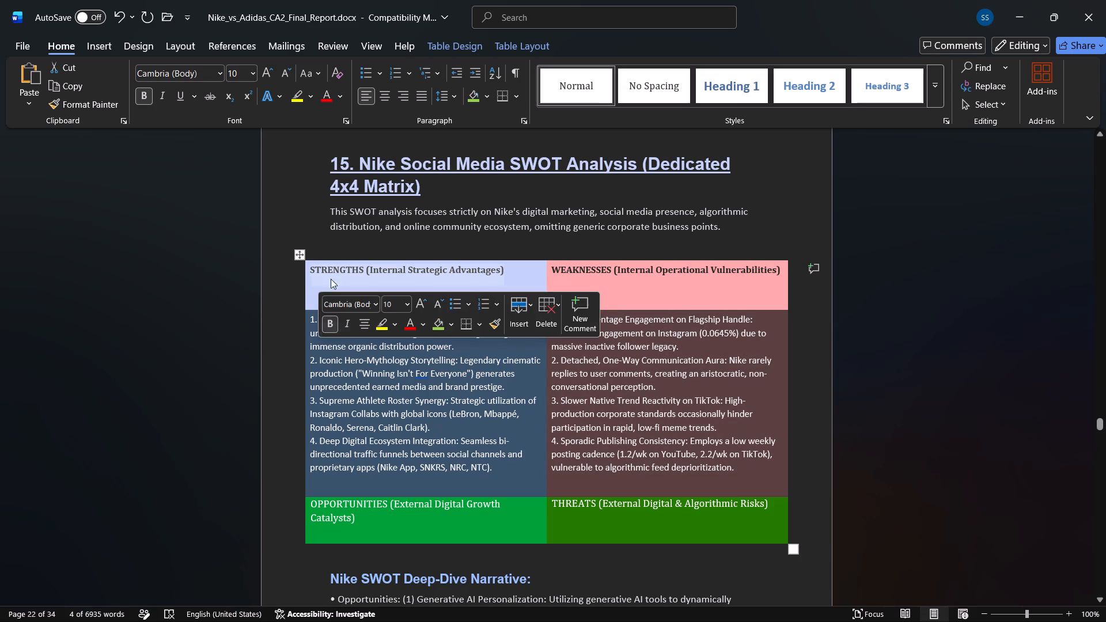
click(421, 307)
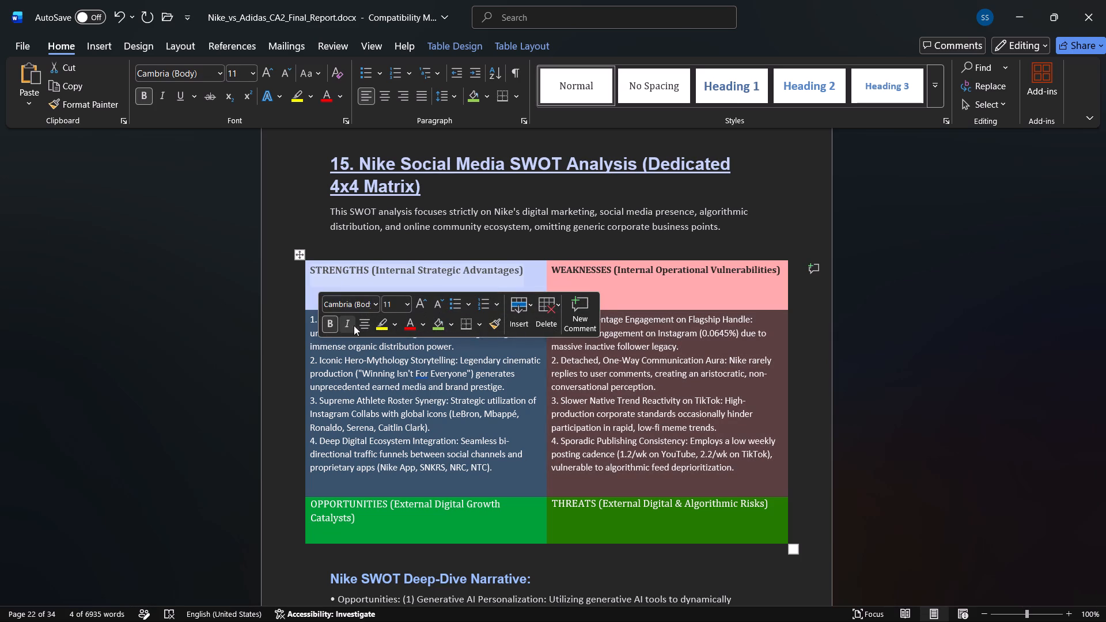
click(578, 271)
triple_click(578, 271)
triple_click(583, 271)
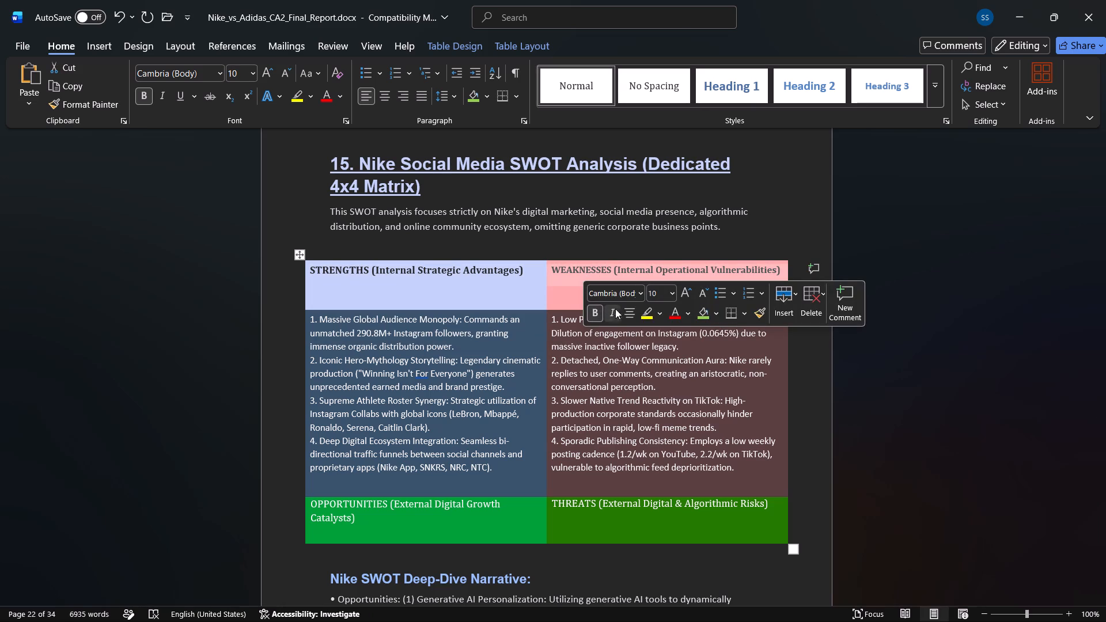
click(682, 293)
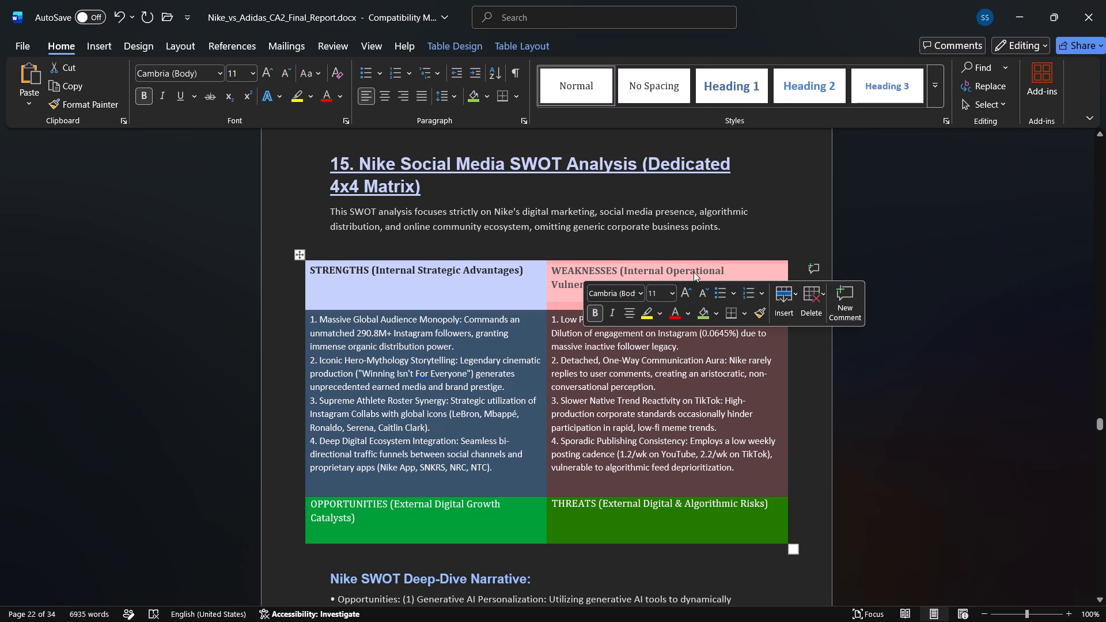
click(694, 272)
Review the layout of section 15 and the reformatted Nike SWOT table on its page.
scroll(636, 373, down, 1)
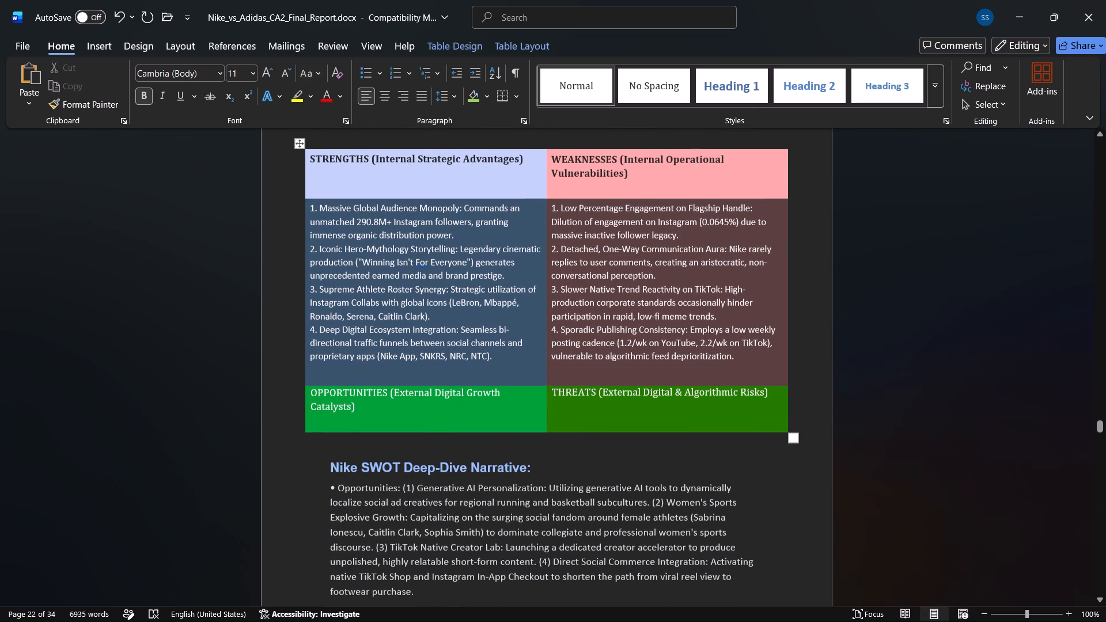
scroll(628, 424, up, 2)
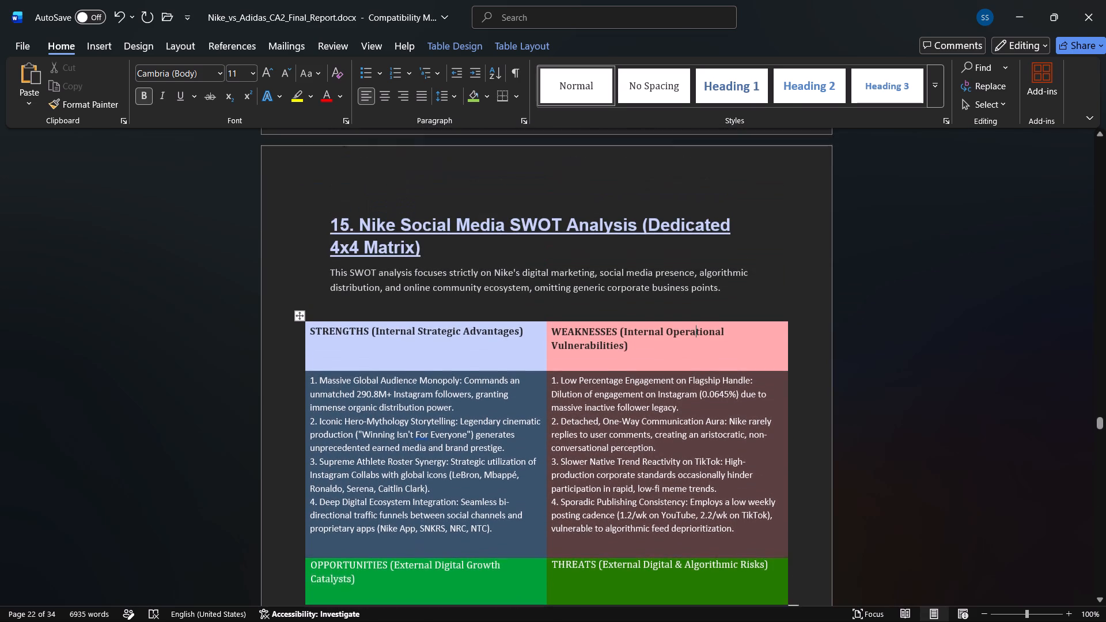
scroll(628, 424, down, 1)
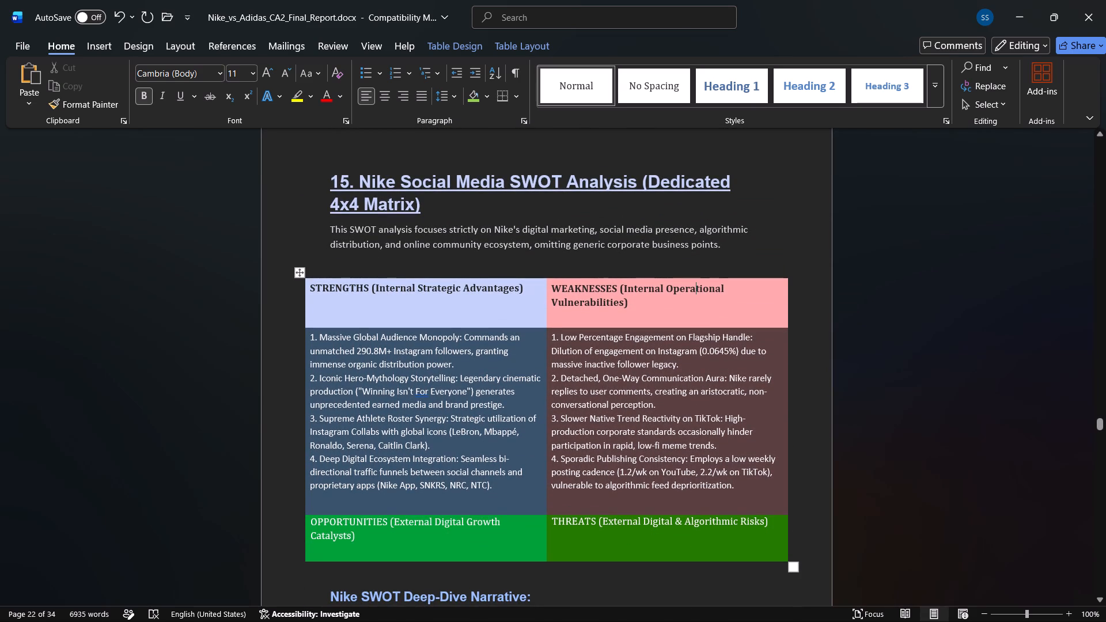
scroll(490, 238, down, 1)
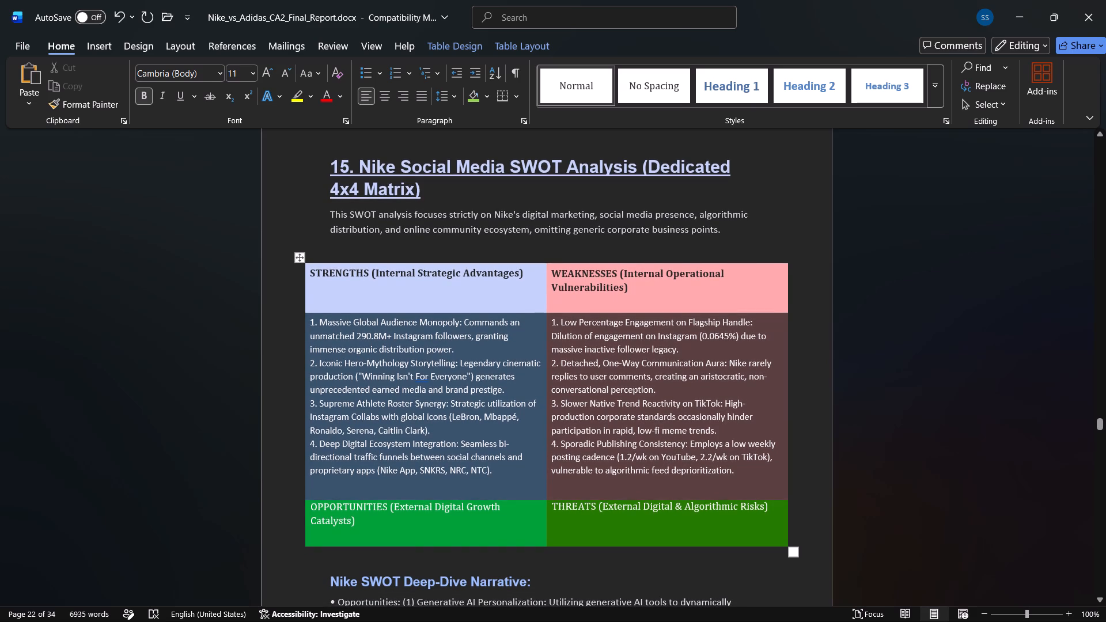
scroll(529, 221, down, 1)
scroll(603, 206, down, 1)
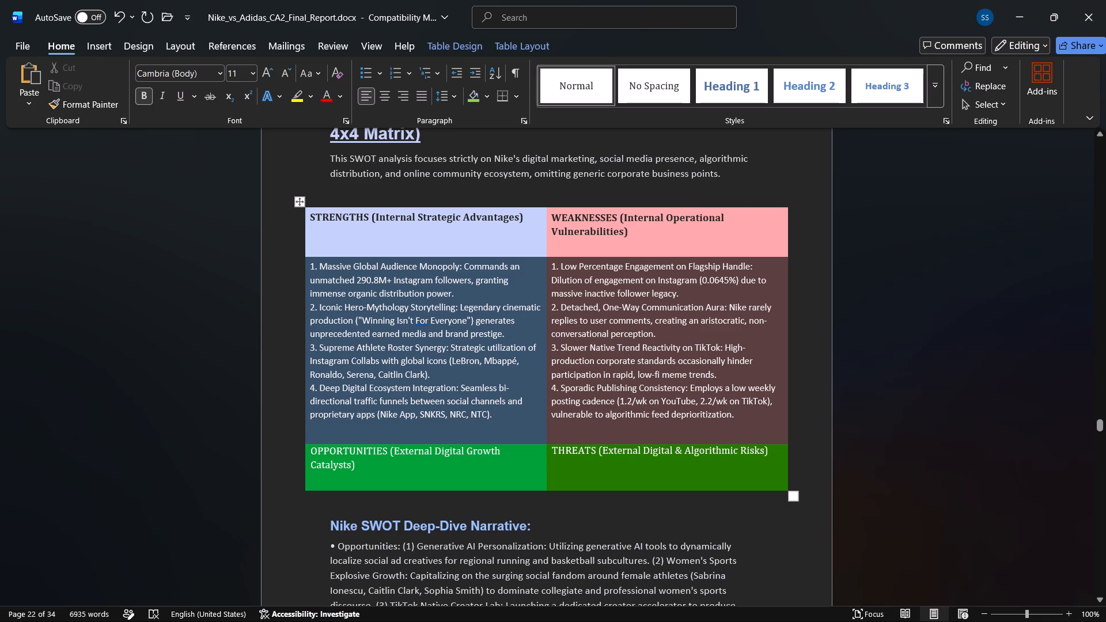
scroll(608, 168, up, 1)
scroll(608, 168, down, 1)
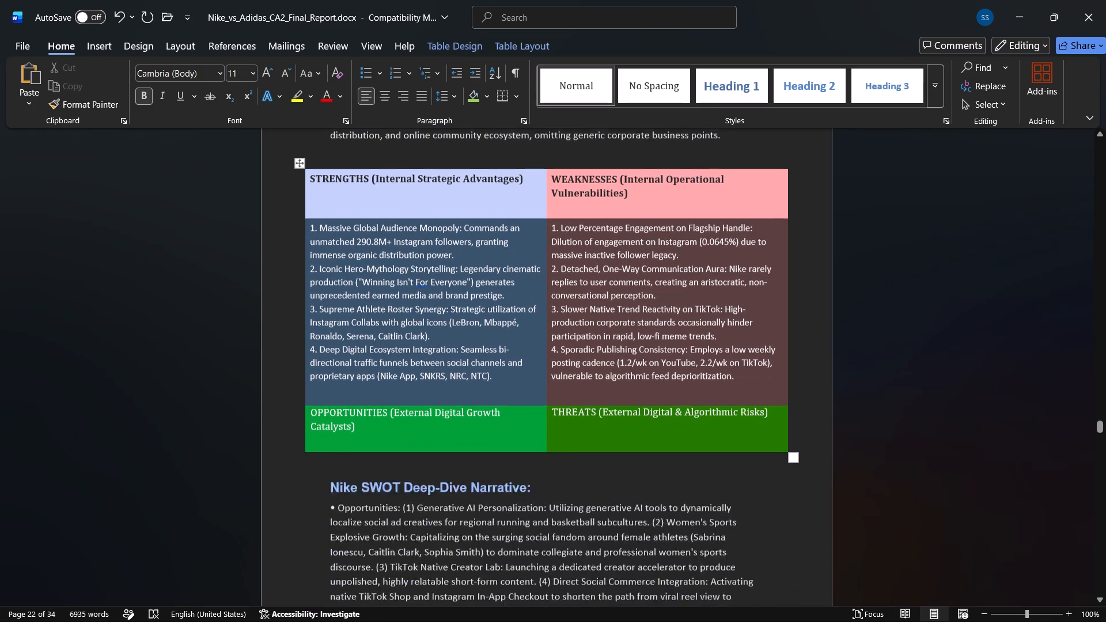
Format the "Nike SWOT Deep-Dive Narrative:" heading at 14 pt with an underline.
scroll(635, 331, down, 1)
scroll(563, 355, down, 1)
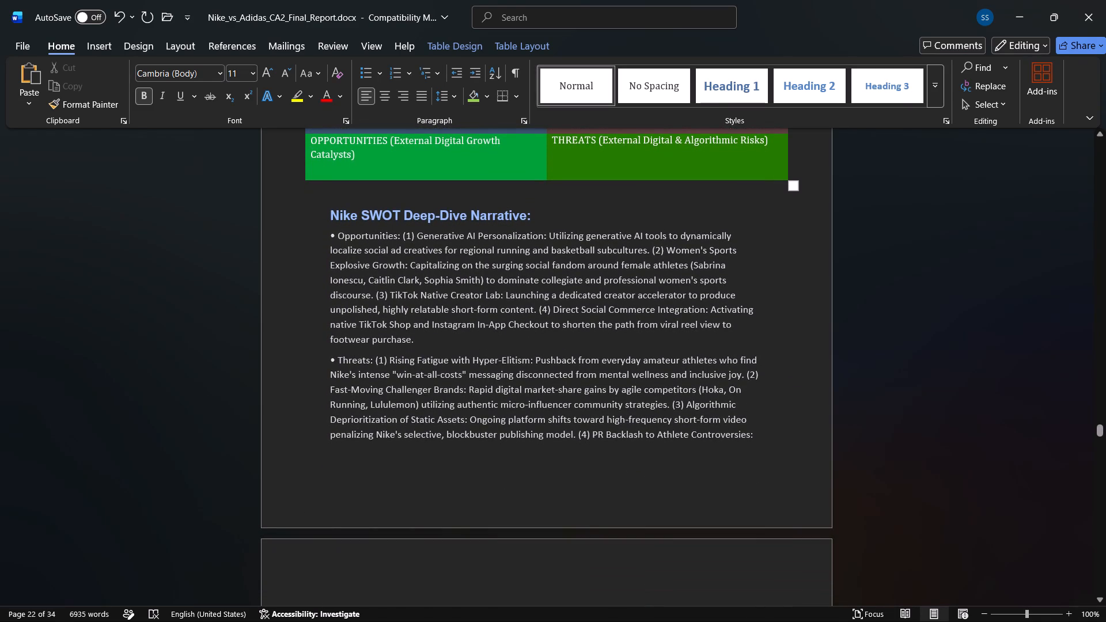
drag(538, 211, 329, 224)
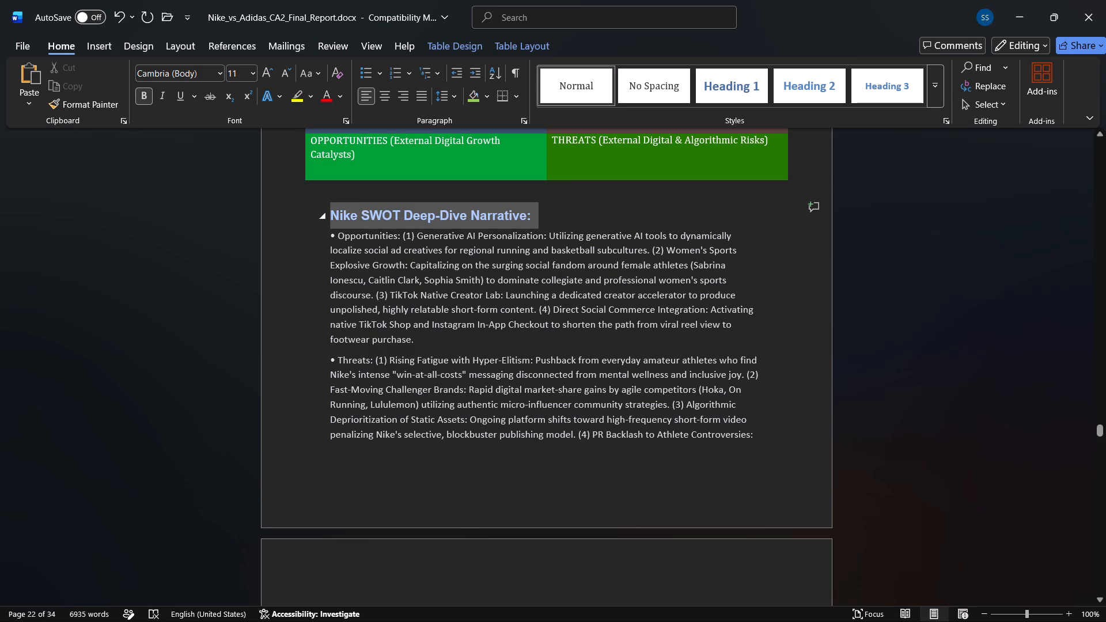
click(454, 180)
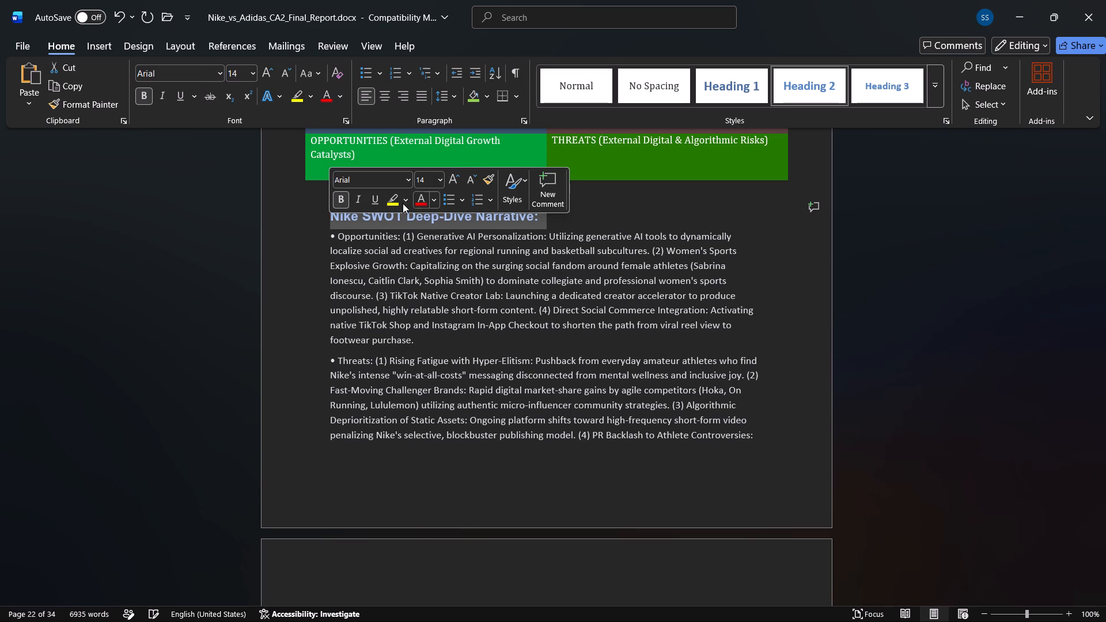
click(368, 203)
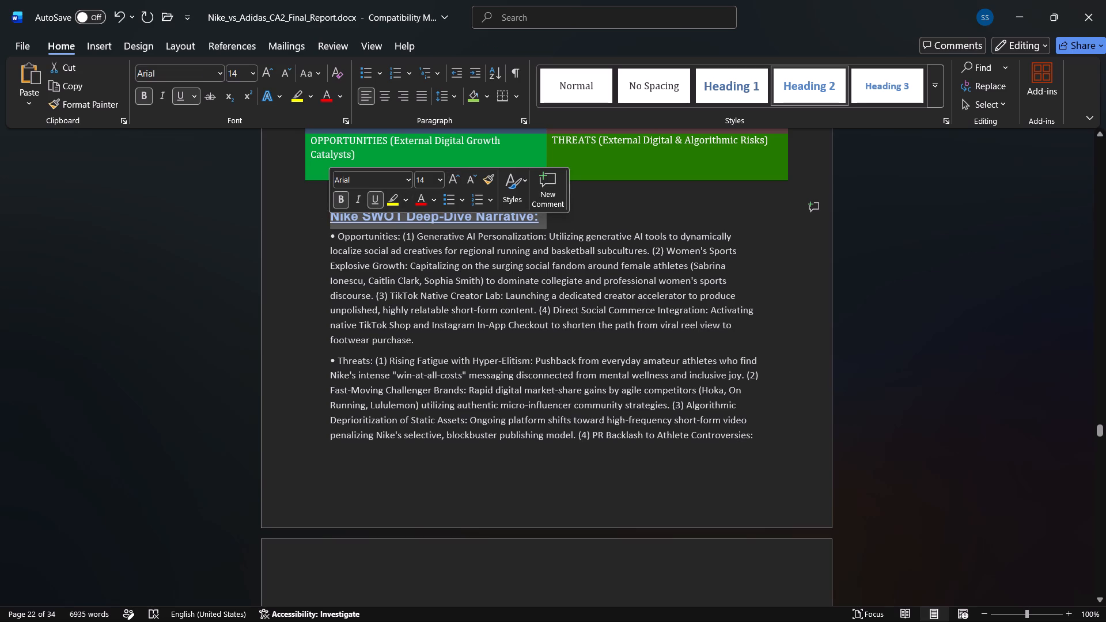
Delete the carried-over text "High brand vulnerability when endorsed megastars… political debates online." above the section 16 heading.
click(405, 251)
scroll(430, 291, up, 1)
scroll(430, 291, down, 1)
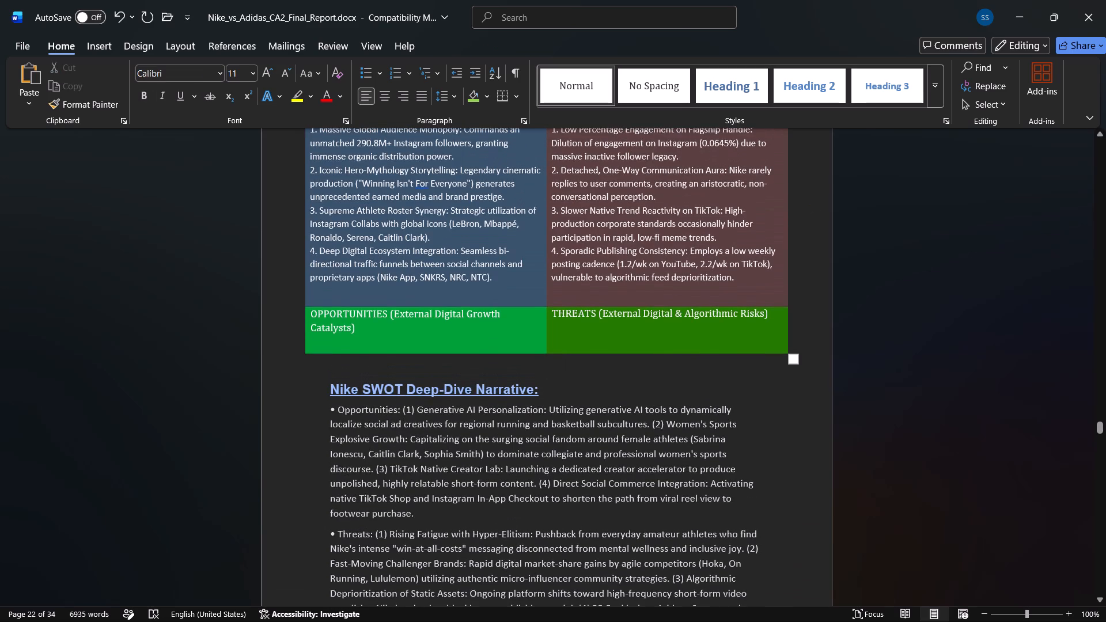
scroll(430, 291, down, 1)
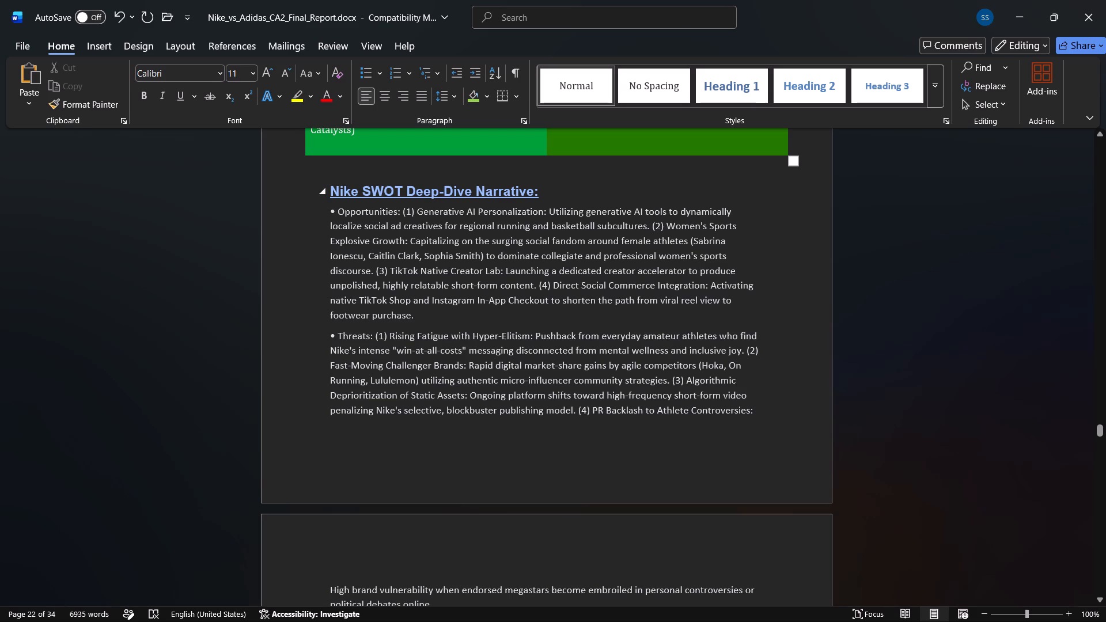
scroll(547, 189, down, 2)
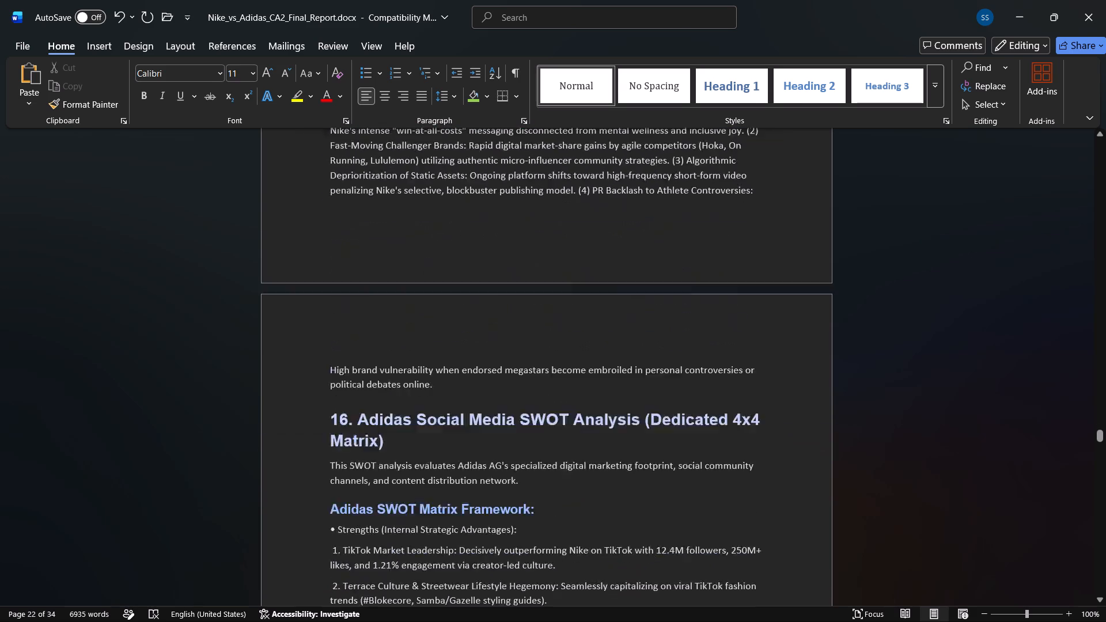
scroll(547, 189, down, 1)
scroll(487, 227, up, 2)
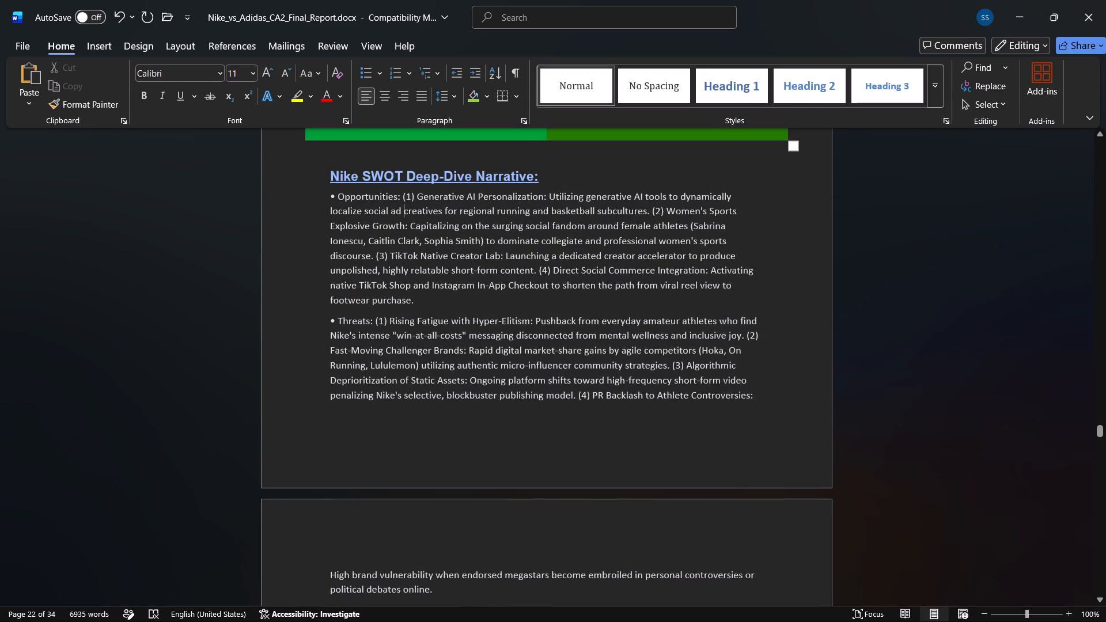
scroll(517, 316, down, 1)
drag(452, 468, 324, 449)
key(BackSpace)
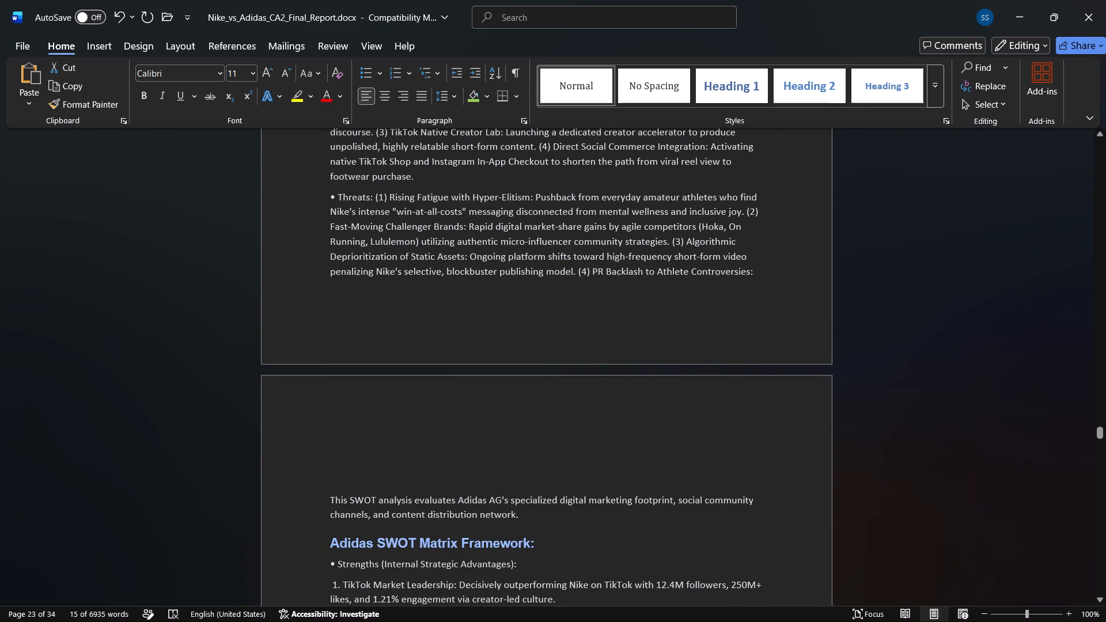
Format the "16. Adidas Social Media SWOT Analysis (Dedicated 4x4 Matrix)" heading at 18 pt with an underline.
drag(400, 484, 385, 480)
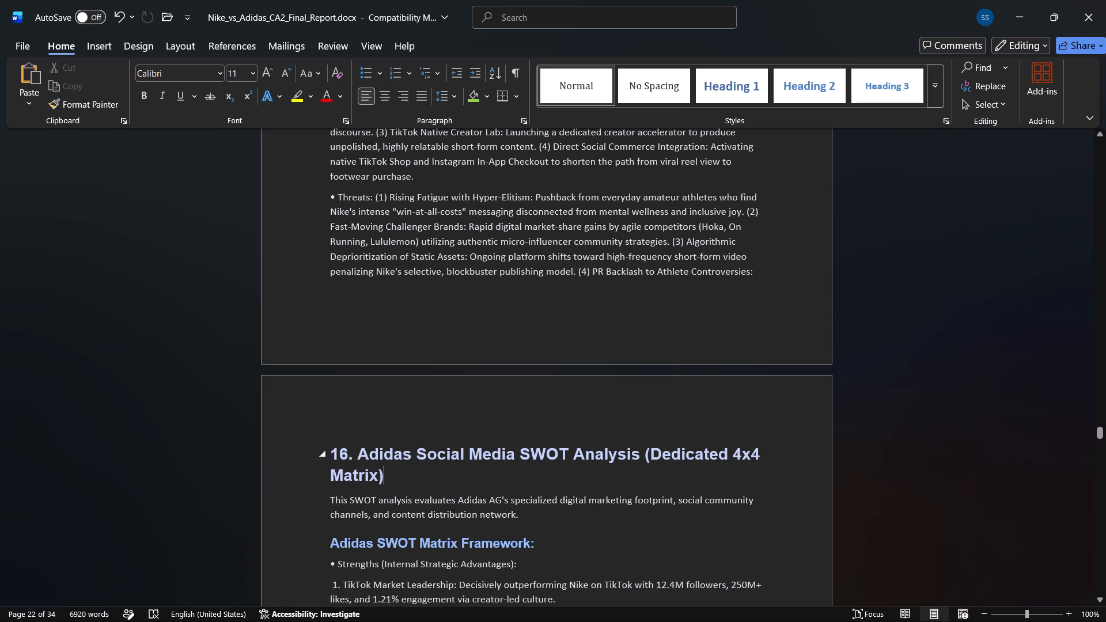
drag(385, 480, 329, 455)
click(449, 411)
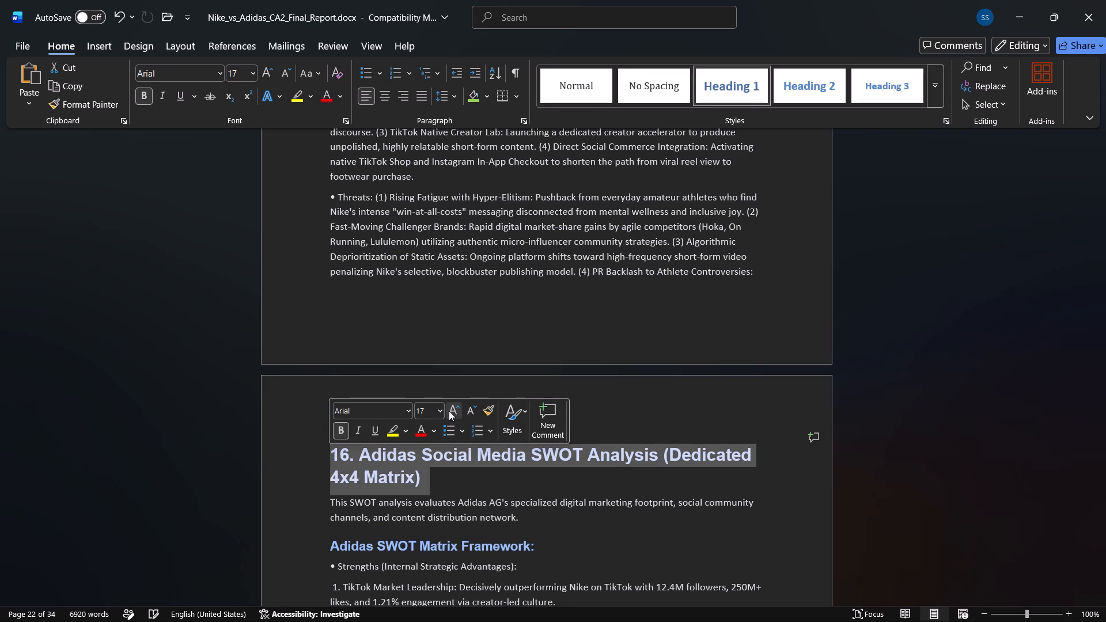
click(371, 428)
click(449, 478)
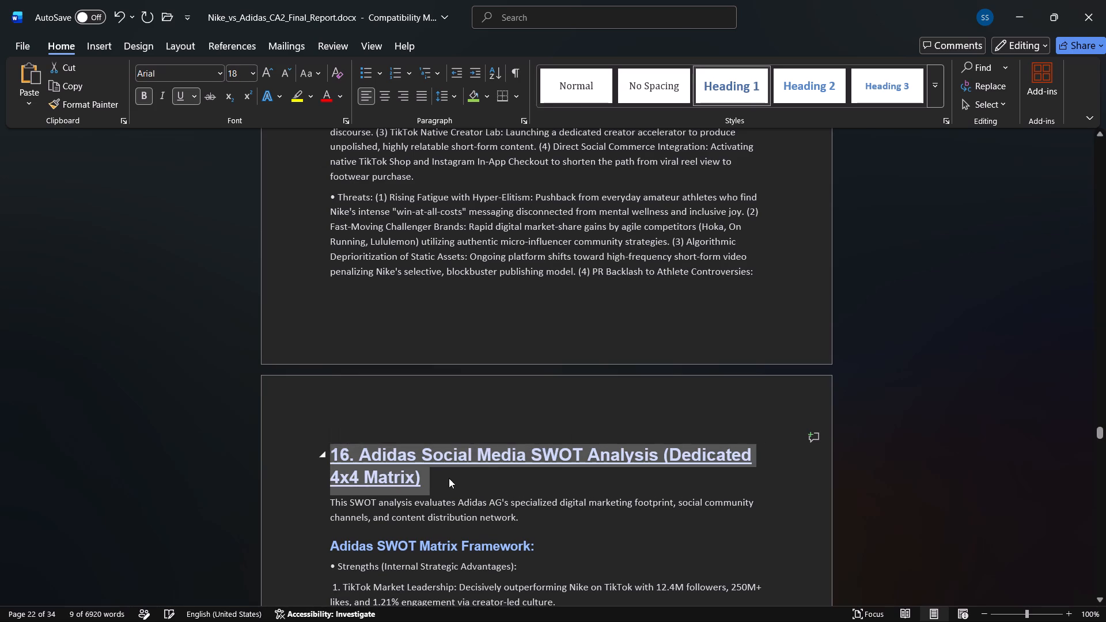
Review the strengths, weaknesses, opportunities and threats lists of the Adidas SWOT Matrix Framework in section 16.
scroll(449, 478, down, 2)
scroll(484, 420, down, 1)
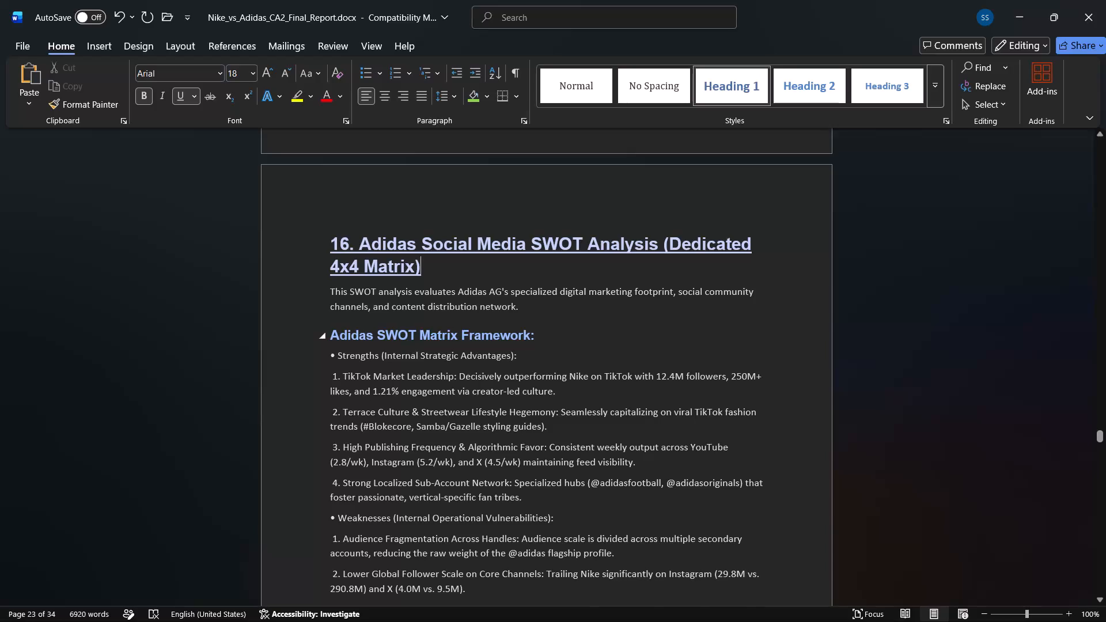
scroll(483, 321, down, 1)
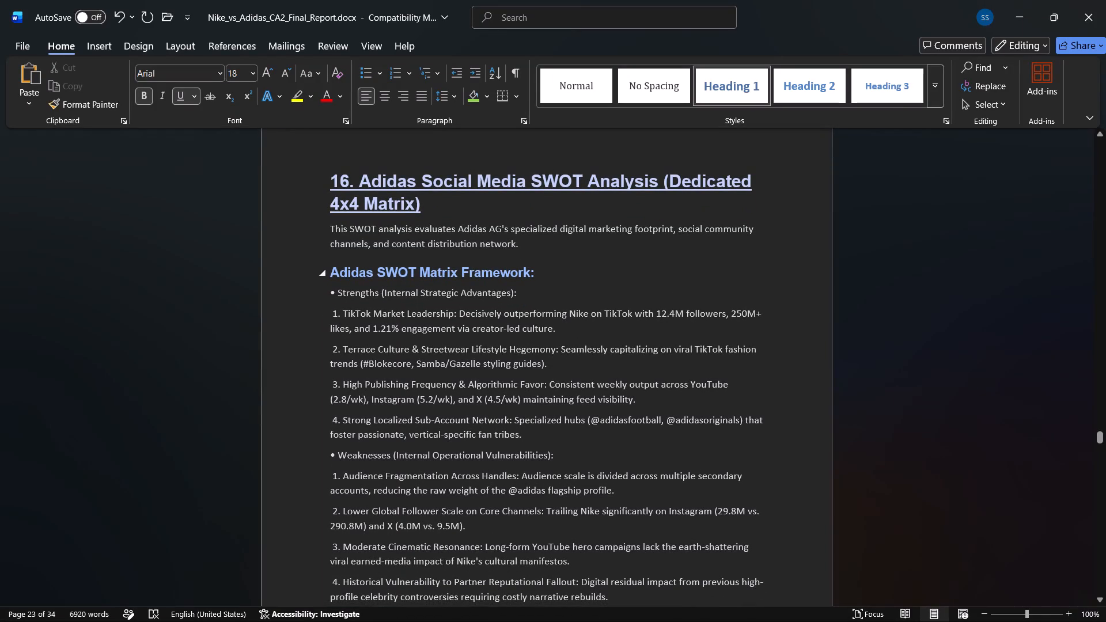
click(536, 273)
scroll(536, 273, down, 2)
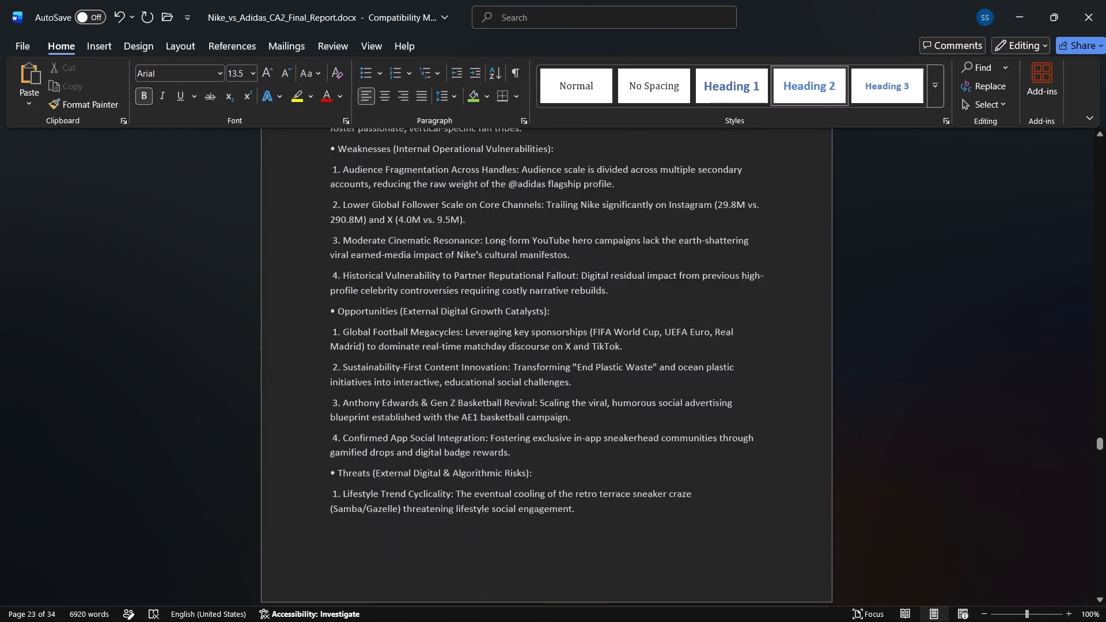
scroll(536, 273, down, 2)
scroll(536, 273, up, 1)
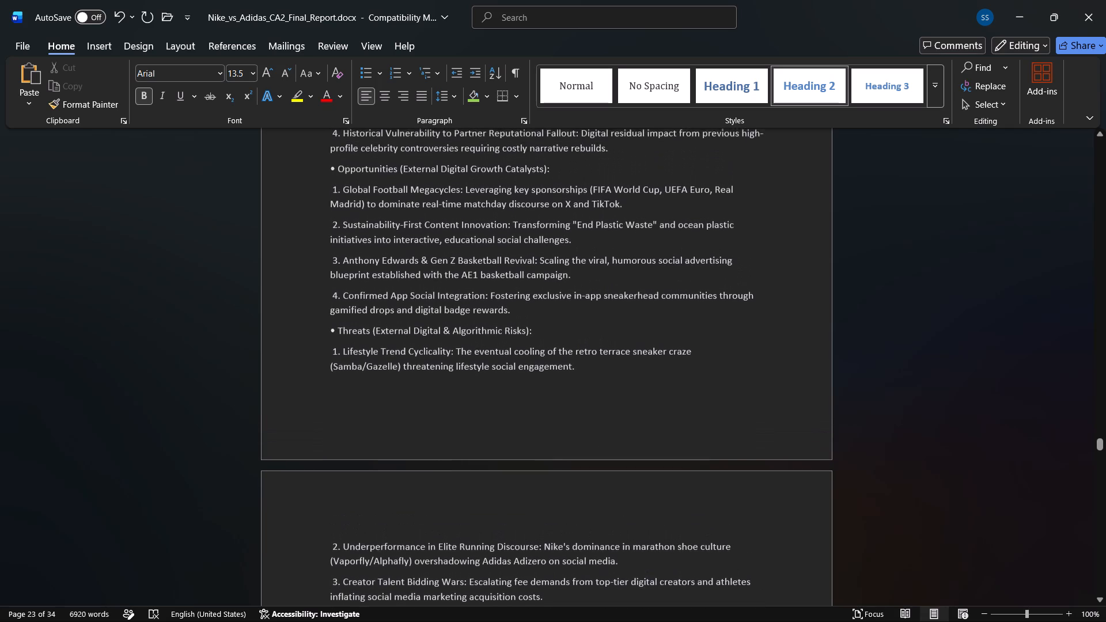
scroll(440, 340, up, 1)
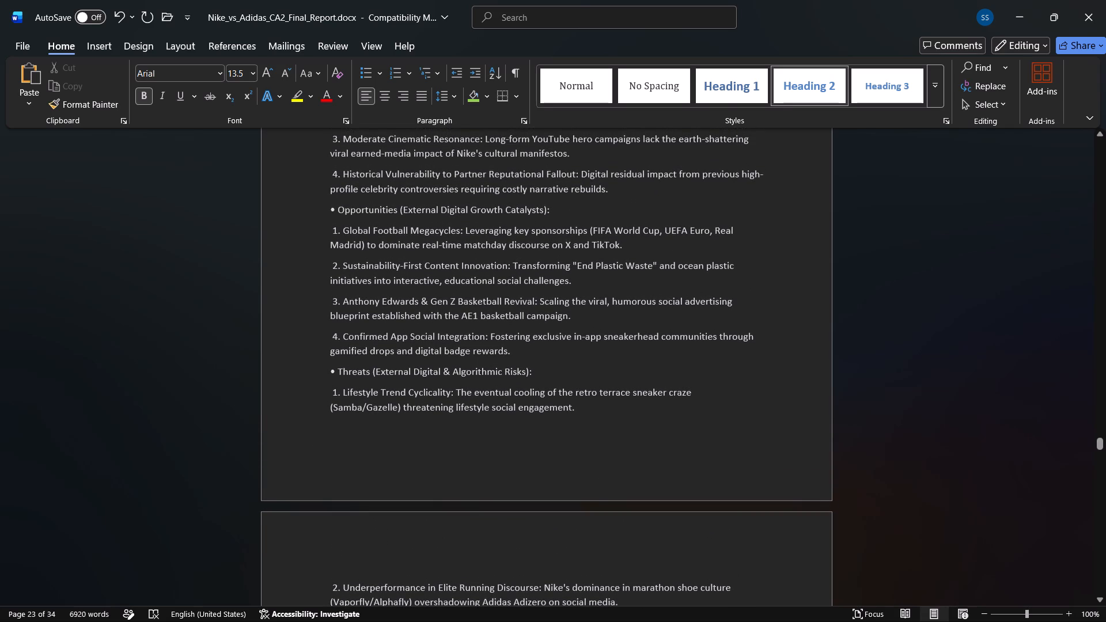
scroll(369, 378, down, 1)
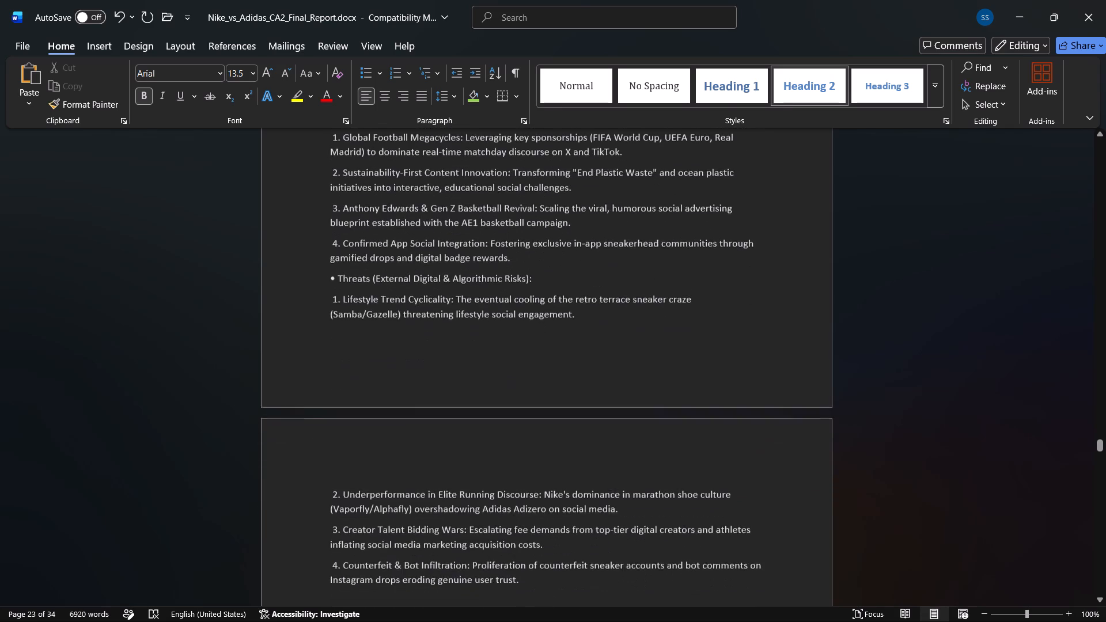
scroll(369, 378, up, 2)
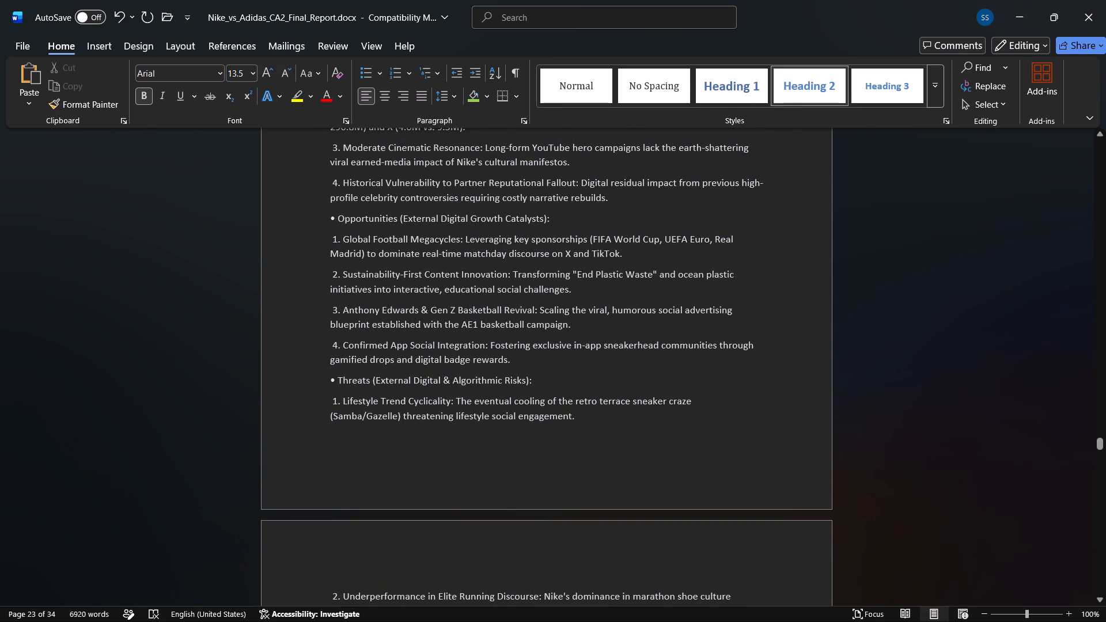
scroll(521, 362, up, 1)
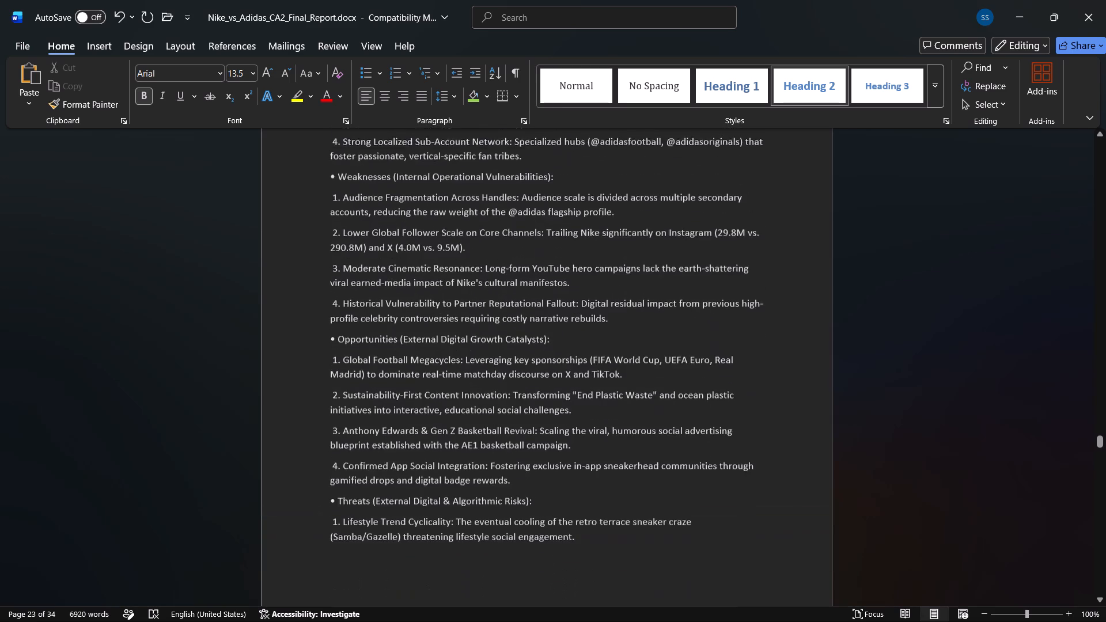
scroll(521, 362, up, 1)
scroll(483, 305, up, 1)
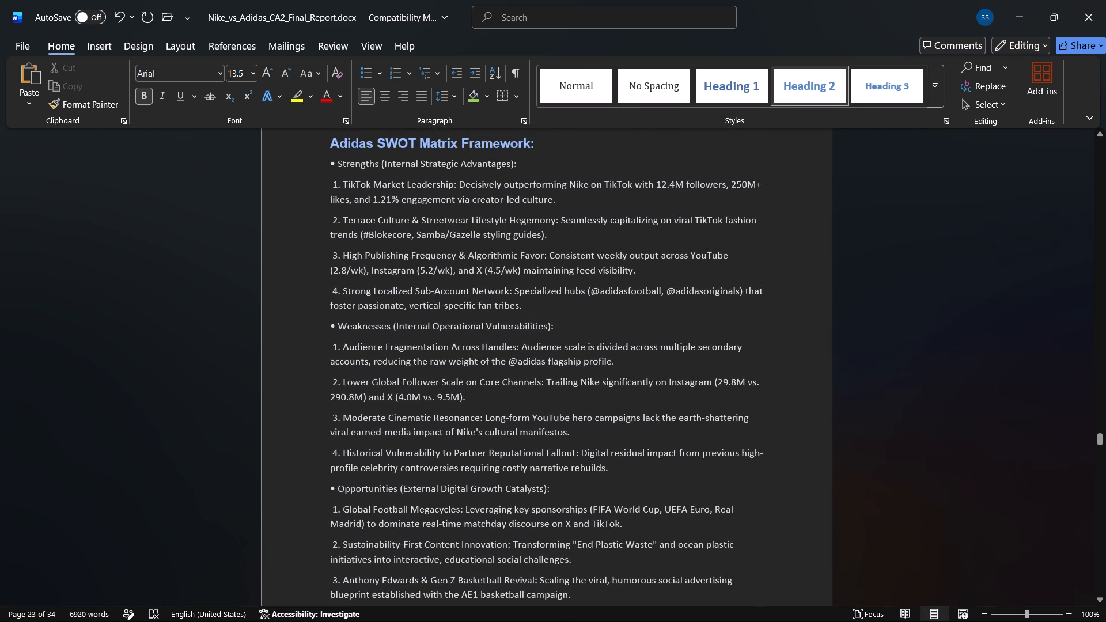
Format the "Strengths (Internal Strategic Advantages):" line in section 16 as 12 pt, bold, underlined and red.
drag(531, 164, 325, 166)
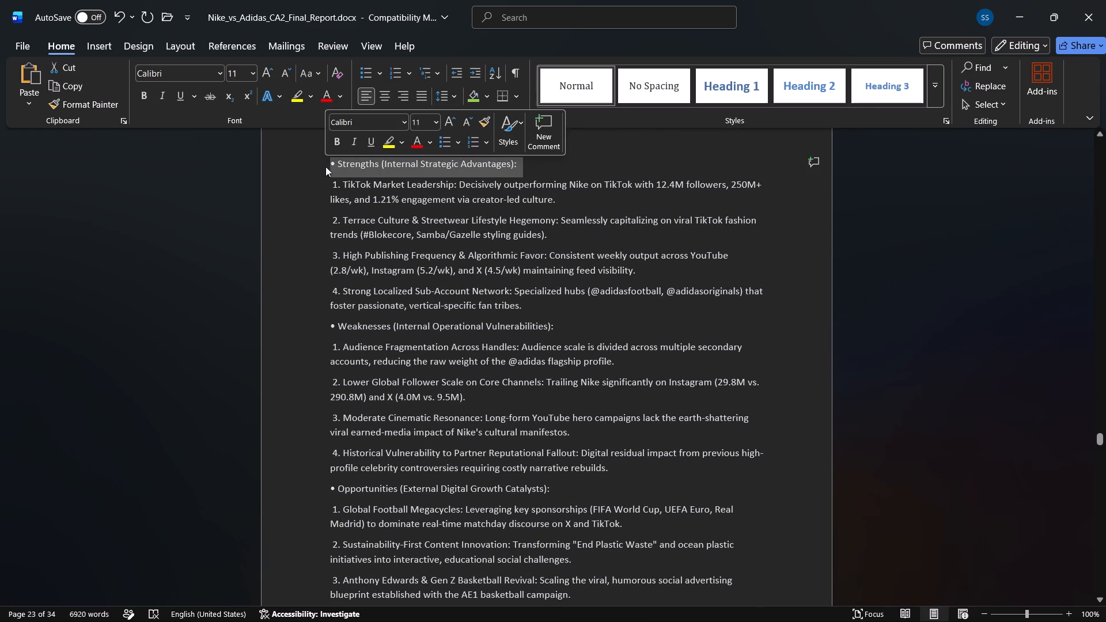
click(450, 126)
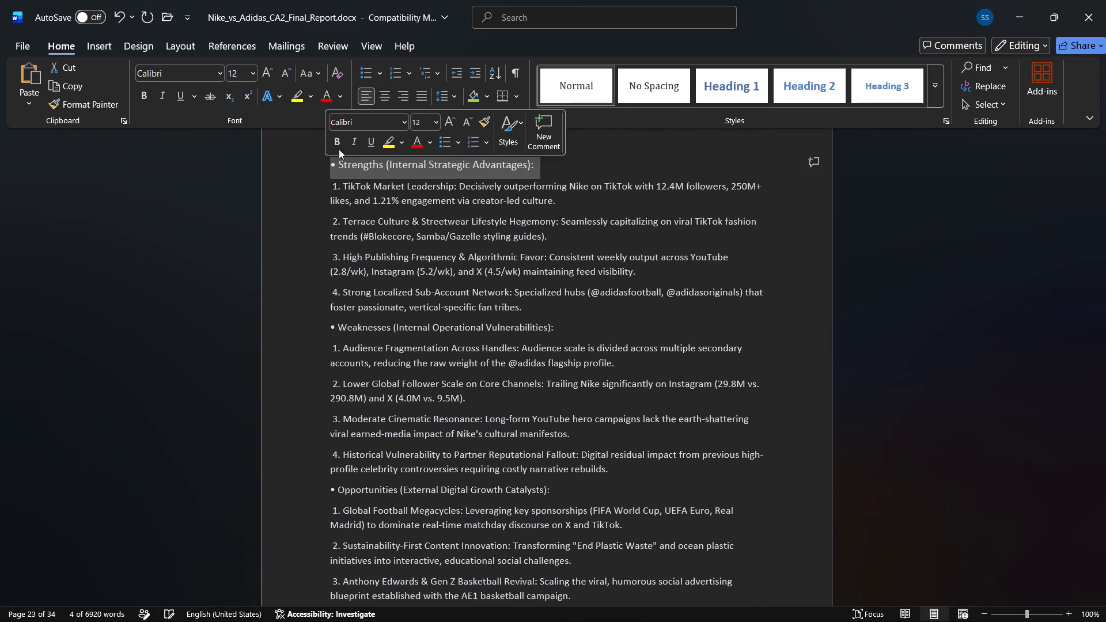
click(335, 147)
click(369, 141)
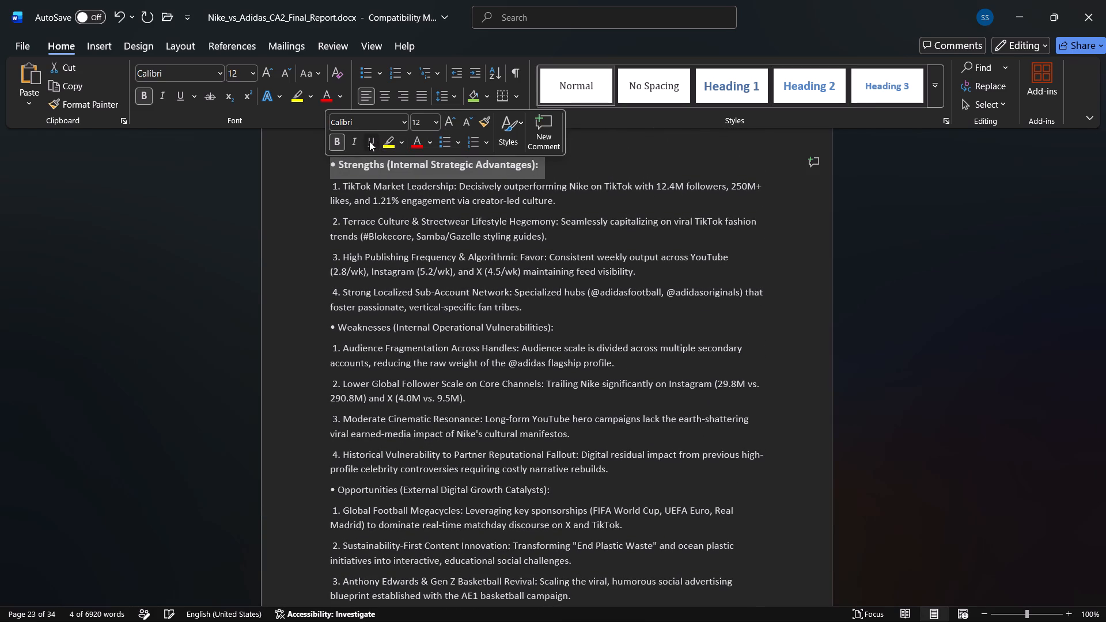
click(415, 142)
click(571, 180)
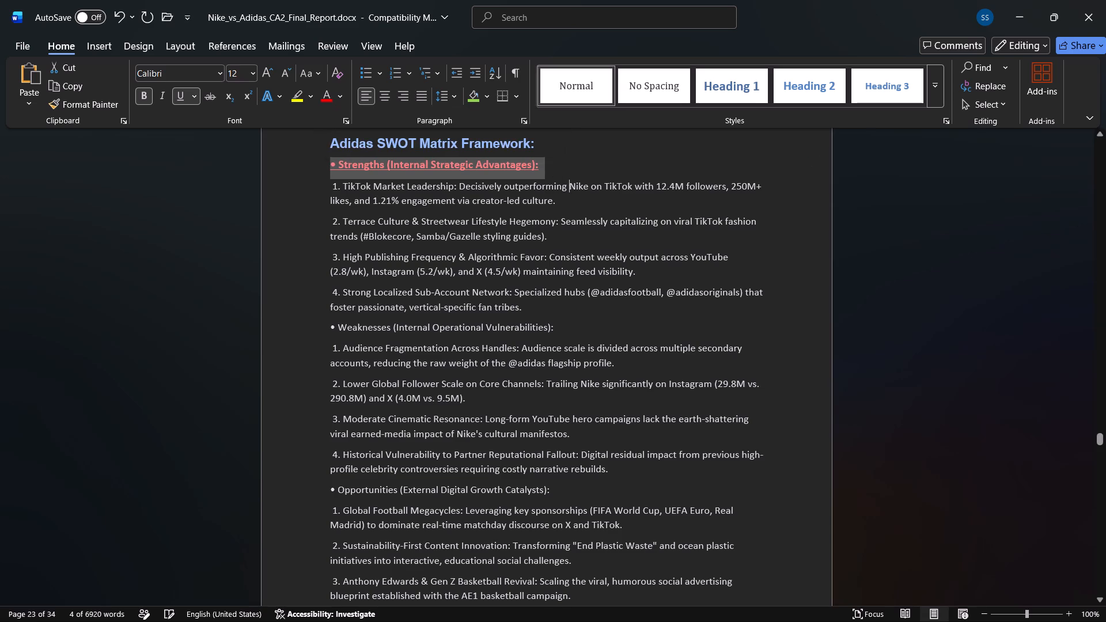
Increase the "Adidas SWOT Matrix Framework:" heading to 14 pt.
scroll(571, 180, up, 1)
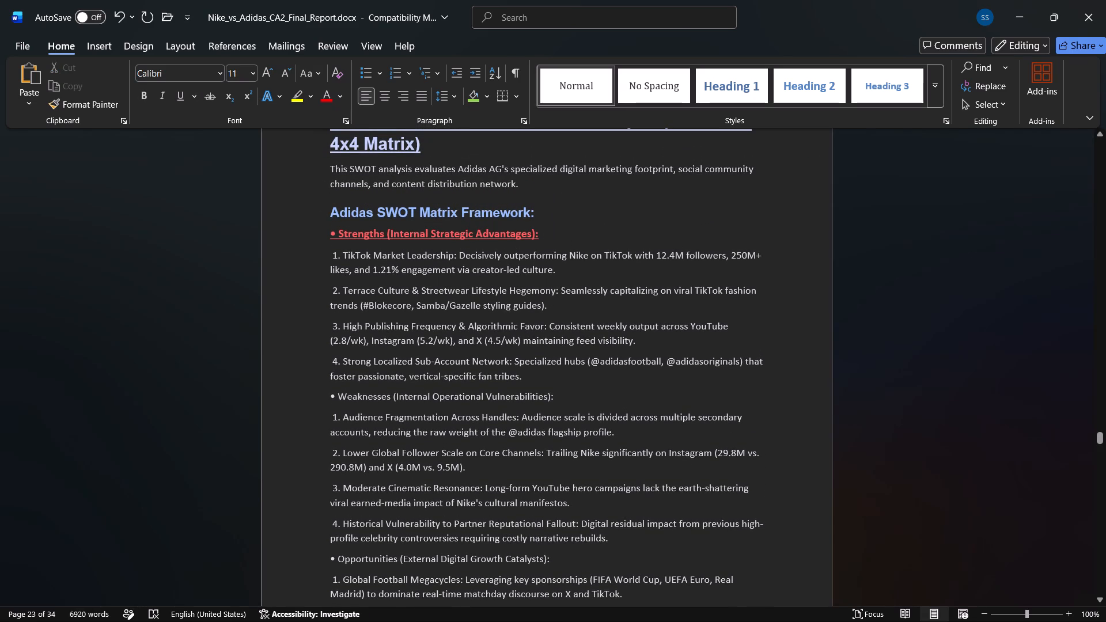
drag(543, 213, 340, 217)
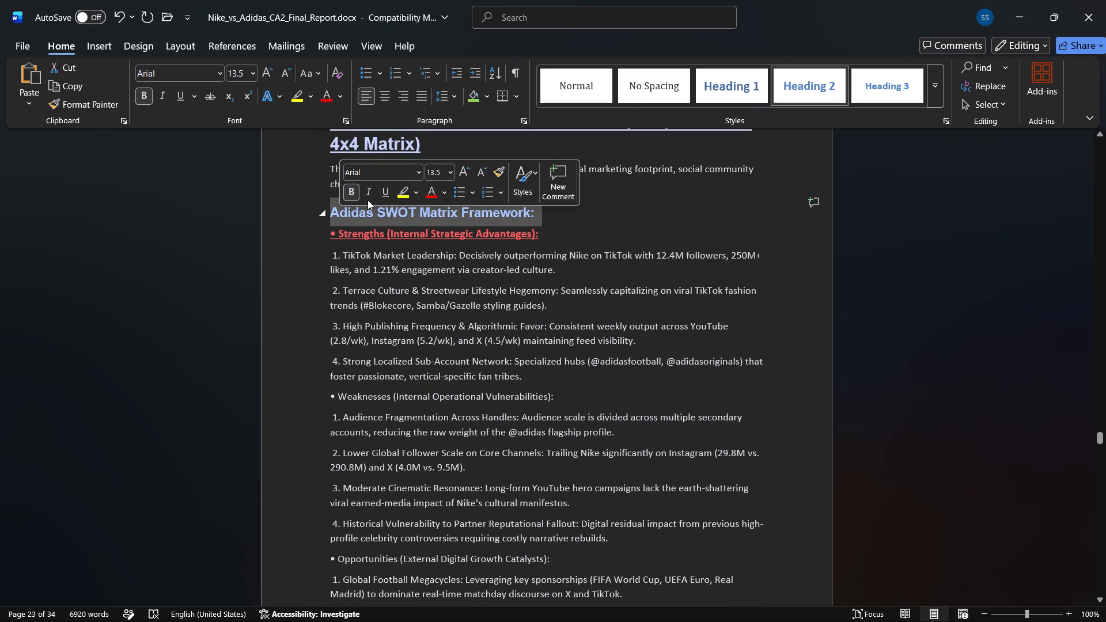
click(464, 172)
click(556, 230)
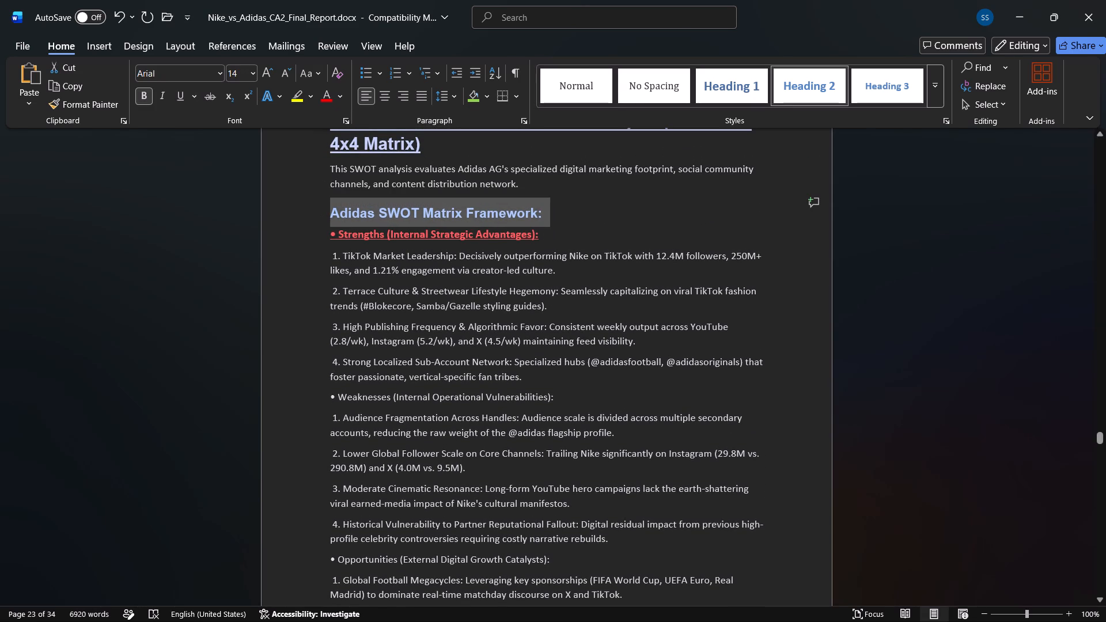
Copy the "Strengths (Internal Strategic Advantages):" formatting onto the word "Terrace" in strengths item 2 with Format Painter.
scroll(554, 238, down, 1)
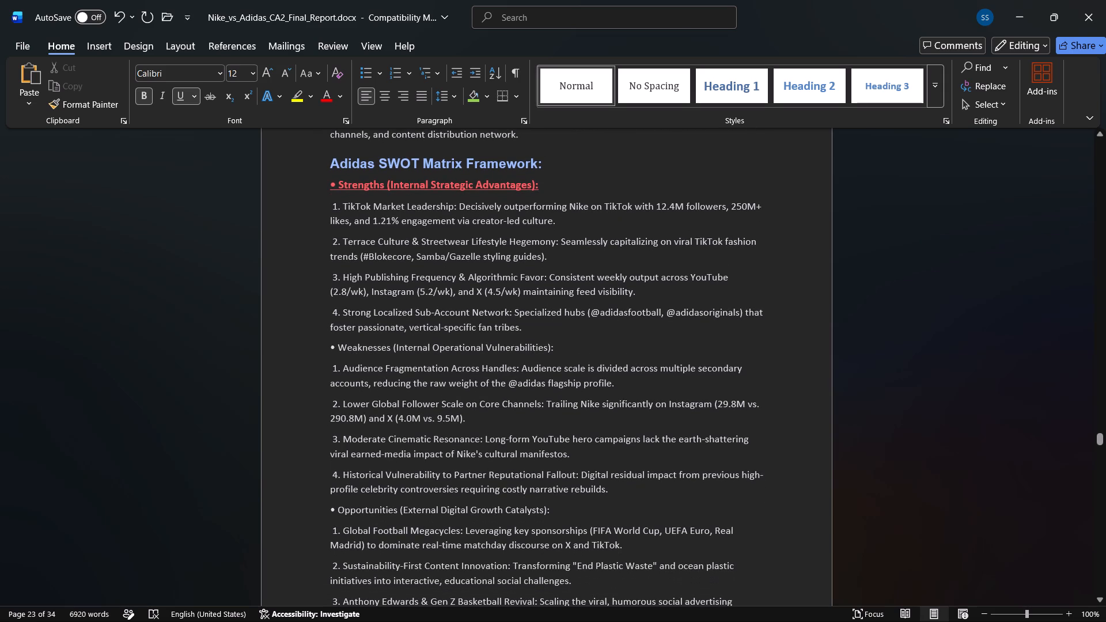
drag(540, 188, 332, 183)
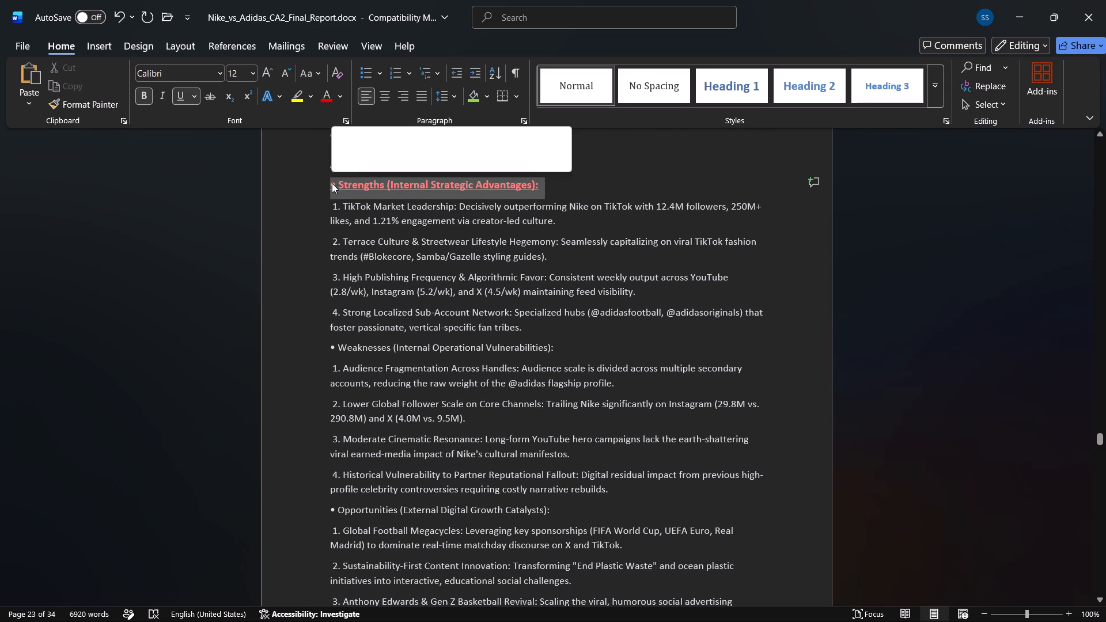
click(69, 103)
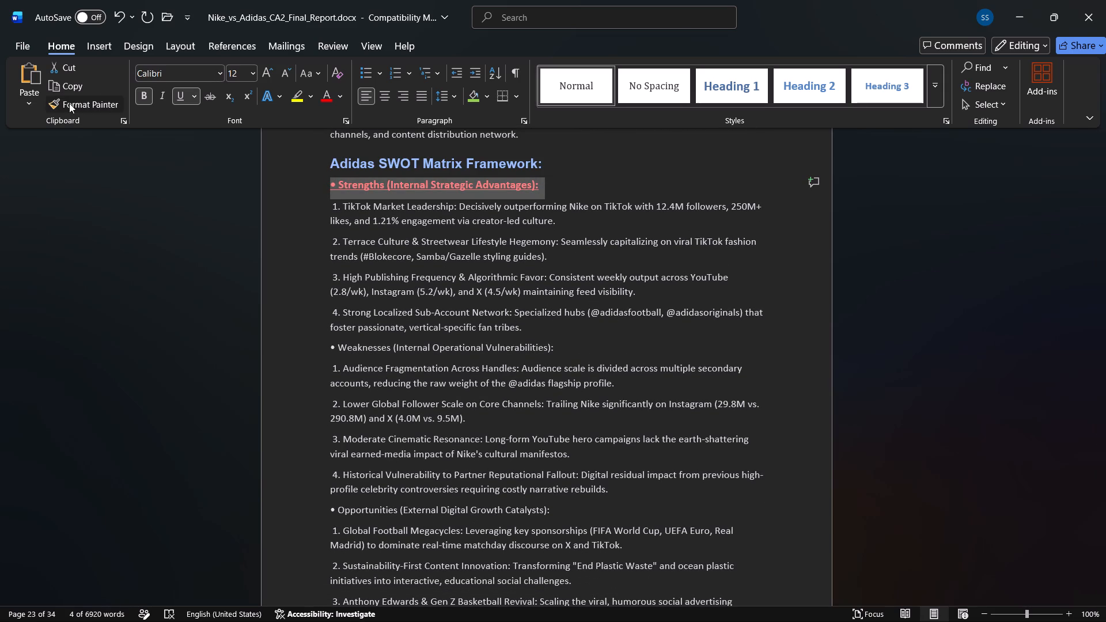
click(352, 240)
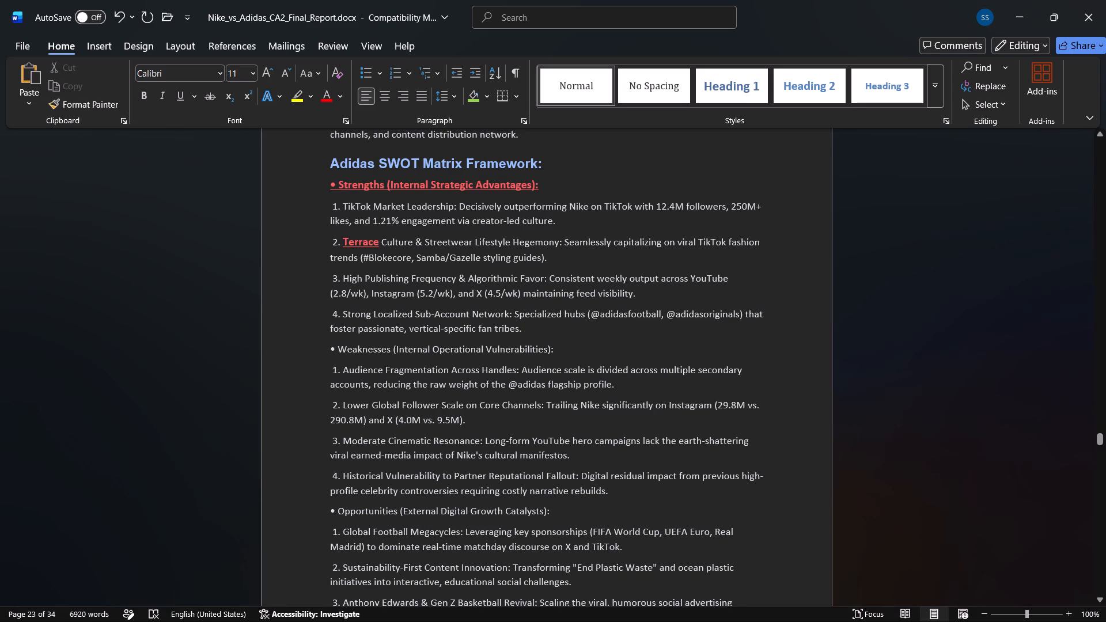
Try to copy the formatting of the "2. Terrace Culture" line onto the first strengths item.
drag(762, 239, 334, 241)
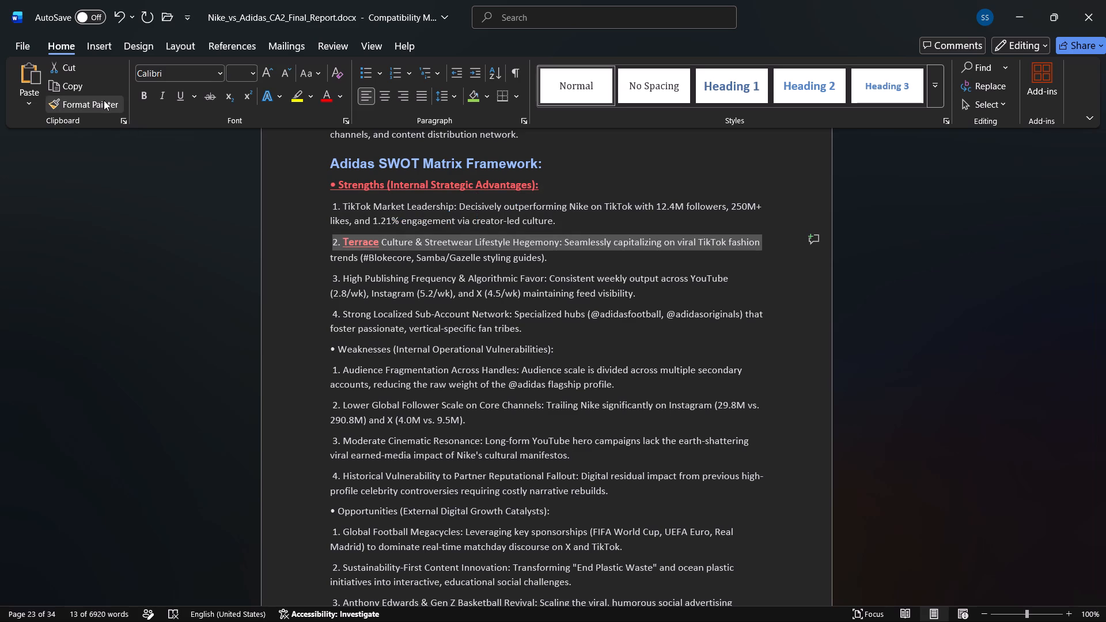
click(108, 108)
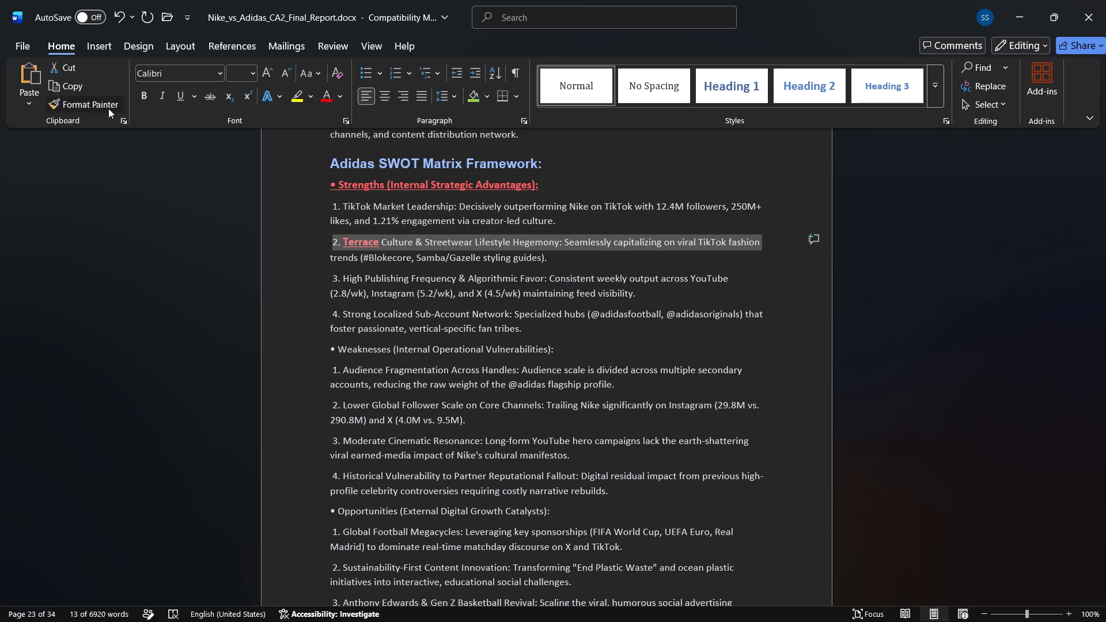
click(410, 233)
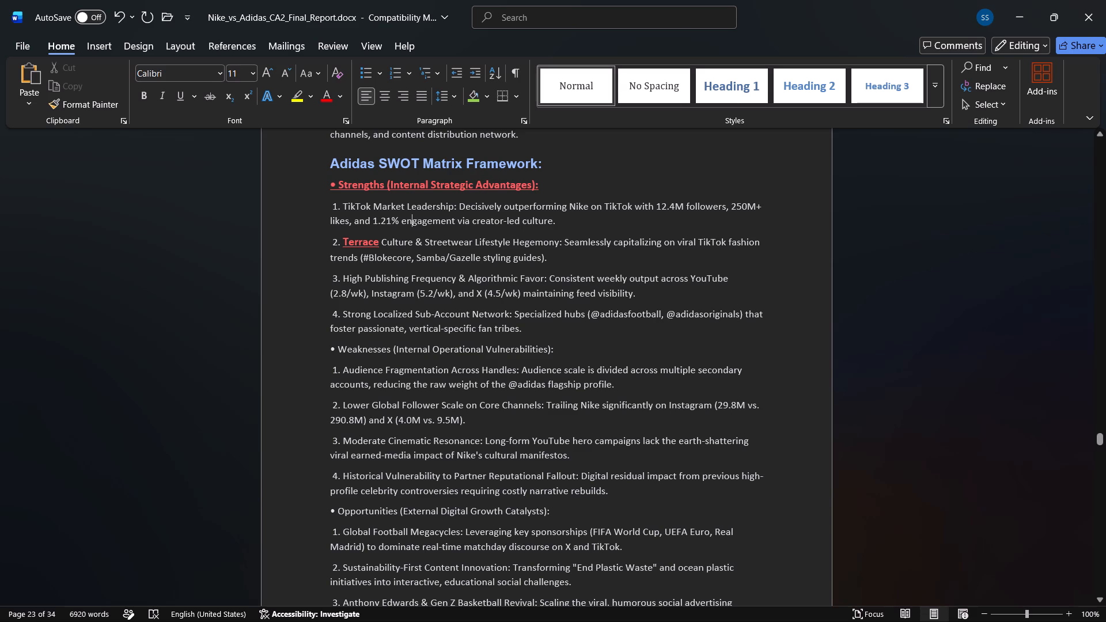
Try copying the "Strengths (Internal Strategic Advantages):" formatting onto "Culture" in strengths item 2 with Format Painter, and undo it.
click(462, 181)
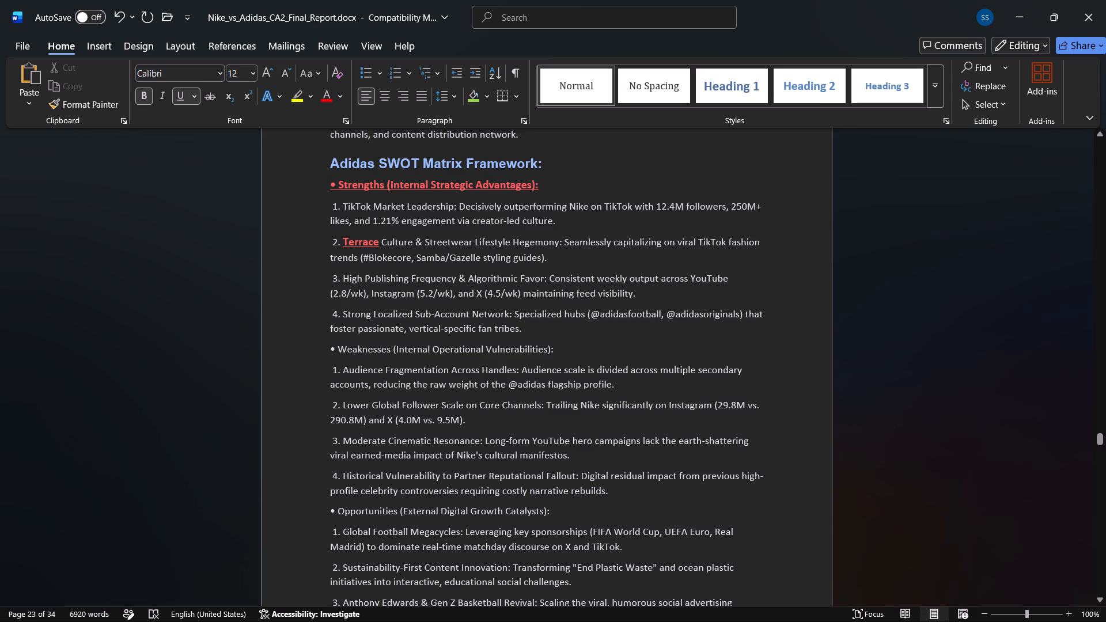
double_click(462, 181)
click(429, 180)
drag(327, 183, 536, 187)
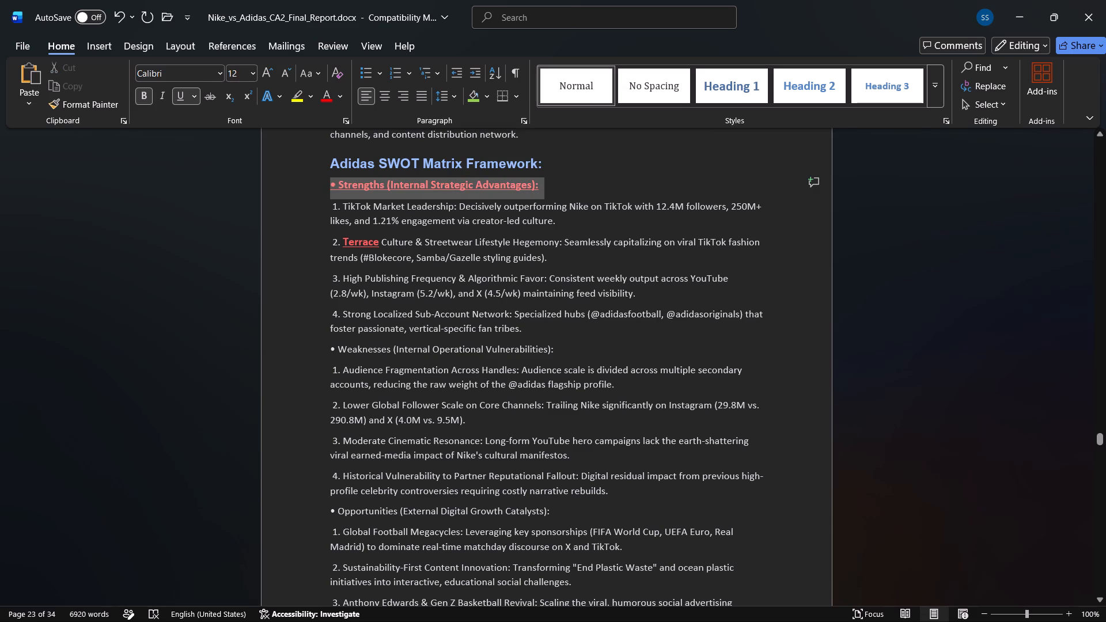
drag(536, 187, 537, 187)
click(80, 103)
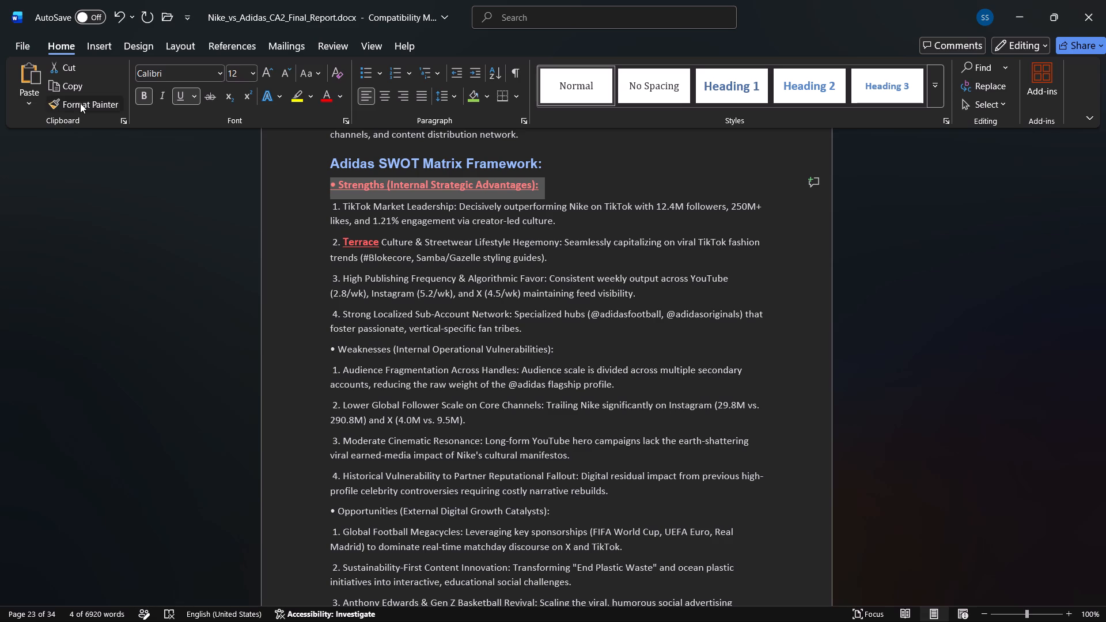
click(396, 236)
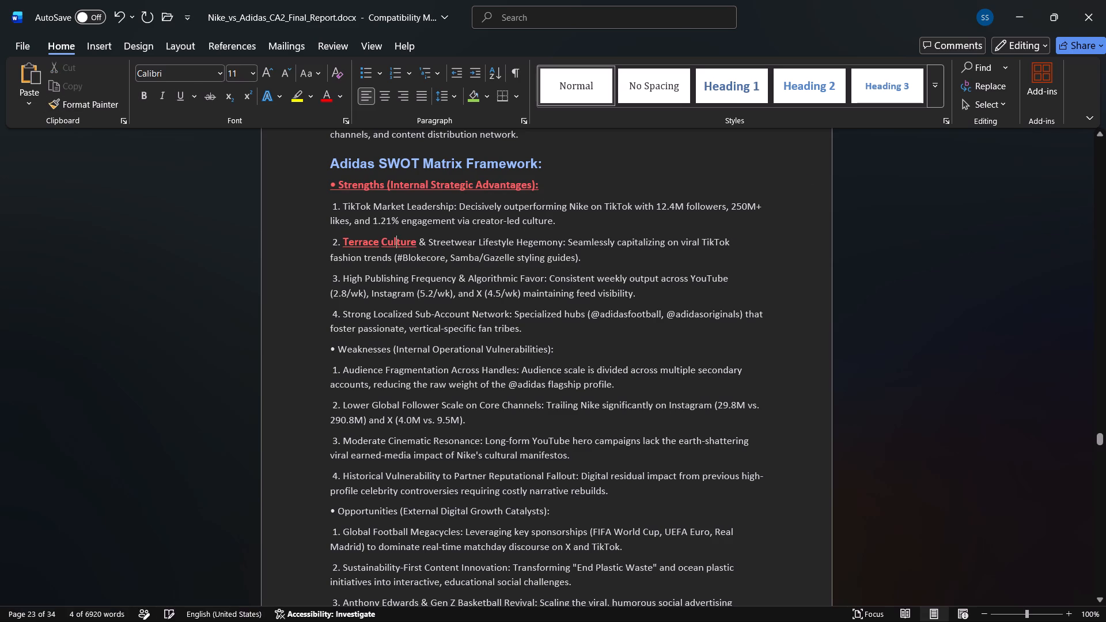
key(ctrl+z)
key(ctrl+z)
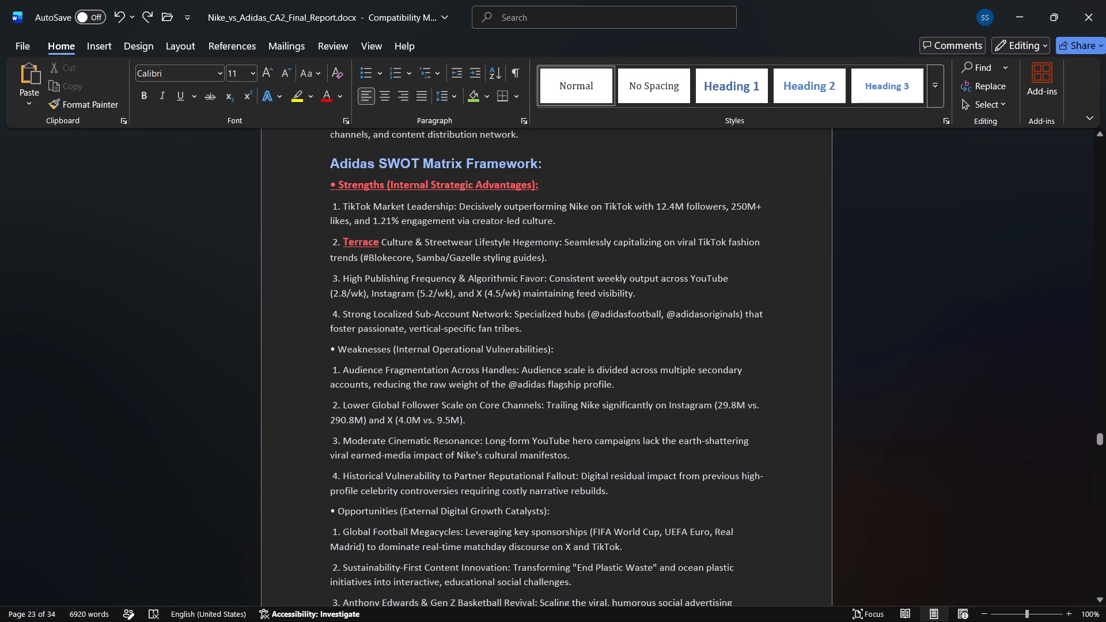
Restore the word "Terrace" in strengths item 2 to plain body formatting by copying the format of "Culture &" with Format Painter.
drag(561, 243, 497, 244)
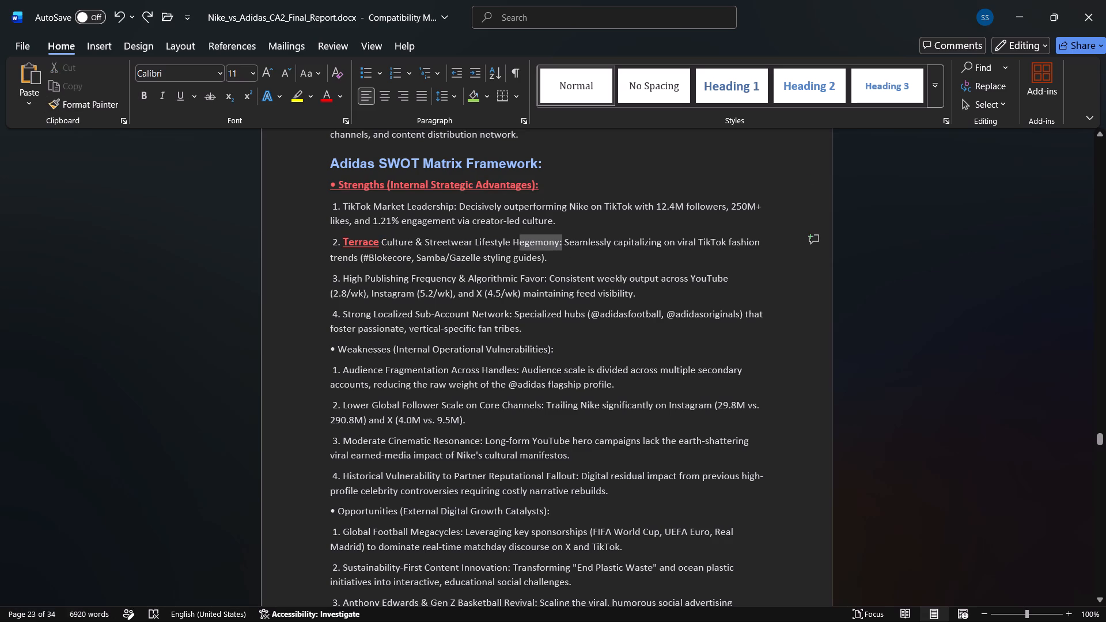
drag(497, 244, 348, 244)
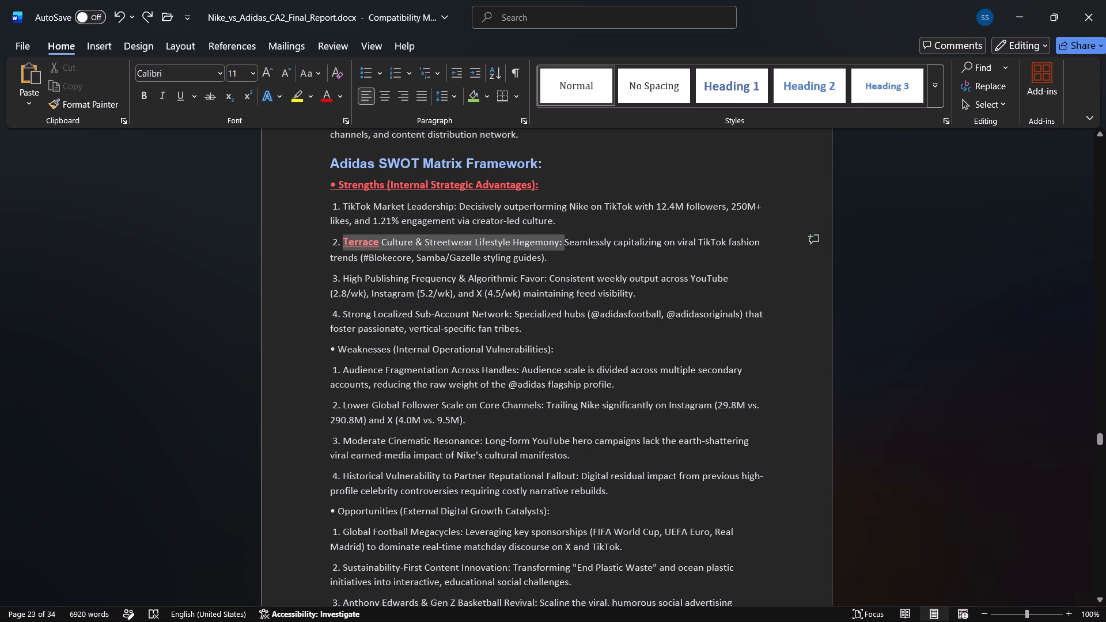
drag(348, 244, 344, 244)
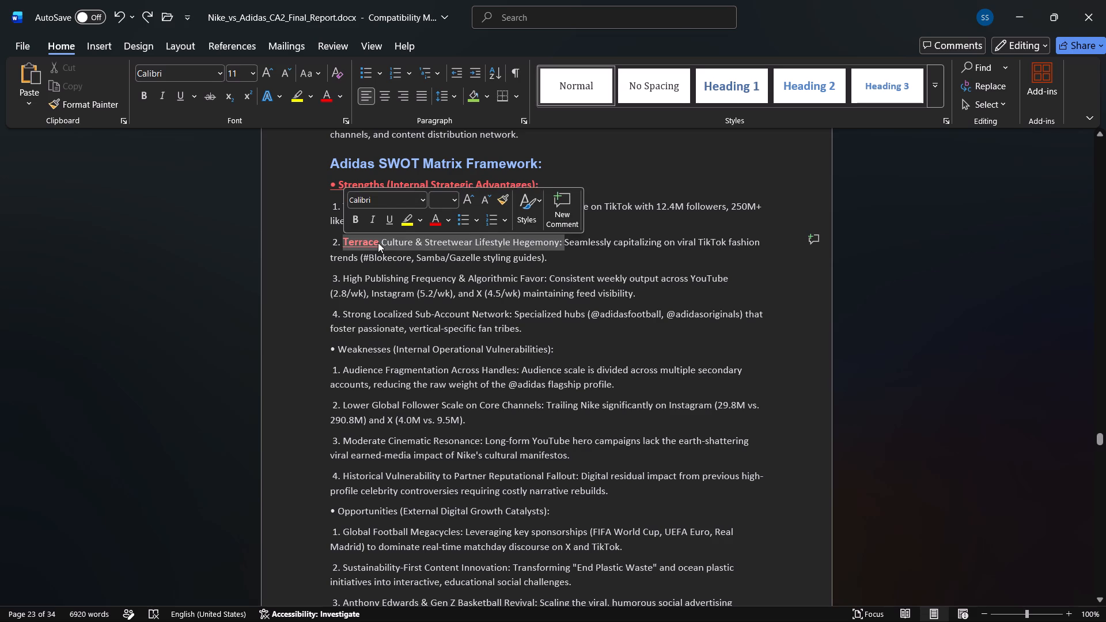
click(378, 242)
drag(378, 242, 343, 246)
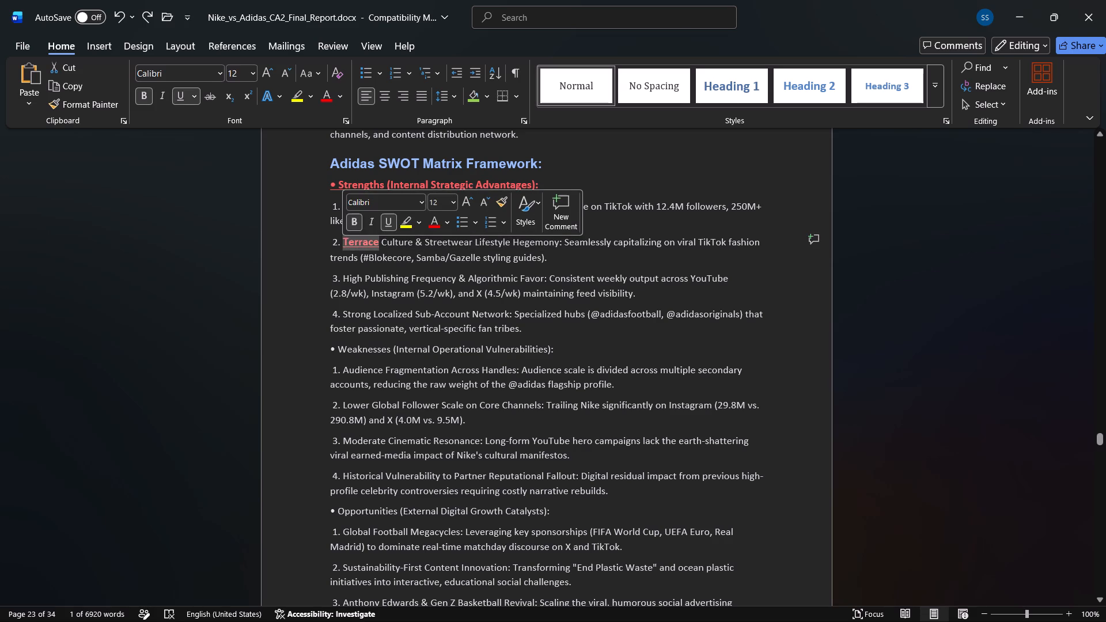
click(435, 222)
drag(400, 244, 421, 243)
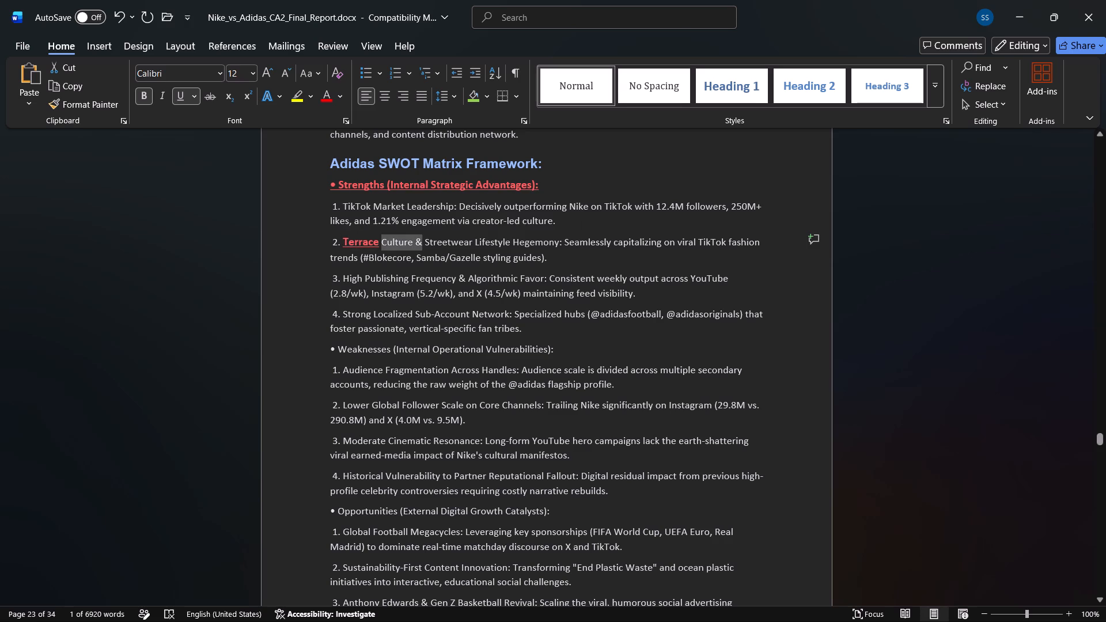
click(90, 104)
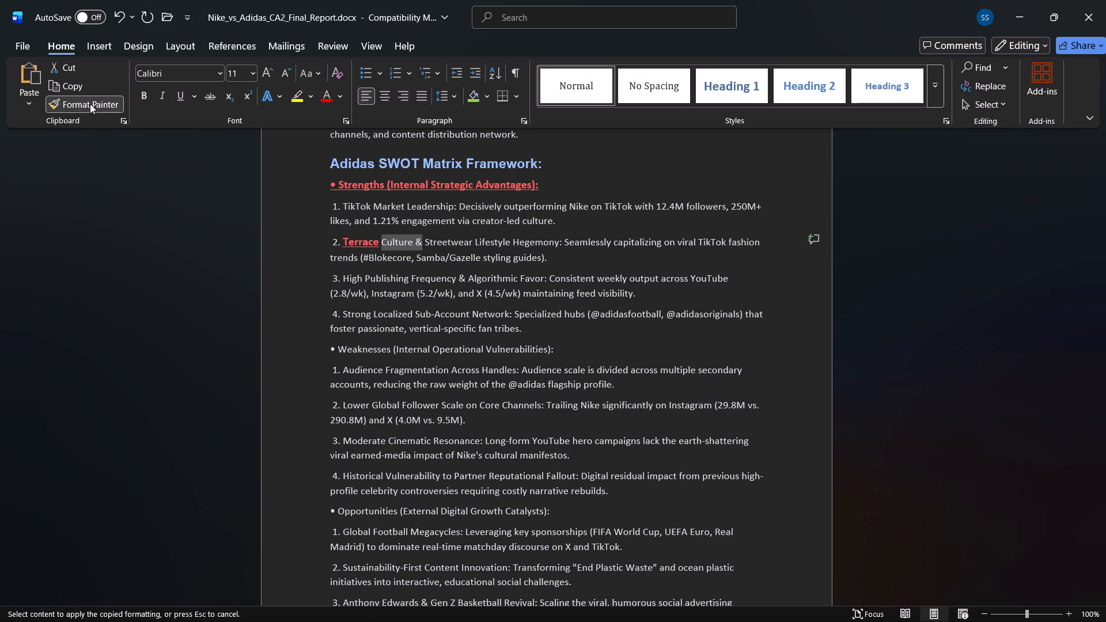
click(360, 240)
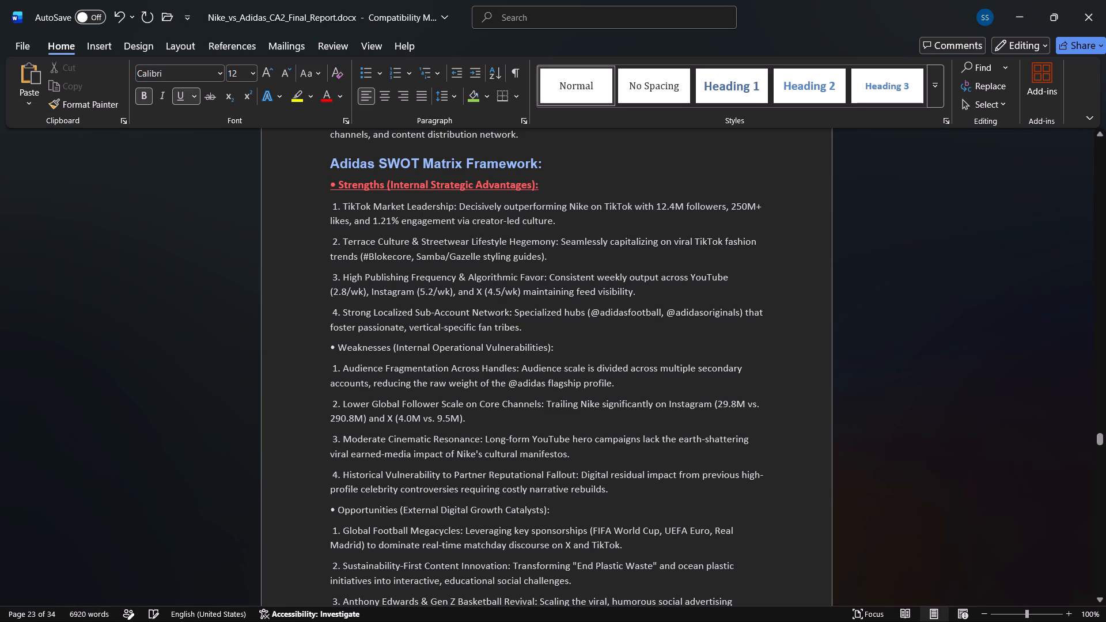
Format the Adidas "Weaknesses (Internal Operational Vulnerabilities):" line as 12 pt, bold, underlined and red.
click(450, 327)
scroll(451, 321, down, 1)
scroll(451, 293, up, 1)
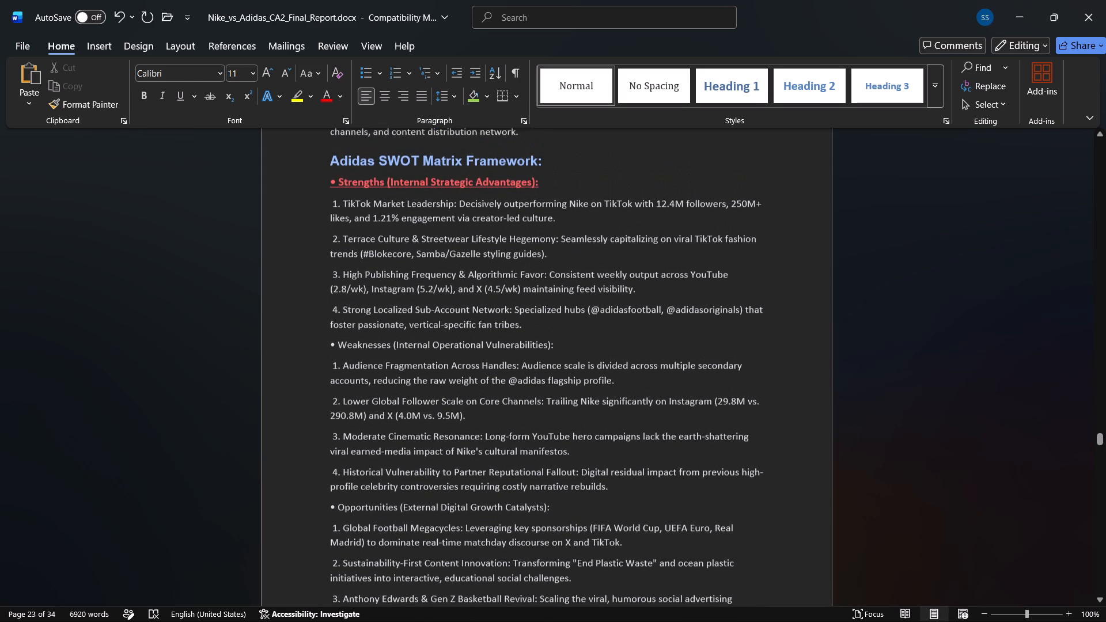
drag(556, 343, 338, 344)
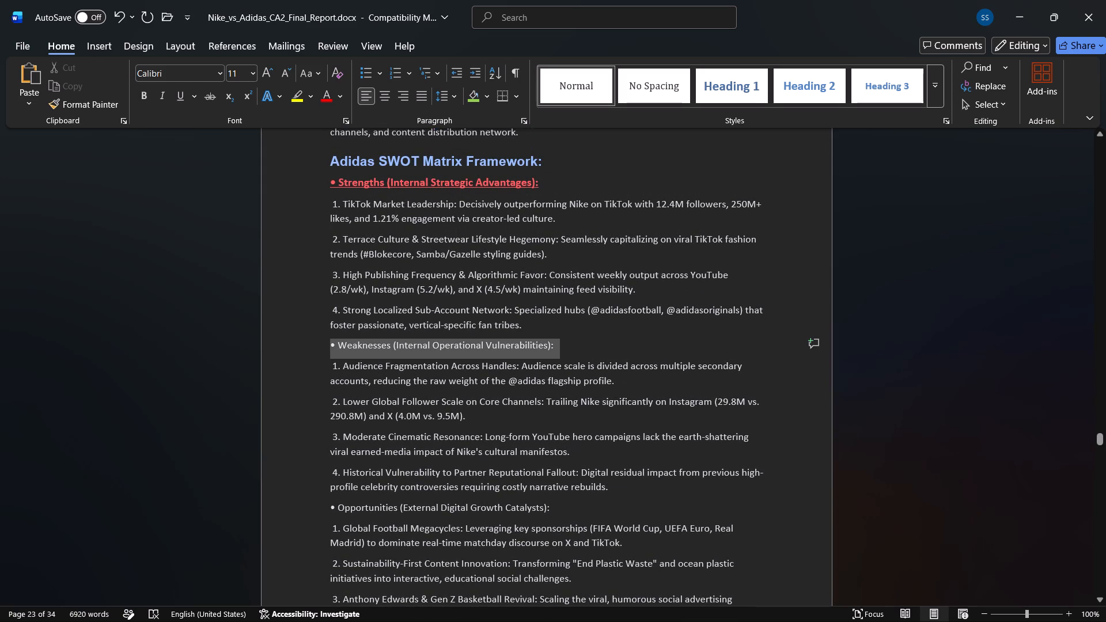
drag(338, 344, 335, 347)
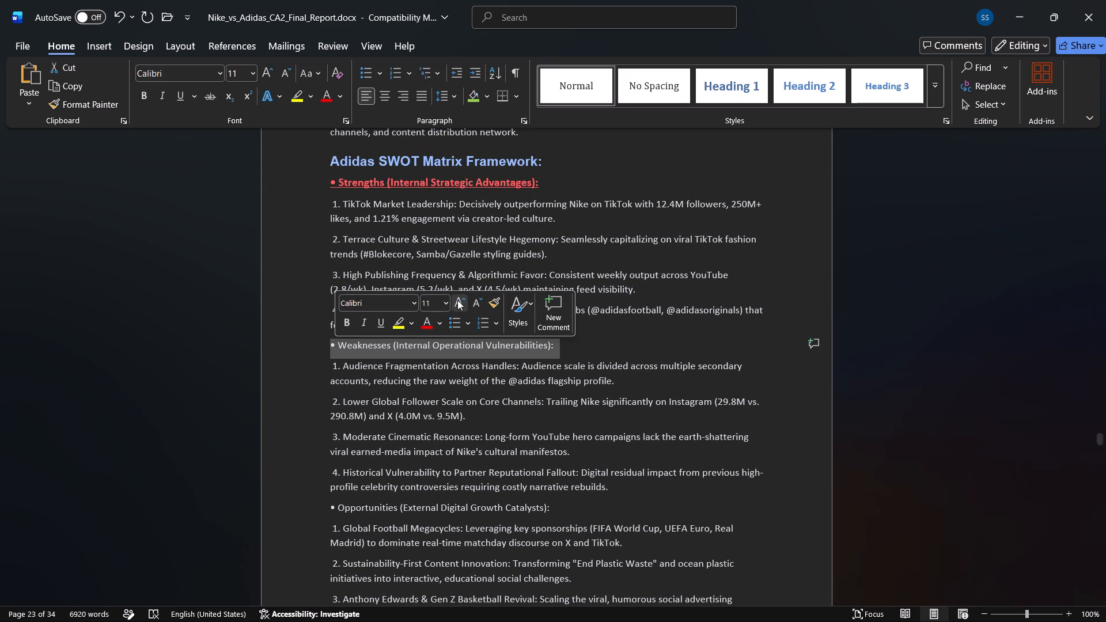
click(460, 301)
click(346, 325)
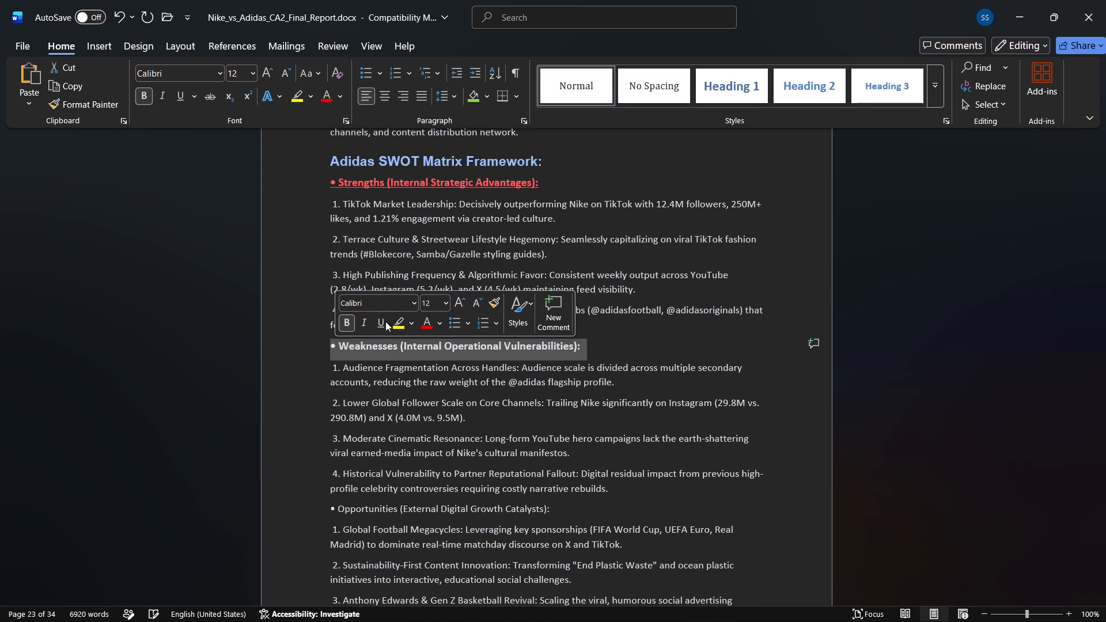
click(427, 325)
click(382, 329)
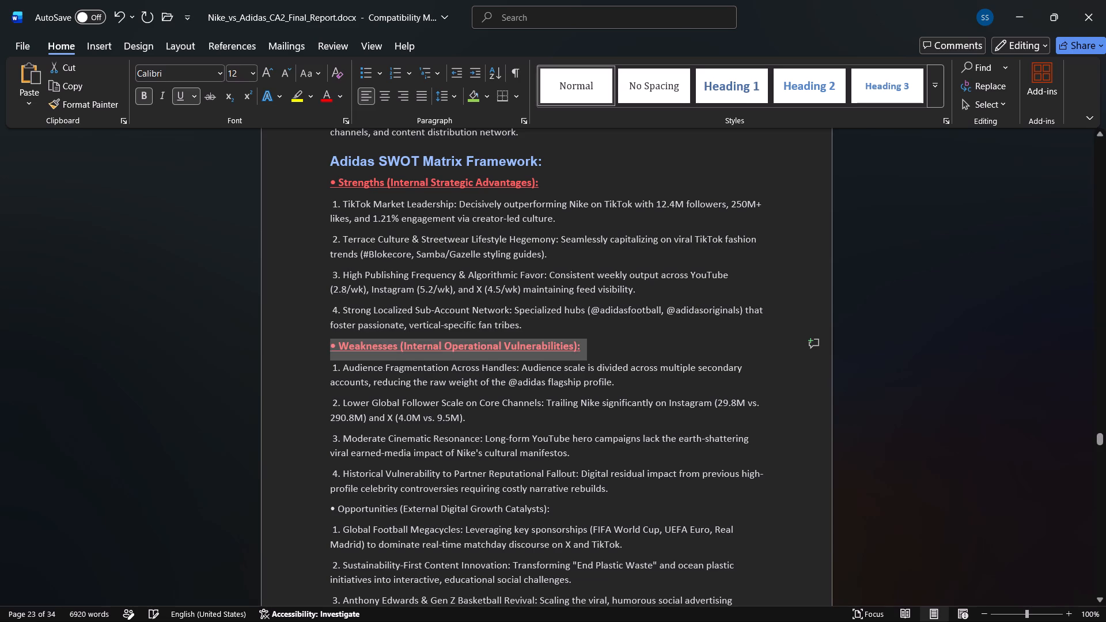
click(412, 399)
Insert a blank line between strengths item 4 and the Adidas "Weaknesses" subheading.
scroll(412, 399, down, 1)
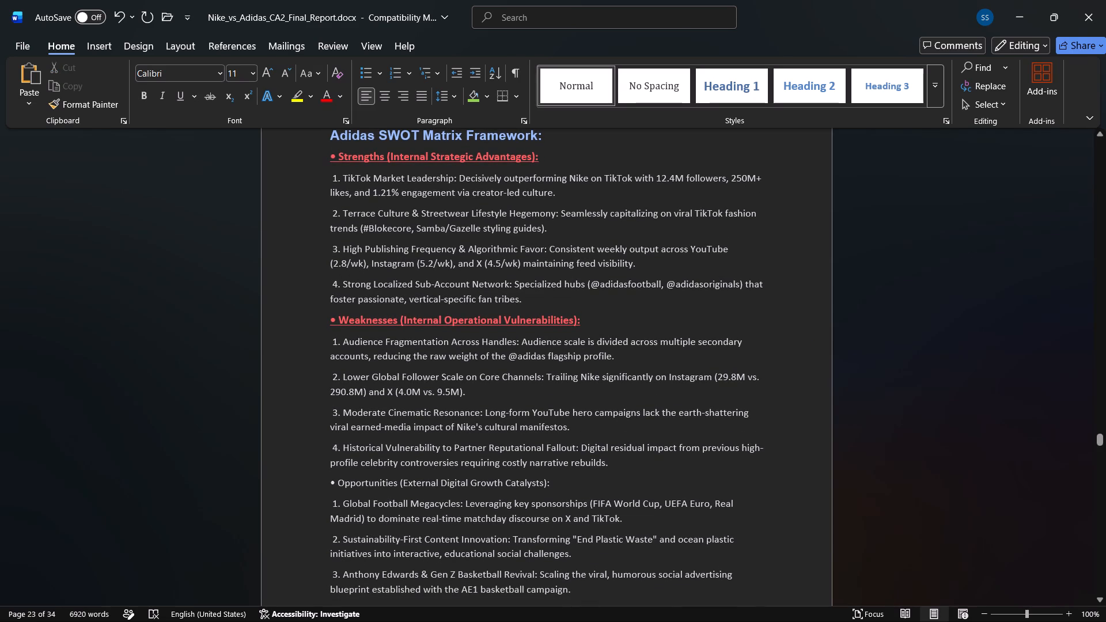
scroll(482, 439, down, 1)
scroll(524, 408, up, 1)
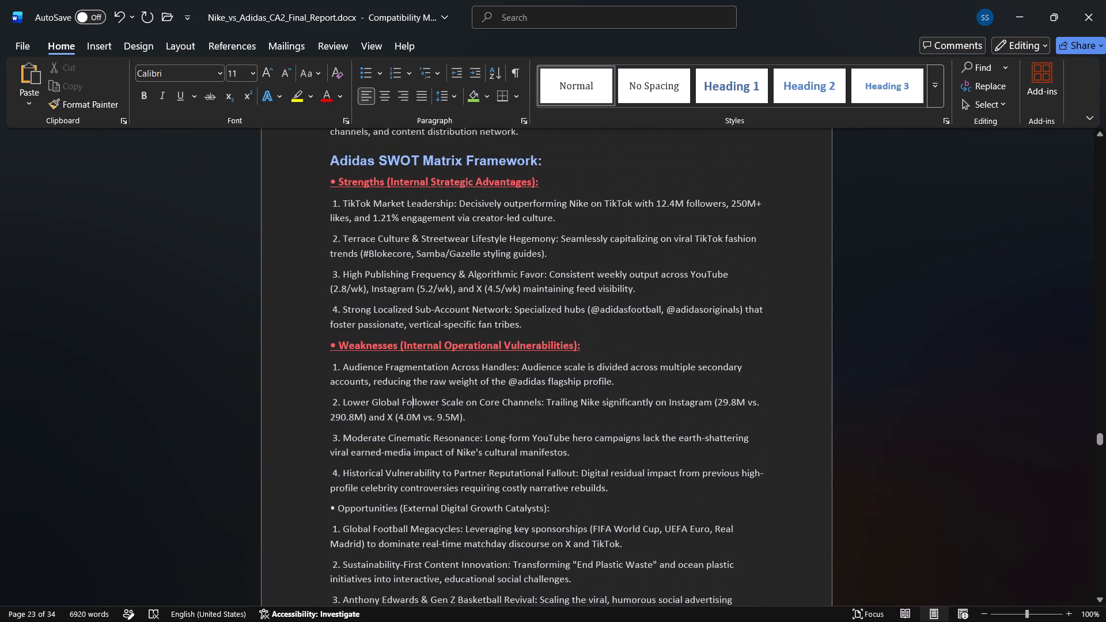
double_click(535, 329)
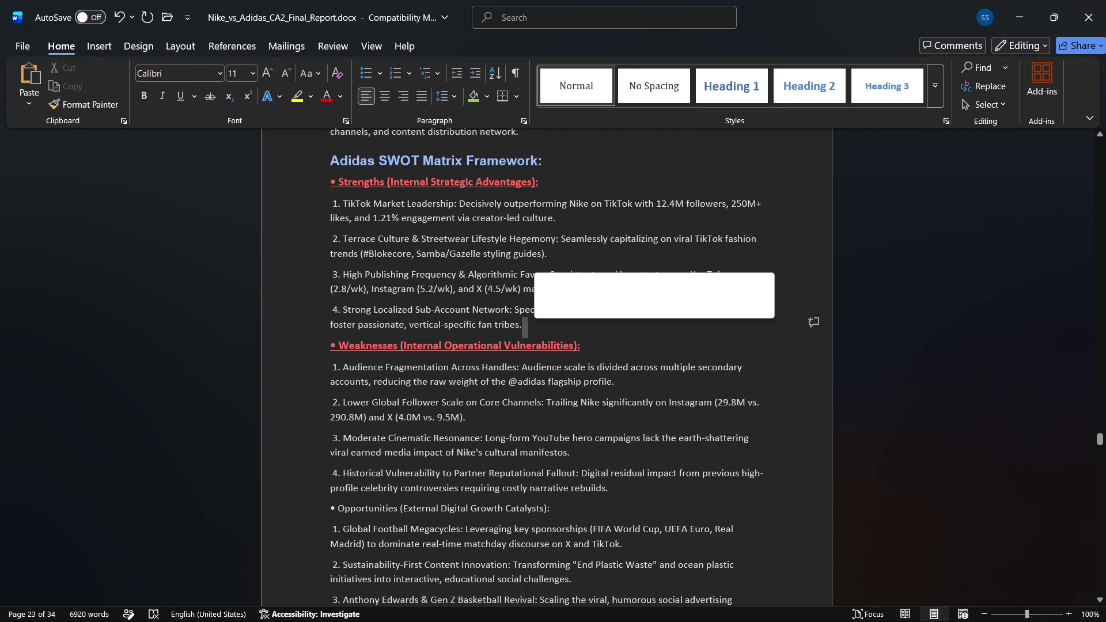
key(Return)
click(535, 326)
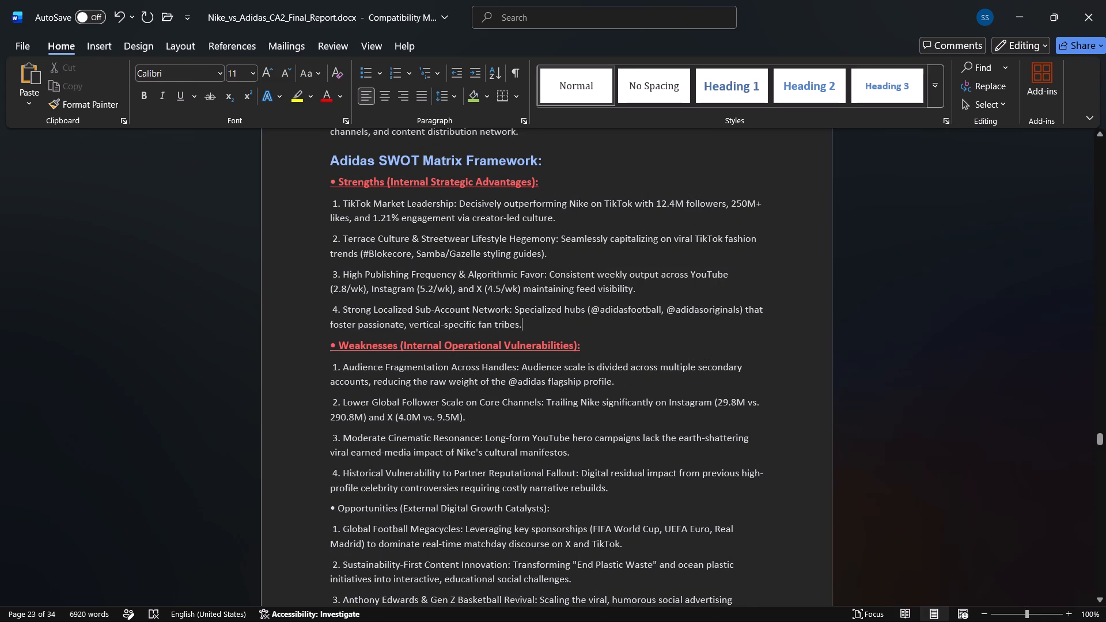
key(Return)
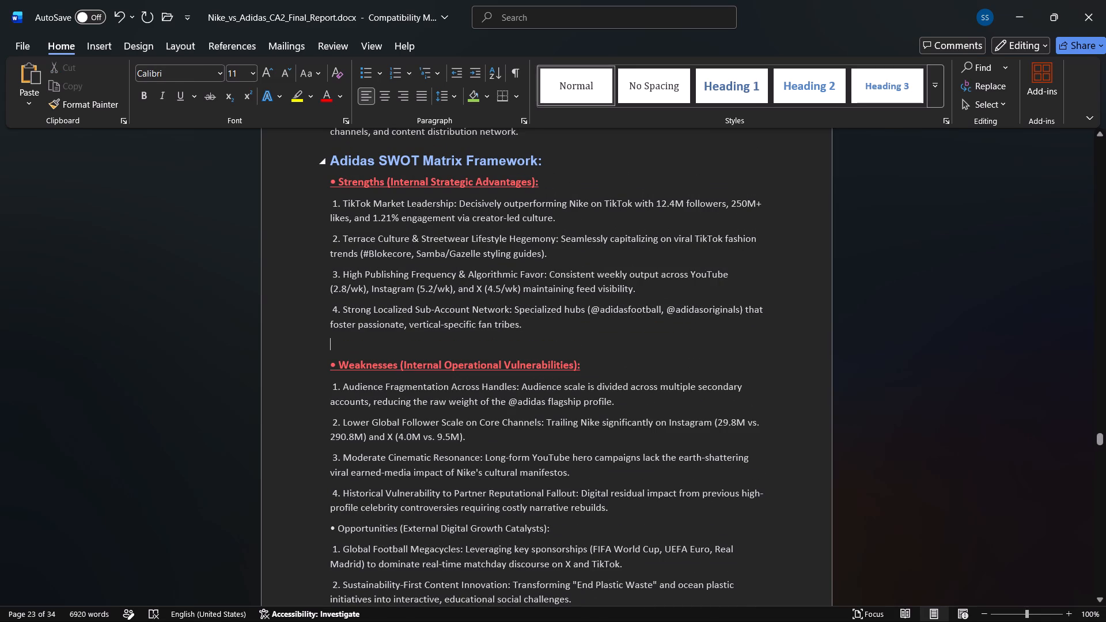
Format the Adidas "Opportunities (External Digital Growth Catalysts):" line as 12 pt, bold, underlined and red.
scroll(535, 313, down, 1)
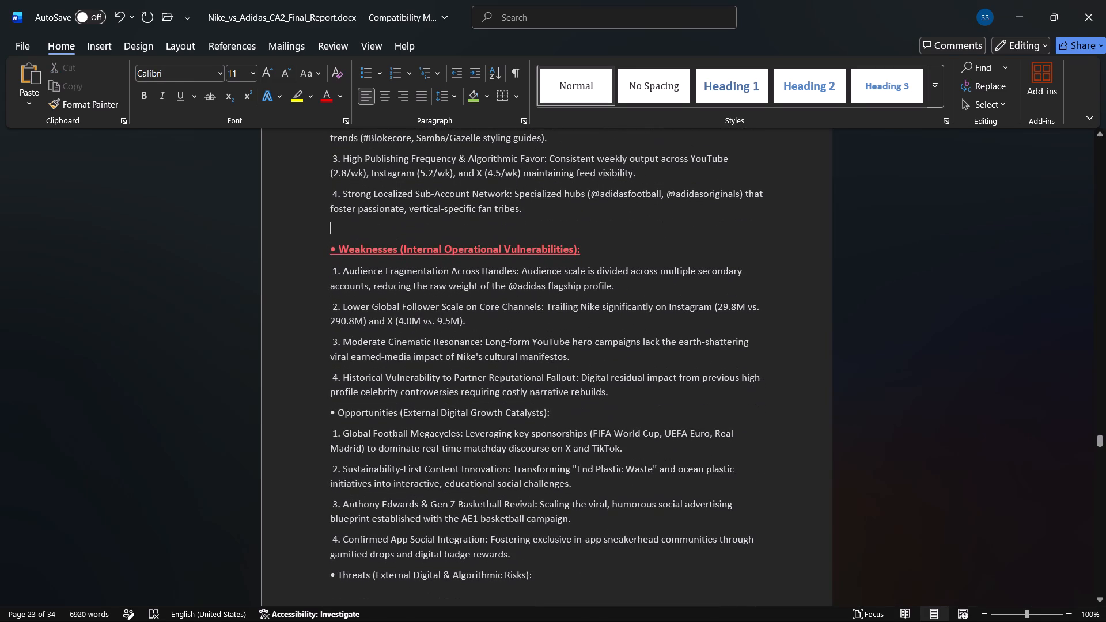
drag(563, 410, 340, 426)
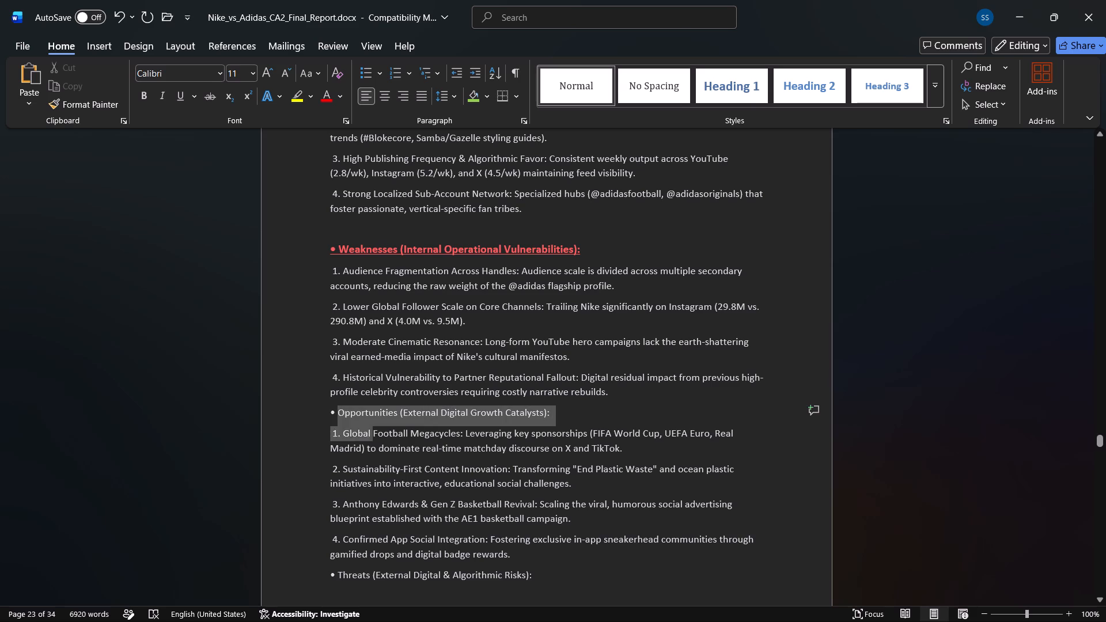
drag(340, 426, 332, 416)
click(341, 395)
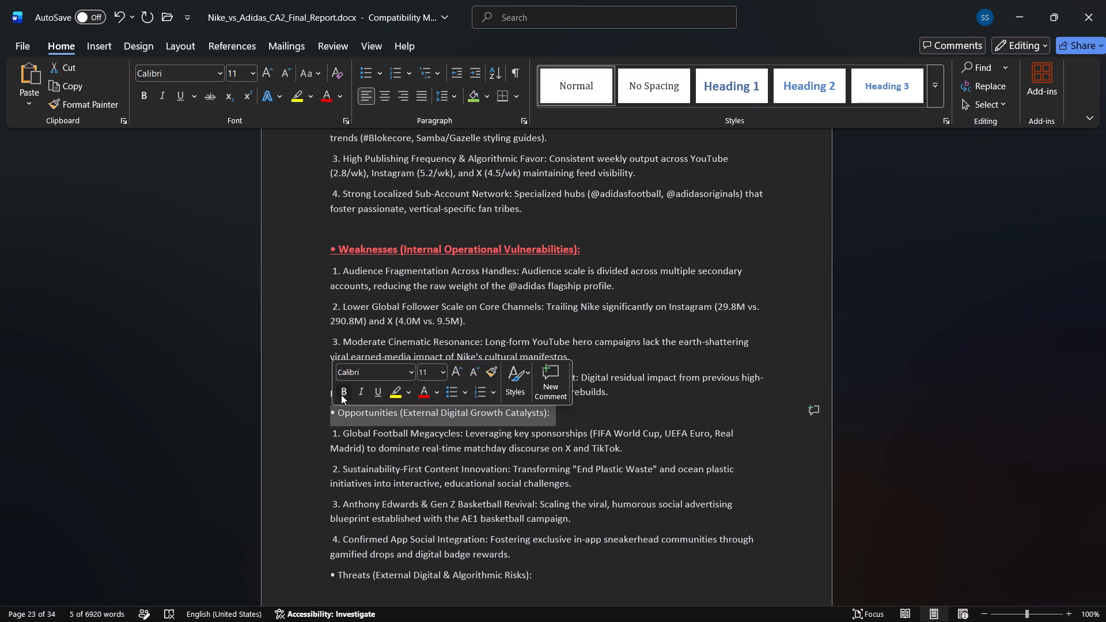
click(457, 373)
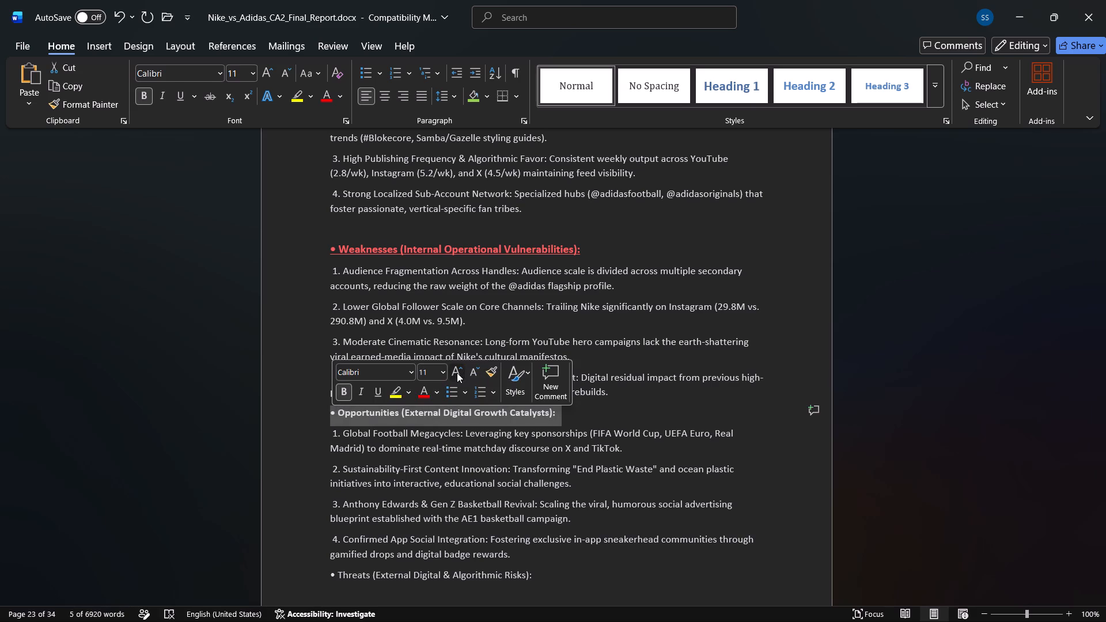
click(425, 389)
click(381, 390)
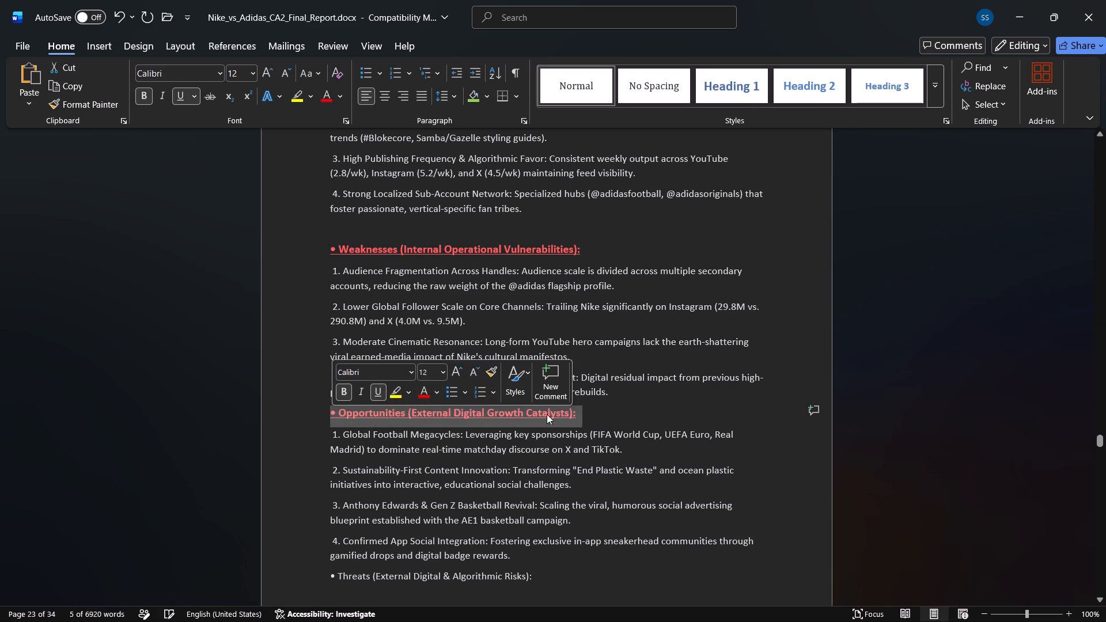
click(581, 412)
Insert a blank line between weaknesses item 4 and the Adidas "Opportunities" subheading.
click(613, 399)
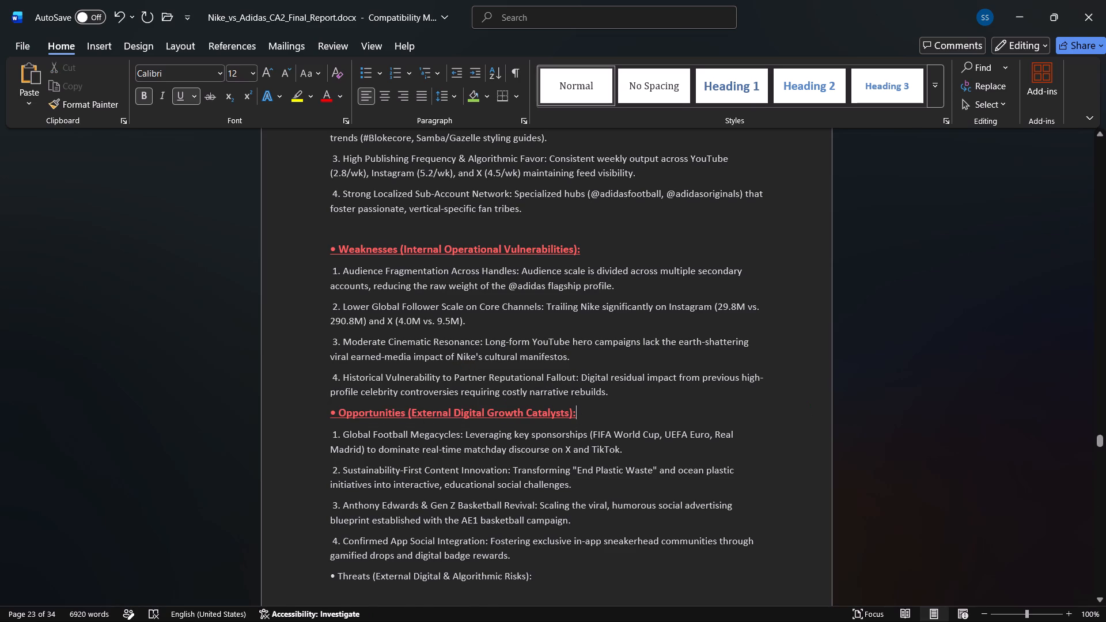
key(Return)
Insert a blank line between opportunities item 4 and the Adidas "Threats (External Digital & Algorithmic Risks):" subheading.
scroll(613, 399, down, 1)
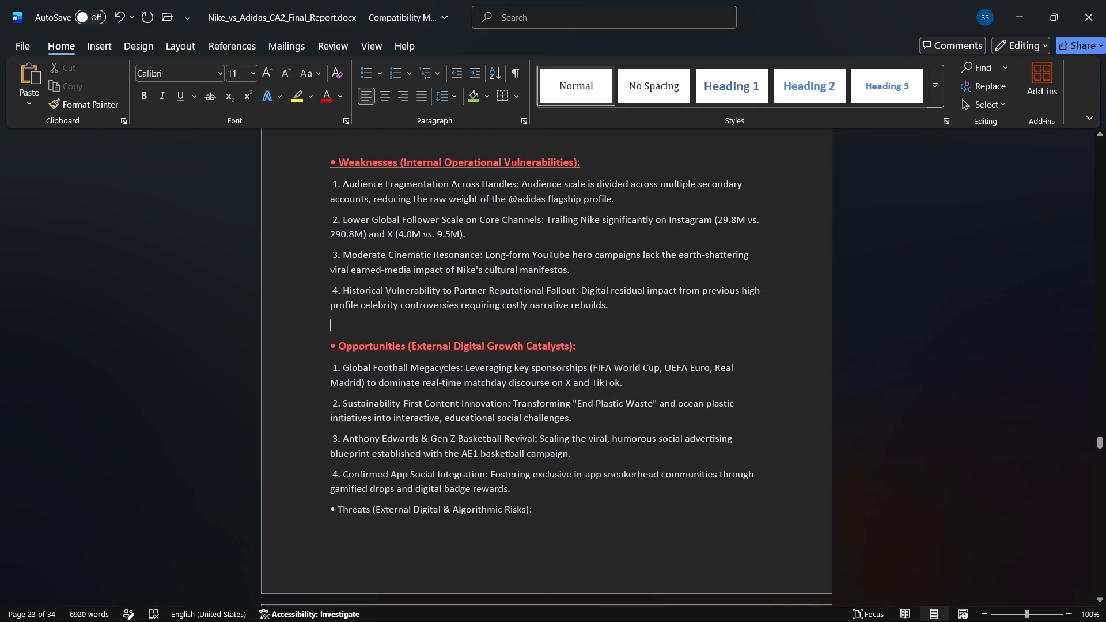
click(528, 490)
key(Return)
scroll(528, 490, down, 1)
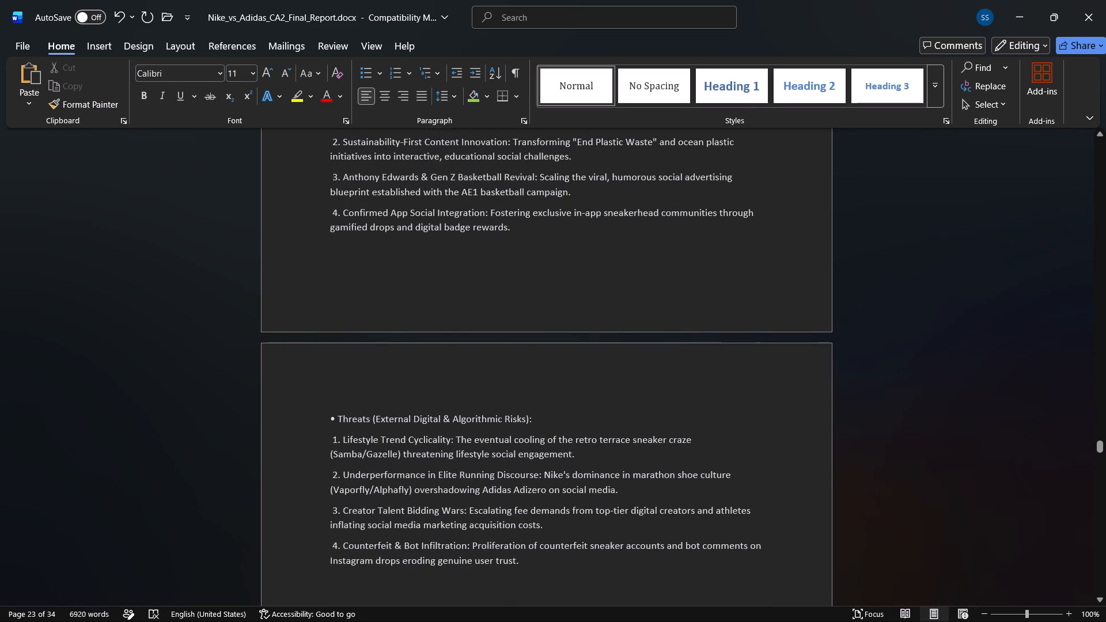
key(Return)
key(BackSpace)
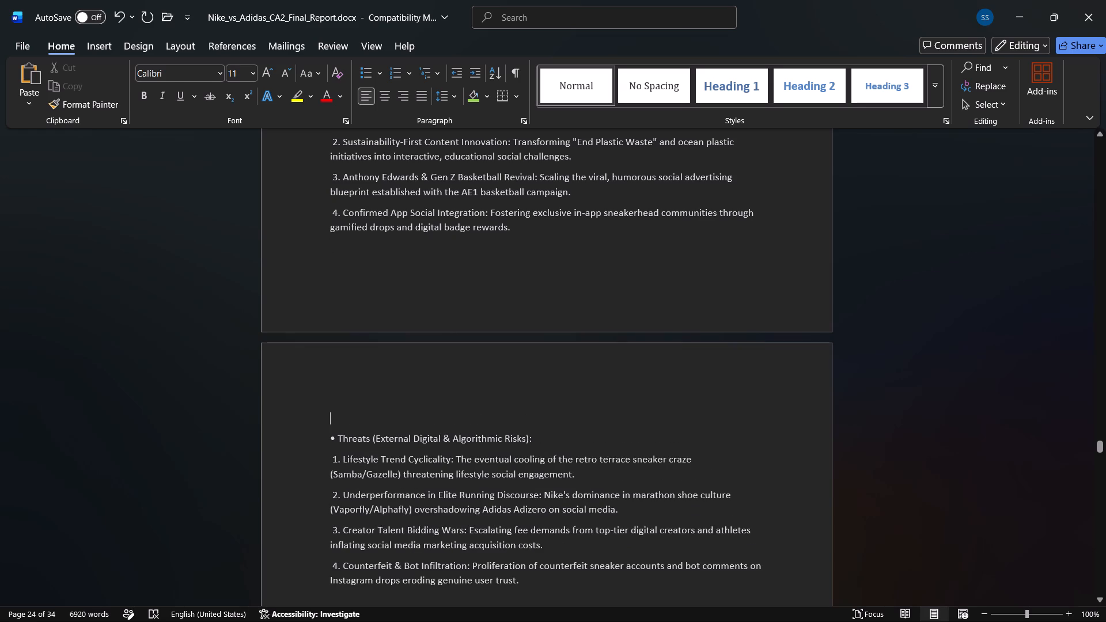
Format the Adidas "Threats (External Digital & Algorithmic Risks):" line as 12 pt, bold, italic, underlined and red.
drag(546, 420, 315, 428)
click(327, 411)
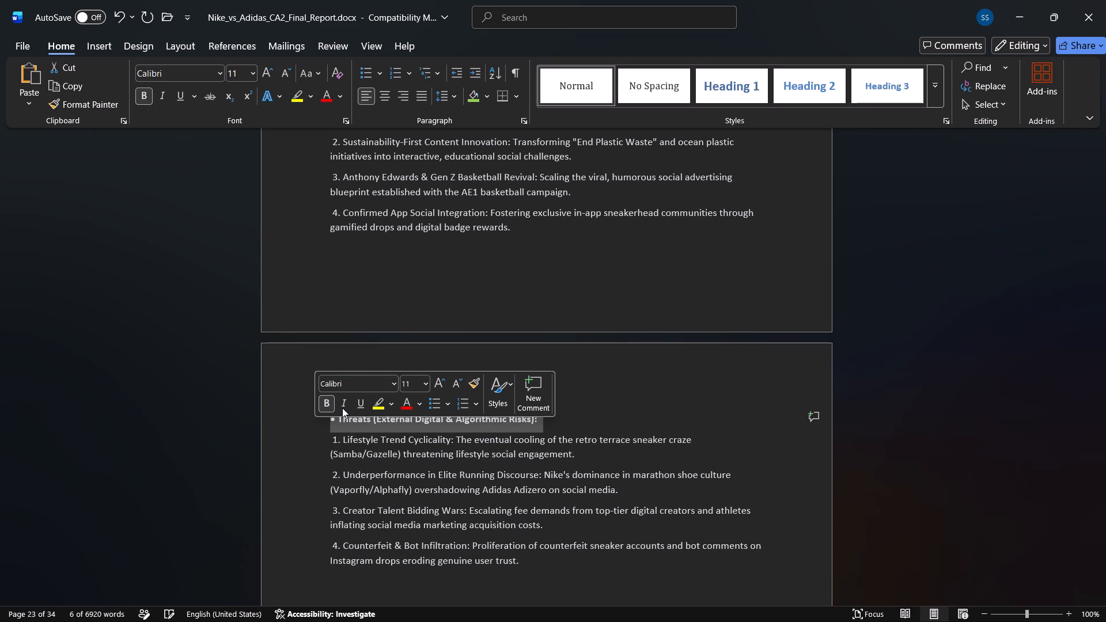
click(342, 408)
click(437, 385)
click(437, 385)
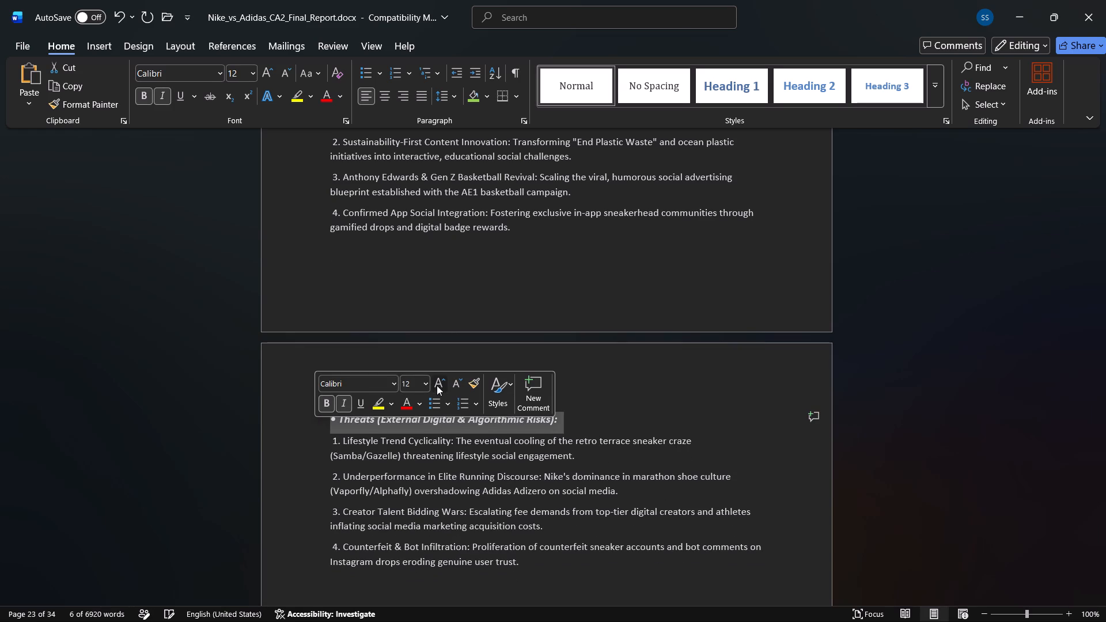
click(407, 404)
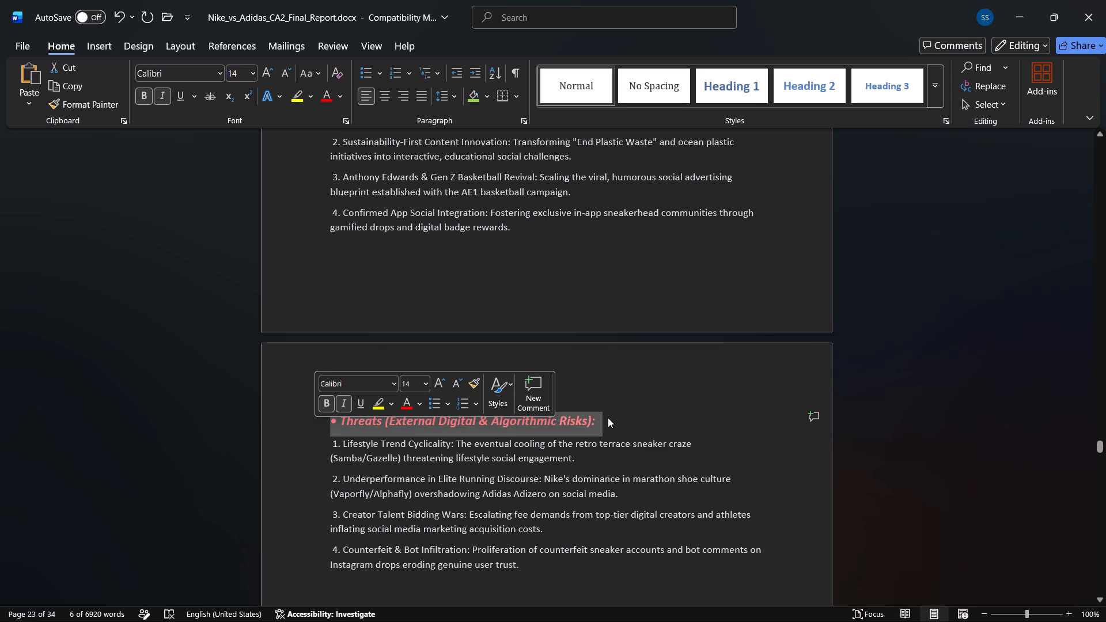
click(608, 418)
key(Return)
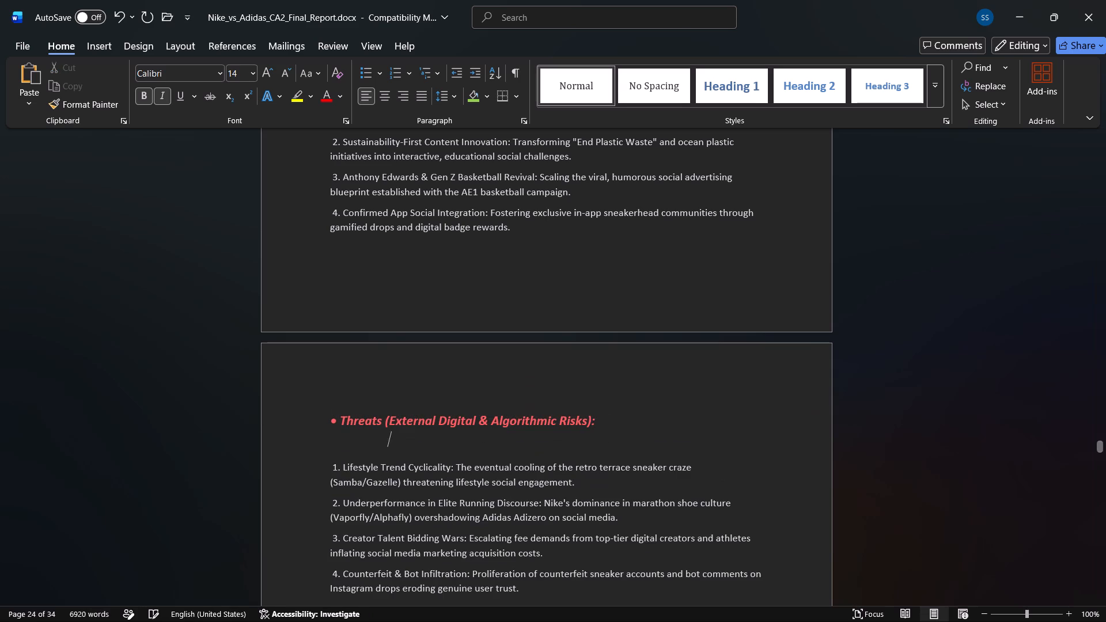
key(BackSpace)
drag(608, 418, 407, 417)
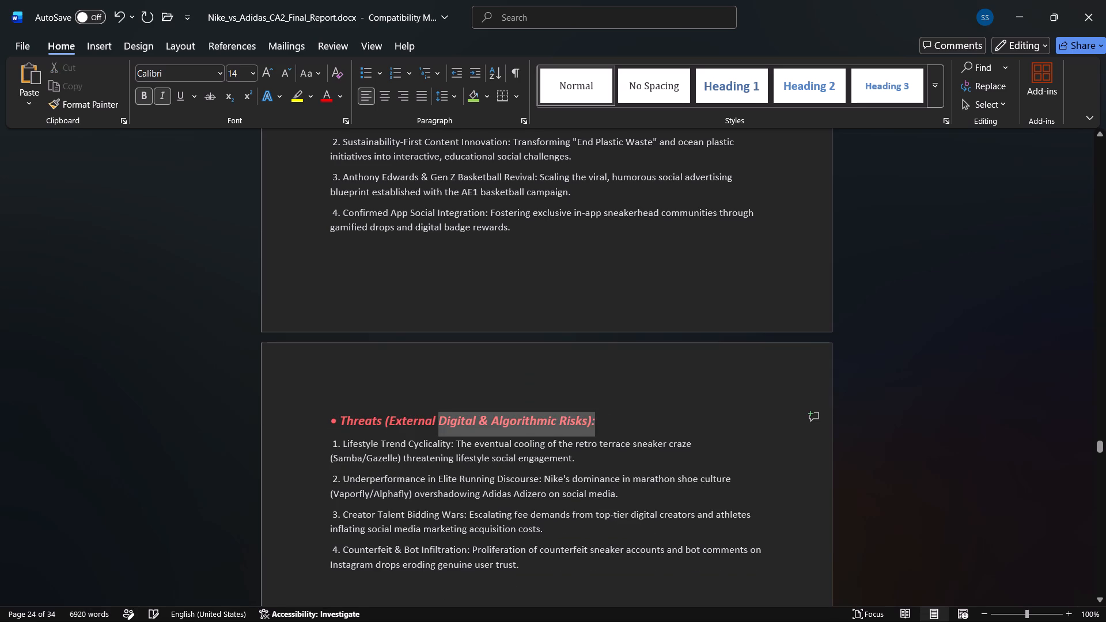
drag(407, 417, 316, 418)
click(457, 373)
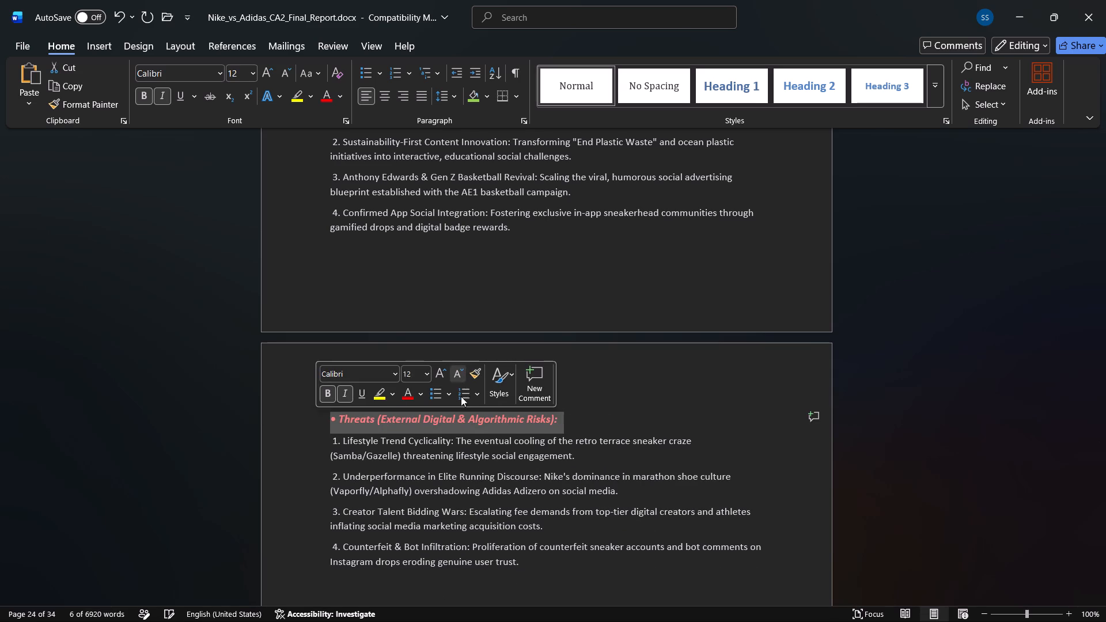
click(463, 484)
scroll(463, 484, up, 1)
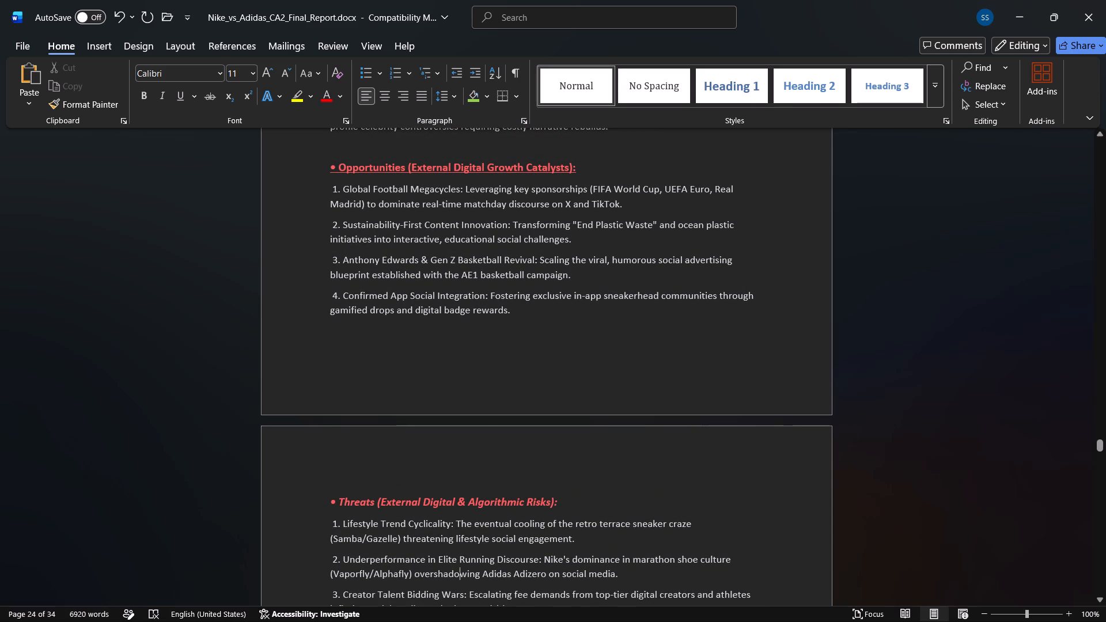
drag(567, 501, 336, 493)
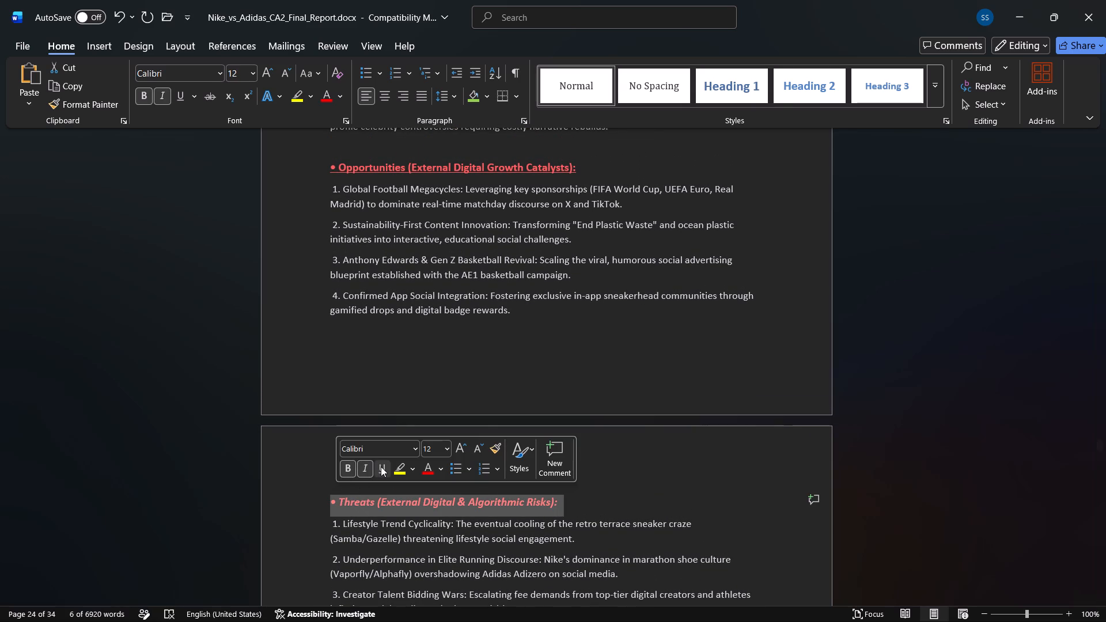
click(381, 466)
click(499, 524)
Review the Adidas SWOT subheadings and the preceding Nike SWOT section for consistent formatting.
scroll(499, 524, up, 2)
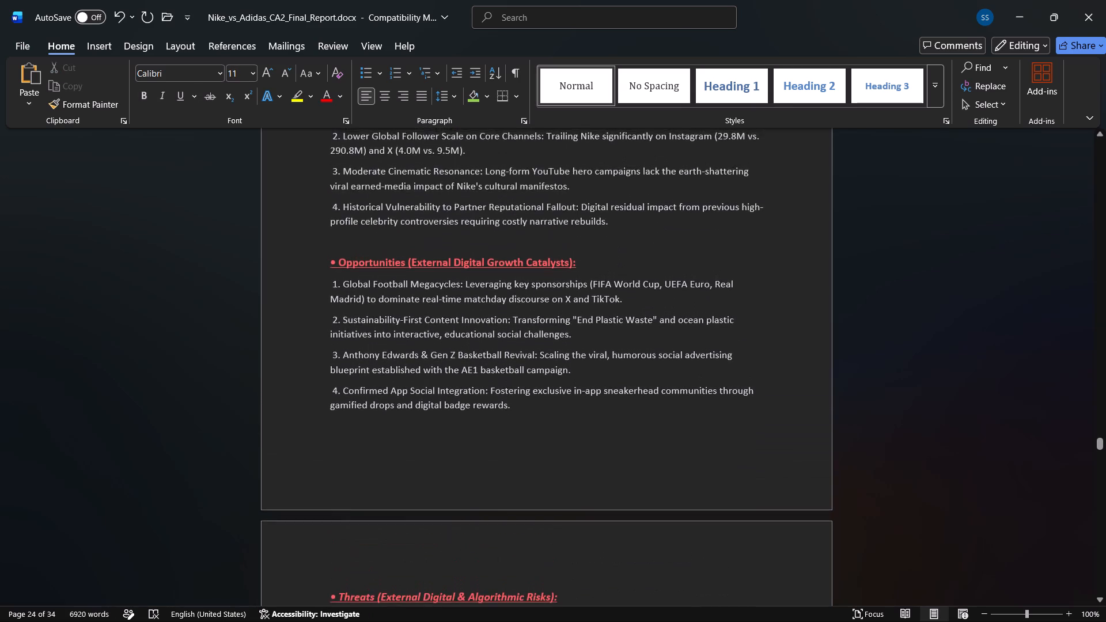
scroll(499, 524, up, 3)
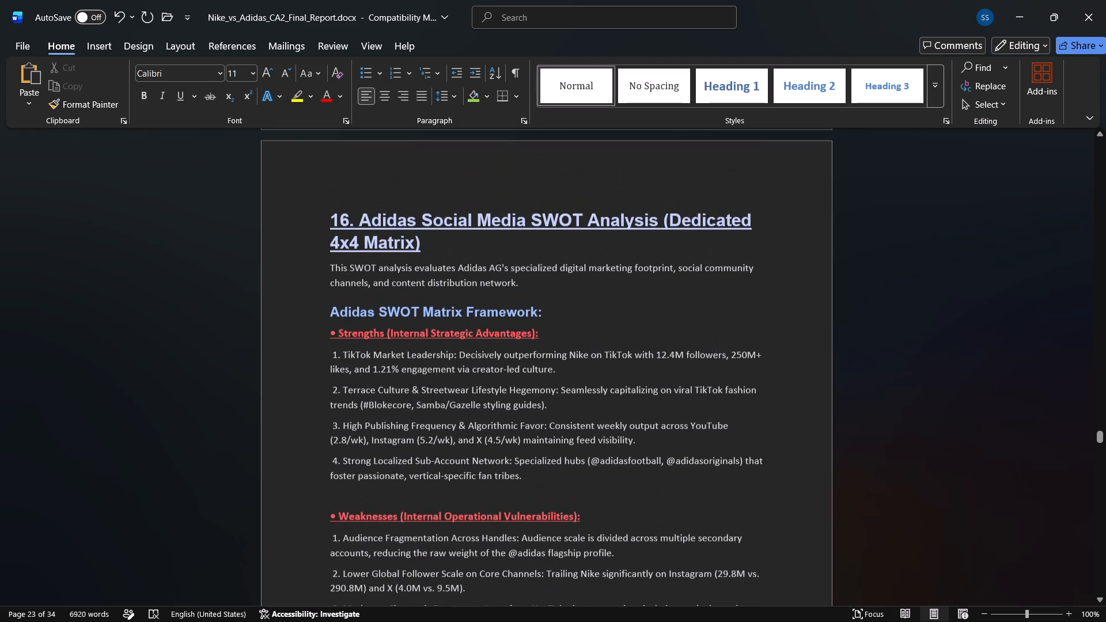
scroll(499, 524, down, 1)
scroll(499, 524, up, 1)
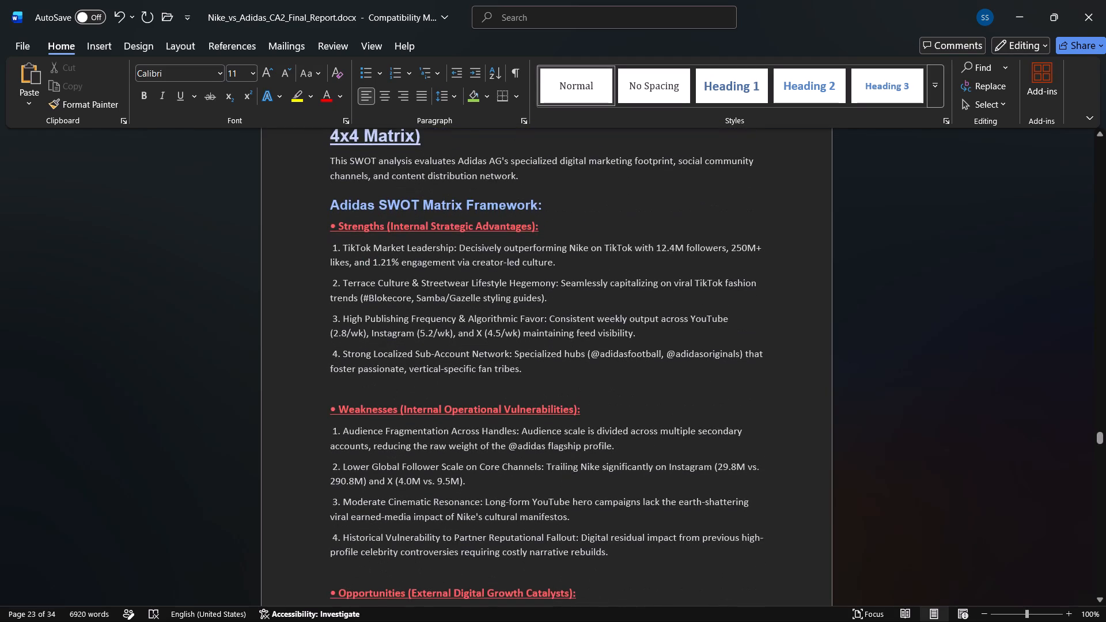
scroll(499, 524, up, 2)
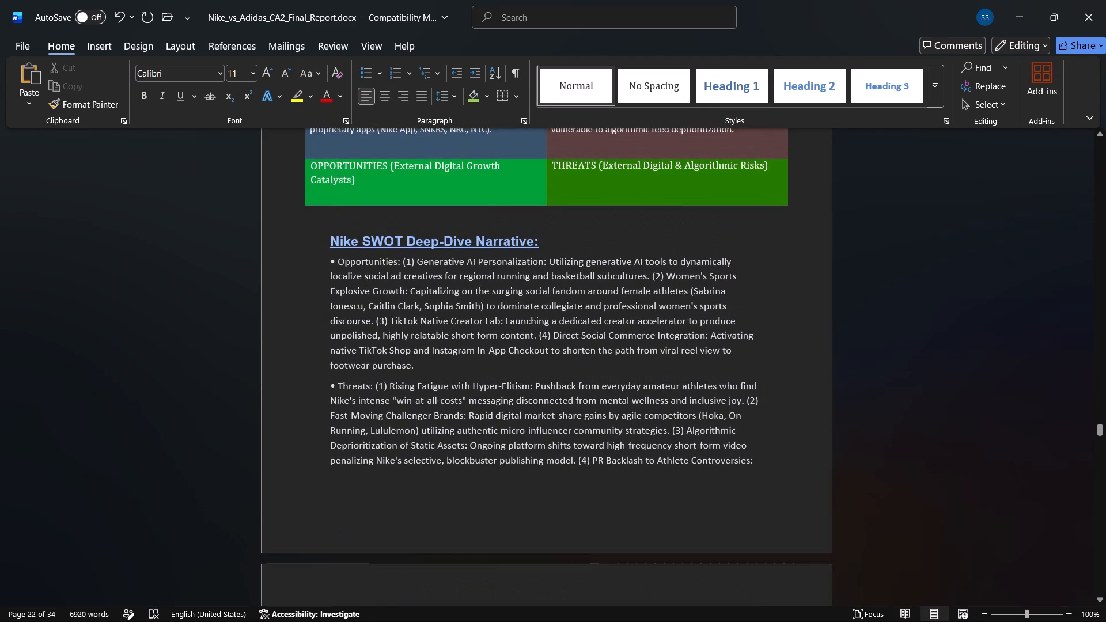
scroll(437, 363, down, 1)
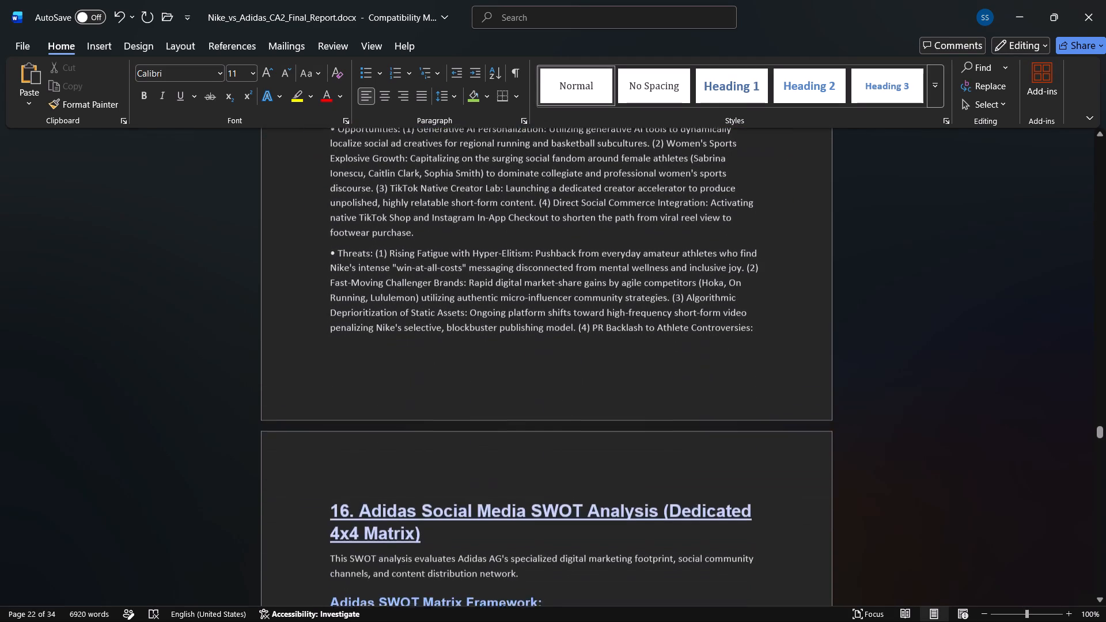
scroll(437, 363, up, 2)
scroll(437, 363, down, 1)
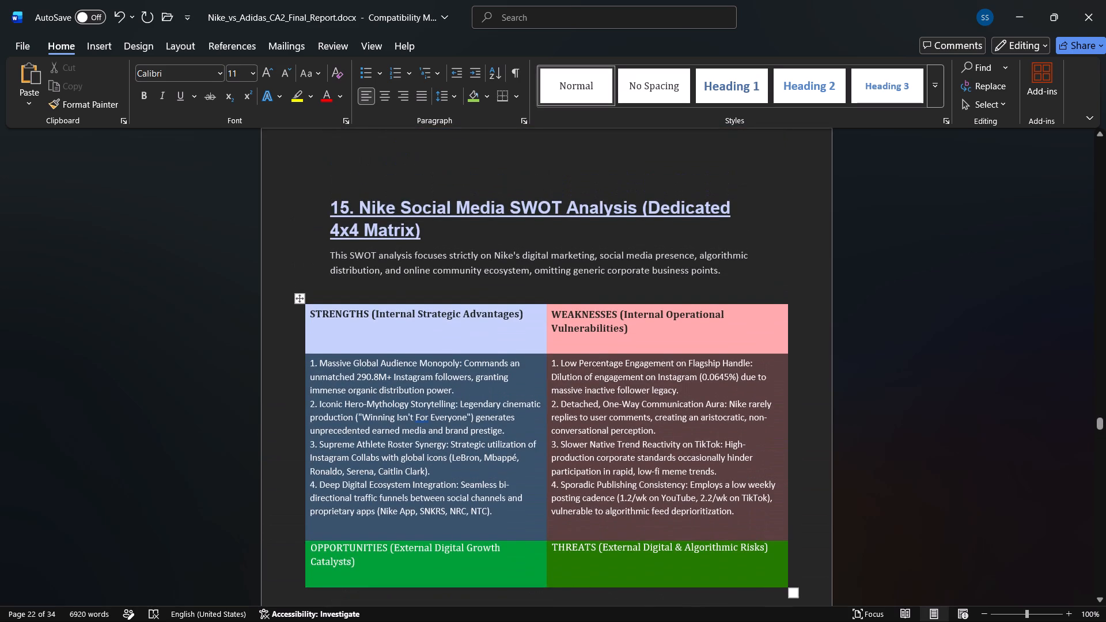
Underline the "17. Performance Scorecard & Comprehensive Ratings (Out of 10)" heading and set it to 18 pt.
scroll(437, 363, down, 6)
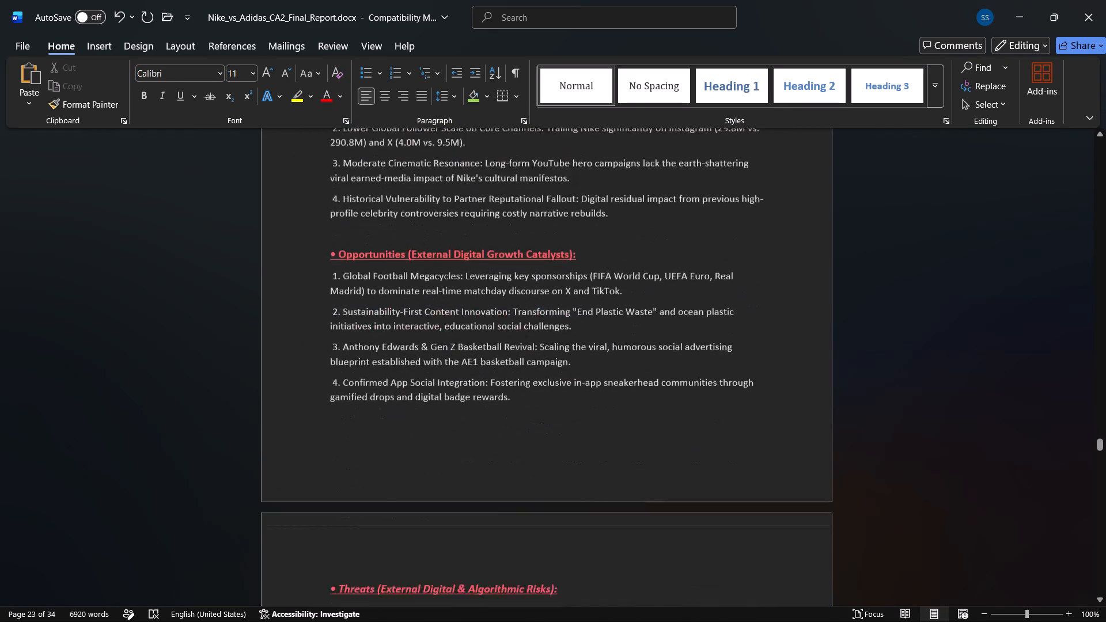
scroll(437, 363, down, 3)
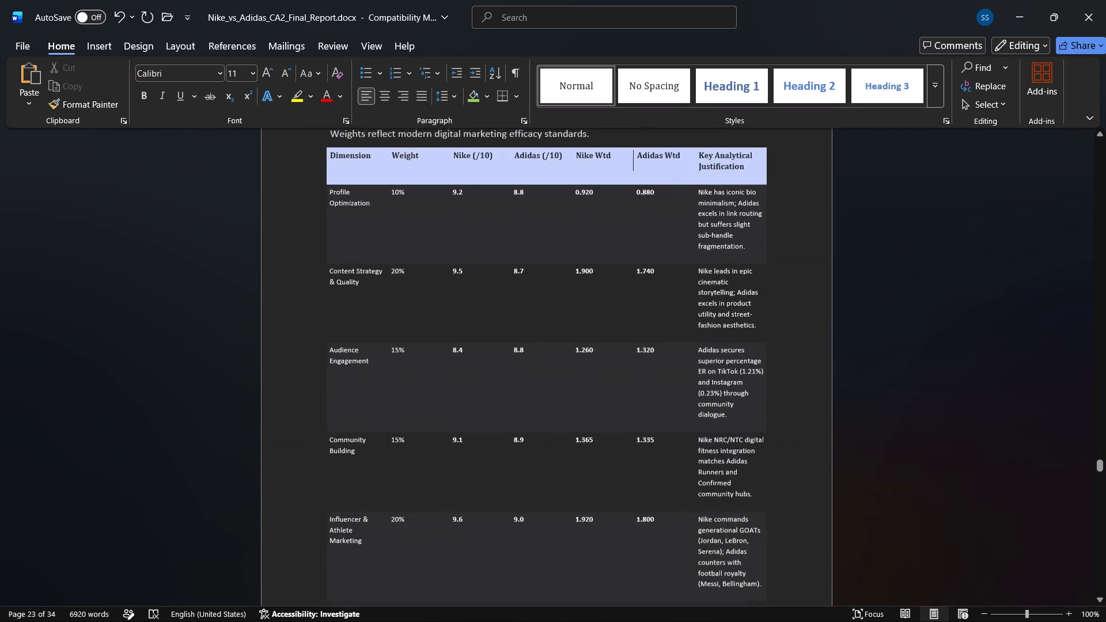
scroll(443, 303, up, 1)
drag(419, 242, 328, 219)
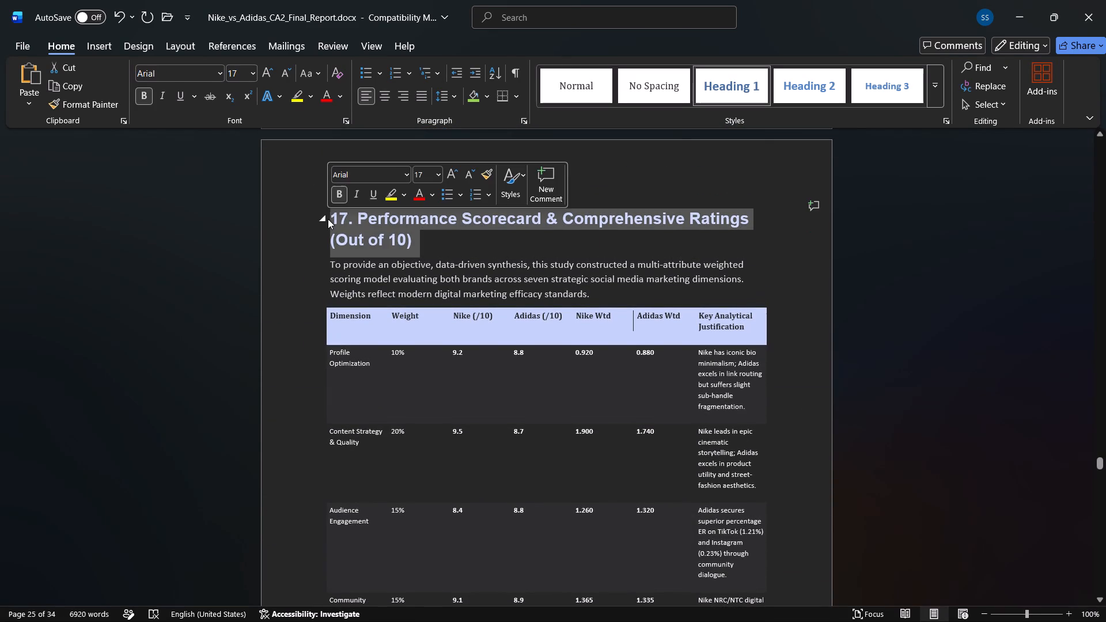
click(372, 195)
click(450, 174)
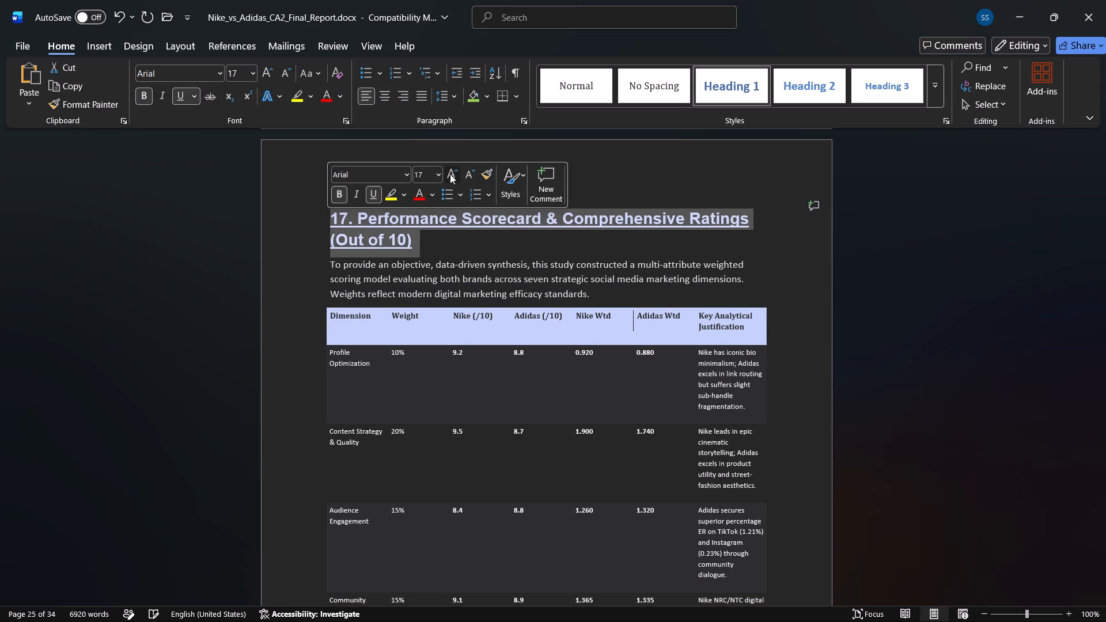
click(497, 244)
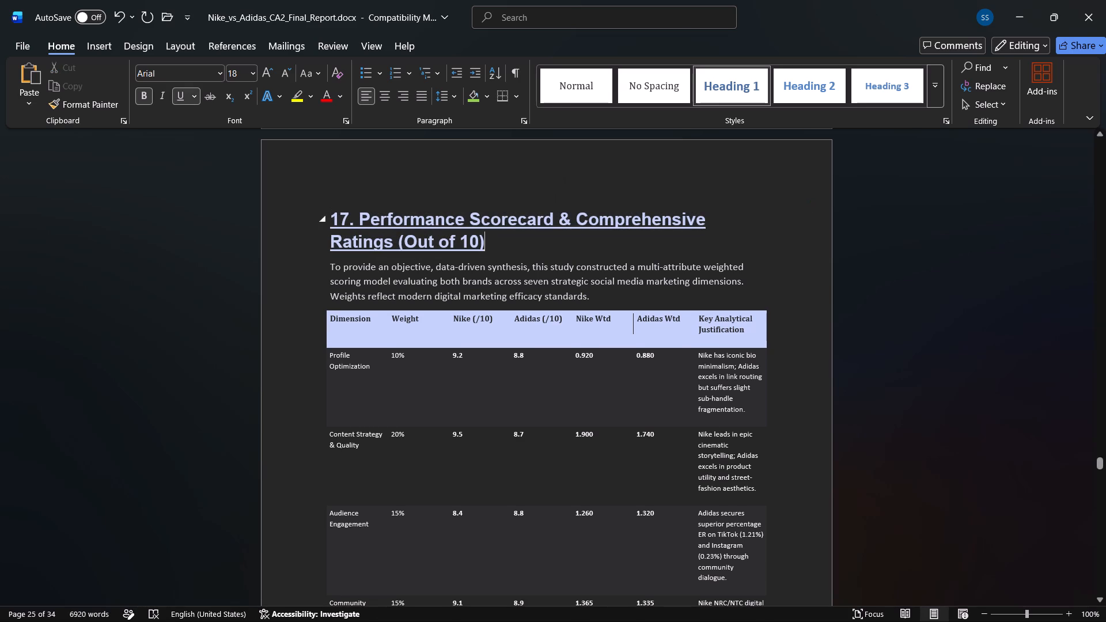
Insert a blank line between section 17's introductory paragraph and the scorecard table.
scroll(532, 244, down, 1)
click(599, 247)
key(Return)
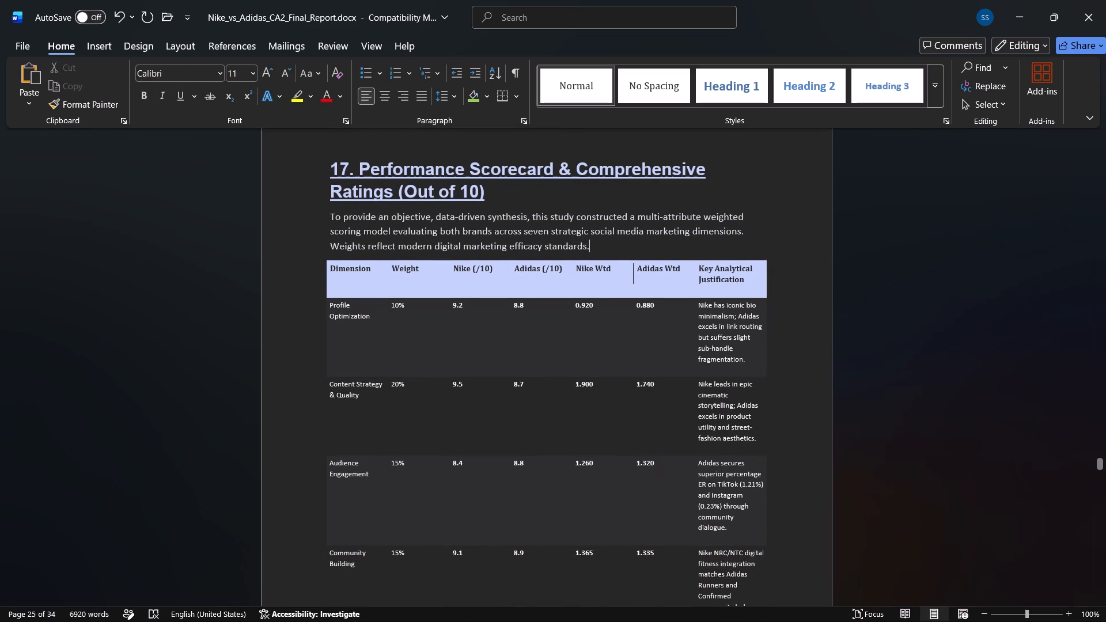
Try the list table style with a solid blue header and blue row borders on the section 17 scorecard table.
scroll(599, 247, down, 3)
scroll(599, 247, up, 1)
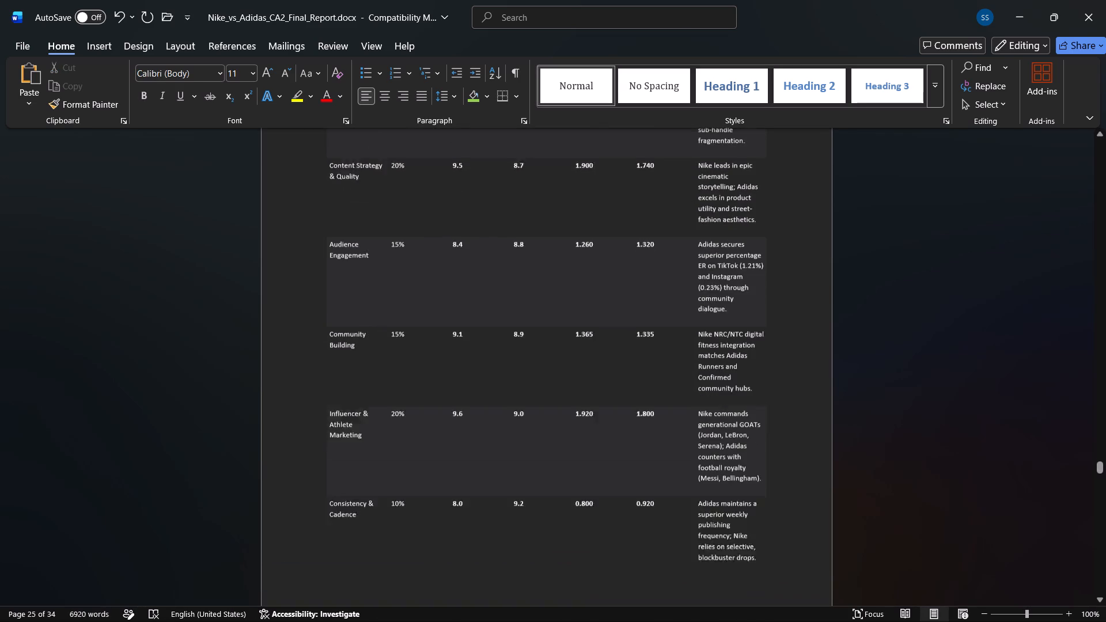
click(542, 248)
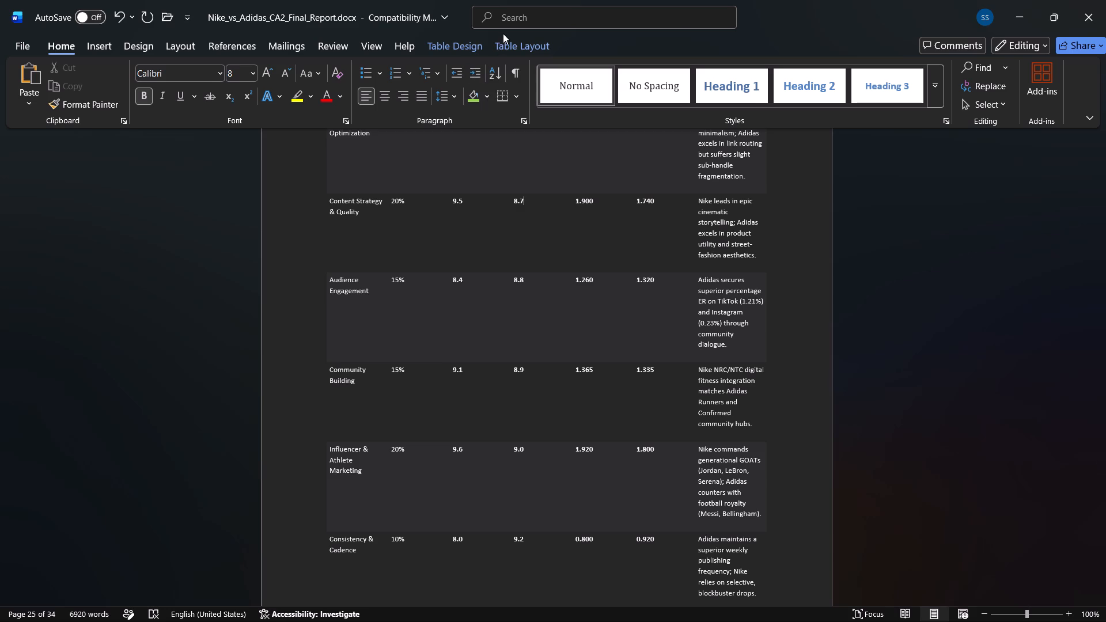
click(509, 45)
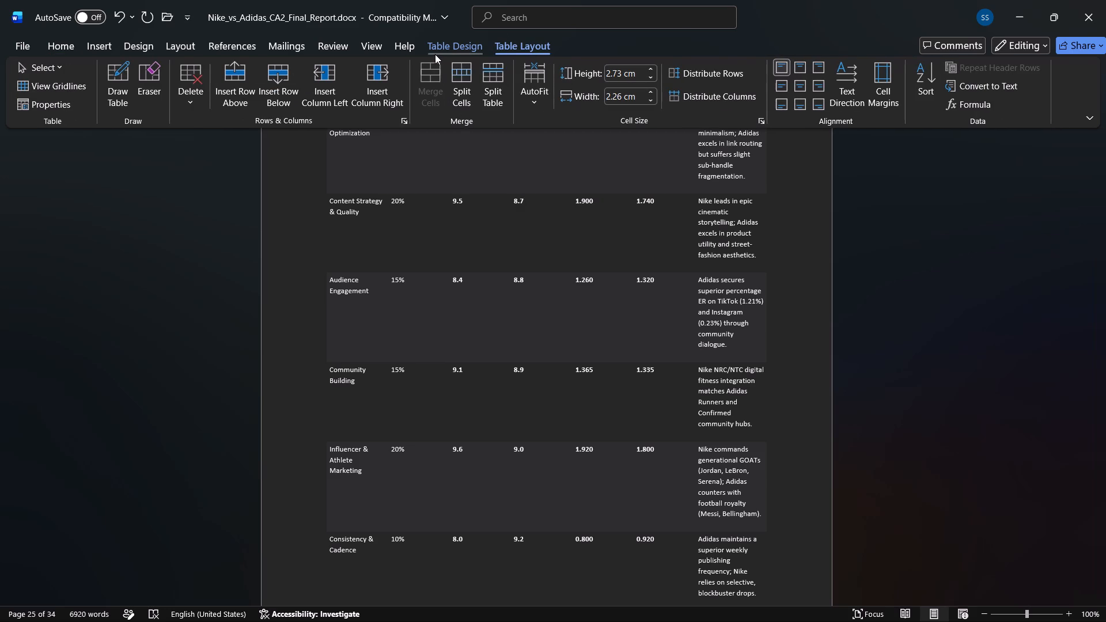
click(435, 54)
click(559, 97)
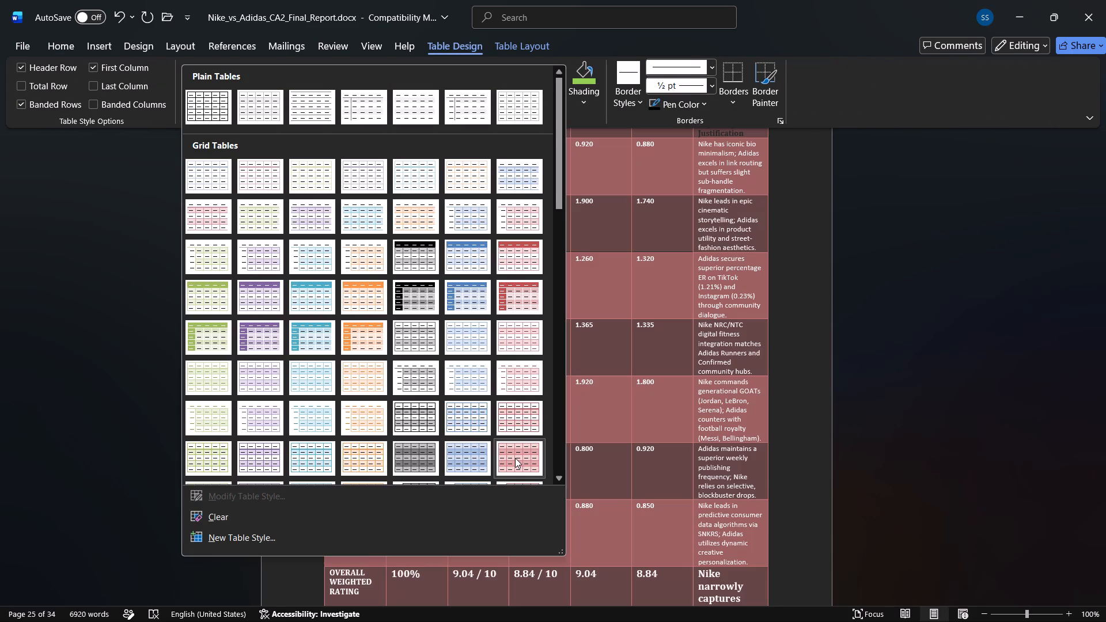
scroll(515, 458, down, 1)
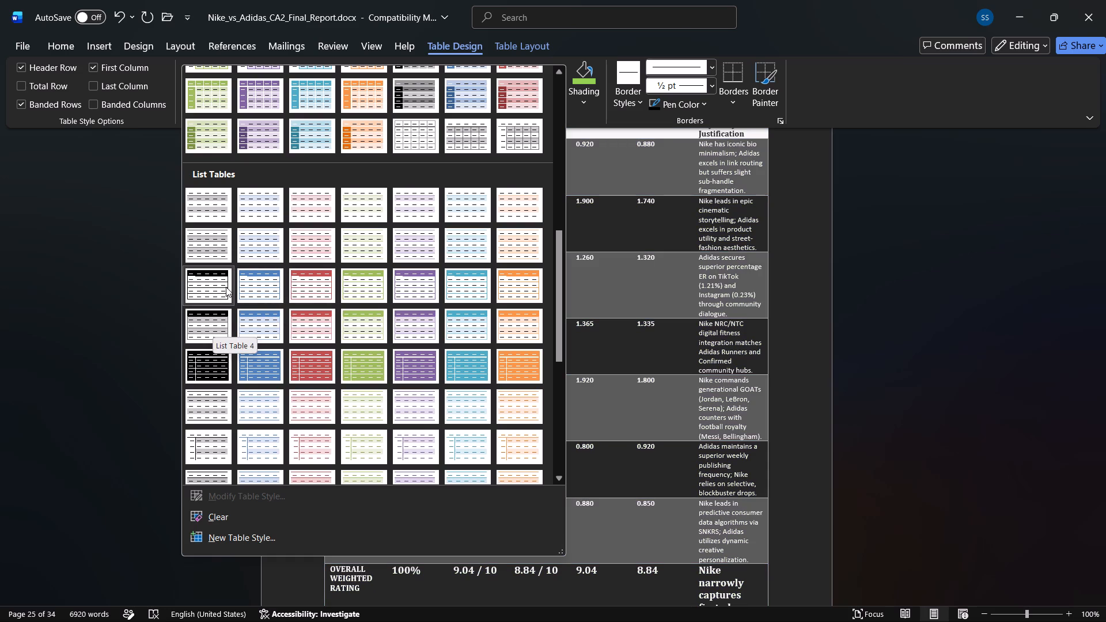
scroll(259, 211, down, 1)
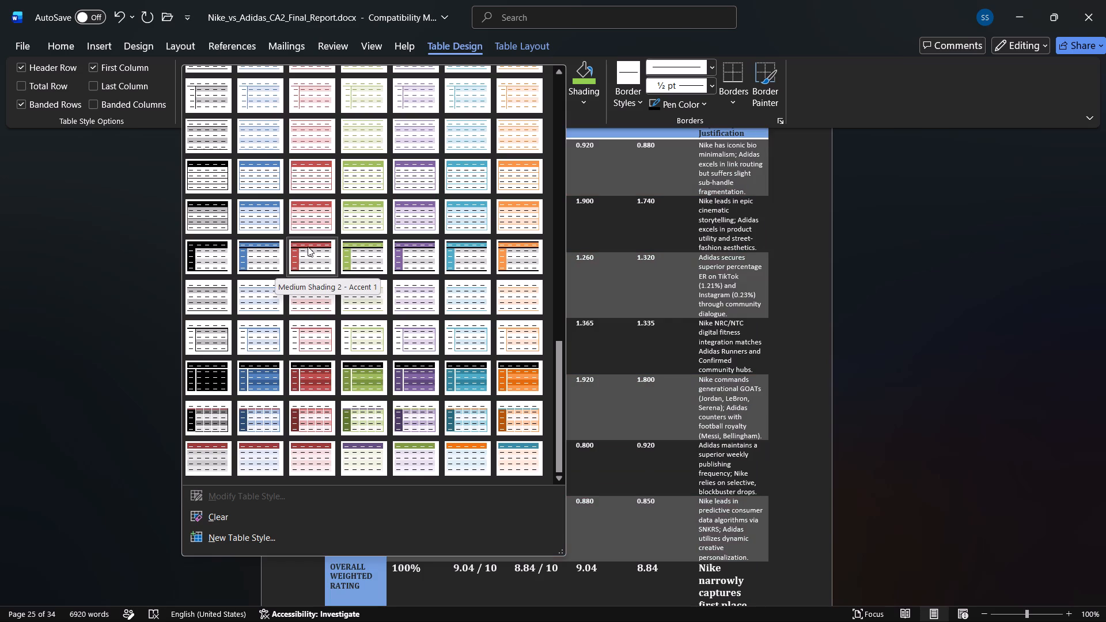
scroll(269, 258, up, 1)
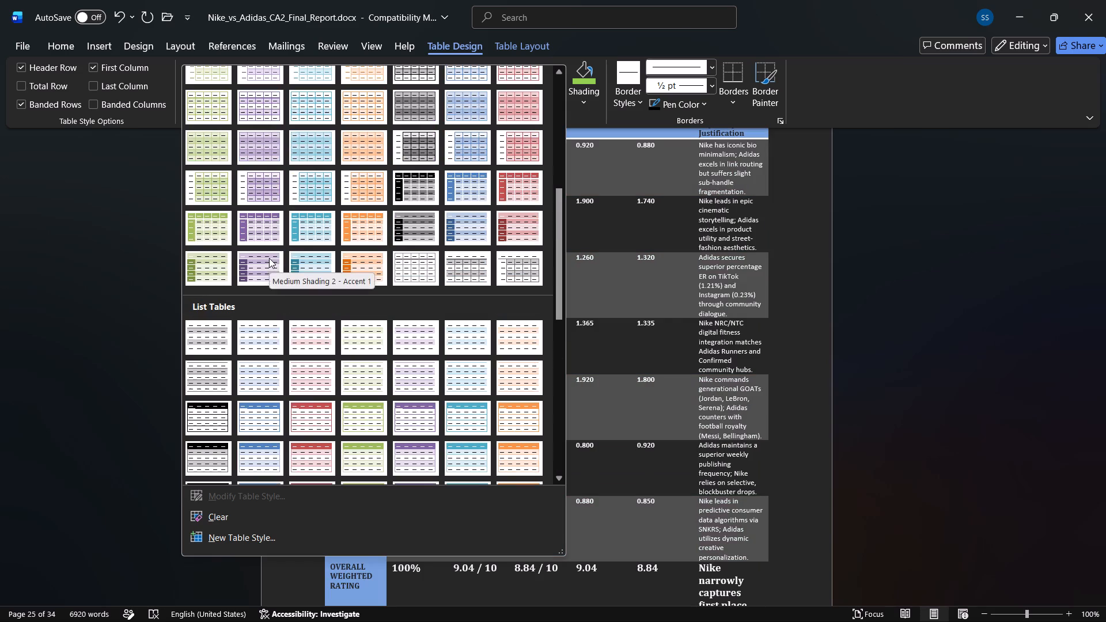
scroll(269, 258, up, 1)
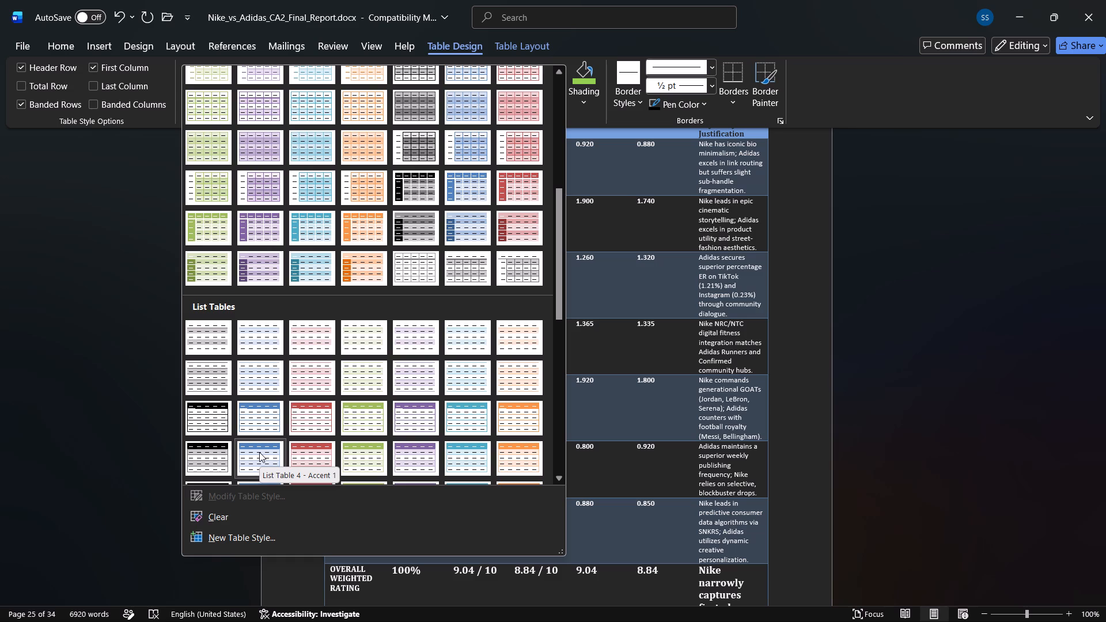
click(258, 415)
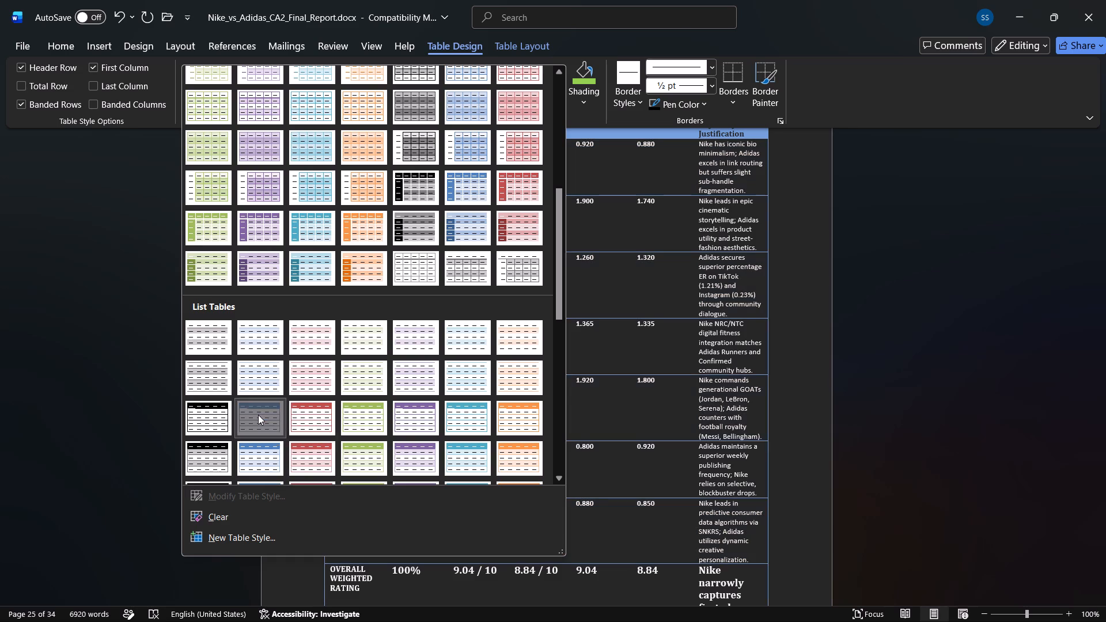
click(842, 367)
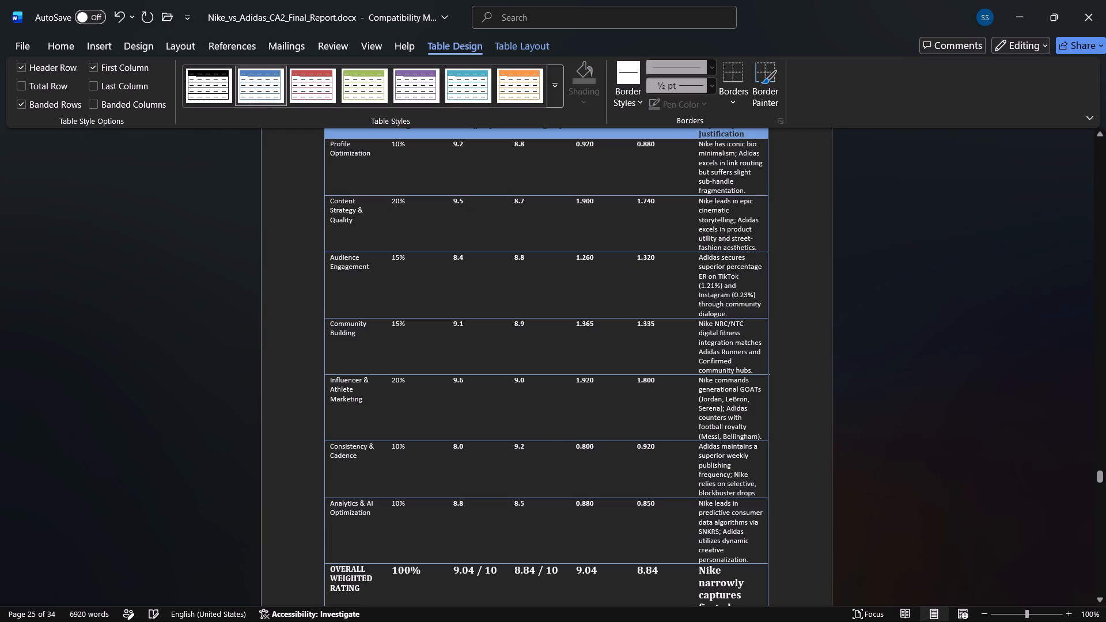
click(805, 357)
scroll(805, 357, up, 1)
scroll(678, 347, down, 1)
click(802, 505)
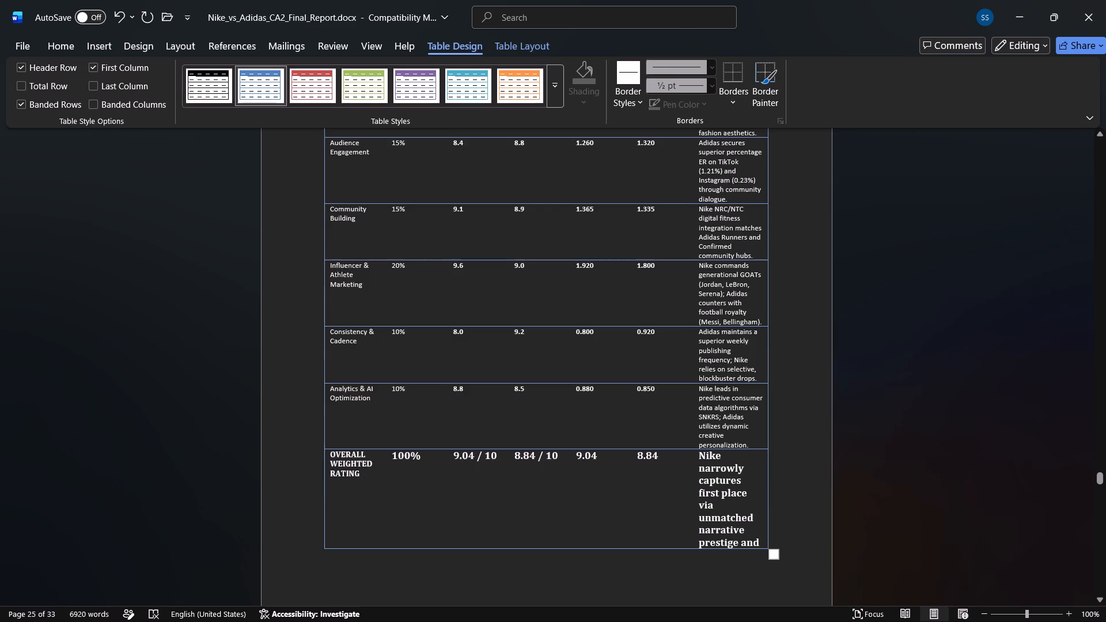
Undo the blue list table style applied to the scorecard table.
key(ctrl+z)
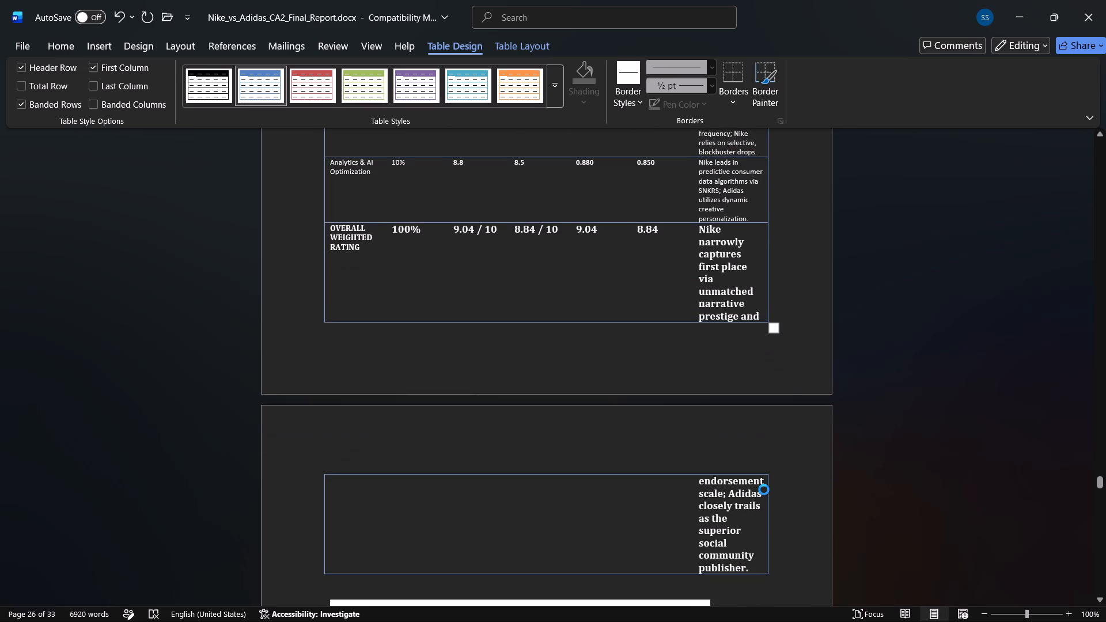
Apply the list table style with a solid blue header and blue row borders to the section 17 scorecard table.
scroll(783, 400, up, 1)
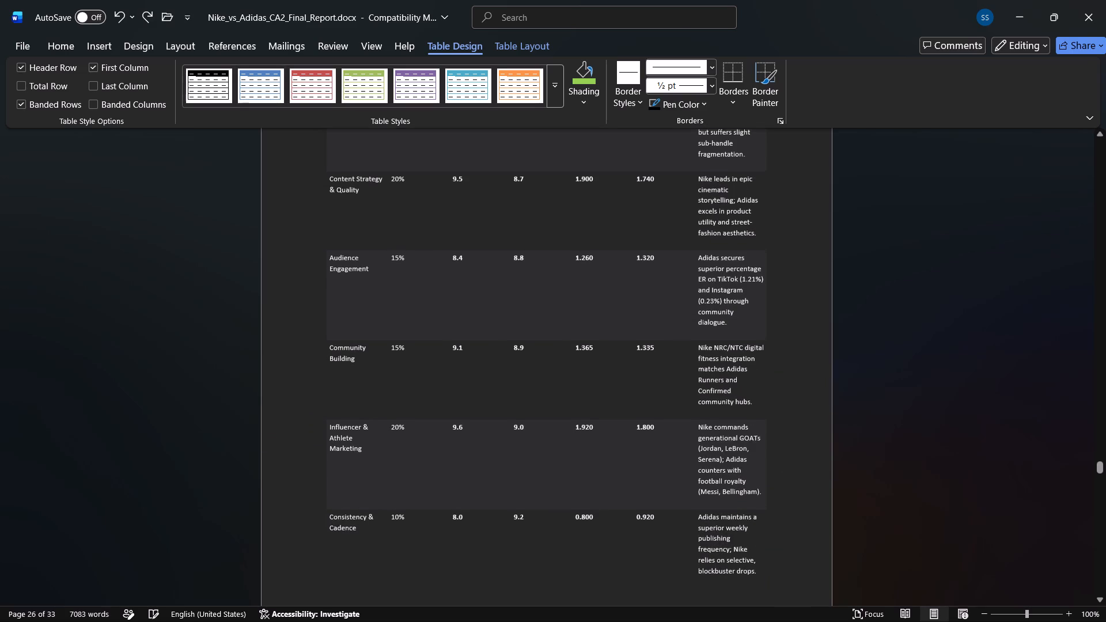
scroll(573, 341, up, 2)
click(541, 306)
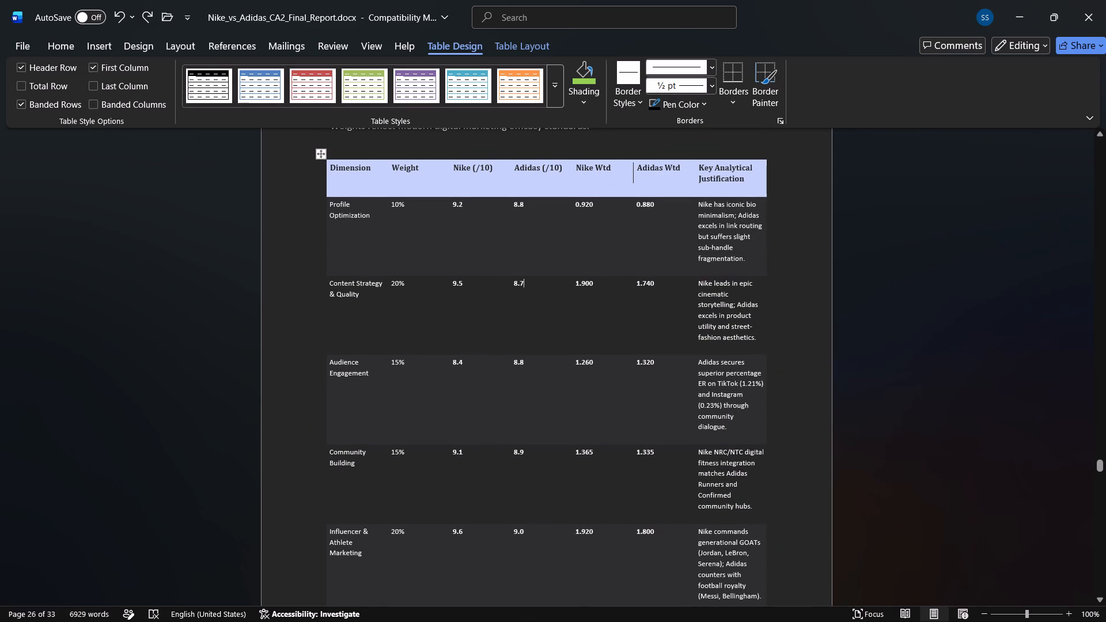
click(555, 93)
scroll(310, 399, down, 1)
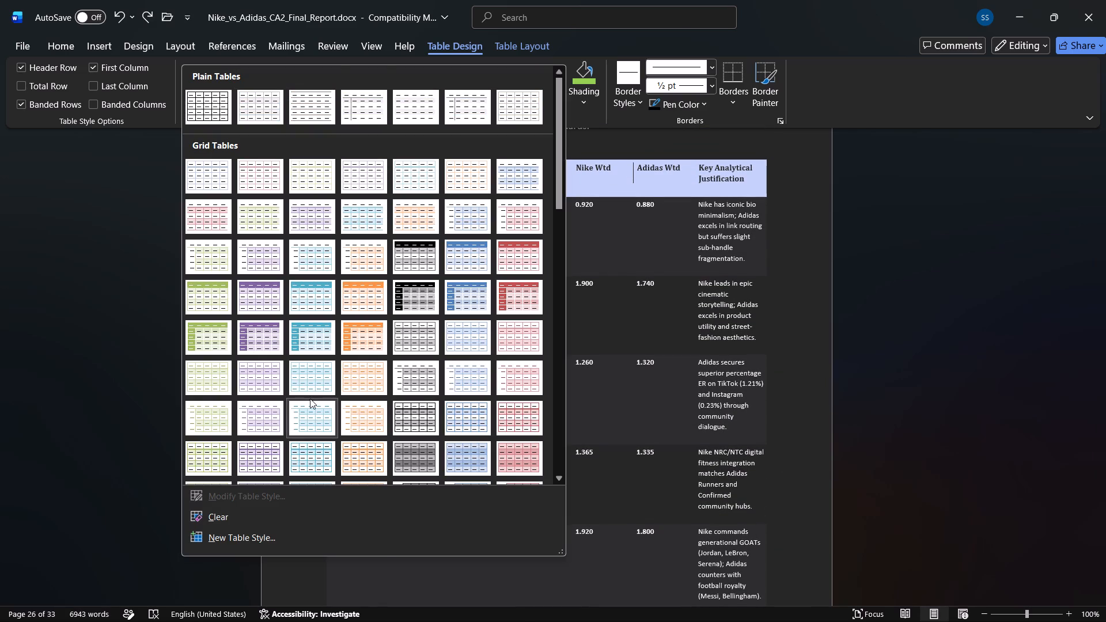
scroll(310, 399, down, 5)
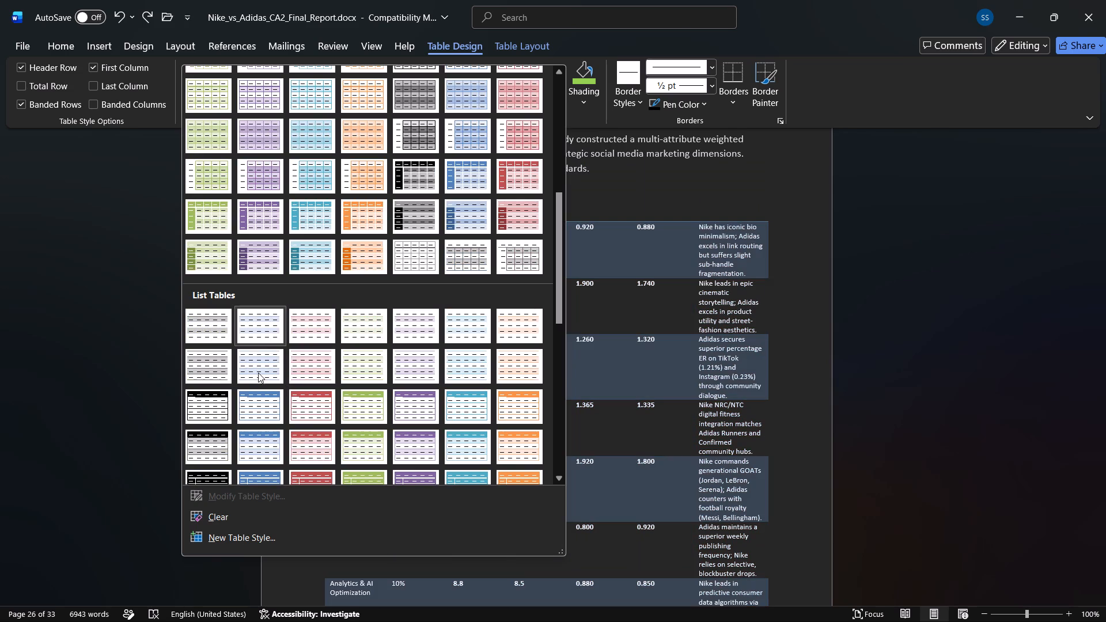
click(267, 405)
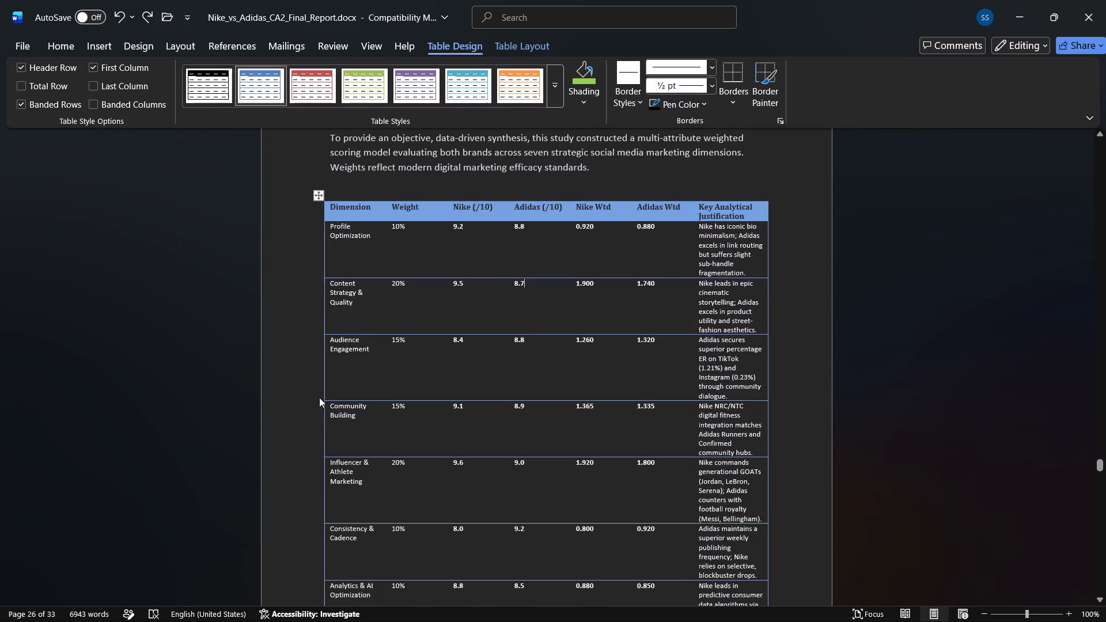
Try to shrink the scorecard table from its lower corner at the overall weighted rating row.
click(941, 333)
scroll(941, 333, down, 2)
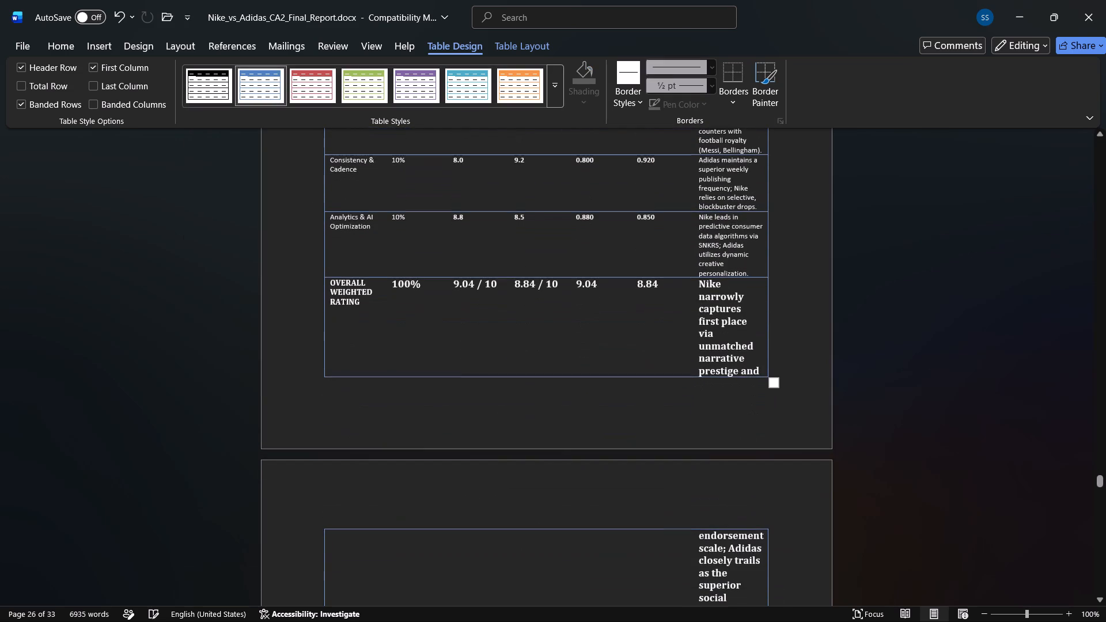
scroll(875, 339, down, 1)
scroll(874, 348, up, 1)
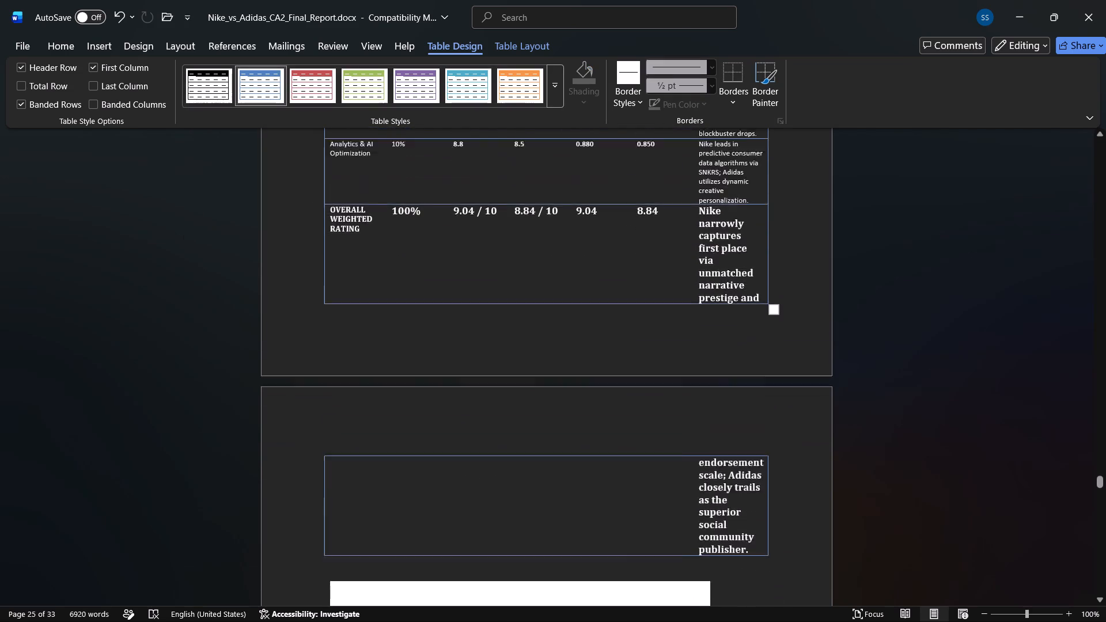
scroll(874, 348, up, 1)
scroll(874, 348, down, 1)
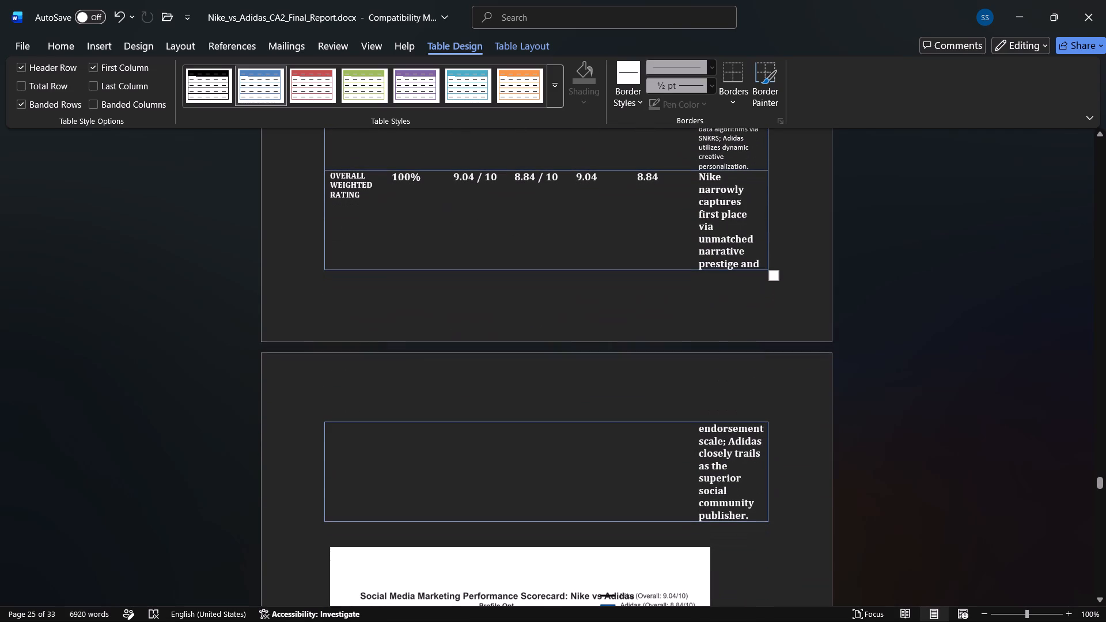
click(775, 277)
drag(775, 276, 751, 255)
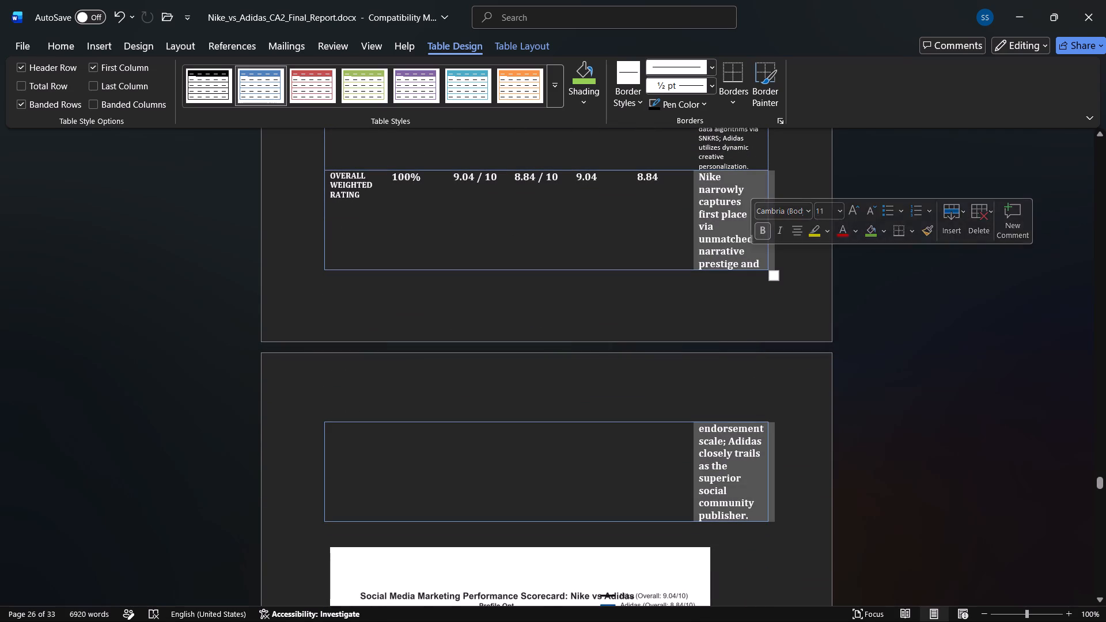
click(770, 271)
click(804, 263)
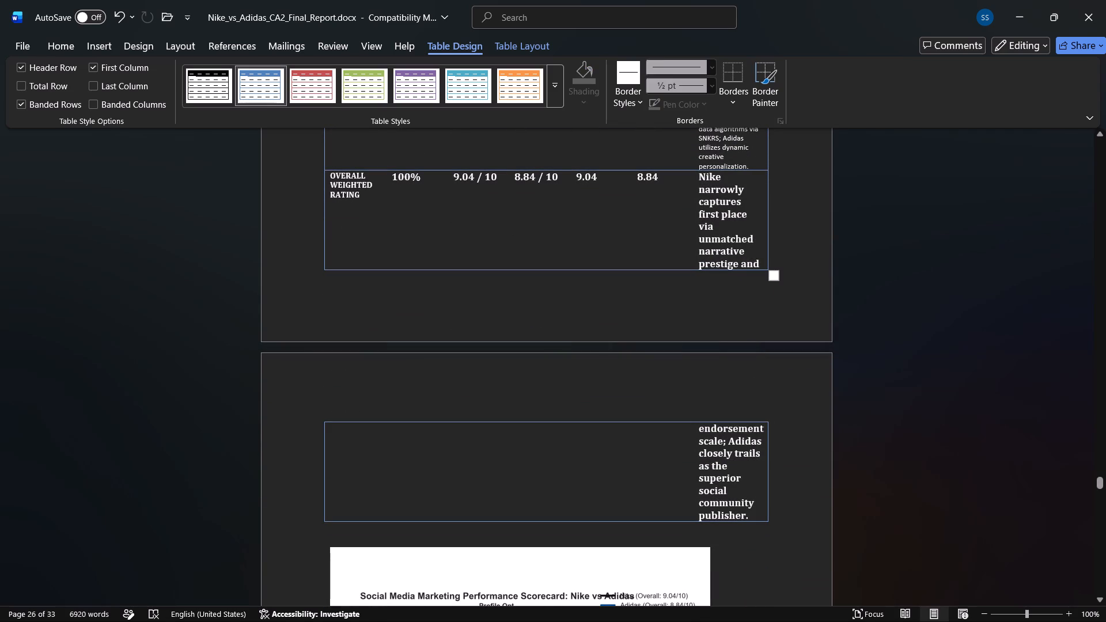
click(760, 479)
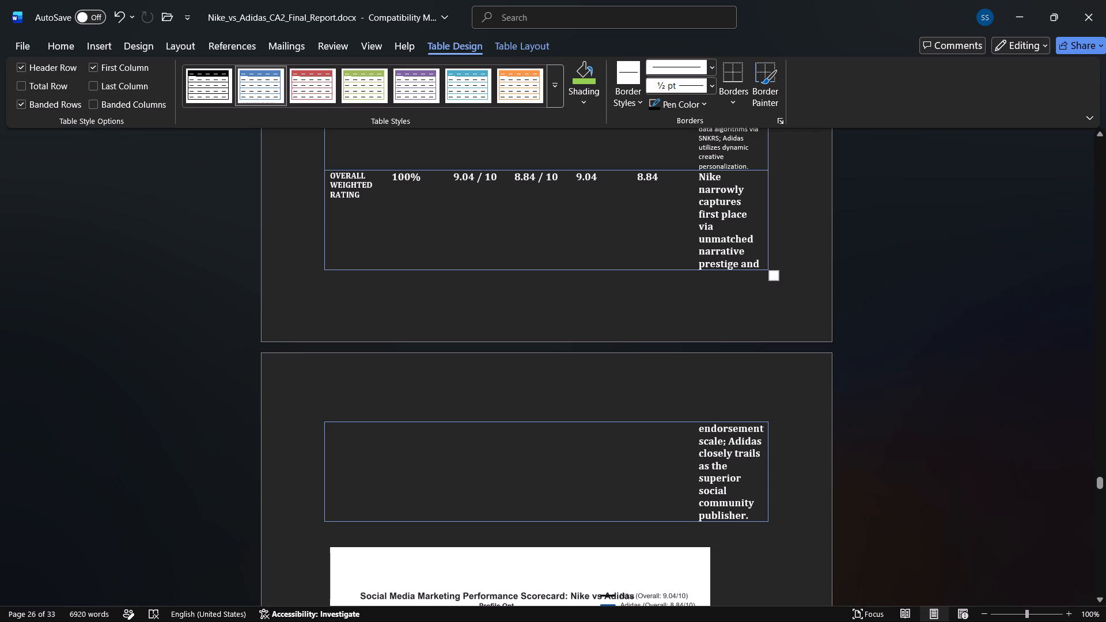
Apply the colorful list table style with a red header and blue banded rows to the section 17 scorecard table.
scroll(768, 271, up, 4)
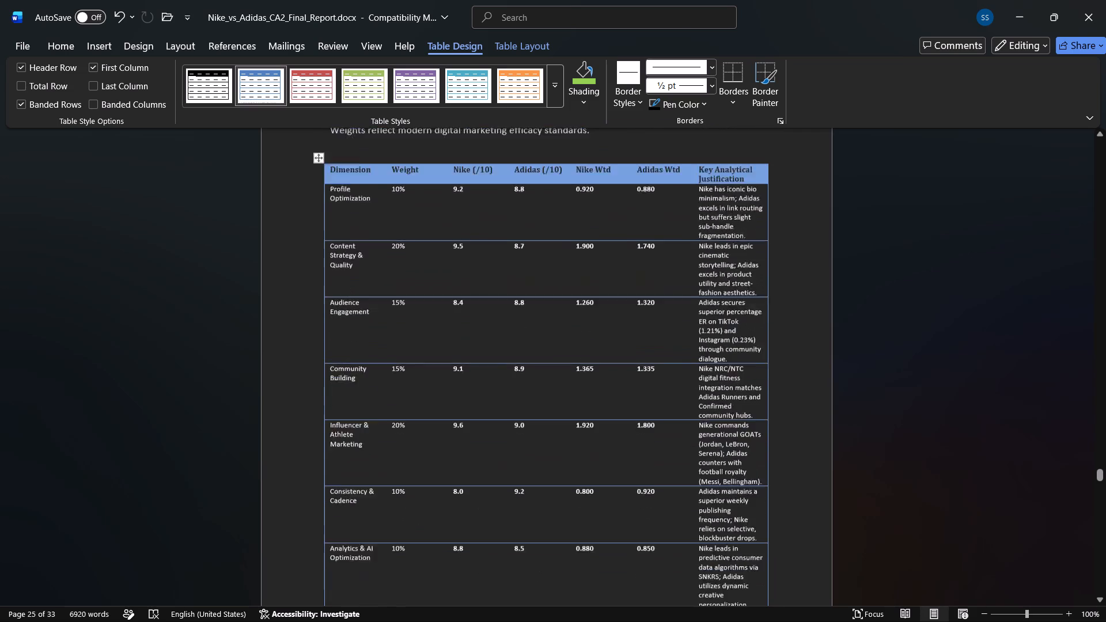
scroll(761, 272, up, 1)
click(635, 291)
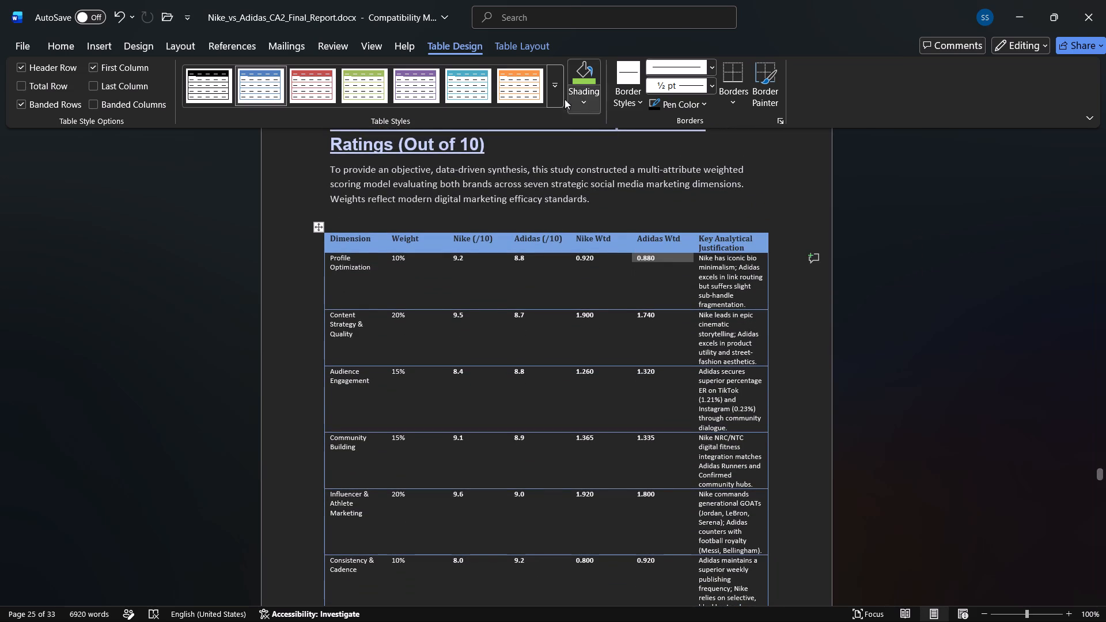
click(560, 94)
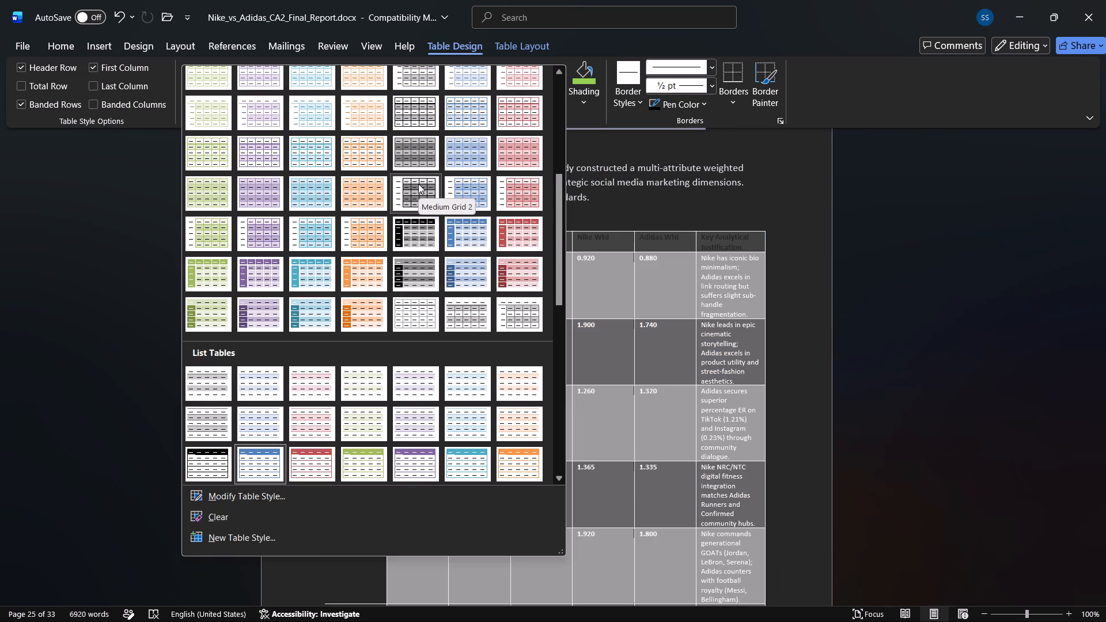
scroll(349, 139, up, 1)
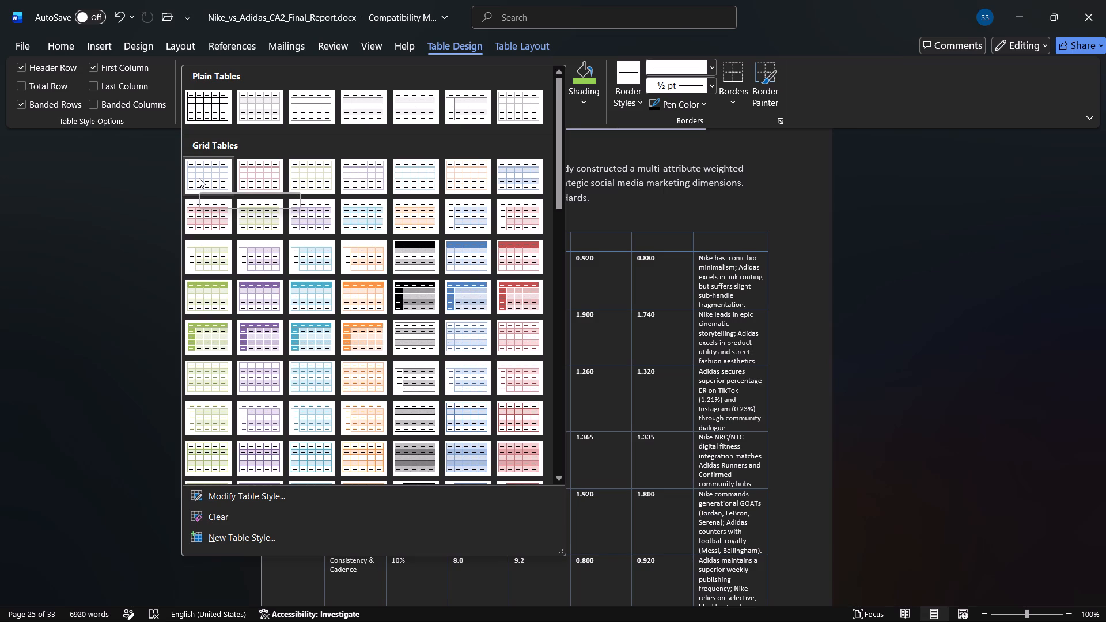
scroll(310, 287, down, 1)
scroll(385, 294, down, 2)
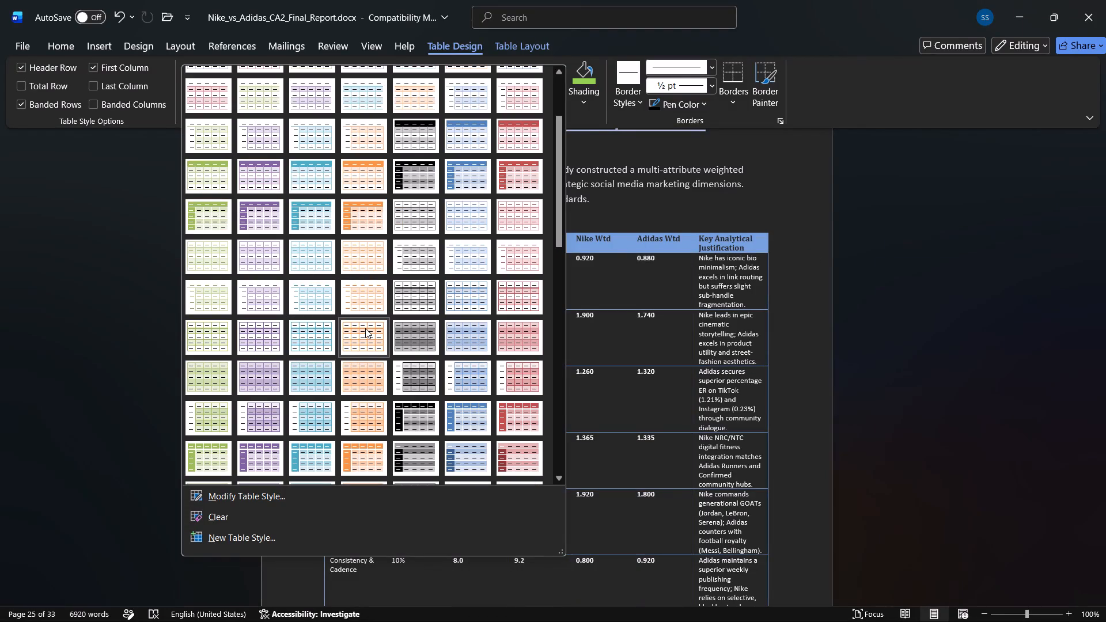
scroll(365, 349, down, 6)
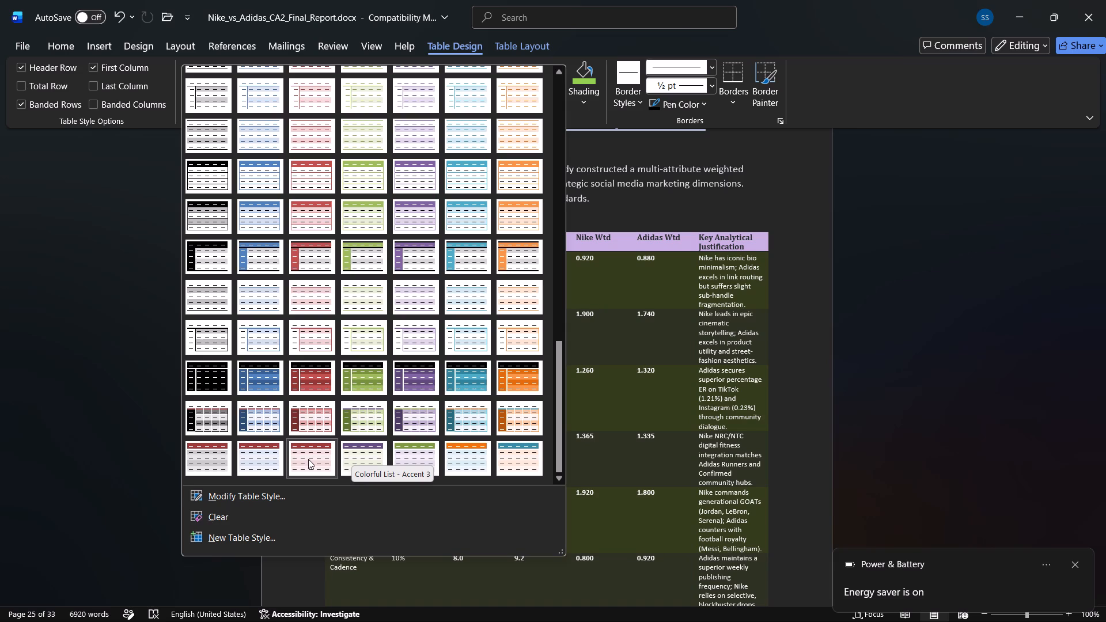
click(260, 456)
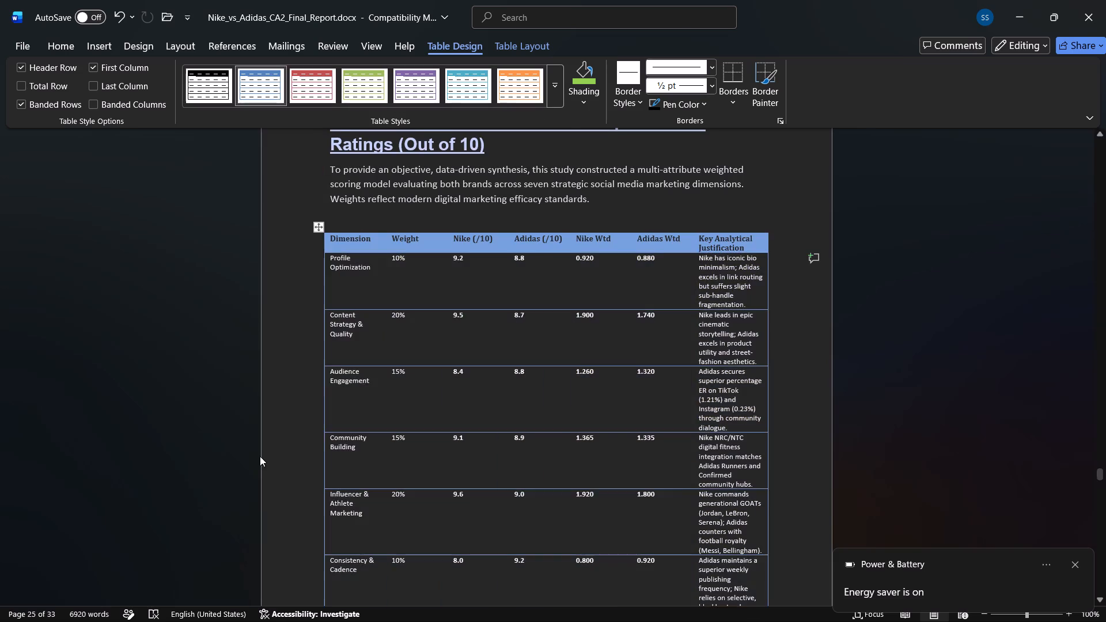
Examine the restyled scorecard table and how its overall weighted rating row runs across the page break.
click(798, 369)
scroll(798, 369, down, 2)
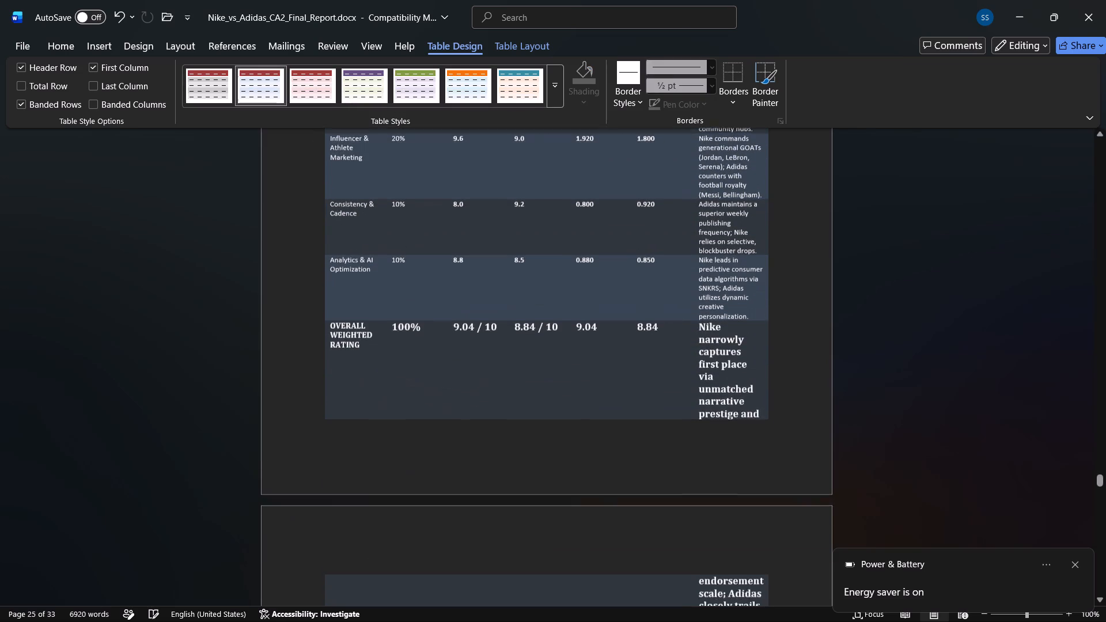
click(710, 338)
scroll(710, 338, up, 1)
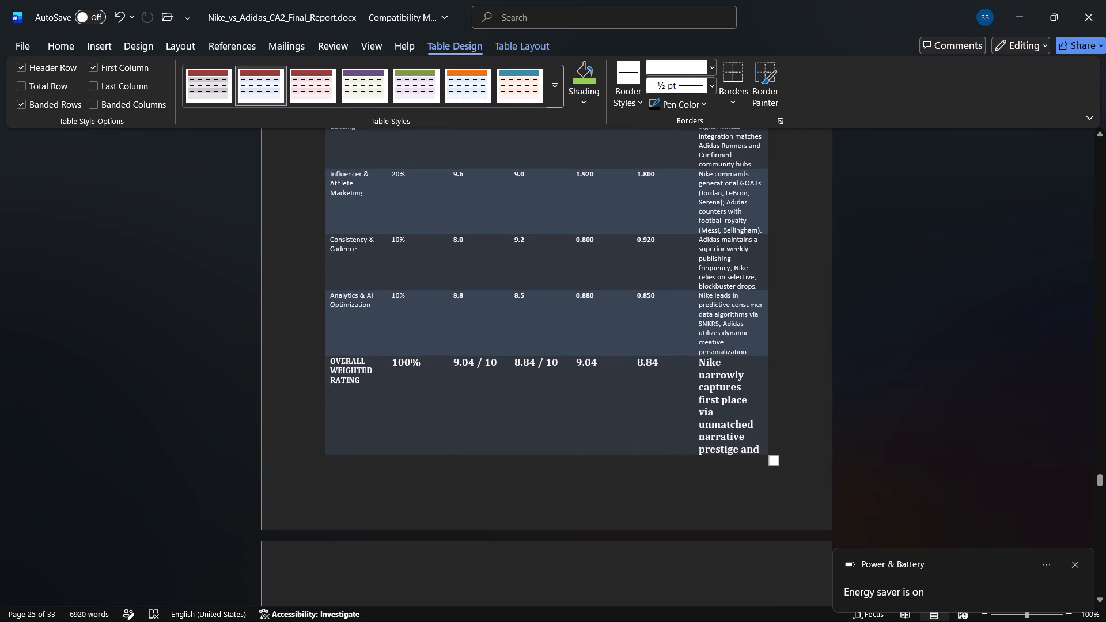
click(777, 464)
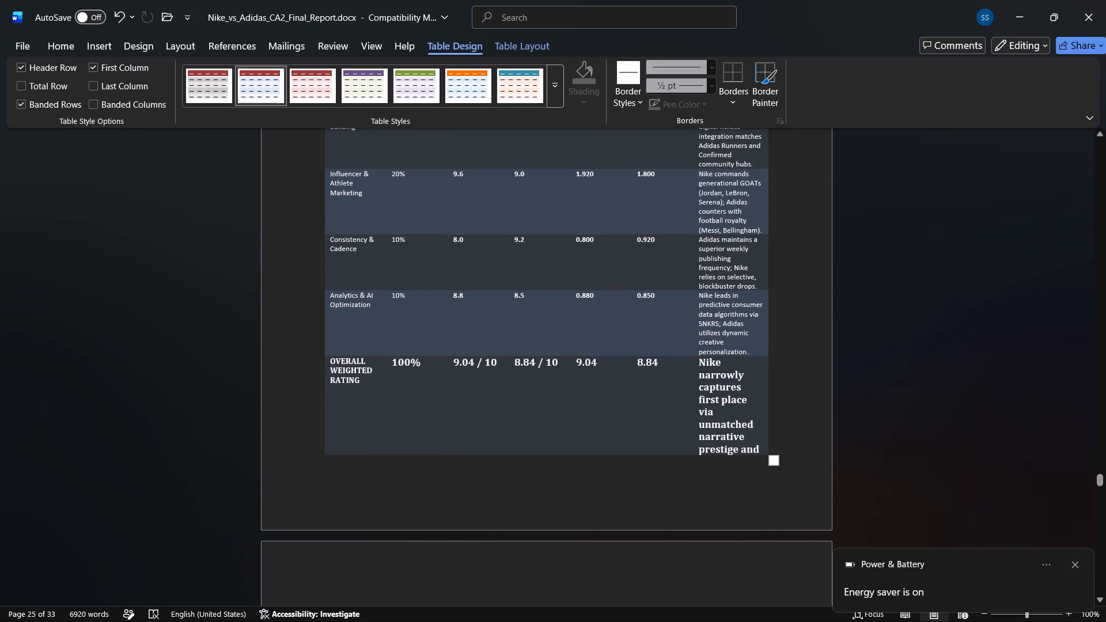
scroll(748, 473, down, 2)
click(734, 511)
scroll(724, 393, up, 1)
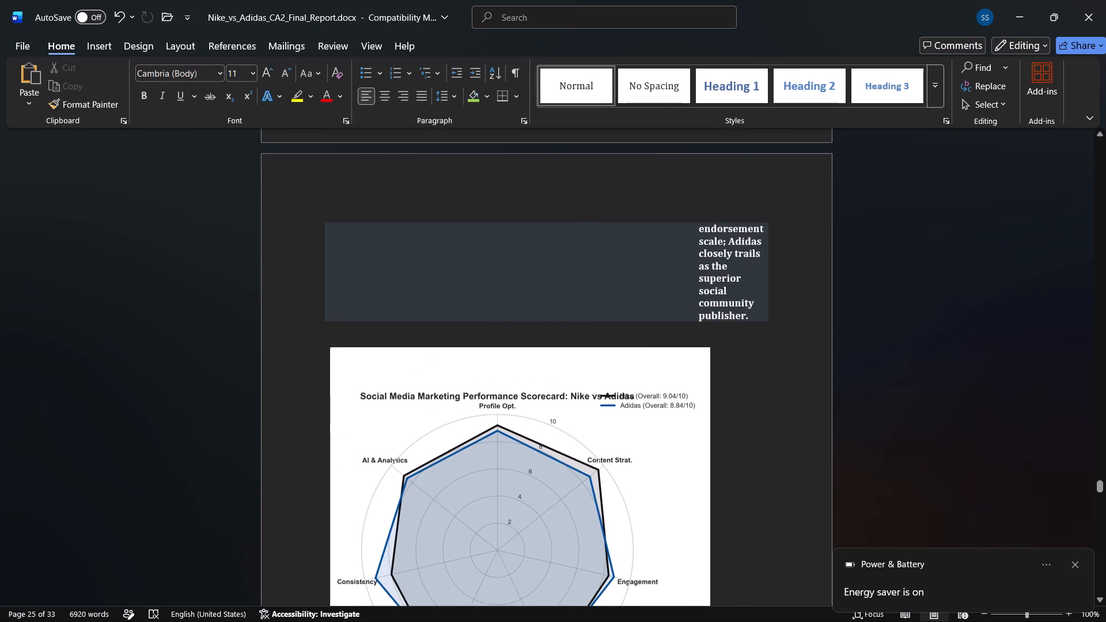
click(733, 305)
scroll(733, 305, up, 2)
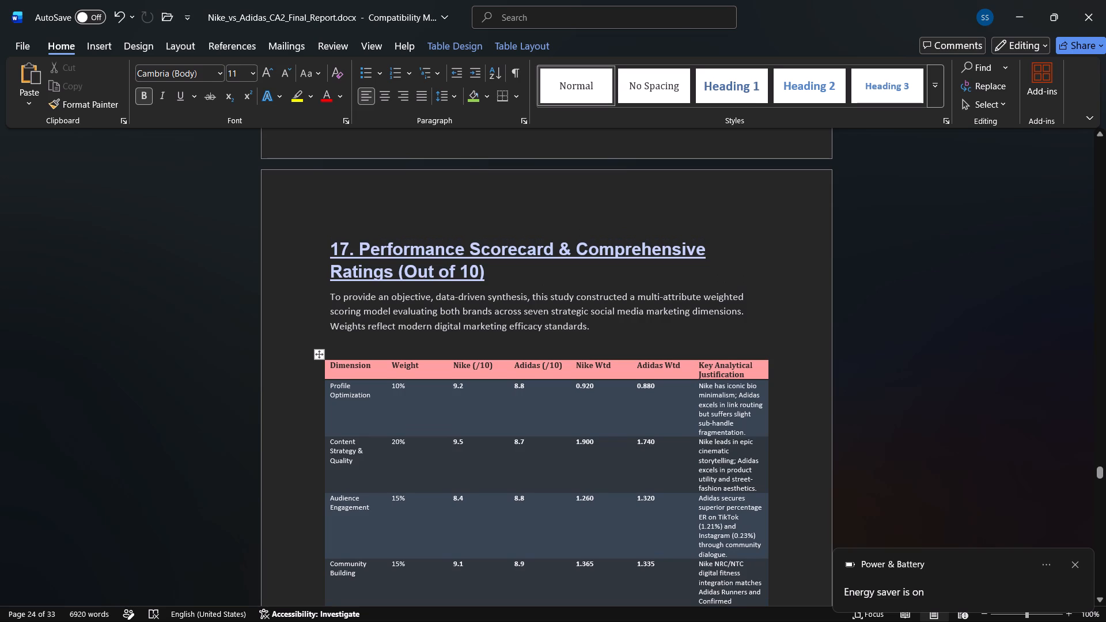
Set "Nike narrowly captures first place via unmatched narrative prestige and" in the overall rating row to 10 pt and remove its bold.
scroll(624, 378, down, 2)
scroll(565, 407, down, 1)
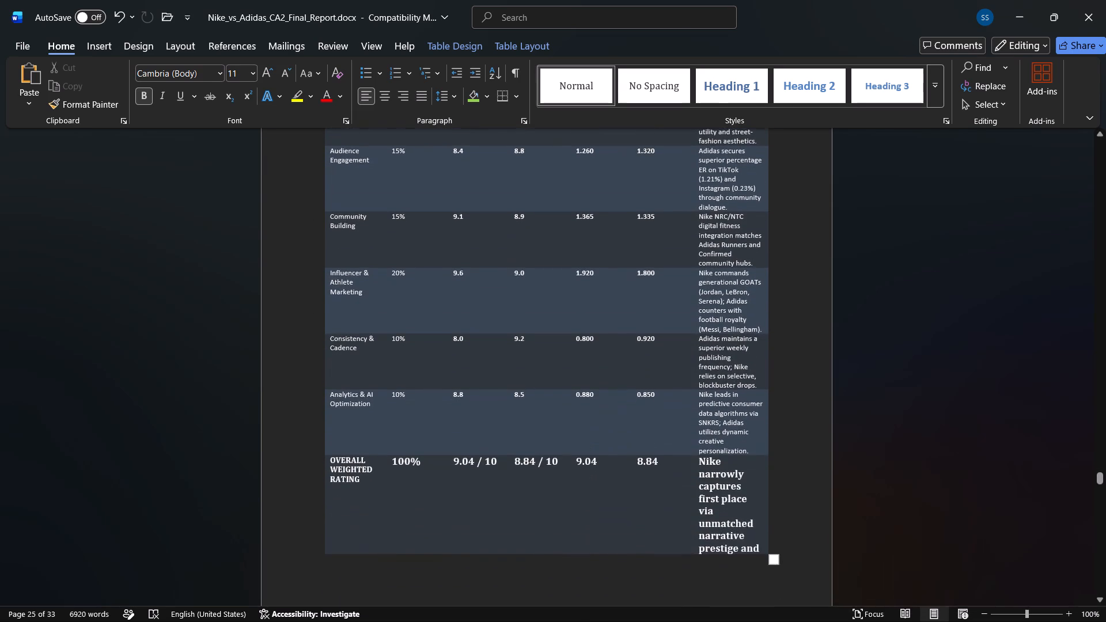
scroll(565, 407, down, 1)
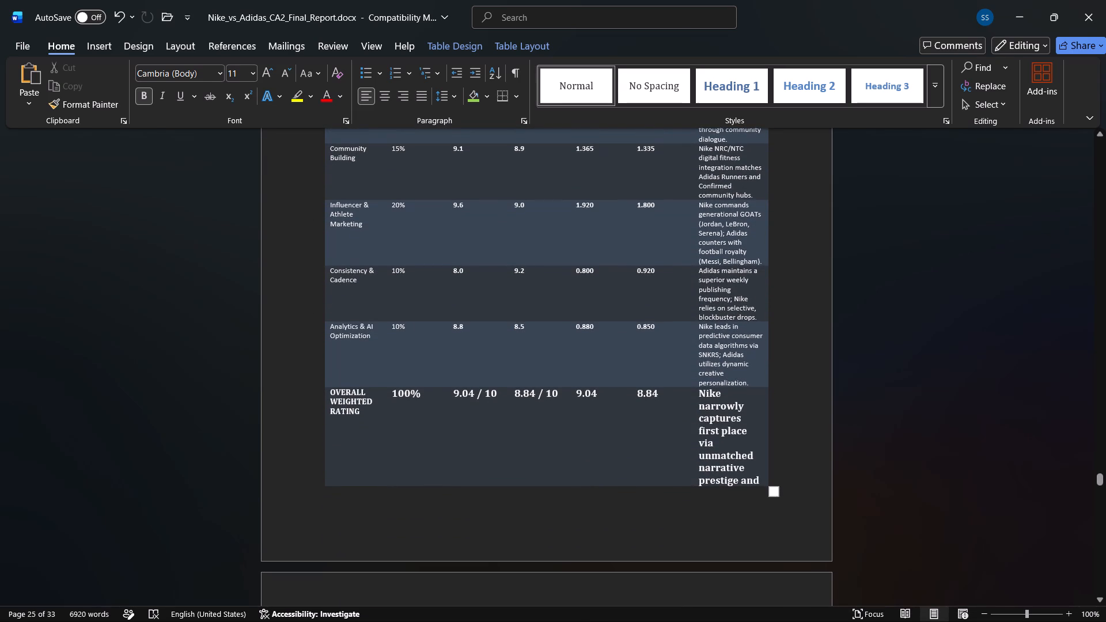
drag(760, 479, 726, 425)
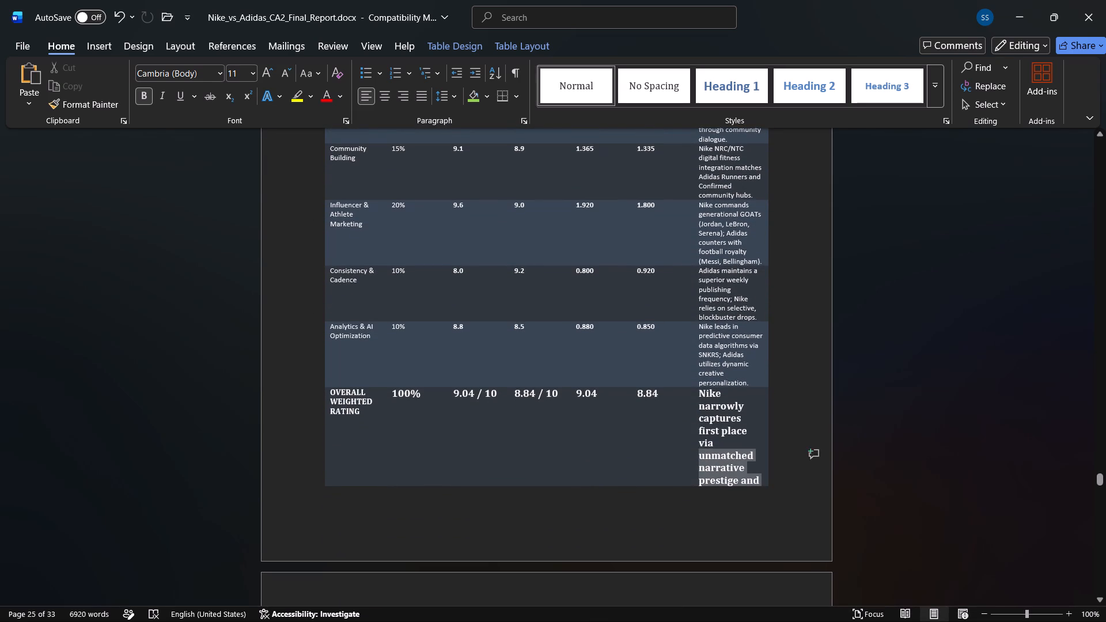
drag(726, 425, 699, 396)
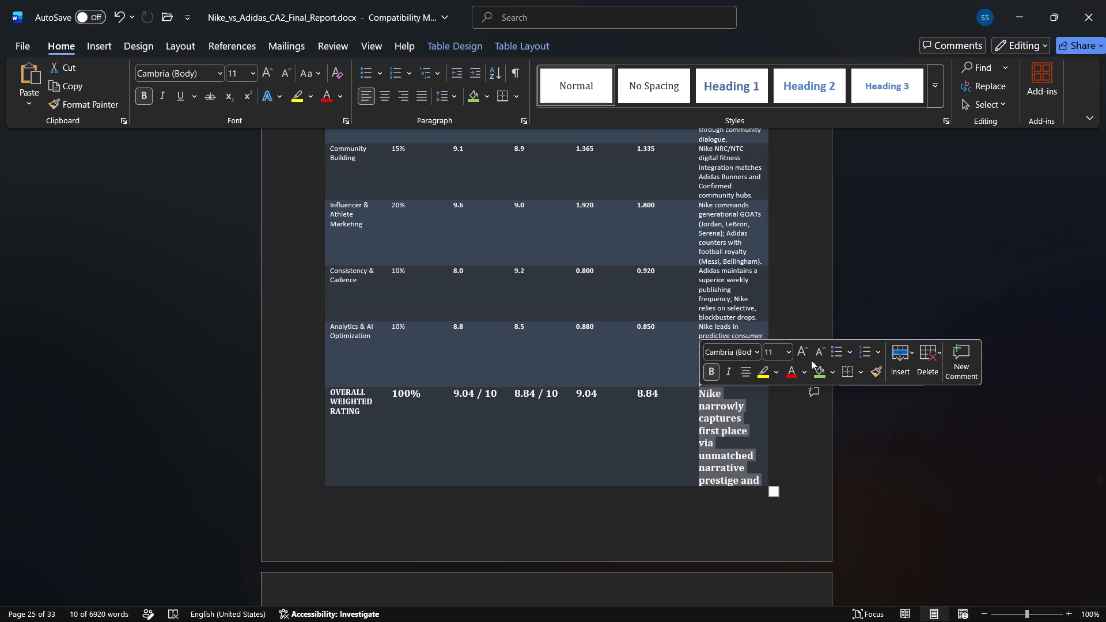
click(821, 354)
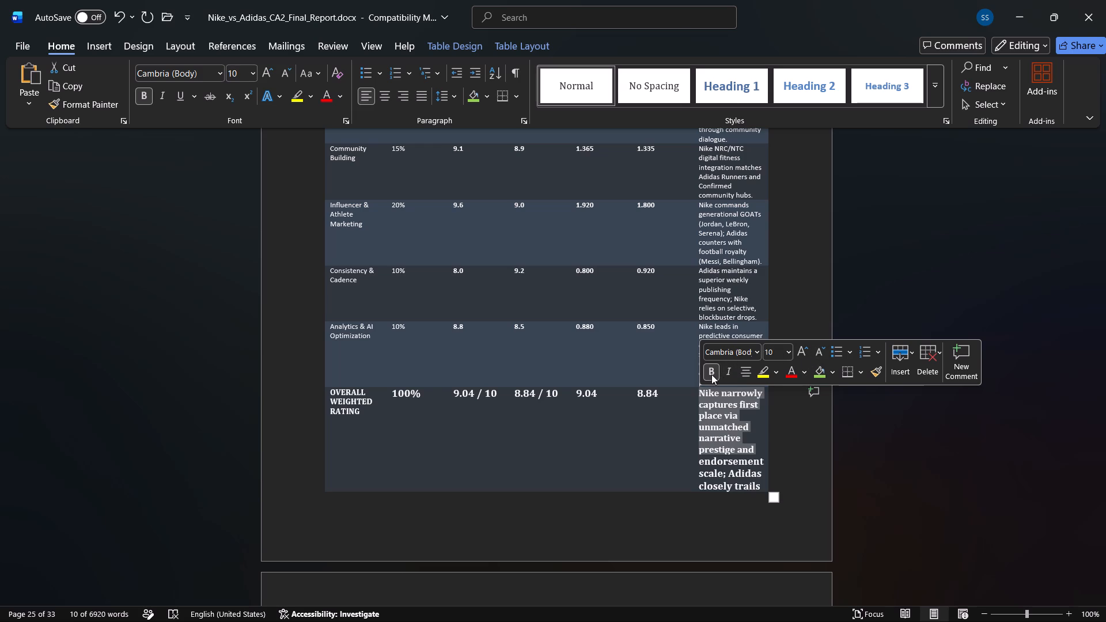
click(711, 374)
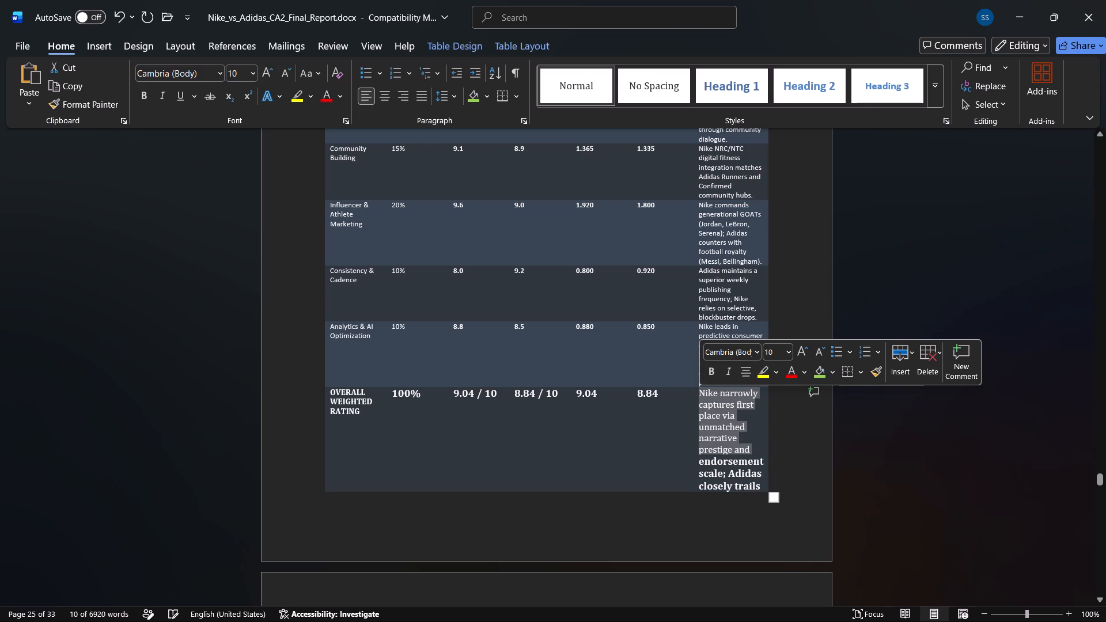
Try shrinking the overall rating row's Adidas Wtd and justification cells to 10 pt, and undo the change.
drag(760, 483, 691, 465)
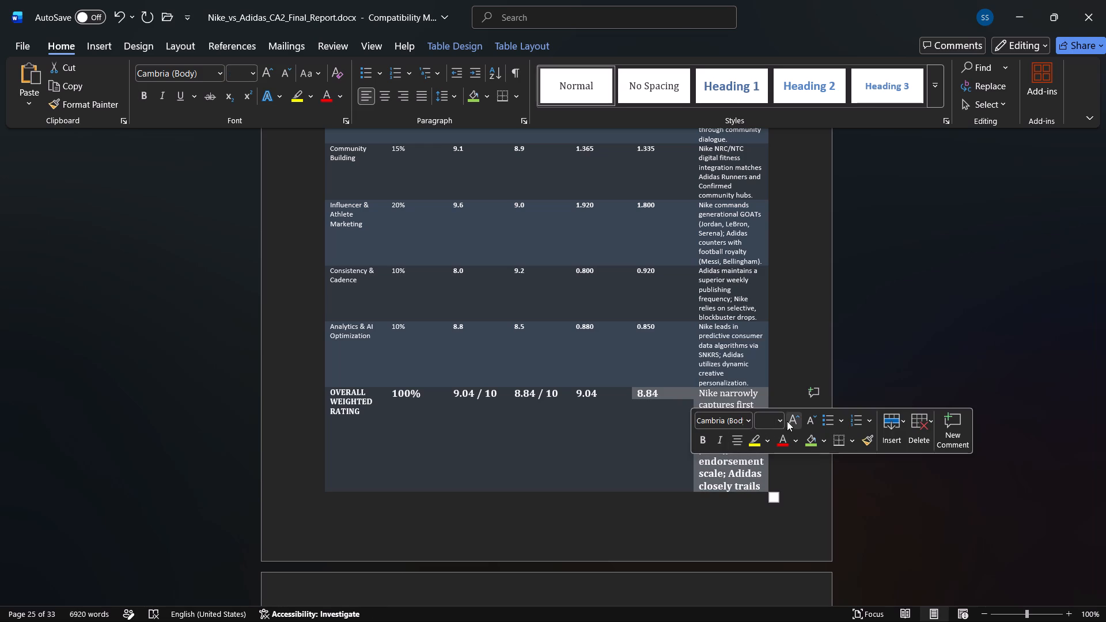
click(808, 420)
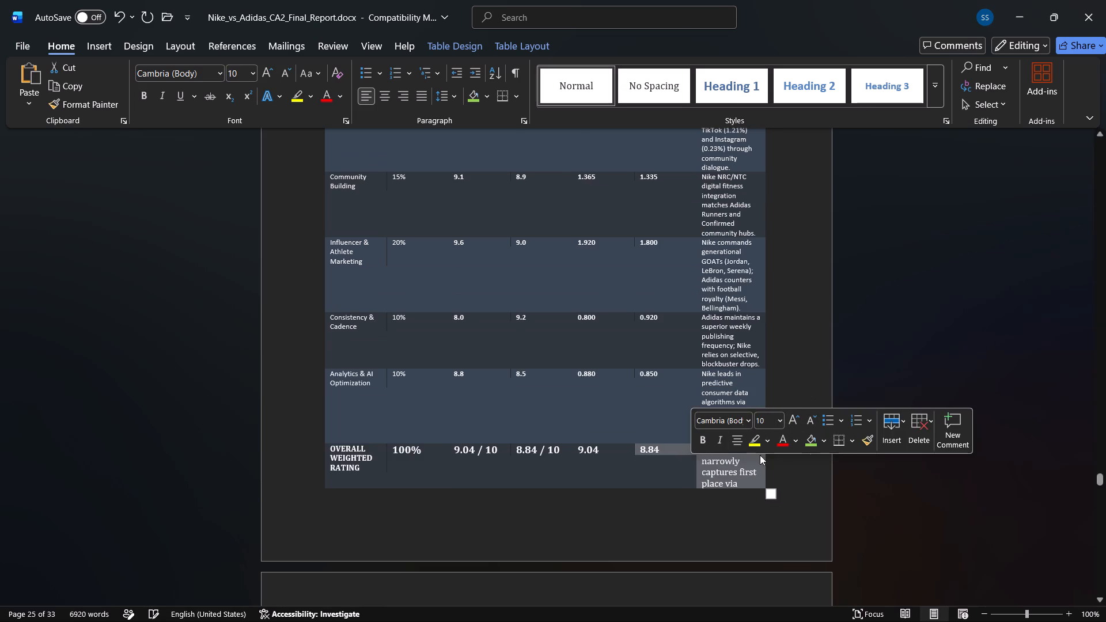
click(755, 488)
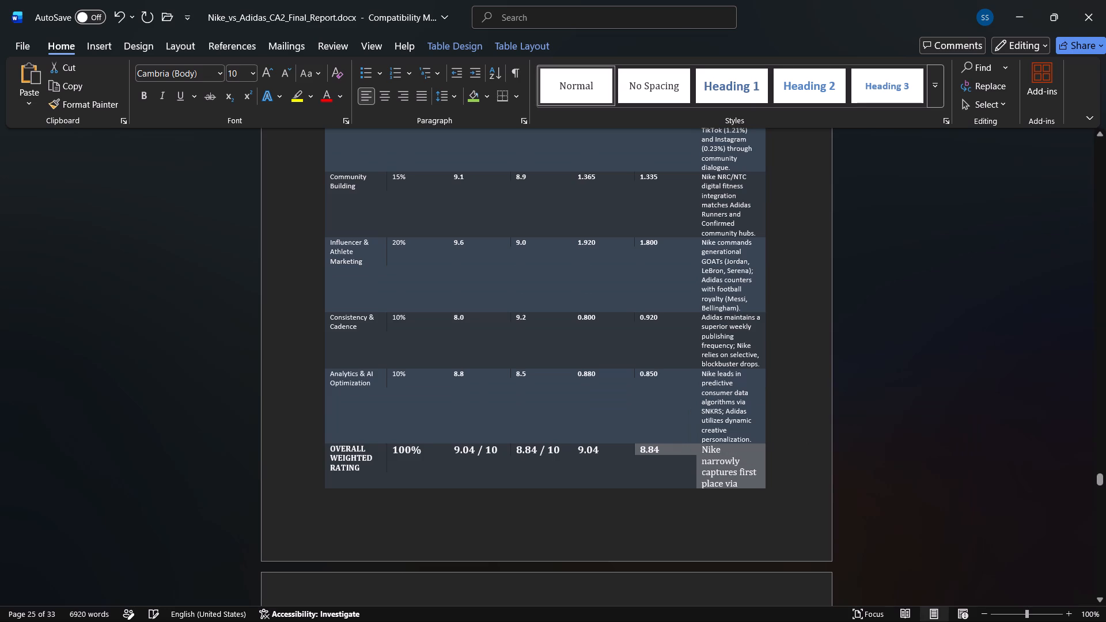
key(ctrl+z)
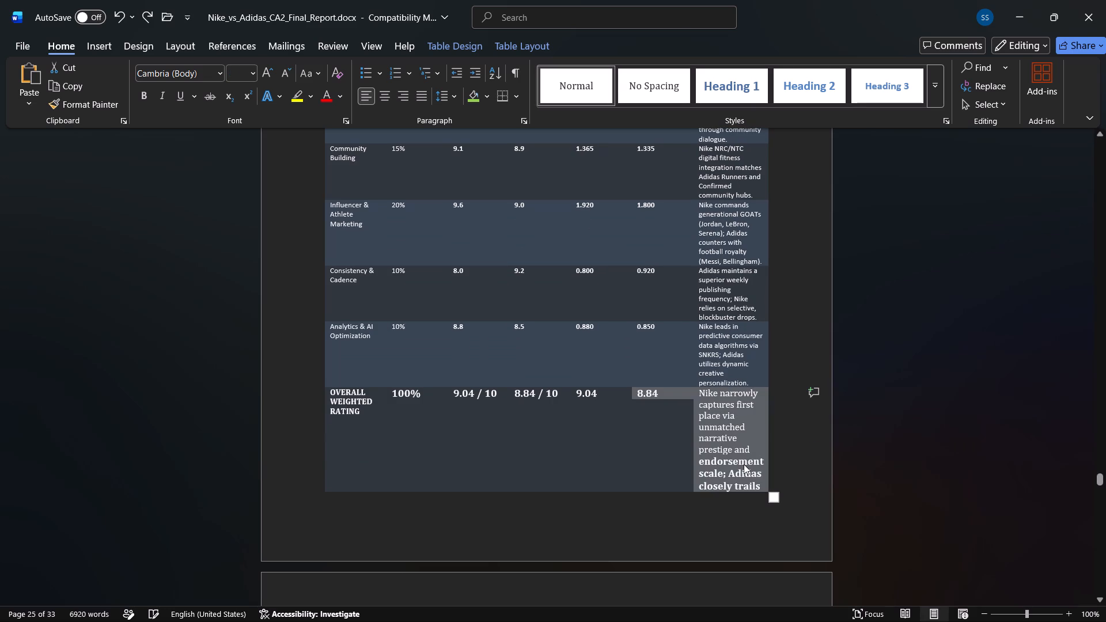
Set "endorsement scale; Adidas closely trails" in the overall rating row to 10 pt and remove its bold.
click(744, 464)
drag(759, 482, 729, 471)
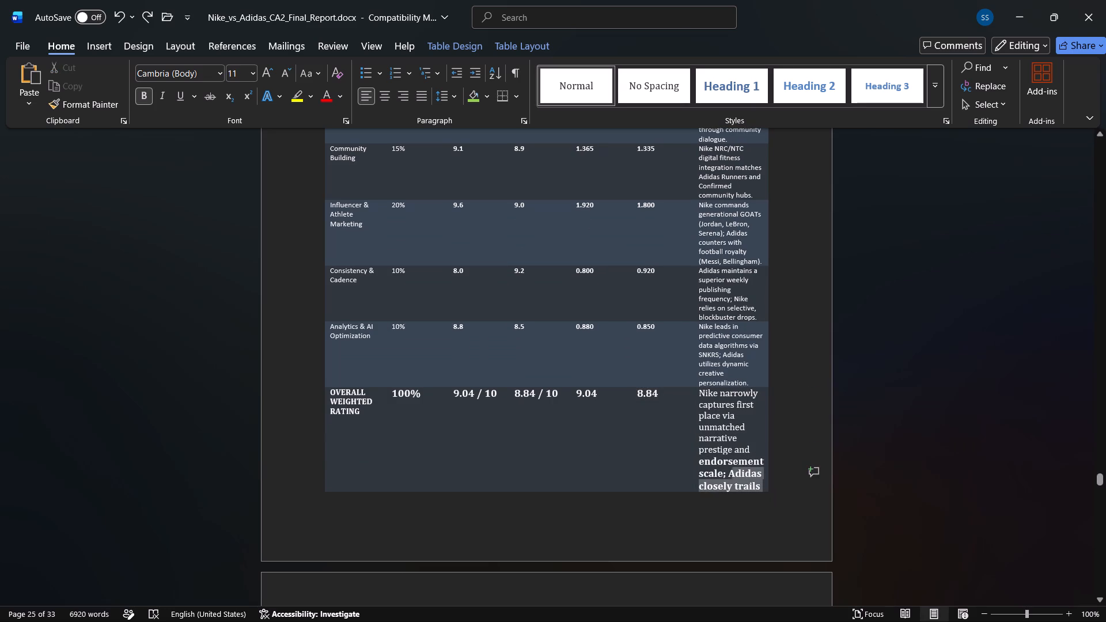
drag(729, 471, 708, 462)
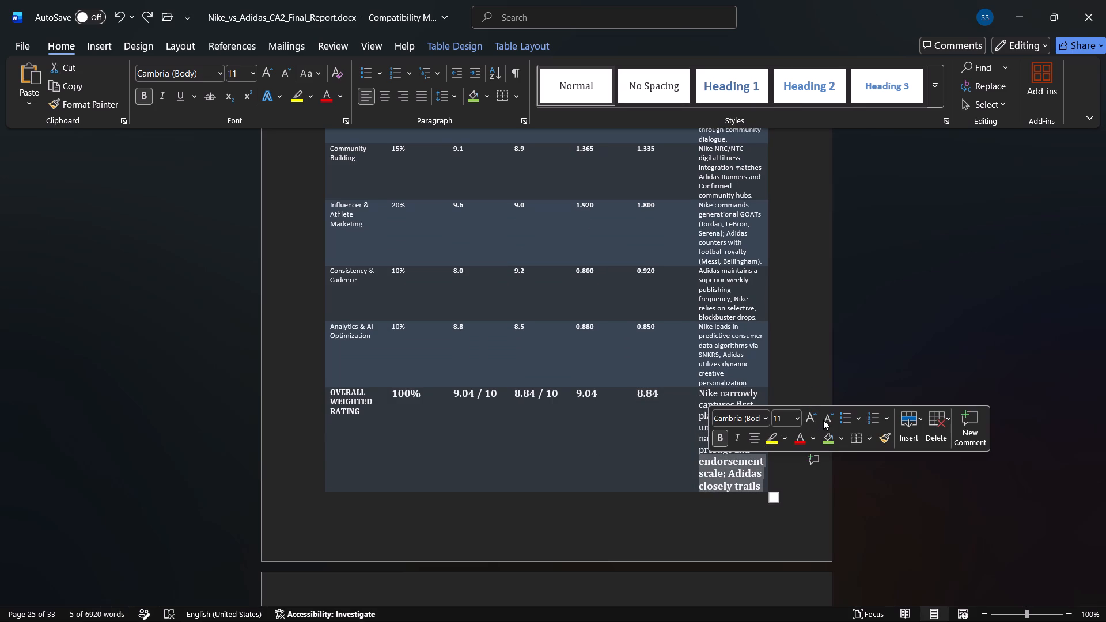
click(825, 420)
click(724, 444)
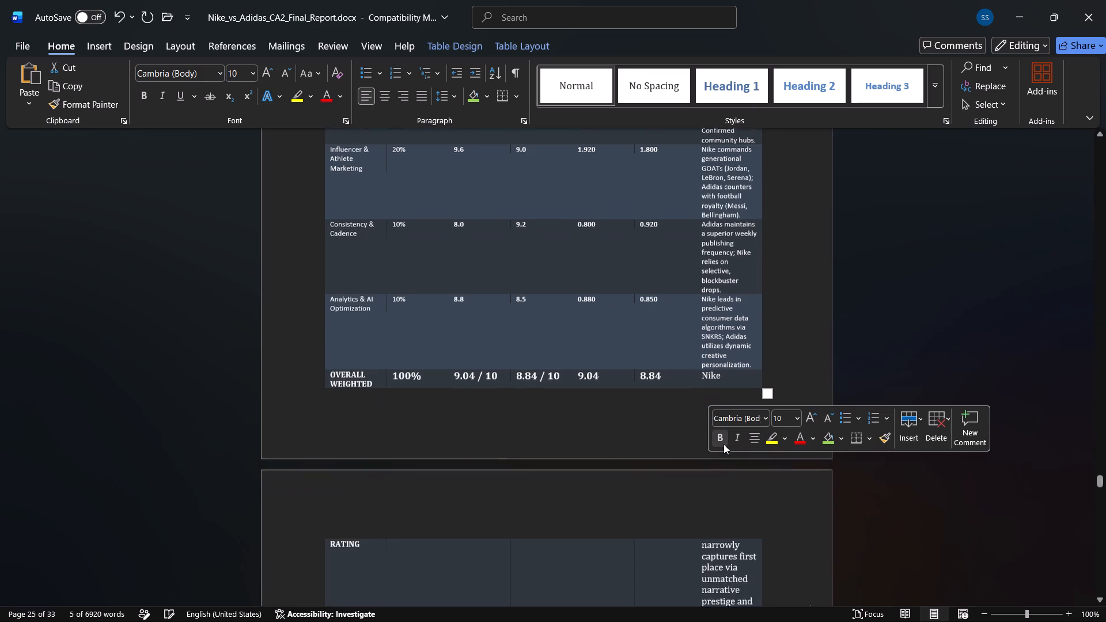
click(725, 481)
Examine how the scorecard table splits across pages and the space between the Threats list and section 17.
scroll(725, 481, down, 1)
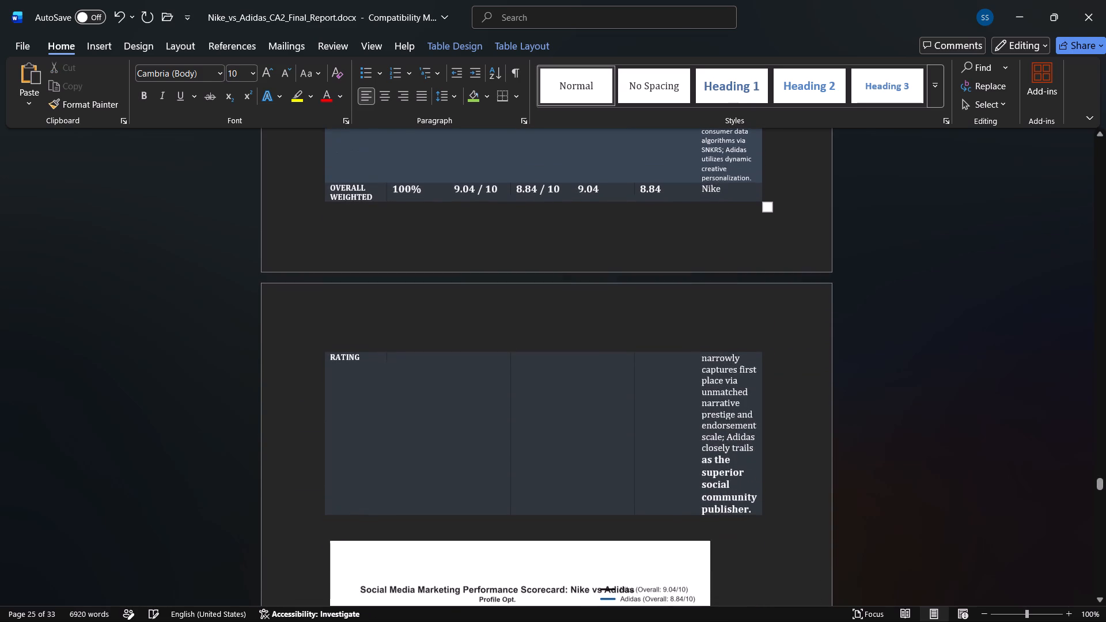
scroll(721, 458, up, 2)
click(685, 441)
scroll(685, 441, down, 1)
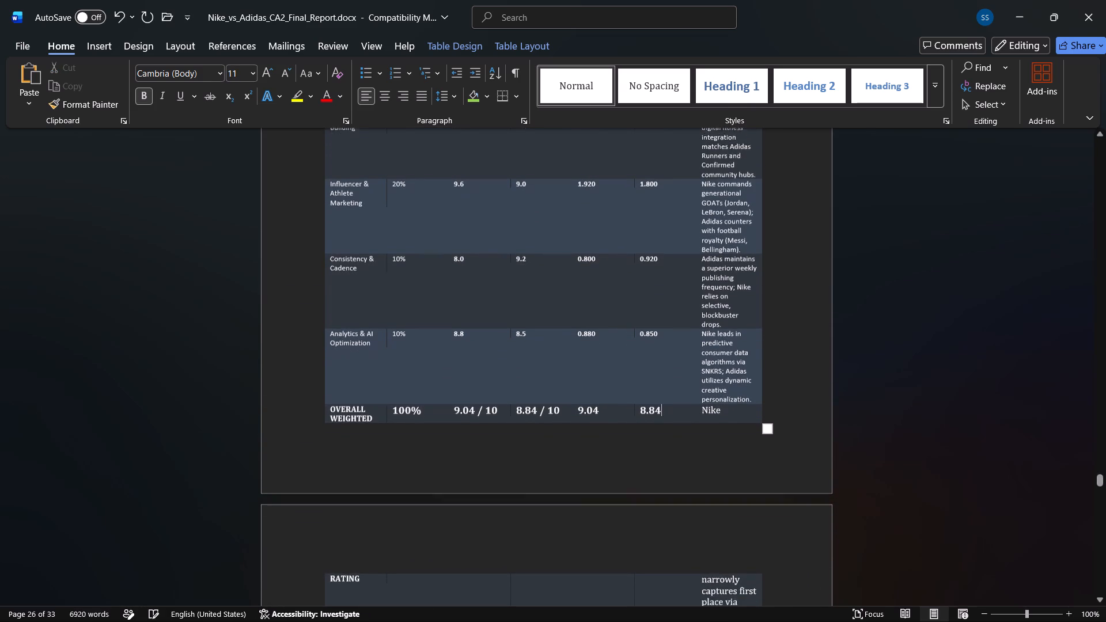
scroll(685, 441, down, 1)
scroll(714, 393, up, 1)
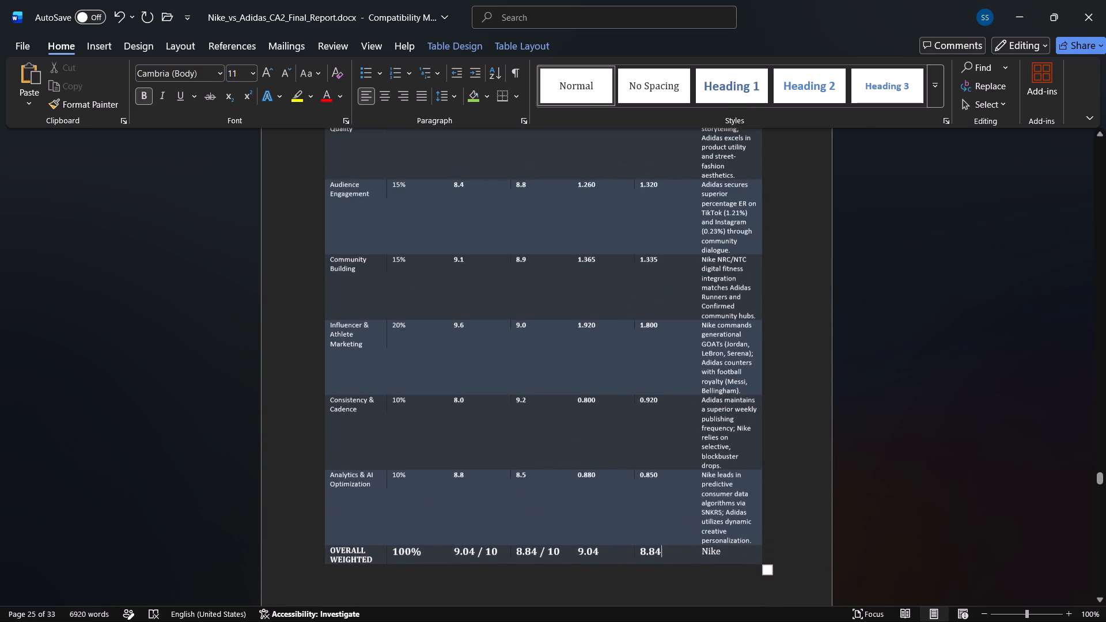
scroll(714, 393, up, 1)
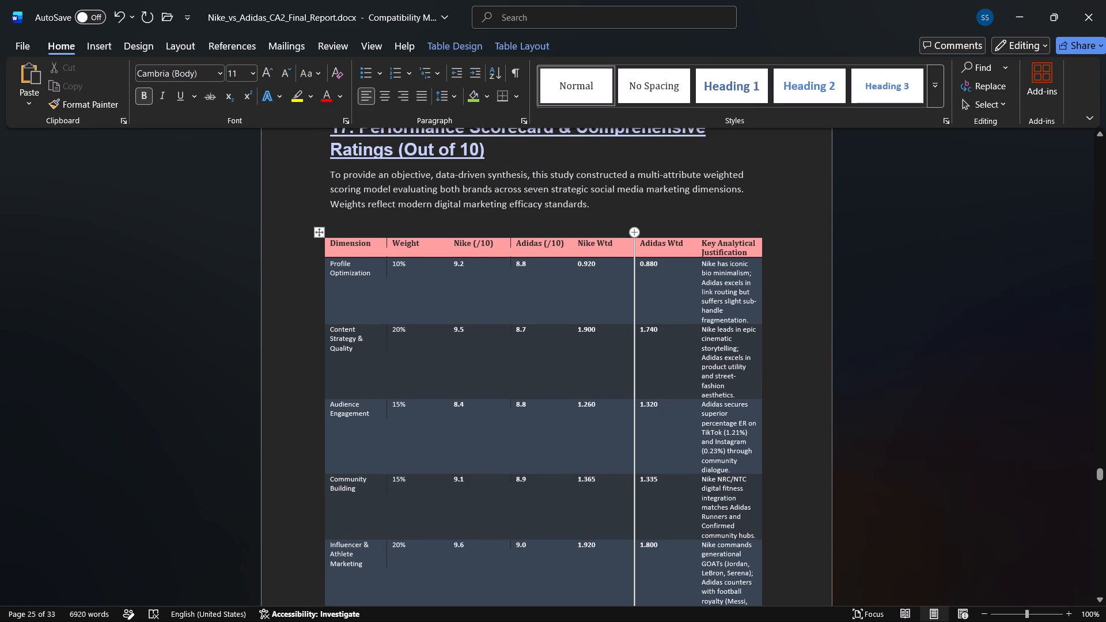
scroll(584, 340, down, 1)
scroll(584, 365, up, 1)
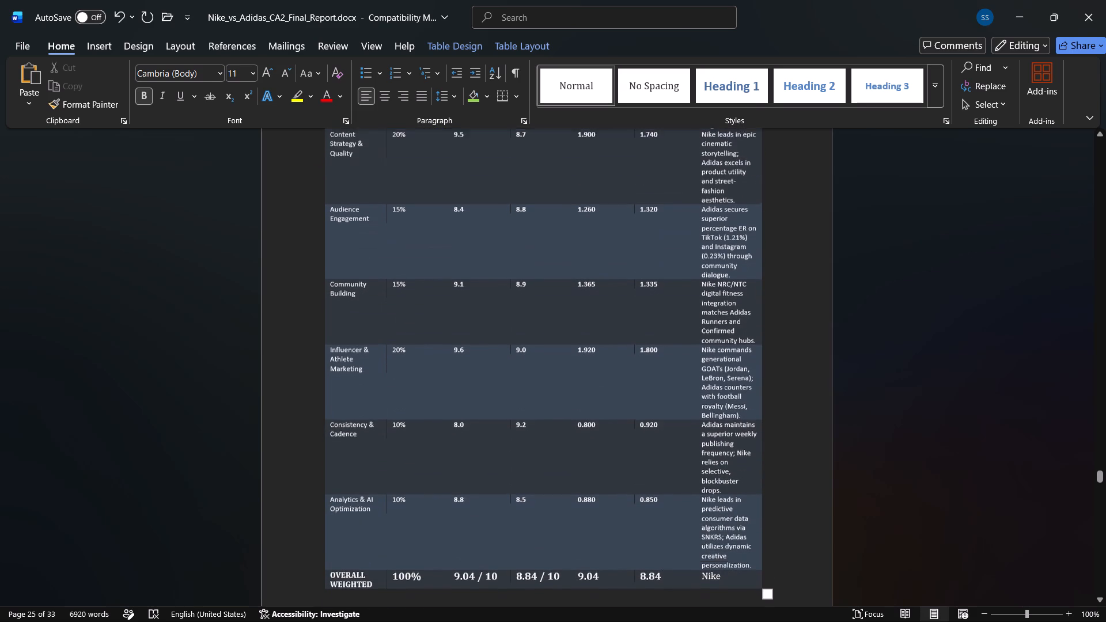
scroll(584, 365, up, 1)
scroll(524, 256, up, 1)
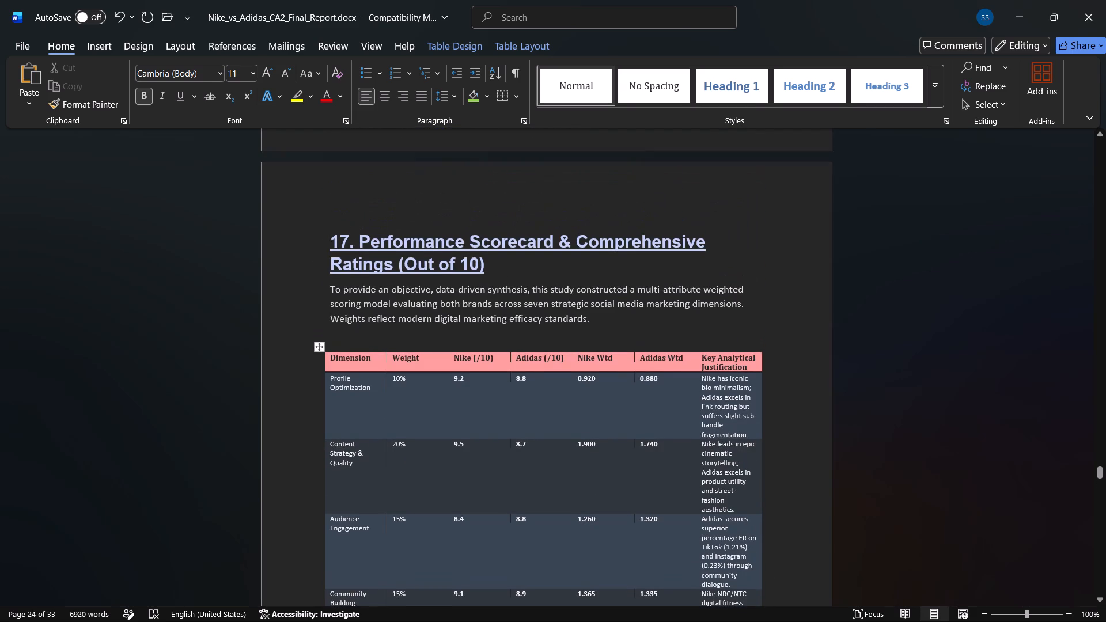
scroll(524, 256, up, 1)
scroll(502, 331, up, 2)
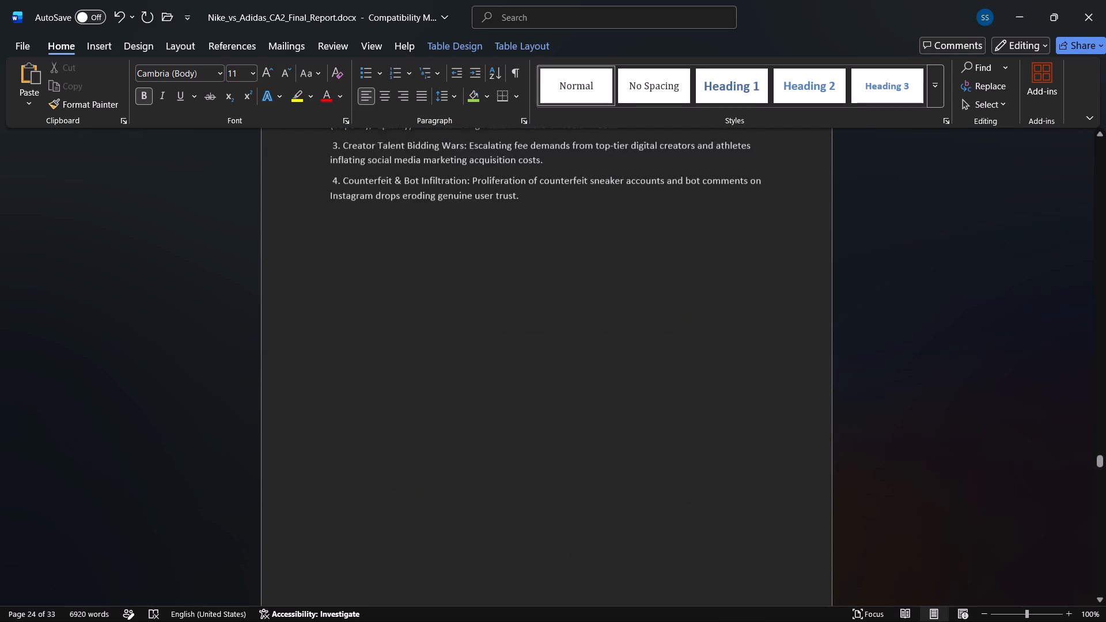
Delete the page break above the section 17 heading so it directly follows the Adidas Threats list.
scroll(502, 331, down, 3)
scroll(416, 244, up, 1)
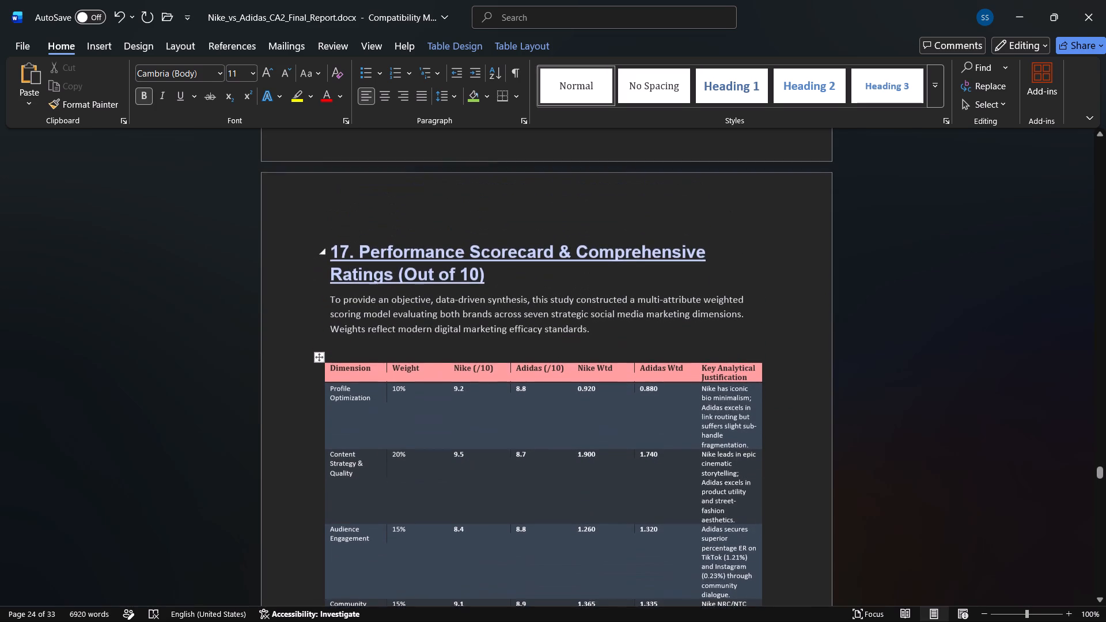
click(332, 251)
key(BackSpace)
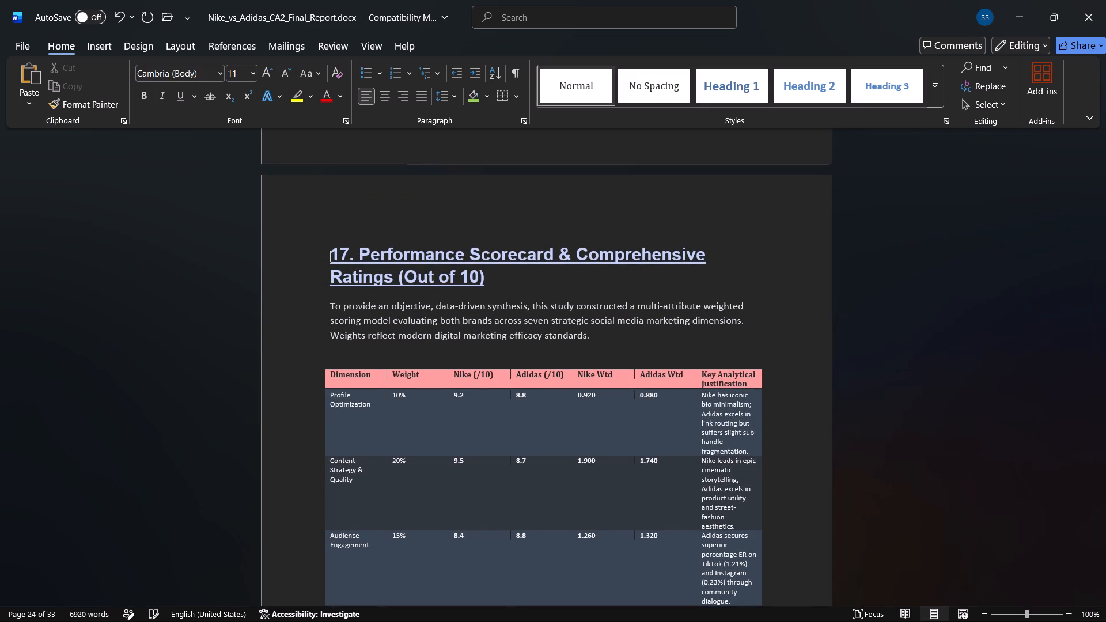
key(BackSpace)
scroll(332, 251, up, 1)
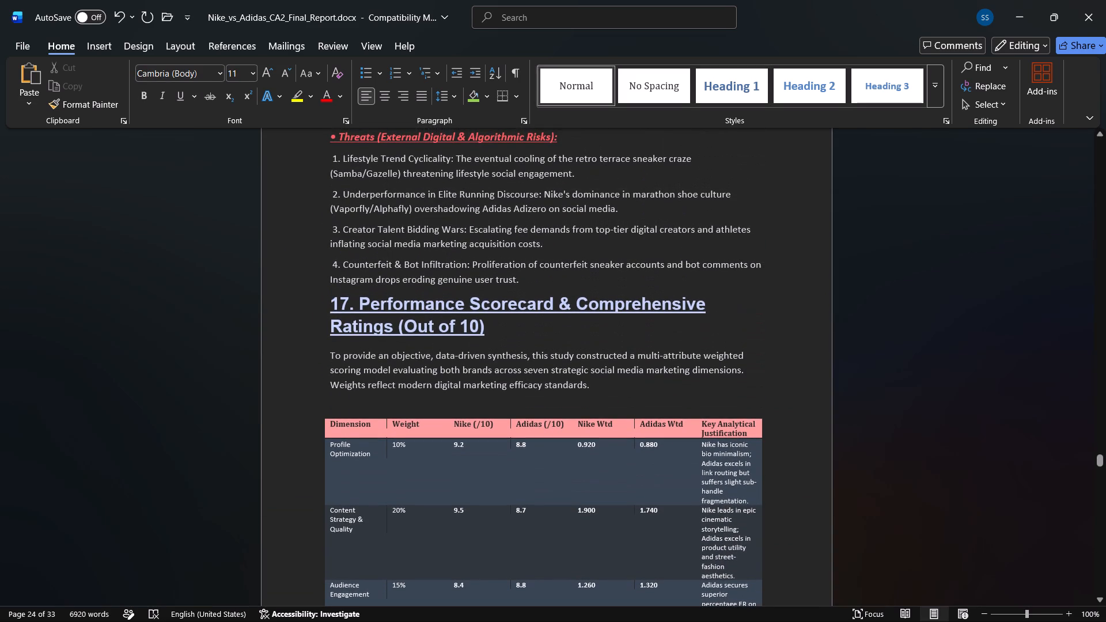
Add three blank lines between the last Threats item and the section 17 heading.
click(524, 281)
key(Return)
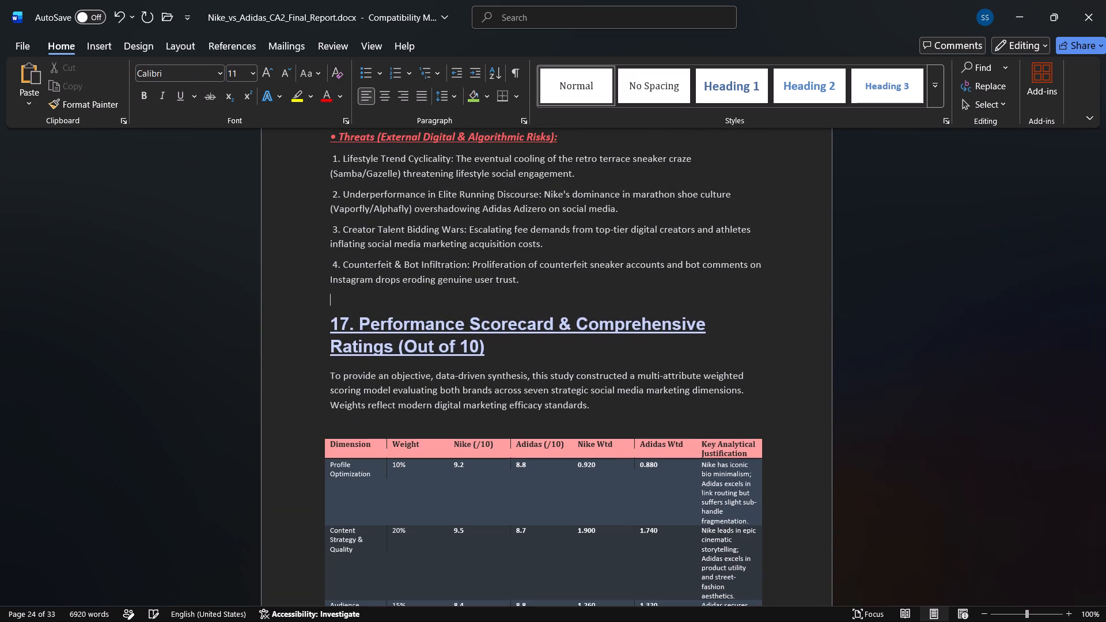
key(Return)
key(Return)
Insert fifteen blank lines below the section 17 introduction to push the scorecard table onto the next page.
scroll(524, 281, down, 1)
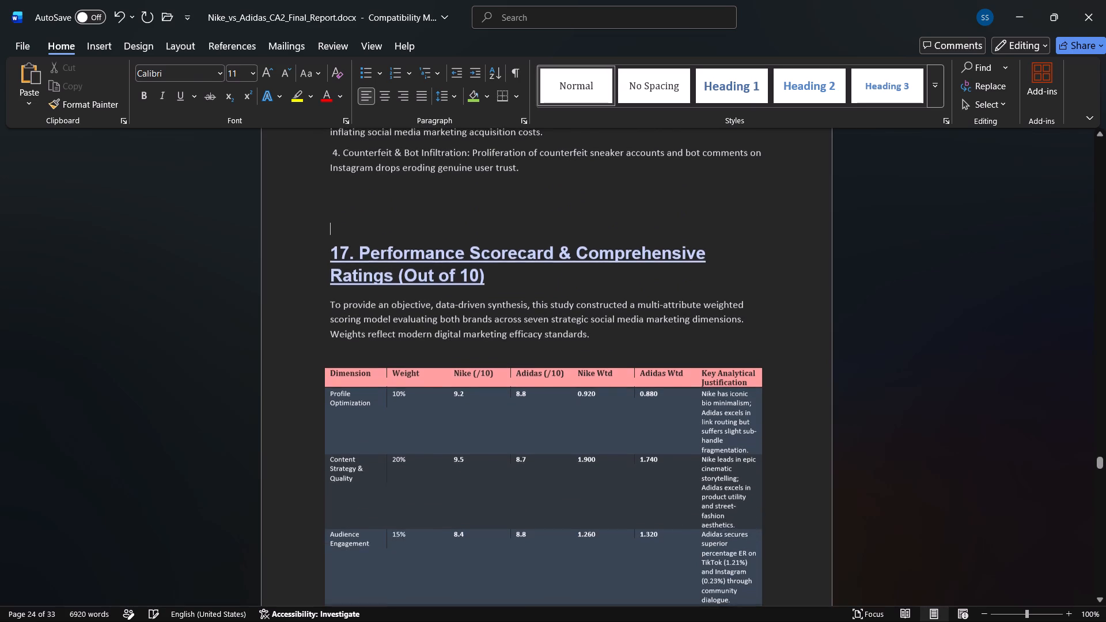
scroll(551, 284, down, 4)
scroll(551, 284, up, 1)
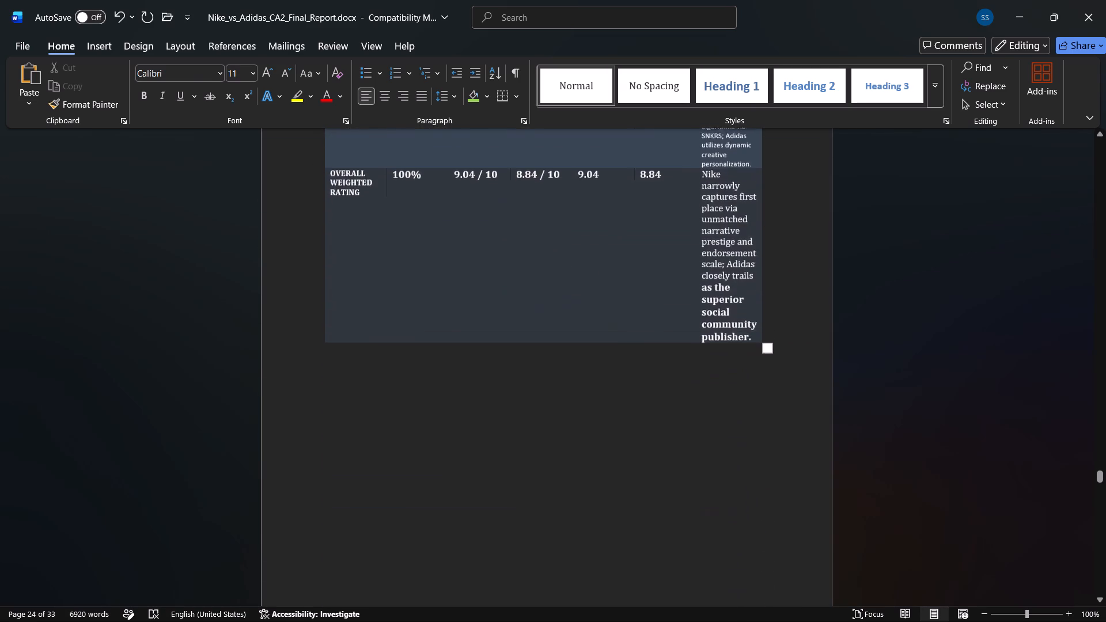
scroll(551, 284, up, 3)
scroll(511, 456, down, 1)
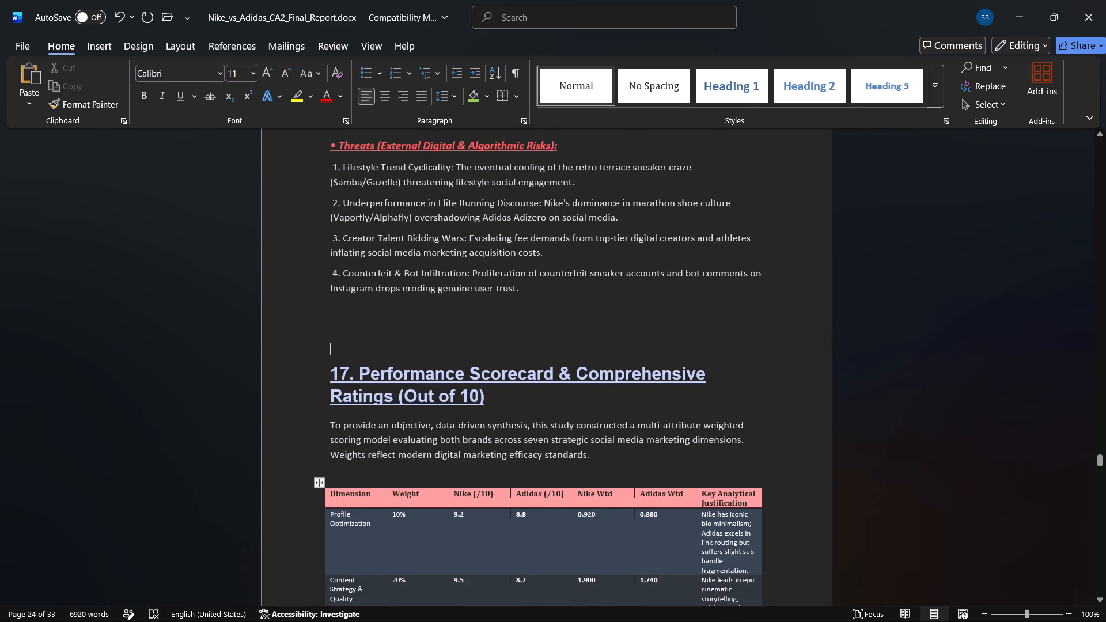
click(593, 458)
key(Return)
key(Return)
key(Return)
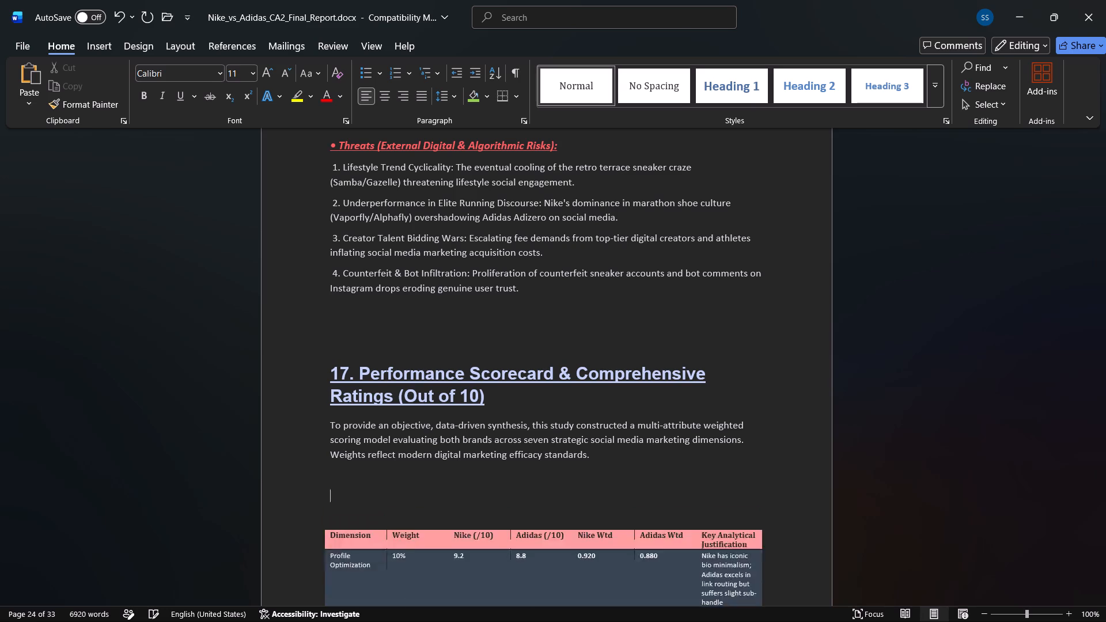
key(Return)
key(Return)
key(Return)
key(Return)
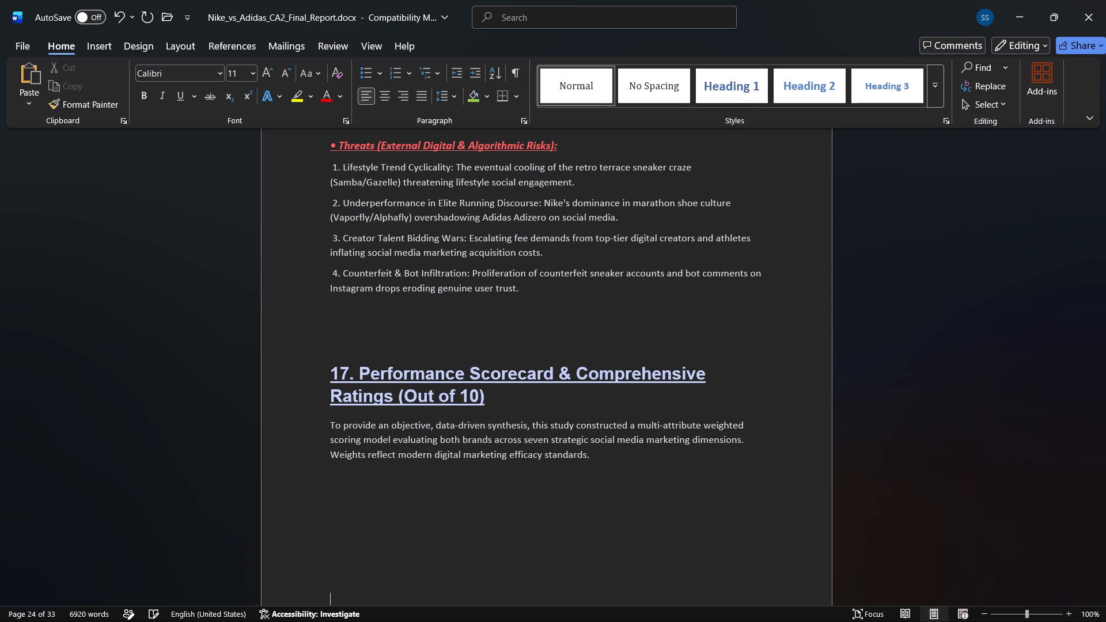
scroll(593, 458, down, 2)
key(Return)
key(Return)
key(Return)
key(Return)
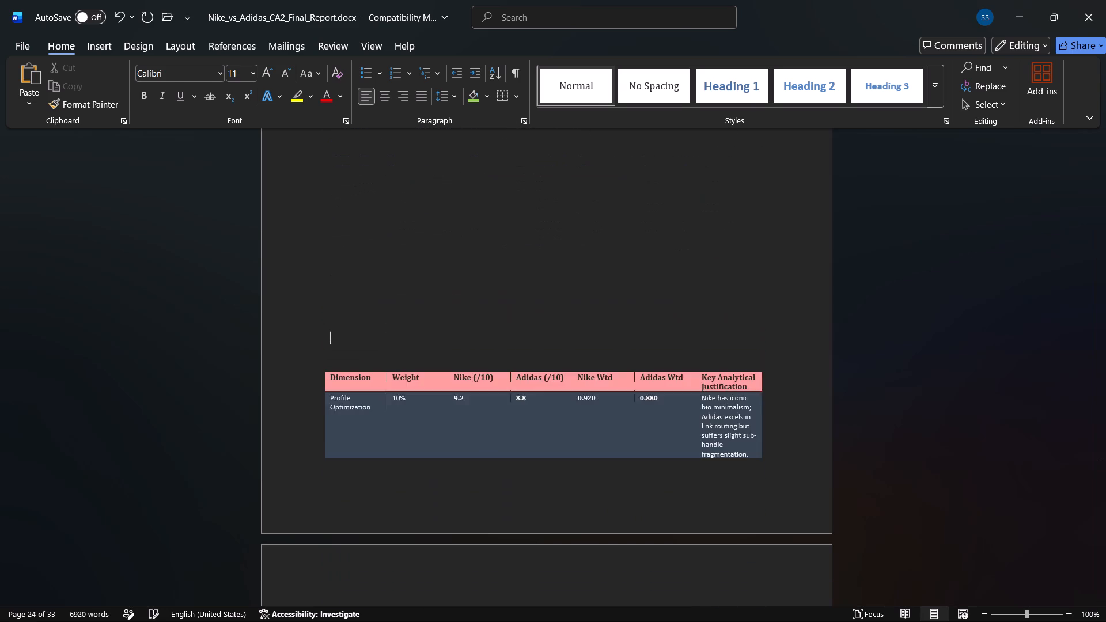
key(Return)
key(Return)
key(Return)
key(Return)
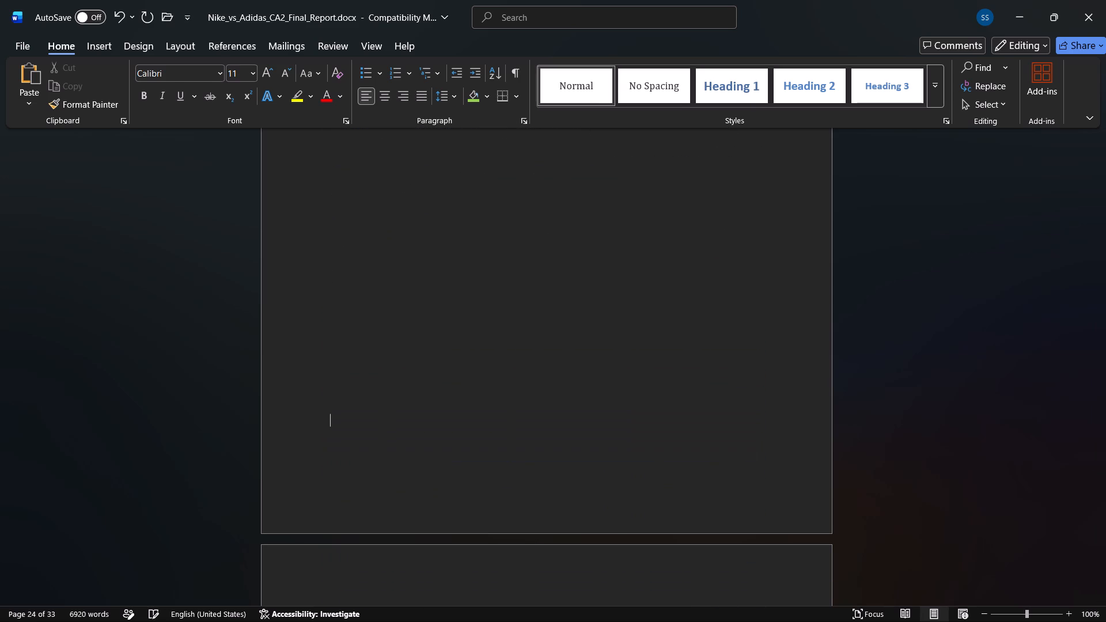
scroll(593, 458, down, 5)
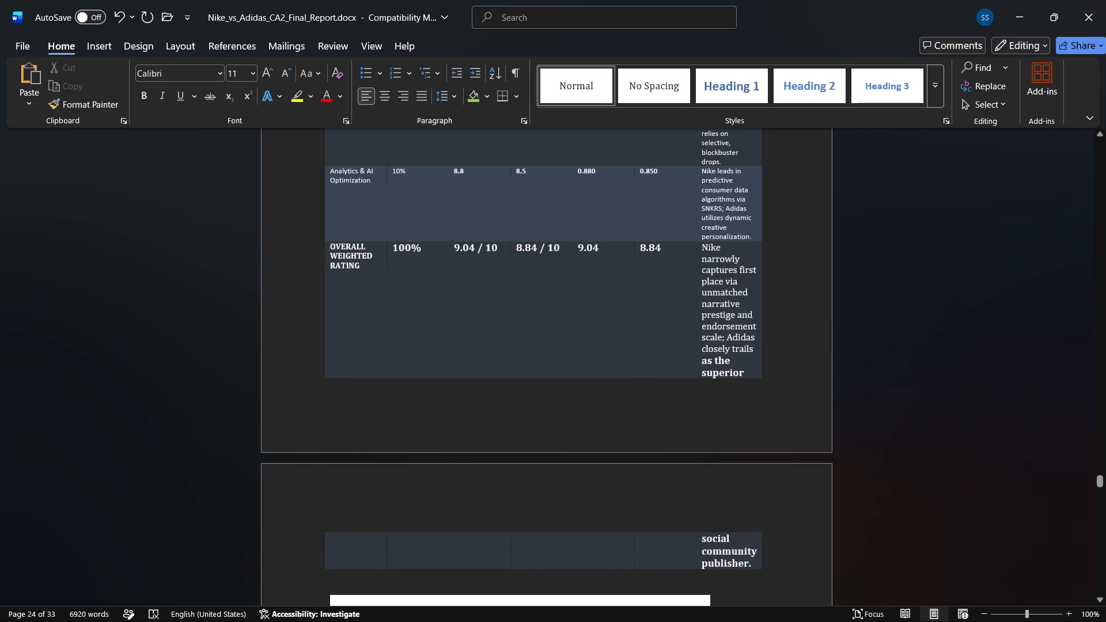
Delete fourteen of the blank lines added between the section 17 introduction and the scorecard table.
scroll(627, 428, up, 3)
key(BackSpace)
key(BackSpace)
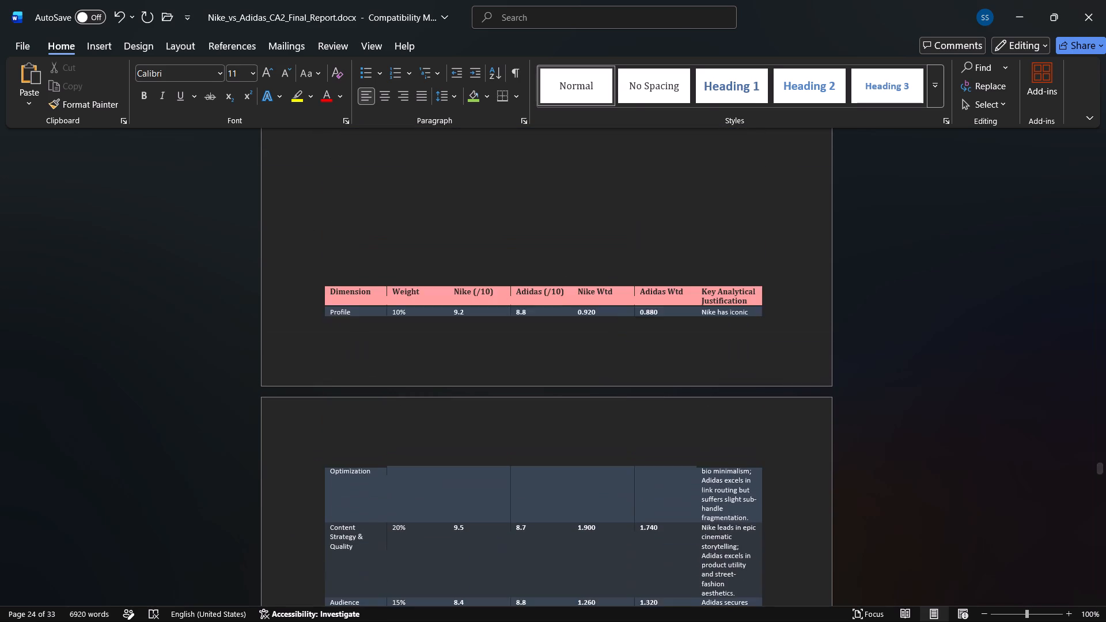
key(BackSpace)
key(BackSpace)
key(BackSpace)
key(BackSpace)
key(BackSpace)
key(BackSpace)
key(BackSpace)
scroll(484, 369, up, 1)
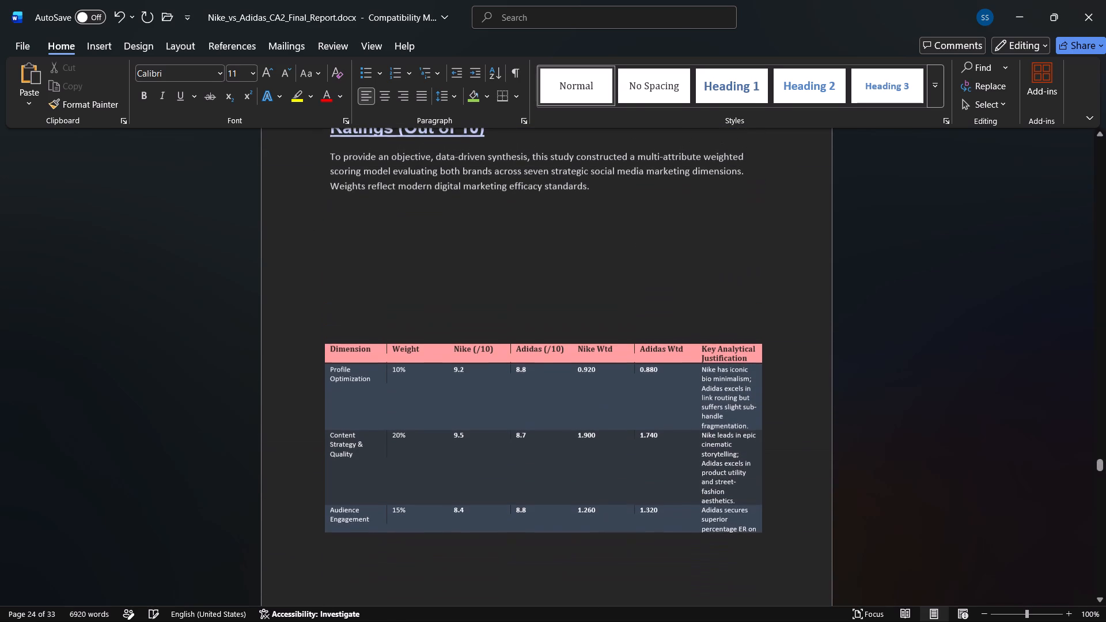
key(BackSpace)
key(BackSpace)
key(BackSpace)
key(BackSpace)
scroll(484, 369, up, 1)
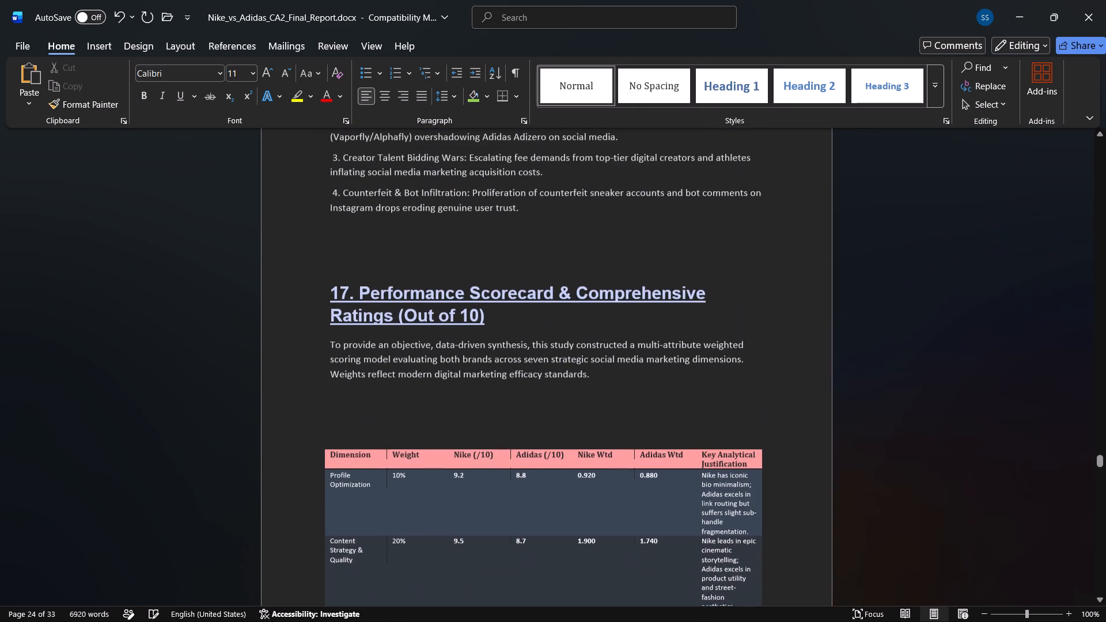
key(BackSpace)
Enlarge the whole scorecard table slightly in width and height from its lower corner.
scroll(485, 396, down, 1)
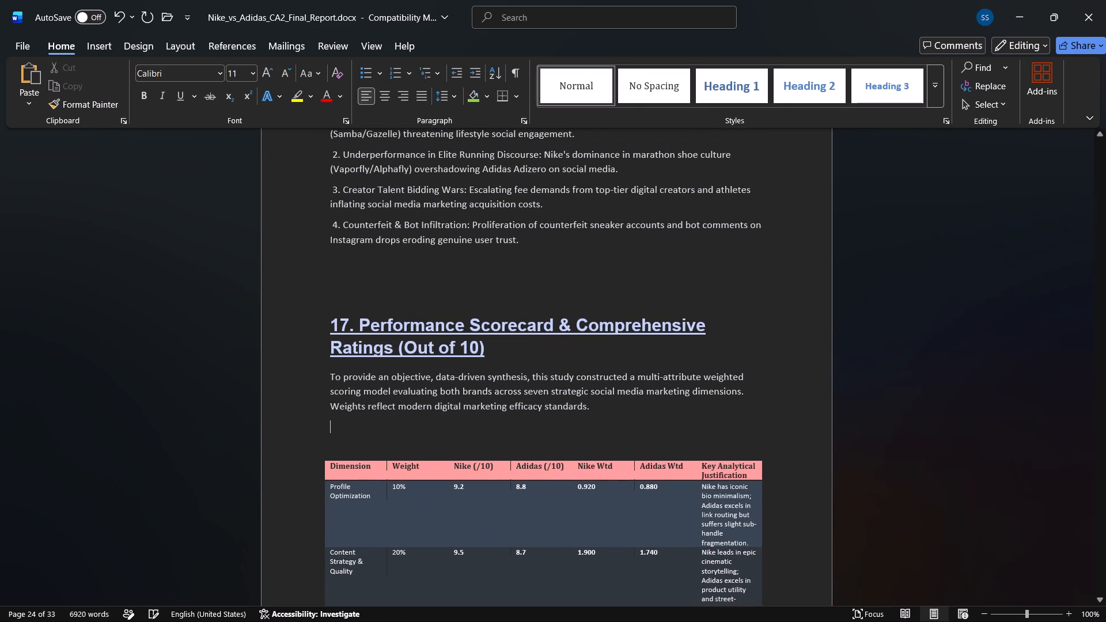
scroll(485, 396, down, 2)
scroll(551, 343, up, 1)
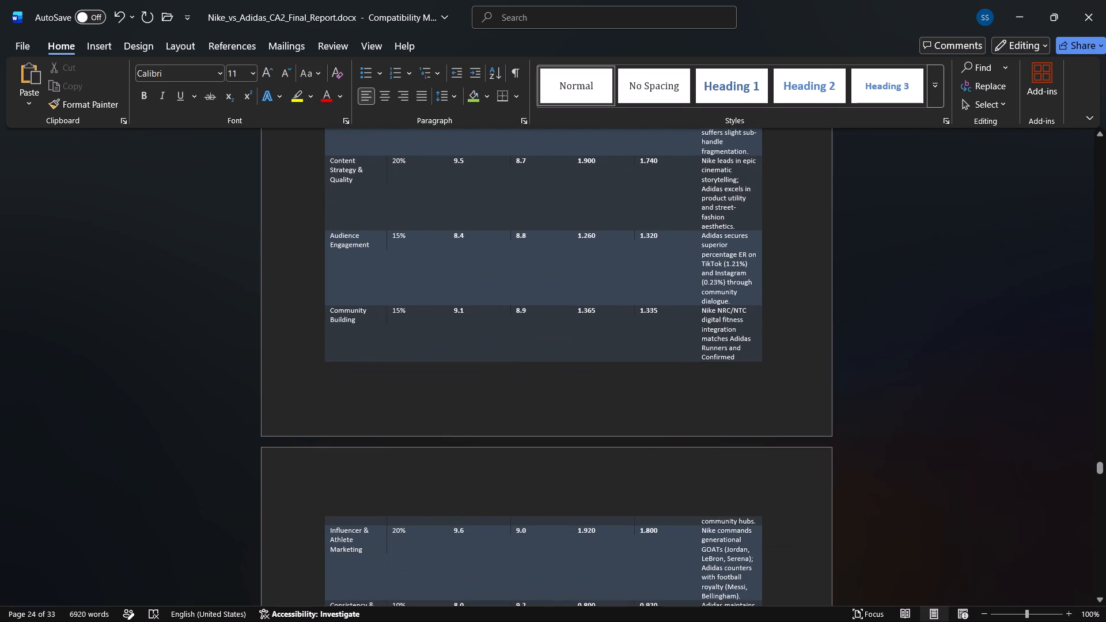
scroll(603, 317, down, 3)
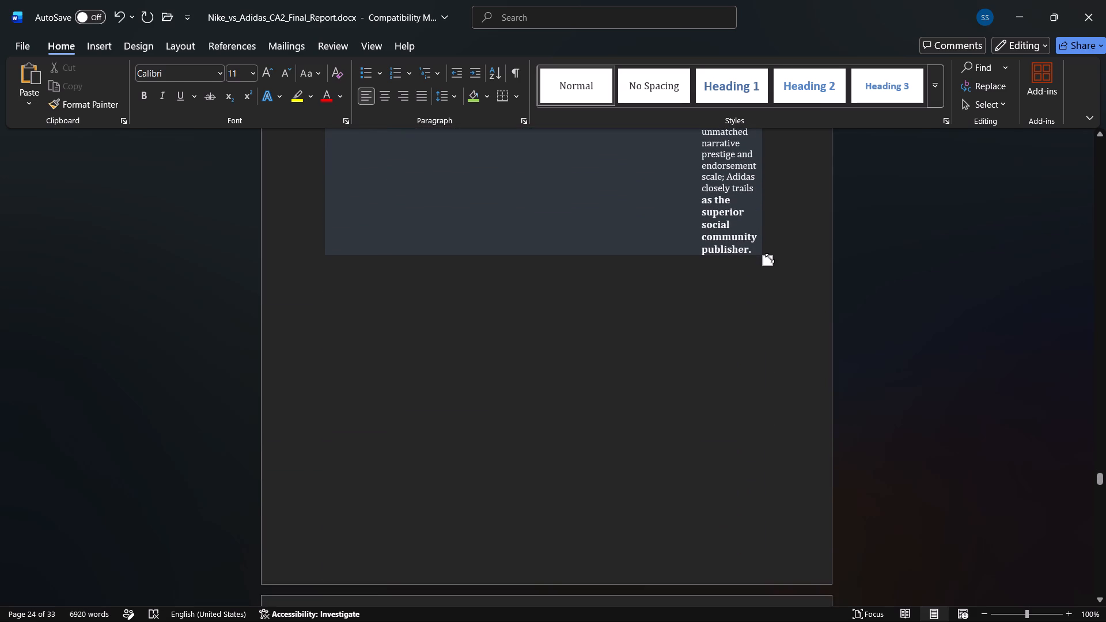
drag(766, 260, 776, 306)
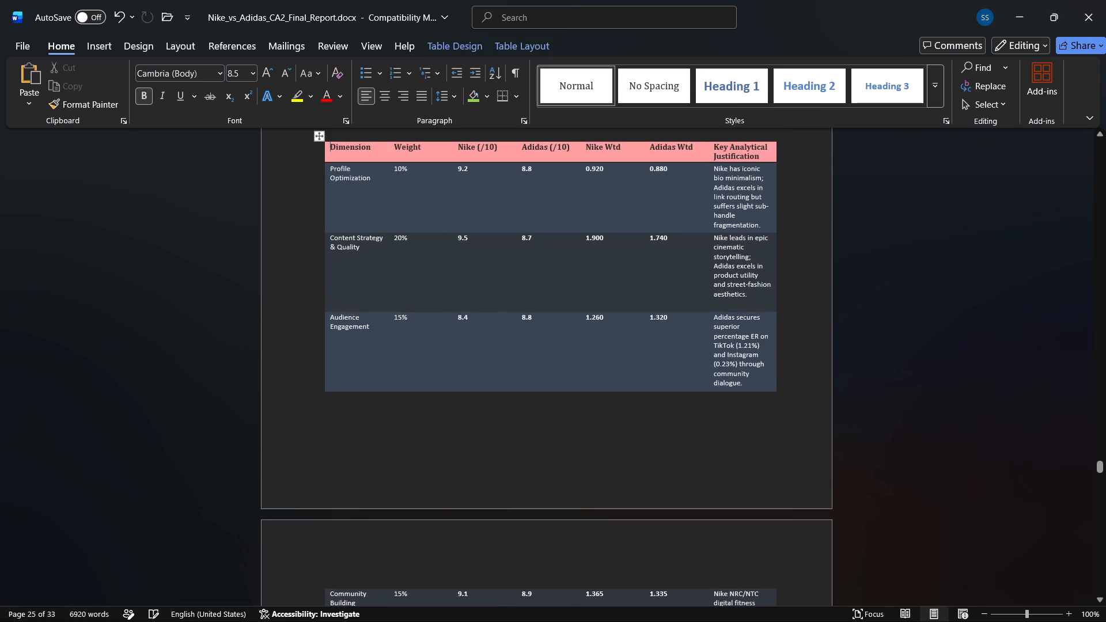
Remove the bold from "as the superior social community publisher." in the overall rating row's justification cell.
scroll(749, 394, down, 4)
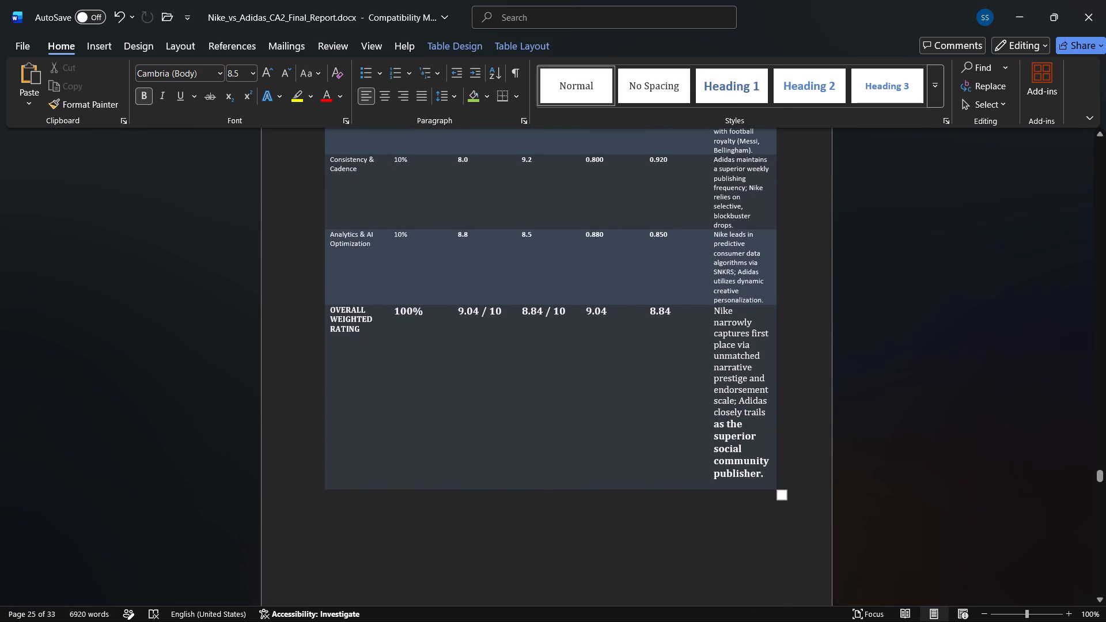
drag(771, 477, 715, 423)
click(726, 399)
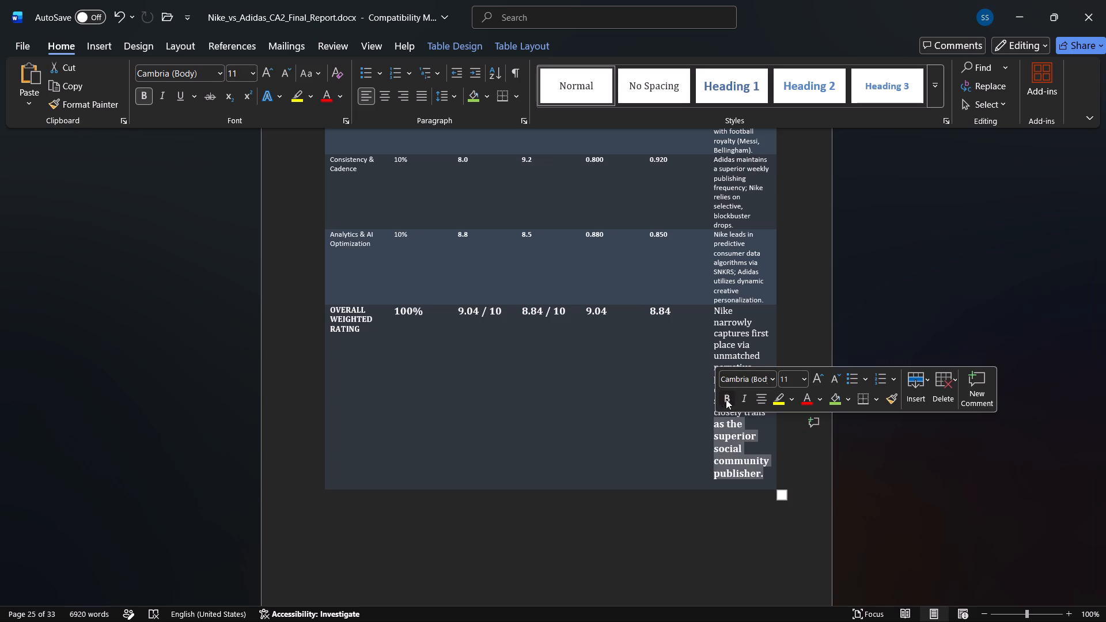
click(681, 560)
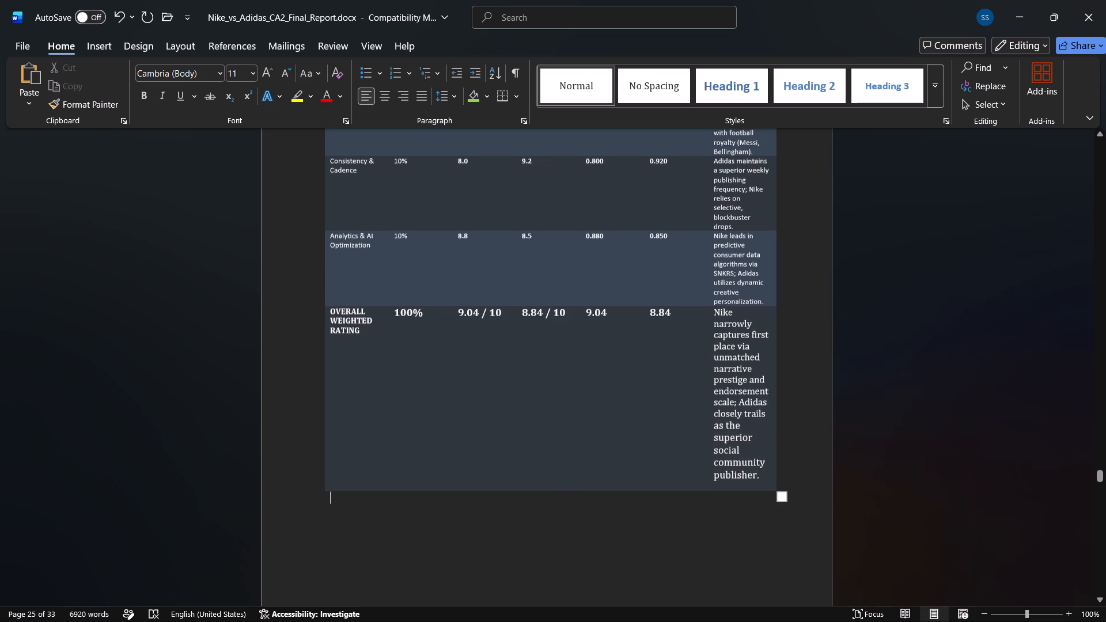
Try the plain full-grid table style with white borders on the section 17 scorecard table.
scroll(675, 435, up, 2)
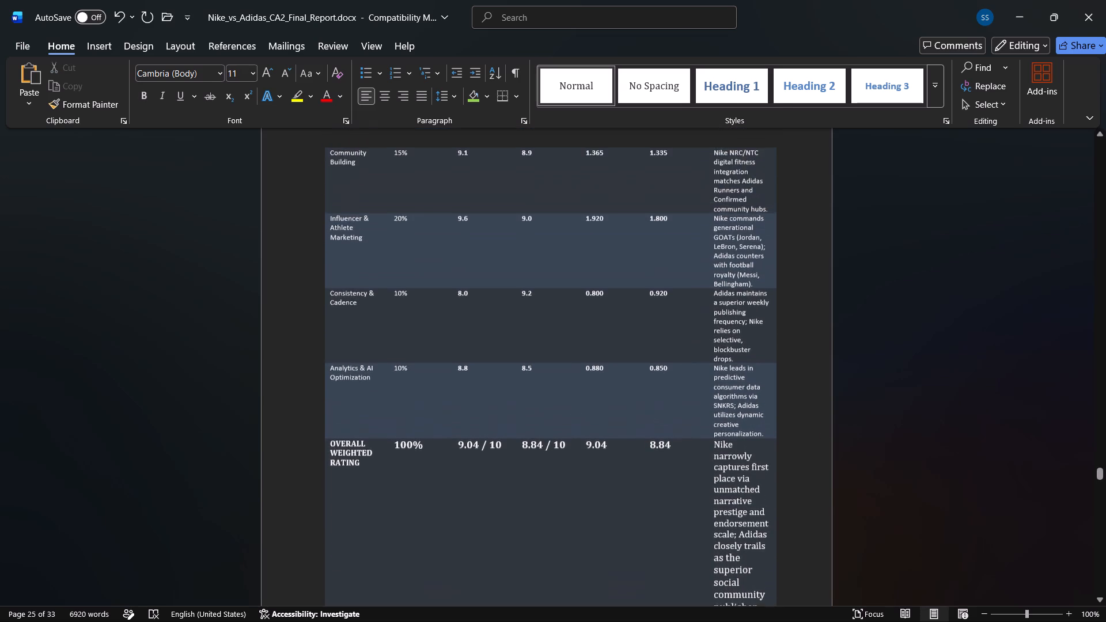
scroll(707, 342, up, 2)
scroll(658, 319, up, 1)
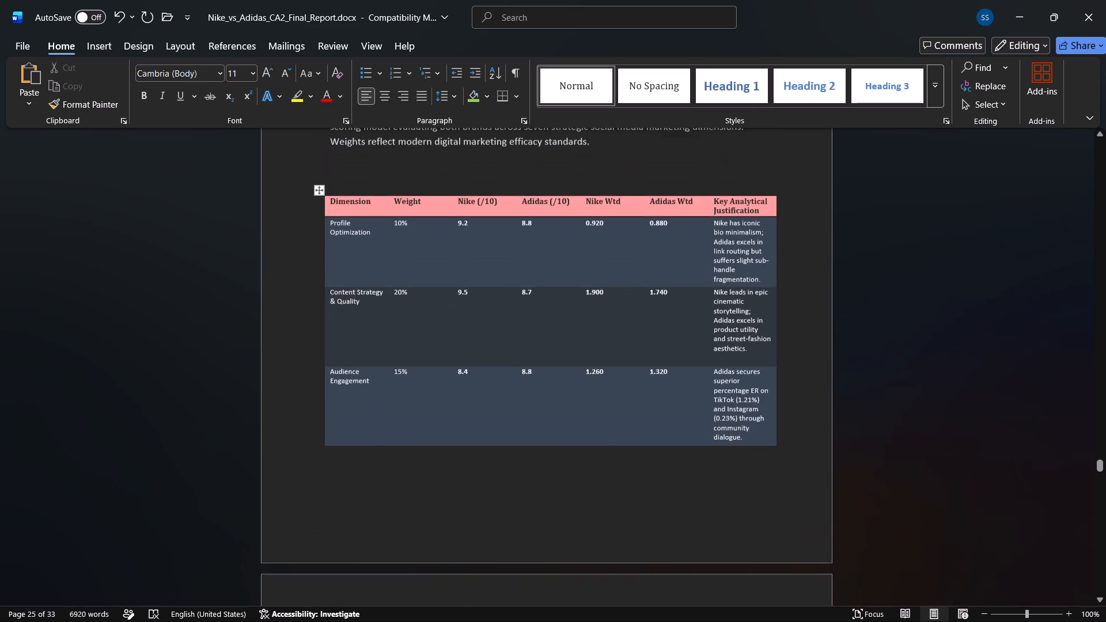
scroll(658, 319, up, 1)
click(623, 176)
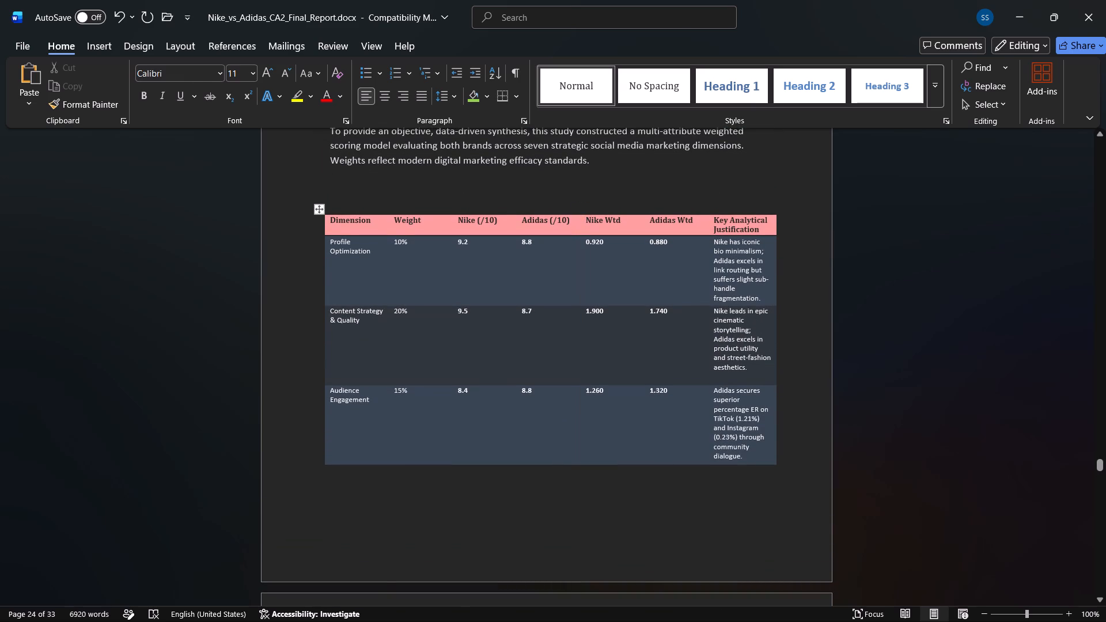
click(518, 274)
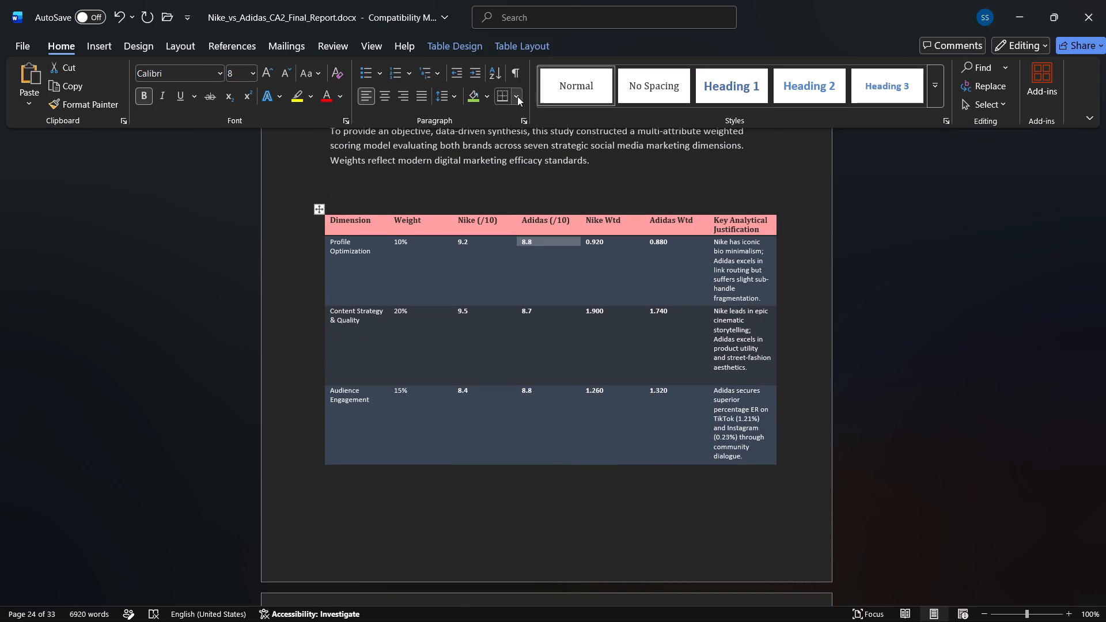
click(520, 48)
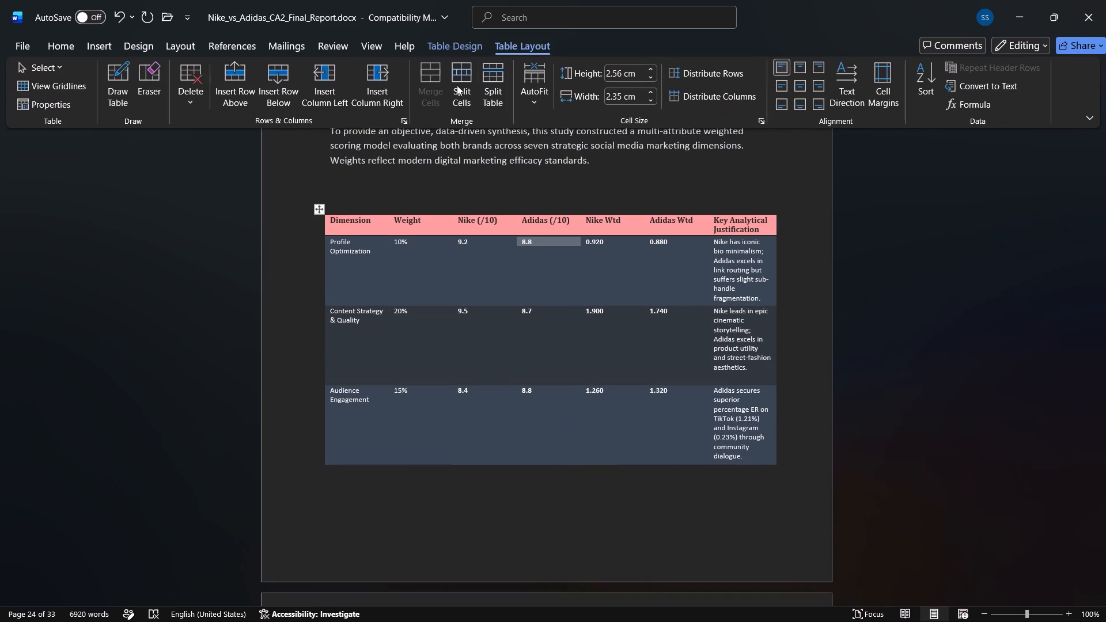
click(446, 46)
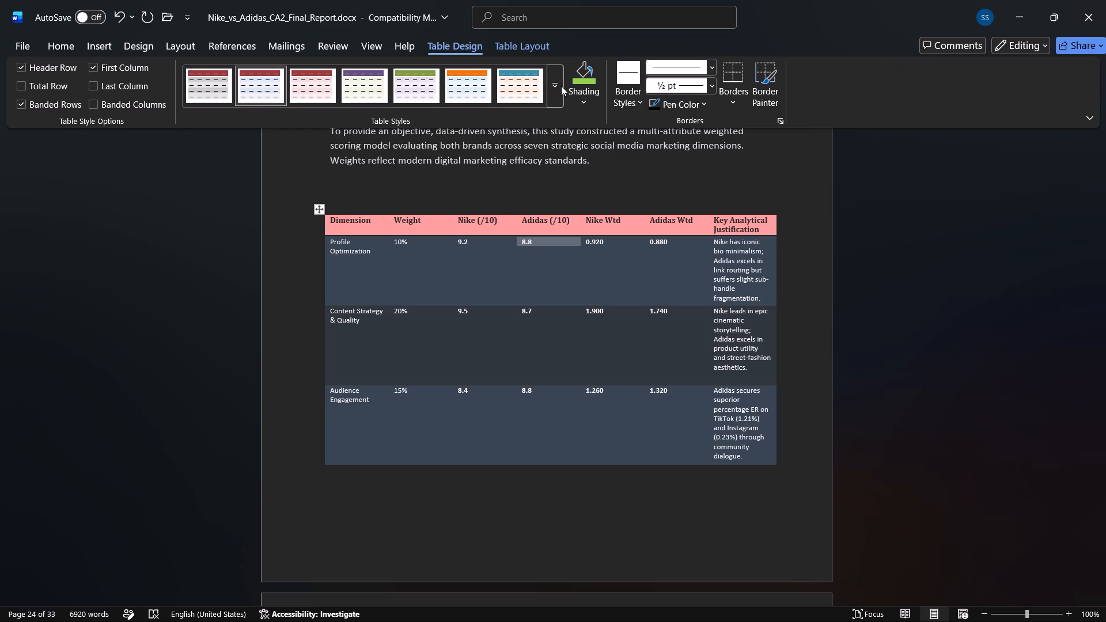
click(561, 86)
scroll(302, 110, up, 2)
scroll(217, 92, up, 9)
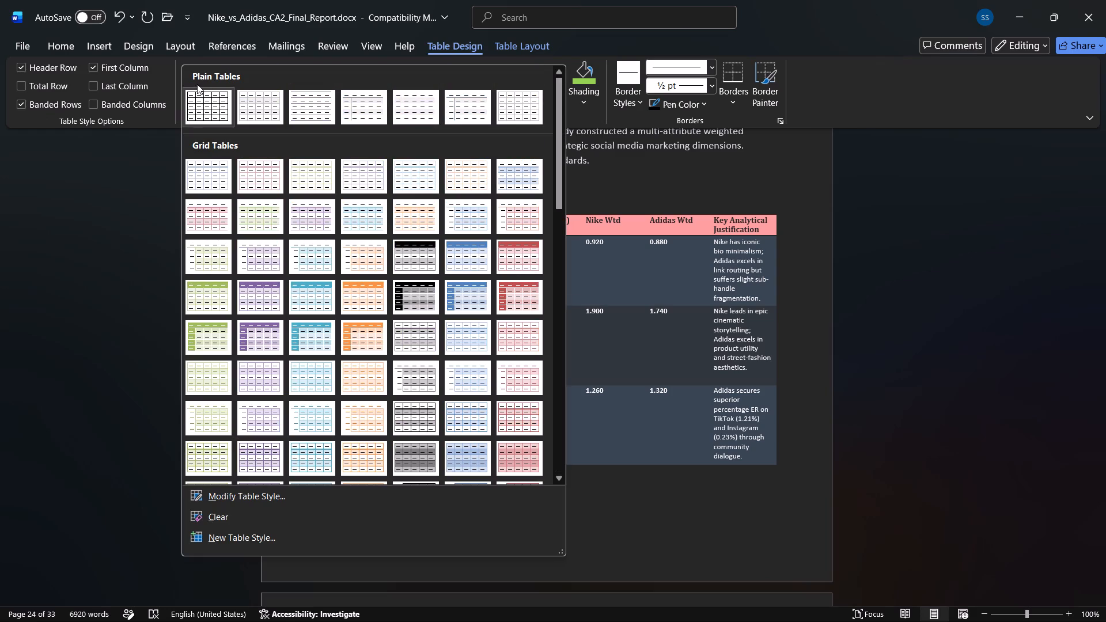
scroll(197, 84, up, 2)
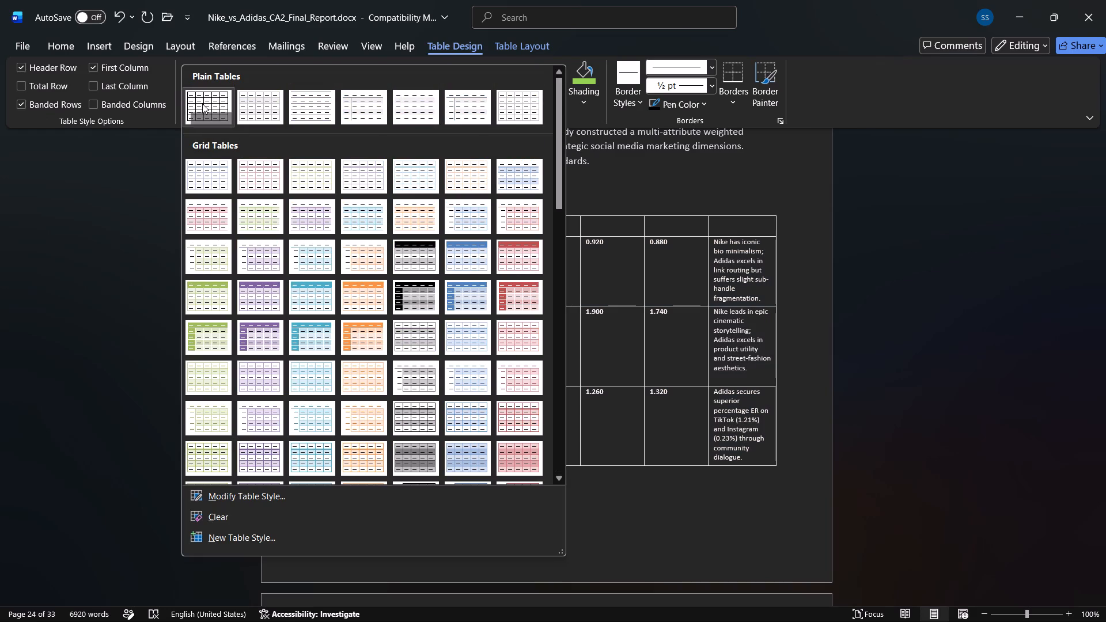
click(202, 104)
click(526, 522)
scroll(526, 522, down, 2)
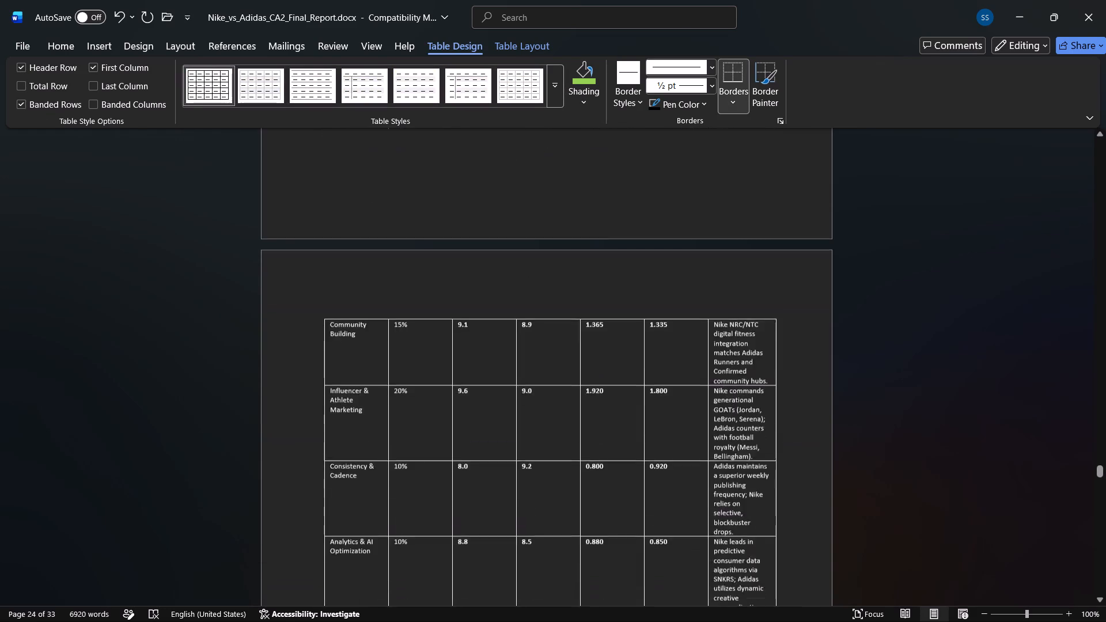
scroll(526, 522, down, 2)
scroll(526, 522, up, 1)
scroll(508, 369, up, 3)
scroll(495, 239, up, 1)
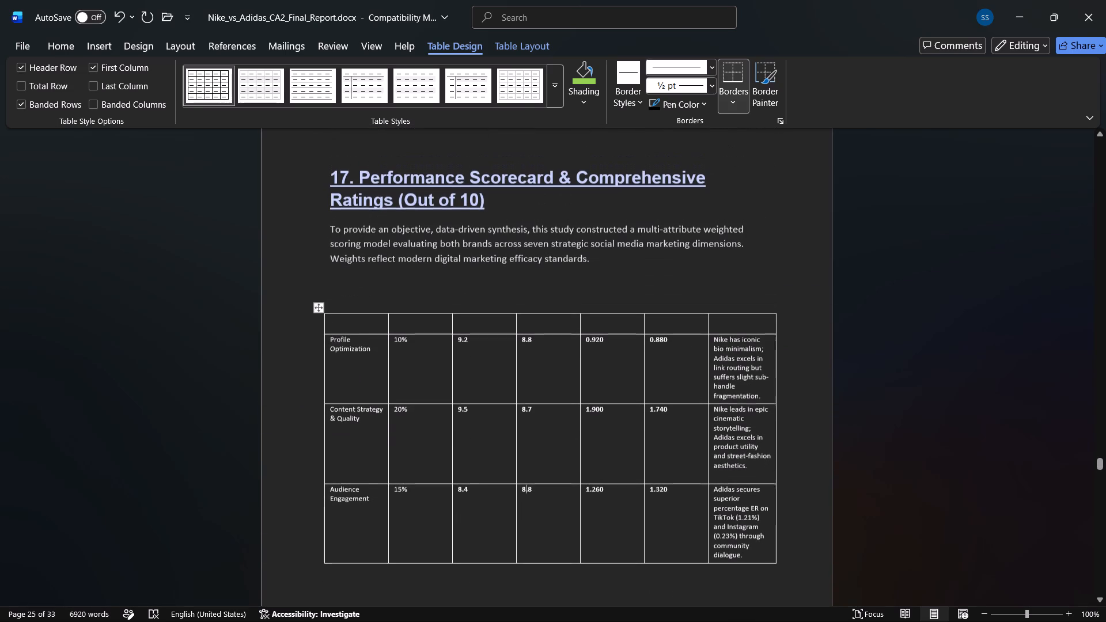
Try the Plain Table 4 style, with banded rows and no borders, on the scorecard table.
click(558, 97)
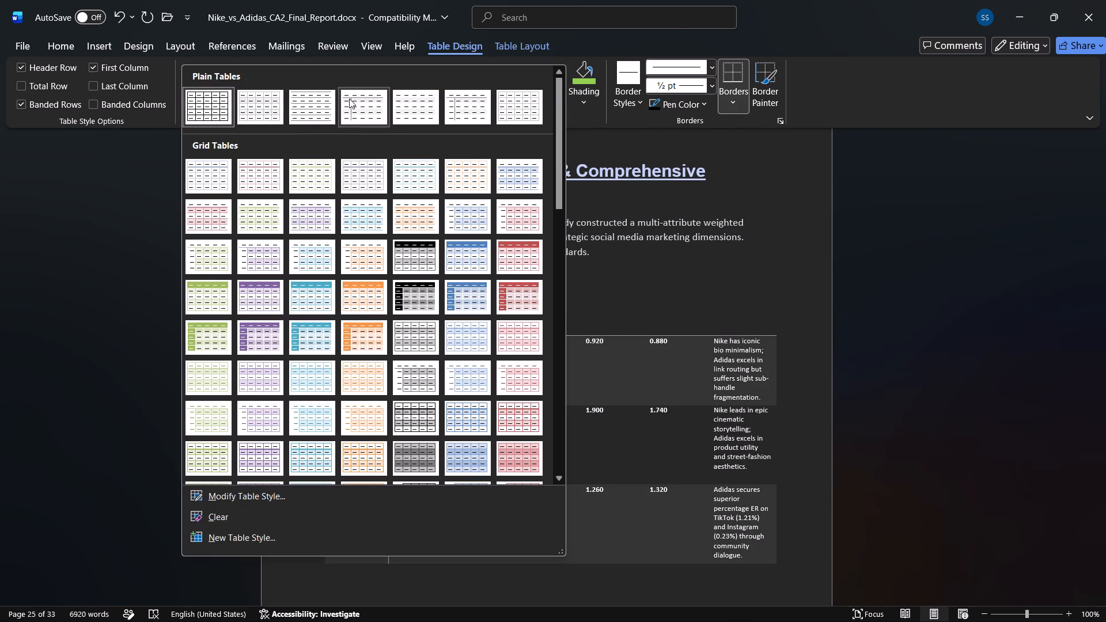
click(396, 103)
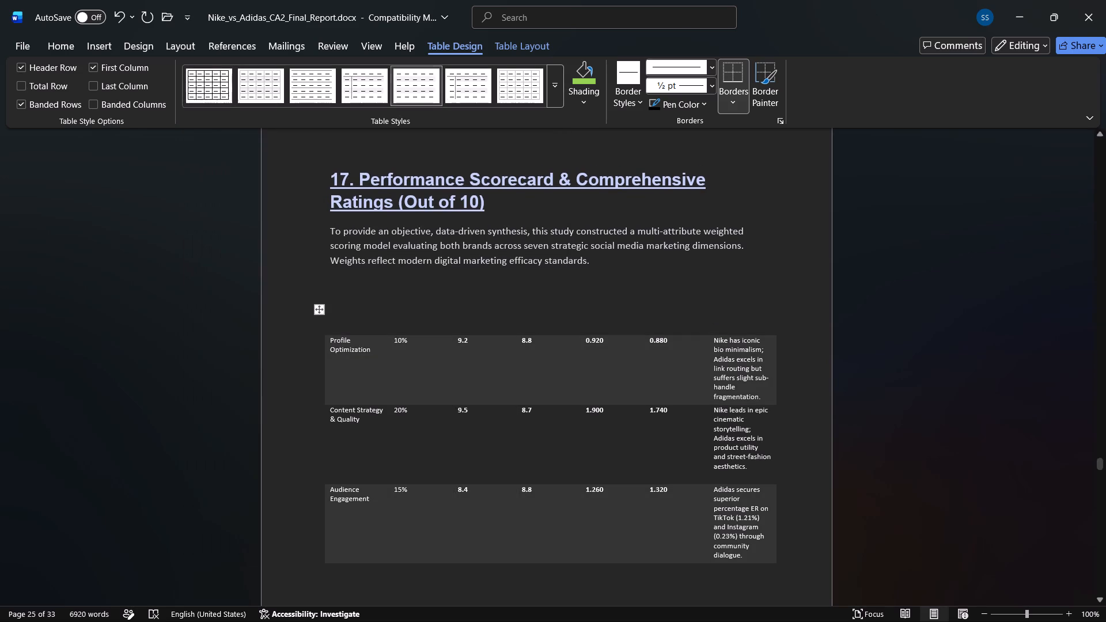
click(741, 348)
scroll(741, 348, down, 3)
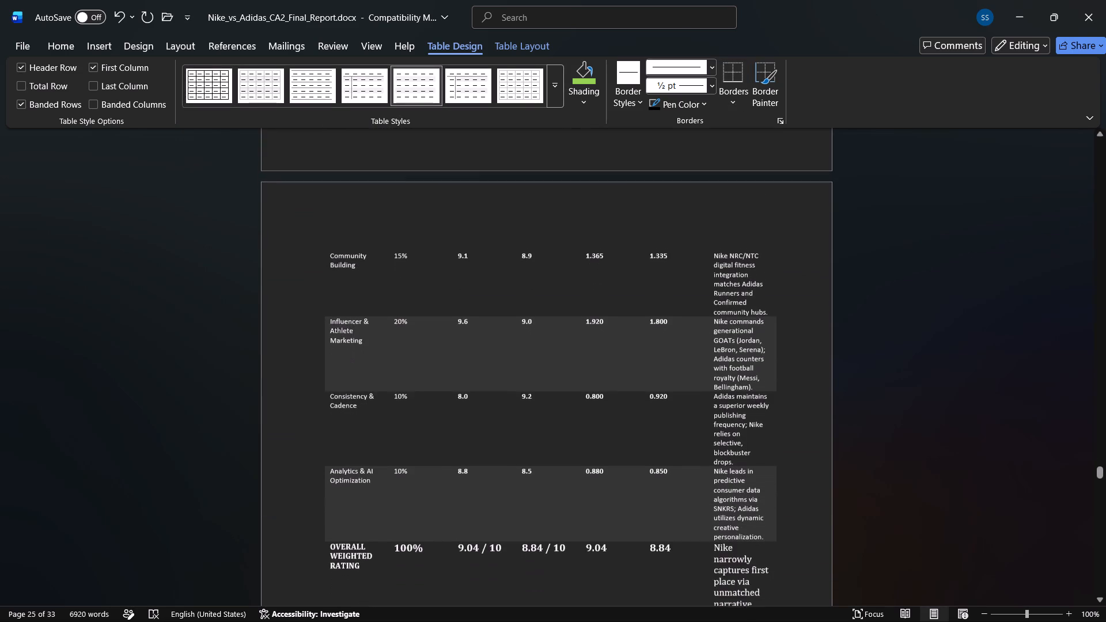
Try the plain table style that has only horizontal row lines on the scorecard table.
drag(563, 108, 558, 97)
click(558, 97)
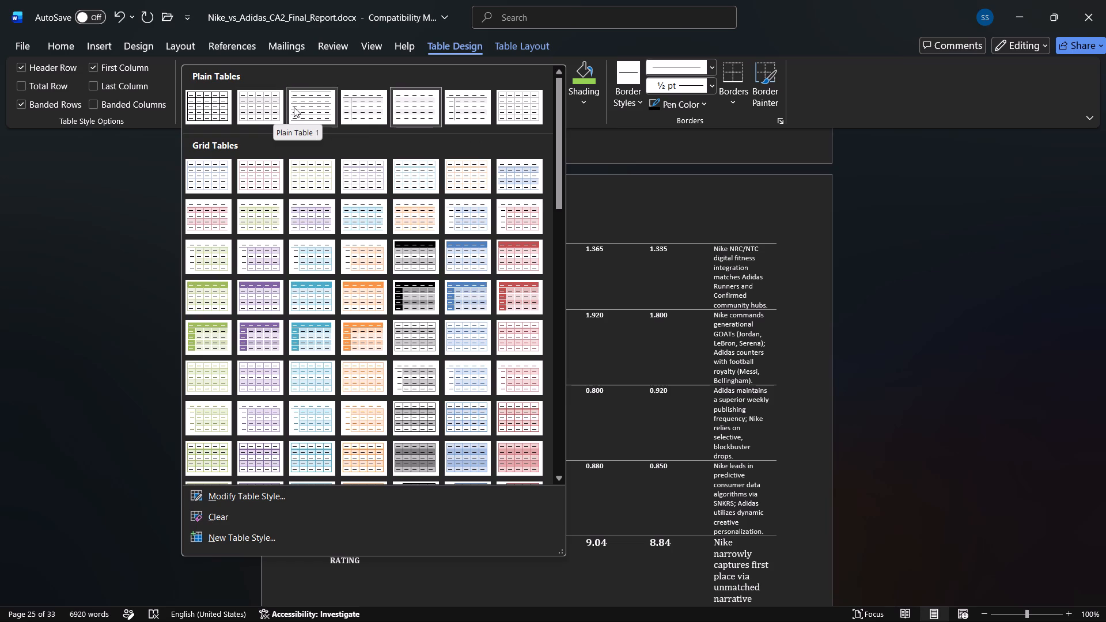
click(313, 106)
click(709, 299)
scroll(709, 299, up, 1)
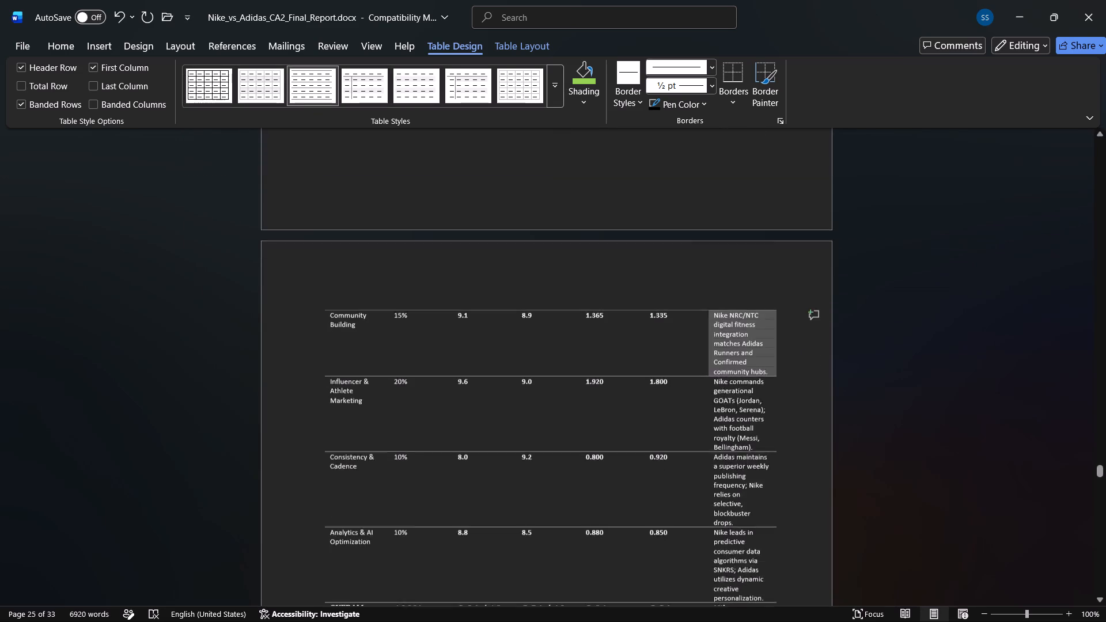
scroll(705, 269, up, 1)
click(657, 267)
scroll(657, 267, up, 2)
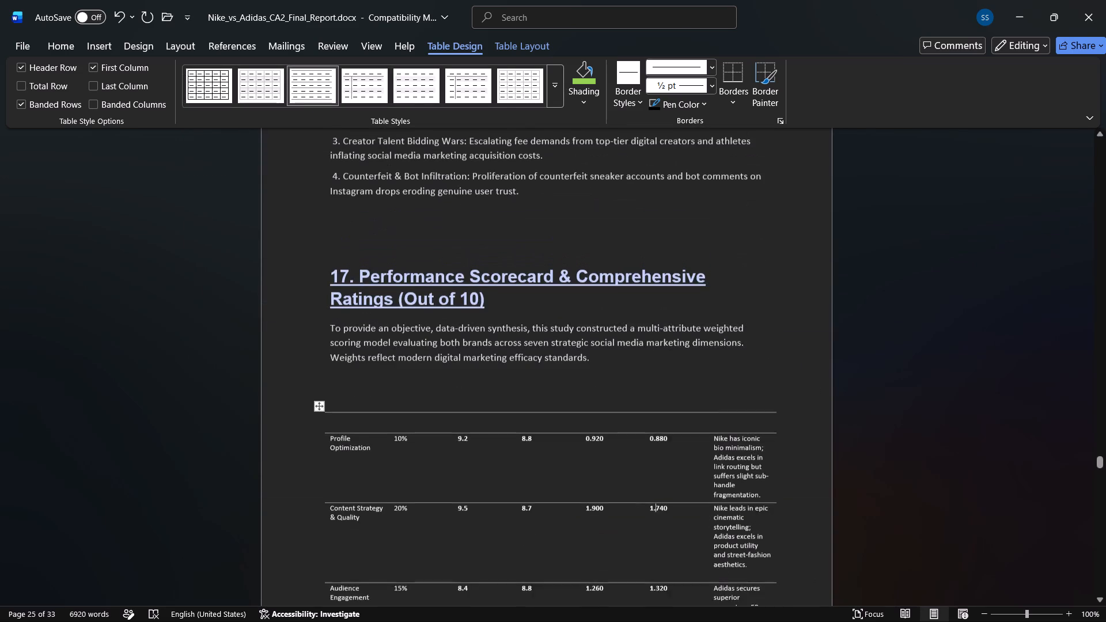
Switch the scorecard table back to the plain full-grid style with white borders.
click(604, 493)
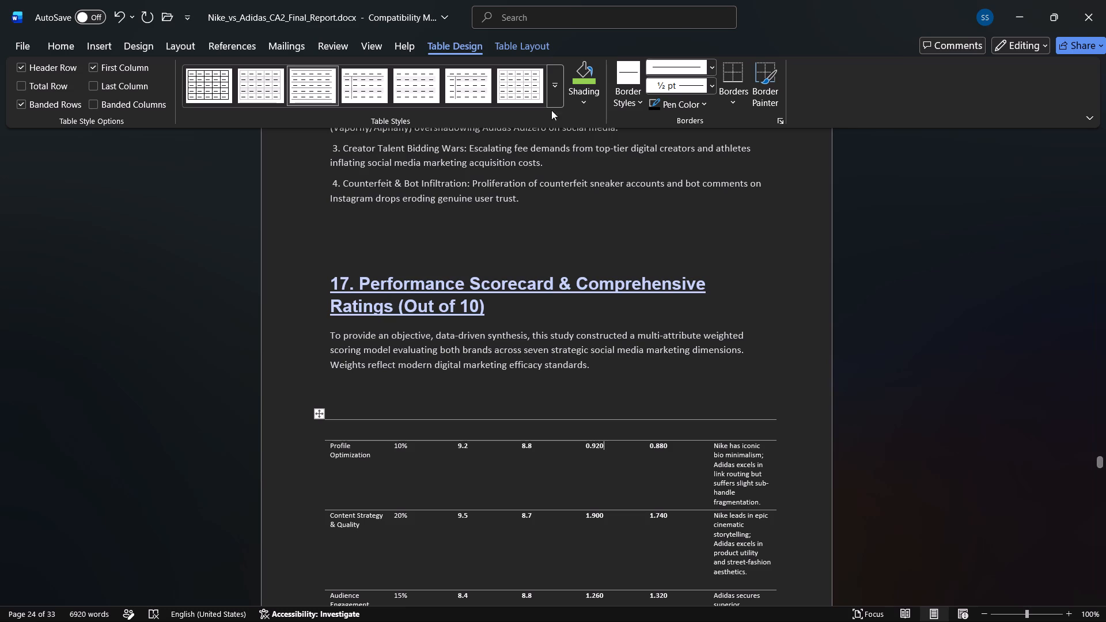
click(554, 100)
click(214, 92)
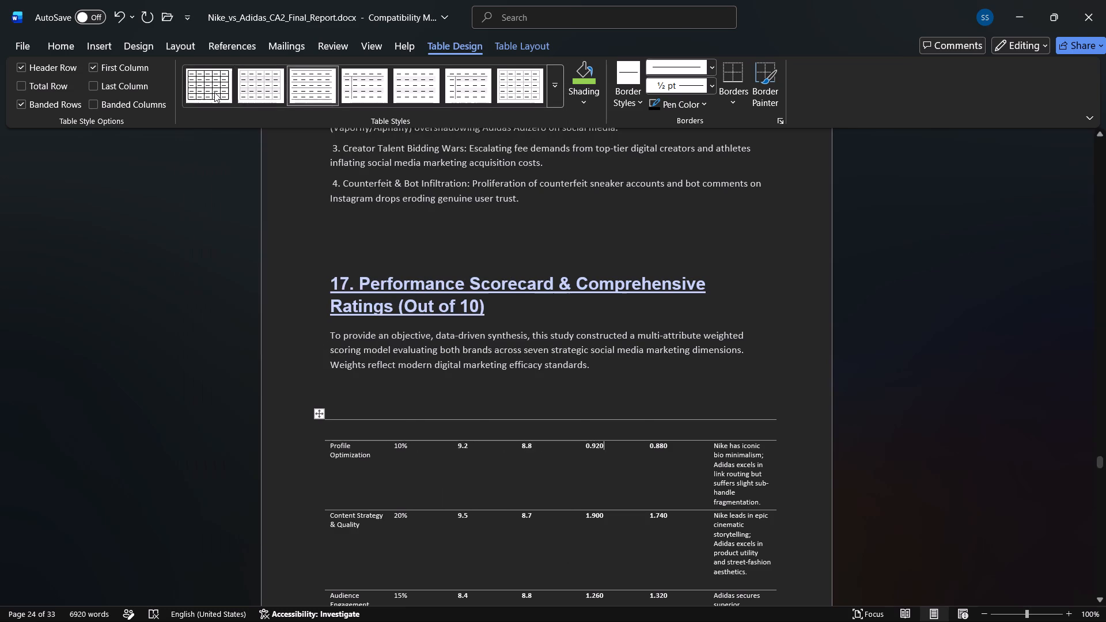
Apply the first style under Grid Tables, with thin blue borders and no shading, to the scorecard table.
click(550, 94)
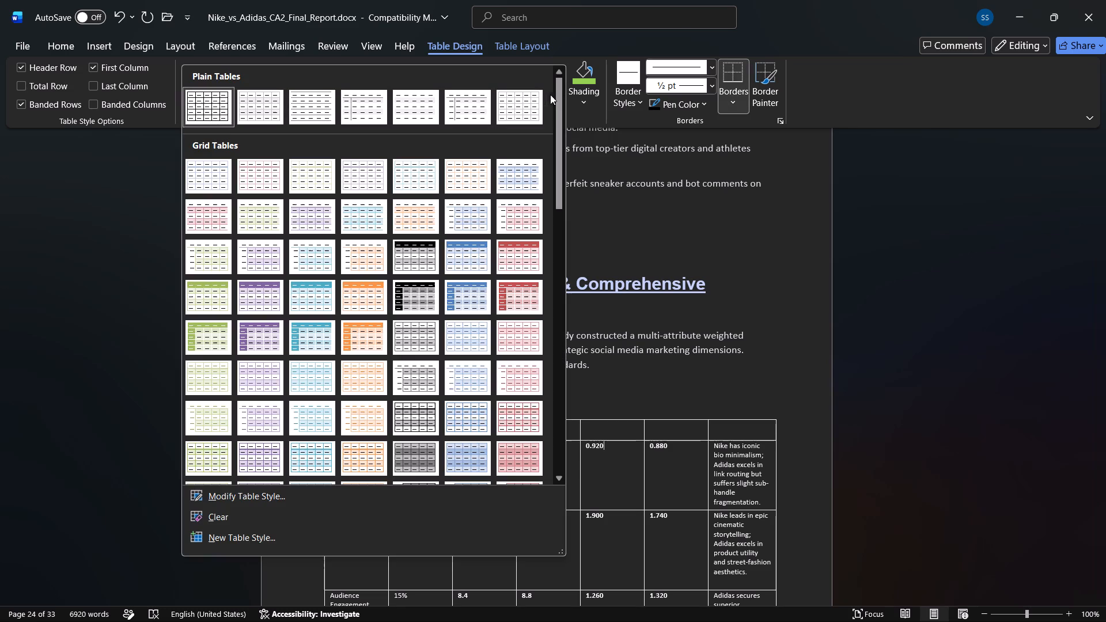
click(222, 189)
scroll(656, 387, down, 1)
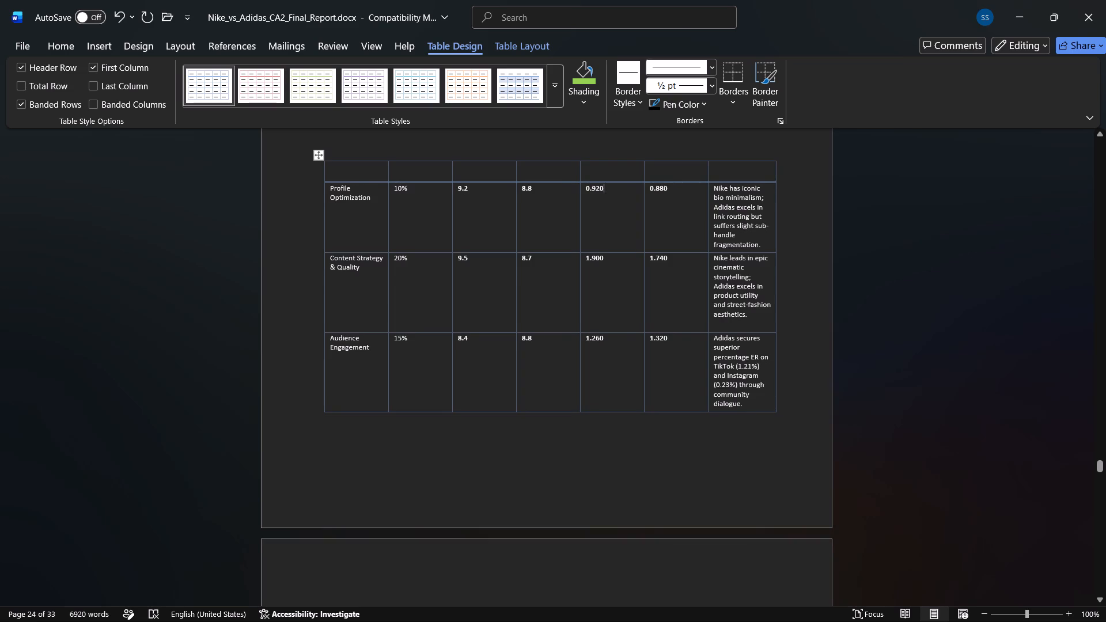
scroll(652, 214, down, 2)
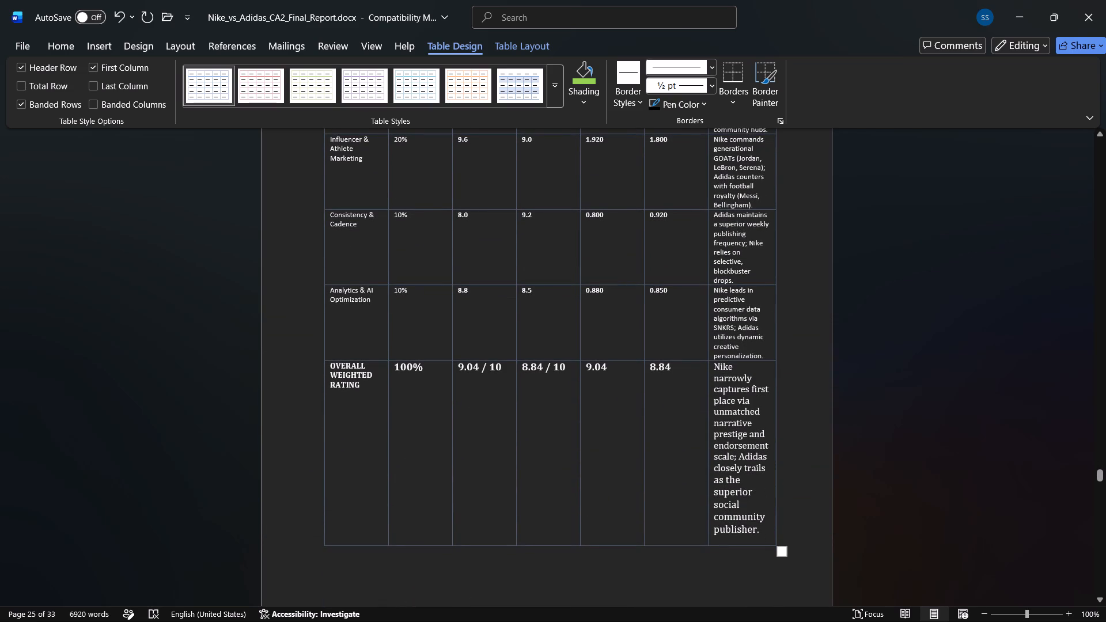
Format the Figure 4 radar scorecard caption as bold, underlined, red text at size 11.
click(619, 562)
scroll(619, 562, down, 3)
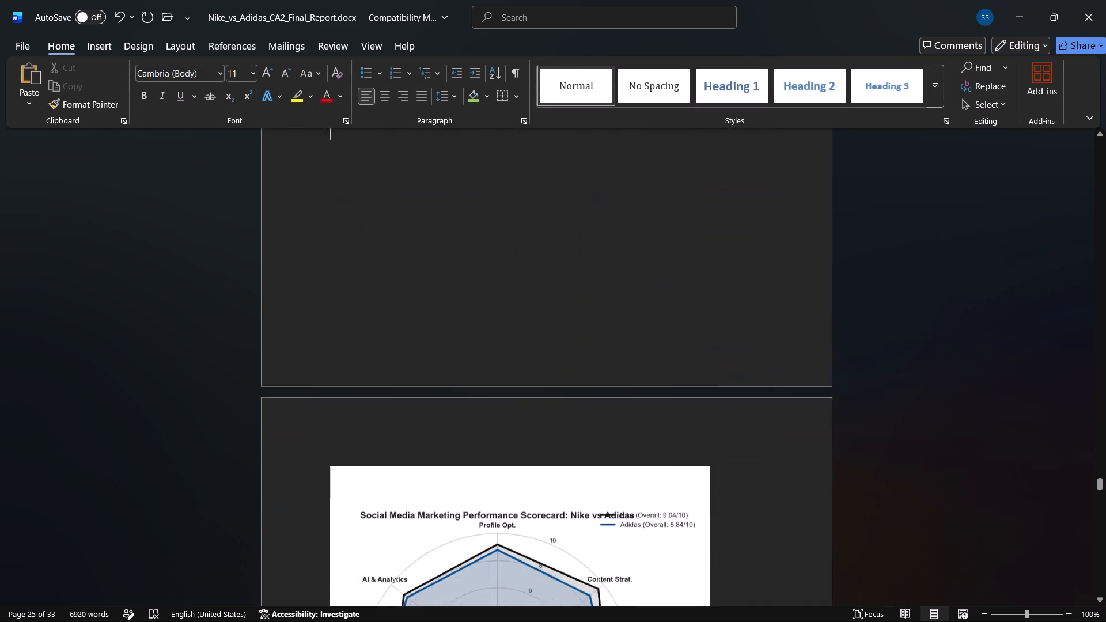
scroll(619, 562, down, 2)
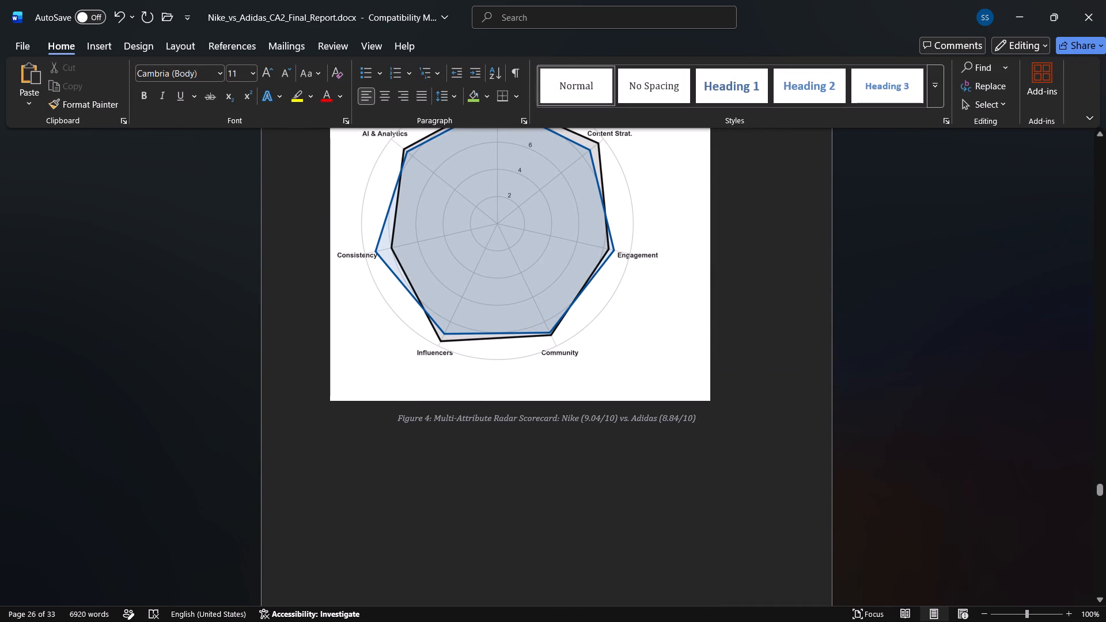
drag(698, 418, 401, 427)
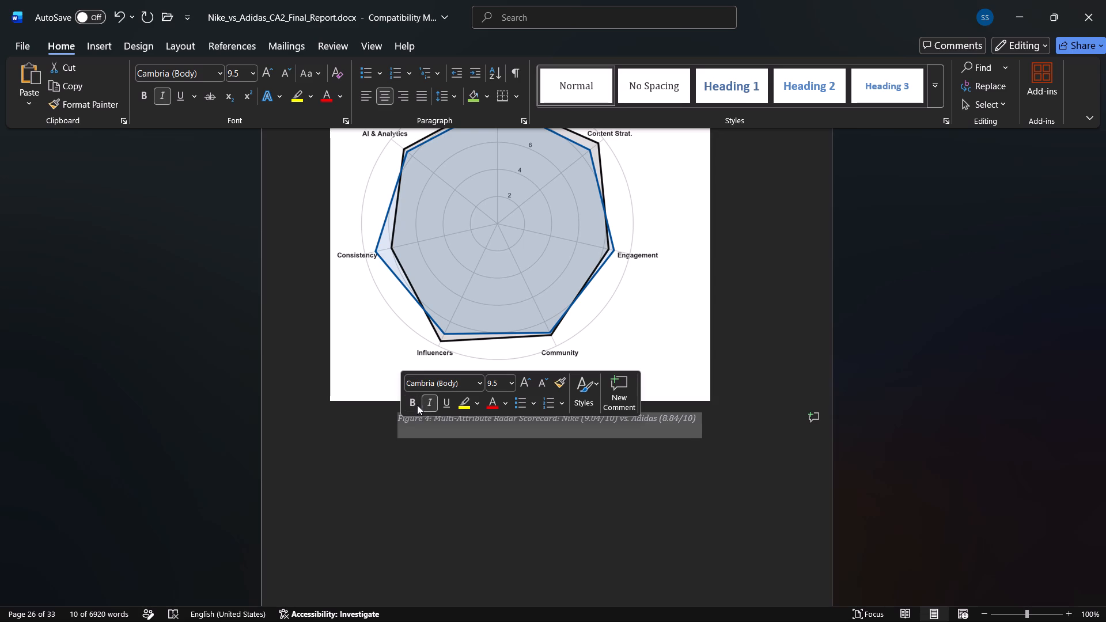
click(414, 405)
click(525, 386)
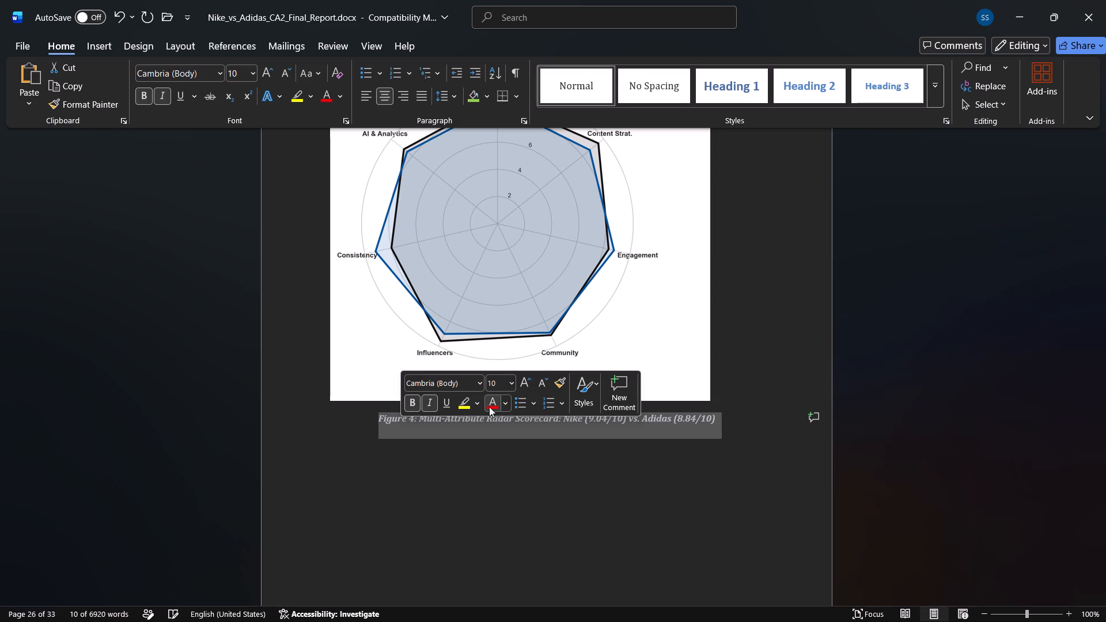
click(489, 407)
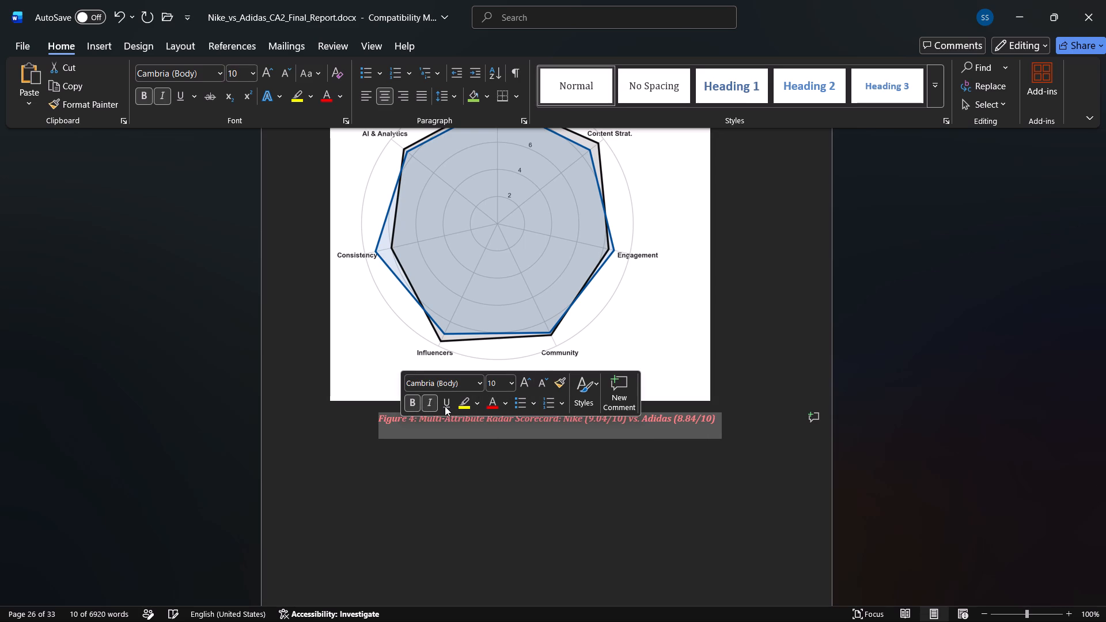
click(444, 405)
click(527, 388)
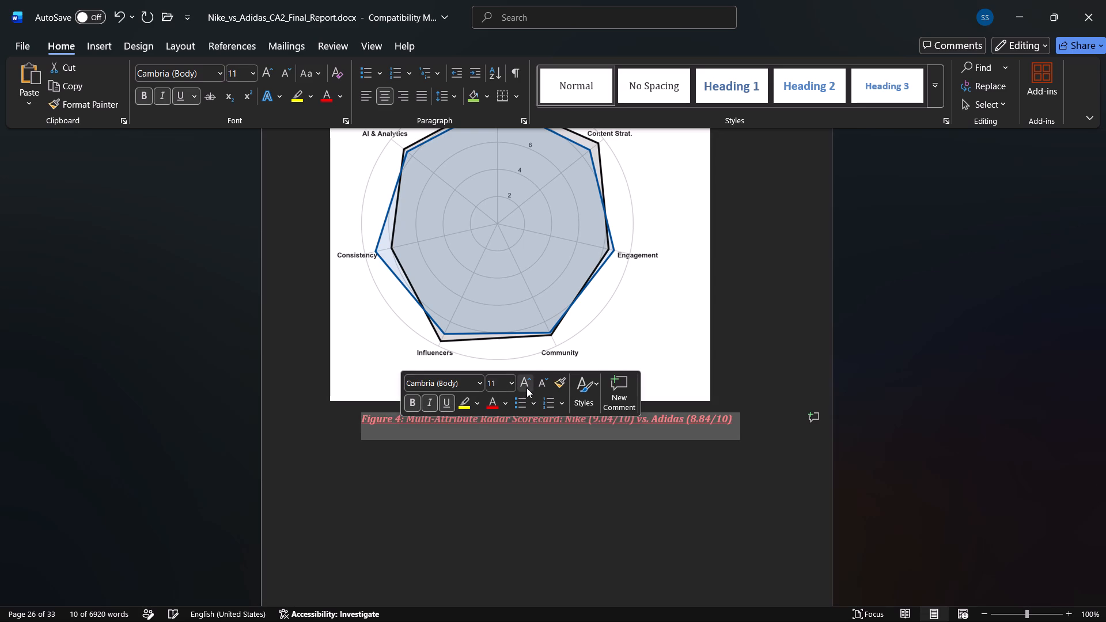
click(527, 490)
Enlarge the Figure 4 radar chart proportionally from its lower corner until it nearly spans the text width.
scroll(527, 490, up, 1)
click(627, 413)
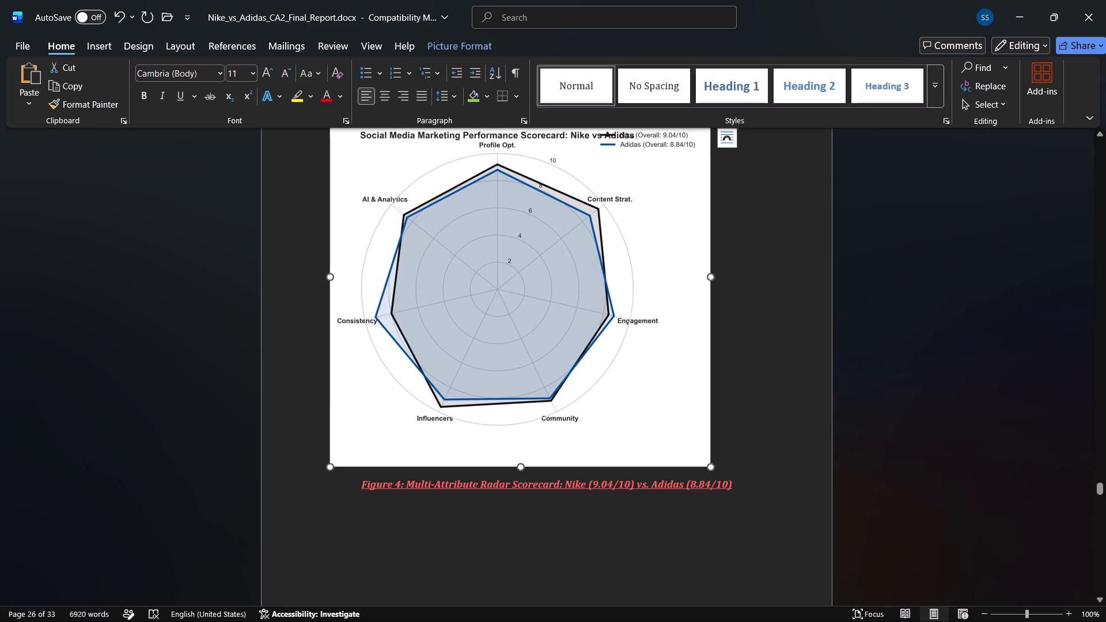
drag(709, 469, 754, 484)
scroll(674, 429, up, 1)
scroll(642, 372, down, 2)
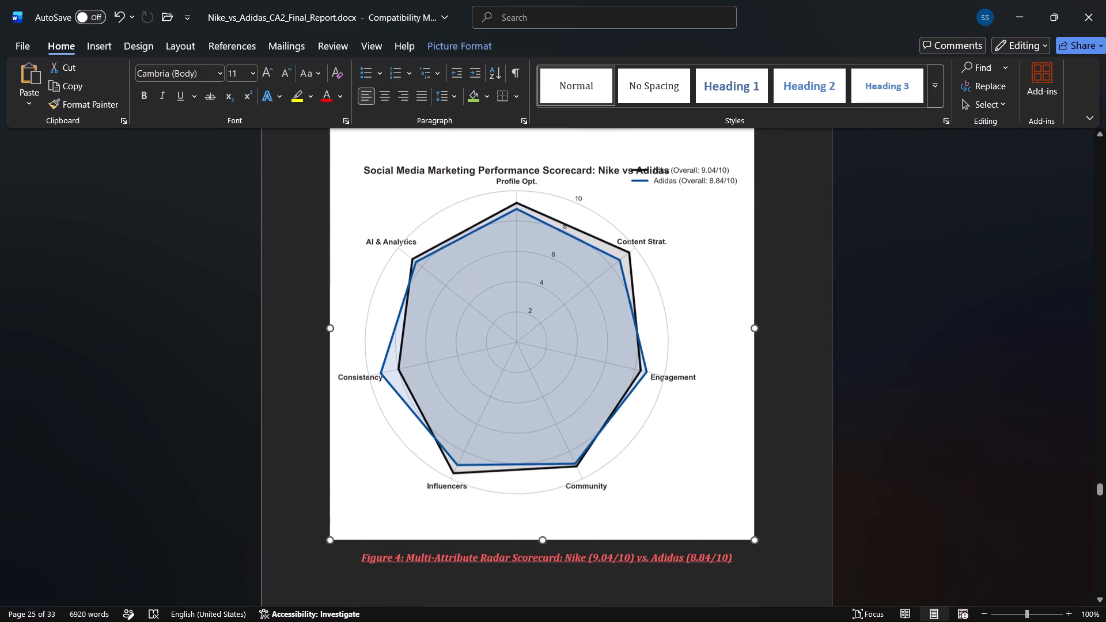
scroll(642, 372, down, 2)
scroll(642, 372, up, 3)
Enlarge the whole scorecard table from its lower corner, making it slightly wider and noticeably taller.
scroll(642, 372, up, 2)
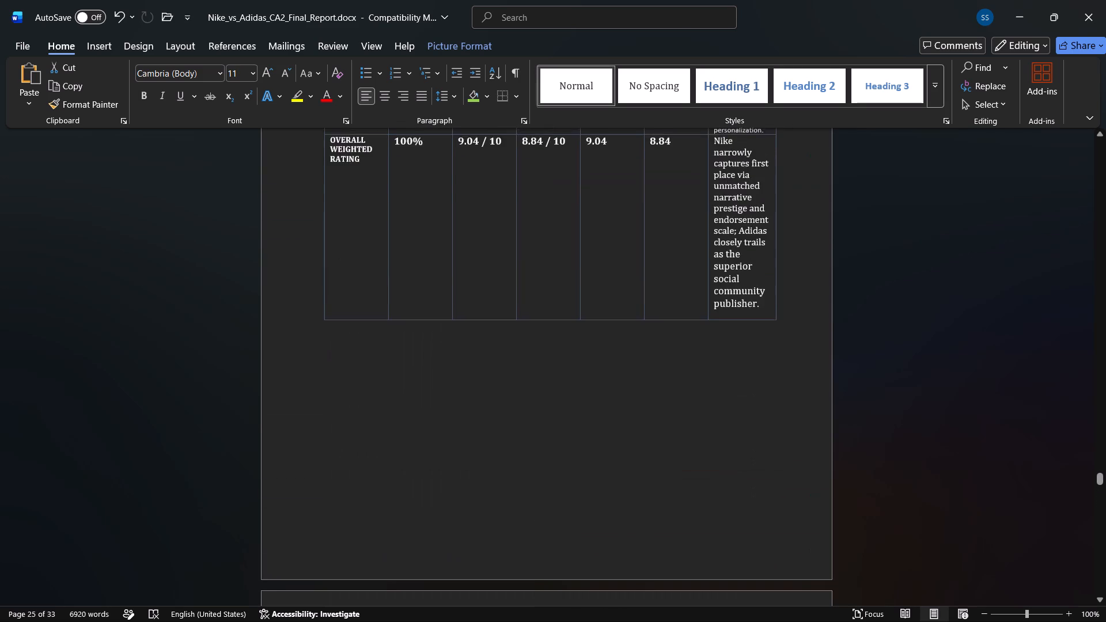
scroll(604, 358, up, 2)
scroll(604, 358, down, 2)
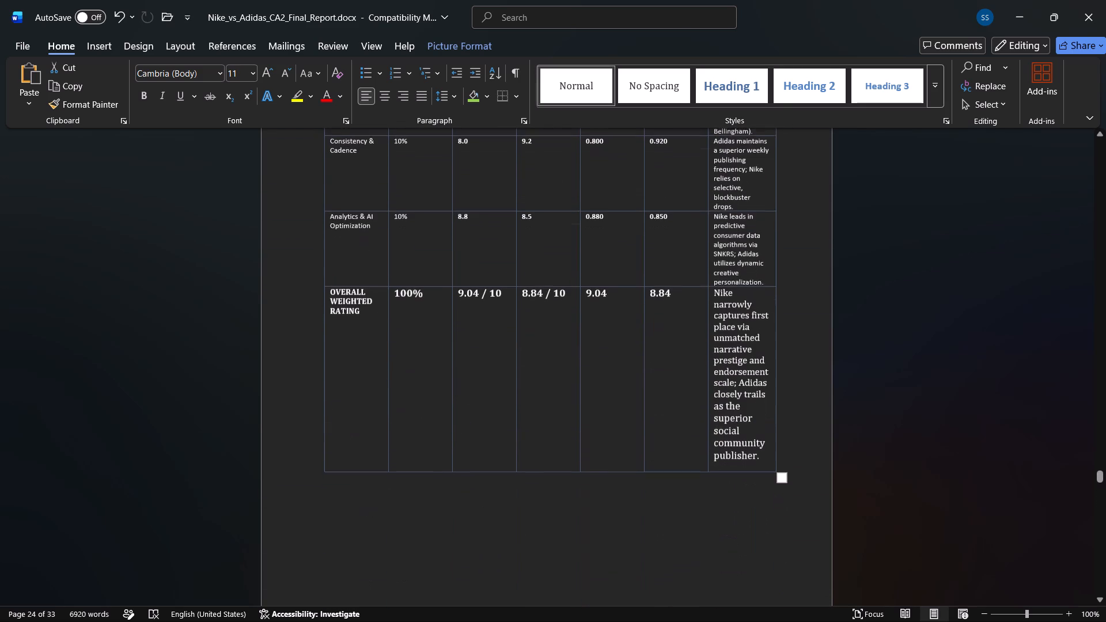
drag(783, 477, 792, 536)
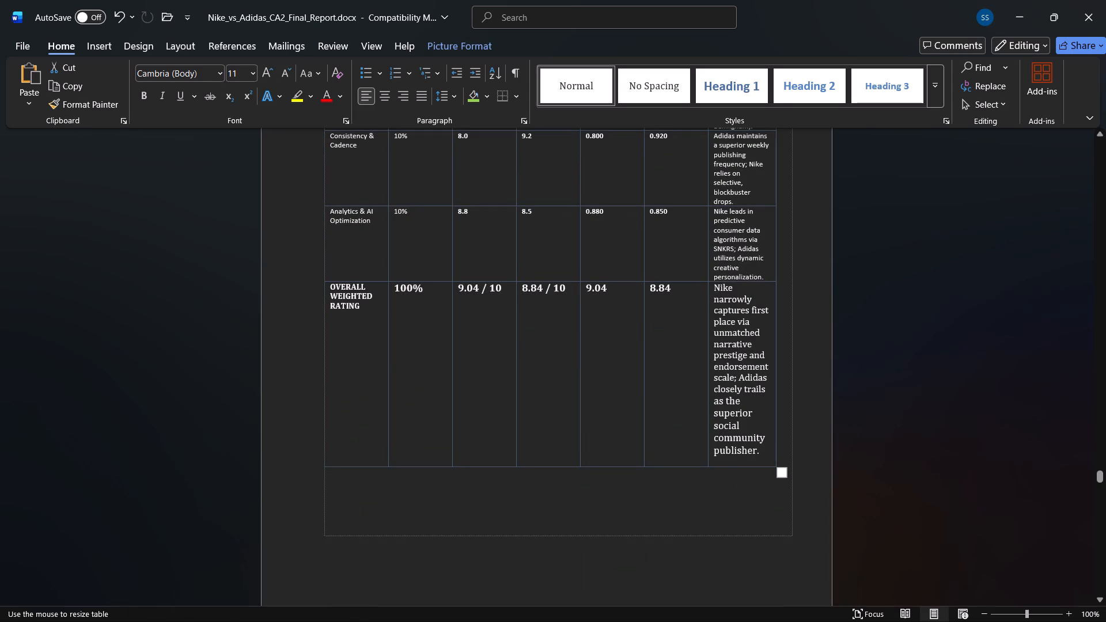
drag(792, 536, 792, 552)
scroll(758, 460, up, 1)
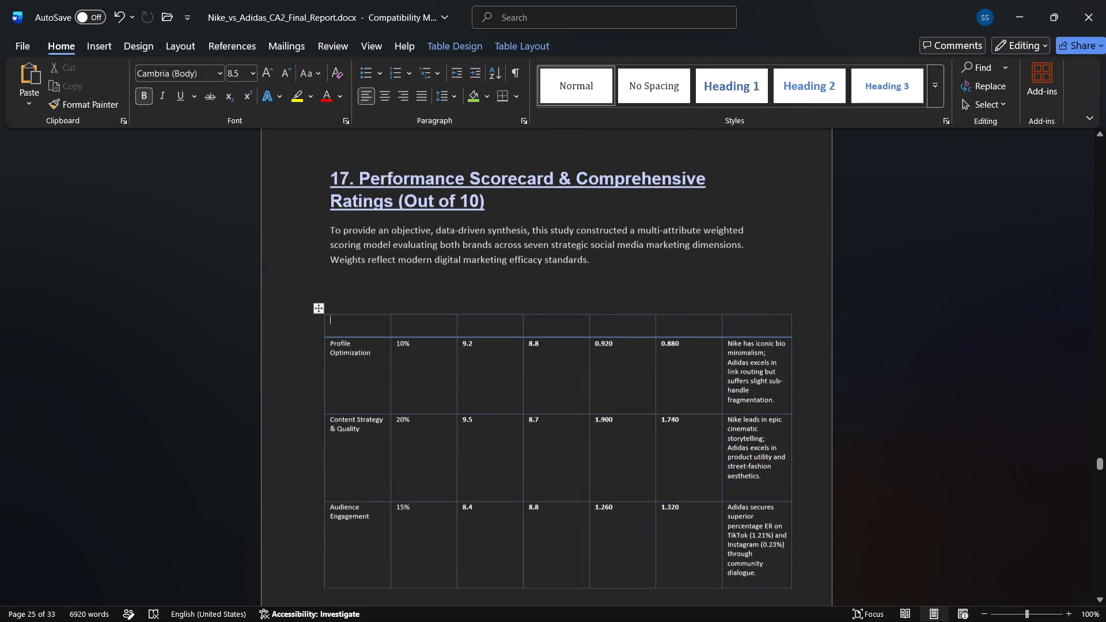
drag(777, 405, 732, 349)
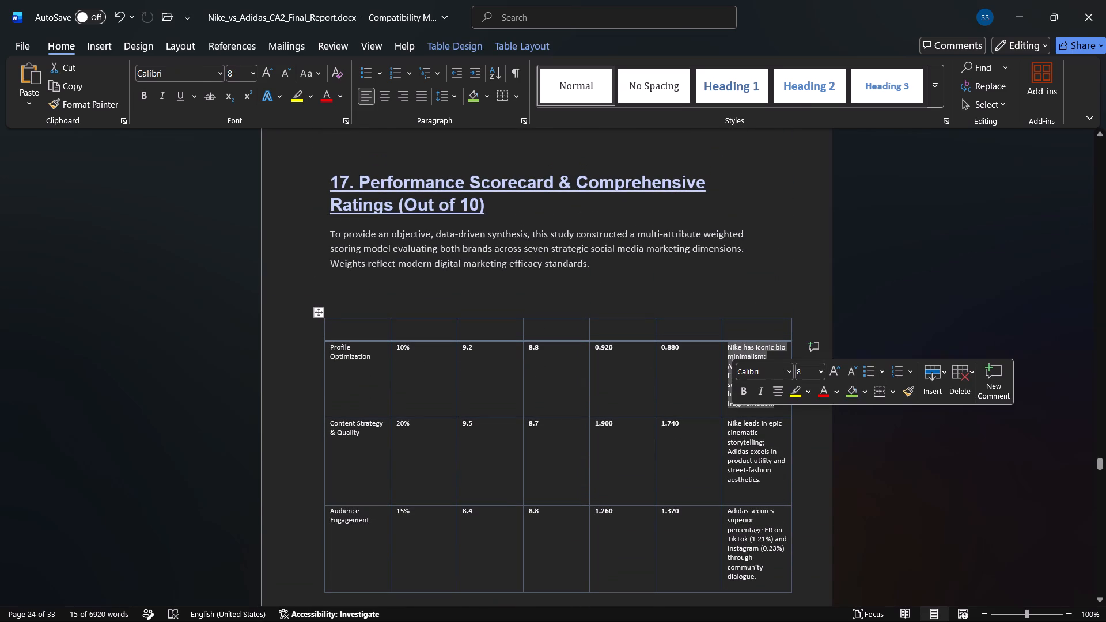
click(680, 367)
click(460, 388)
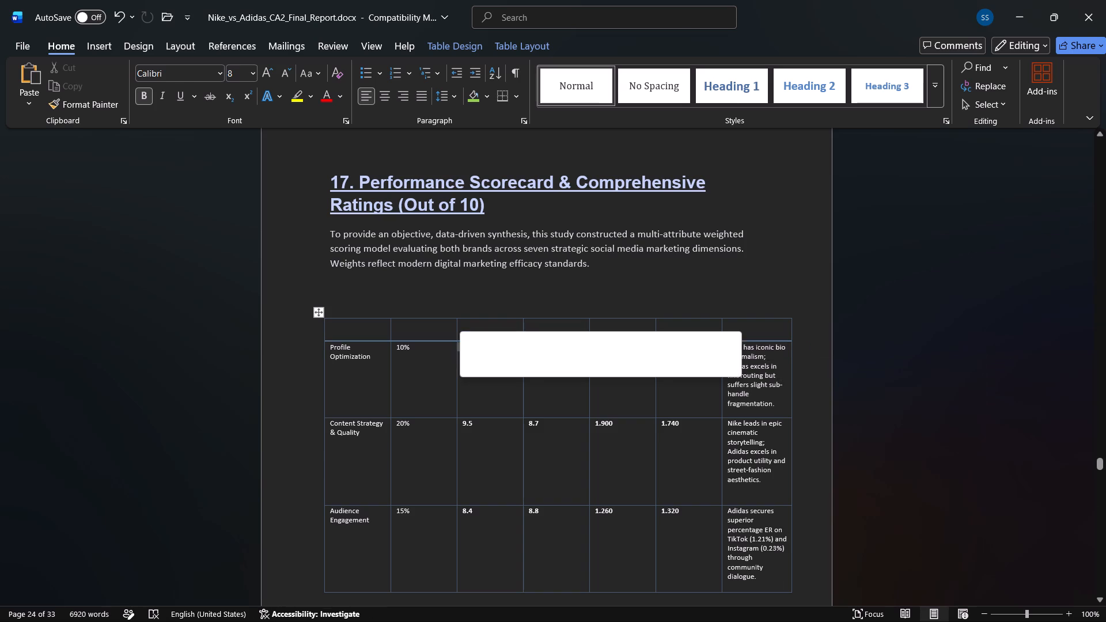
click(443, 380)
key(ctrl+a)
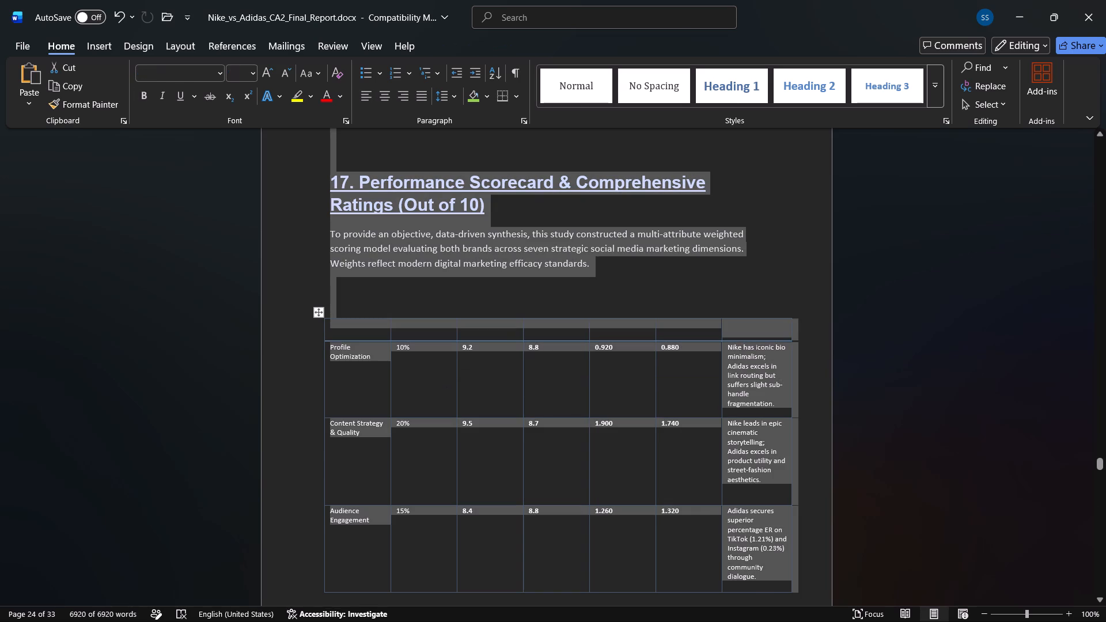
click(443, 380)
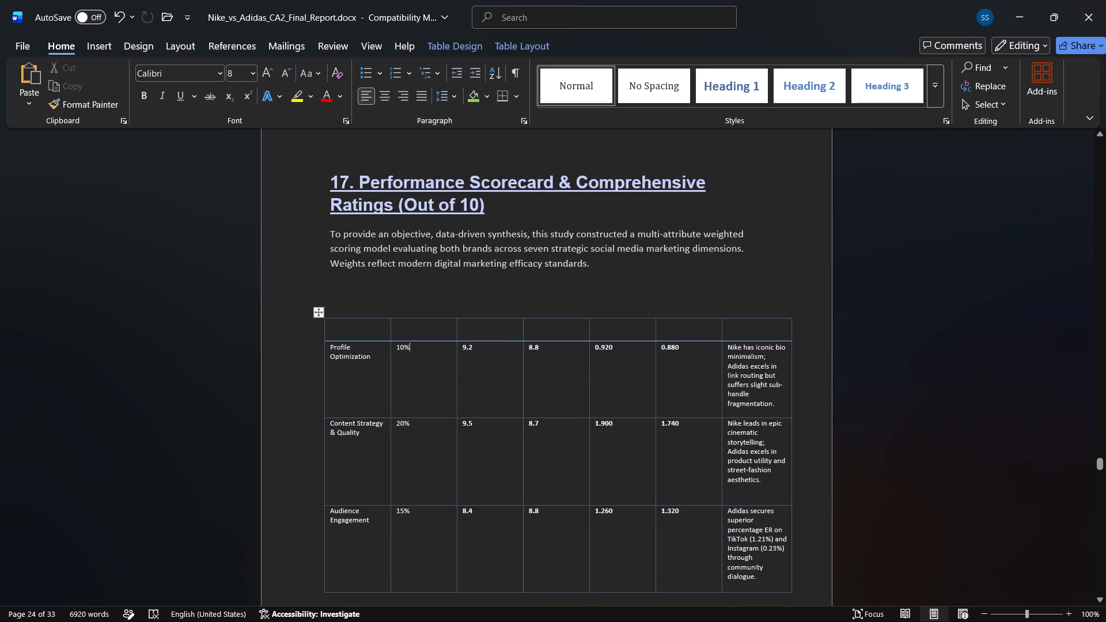
Increase the text size to 9 in the scorecard rows from Profile Optimization through Analytics & AI Optimization.
drag(332, 349, 559, 518)
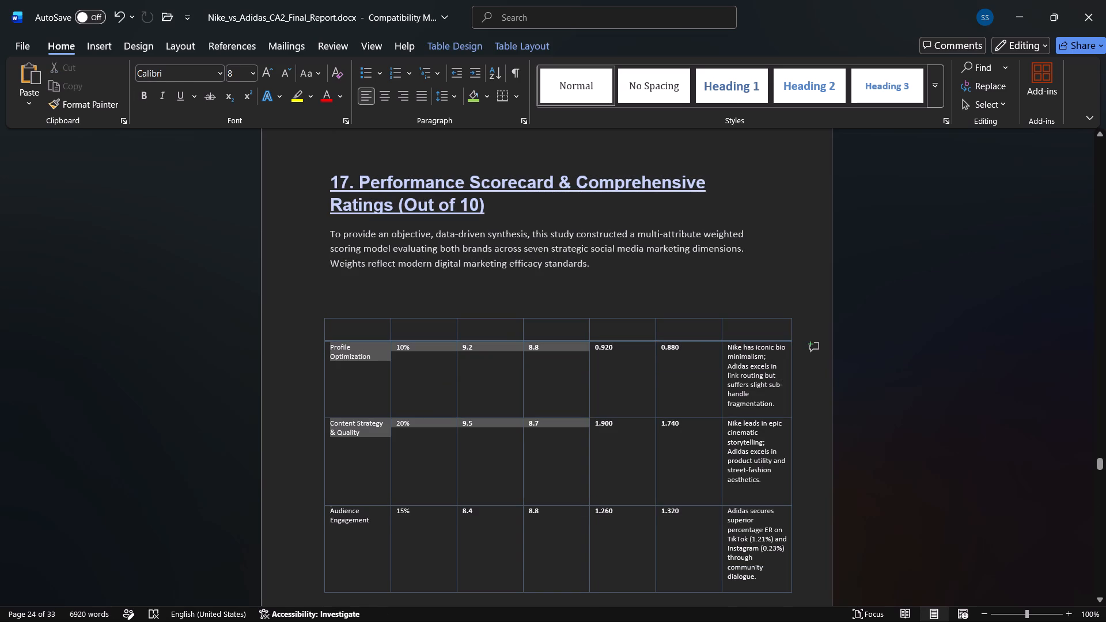
drag(559, 518, 653, 621)
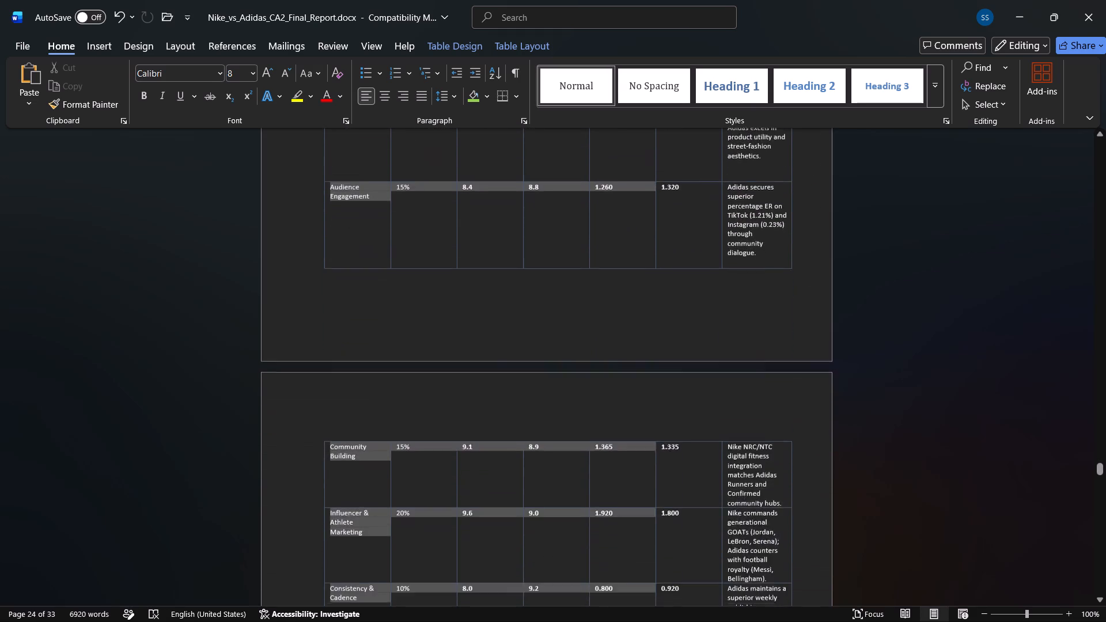
drag(653, 621, 725, 340)
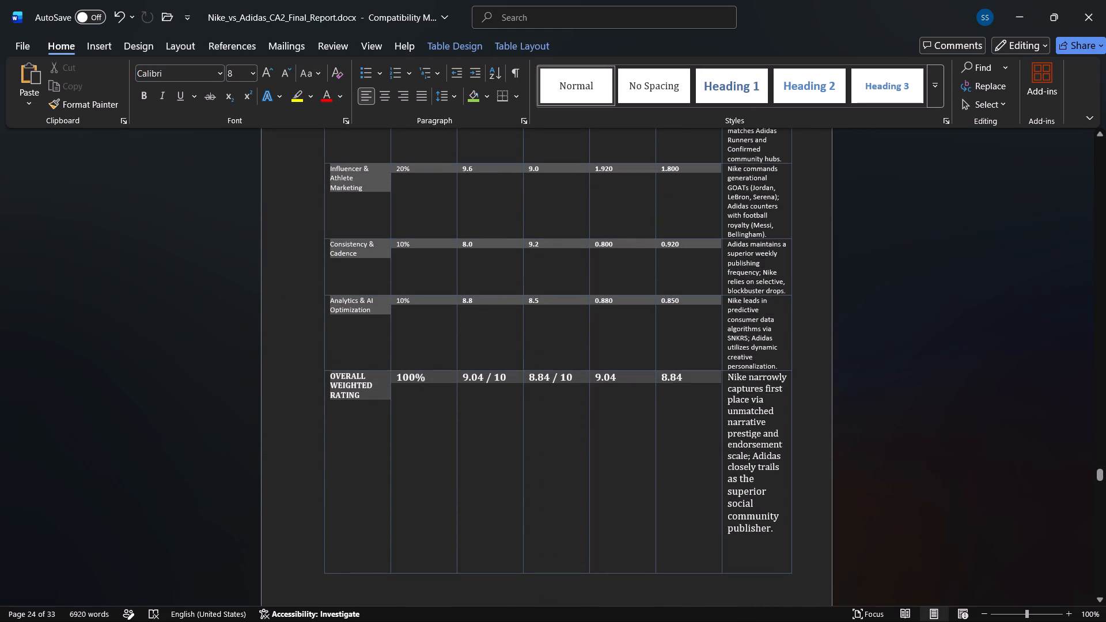
drag(725, 340, 781, 366)
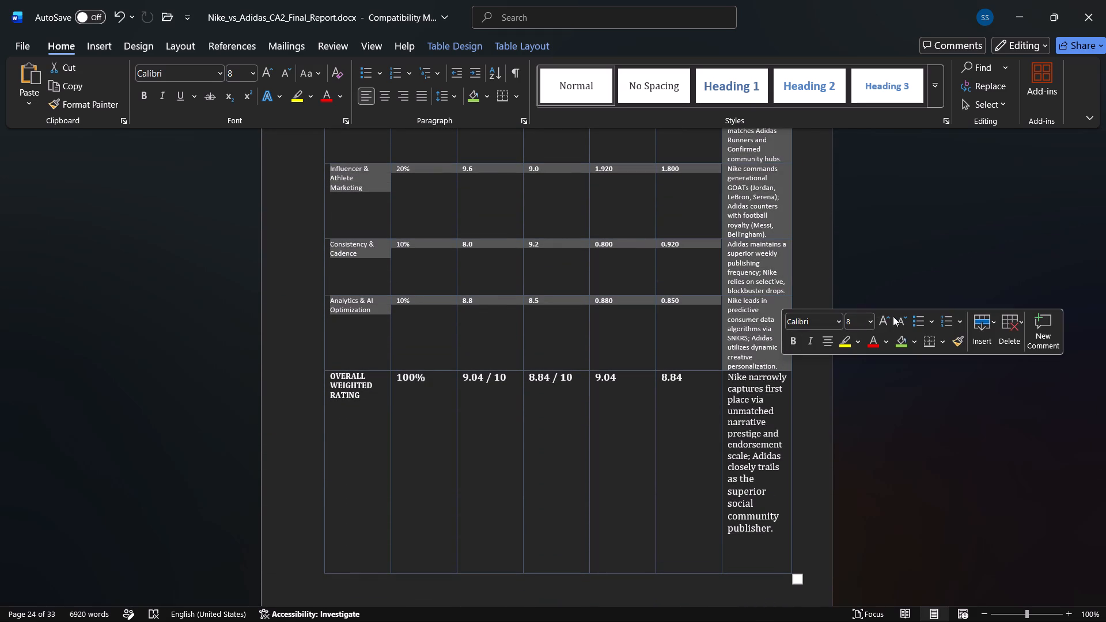
click(887, 320)
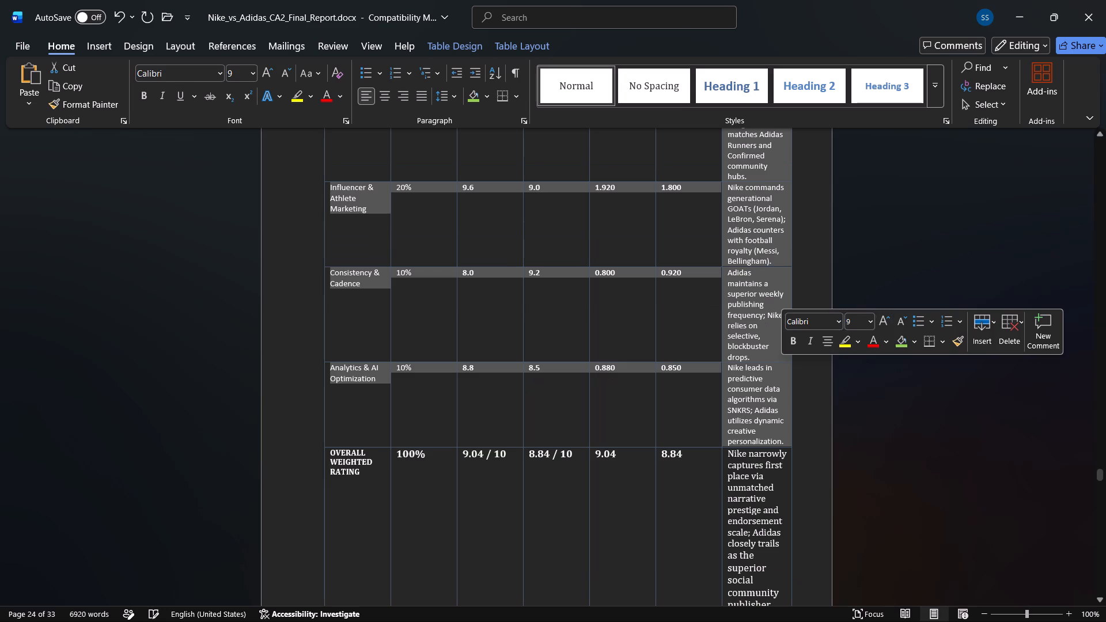
click(839, 431)
Enlarge the whole scorecard table from its lower corner, making it slightly wider and taller.
scroll(839, 431, down, 1)
scroll(839, 431, up, 1)
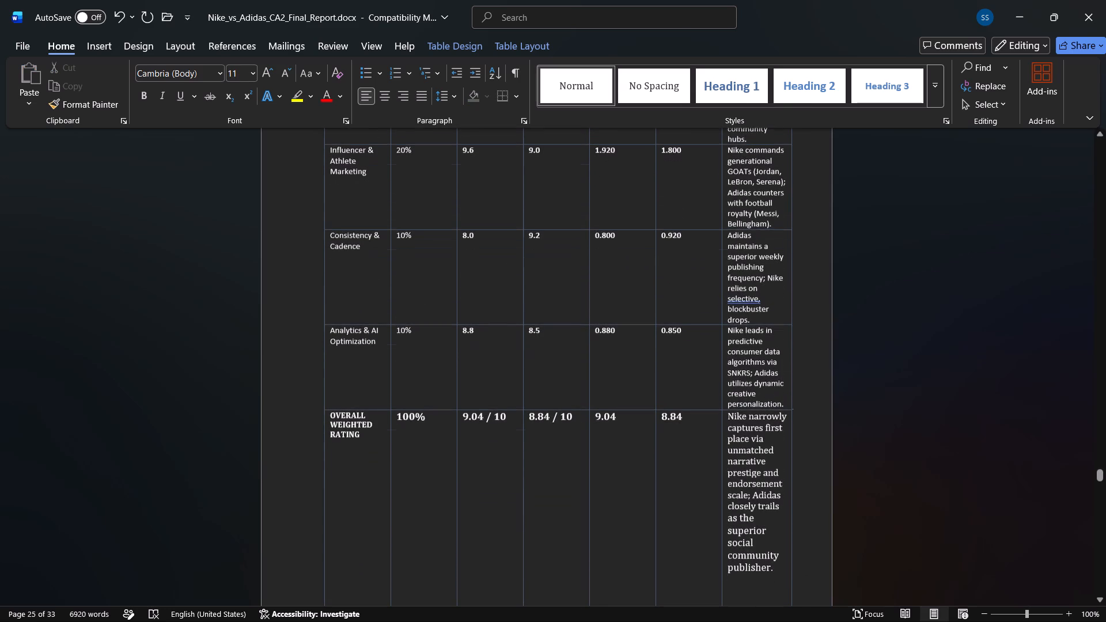
scroll(801, 412, up, 2)
scroll(801, 412, down, 1)
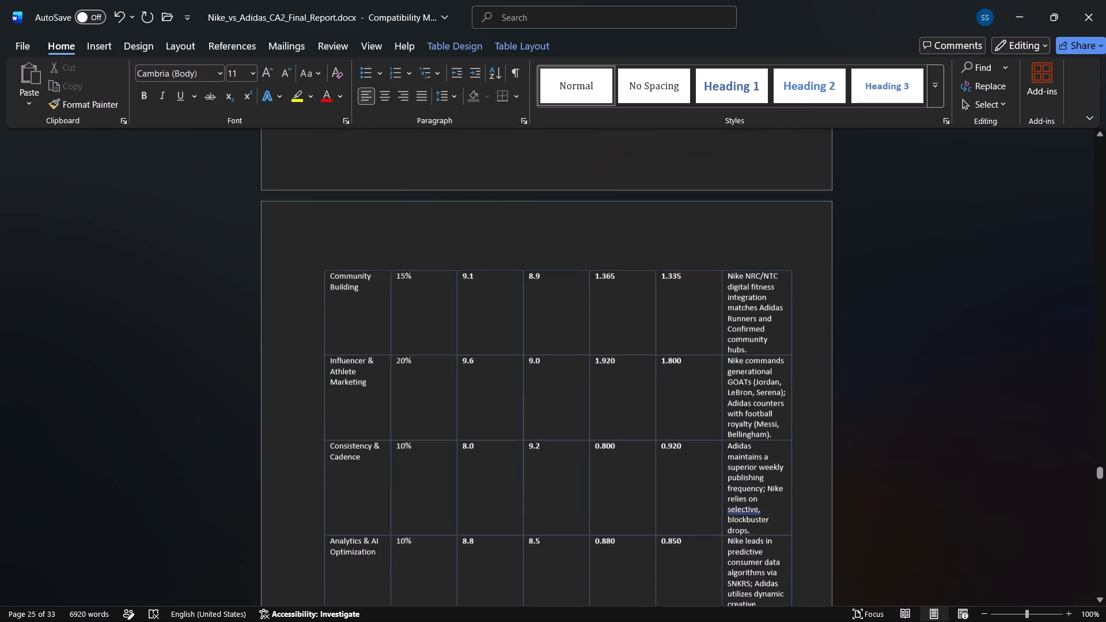
scroll(801, 412, down, 1)
drag(799, 468, 799, 488)
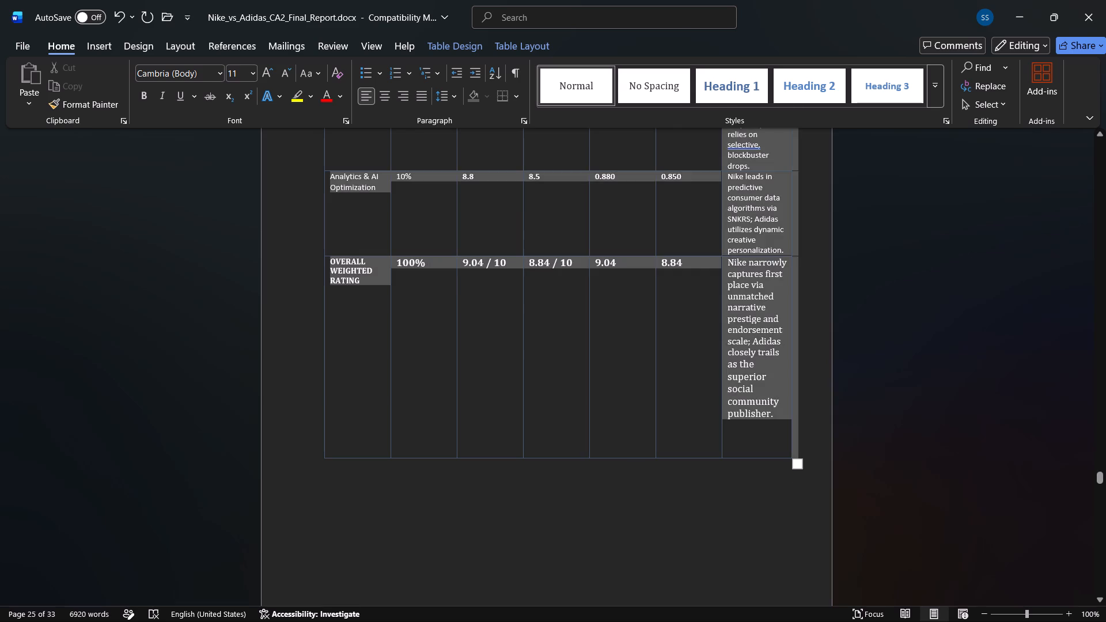
drag(799, 488, 806, 517)
Increase the text by one more size in the scorecard rows from Profile Optimization through Analytics & AI Optimization.
scroll(771, 399, up, 1)
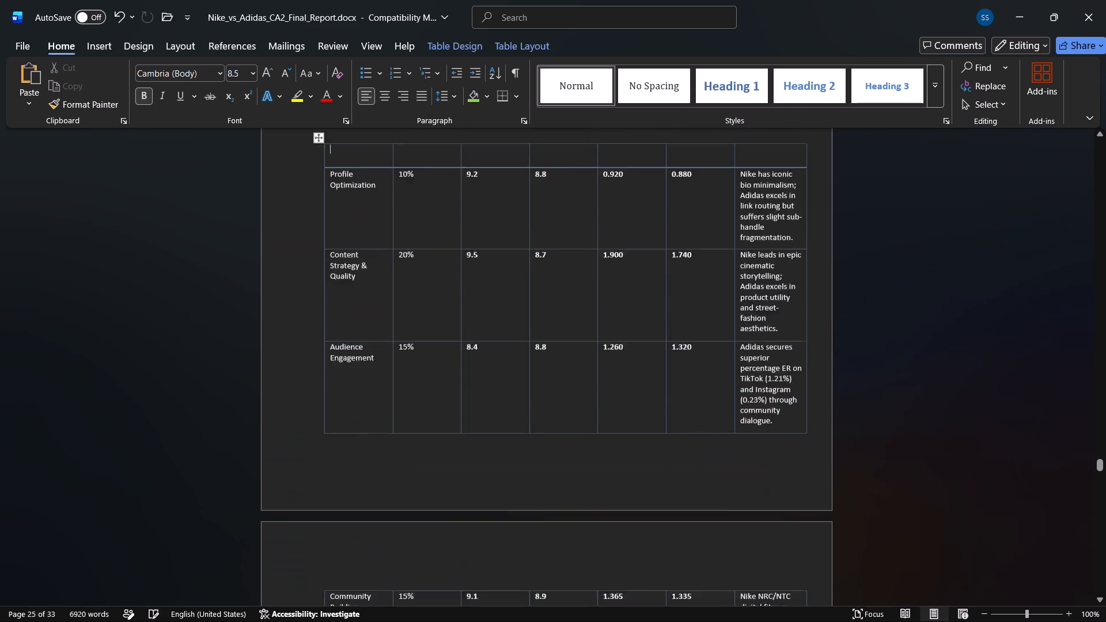
scroll(771, 399, up, 1)
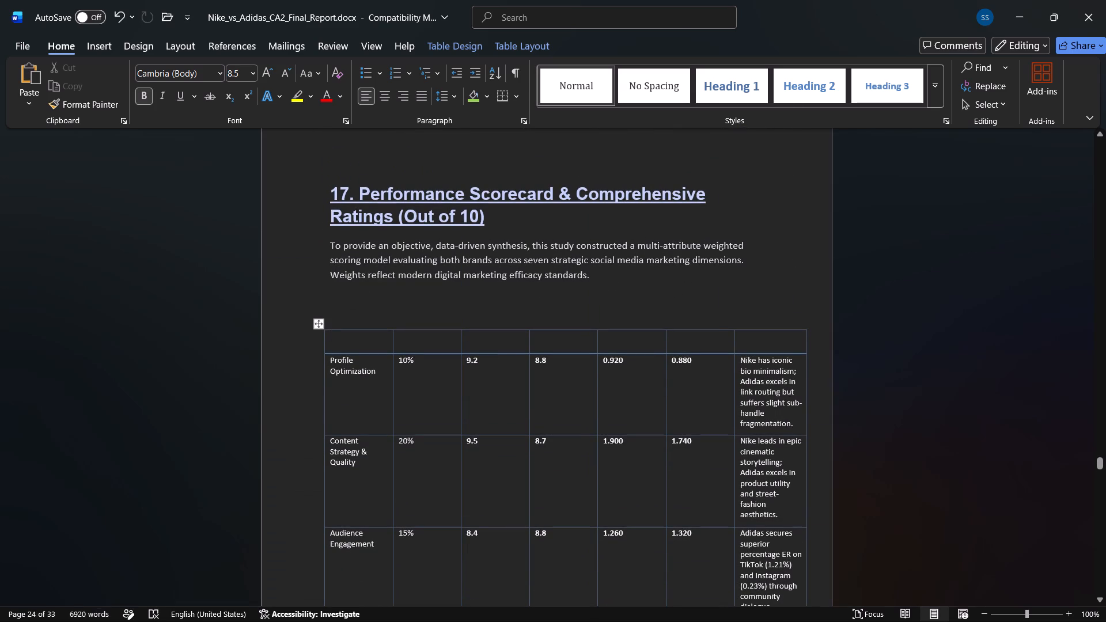
drag(330, 361, 654, 621)
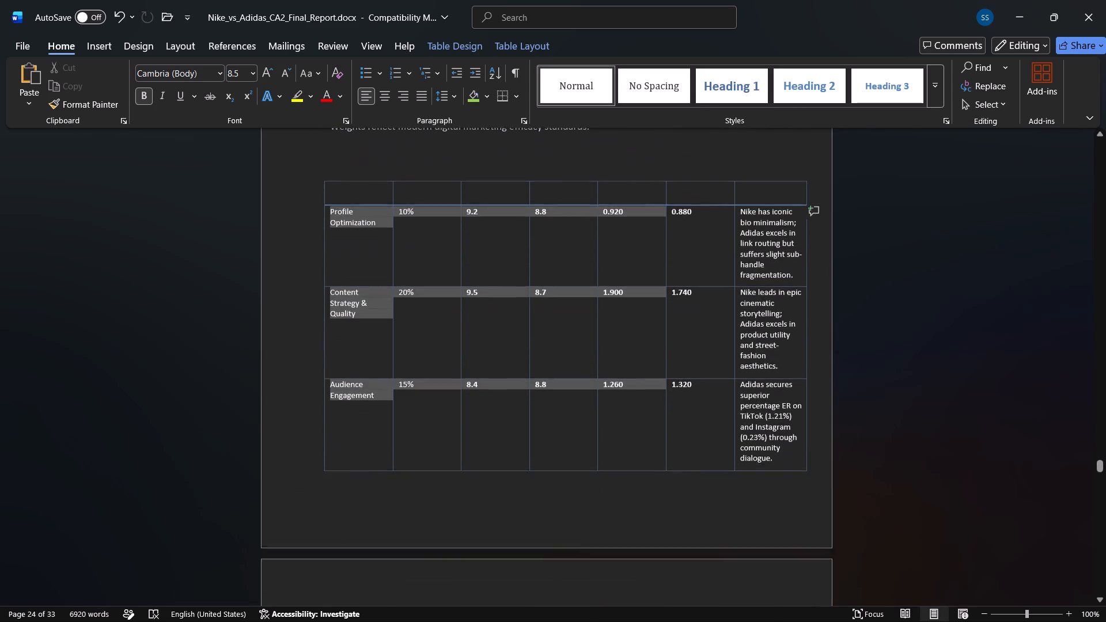
drag(654, 621, 660, 393)
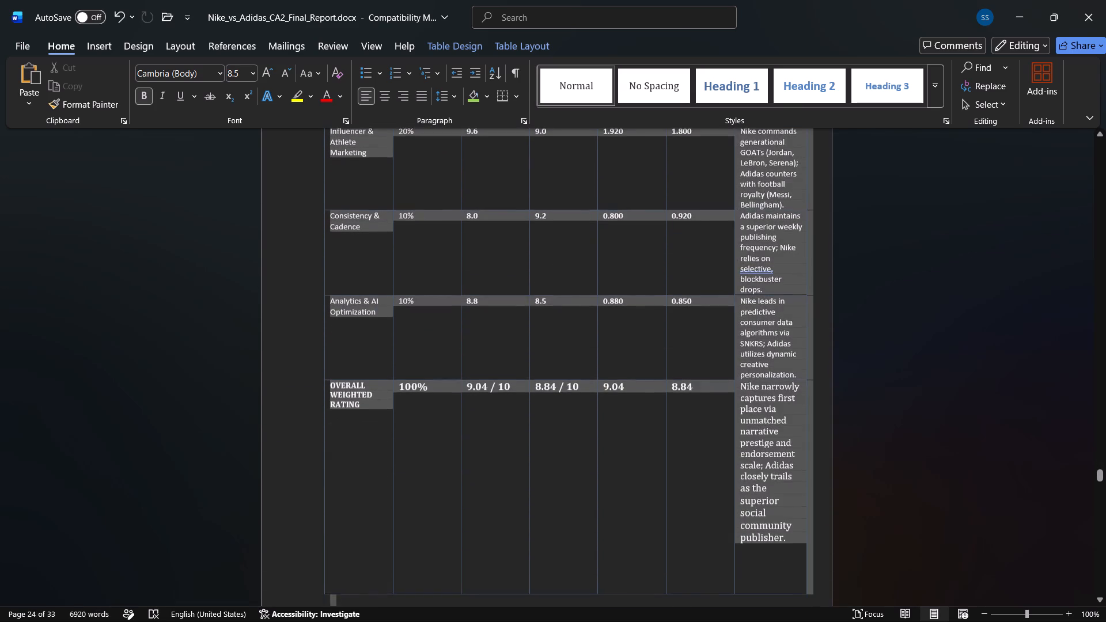
drag(660, 393, 793, 366)
click(897, 320)
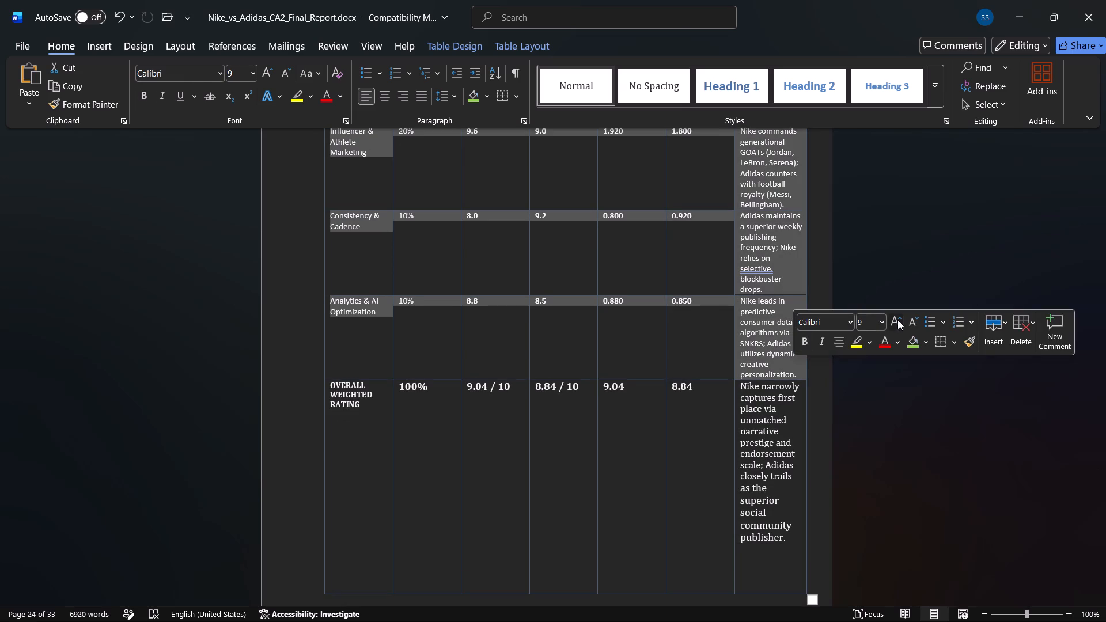
click(814, 435)
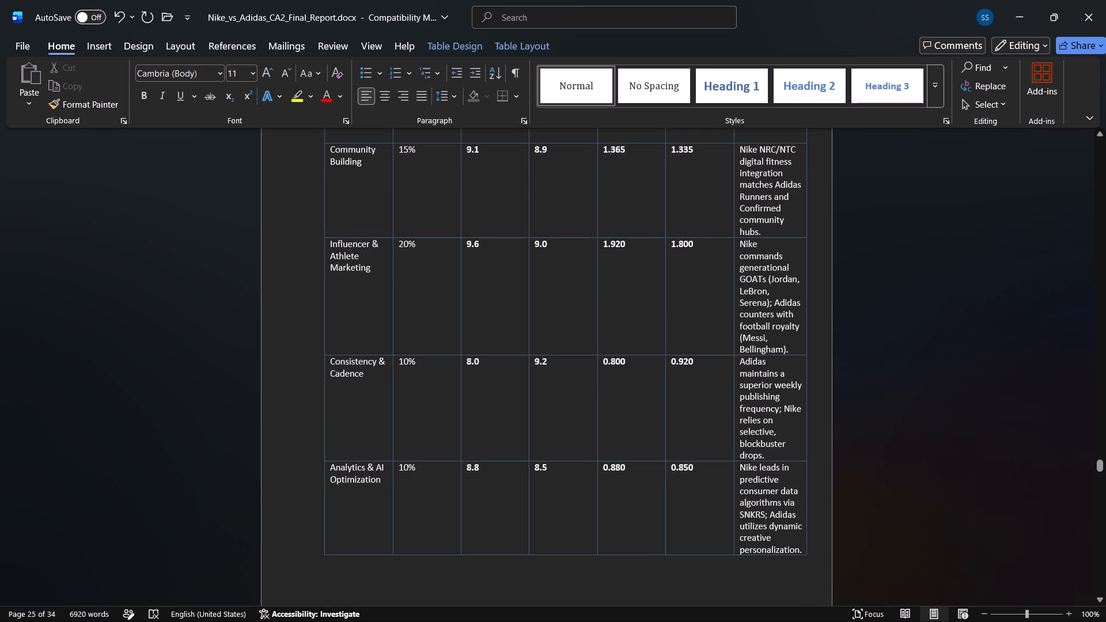
Review how the enlarged scorecard table flows across its pages and the content before it.
scroll(766, 533, up, 1)
scroll(717, 442, down, 1)
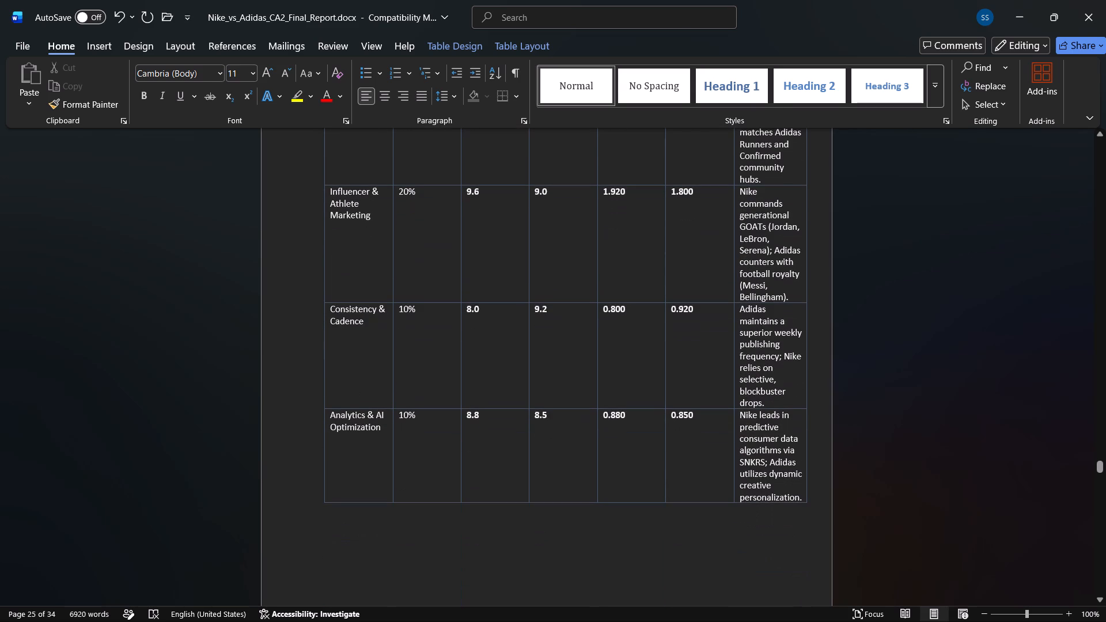
scroll(714, 453, down, 2)
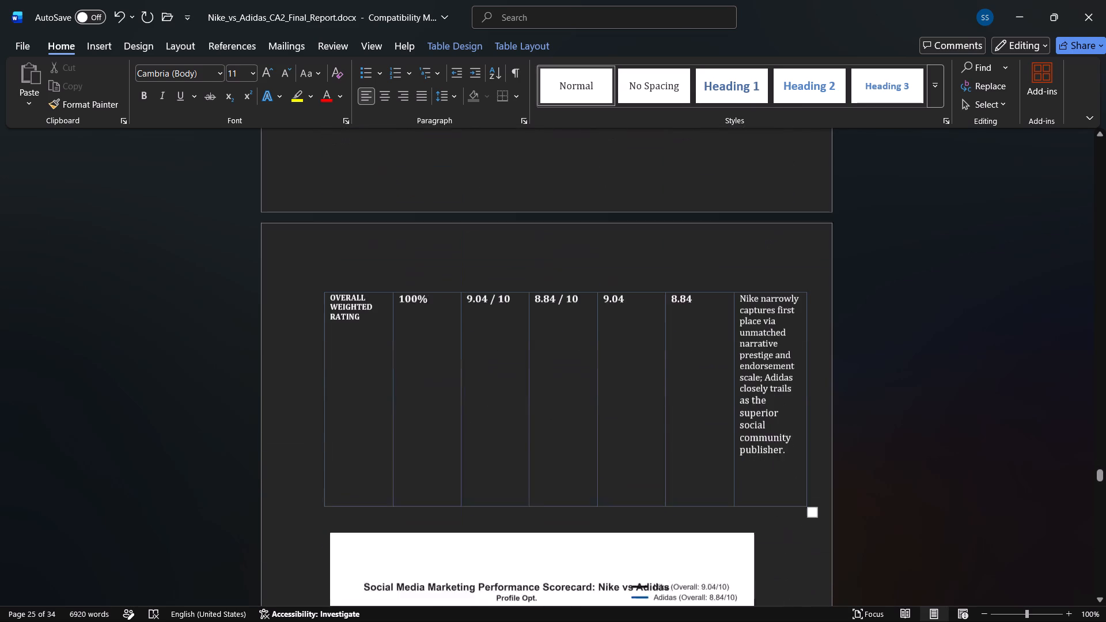
scroll(705, 388, up, 3)
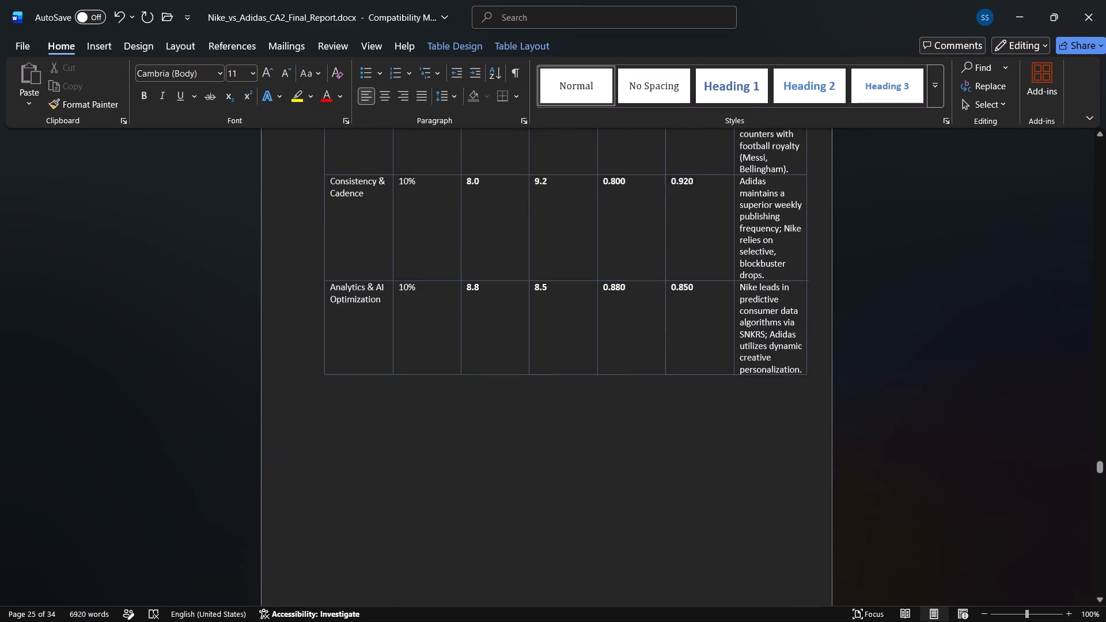
scroll(705, 388, up, 8)
scroll(705, 388, down, 2)
scroll(705, 388, up, 1)
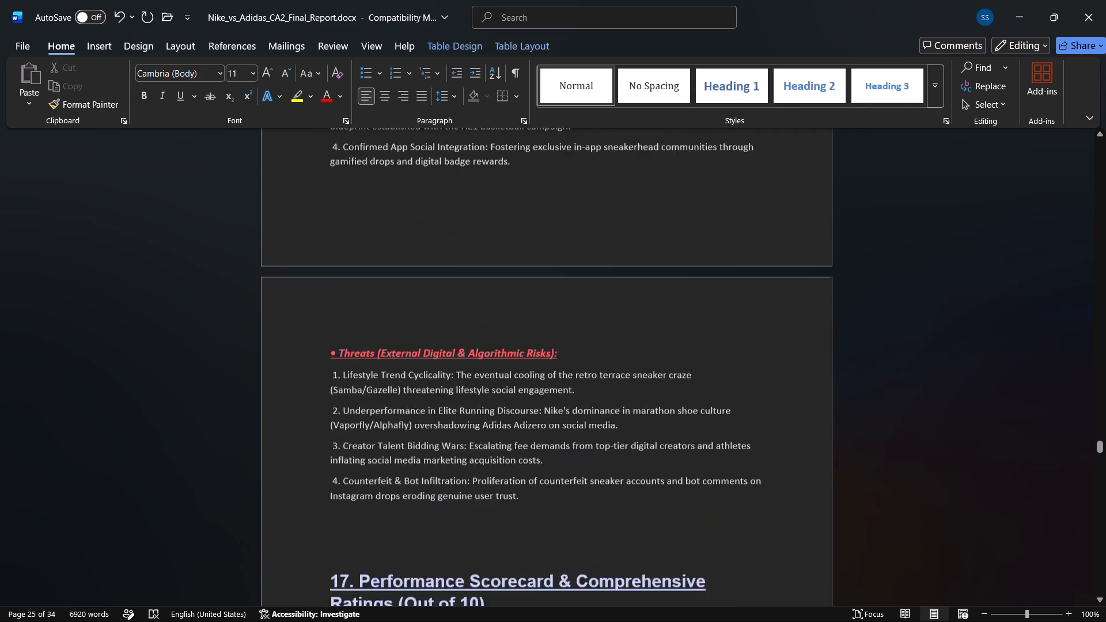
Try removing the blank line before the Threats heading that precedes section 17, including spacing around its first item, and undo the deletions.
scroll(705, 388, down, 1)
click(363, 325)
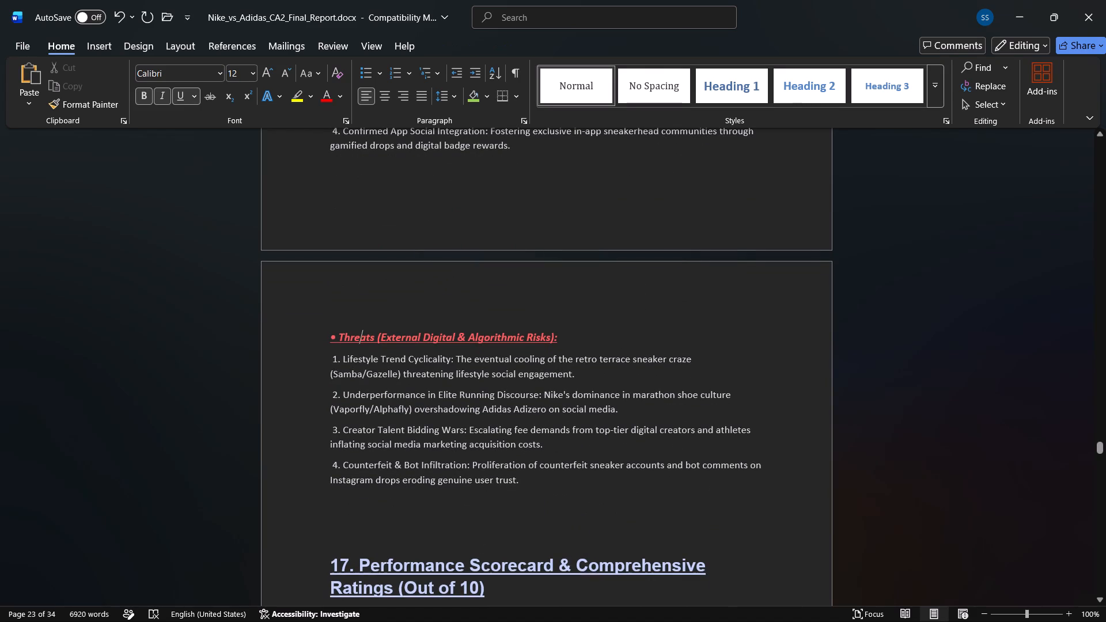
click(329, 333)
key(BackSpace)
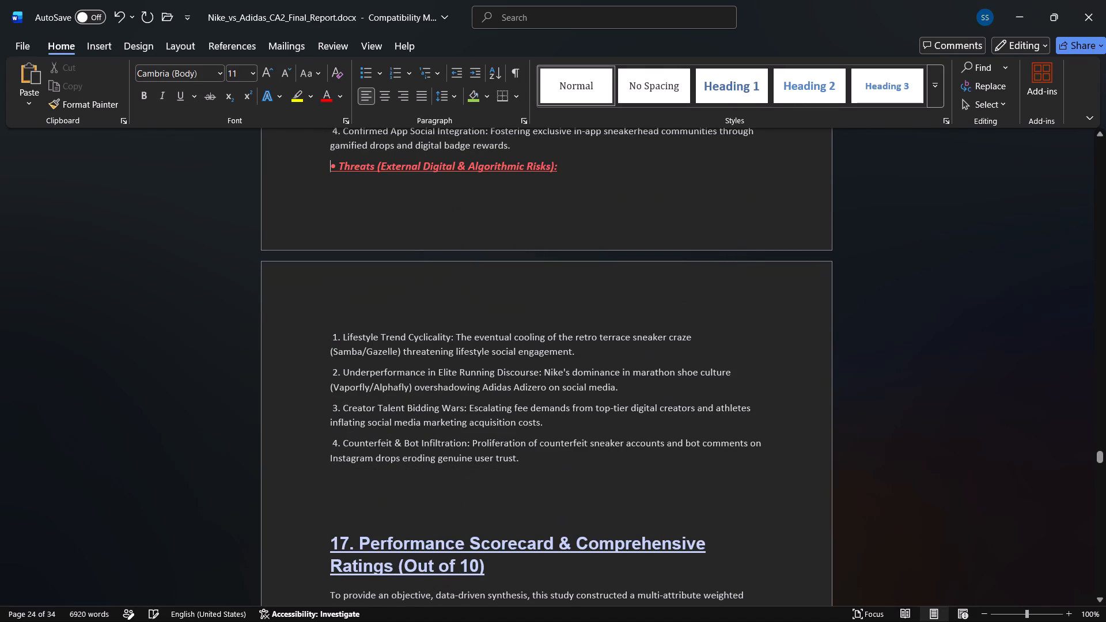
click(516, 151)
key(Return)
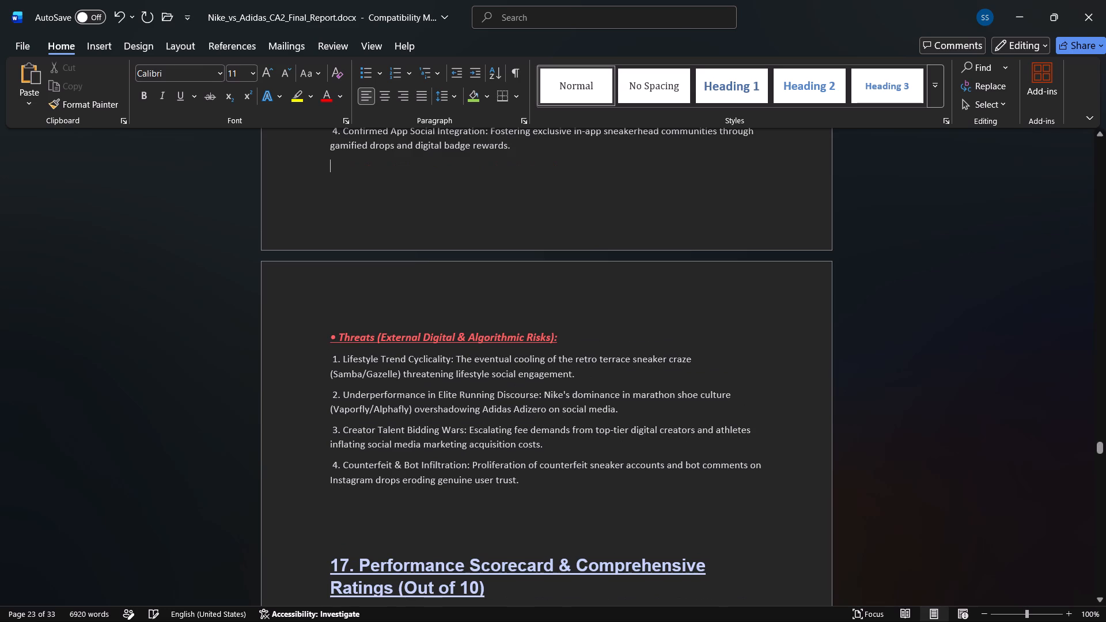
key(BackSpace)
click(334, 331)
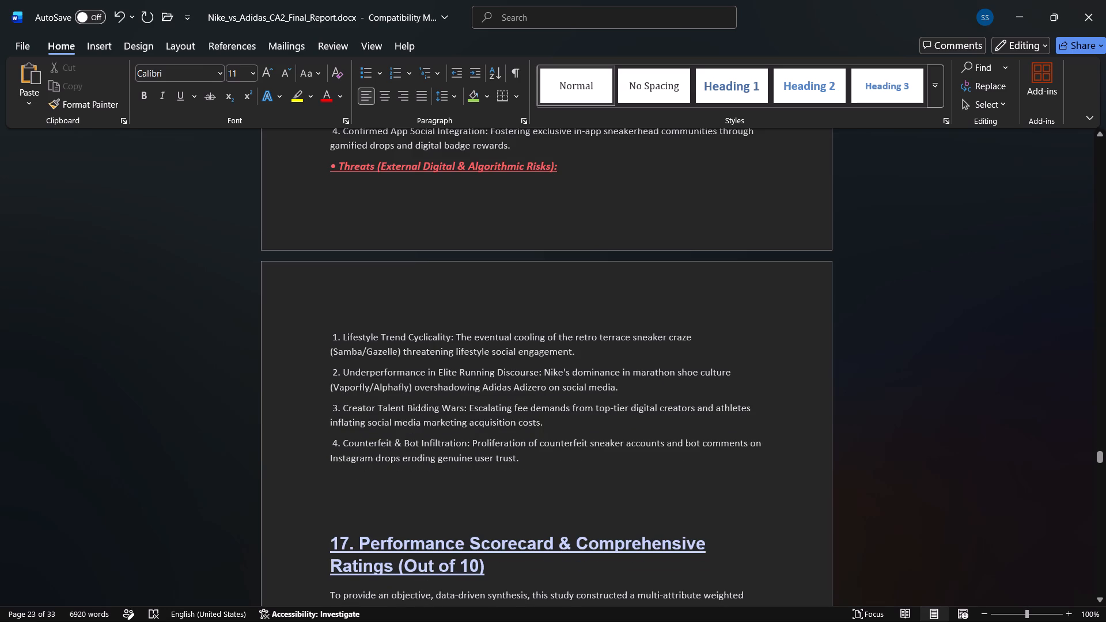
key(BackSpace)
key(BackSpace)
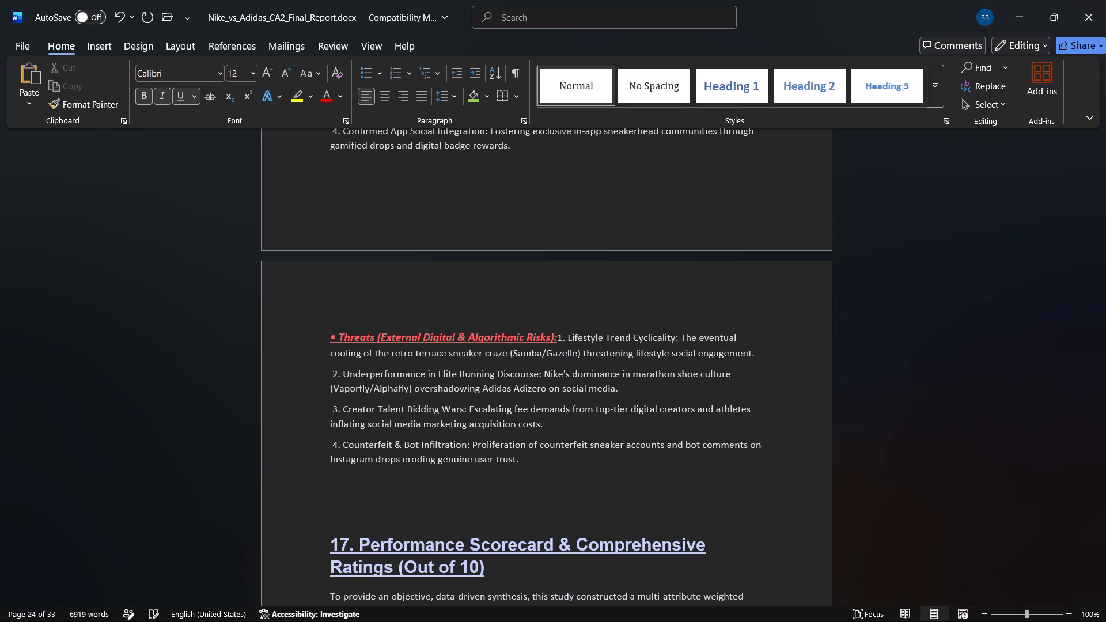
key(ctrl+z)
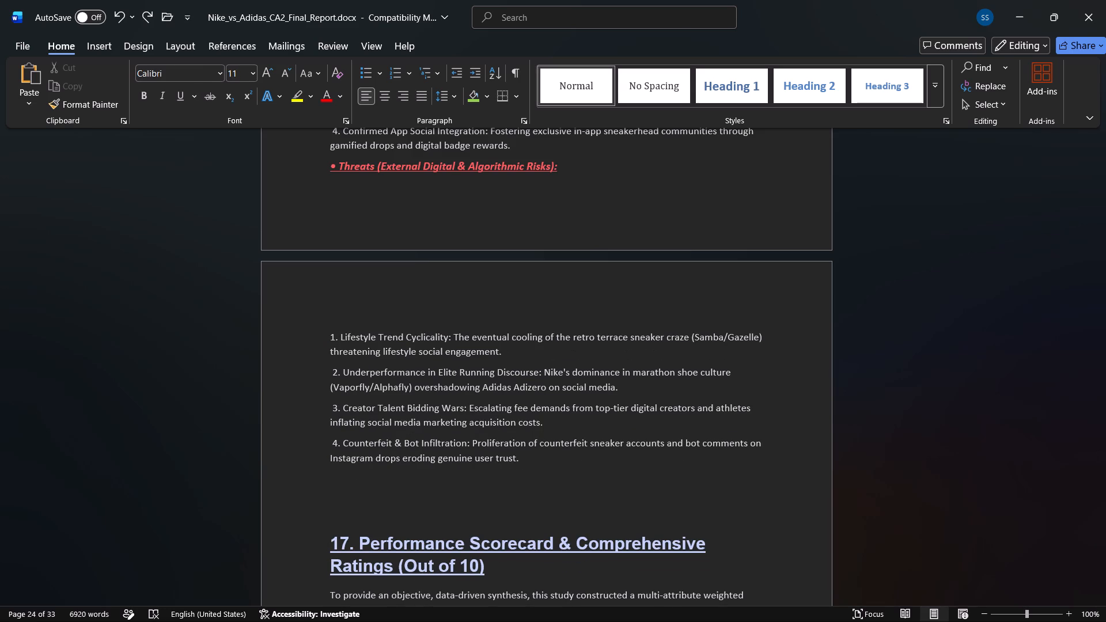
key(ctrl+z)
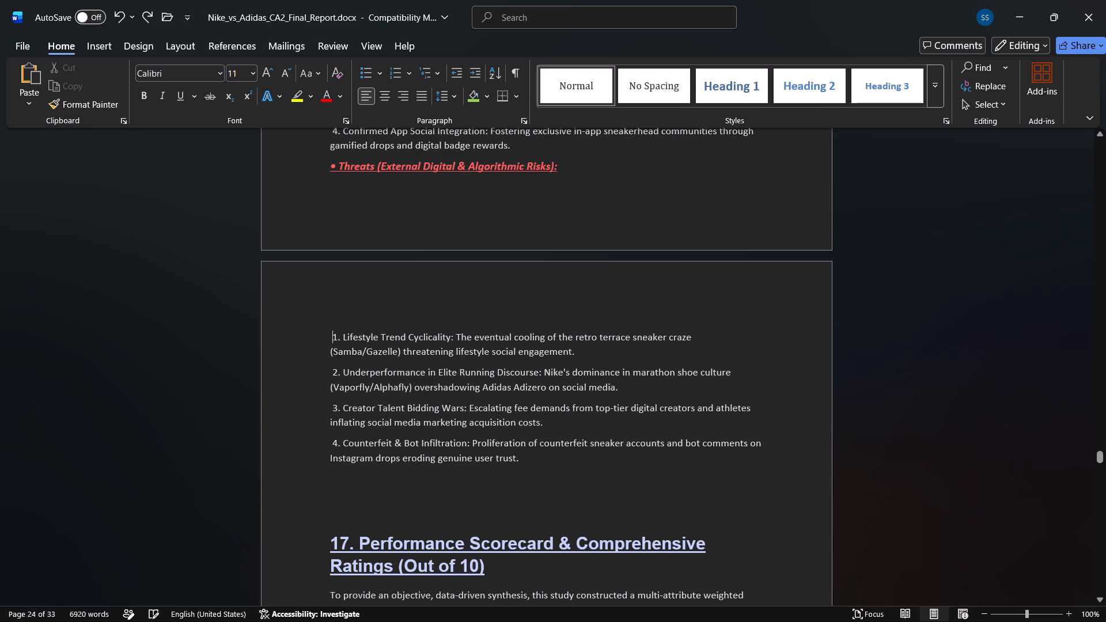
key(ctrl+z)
Remove the blank lines between the fourth Threats item and the section 17 heading.
scroll(371, 322, up, 1)
scroll(371, 322, down, 1)
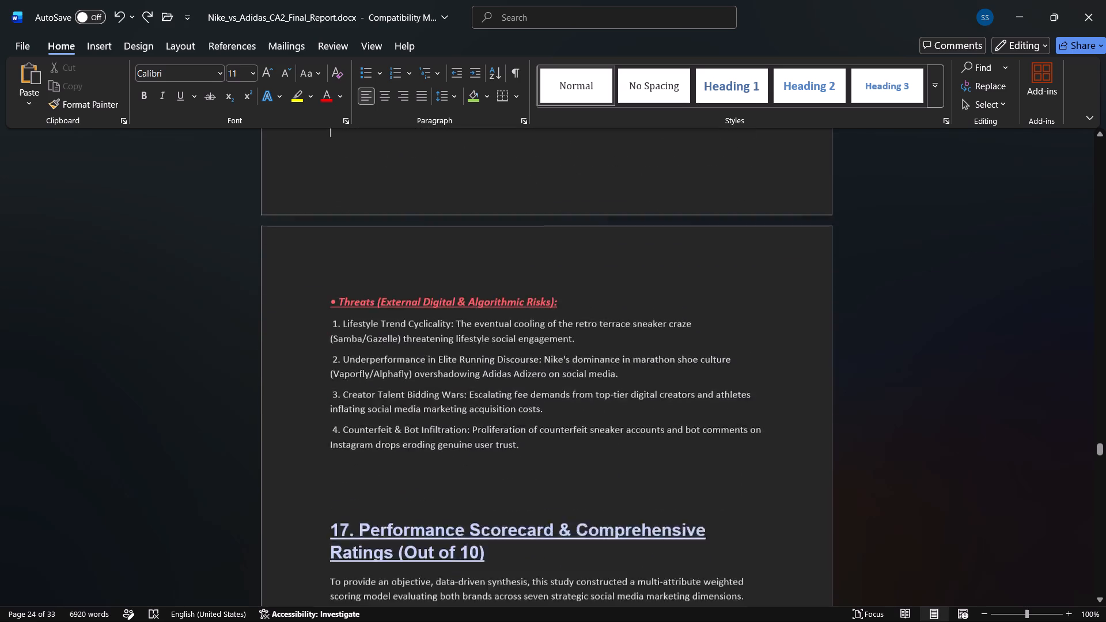
click(344, 422)
key(BackSpace)
key(BackSpace)
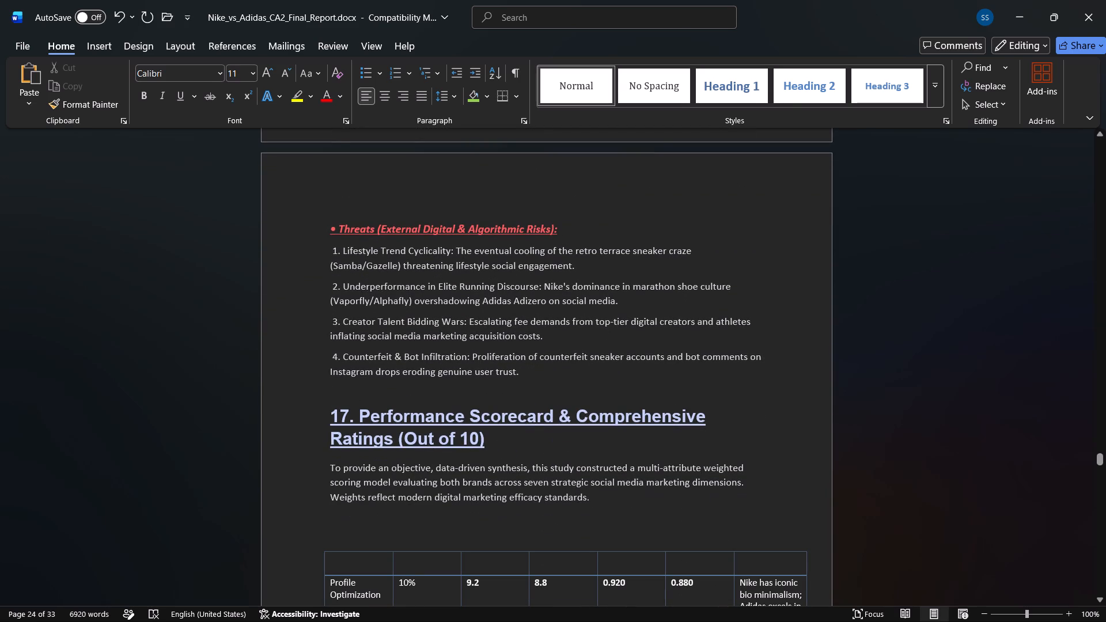
click(335, 412)
key(BackSpace)
Remove the blank lines between the section 17 introductory paragraph and the scorecard table, keeping the paragraph's final period.
scroll(496, 385, down, 1)
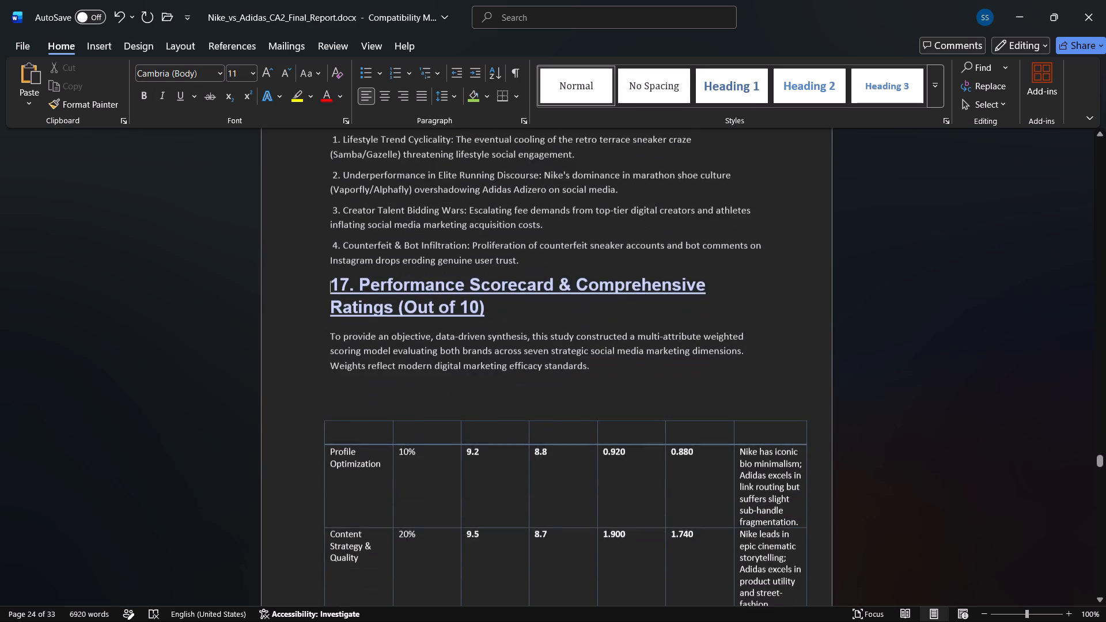
click(421, 384)
key(BackSpace)
key(BackSpace)
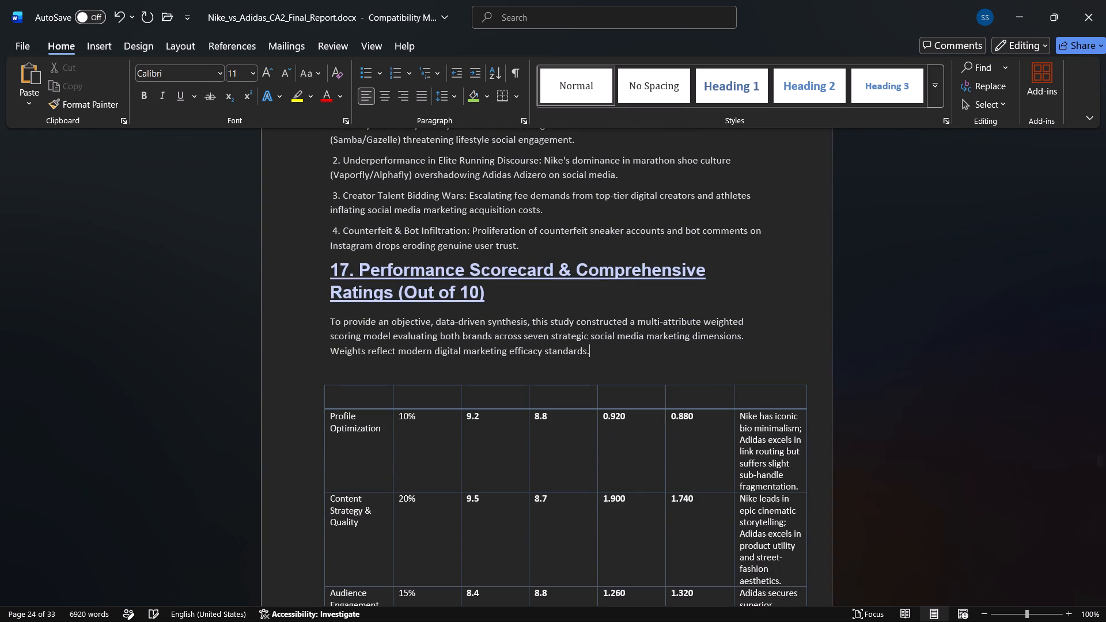
key(period)
key(Down)
key(BackSpace)
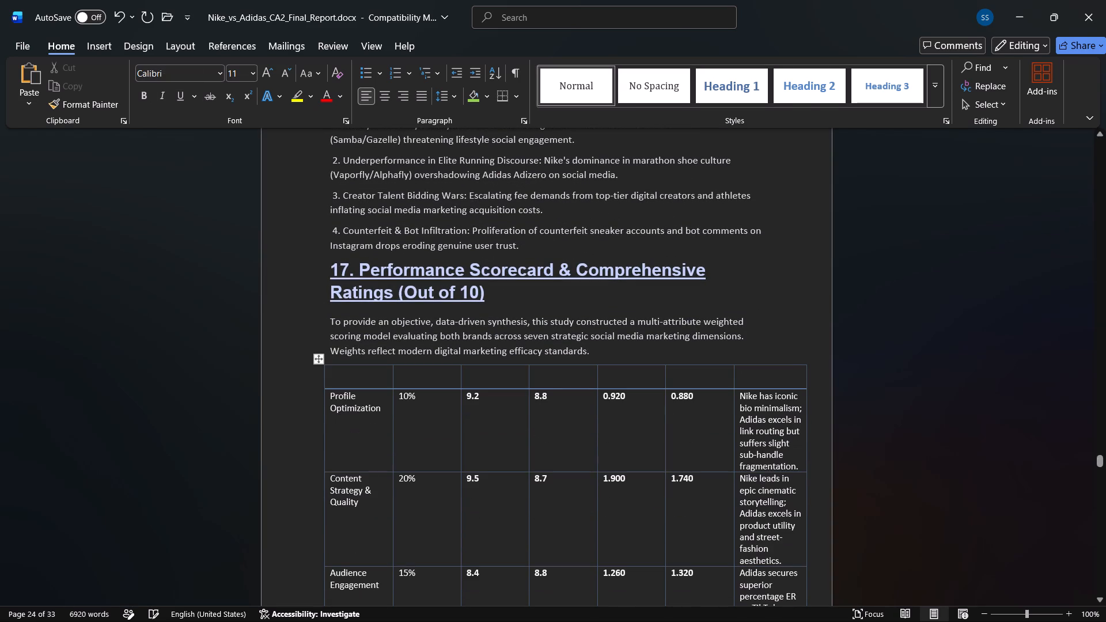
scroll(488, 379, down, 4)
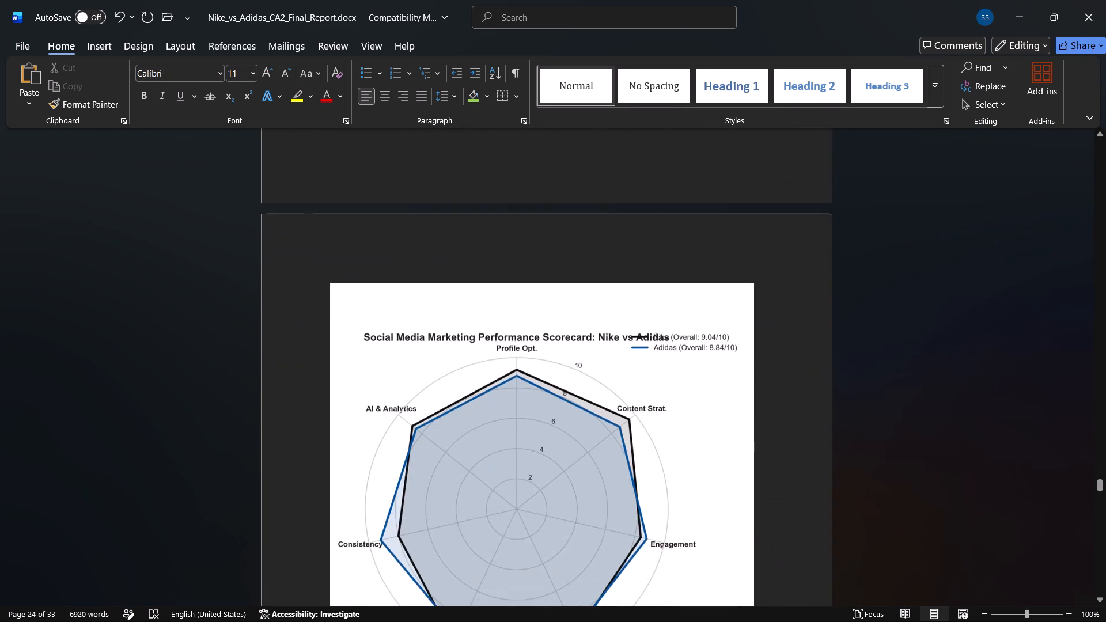
Insert a blank line between the fourth Threats item, Counterfeit & Bot Infiltration, and the section 17 heading.
scroll(488, 379, up, 3)
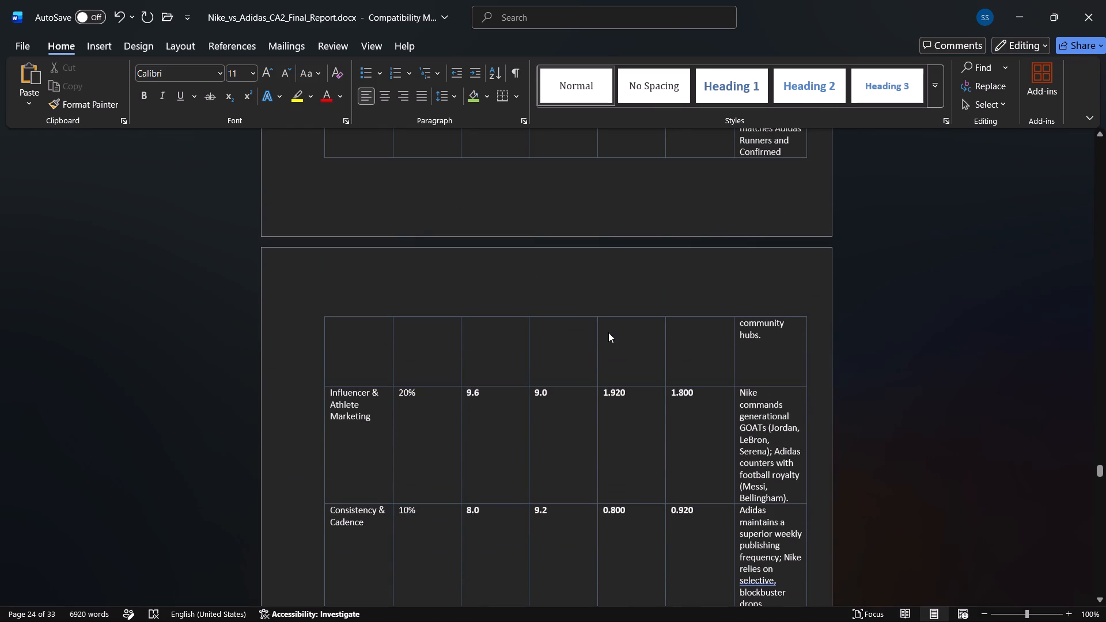
scroll(589, 303, up, 2)
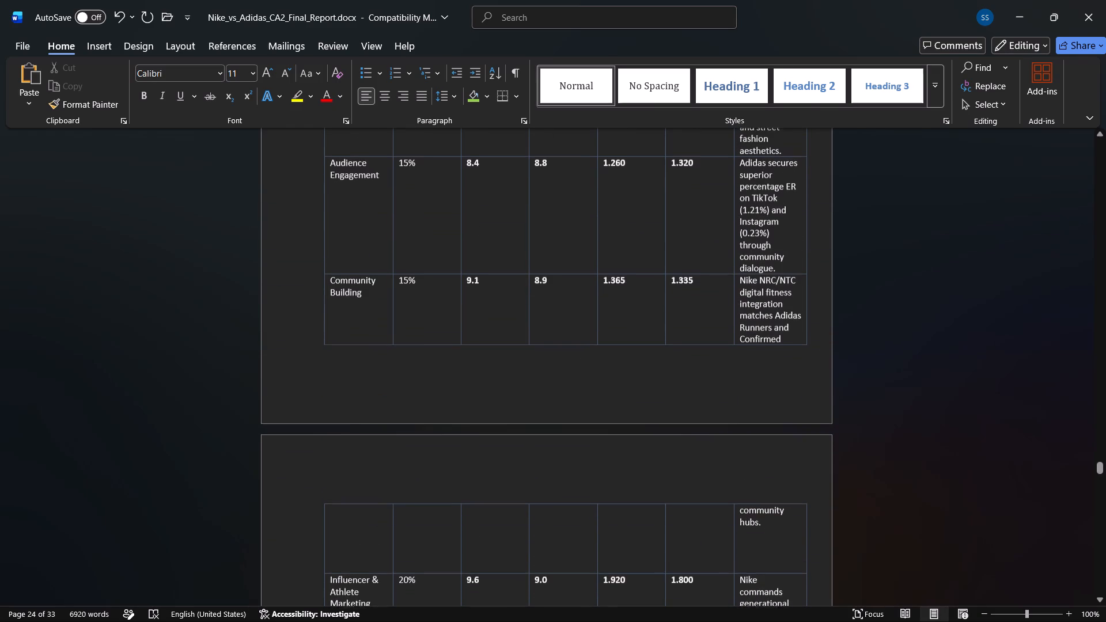
scroll(607, 301, down, 1)
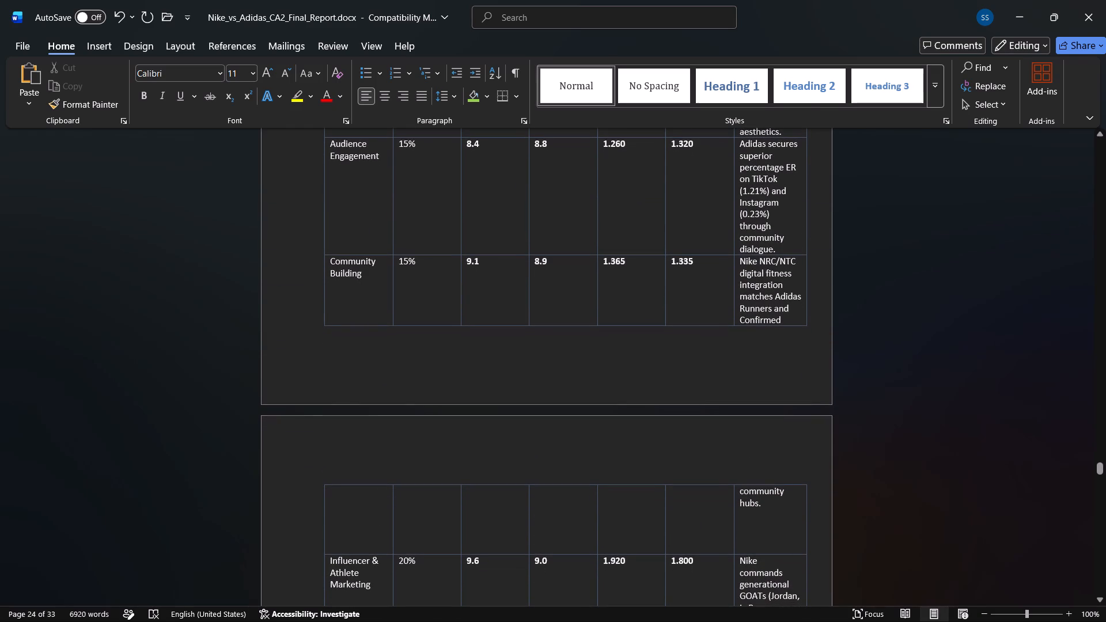
scroll(652, 351, up, 3)
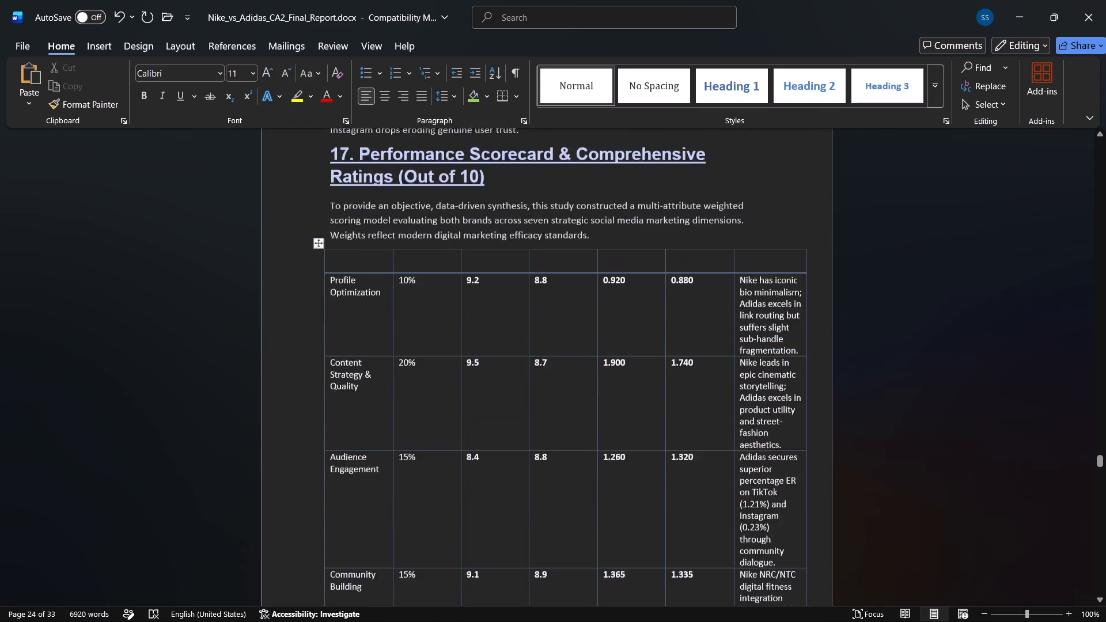
click(562, 305)
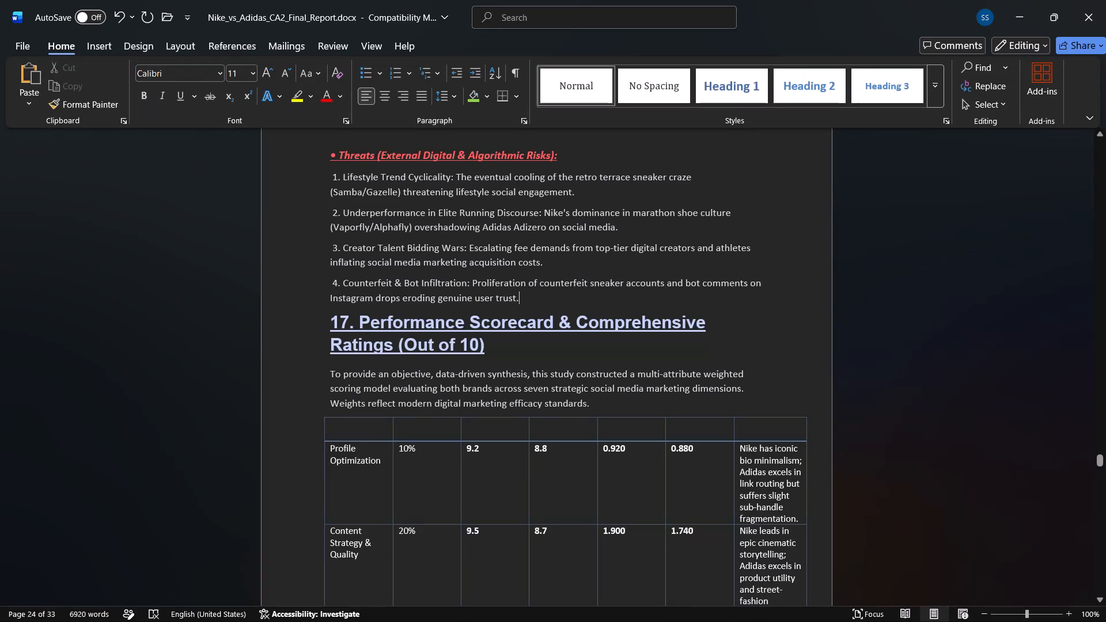
key(Return)
Check how the section 17 scorecard table and the radar chart after it fall across the pages.
scroll(562, 305, down, 4)
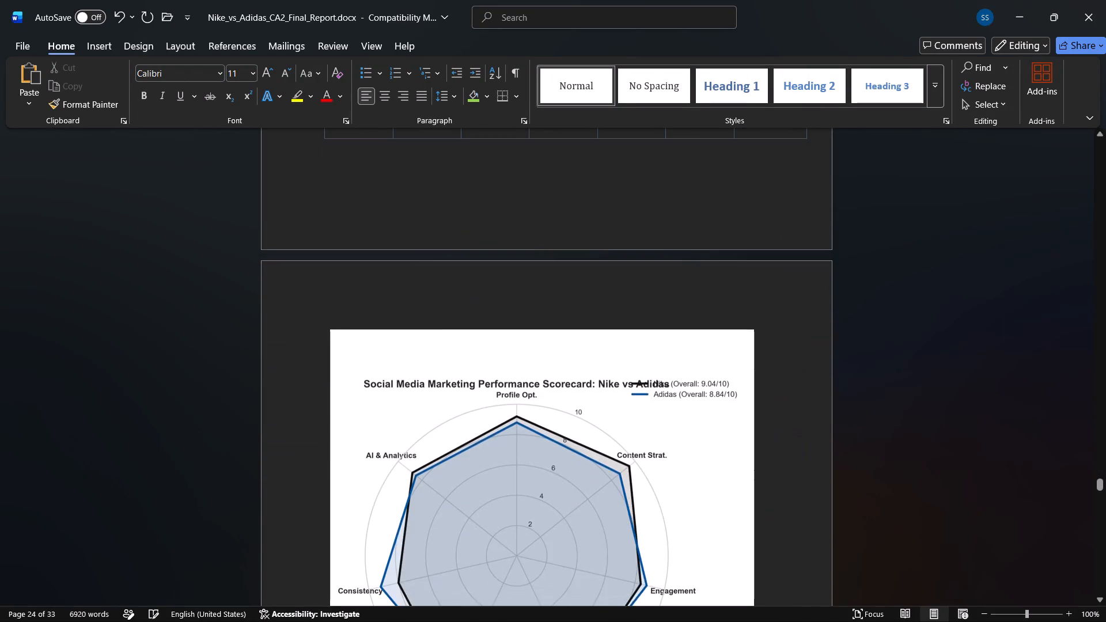
scroll(562, 305, up, 5)
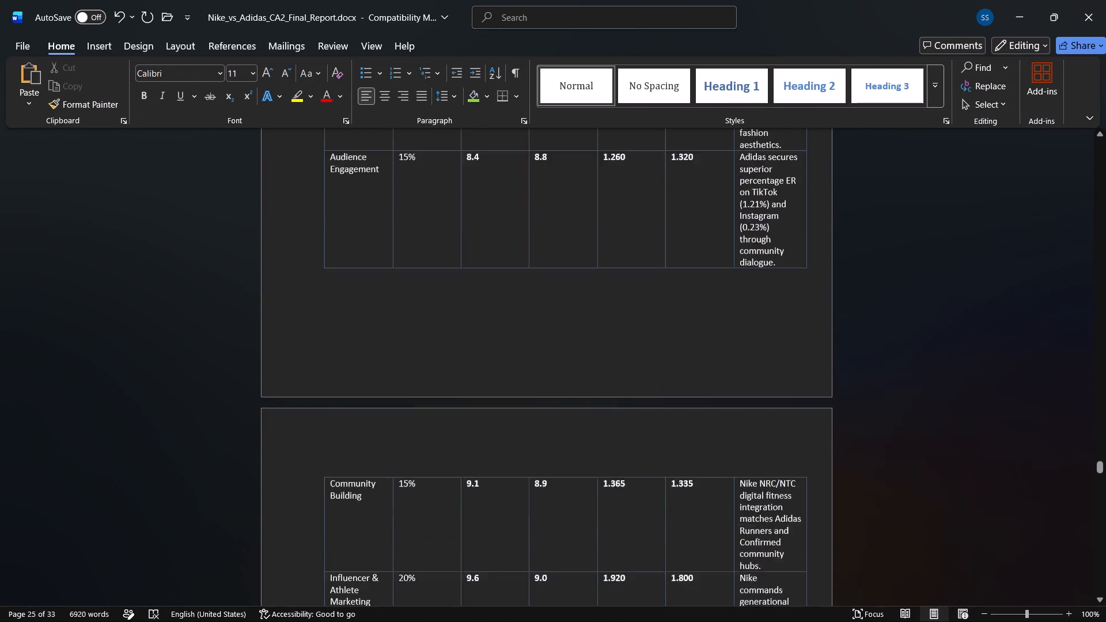
scroll(562, 305, up, 2)
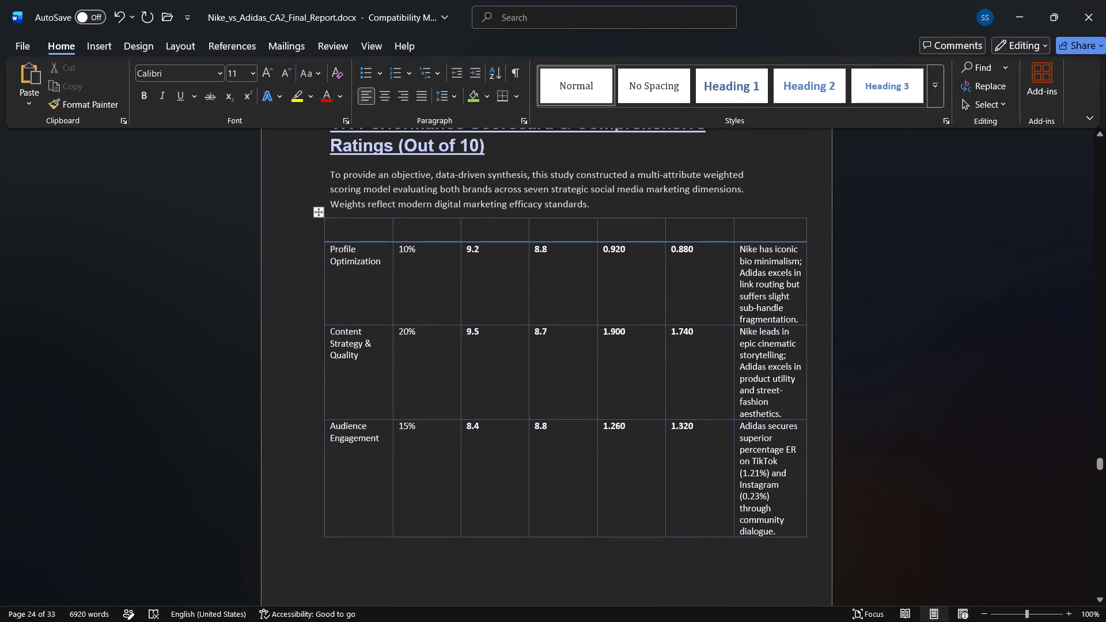
scroll(573, 285, up, 1)
Shade the header row of the section 17 scorecard table with a medium blue theme colour.
click(604, 251)
scroll(604, 251, down, 1)
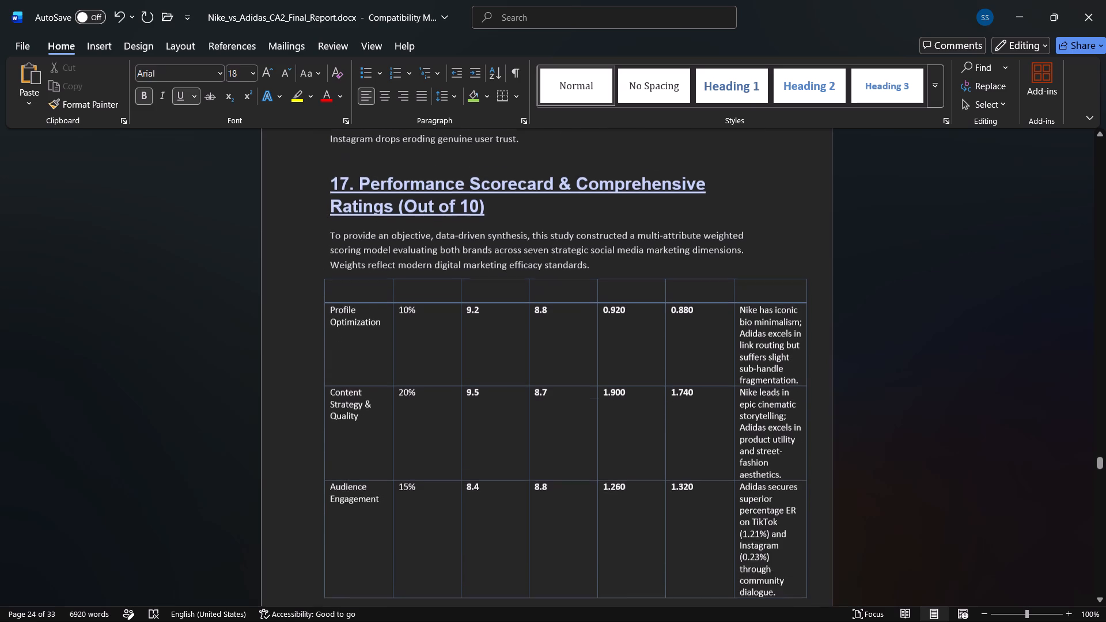
scroll(604, 251, down, 1)
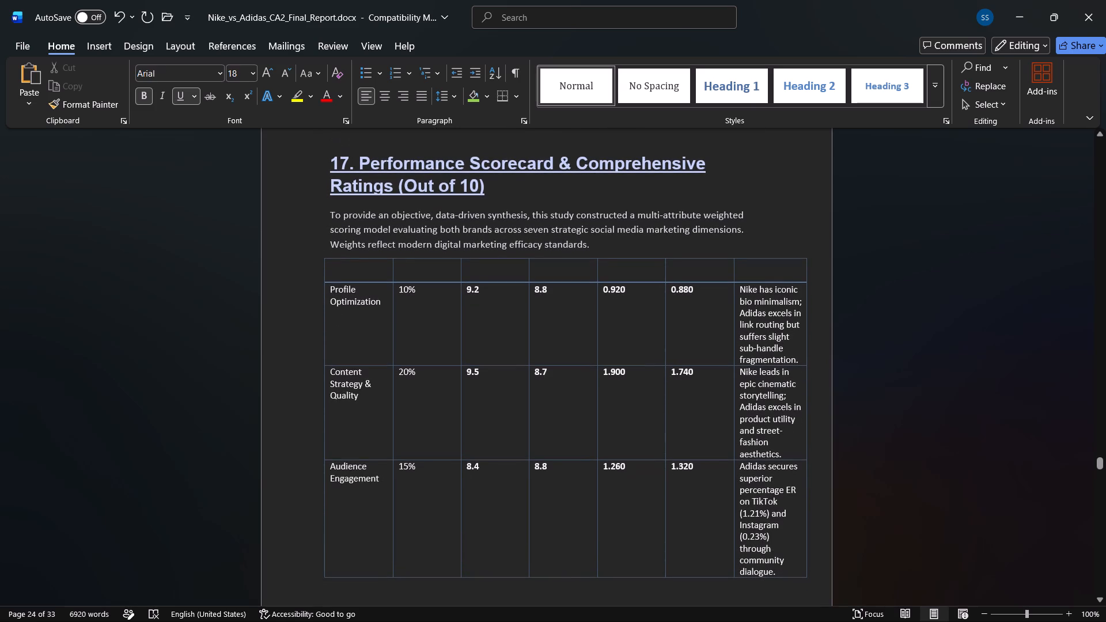
drag(369, 275, 480, 264)
drag(480, 264, 754, 267)
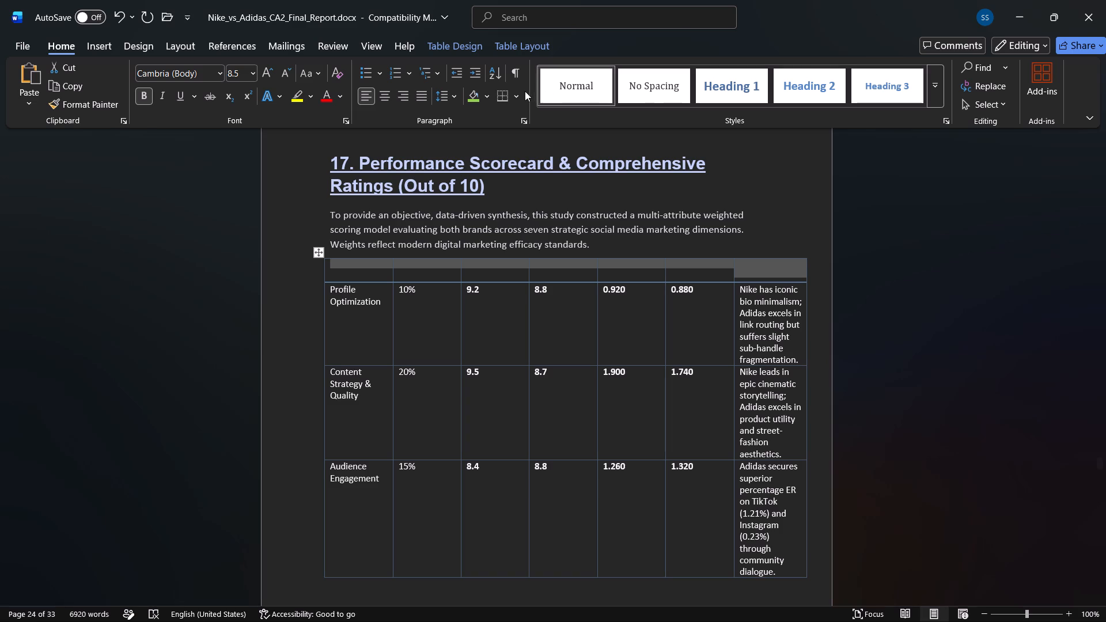
click(503, 52)
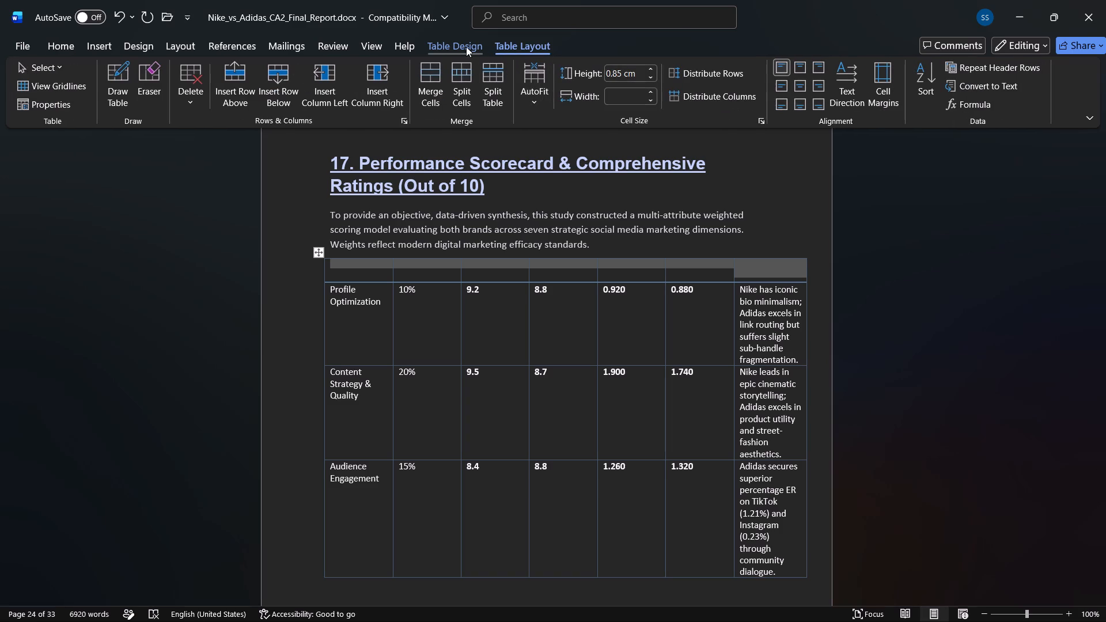
click(454, 43)
click(582, 100)
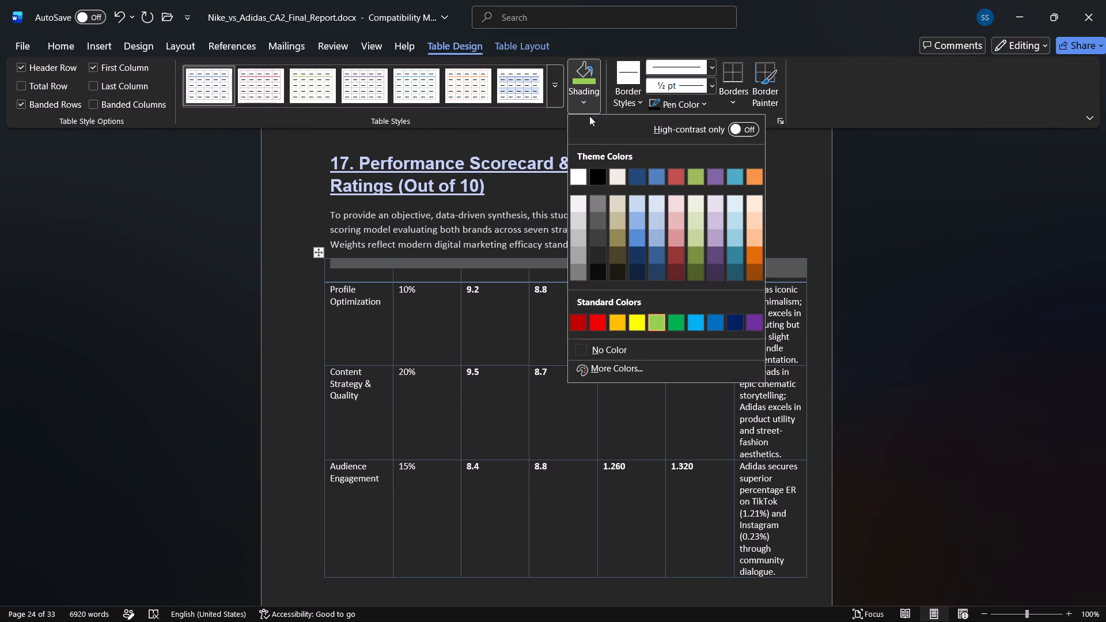
click(642, 234)
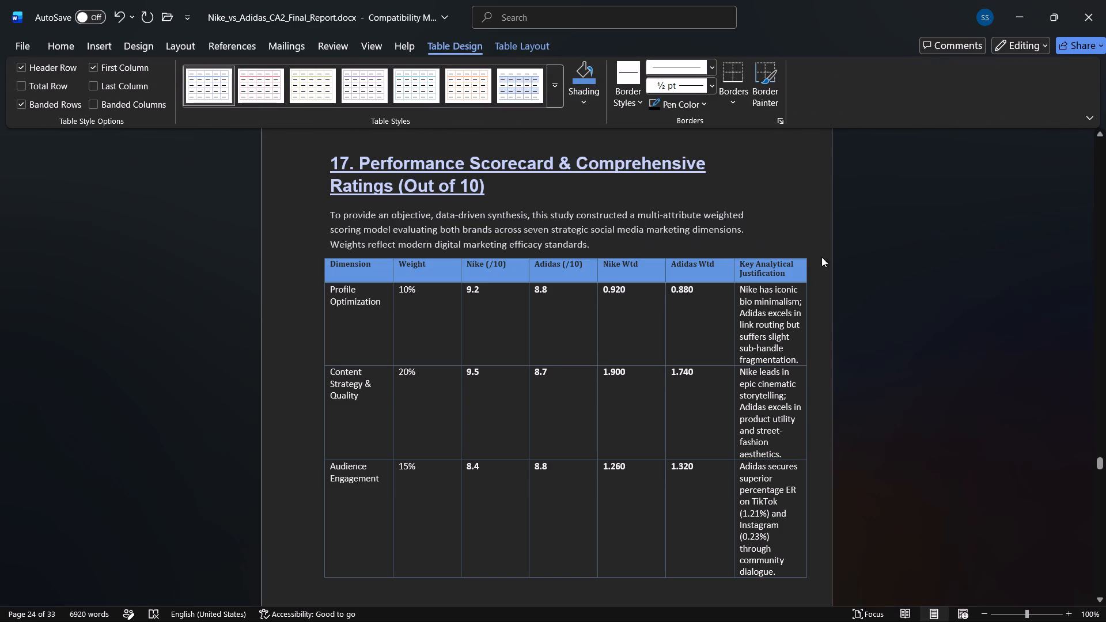
click(879, 276)
click(819, 379)
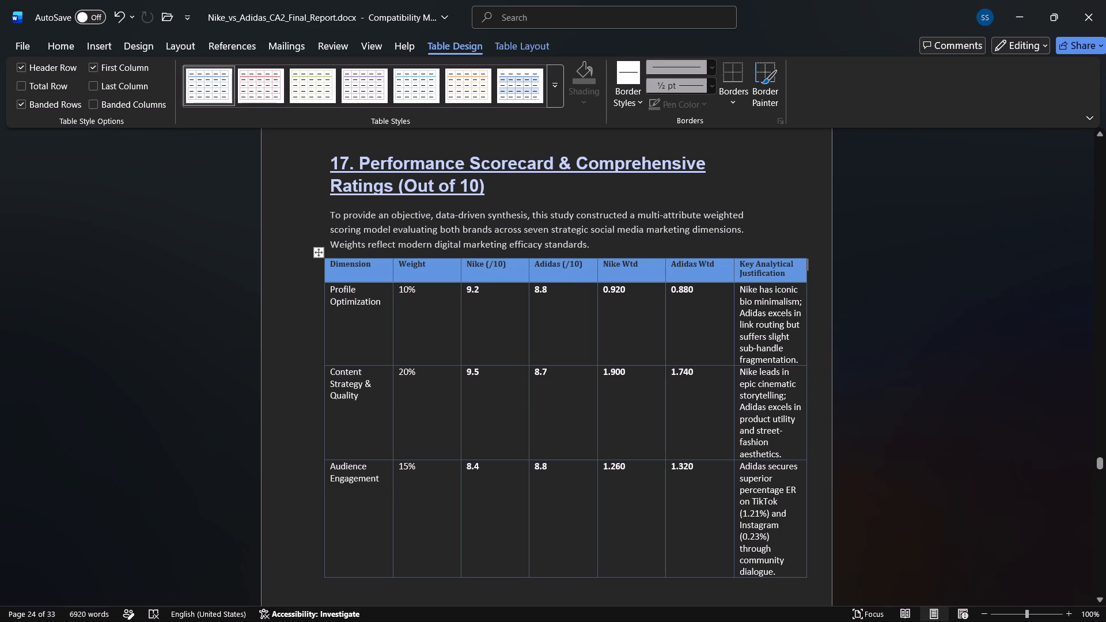
click(794, 218)
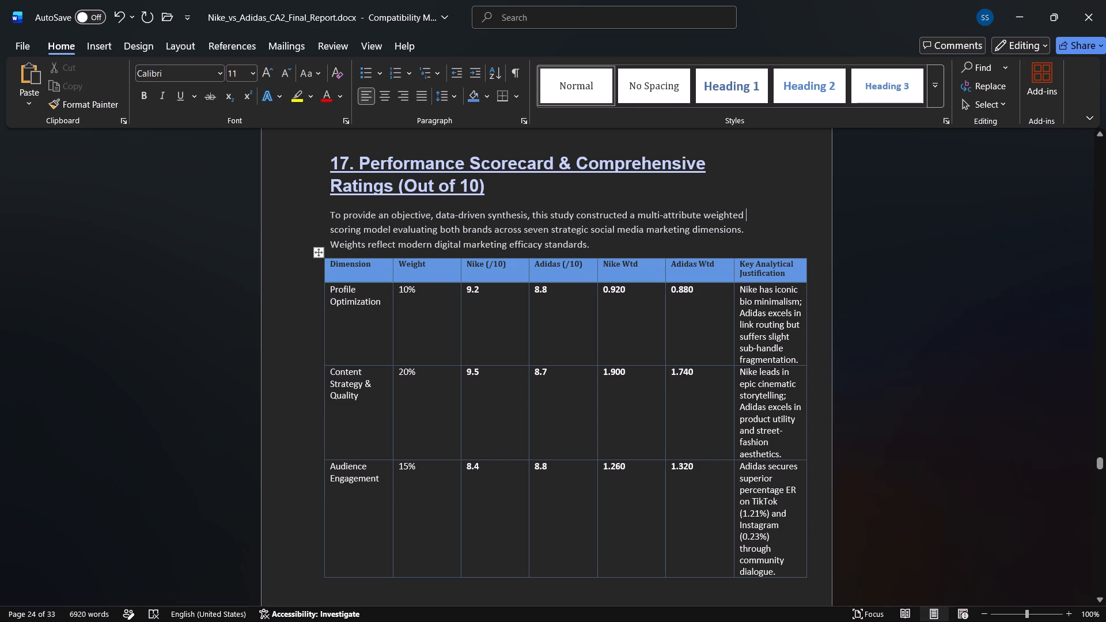
Increase the font size of the scorecard table's header row text to 10.
drag(331, 267, 784, 278)
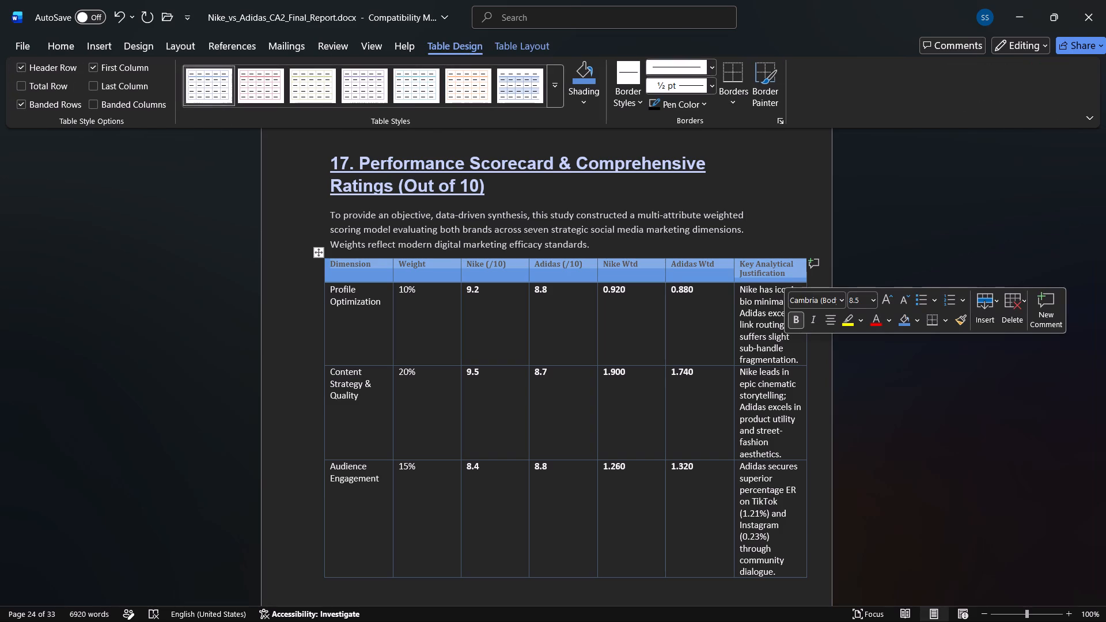
click(882, 295)
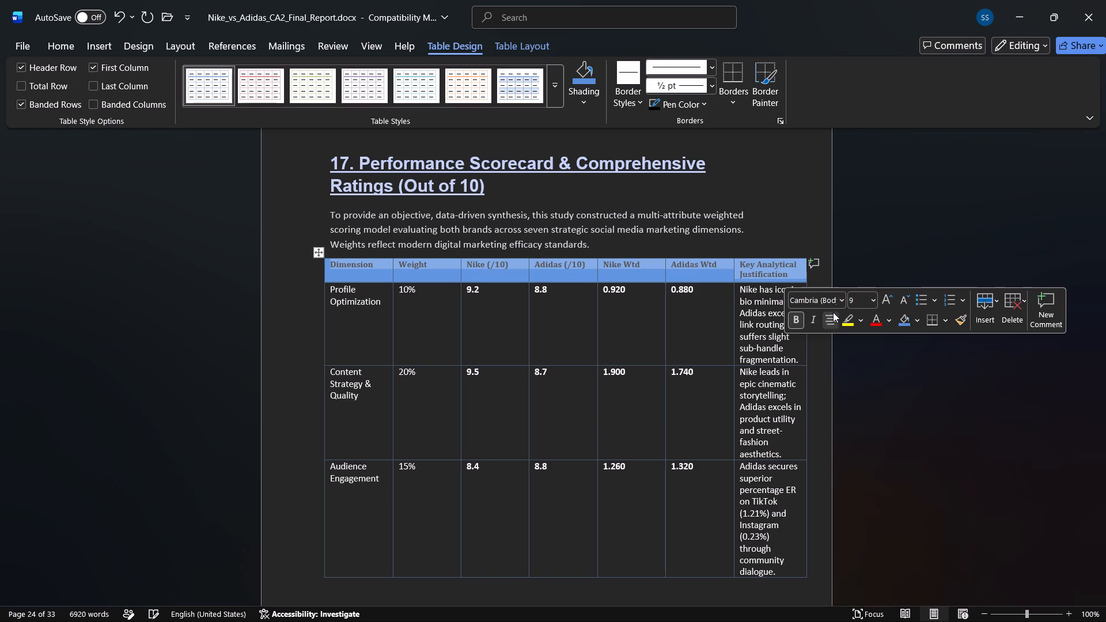
click(882, 301)
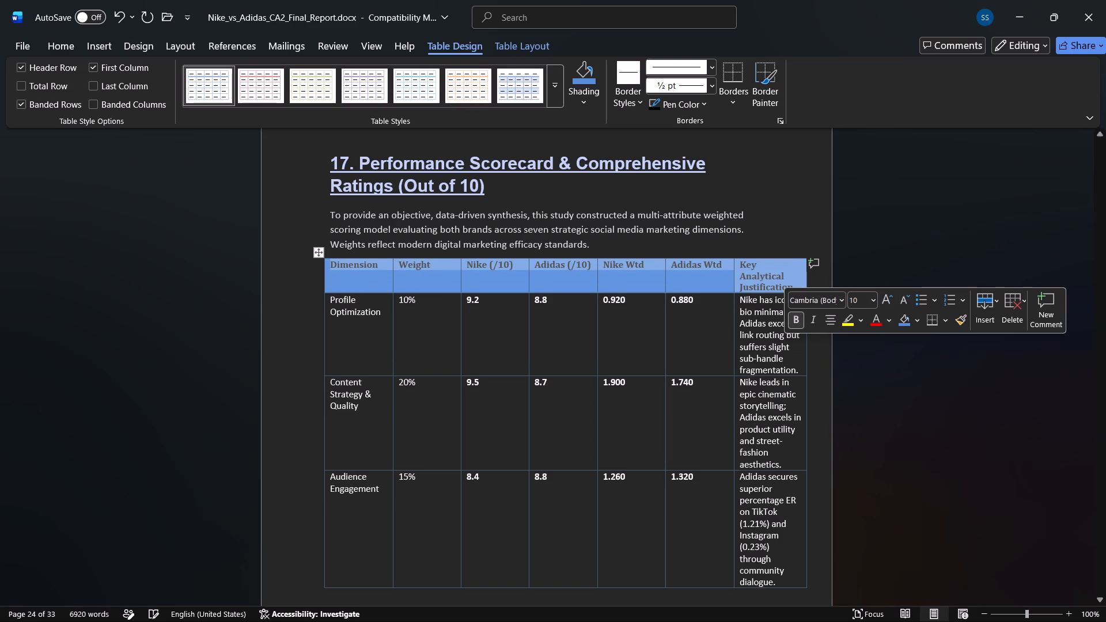
click(878, 434)
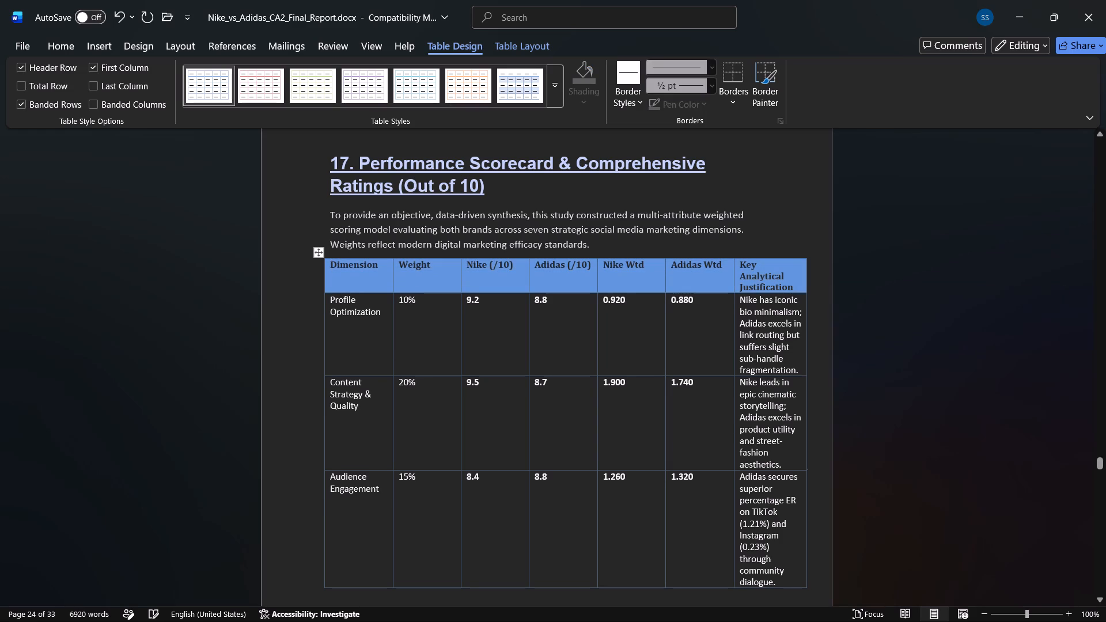
Underline the section 18 heading, AI-Powered Social Media Optimization Strategy & 90-Day Roadmap, and increase its font size to 18.
scroll(806, 379, down, 1)
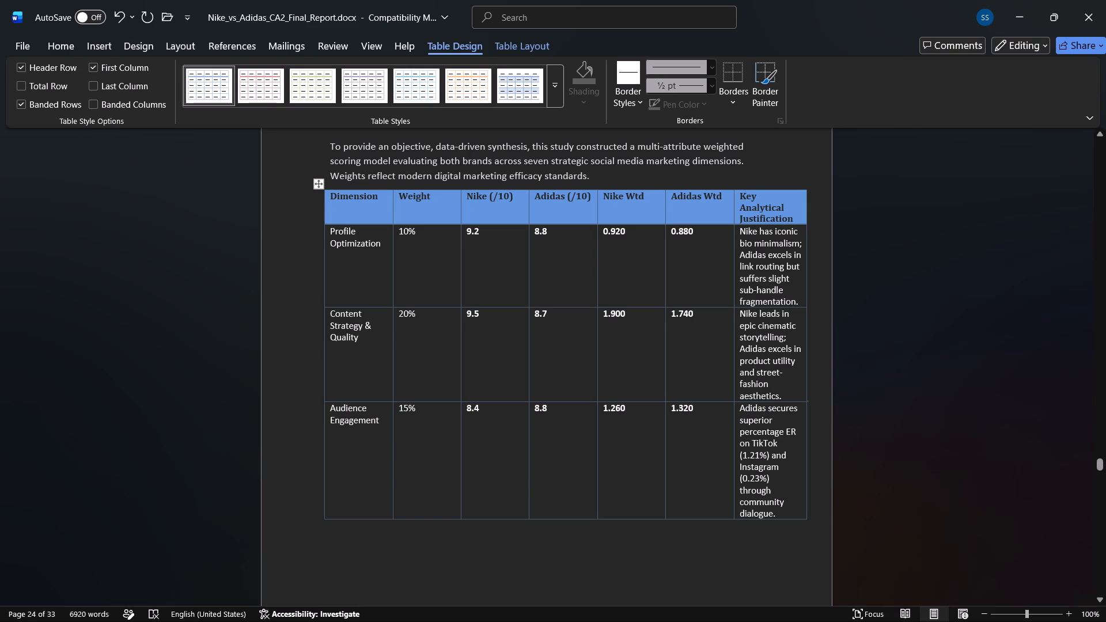
scroll(702, 401, down, 2)
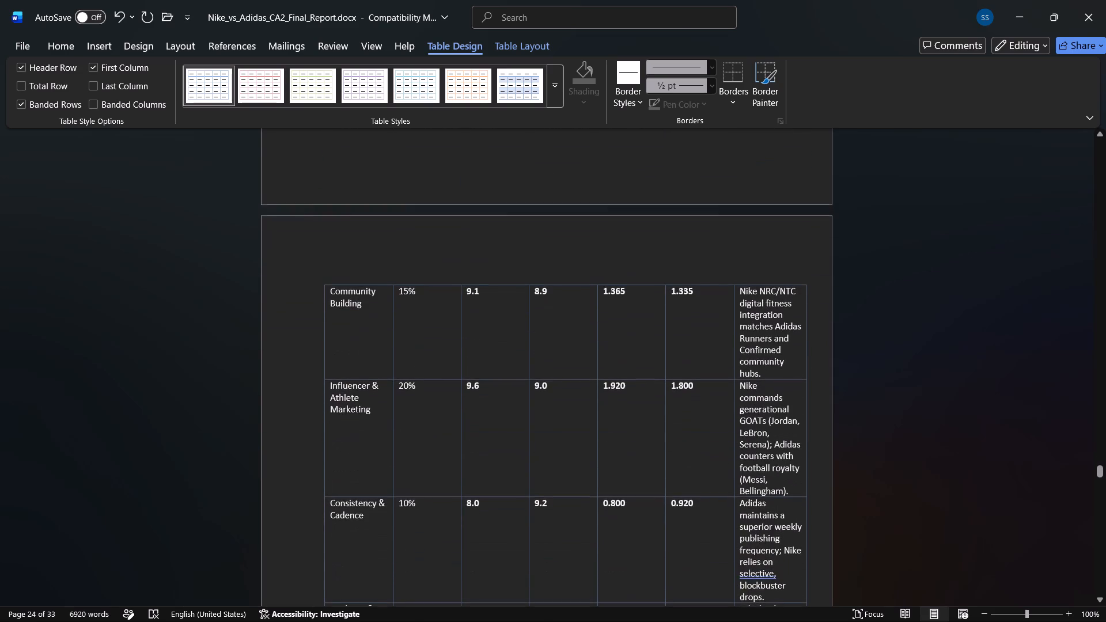
scroll(702, 401, down, 4)
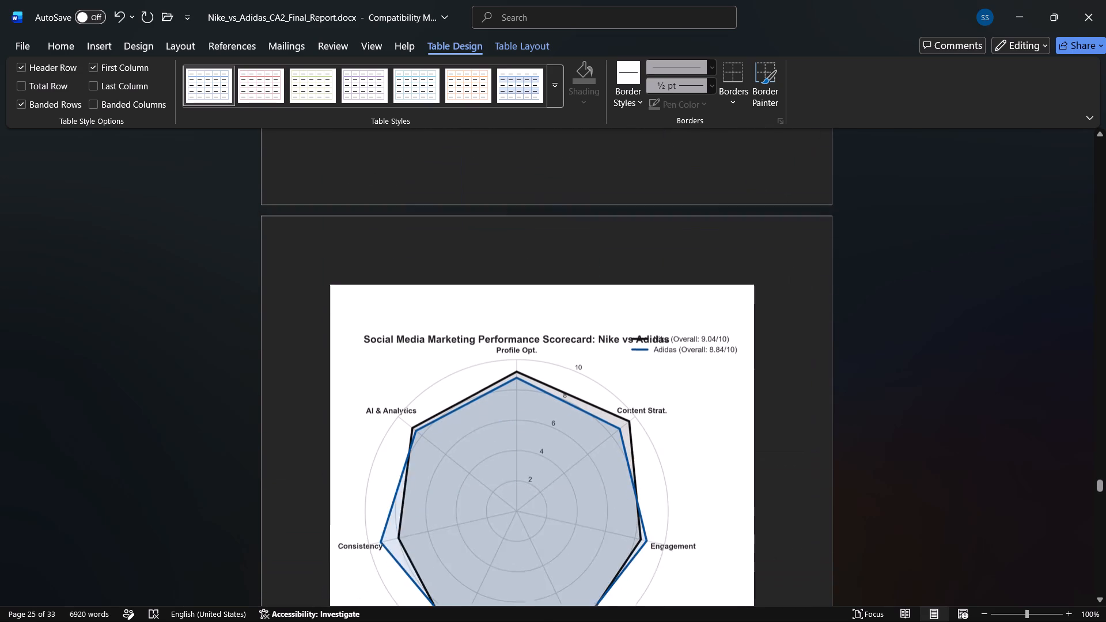
scroll(702, 401, down, 1)
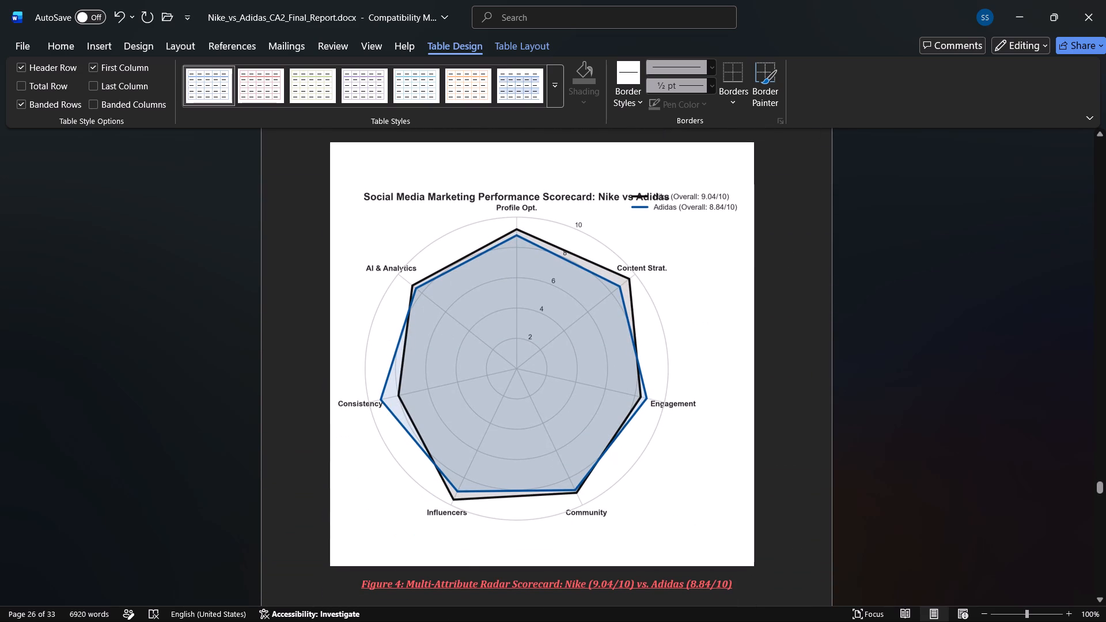
scroll(653, 285, down, 1)
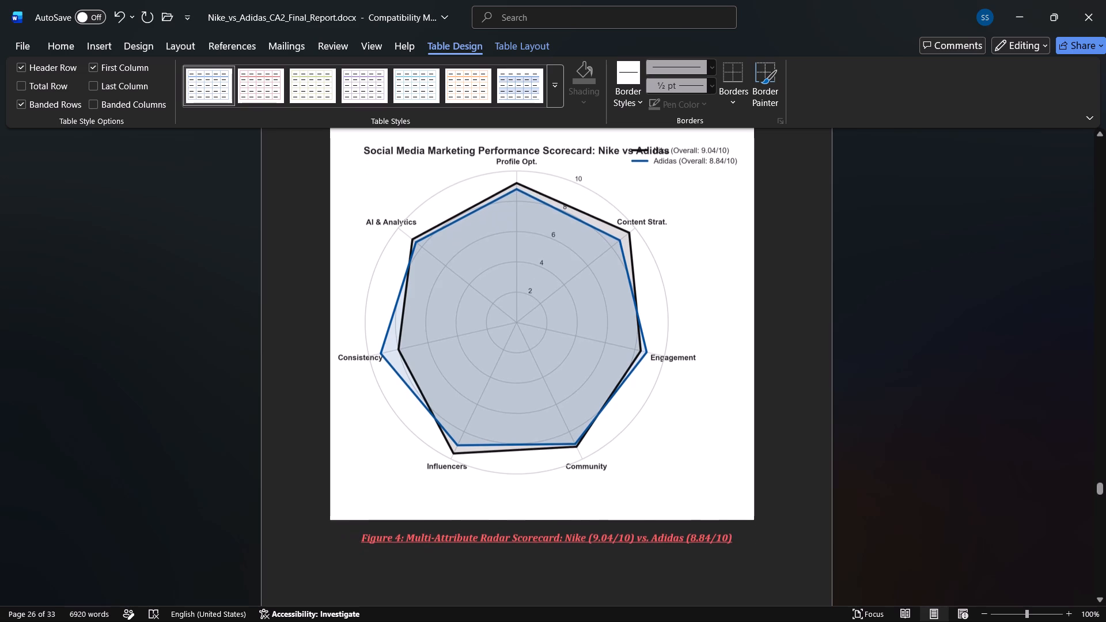
scroll(653, 285, down, 4)
scroll(653, 285, up, 1)
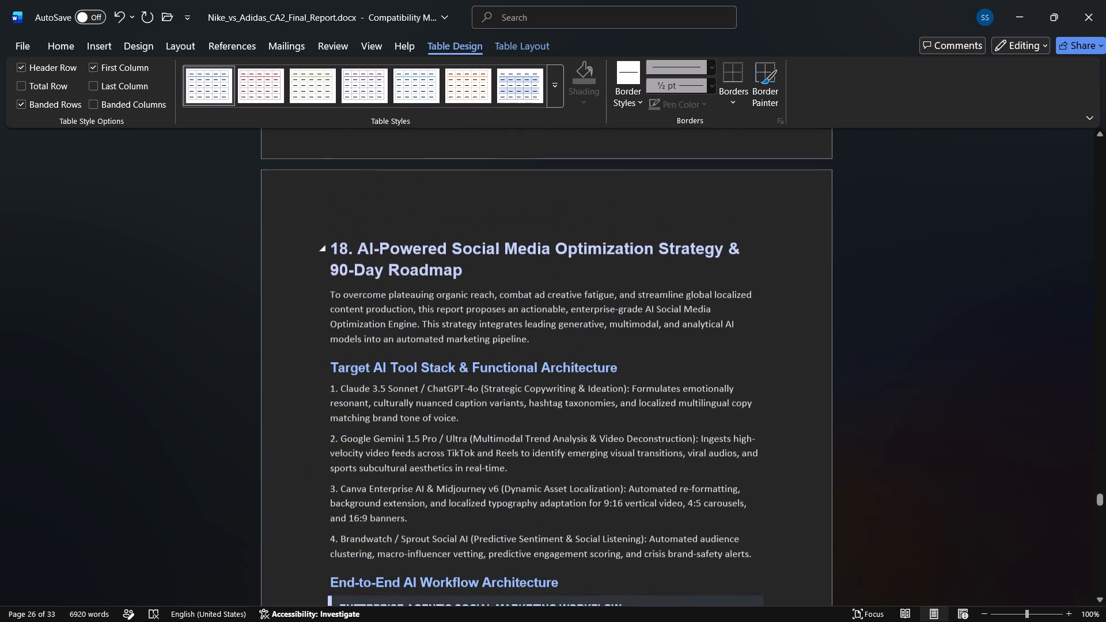
drag(472, 263, 330, 249)
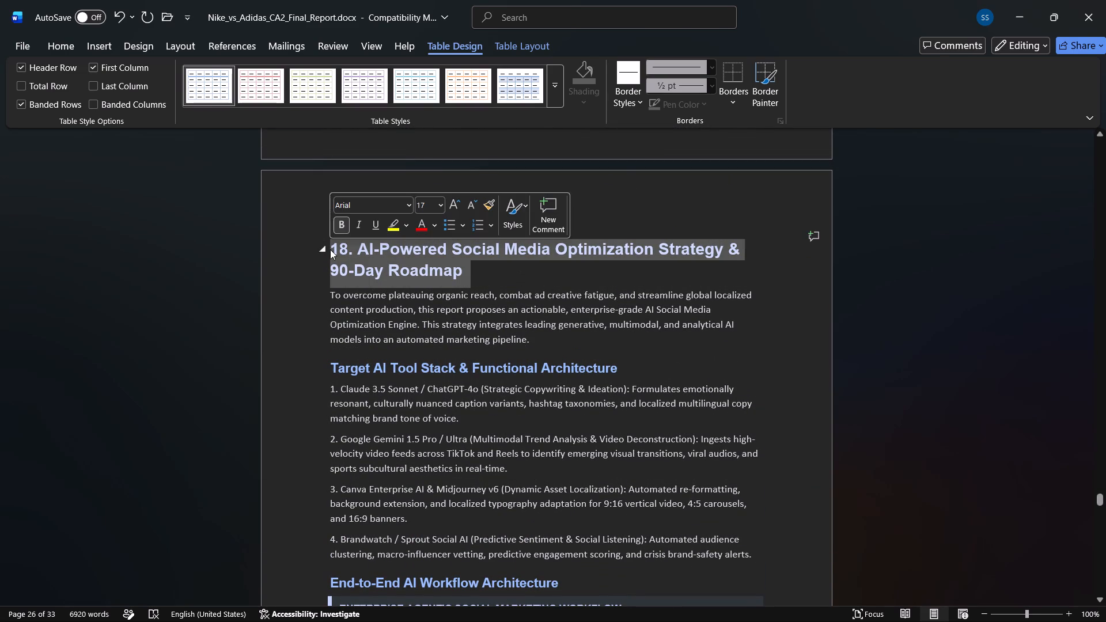
click(377, 230)
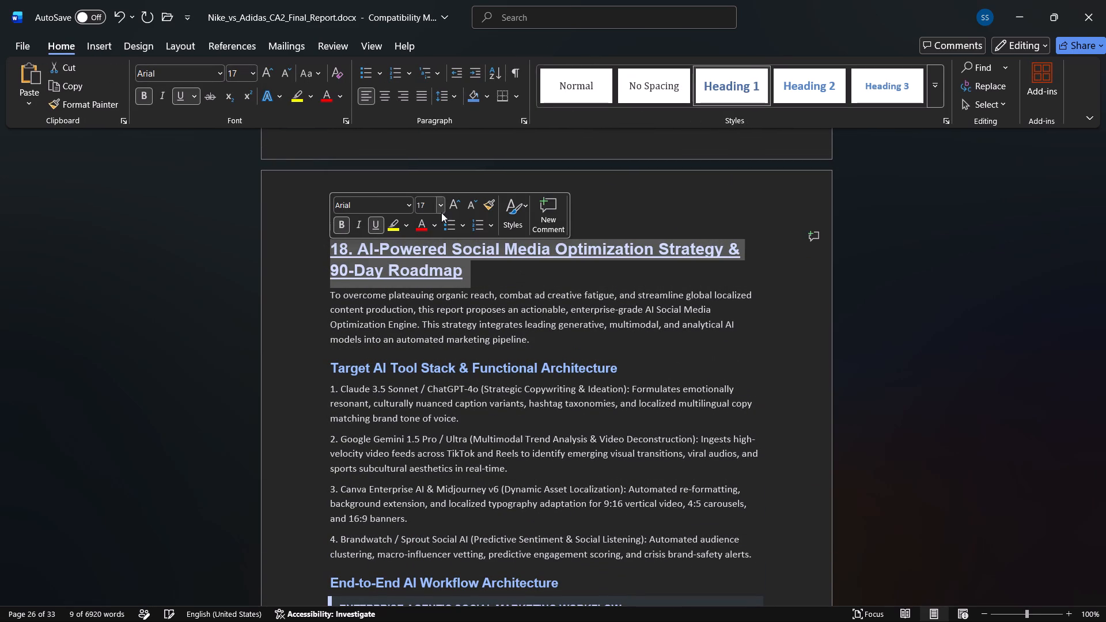
click(453, 210)
click(520, 285)
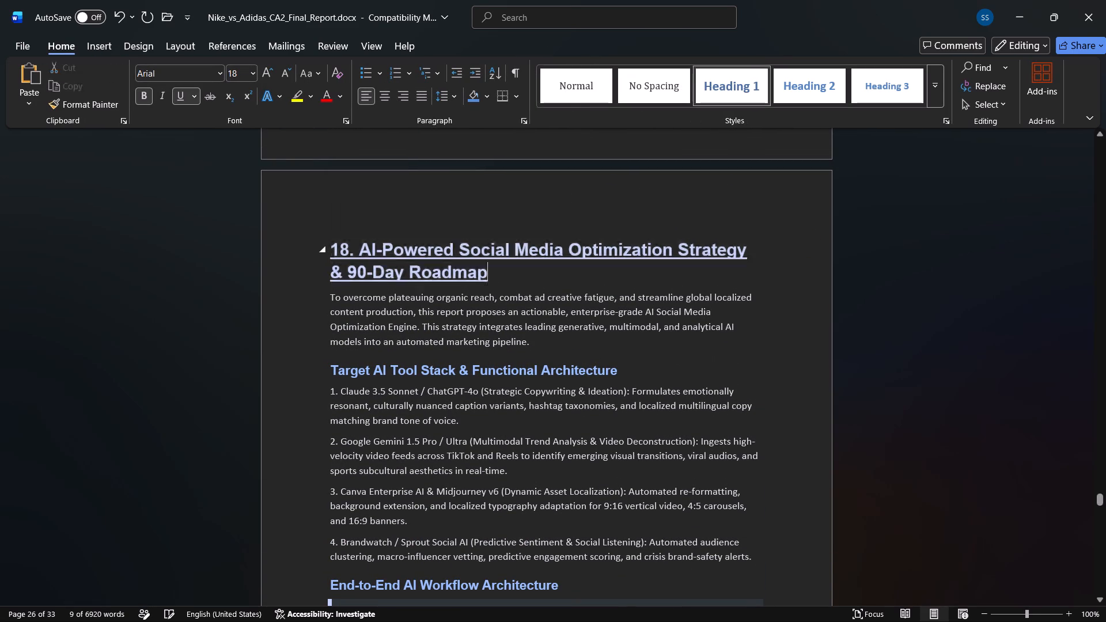
Enlarge the Enterprise Agentic Social Marketing Workflow box under End-to-End AI Workflow Architecture, making it wider and taller.
scroll(527, 385, down, 2)
click(570, 380)
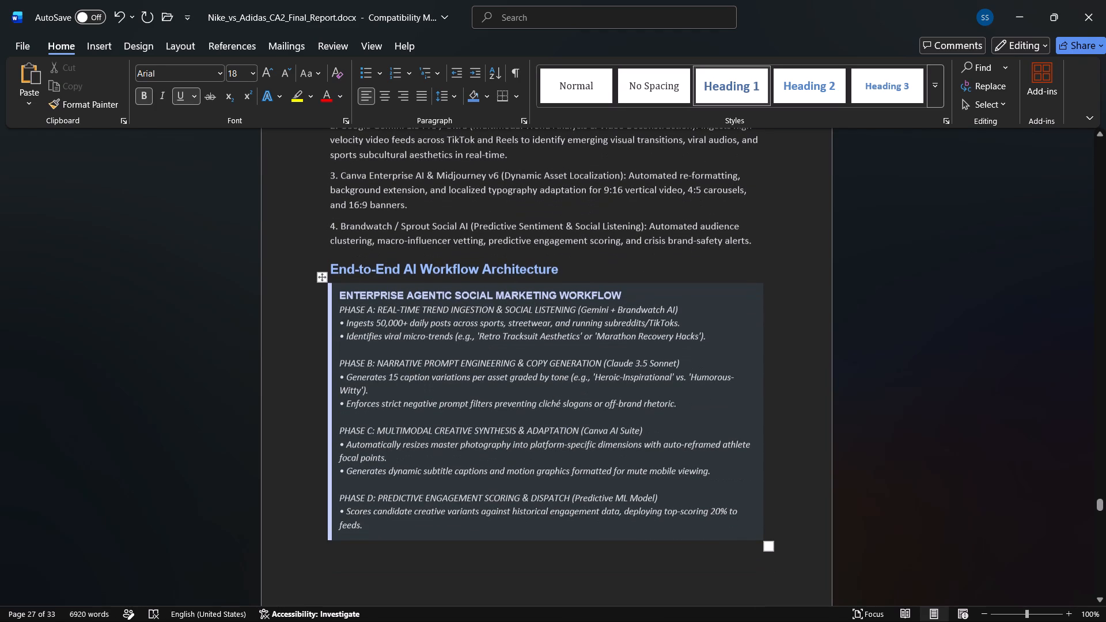
scroll(758, 553, down, 1)
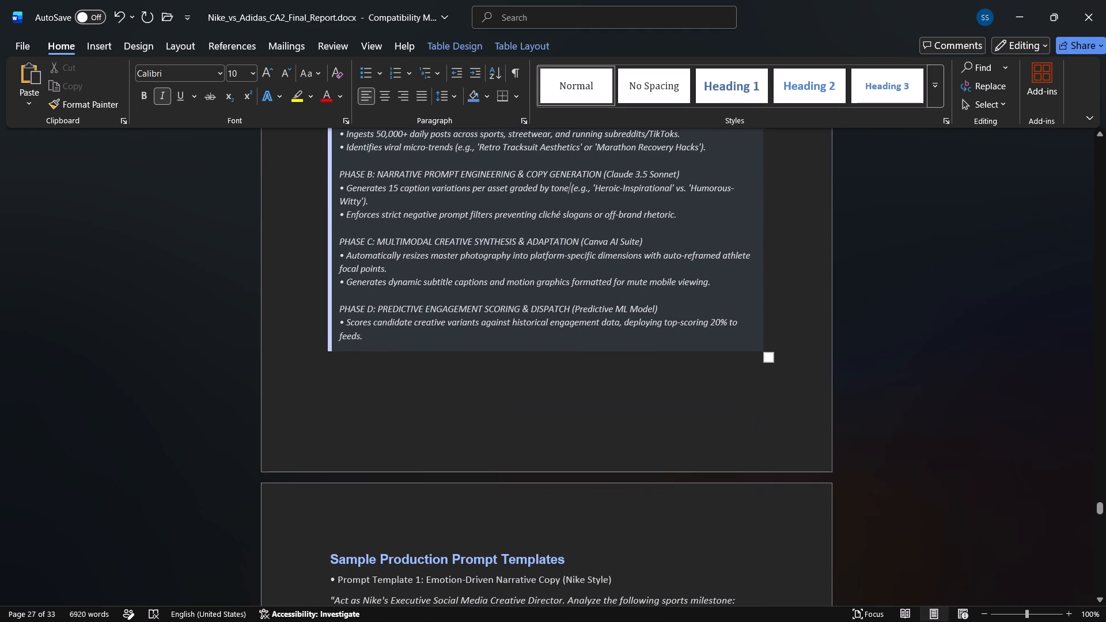
drag(767, 358, 786, 404)
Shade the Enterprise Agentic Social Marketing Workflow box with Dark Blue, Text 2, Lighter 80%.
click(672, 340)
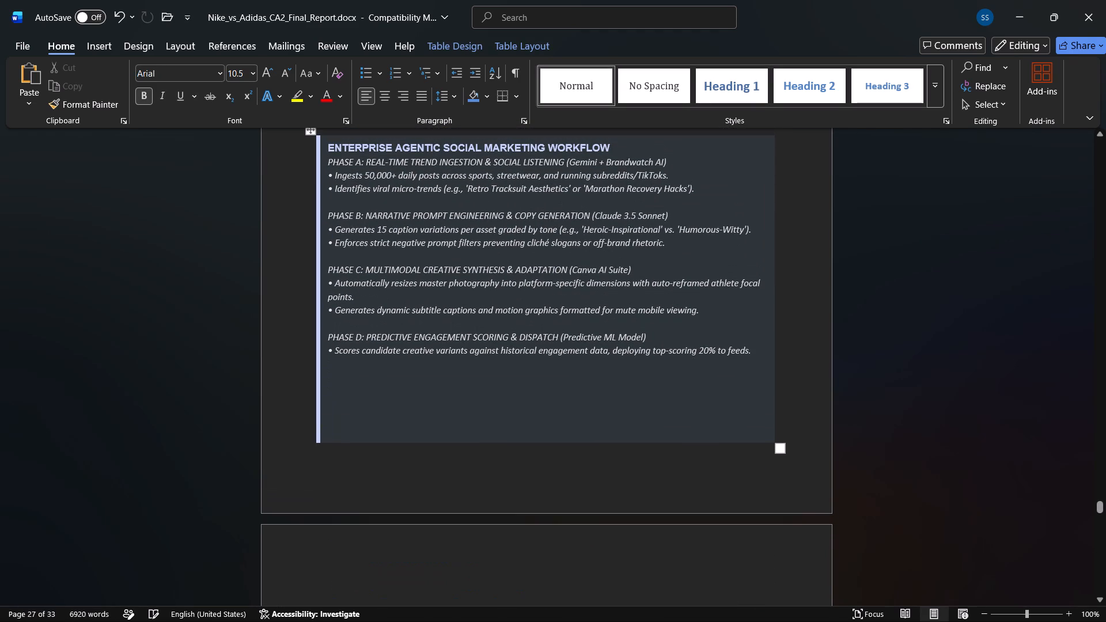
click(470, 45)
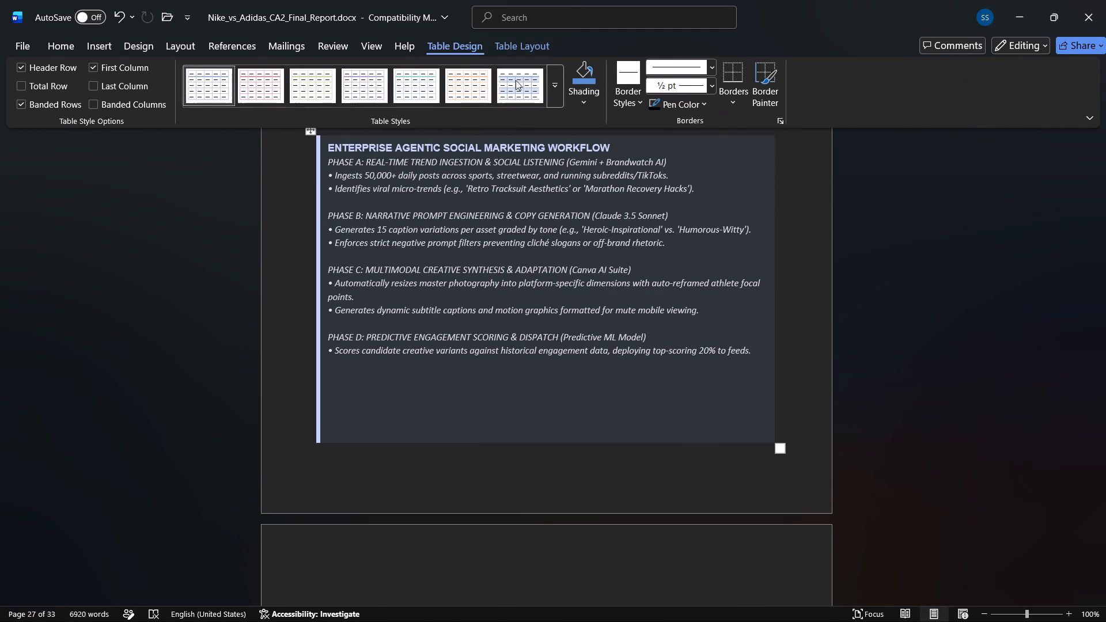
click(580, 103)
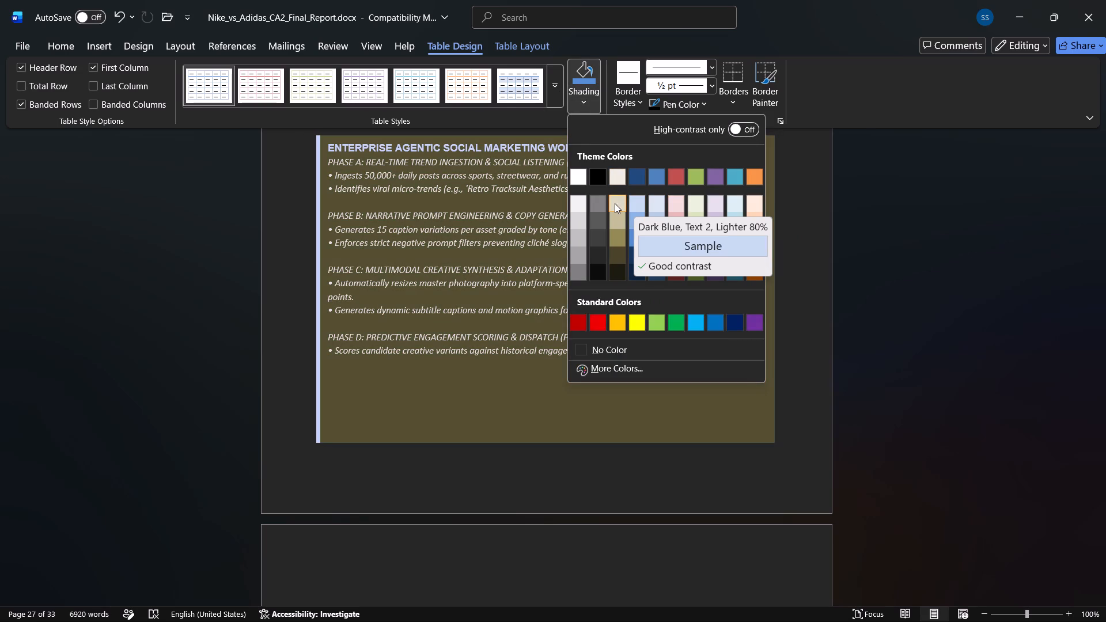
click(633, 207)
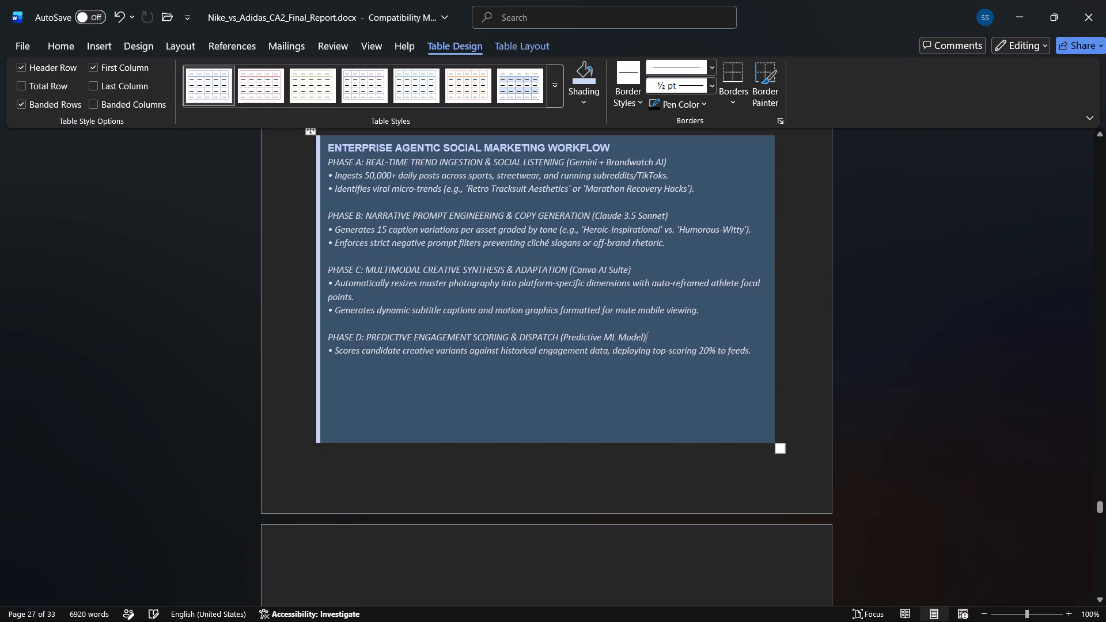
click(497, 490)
Shrink the Enterprise Agentic Social Marketing Workflow box to about 16.3 cm wide and 9.4 cm high.
scroll(497, 490, up, 1)
click(672, 472)
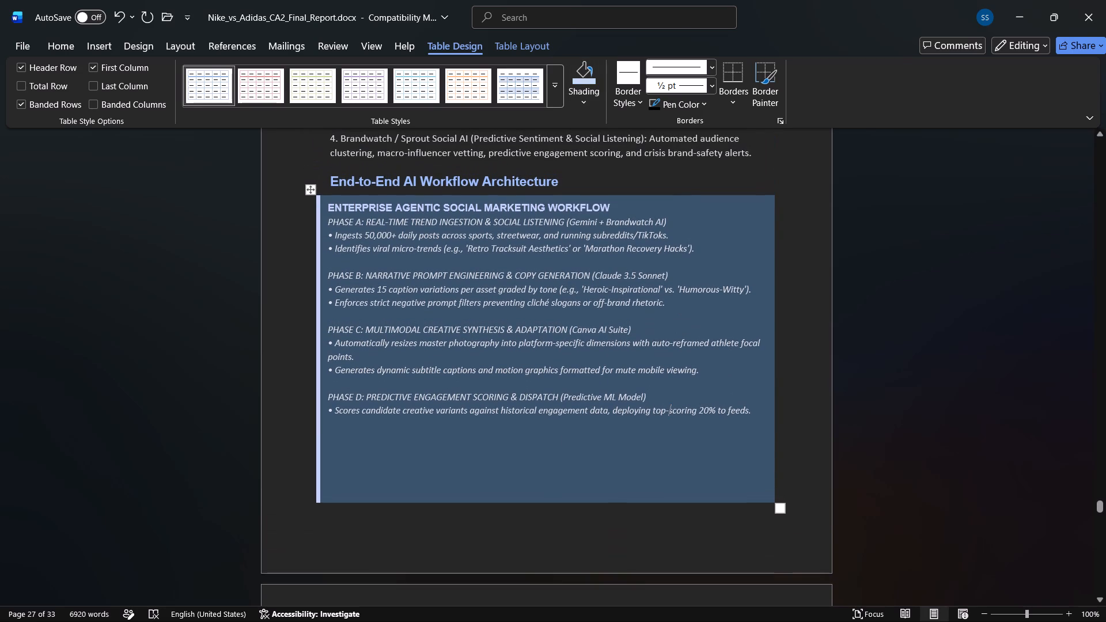
drag(366, 452, 697, 483)
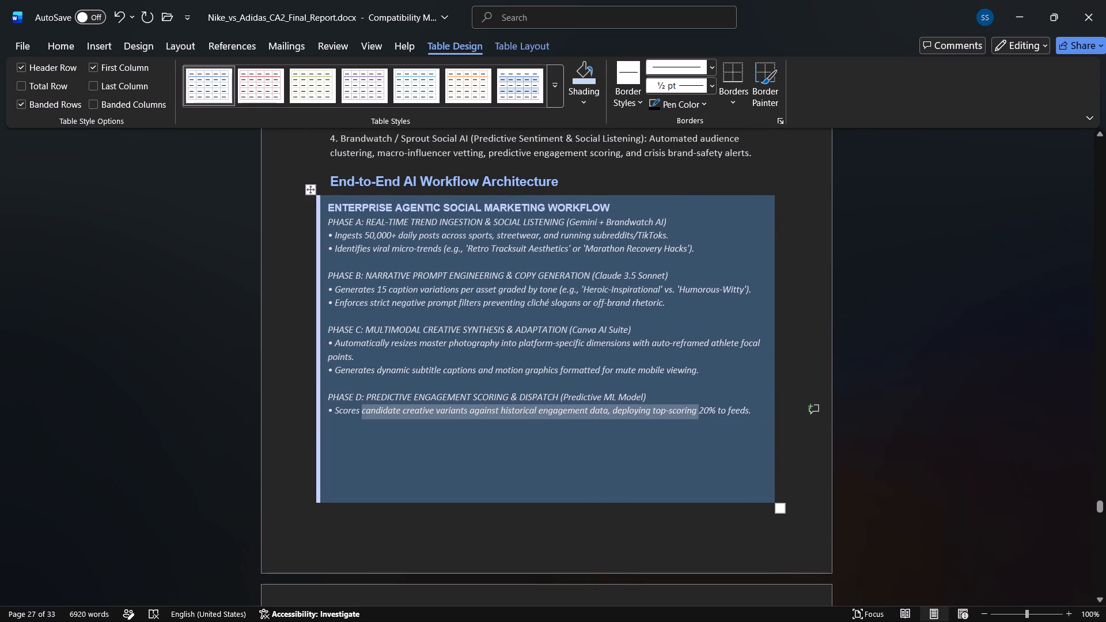
click(697, 483)
click(563, 517)
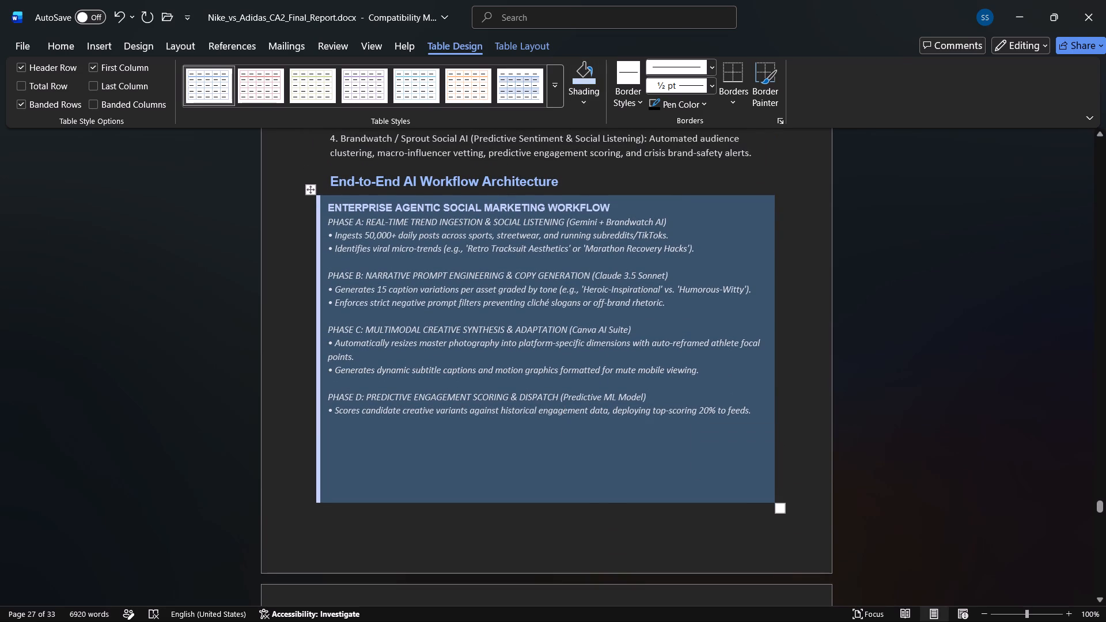
drag(781, 510, 761, 461)
click(687, 536)
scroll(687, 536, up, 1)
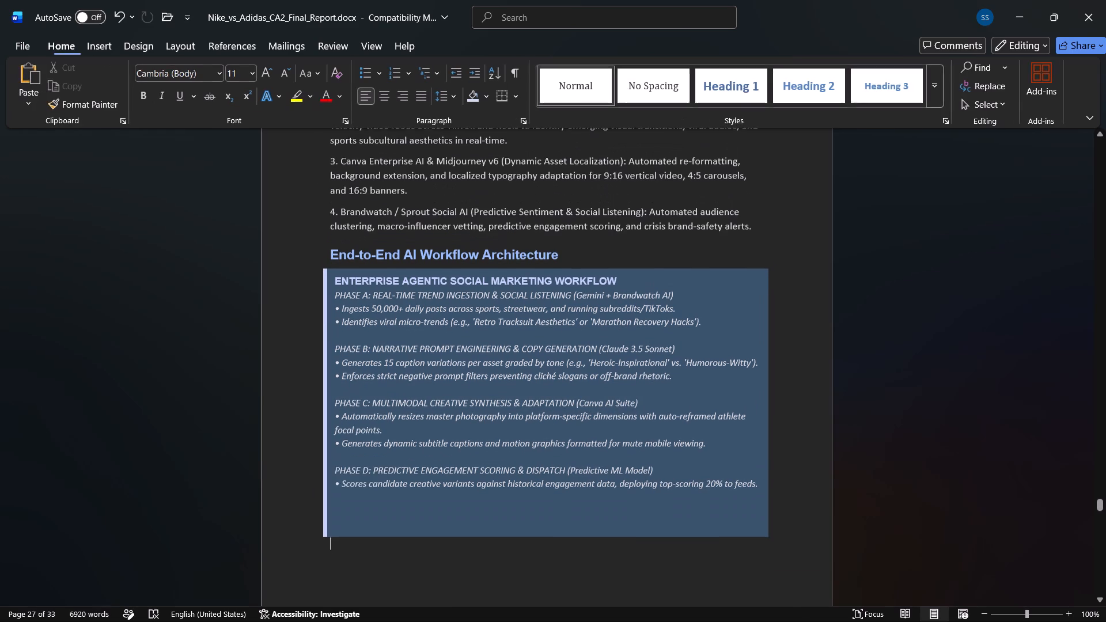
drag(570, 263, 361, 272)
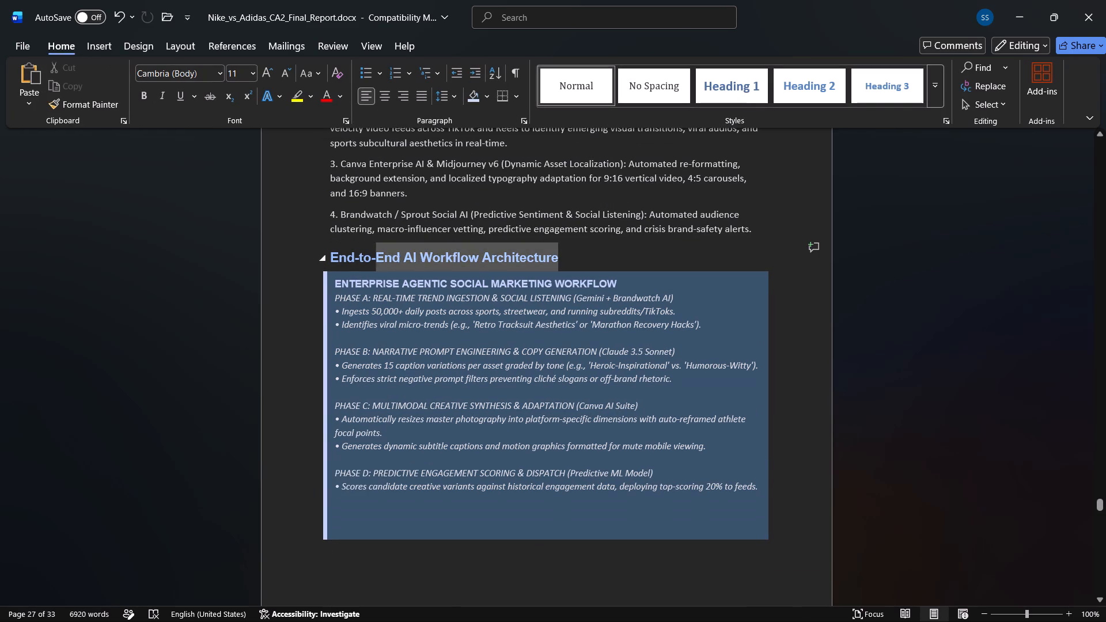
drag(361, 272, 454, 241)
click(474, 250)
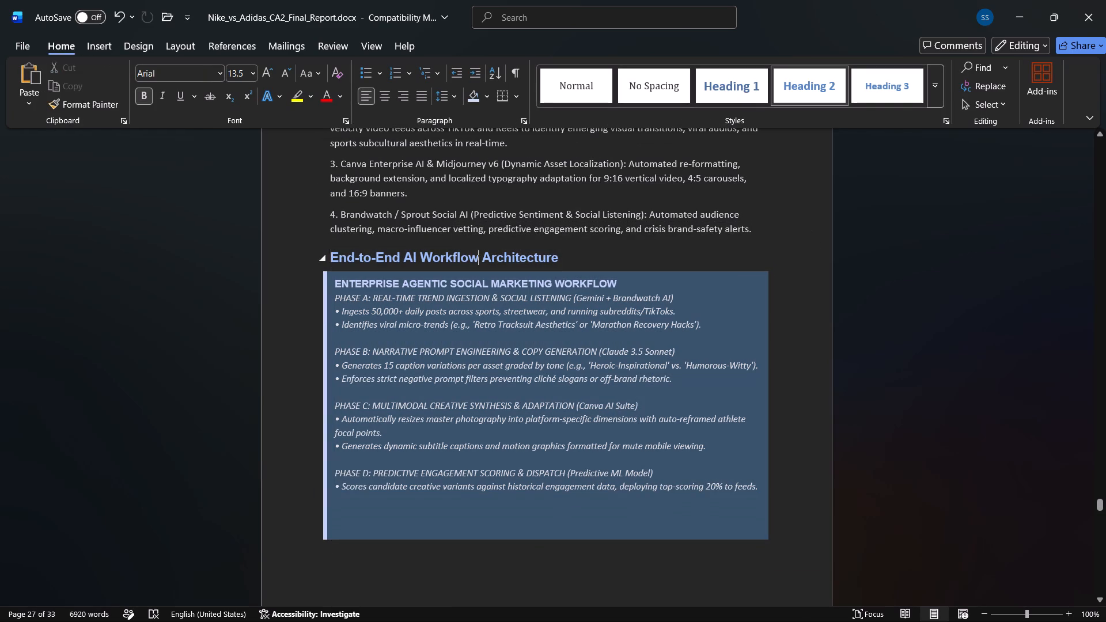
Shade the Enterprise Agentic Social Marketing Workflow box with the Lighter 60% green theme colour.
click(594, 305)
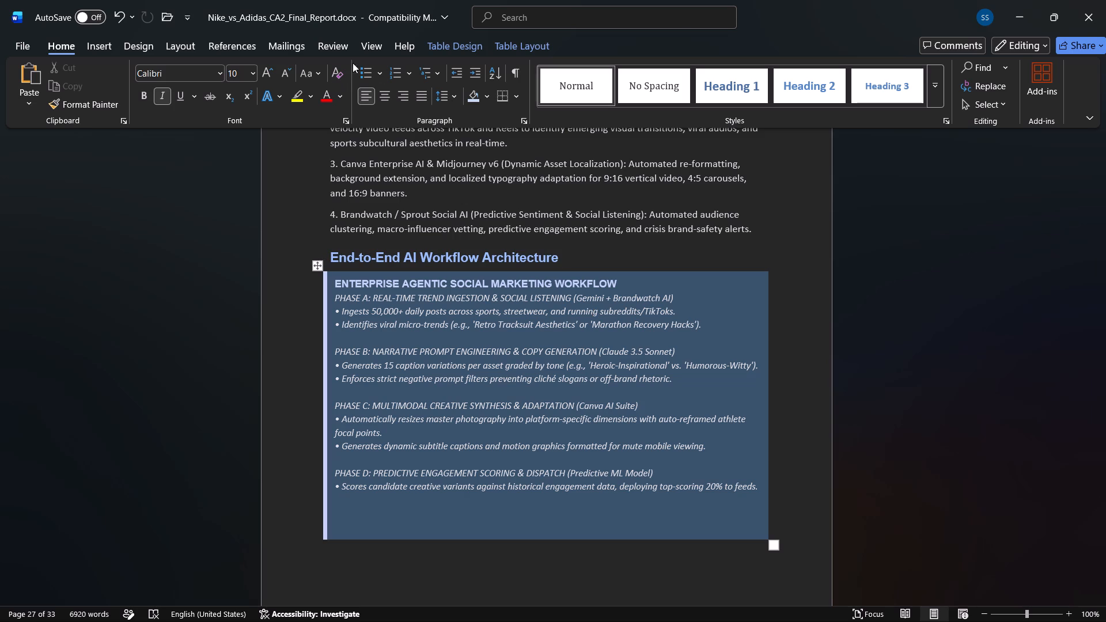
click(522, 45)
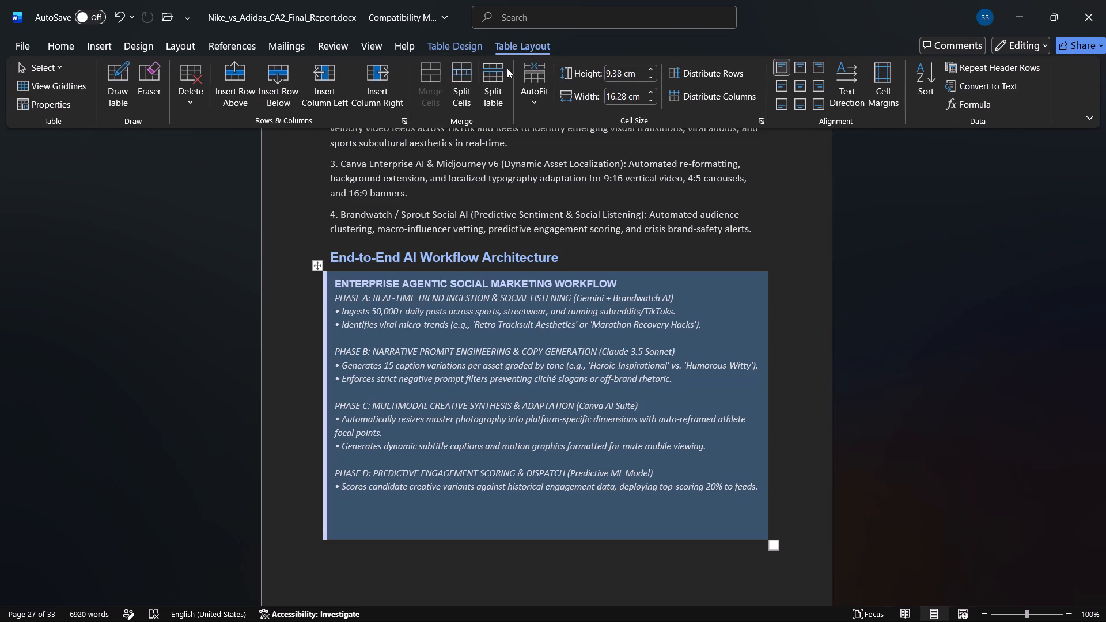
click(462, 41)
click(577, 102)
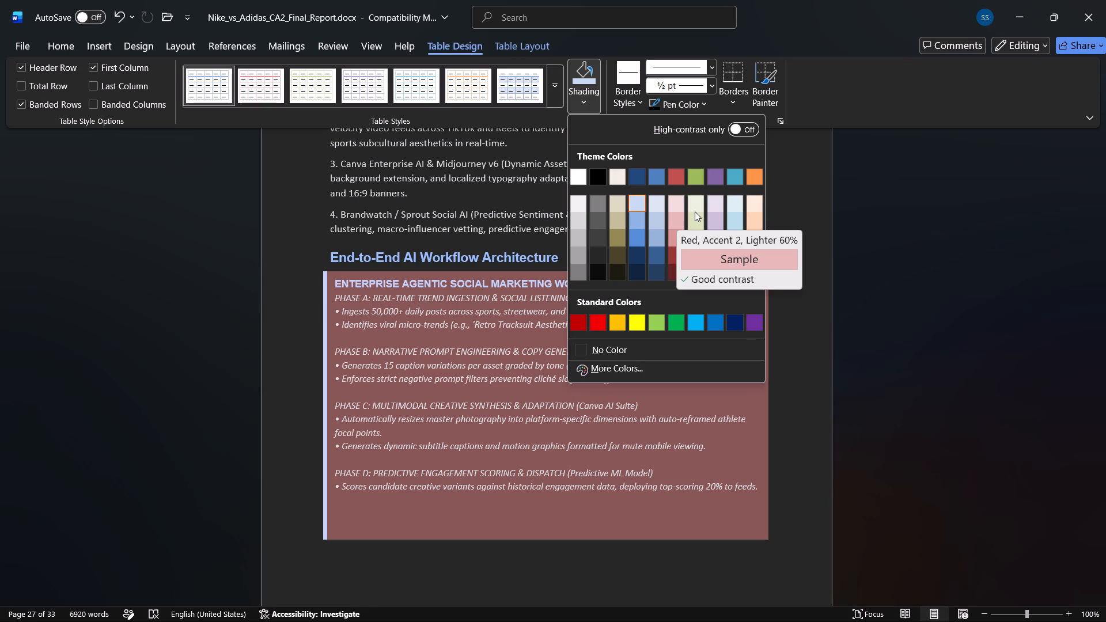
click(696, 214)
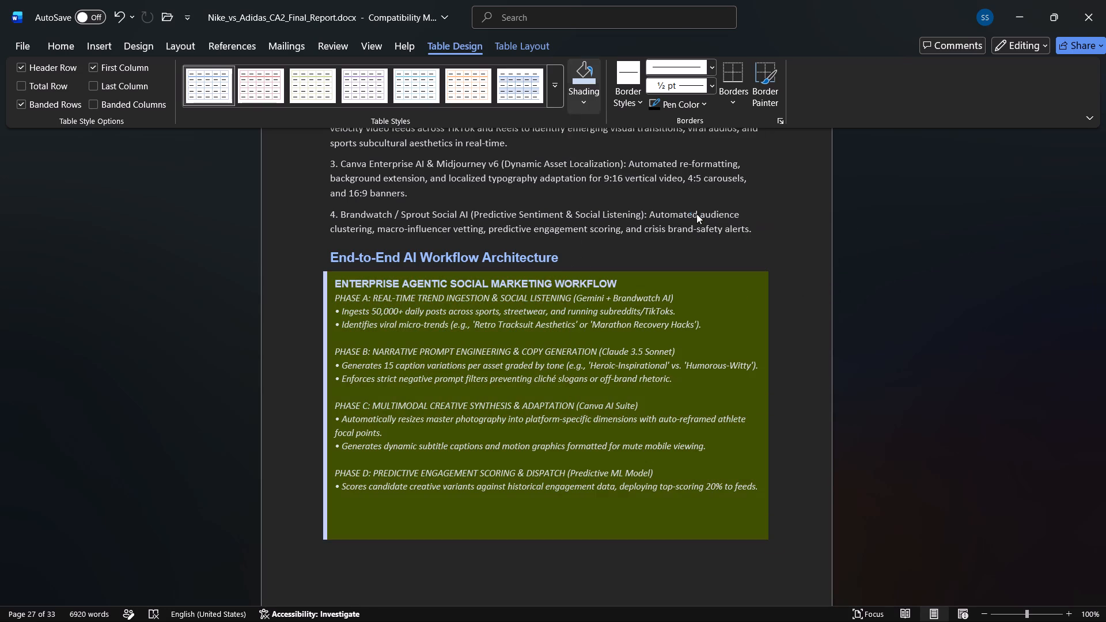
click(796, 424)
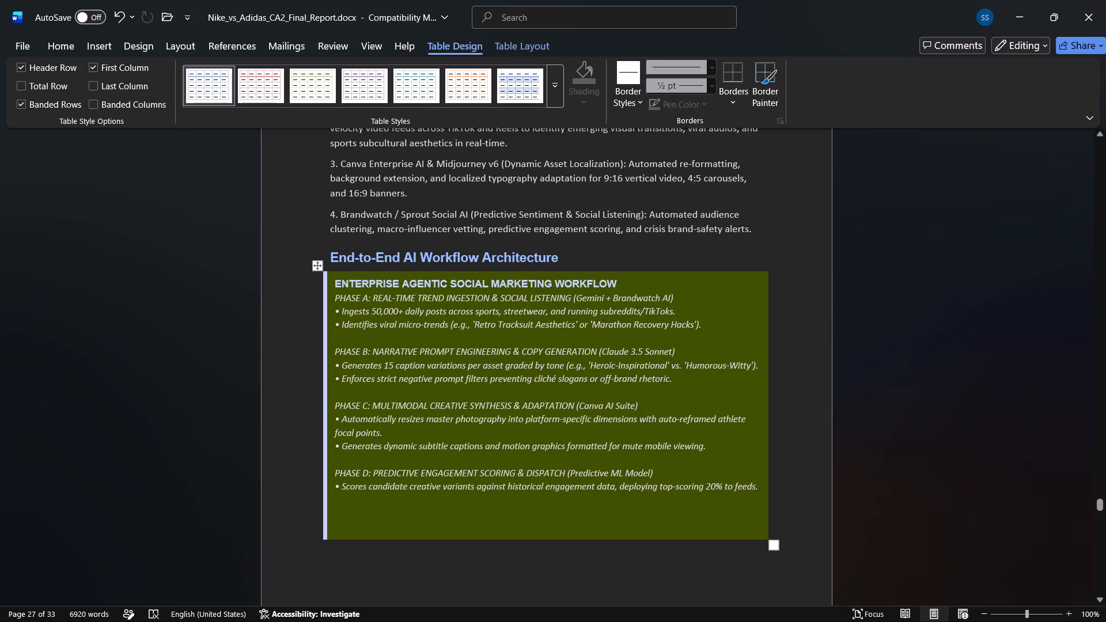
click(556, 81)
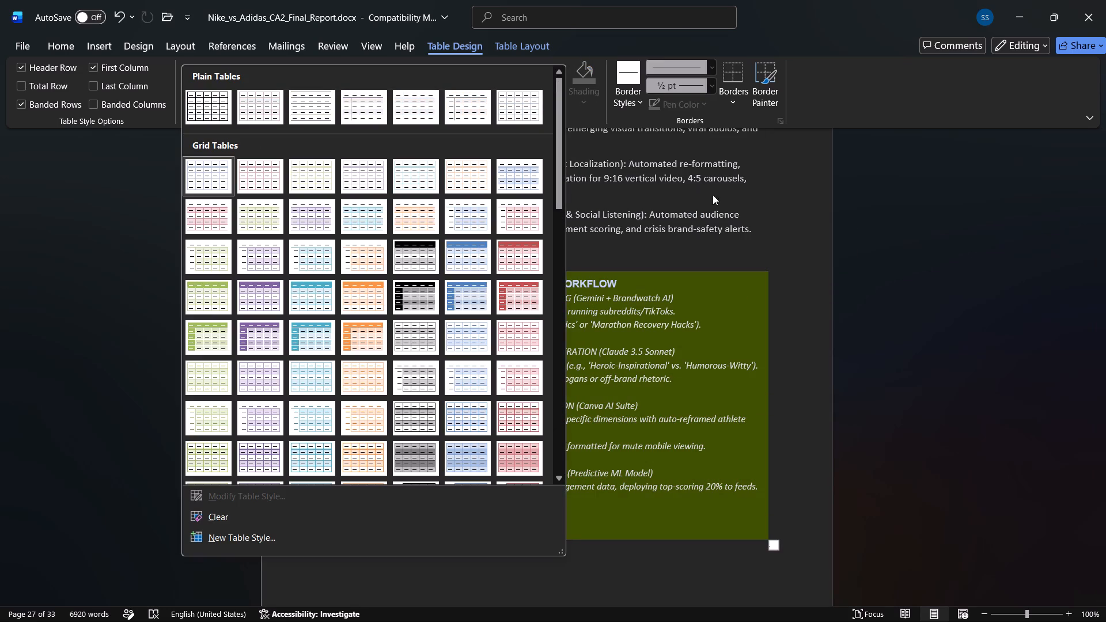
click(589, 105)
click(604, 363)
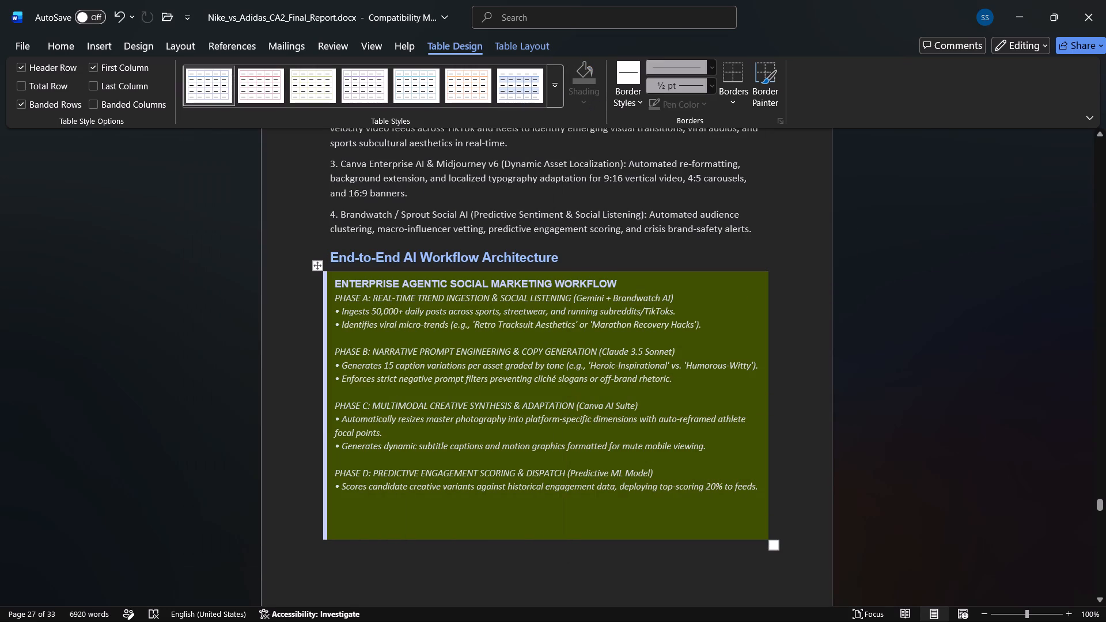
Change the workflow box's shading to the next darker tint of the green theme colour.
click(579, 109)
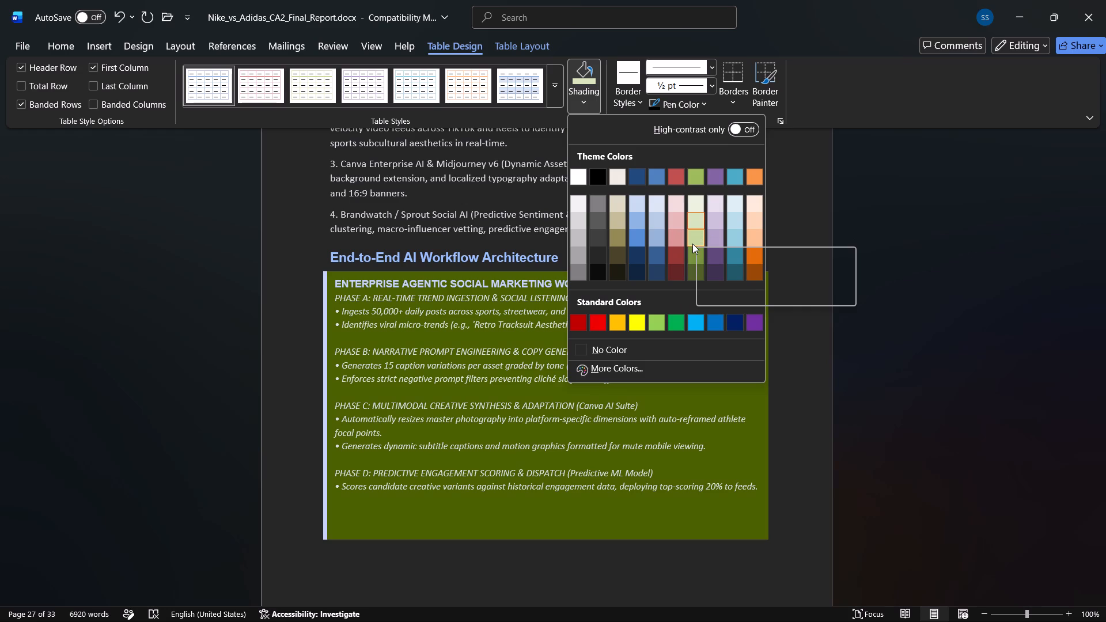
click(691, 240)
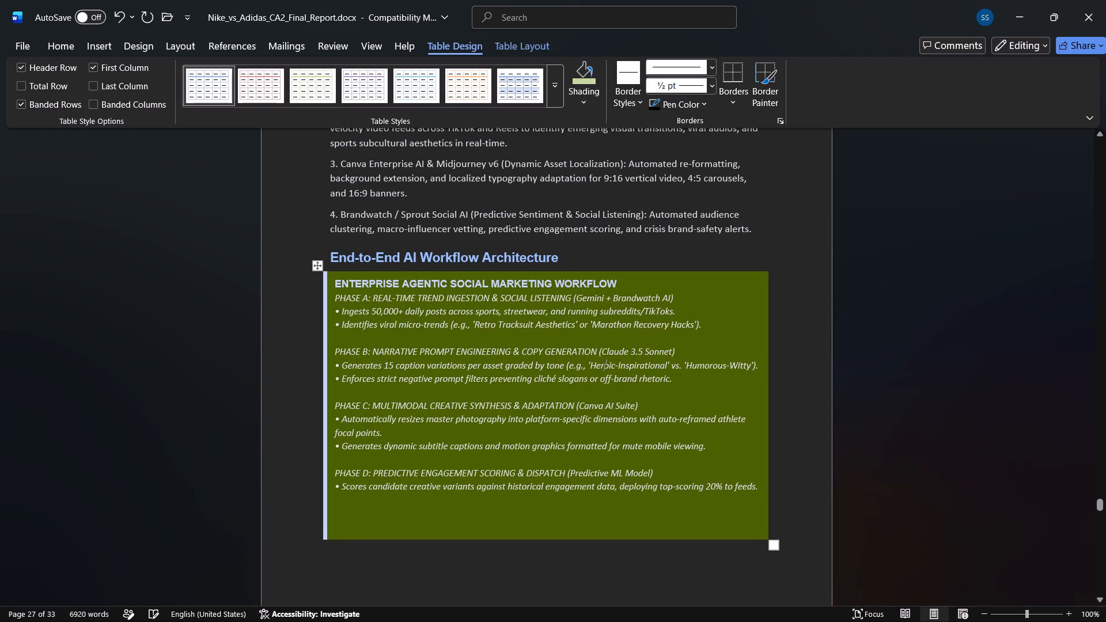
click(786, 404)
Shade the Enterprise Agentic Social Marketing Workflow box with the Lighter 60% purple theme colour.
click(651, 420)
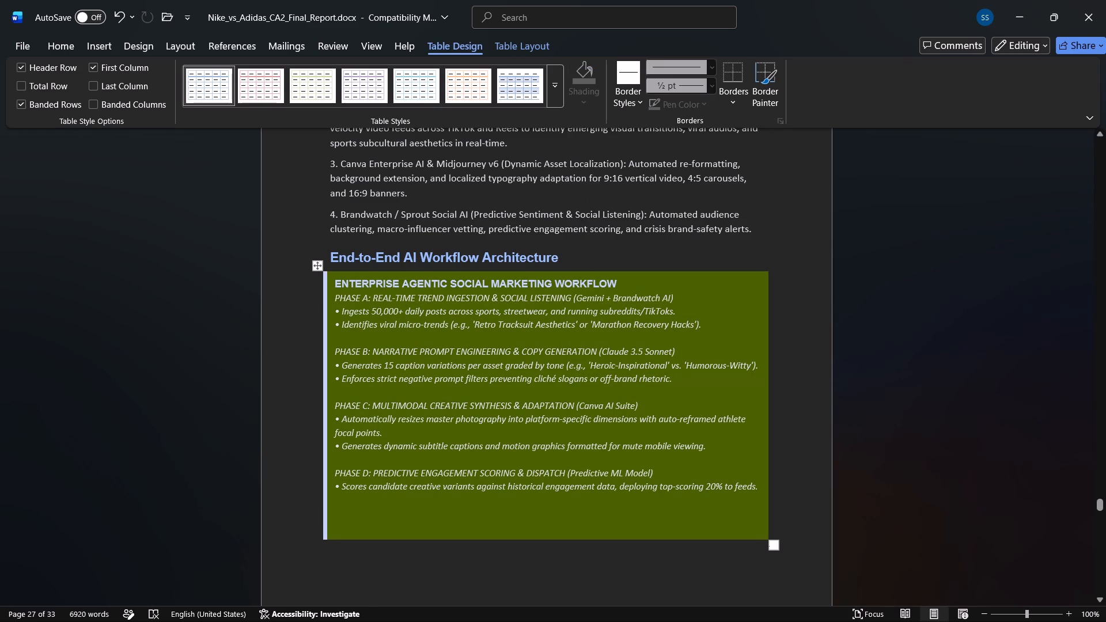
click(585, 104)
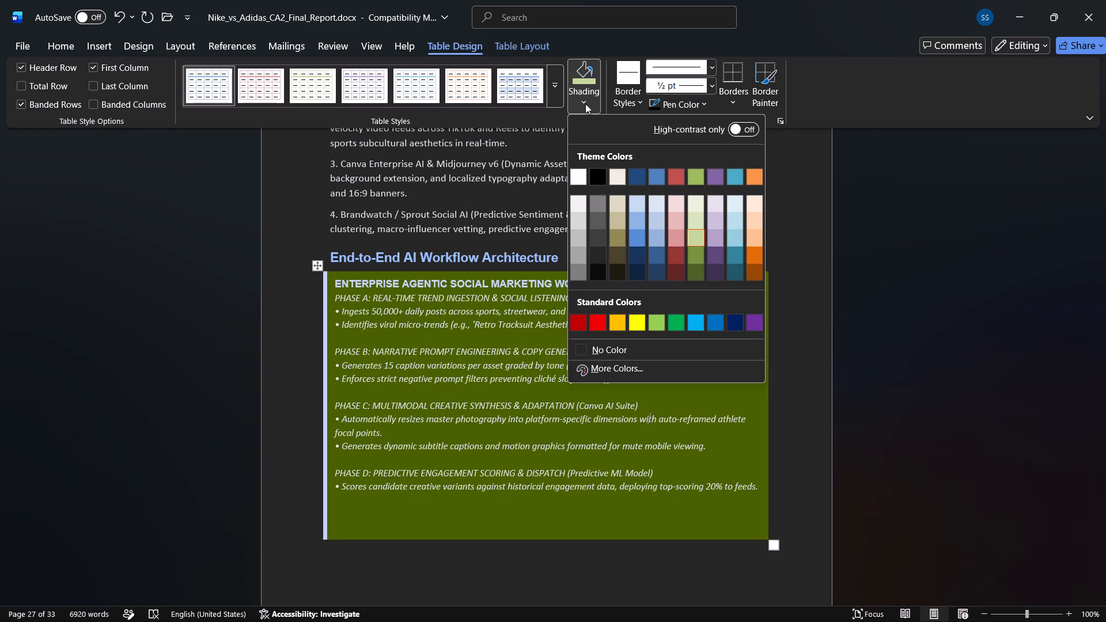
click(715, 229)
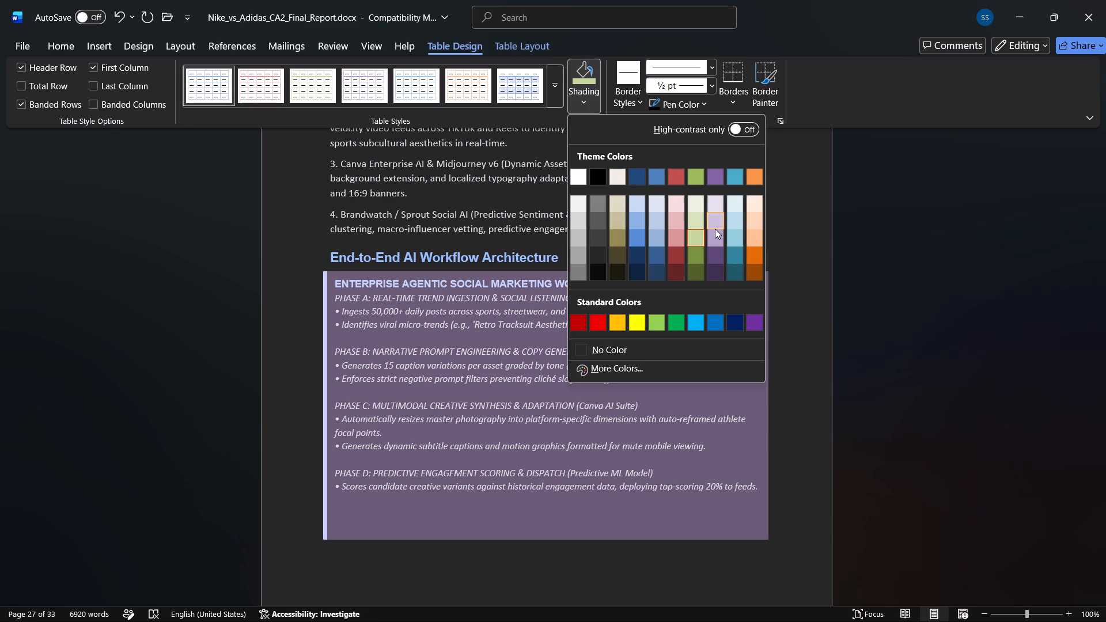
click(556, 569)
scroll(556, 569, down, 1)
scroll(561, 560, up, 1)
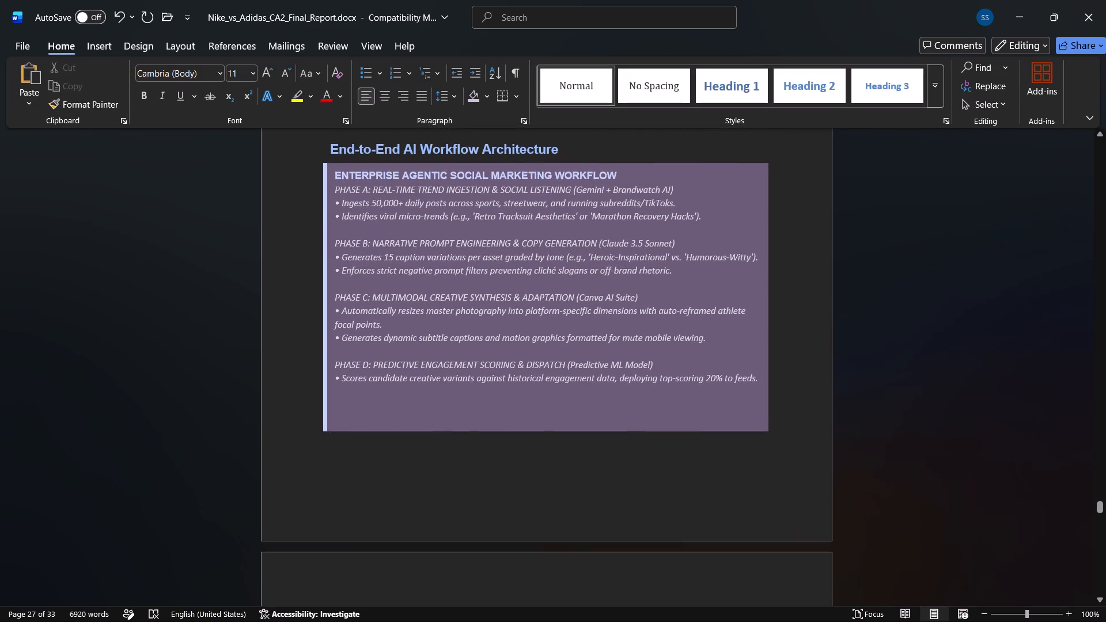
scroll(561, 560, up, 1)
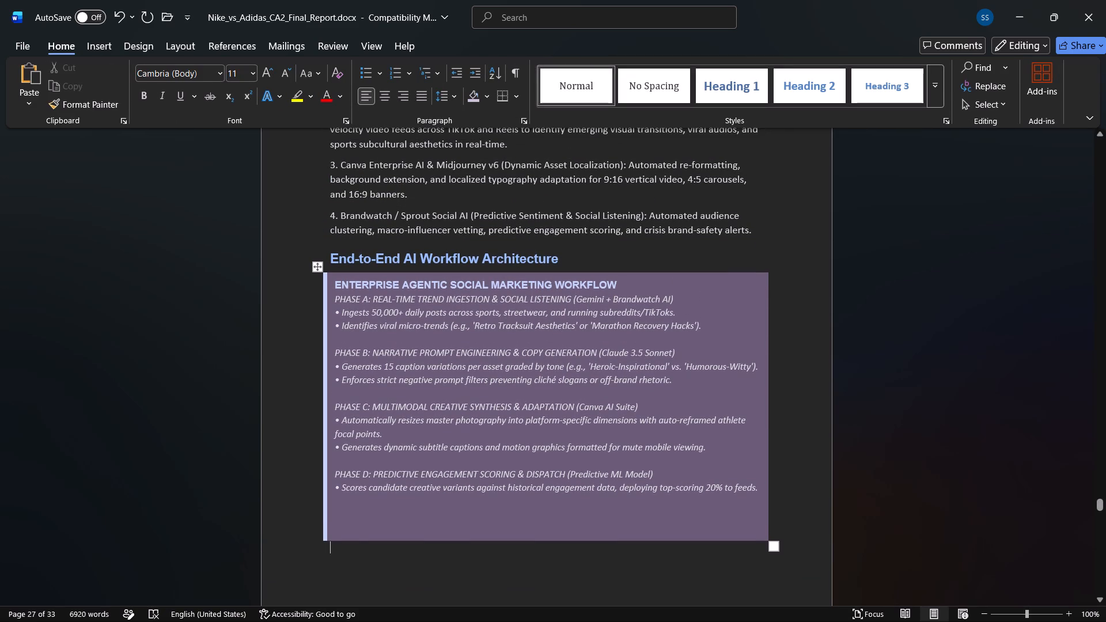
Apply All Borders to the Enterprise Agentic Social Marketing Workflow box.
click(656, 358)
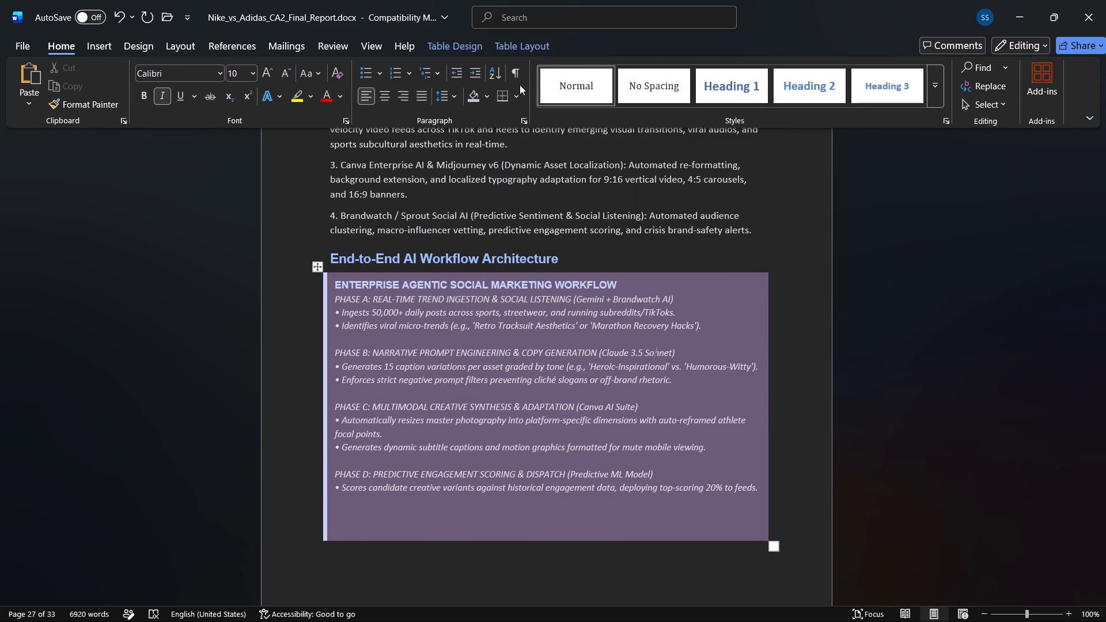
click(517, 93)
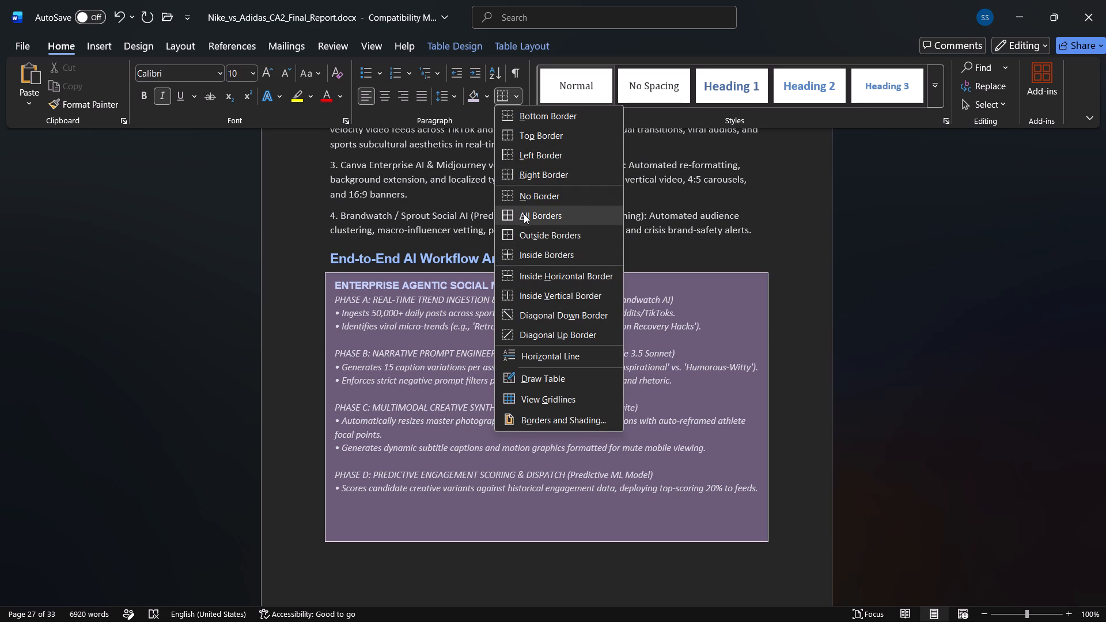
click(523, 215)
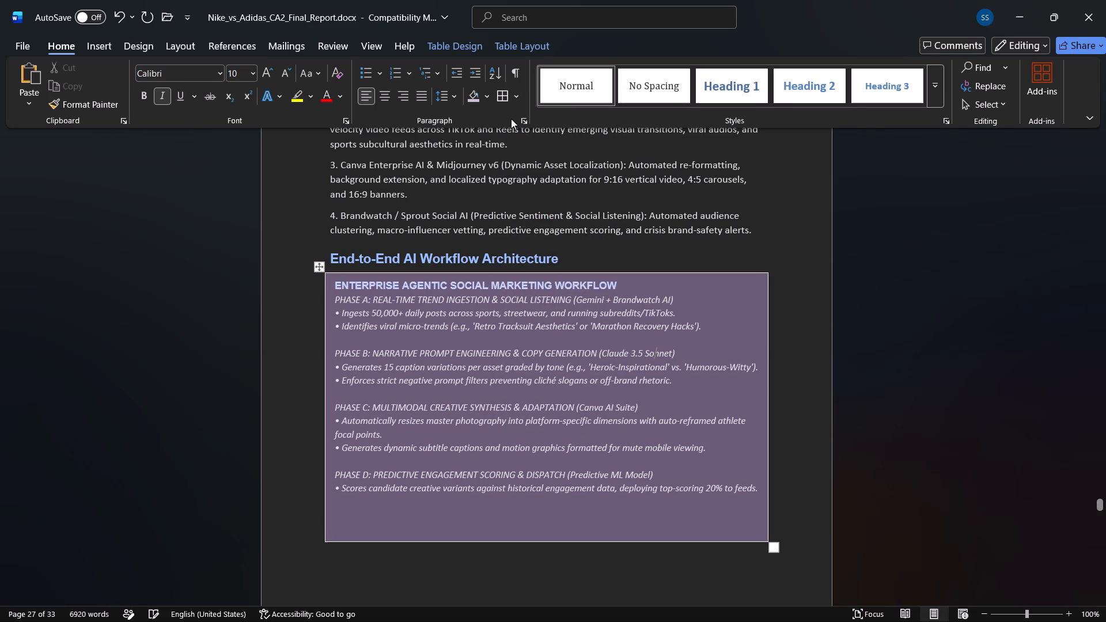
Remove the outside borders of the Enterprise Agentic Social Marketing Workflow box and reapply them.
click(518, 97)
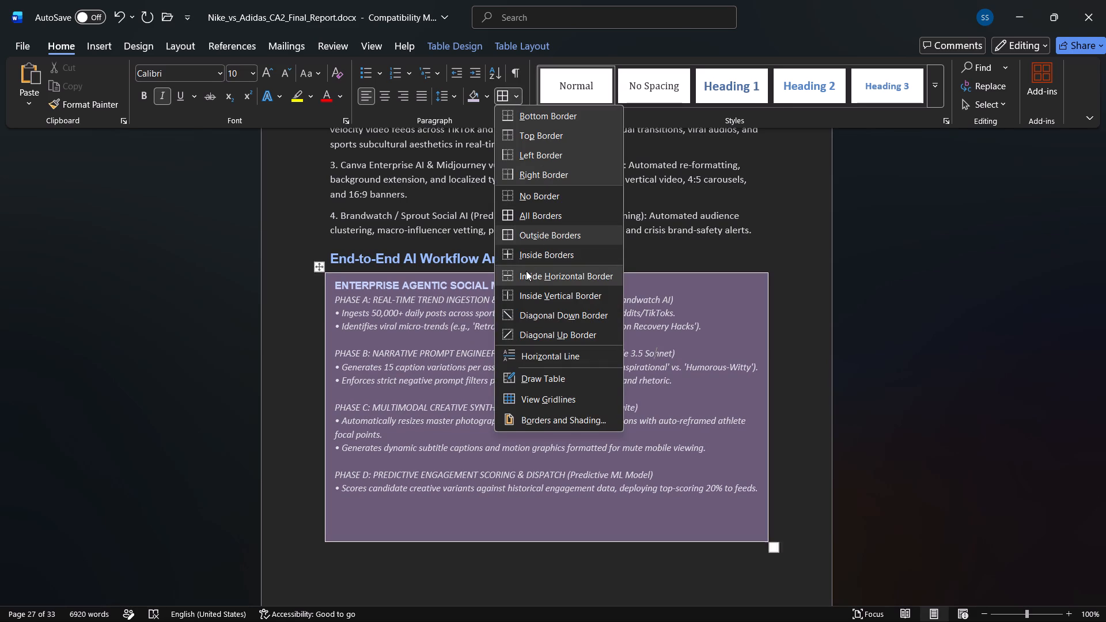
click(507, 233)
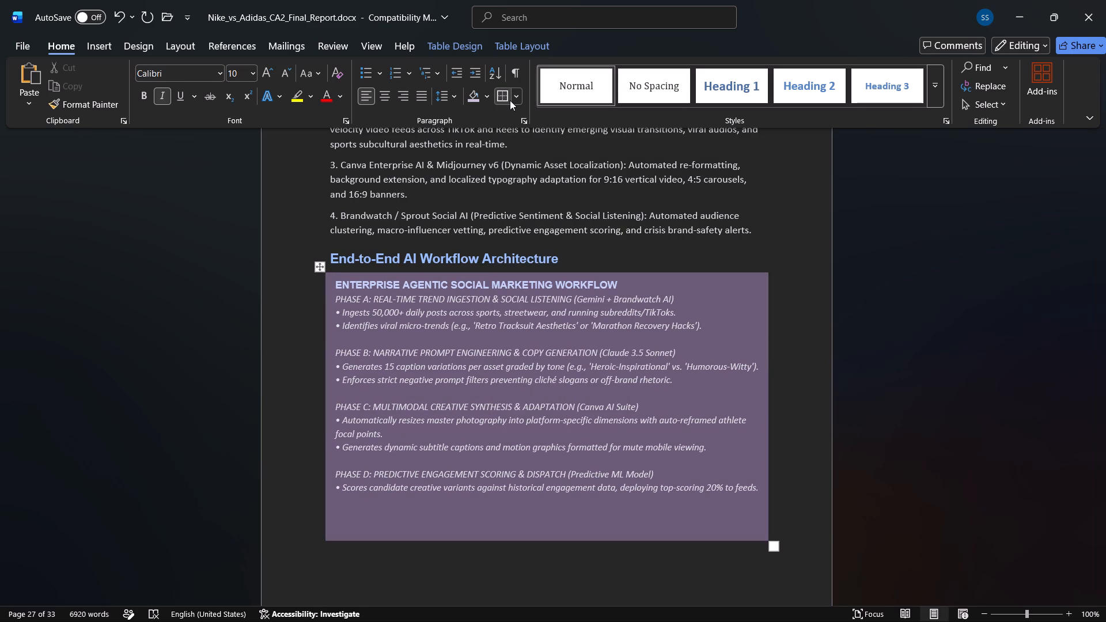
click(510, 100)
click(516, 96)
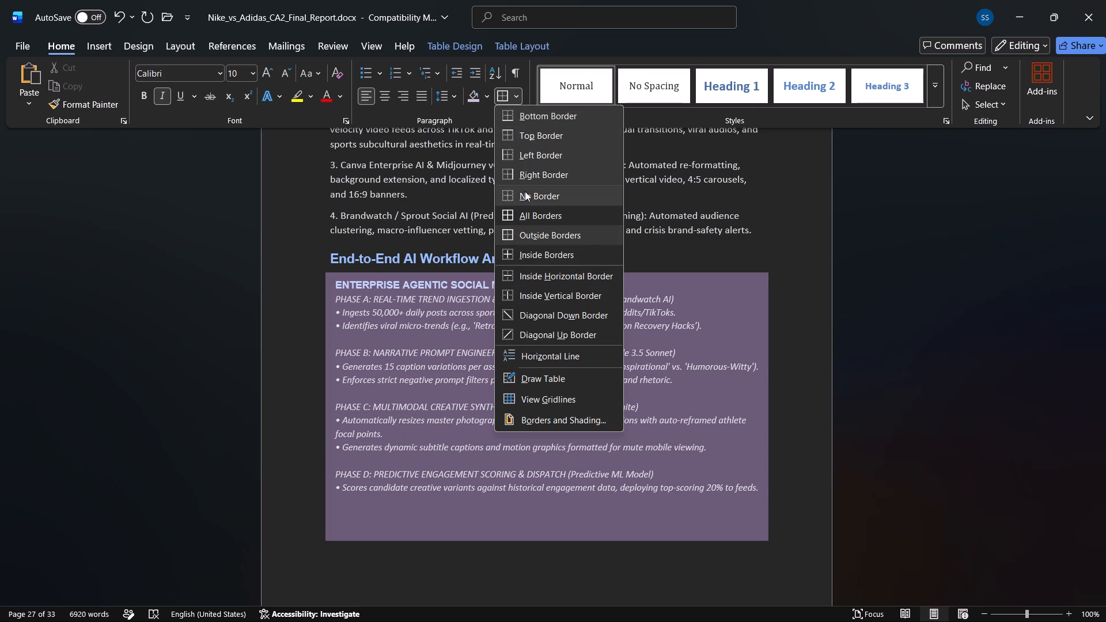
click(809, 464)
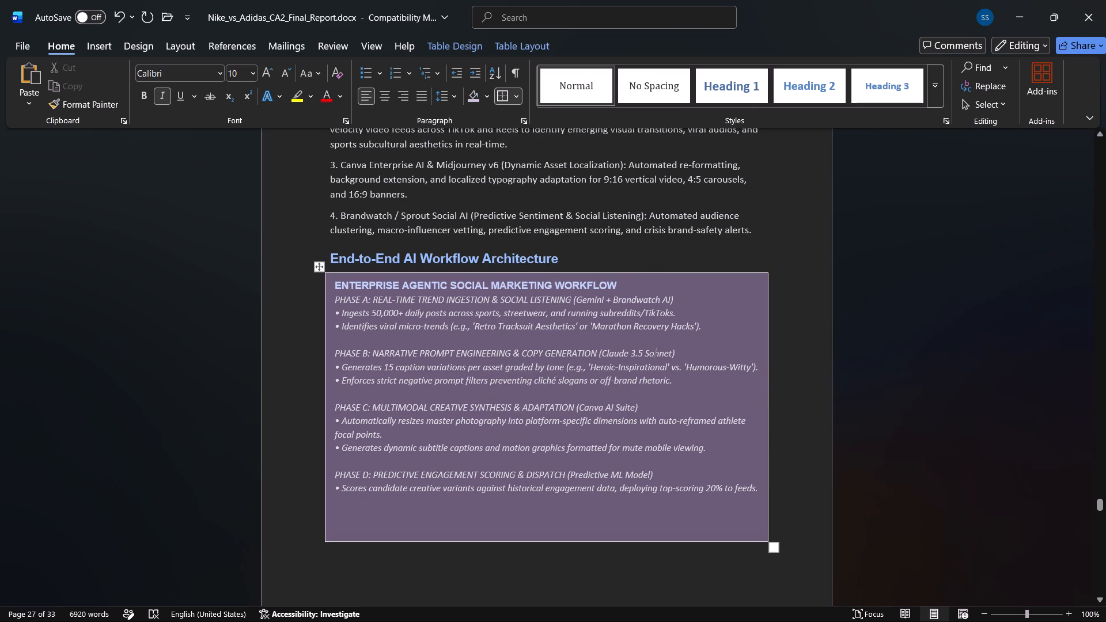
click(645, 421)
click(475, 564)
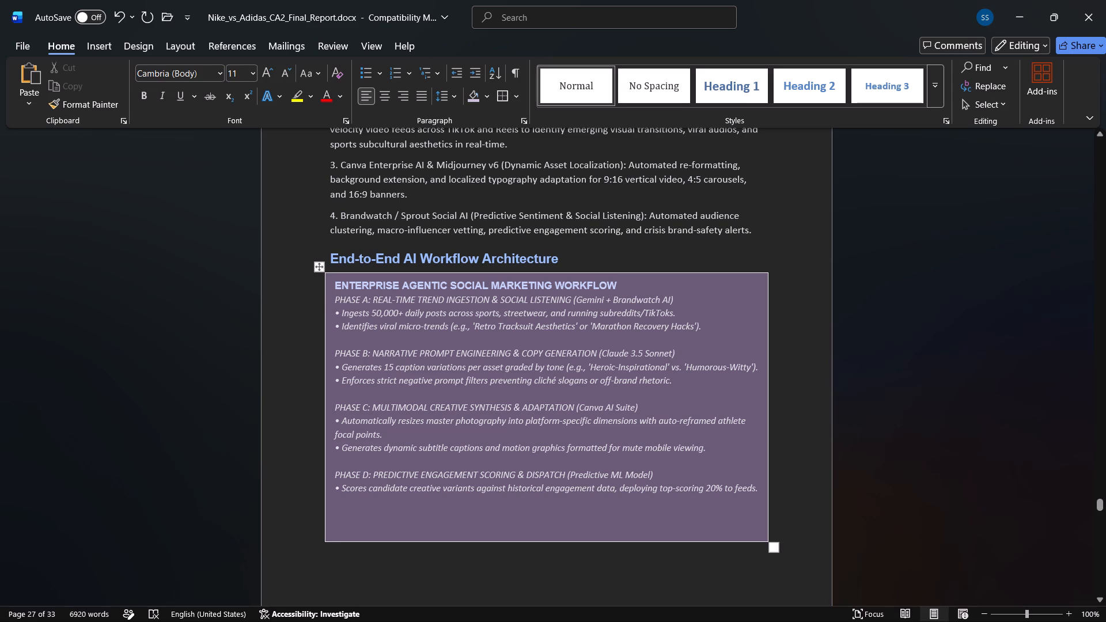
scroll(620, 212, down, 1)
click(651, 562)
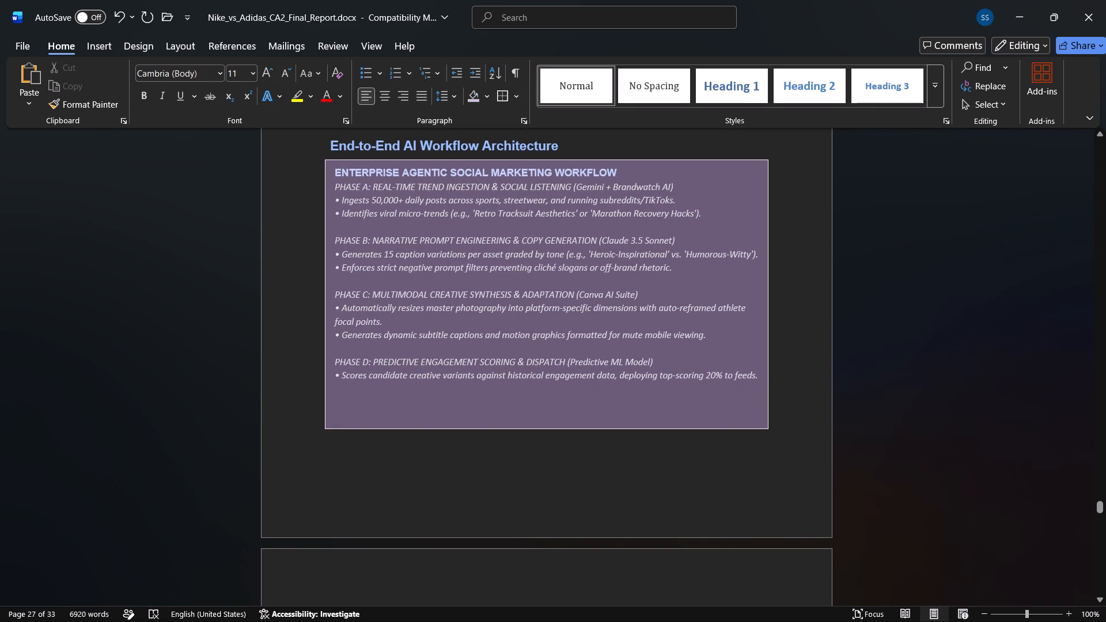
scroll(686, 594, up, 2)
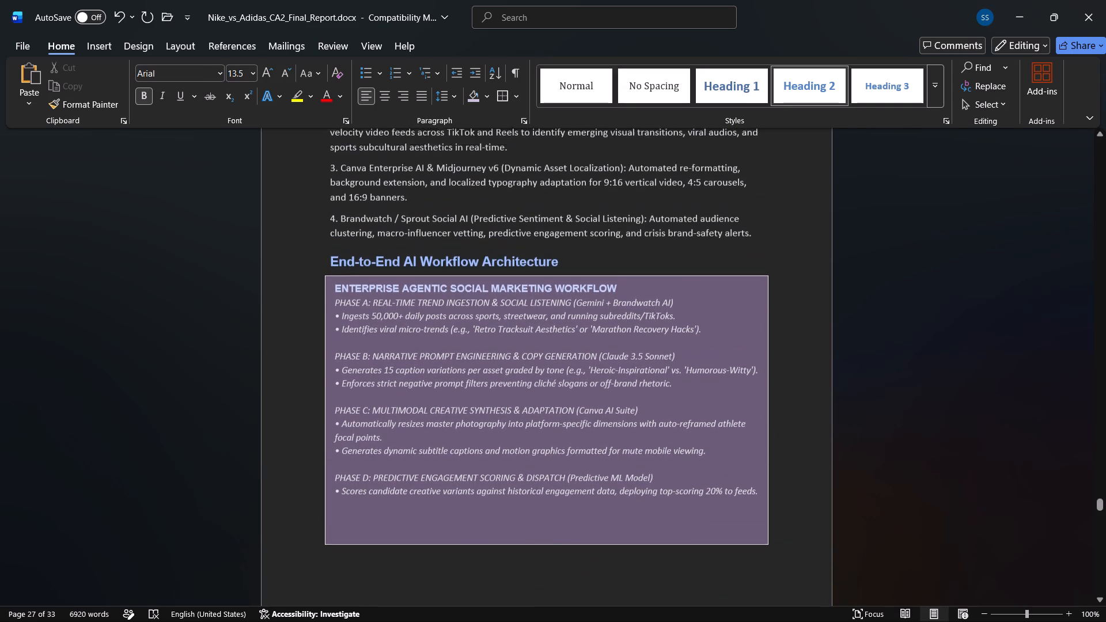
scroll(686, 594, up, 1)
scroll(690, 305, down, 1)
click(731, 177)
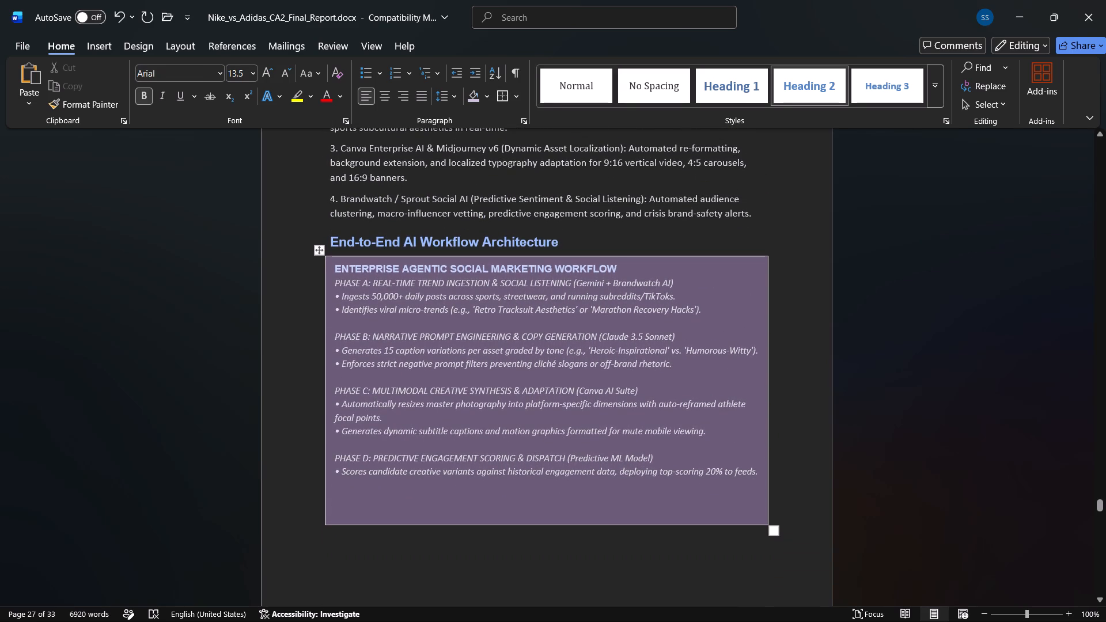
Increase the Sample Production Prompt Templates heading to 14 pt and underline it.
scroll(731, 177, down, 1)
scroll(675, 352, down, 1)
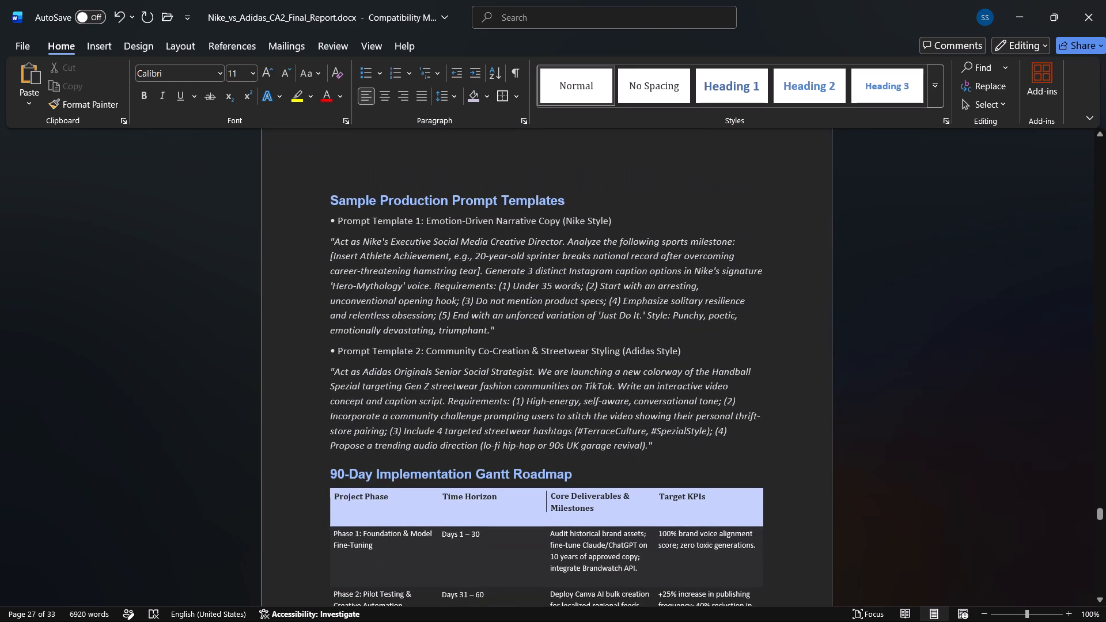
scroll(613, 406, down, 1)
scroll(596, 340, up, 1)
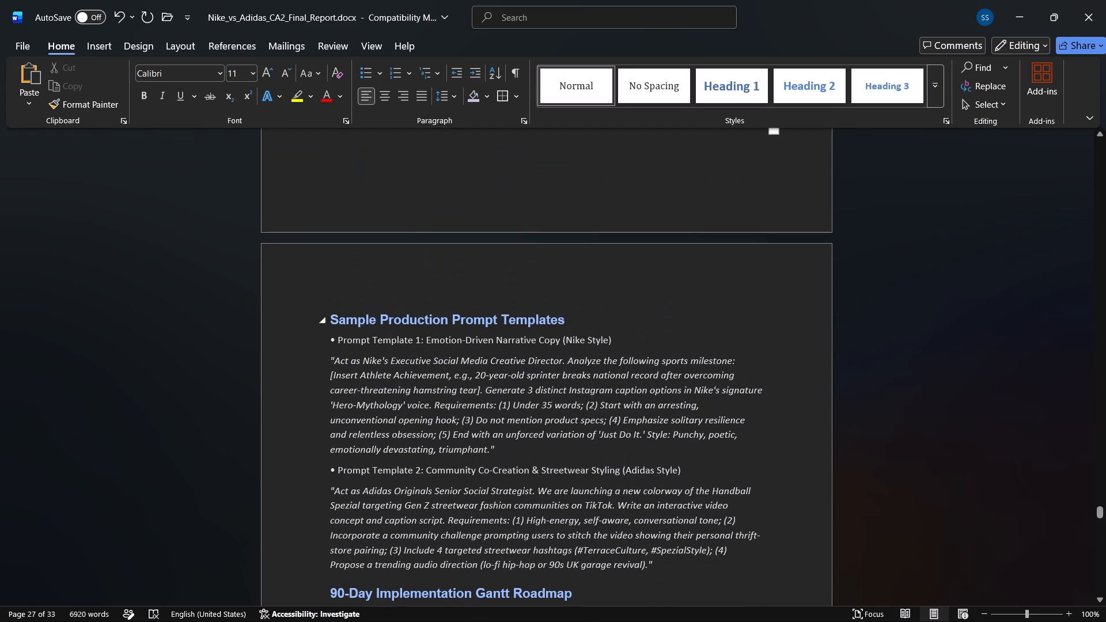
drag(575, 321, 326, 323)
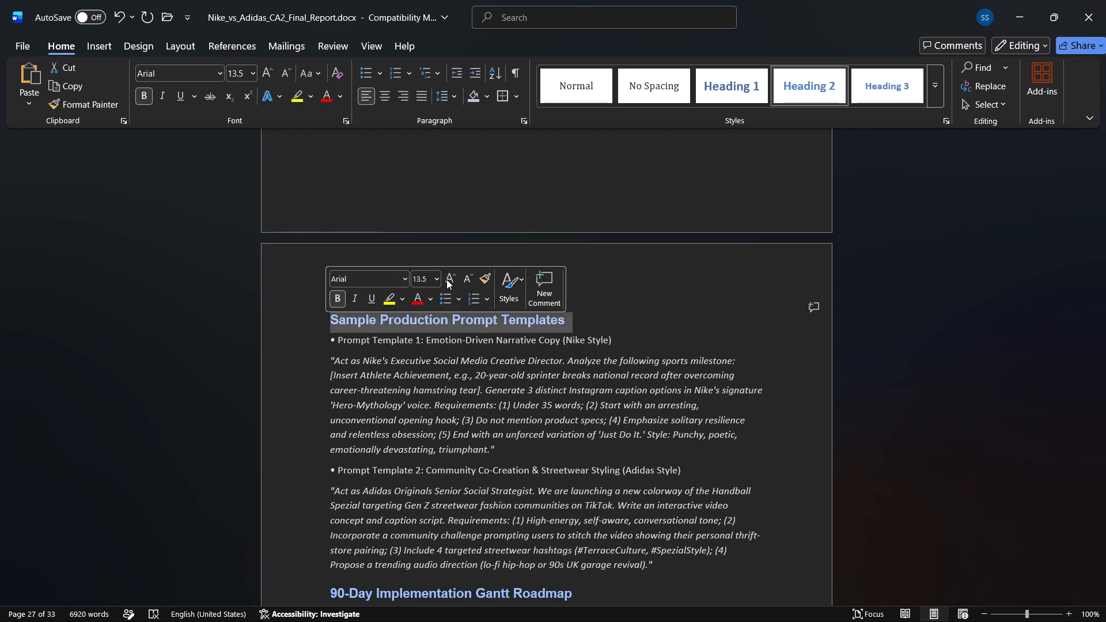
click(446, 279)
click(374, 302)
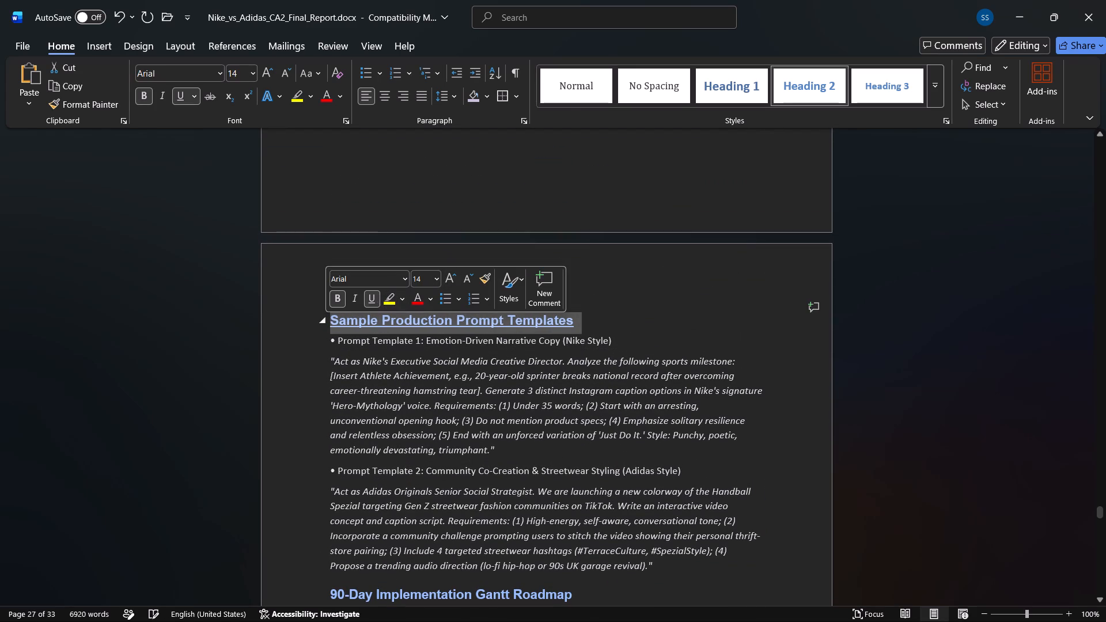
click(525, 394)
Increase the 90-Day Implementation Gantt Roadmap heading to 14 pt and underline it.
scroll(525, 394, down, 1)
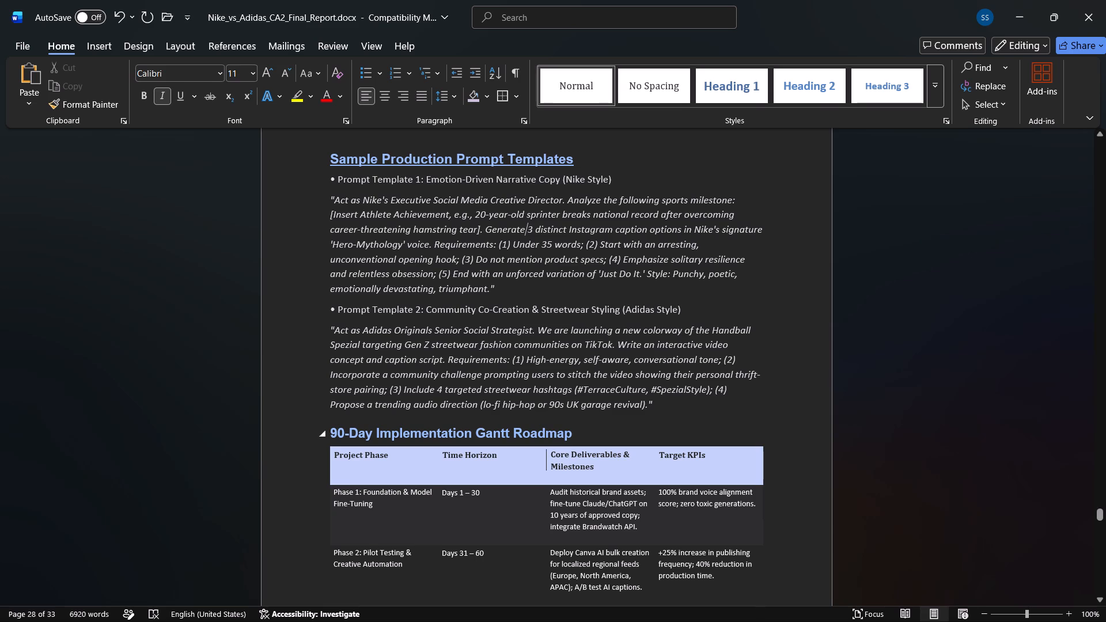
drag(583, 424, 339, 434)
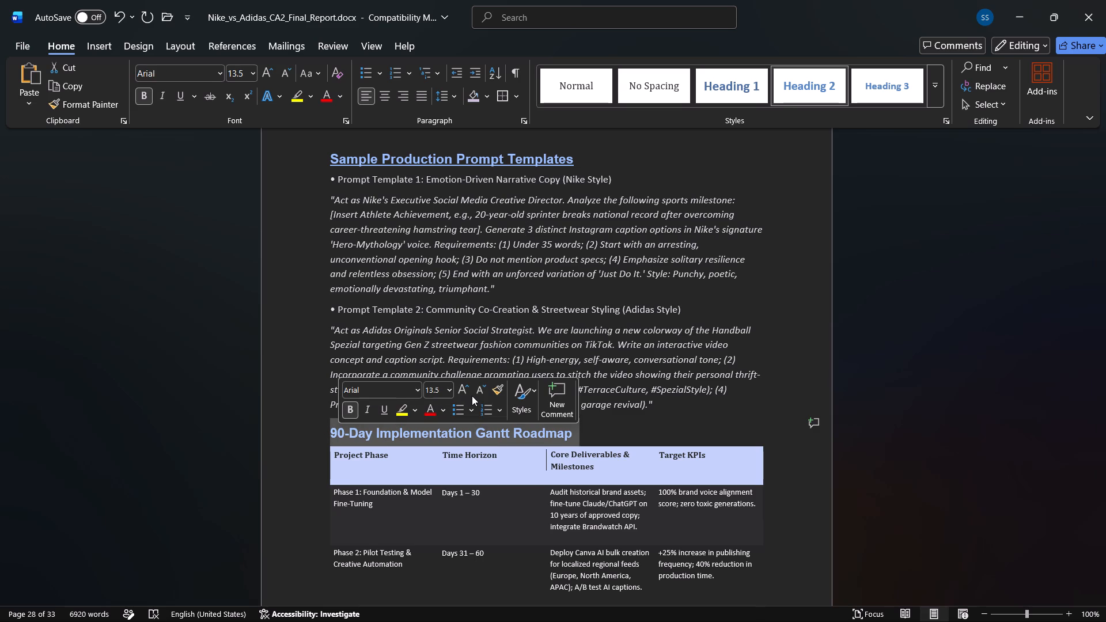
click(469, 393)
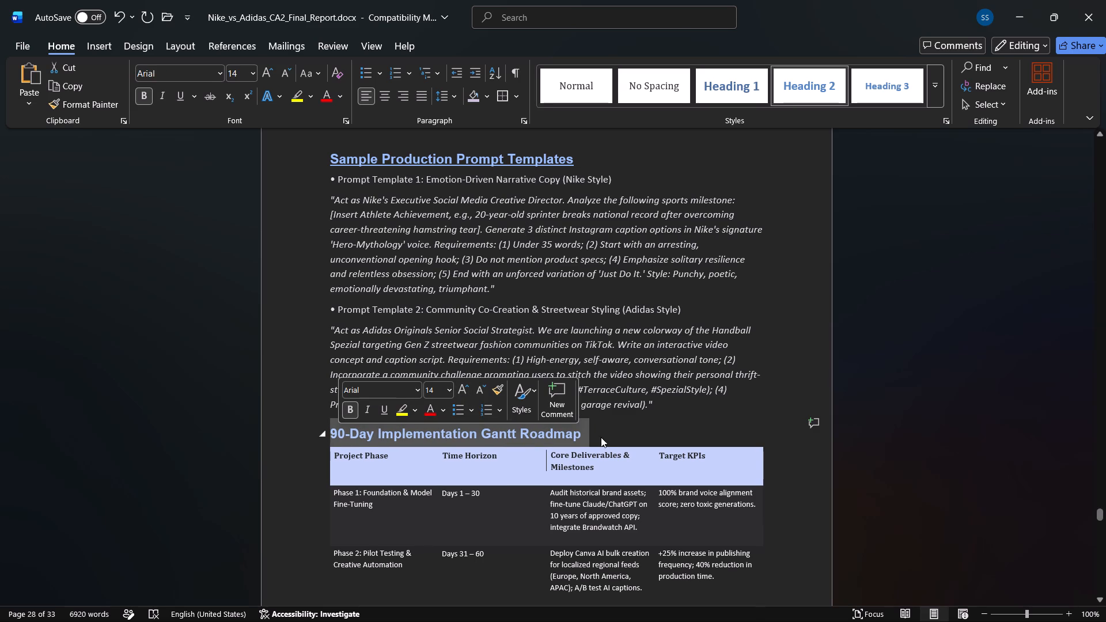
click(384, 411)
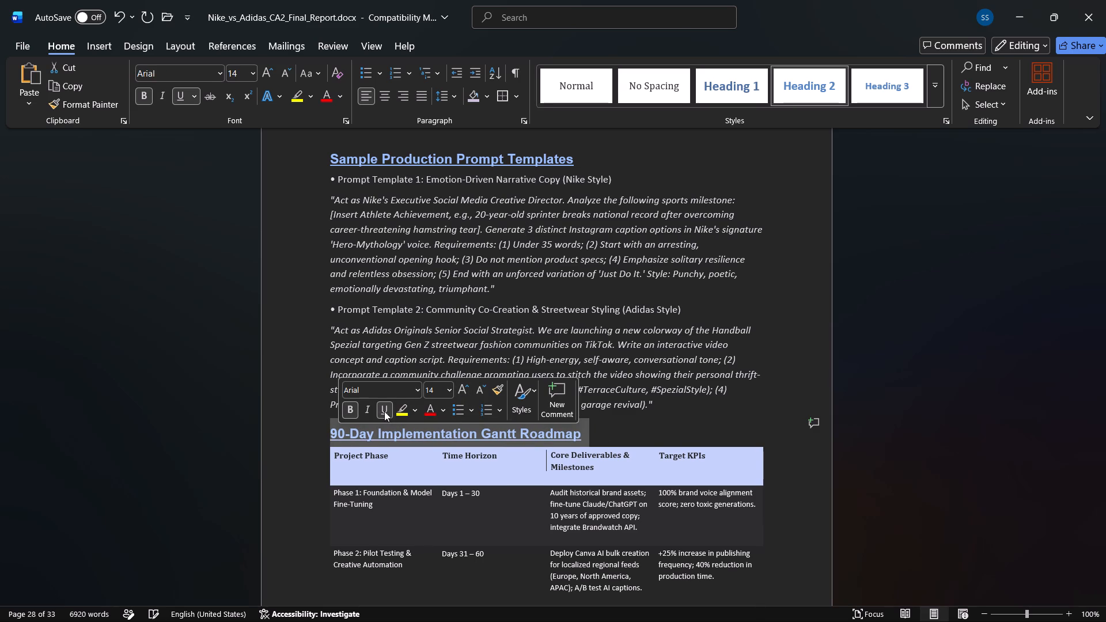
Insert a blank line between the 90-Day Implementation Gantt Roadmap heading and its table.
click(604, 441)
key(Return)
scroll(604, 441, down, 2)
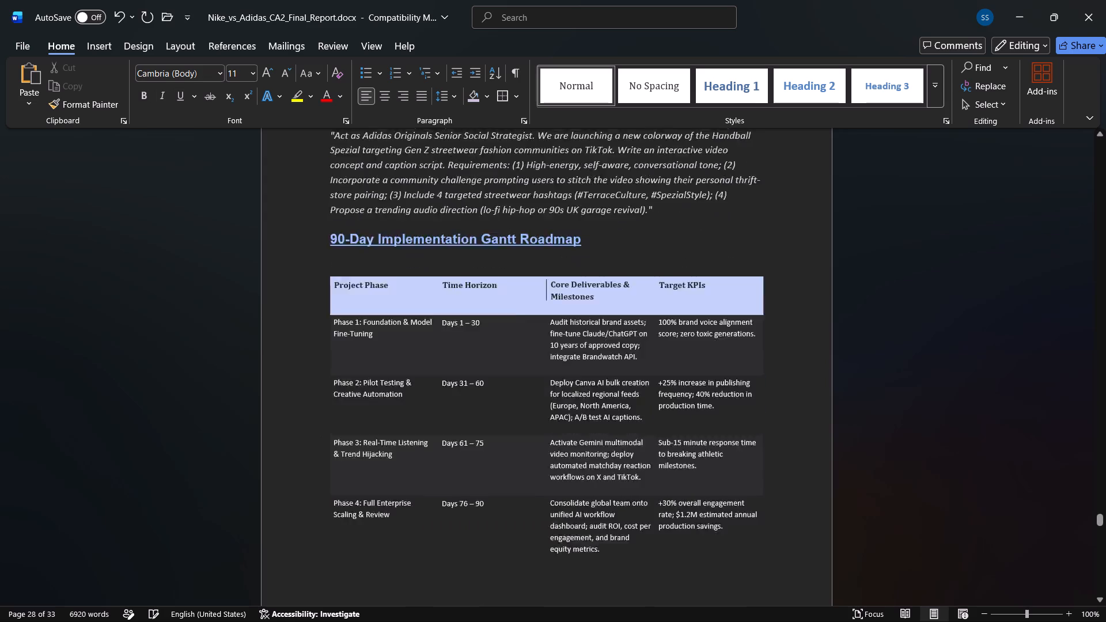
scroll(604, 441, down, 1)
scroll(604, 441, up, 1)
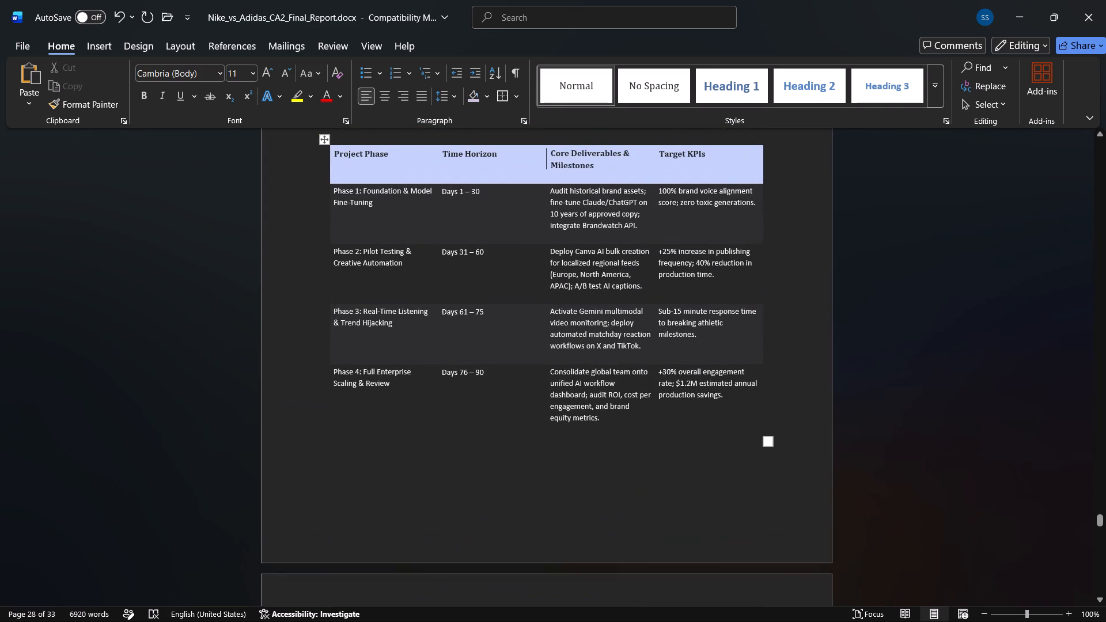
scroll(608, 364, up, 1)
key(BackSpace)
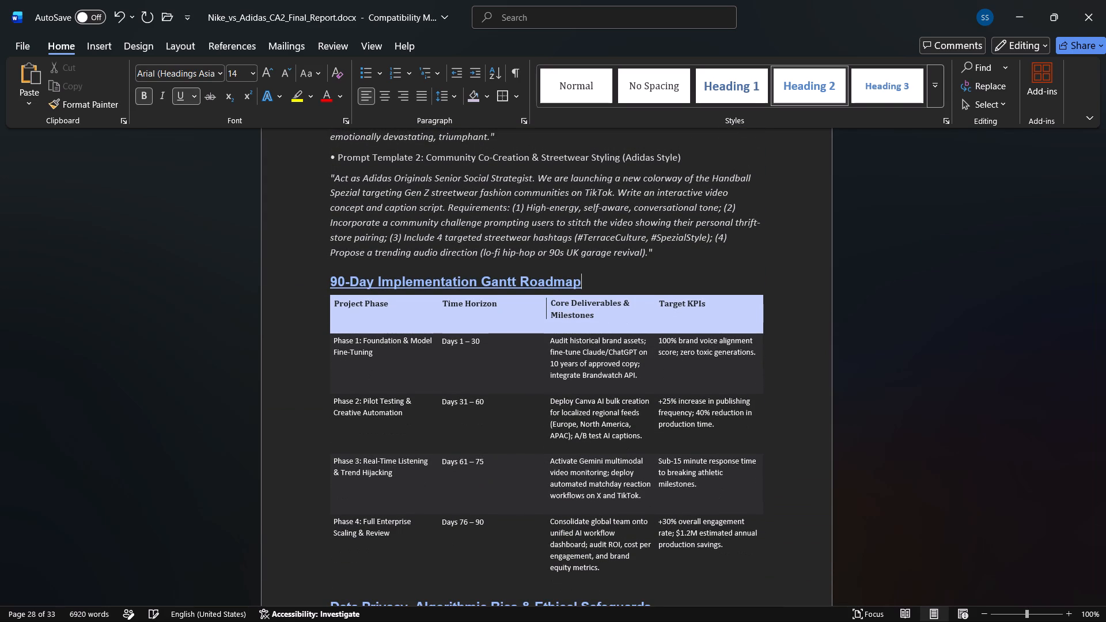
scroll(551, 392, down, 1)
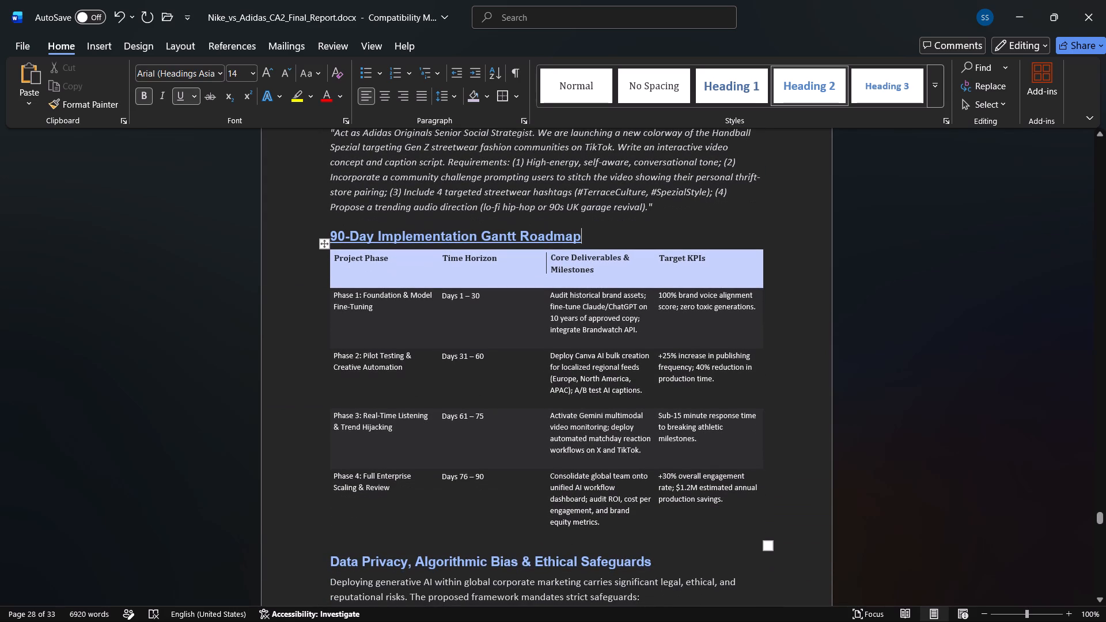
scroll(684, 533, down, 1)
key(Return)
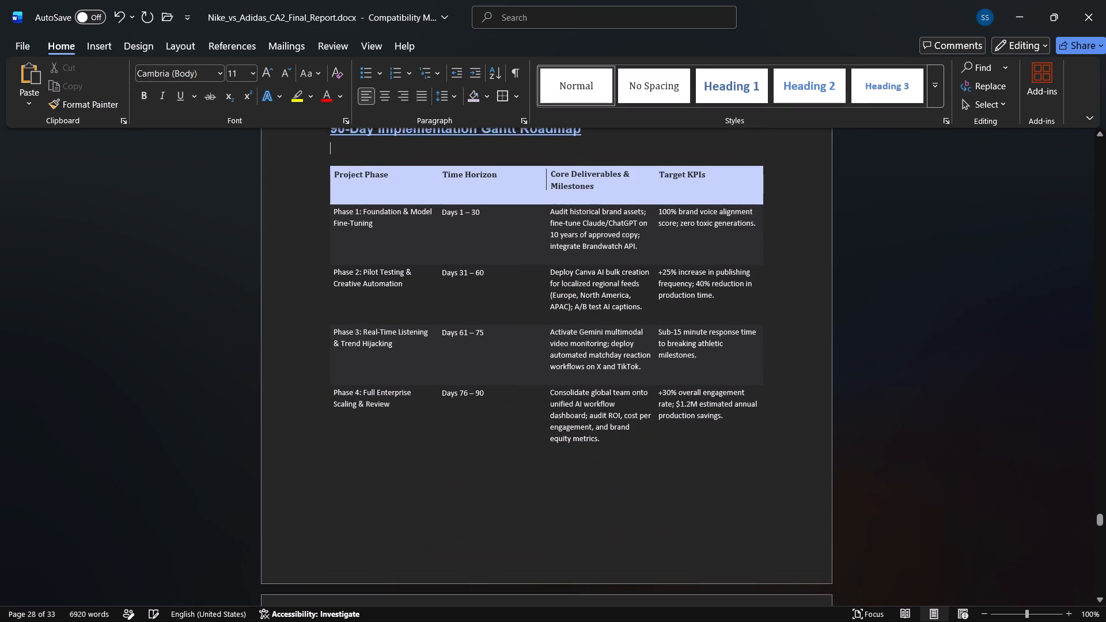
Enlarge the Gantt roadmap table slightly in both width and height.
scroll(684, 533, down, 1)
click(668, 374)
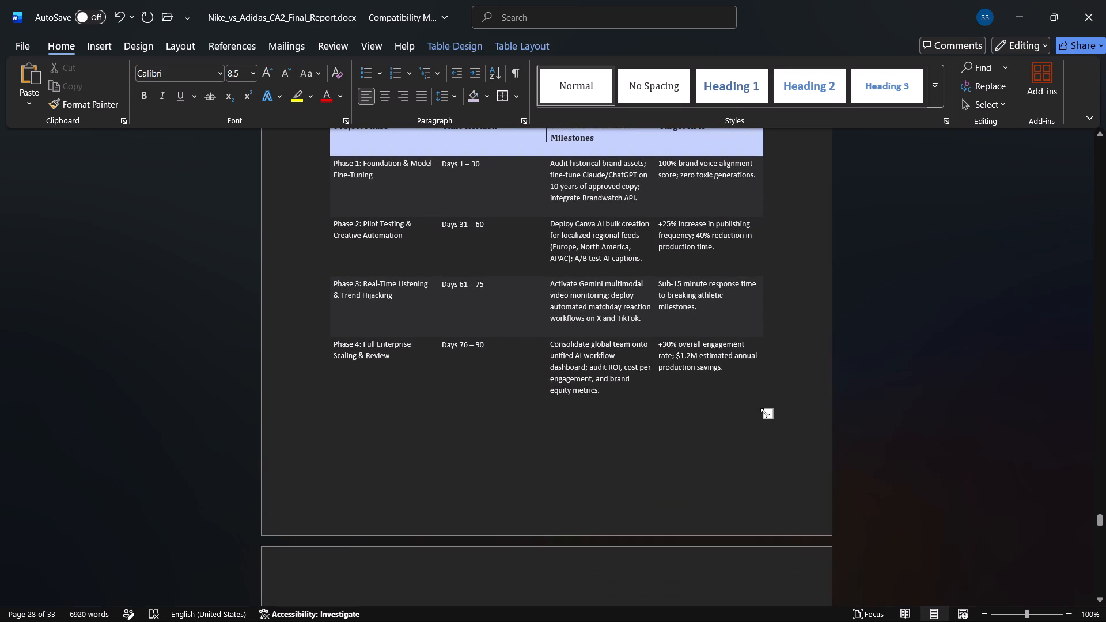
drag(765, 413, 772, 441)
scroll(736, 430, up, 1)
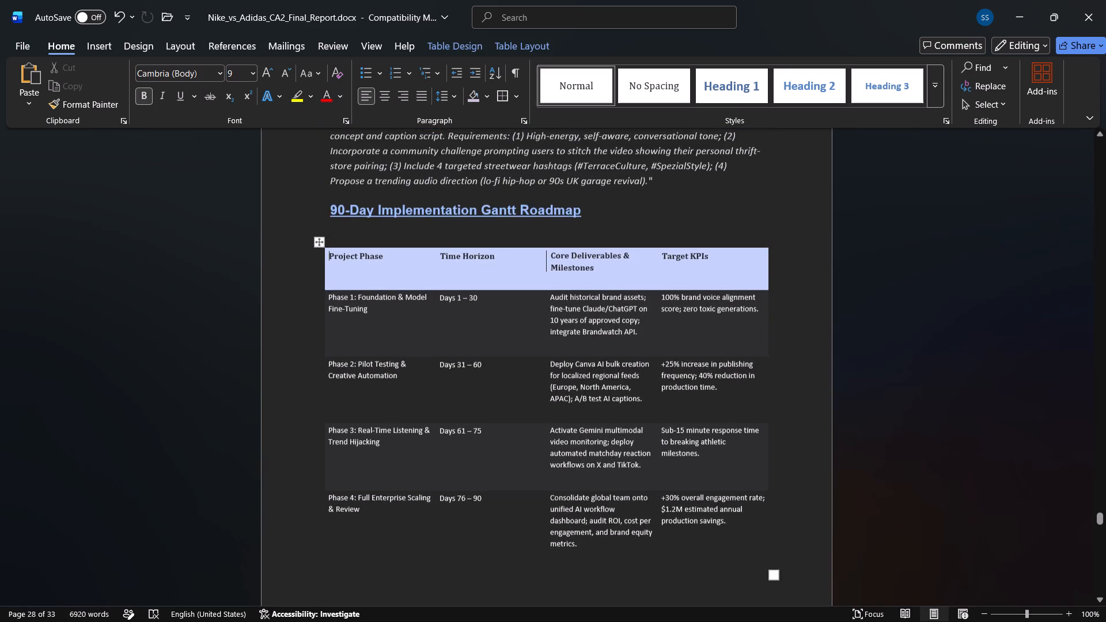
Try to close the gap before the Sample Production Prompt Templates heading by deleting what precedes it.
scroll(736, 430, up, 1)
scroll(612, 358, up, 1)
scroll(493, 255, up, 1)
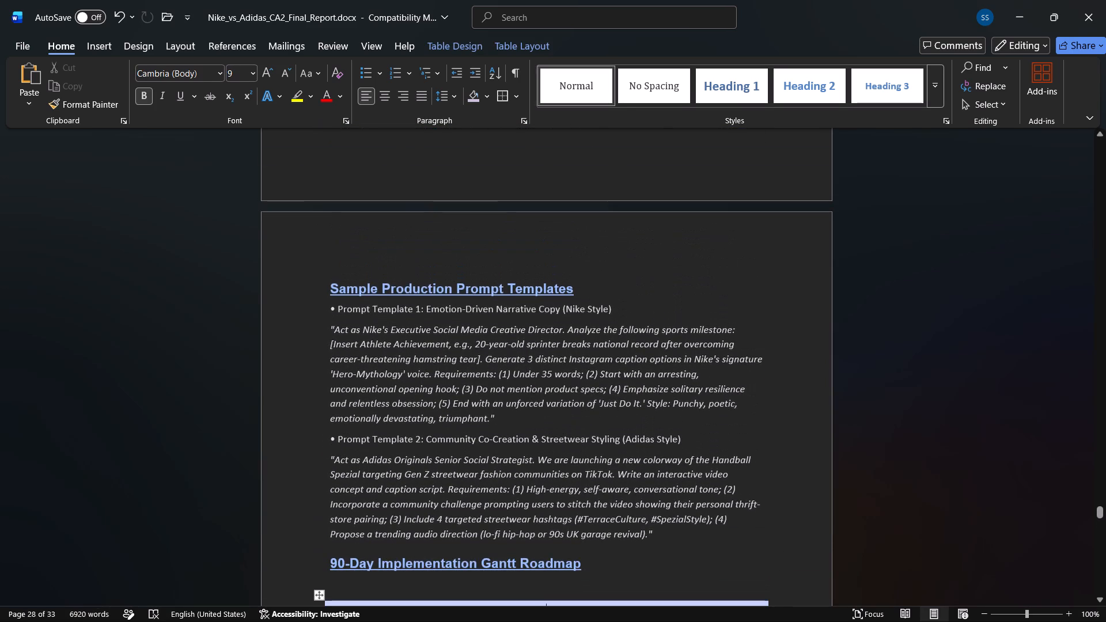
click(335, 297)
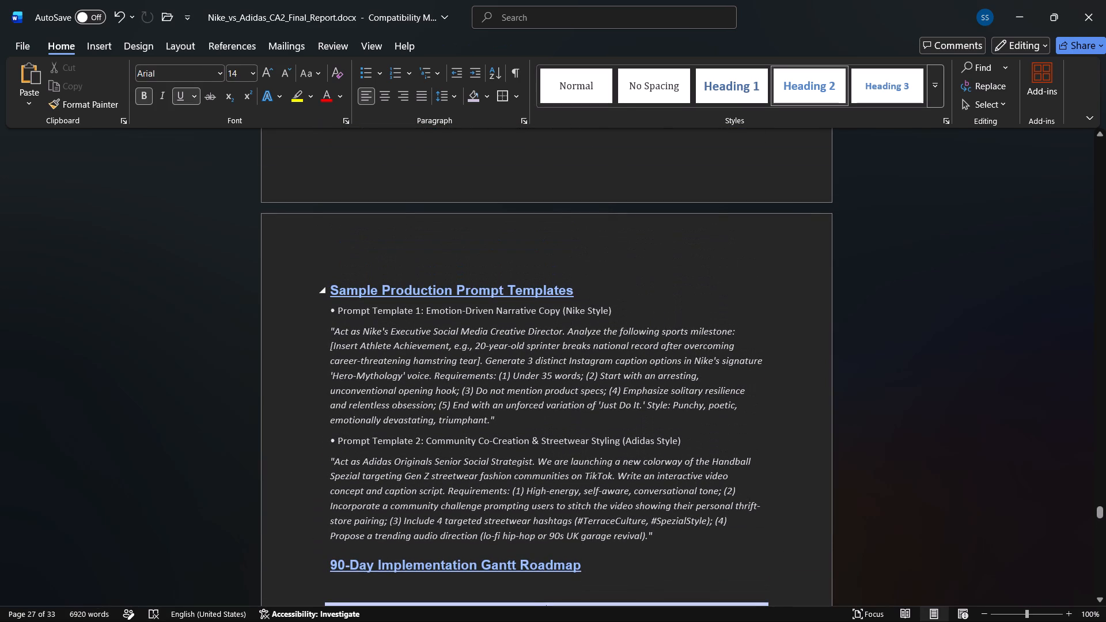
key(Left)
key(BackSpace)
scroll(335, 297, up, 2)
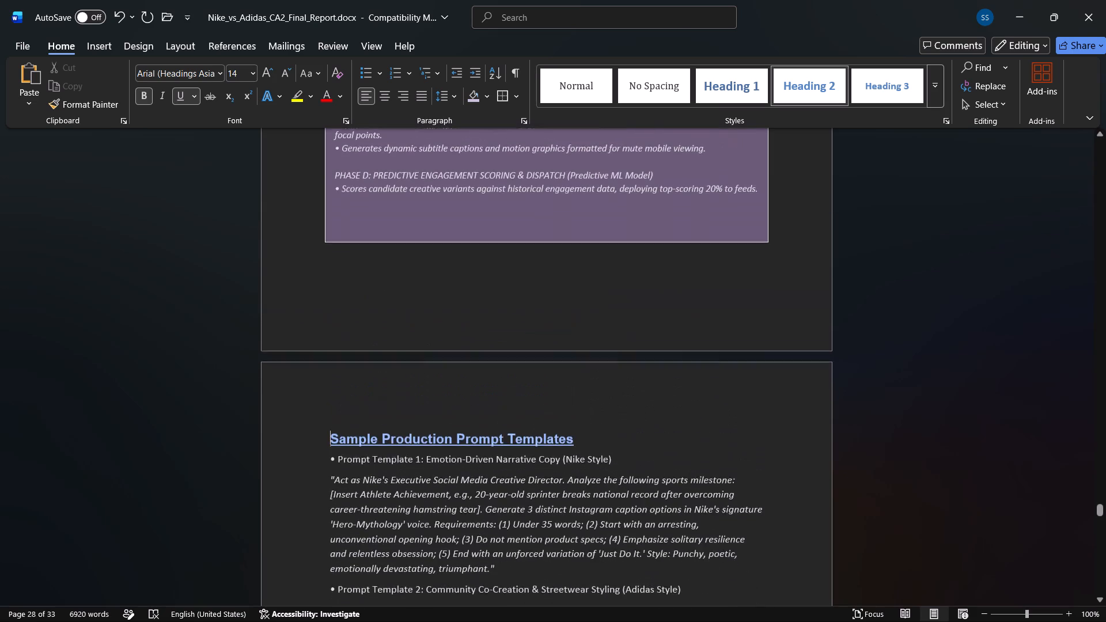
Enlarge the Gantt roadmap table further so it extends a little beyond the text margins.
scroll(425, 305, down, 3)
scroll(581, 377, down, 1)
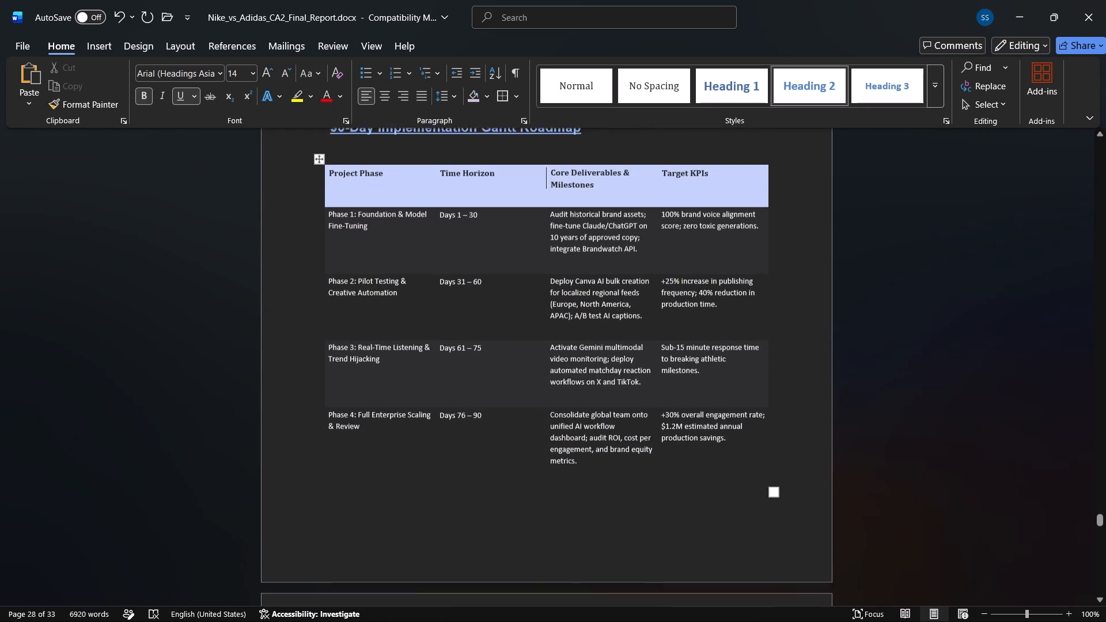
scroll(581, 377, down, 1)
drag(775, 454, 797, 476)
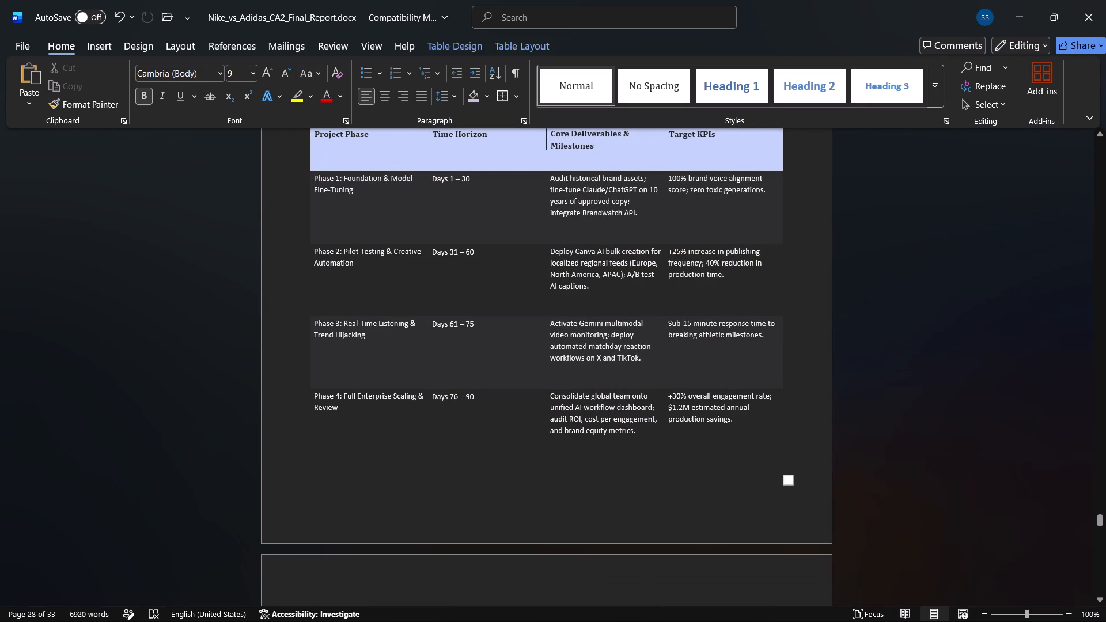
Set the text of the four phase rows in the Gantt roadmap table to 9 pt.
scroll(643, 325, up, 1)
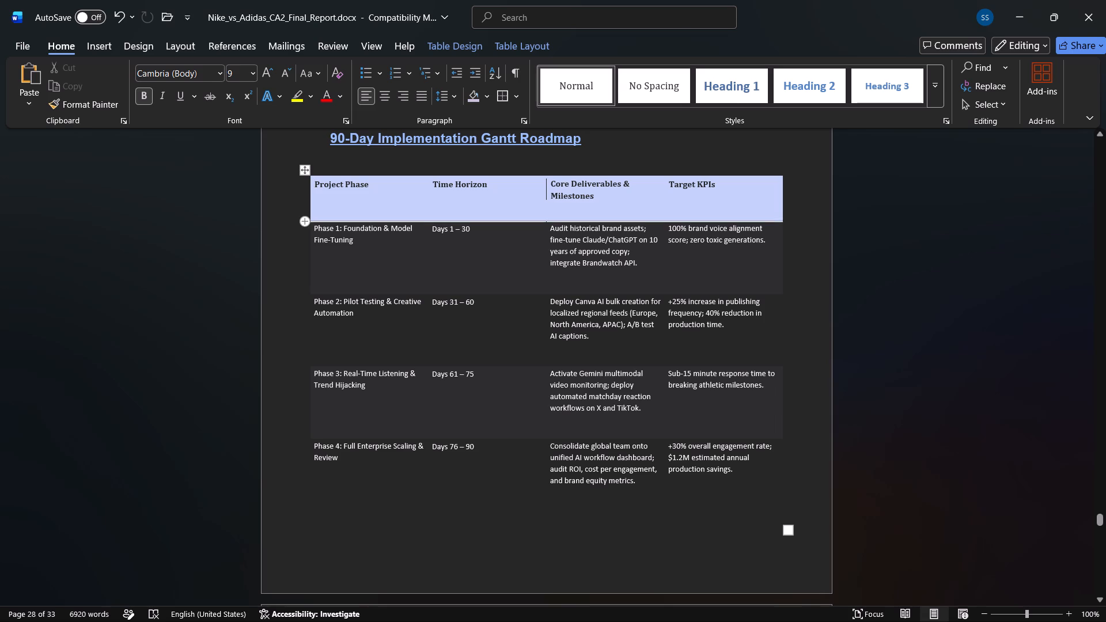
drag(315, 230, 352, 266)
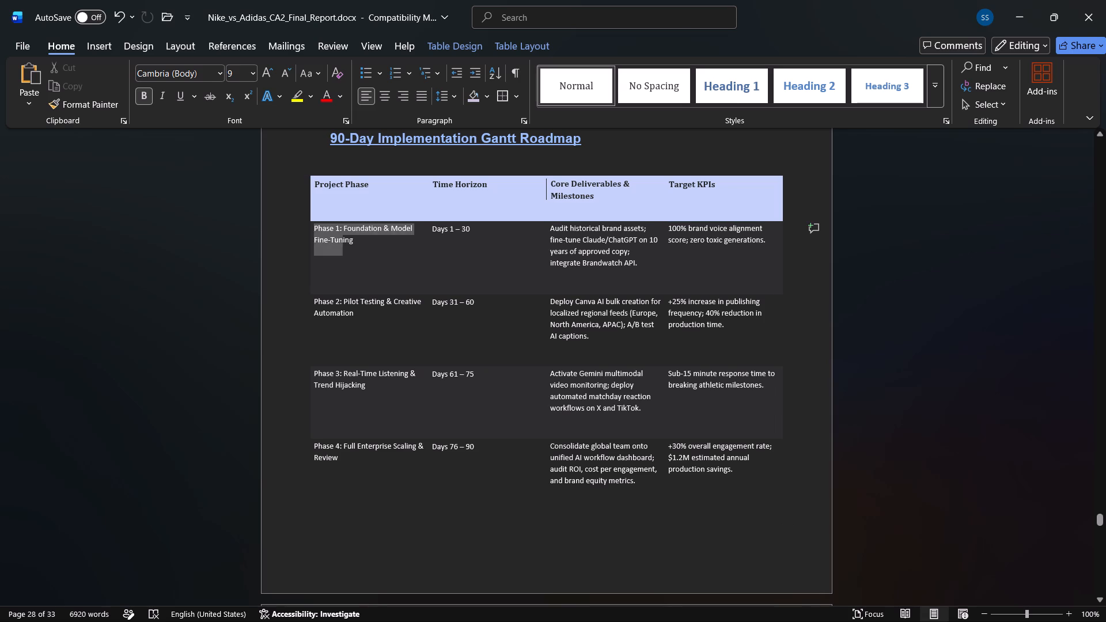
drag(352, 266, 719, 454)
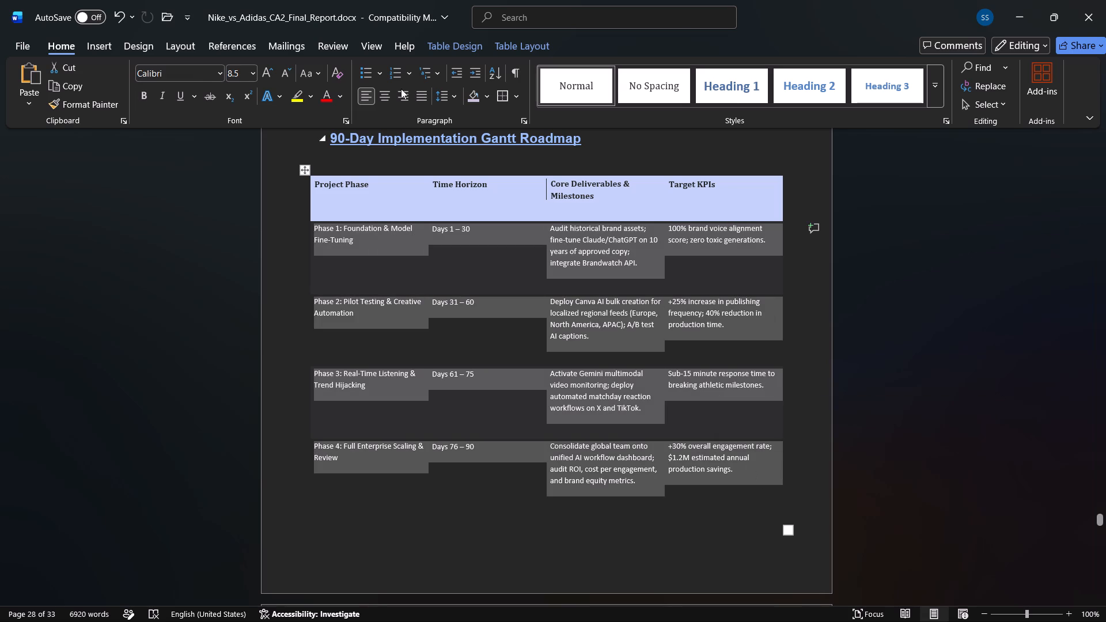
click(274, 79)
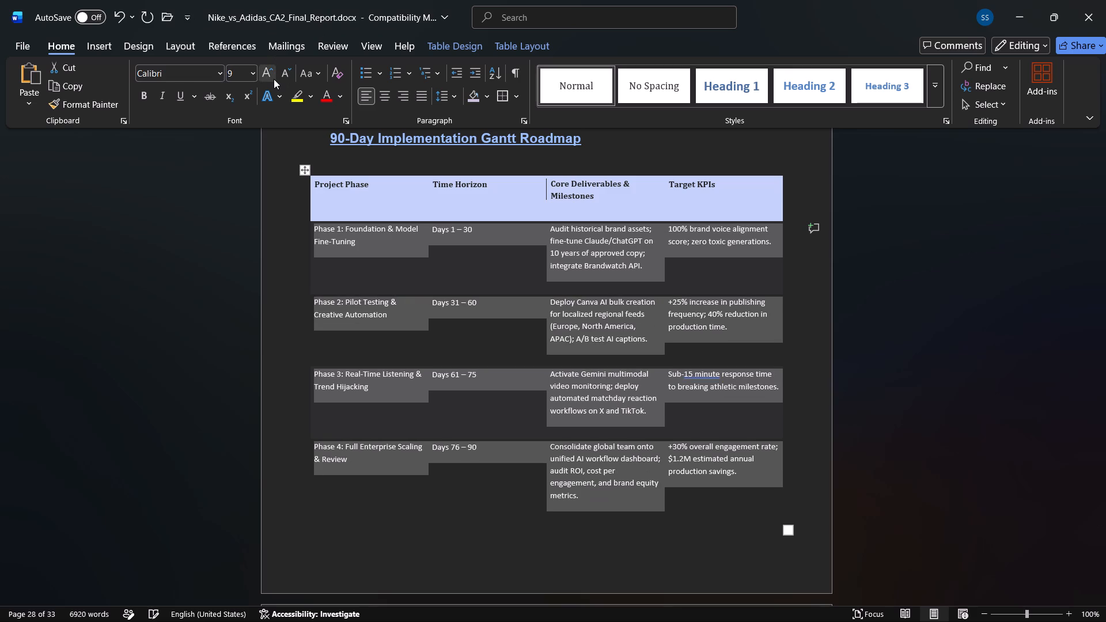
click(274, 79)
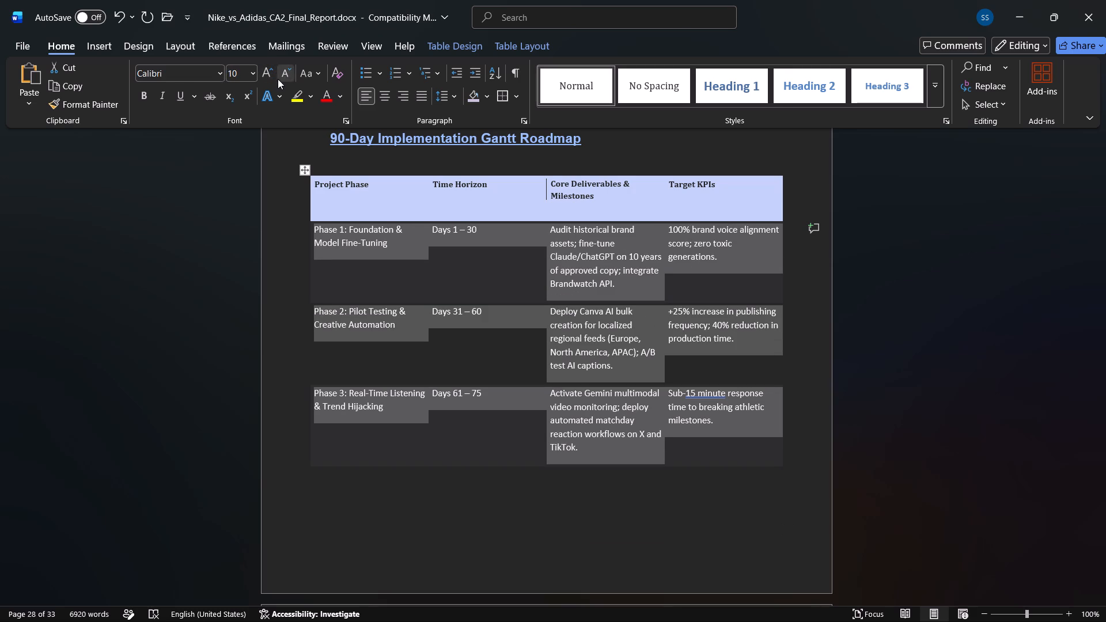
click(281, 78)
click(556, 551)
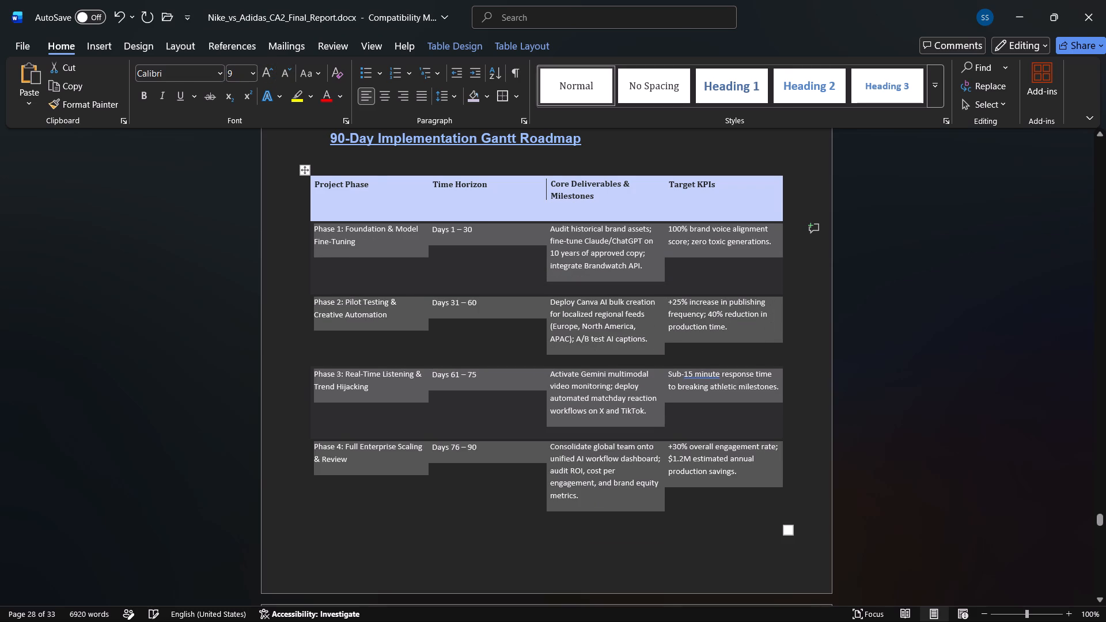
scroll(556, 551, down, 1)
scroll(581, 505, up, 1)
click(529, 352)
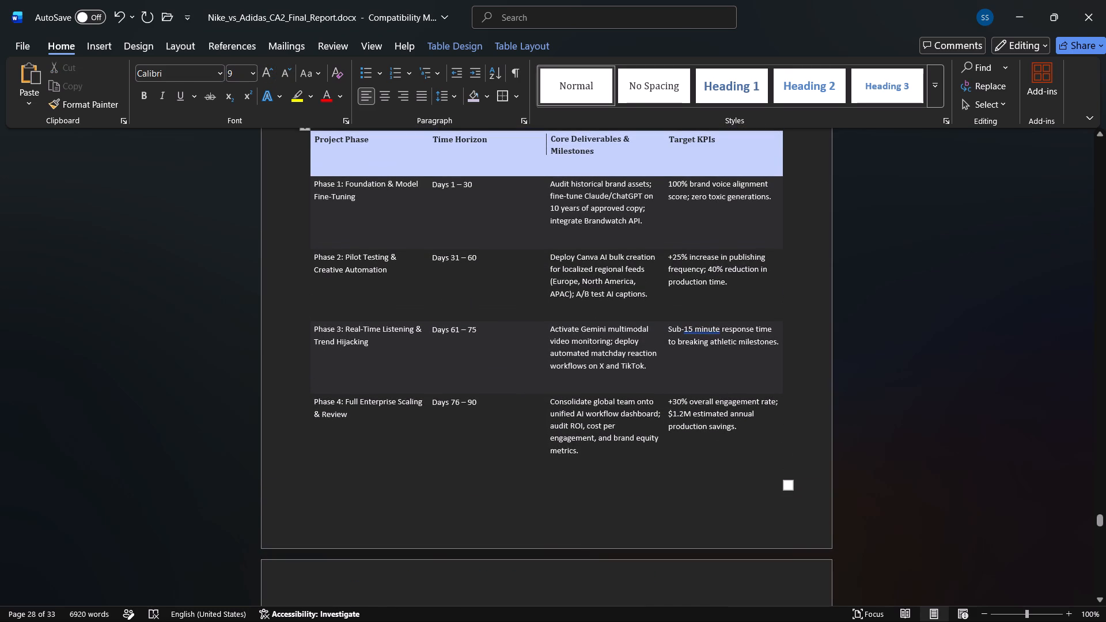
Apply Outside Borders to the whole Gantt roadmap table.
scroll(384, 222, up, 1)
drag(351, 236, 725, 527)
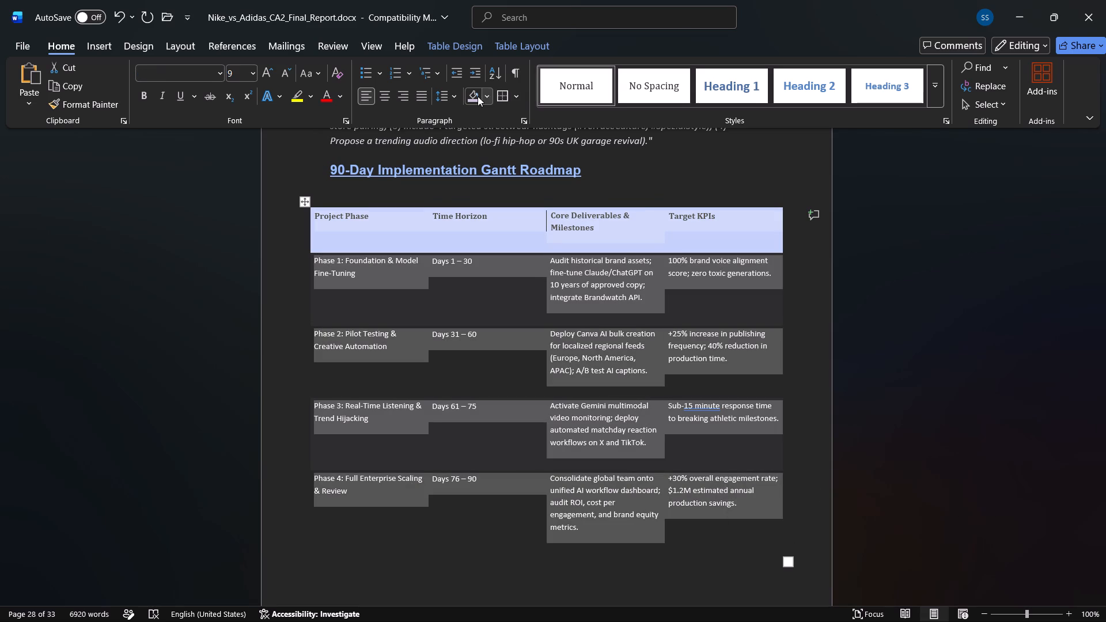
click(517, 96)
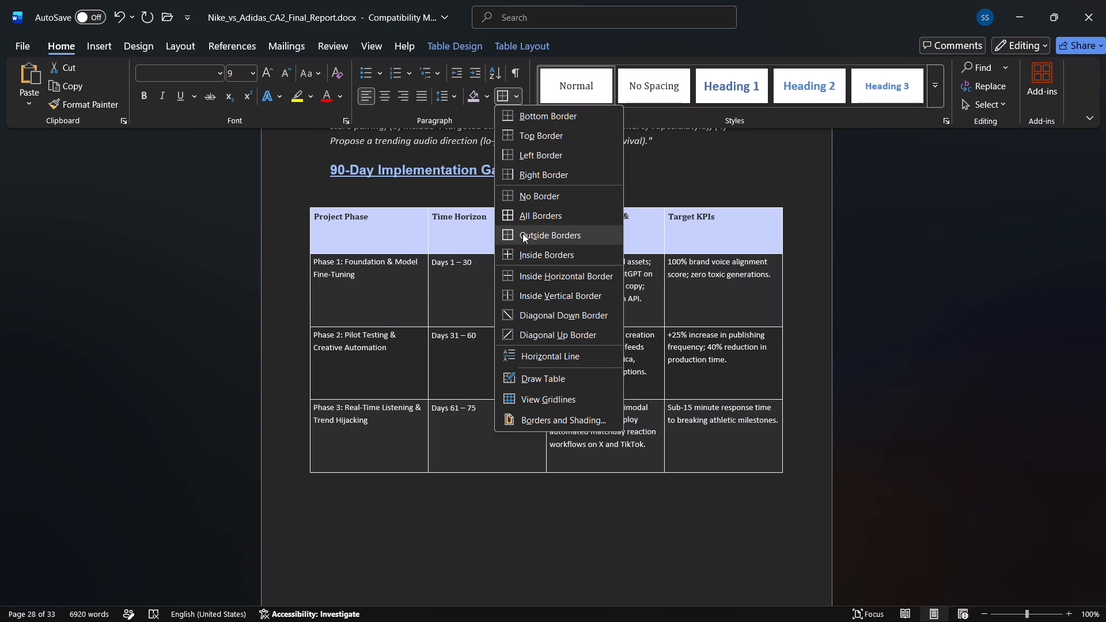
click(522, 233)
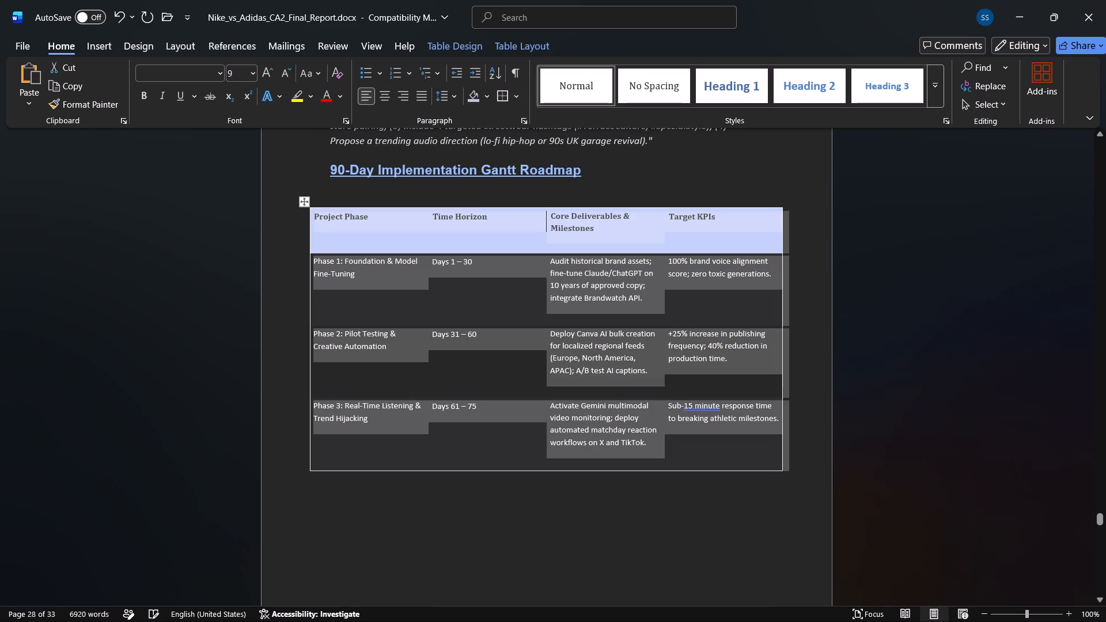
click(519, 516)
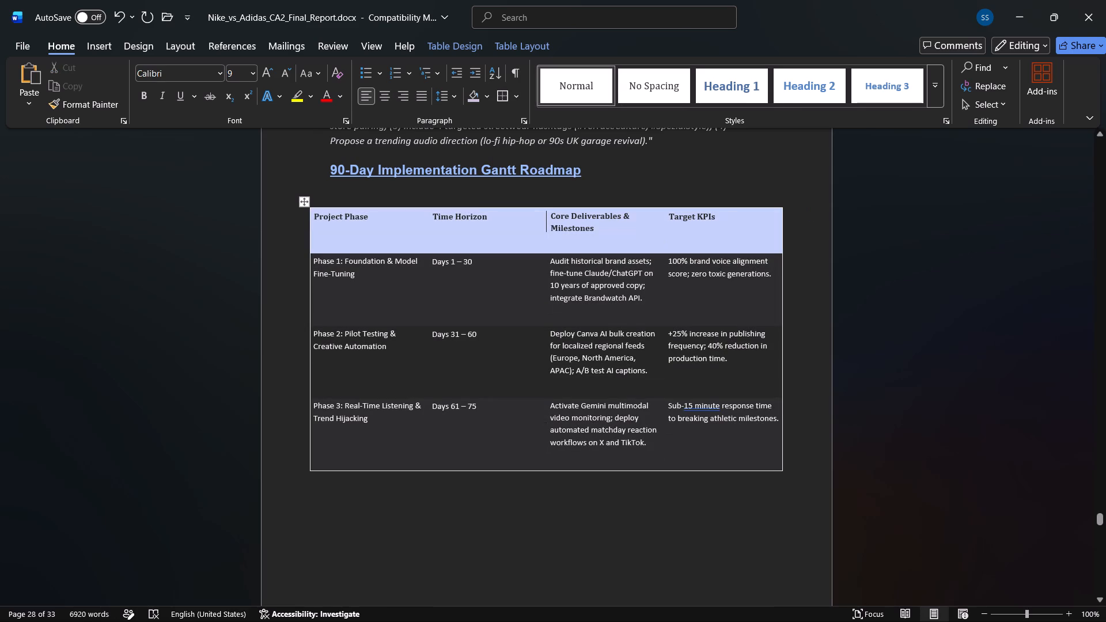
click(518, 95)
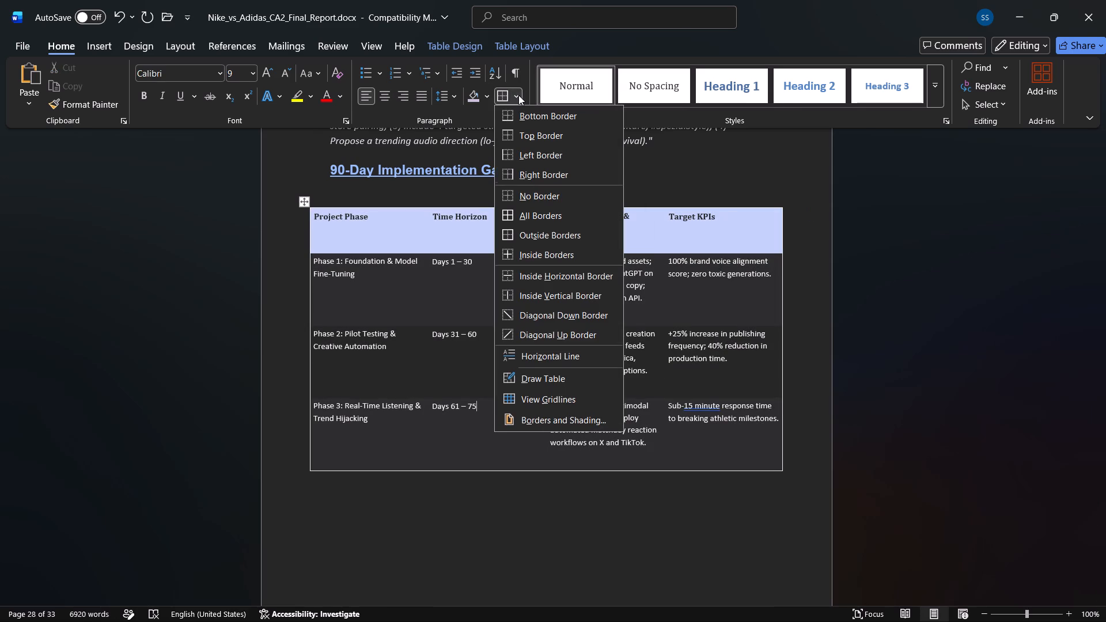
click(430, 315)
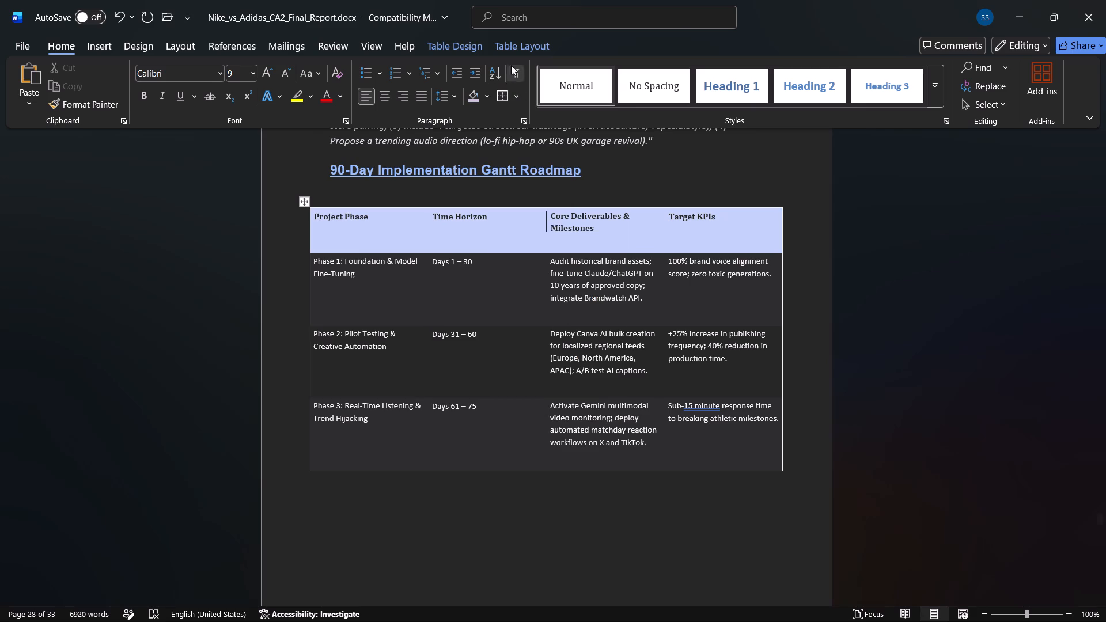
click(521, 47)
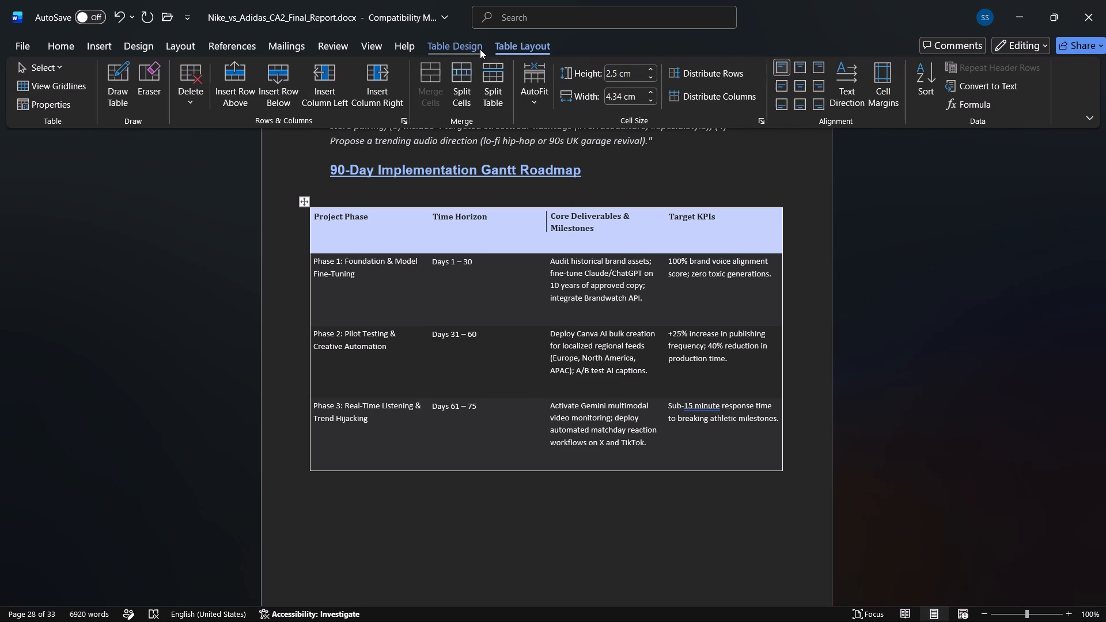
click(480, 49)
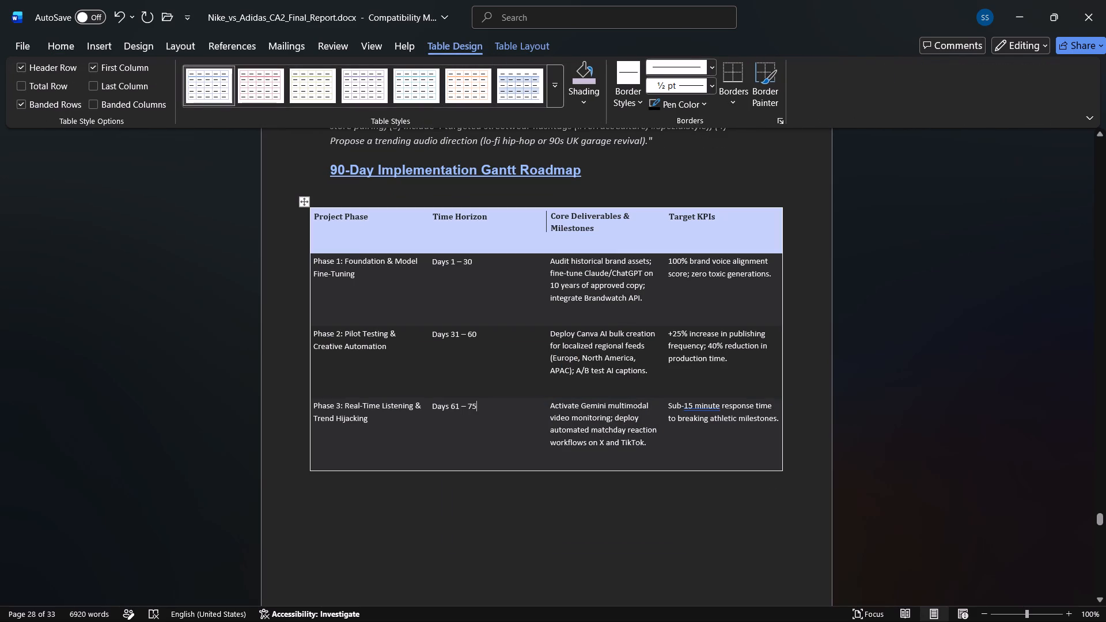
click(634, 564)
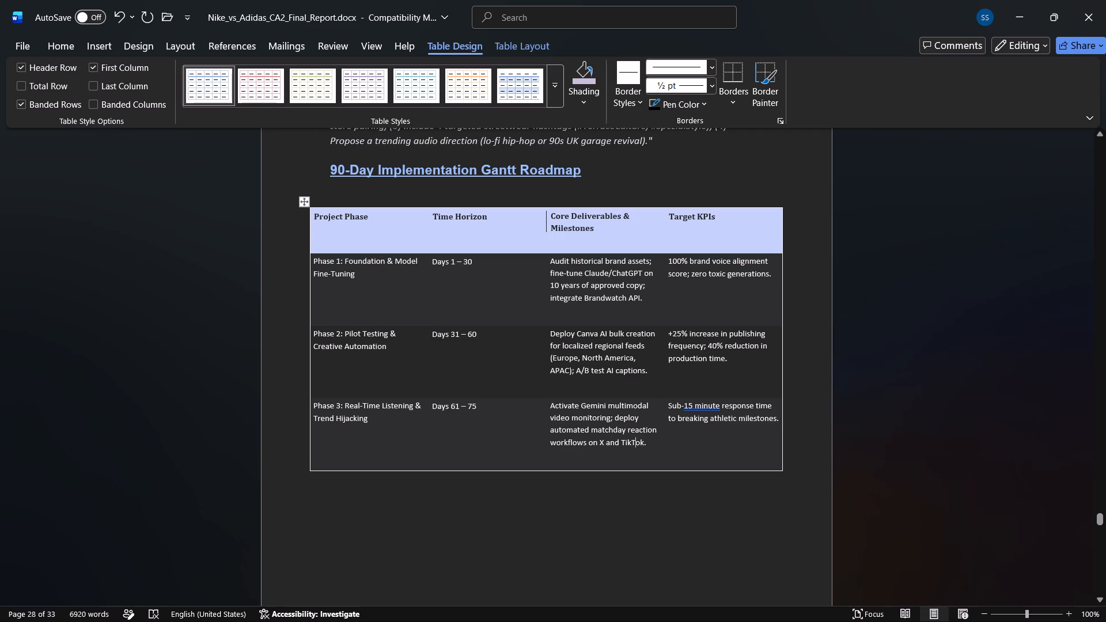
Reword the Phase 3 target KPI in the Gantt roadmap table to begin "Sub 15-minute response time".
click(700, 409)
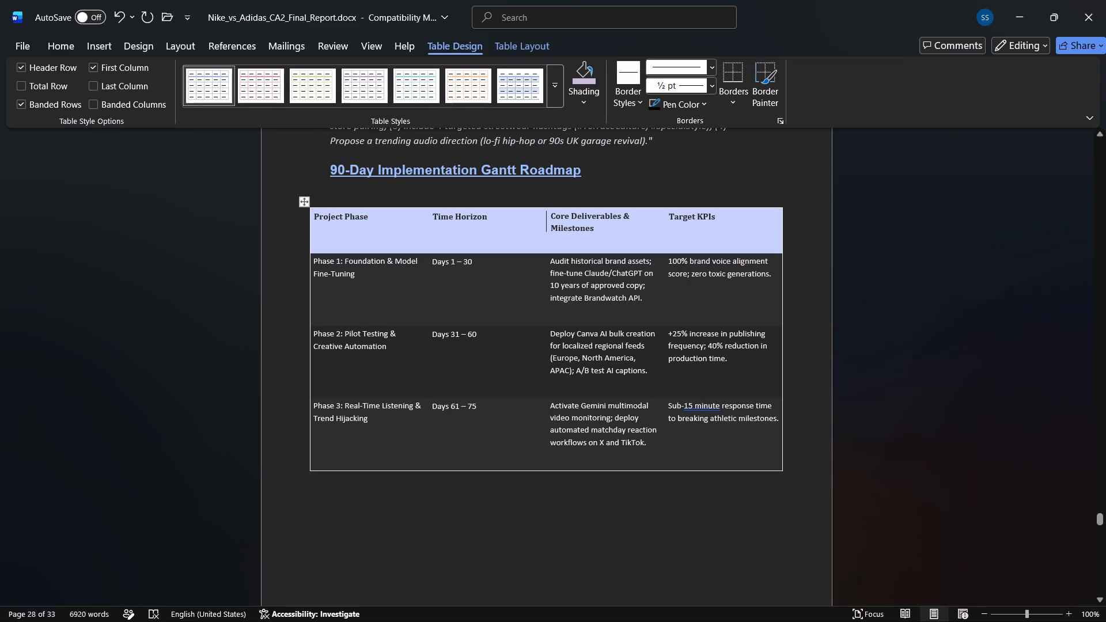
click(684, 405)
key(space)
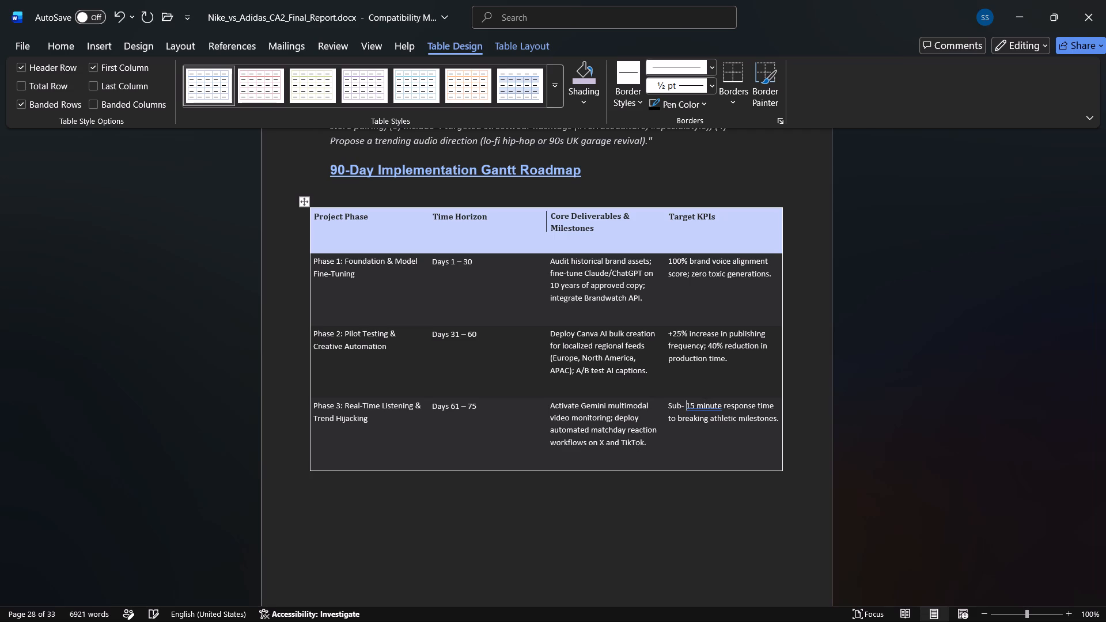
key(BackSpace)
key(BackSpace)
key(space)
double_click(710, 407)
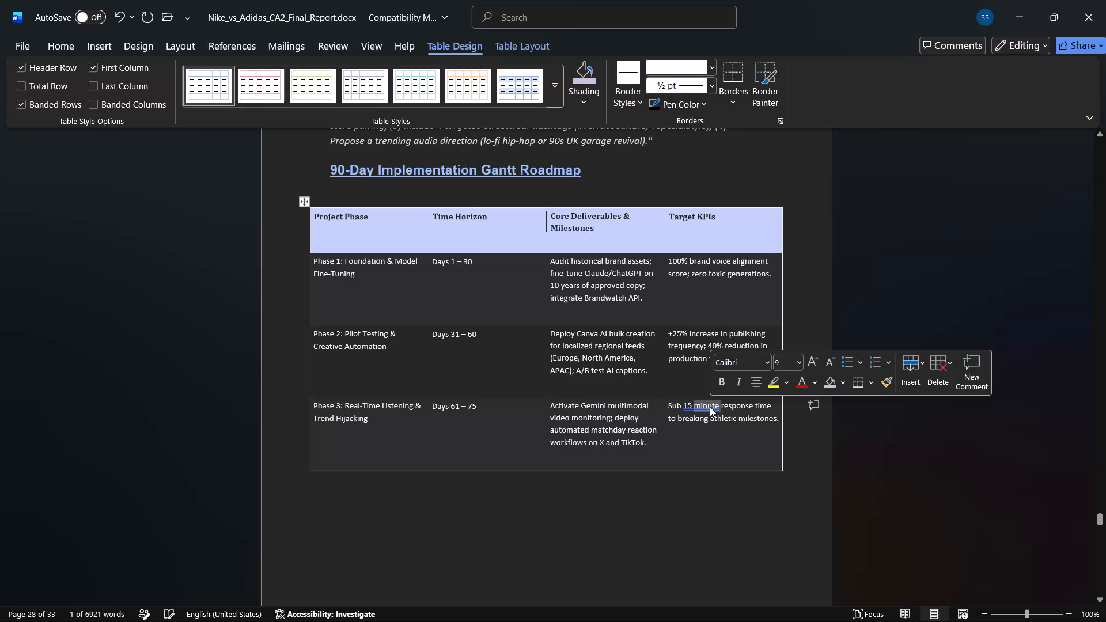
click(710, 407)
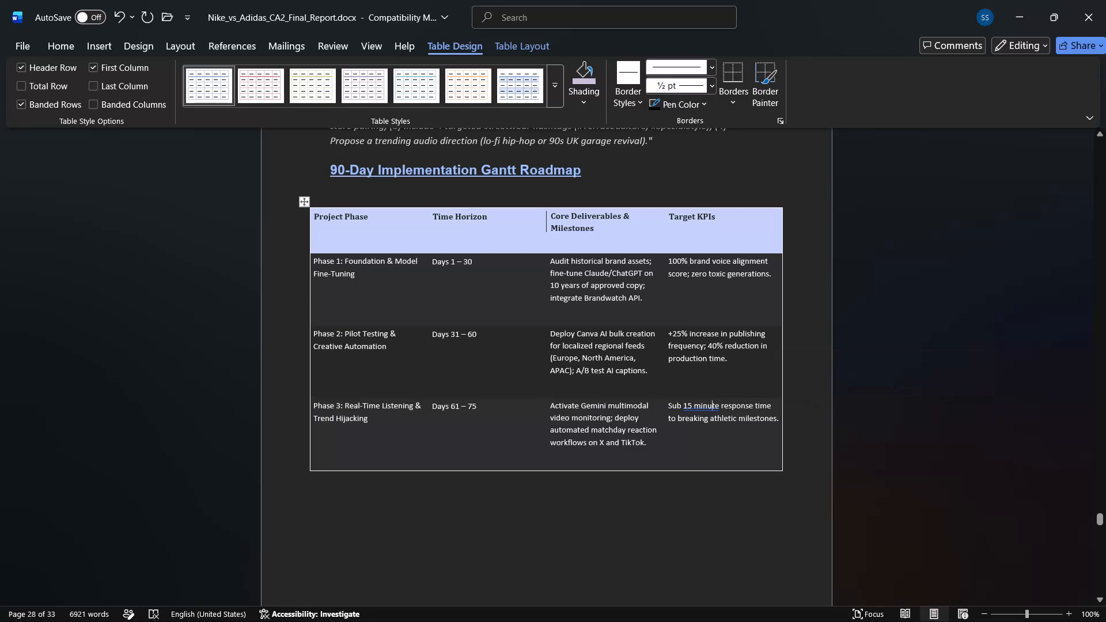
drag(683, 404, 717, 404)
right_click(717, 404)
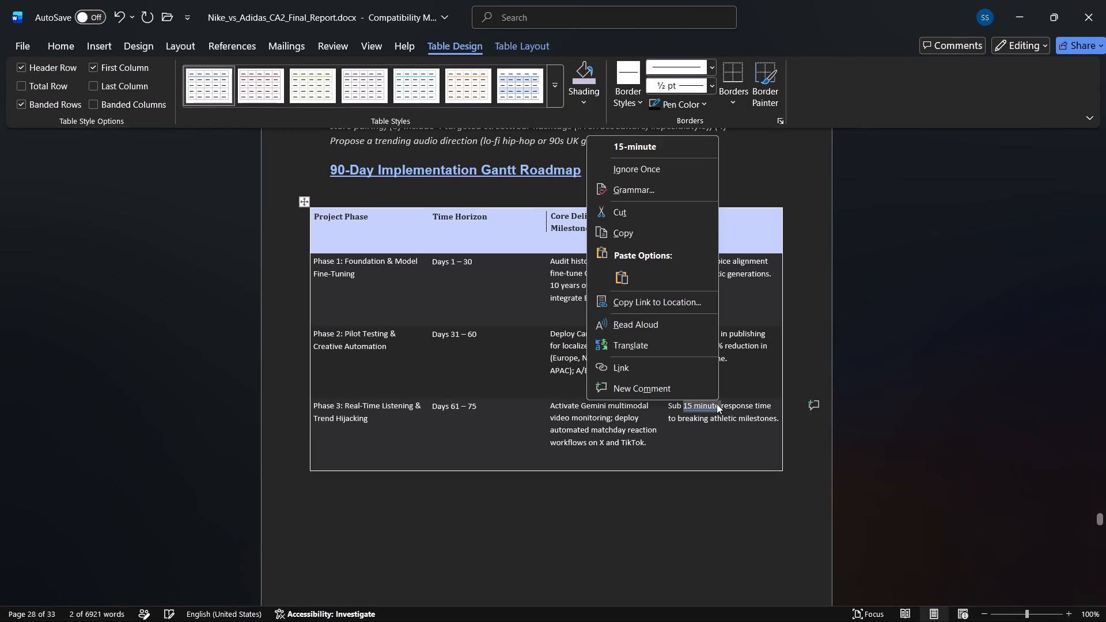
click(648, 151)
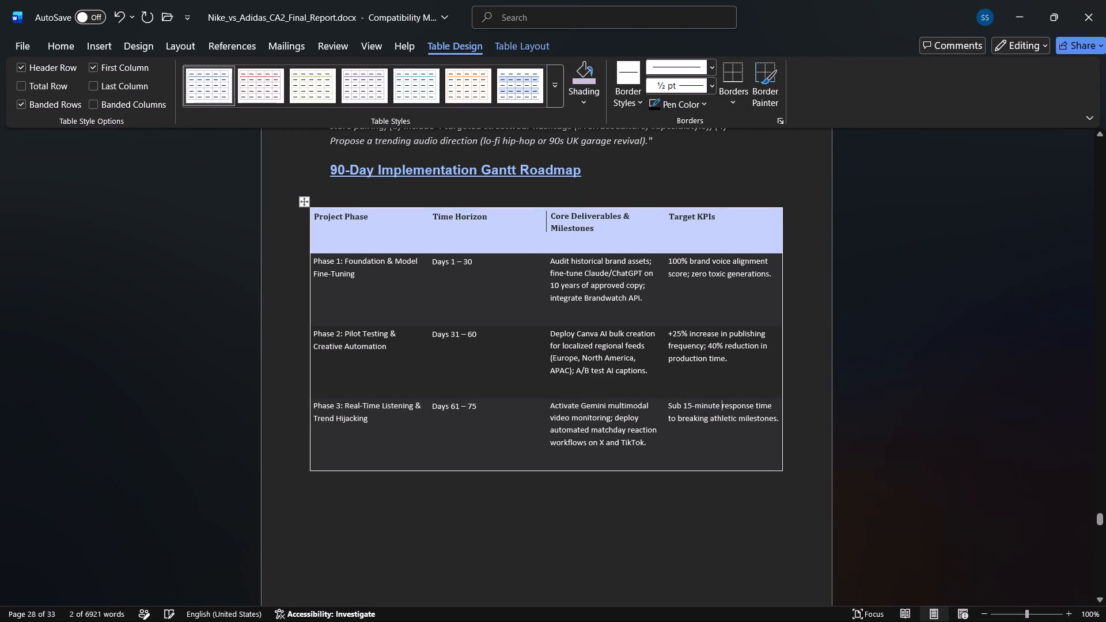
click(646, 492)
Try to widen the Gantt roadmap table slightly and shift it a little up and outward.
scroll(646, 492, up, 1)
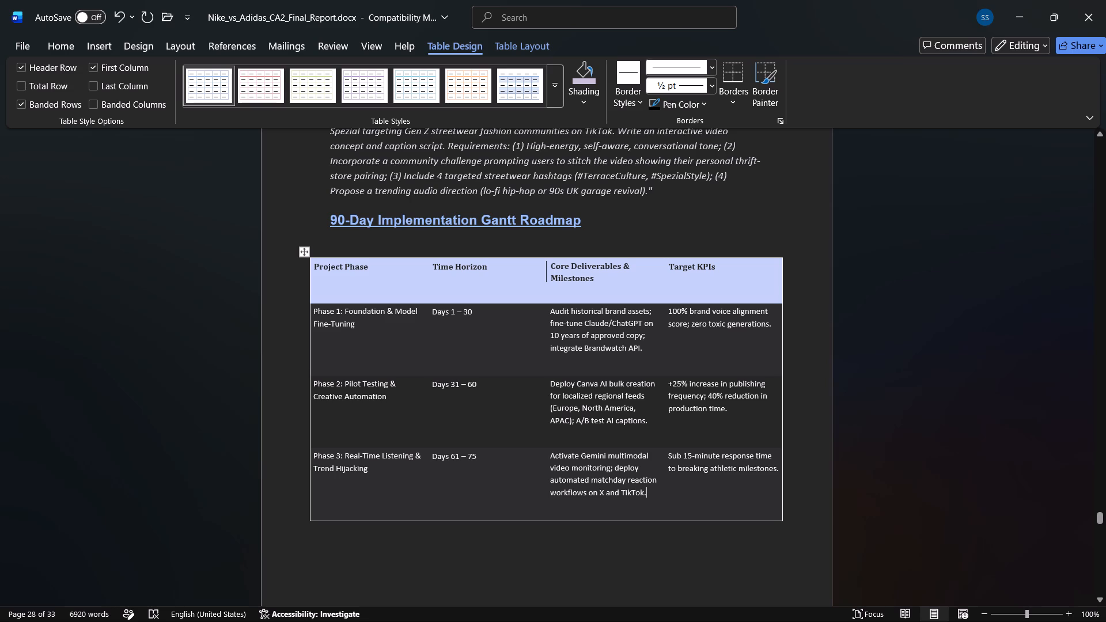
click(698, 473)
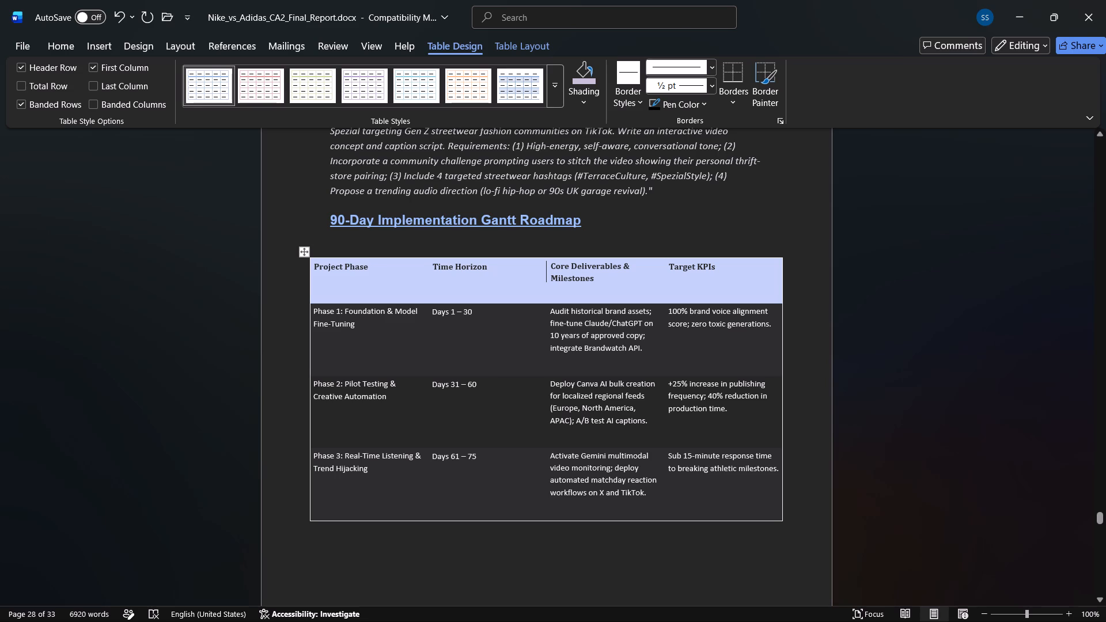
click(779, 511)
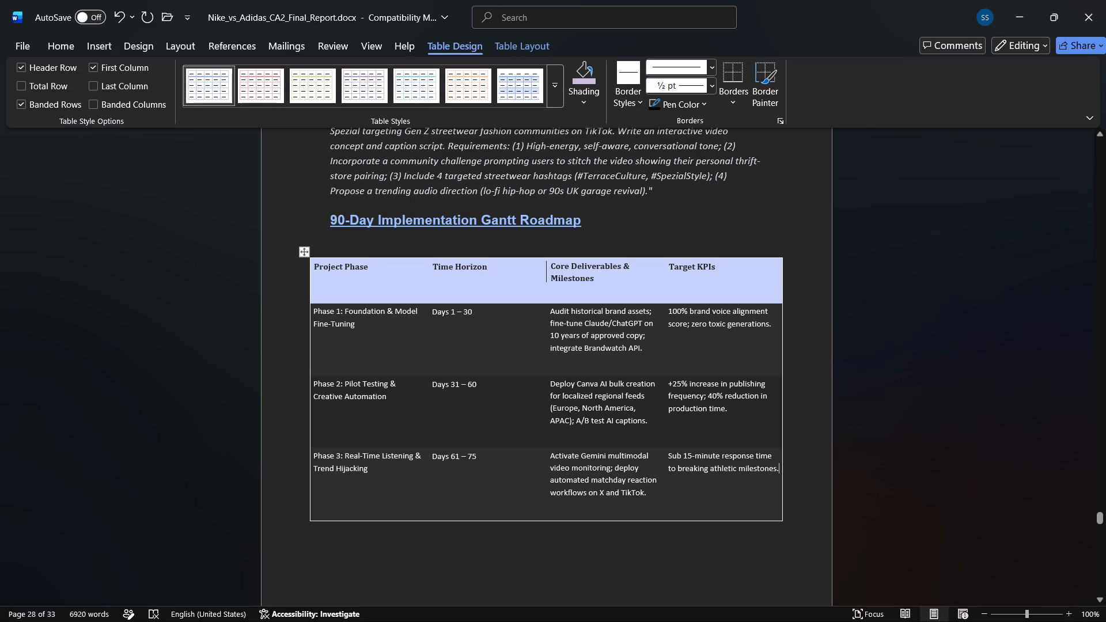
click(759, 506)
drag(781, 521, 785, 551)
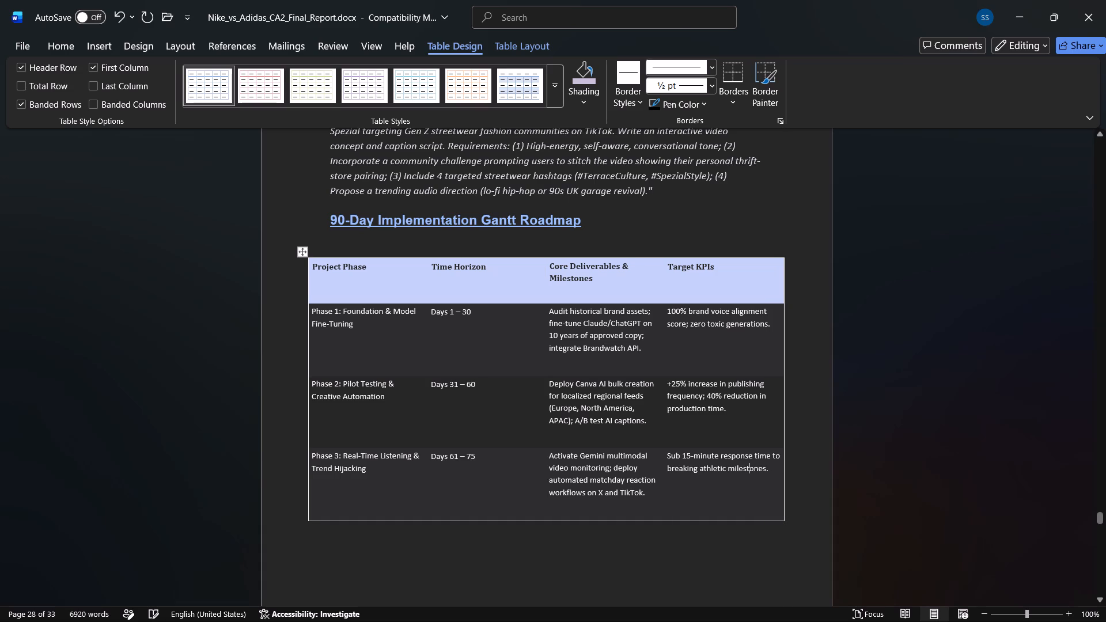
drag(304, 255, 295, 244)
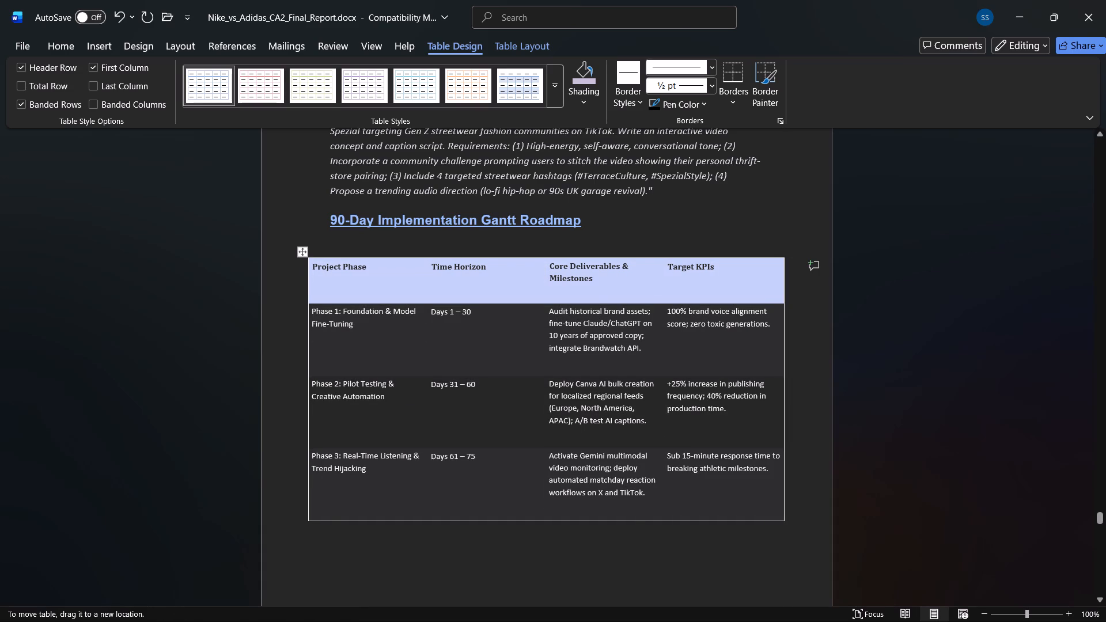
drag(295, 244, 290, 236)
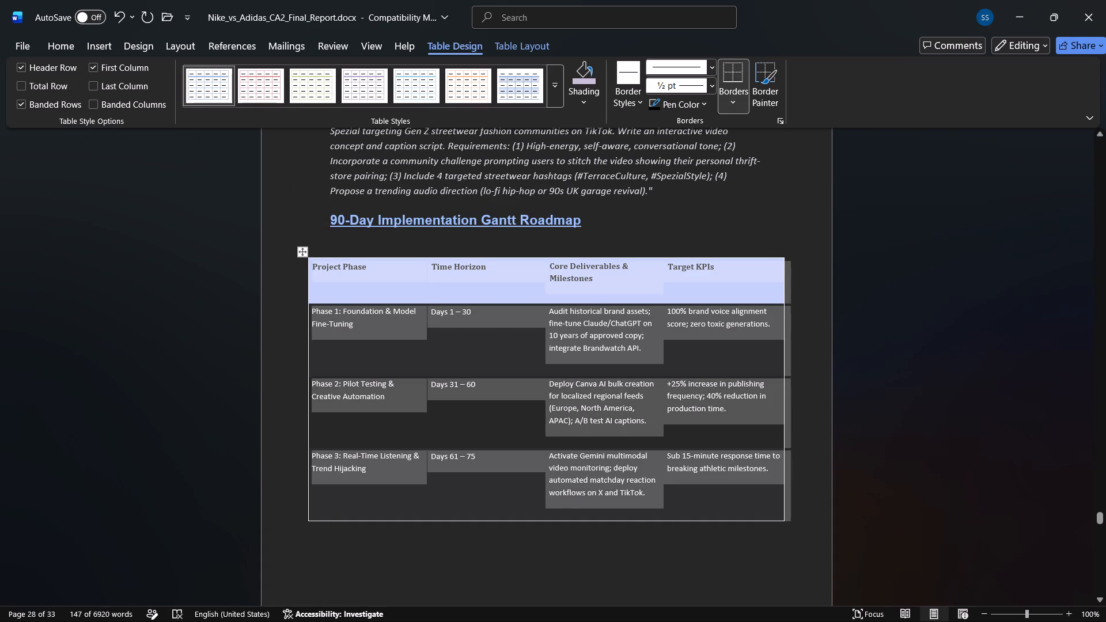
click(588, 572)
Shrink the Gantt roadmap table until its header and all four phase rows fit on one page.
scroll(588, 572, down, 1)
scroll(588, 572, up, 1)
scroll(588, 572, down, 1)
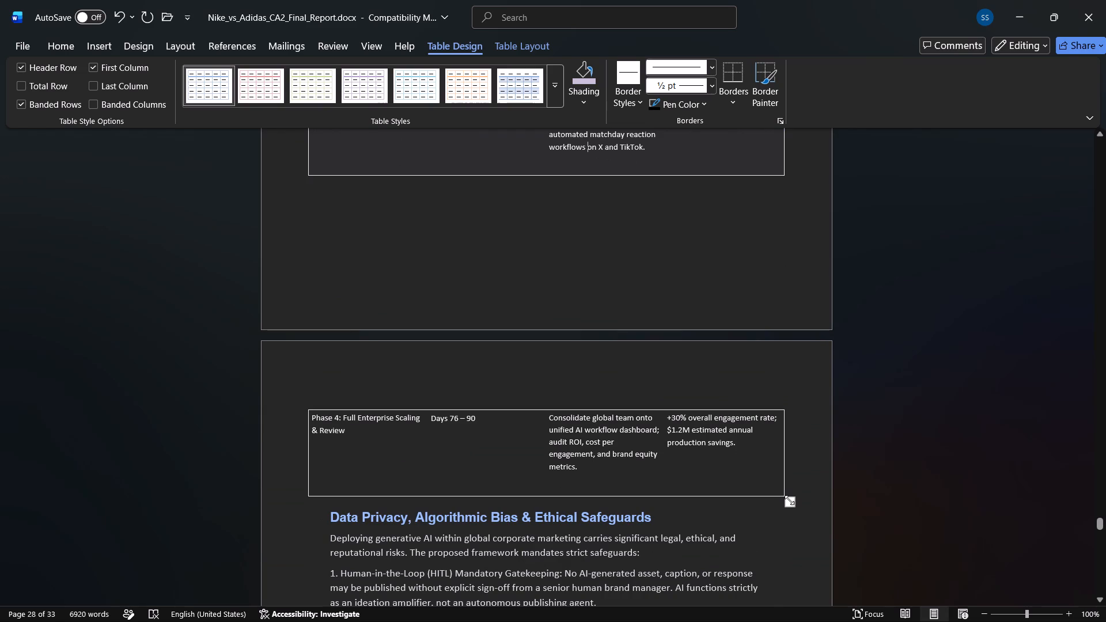
drag(789, 500, 757, 438)
scroll(723, 445, down, 1)
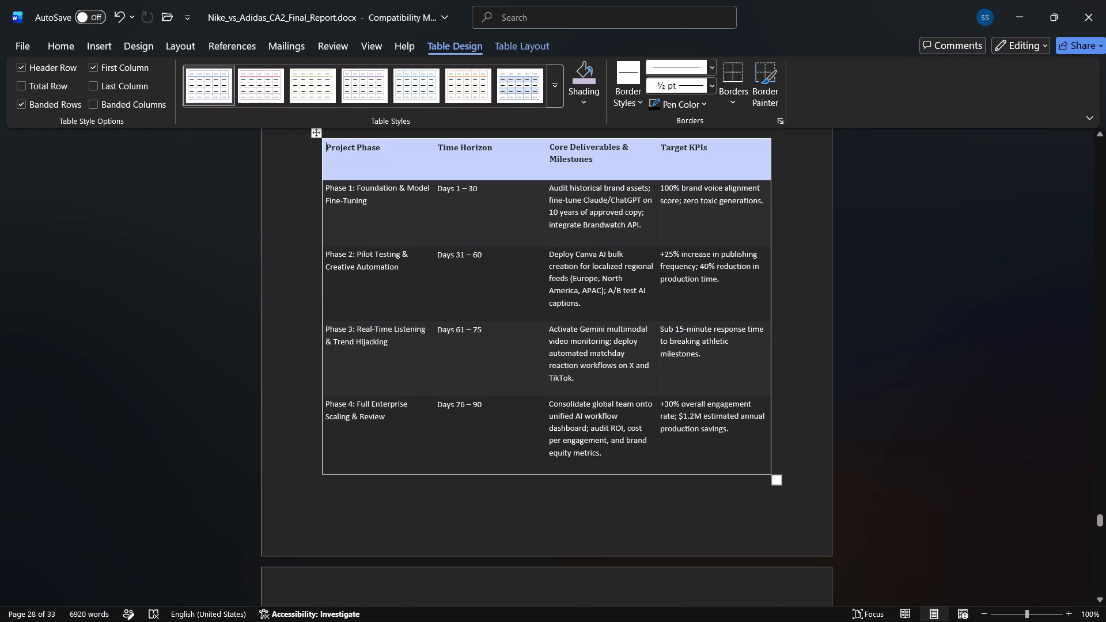
scroll(723, 445, down, 1)
scroll(723, 445, up, 1)
click(821, 319)
scroll(821, 319, up, 1)
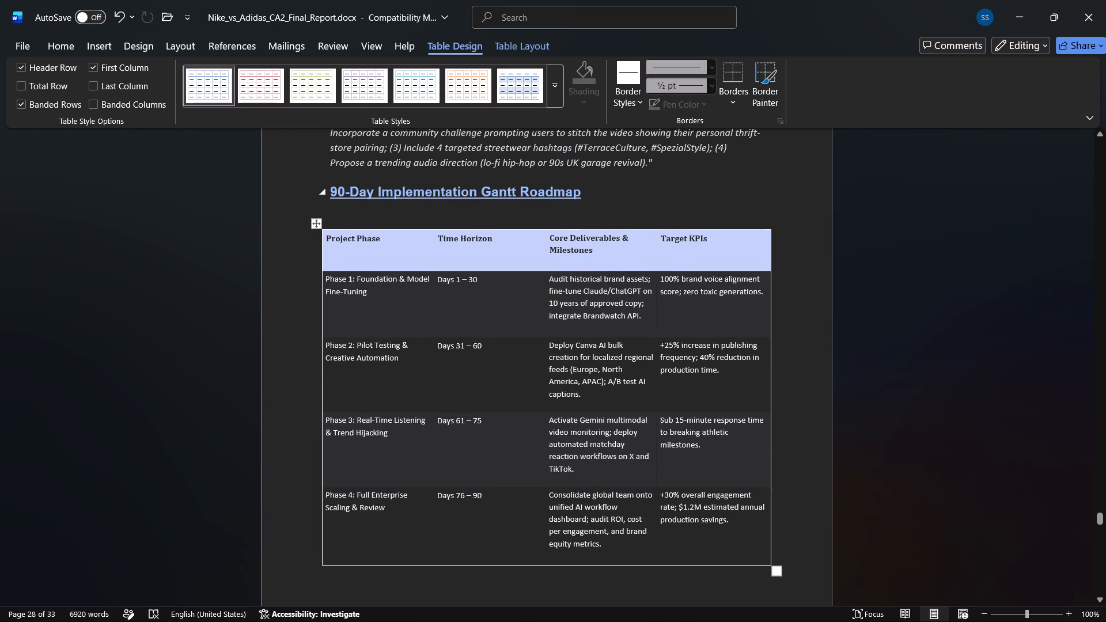
click(677, 199)
Set the "Data Privacy, Algorithmic Bias & Ethical Safeguards" heading to 14 pt and underline it.
scroll(677, 202, down, 1)
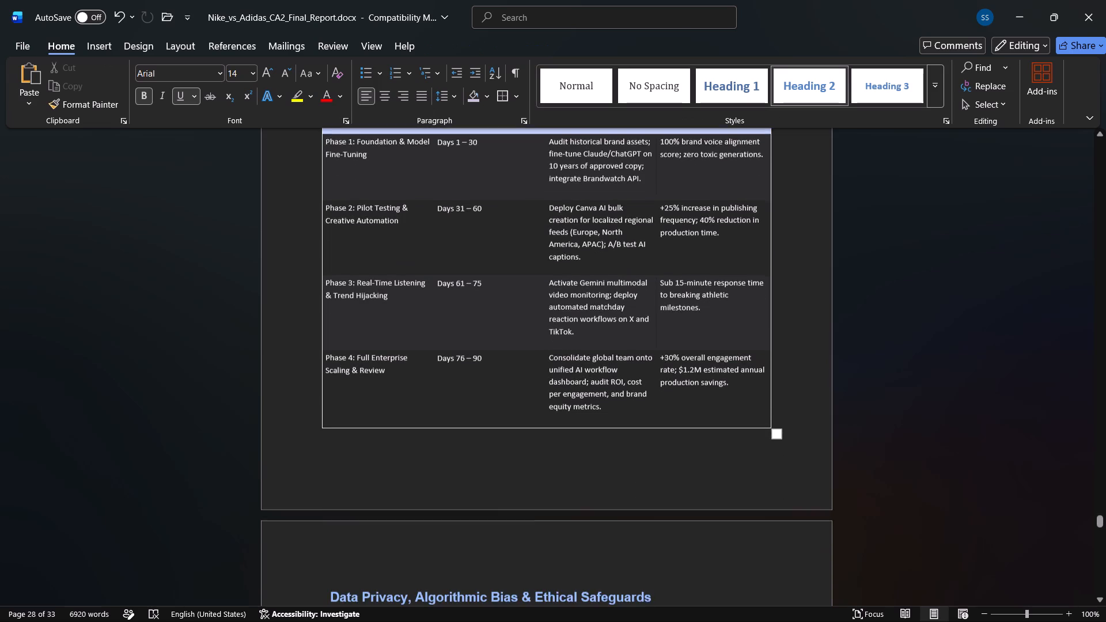
scroll(623, 373, down, 1)
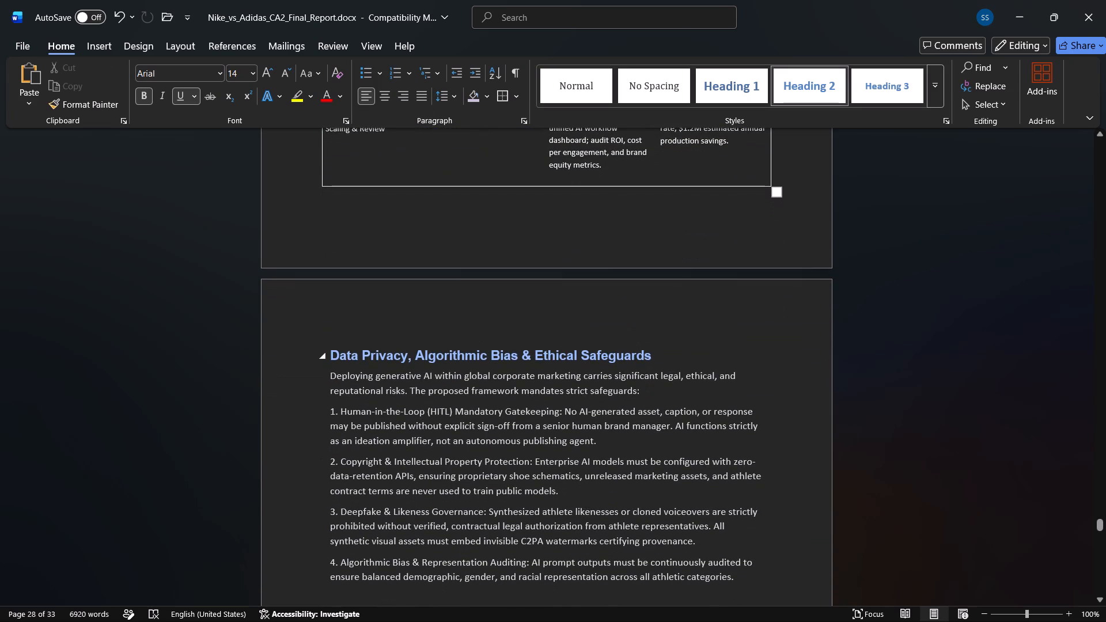
drag(655, 353, 328, 356)
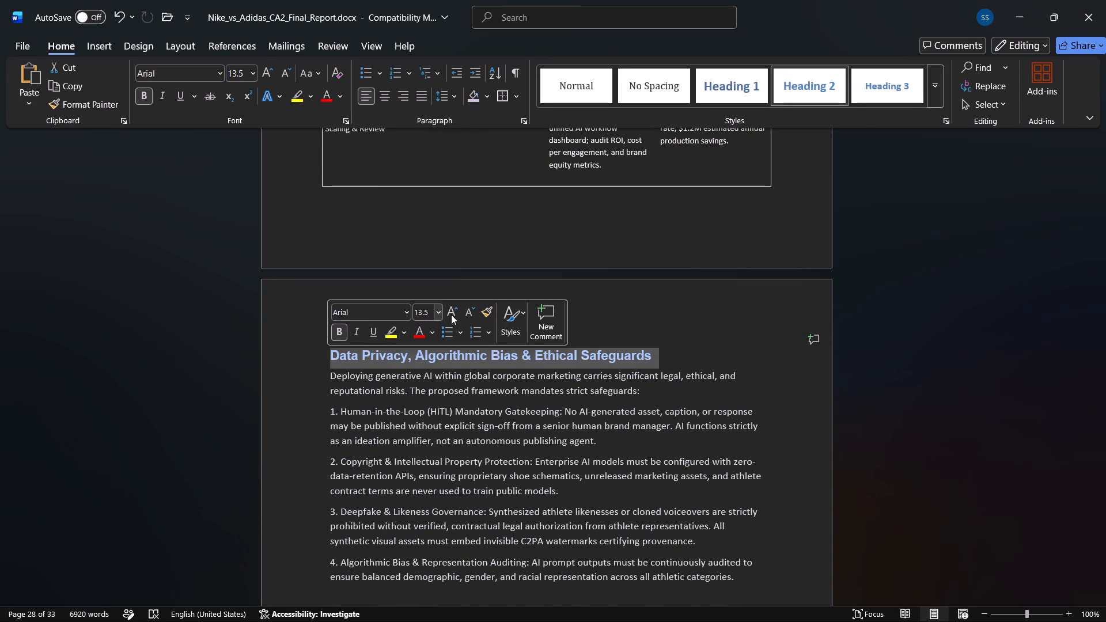
click(451, 314)
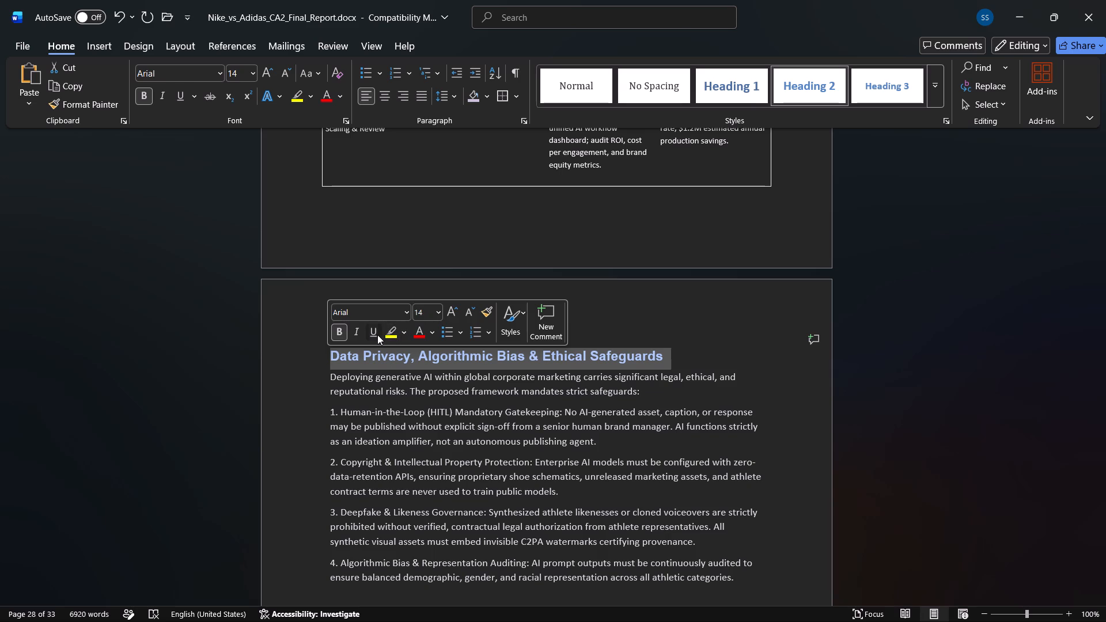
click(377, 335)
click(514, 461)
Set the "19. Managerial Implications & Strategic Recommendations" heading to 18 pt and underline it.
scroll(514, 461, up, 2)
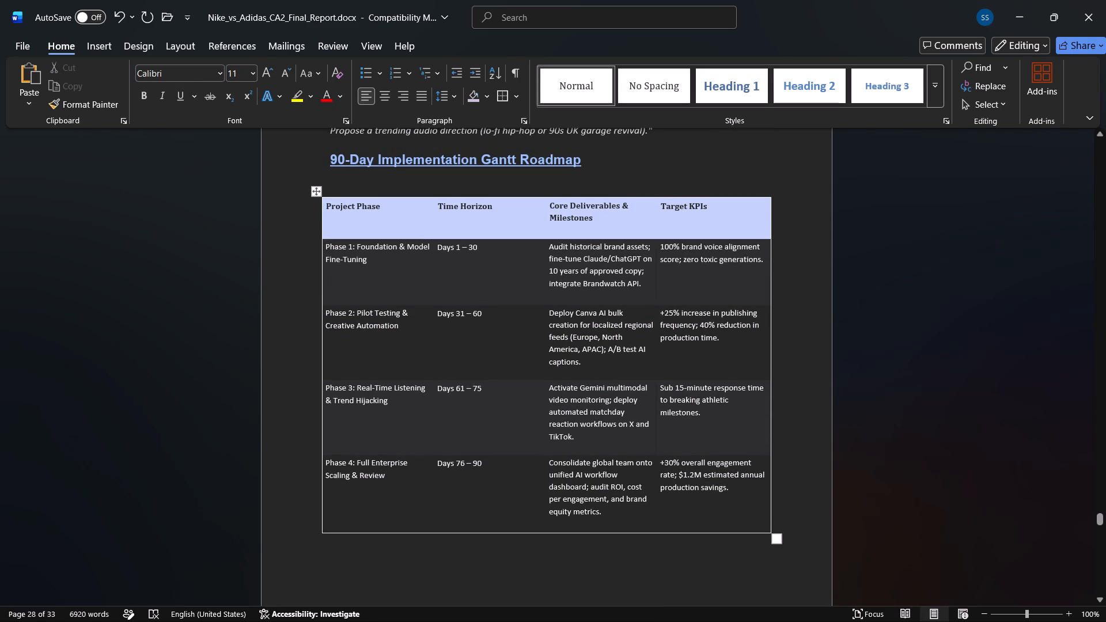
click(625, 146)
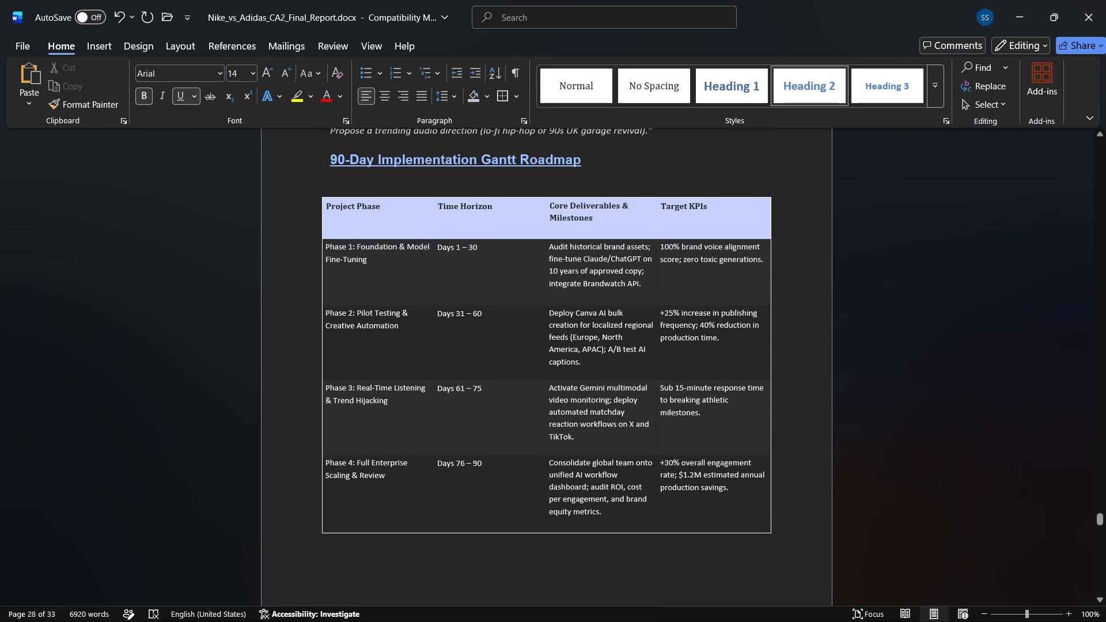
scroll(838, 253, down, 3)
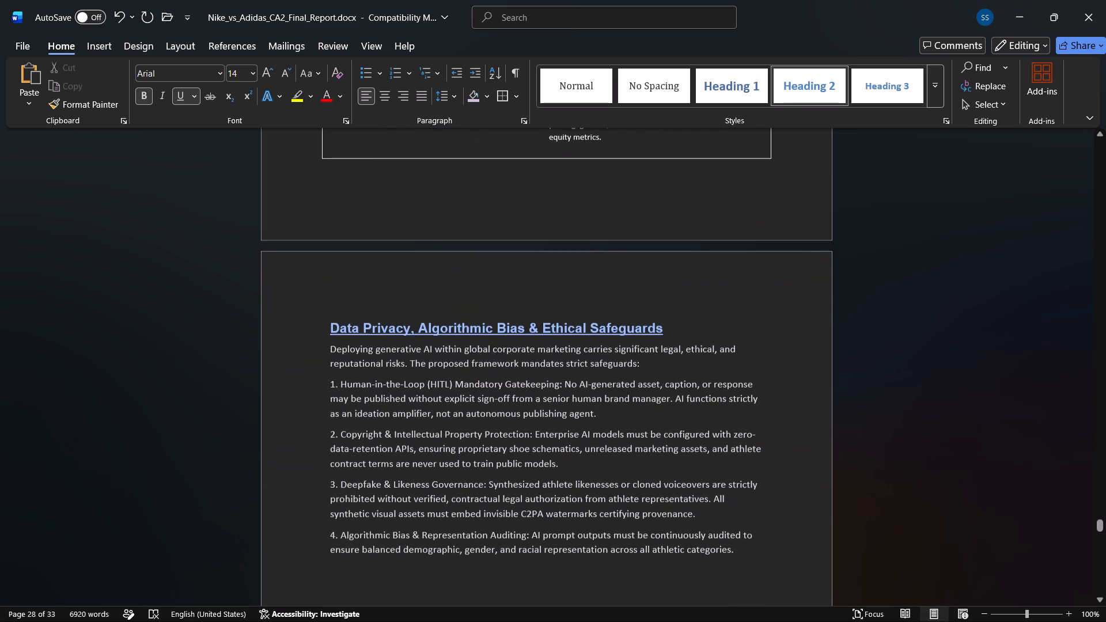
scroll(838, 253, down, 2)
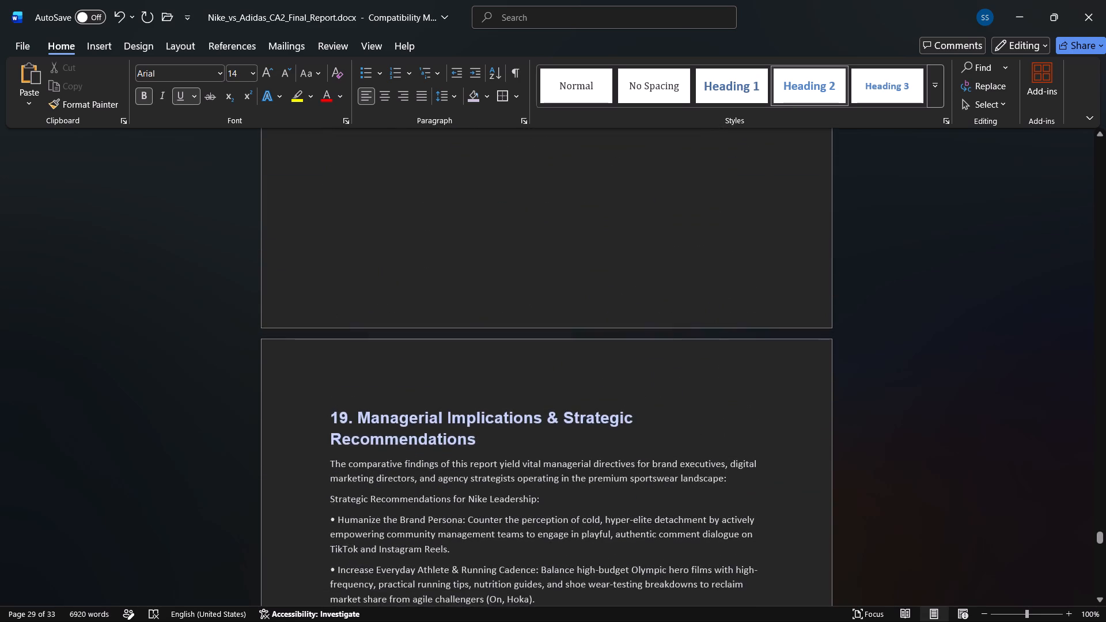
scroll(838, 253, down, 1)
drag(488, 368, 316, 349)
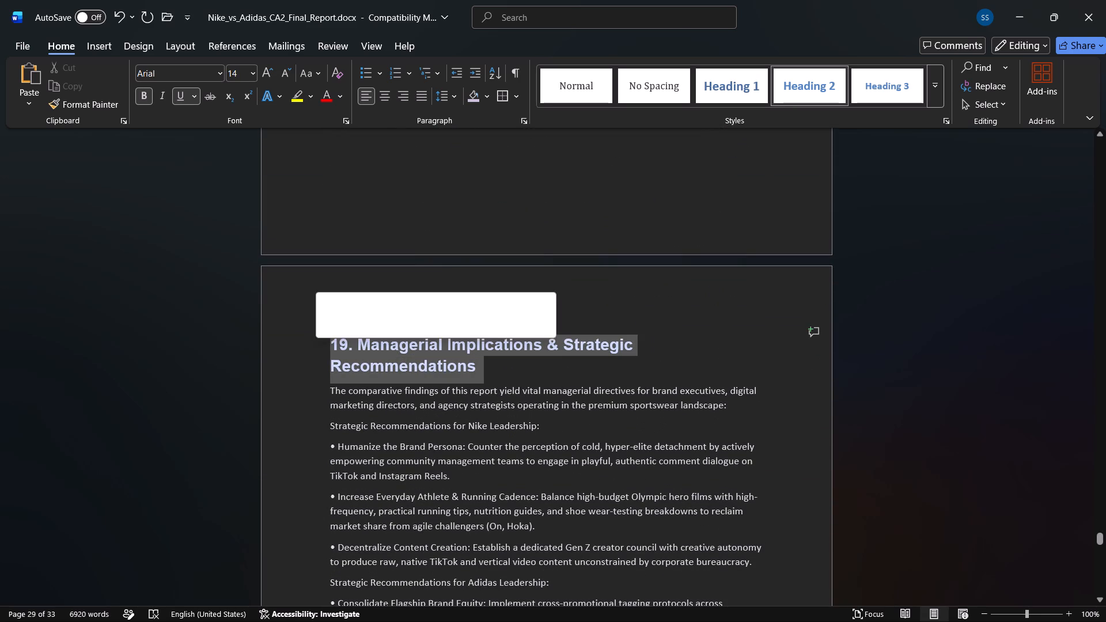
click(442, 301)
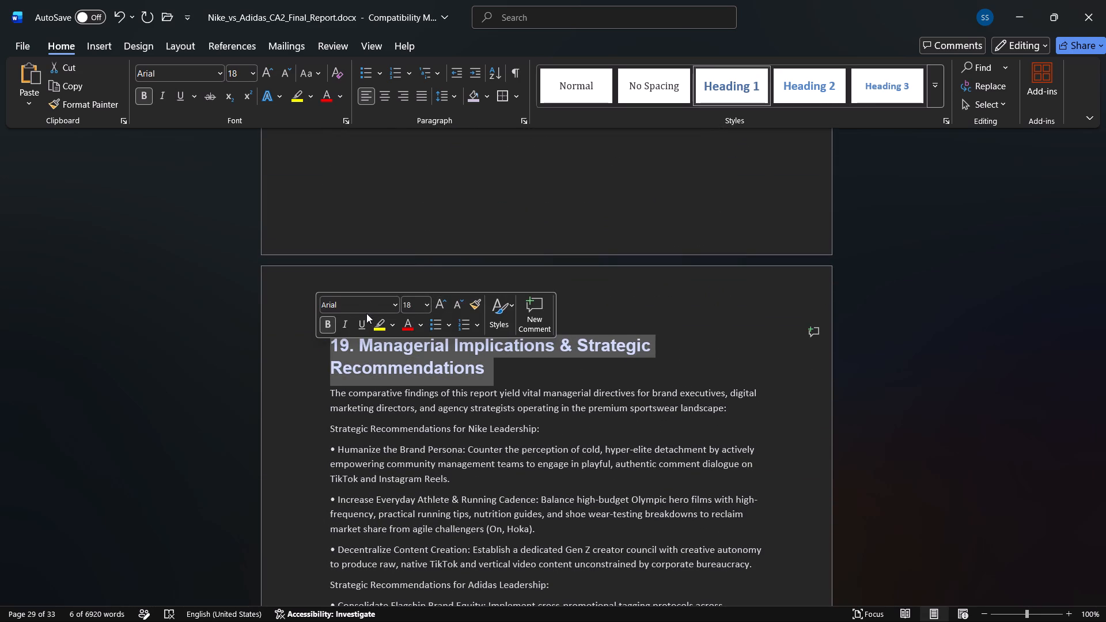
click(361, 326)
click(569, 391)
Set the "20. Conclusion & Strategic Summary" heading to 18 pt and underline it.
scroll(573, 378, down, 1)
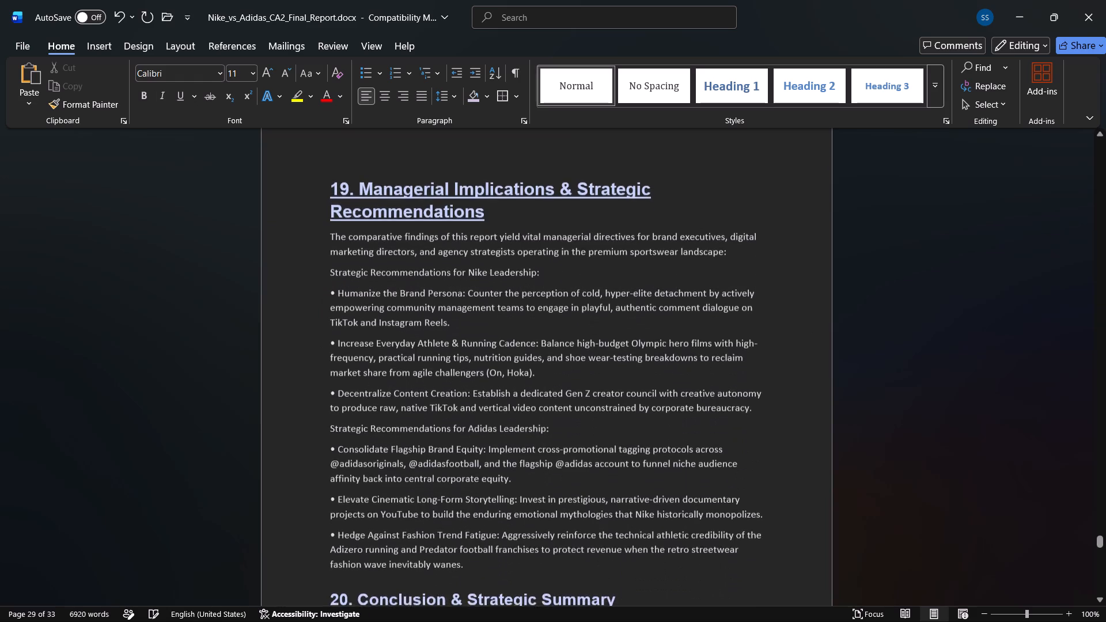
scroll(573, 378, down, 2)
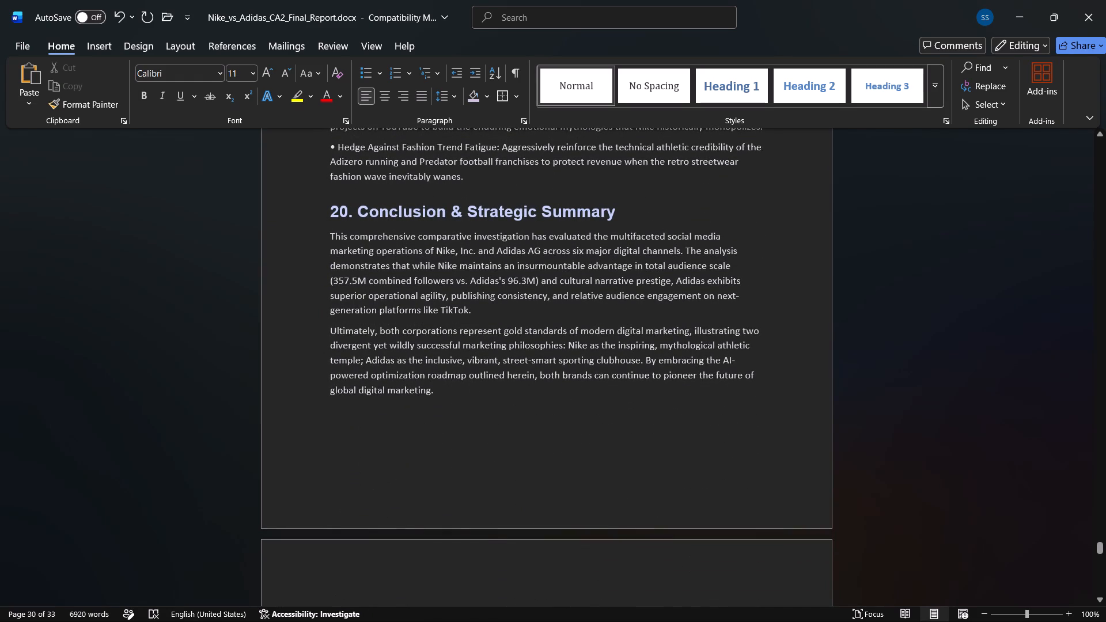
drag(633, 204, 336, 218)
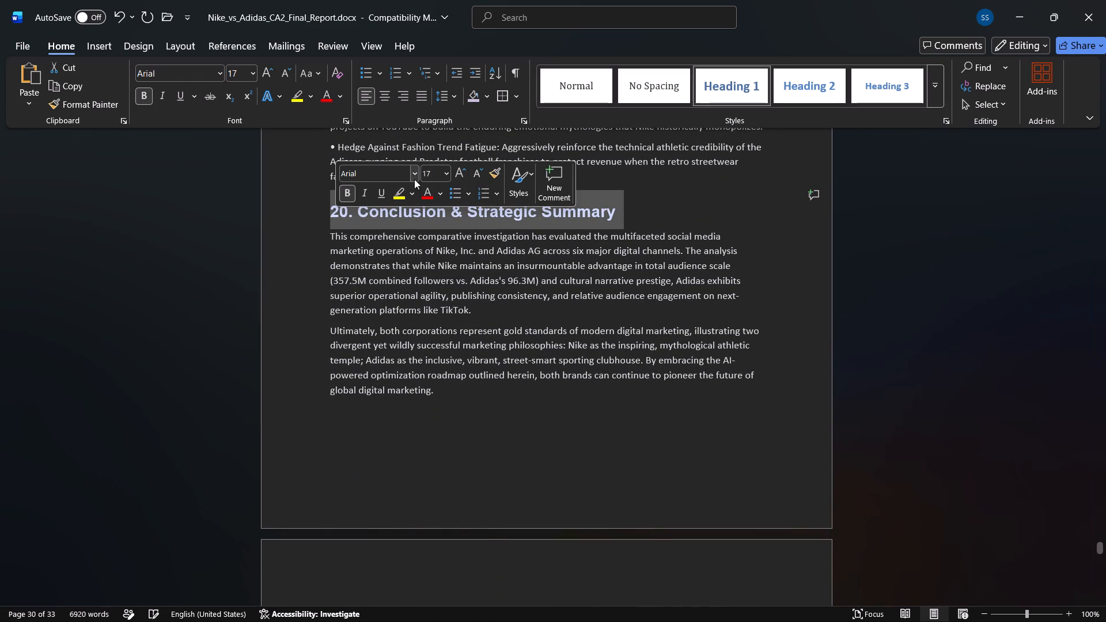
click(456, 174)
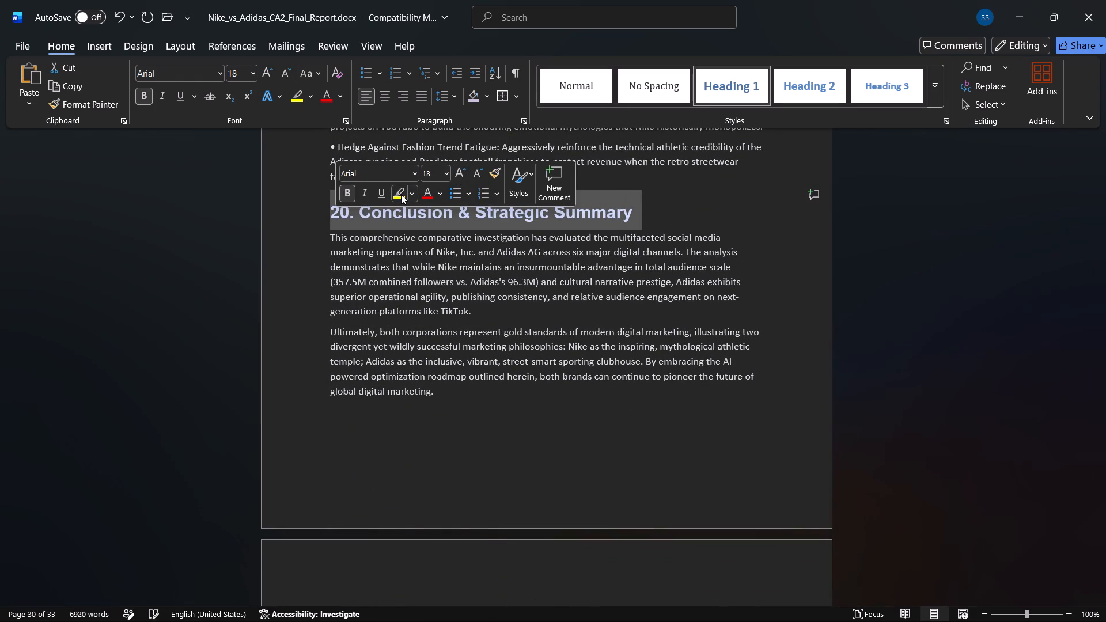
click(382, 195)
click(537, 371)
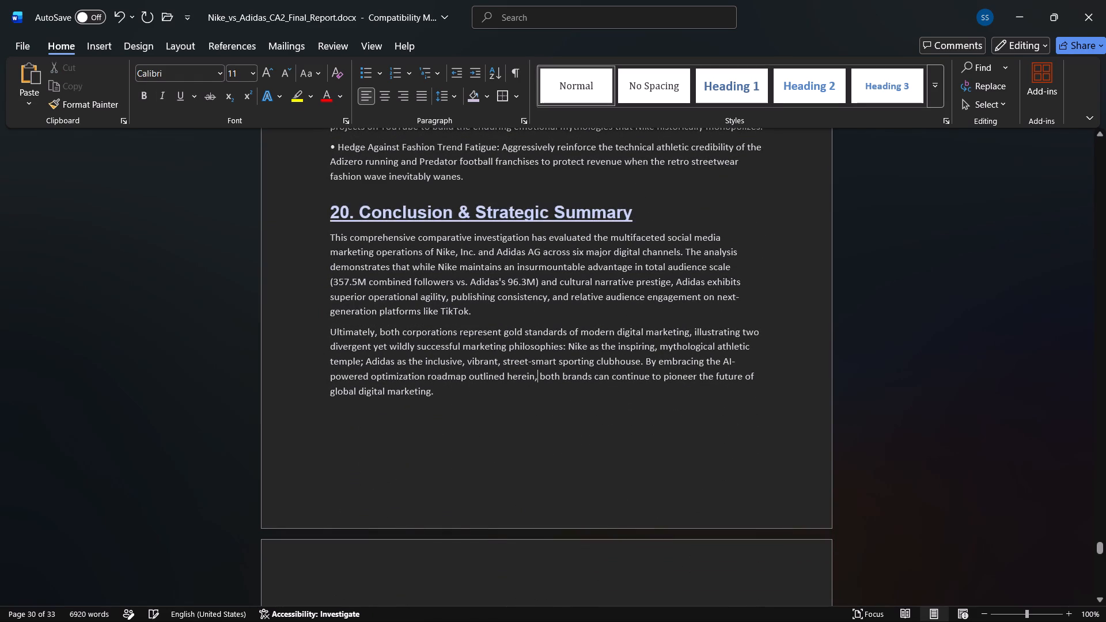
Insert a blank line between the "20. Conclusion & Strategic Summary" heading and its first paragraph.
scroll(537, 371, down, 2)
scroll(537, 371, up, 2)
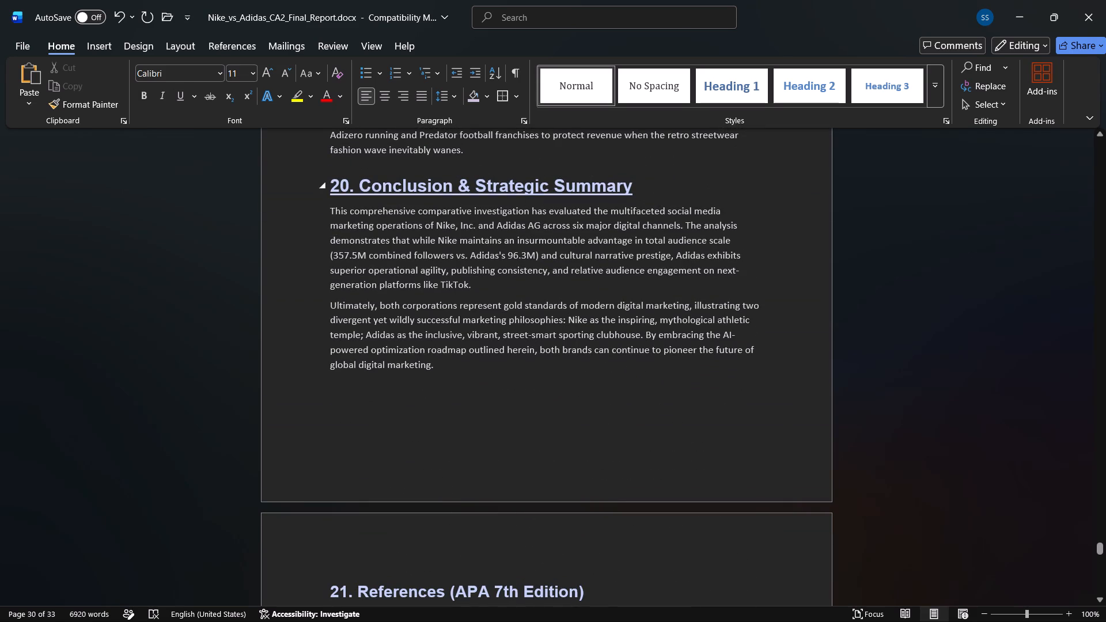
click(643, 180)
key(Return)
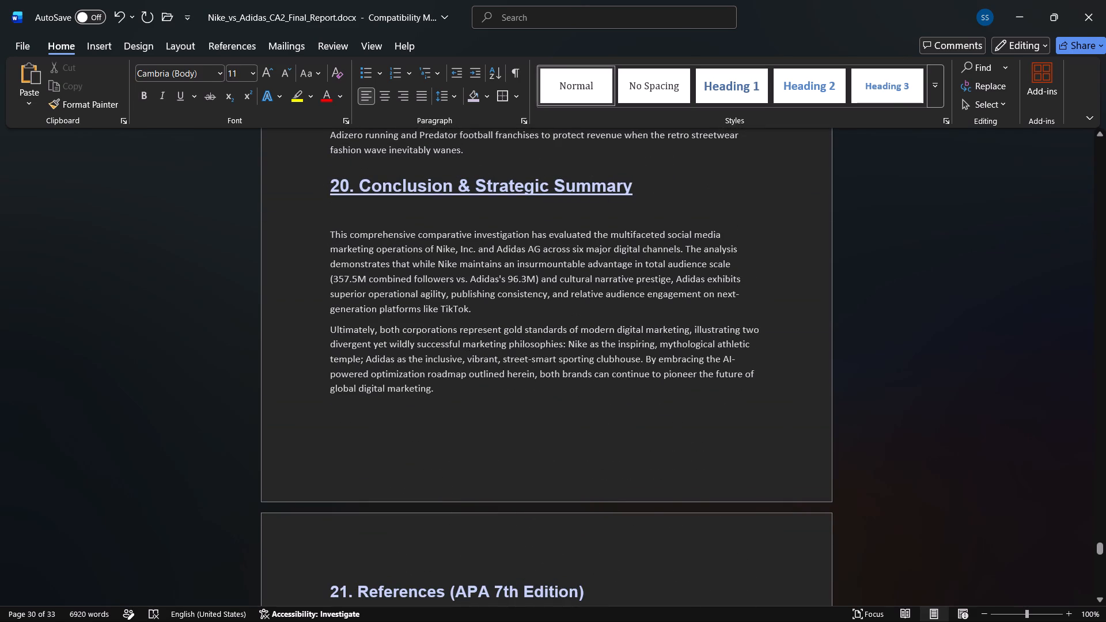
Set the "21. References (APA 7th Edition)" heading to 18 pt and underline it.
scroll(543, 331, up, 4)
scroll(543, 331, down, 4)
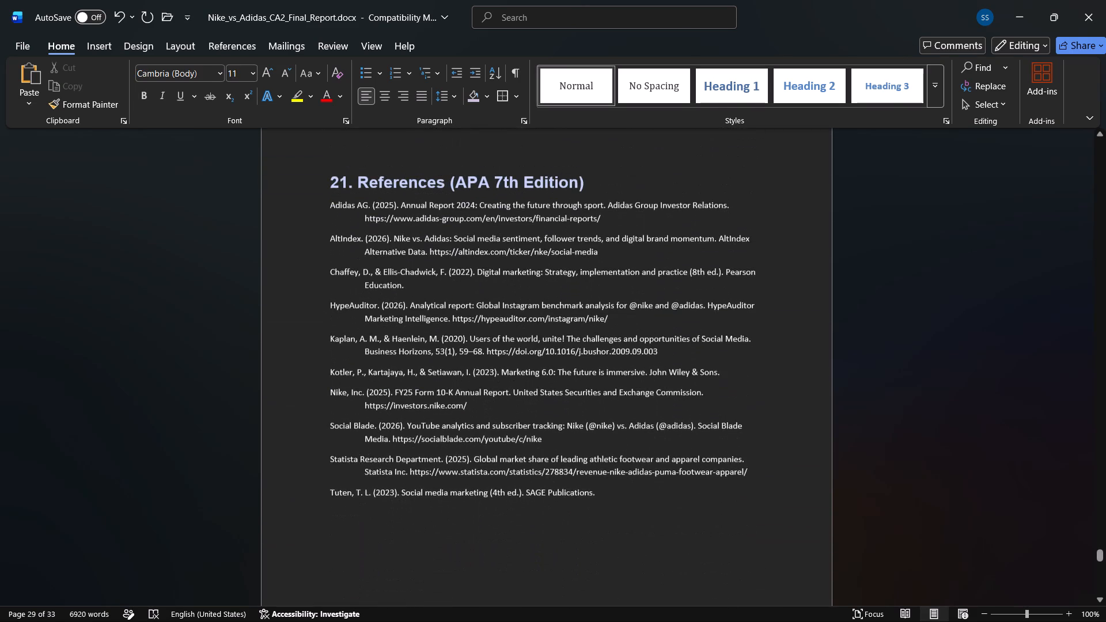
drag(598, 173, 328, 176)
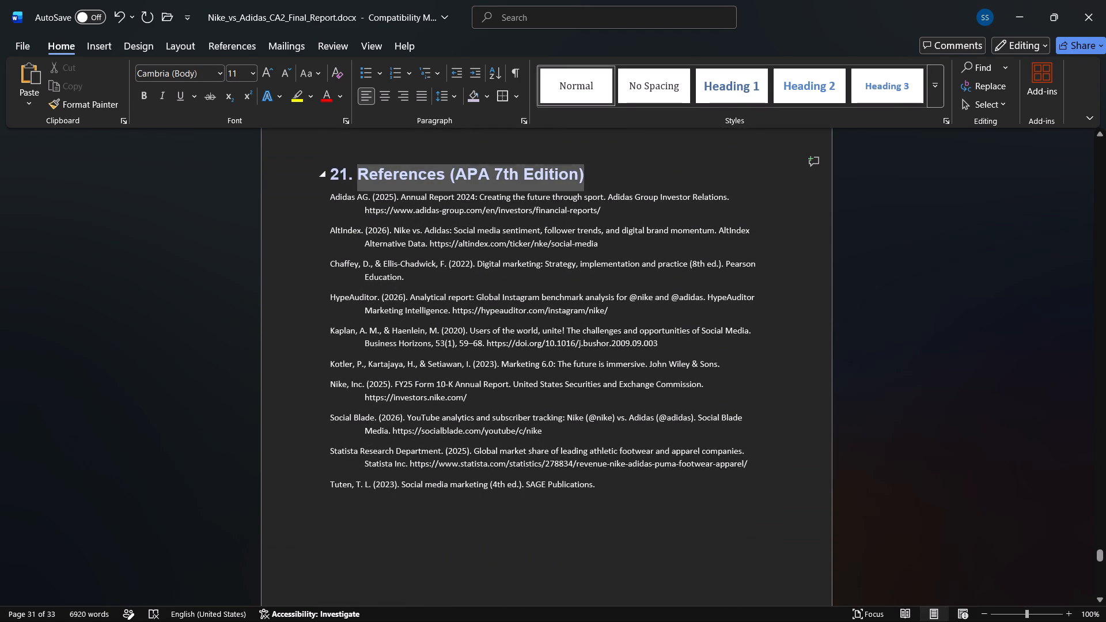
drag(328, 176, 318, 174)
click(438, 132)
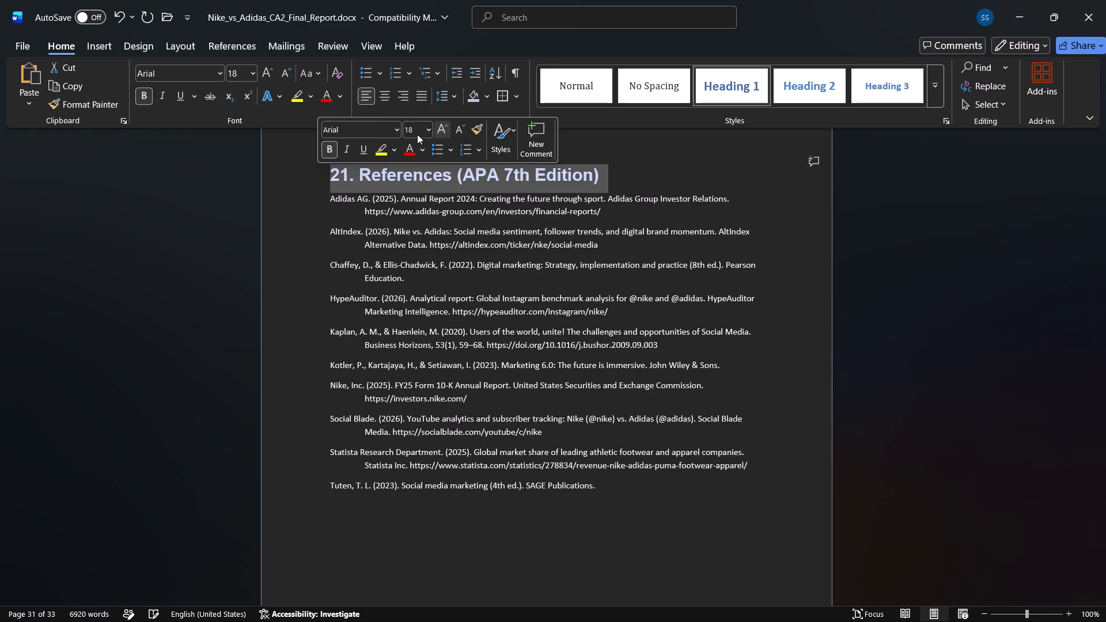
click(366, 143)
Insert a blank line between the "21. References (APA 7th Edition)" heading and the first reference entry.
click(608, 173)
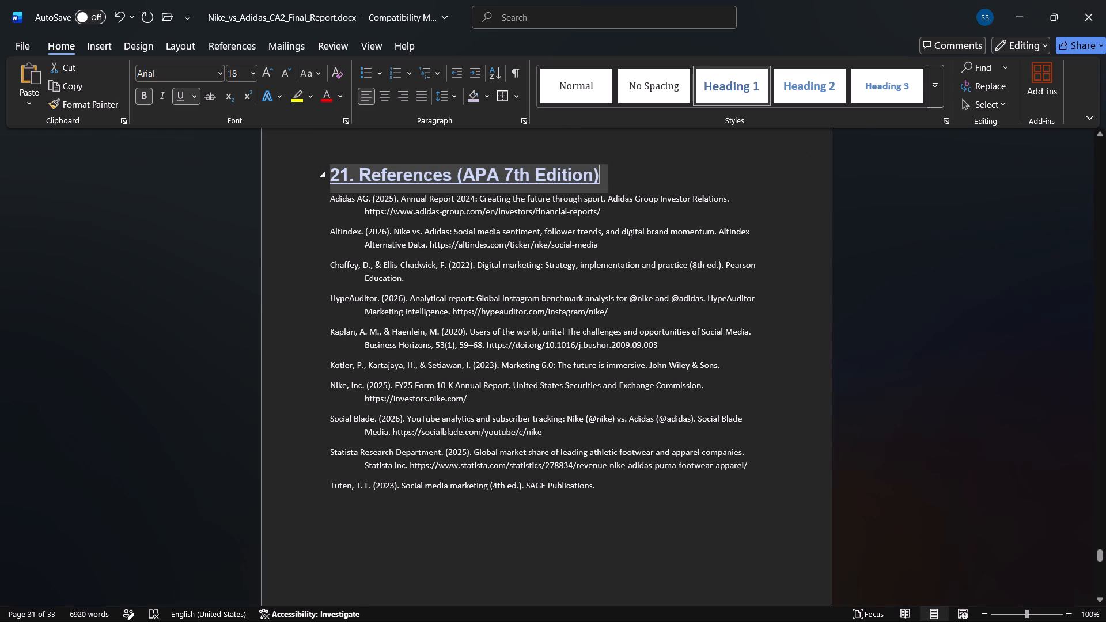
key(Return)
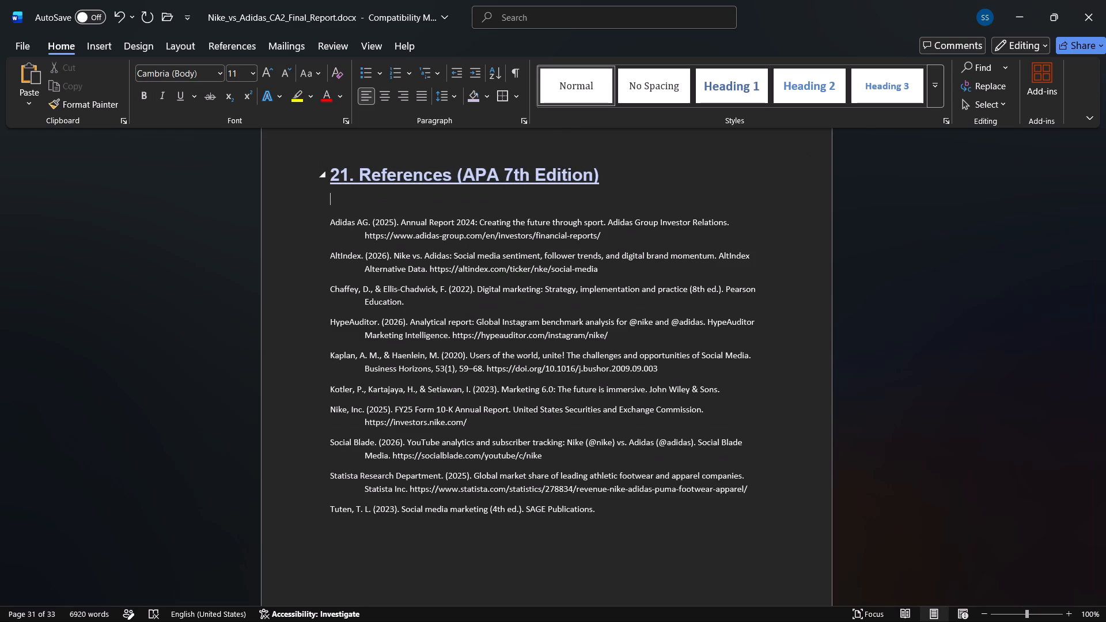
Increase the text size of all reference entries, from Adidas AG to Tuten, to 10 pt.
scroll(516, 238, down, 1)
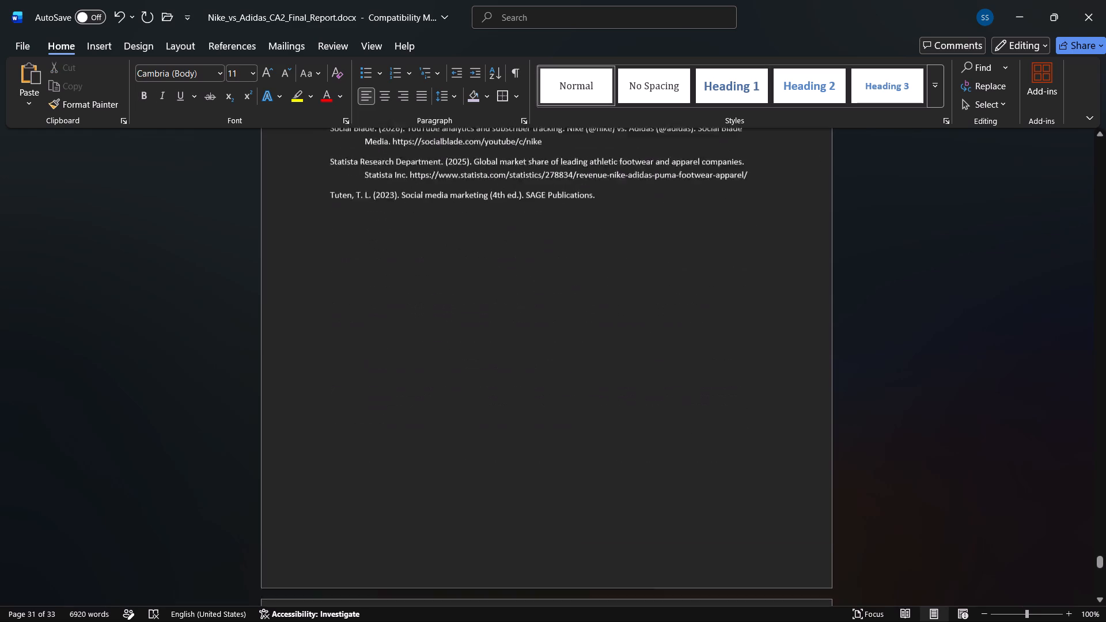
scroll(516, 238, up, 1)
scroll(605, 376, up, 1)
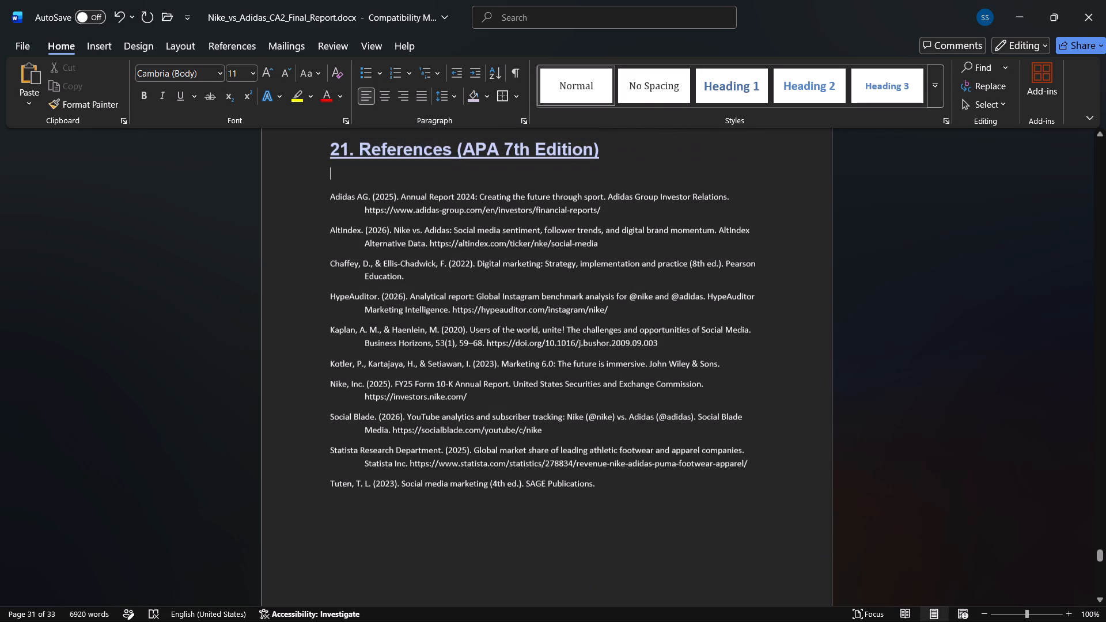
drag(604, 486, 331, 198)
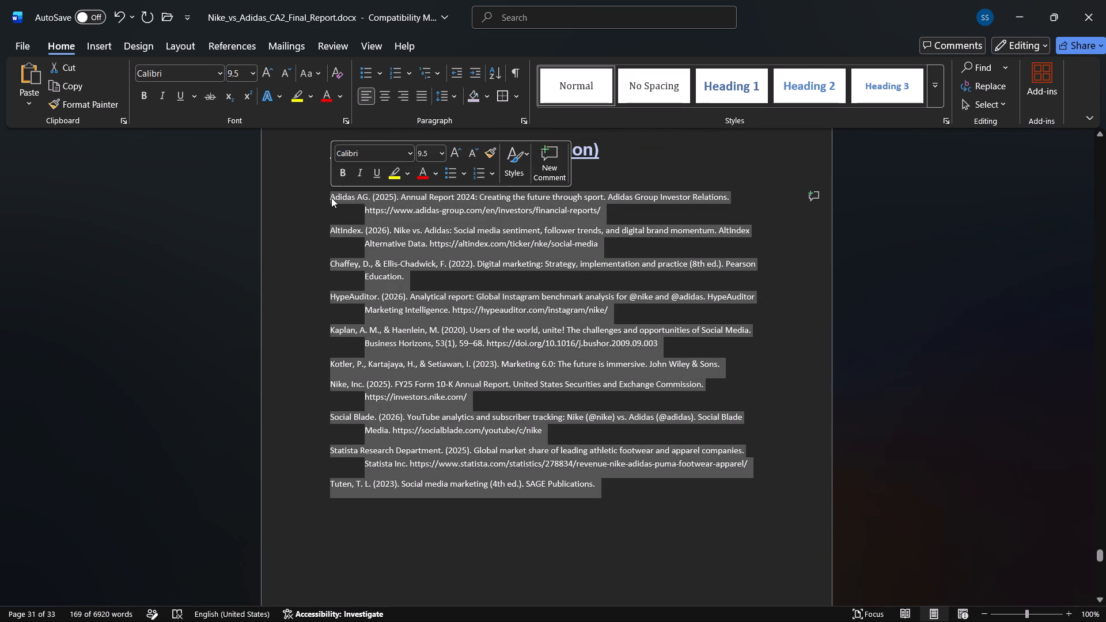
click(450, 156)
click(485, 269)
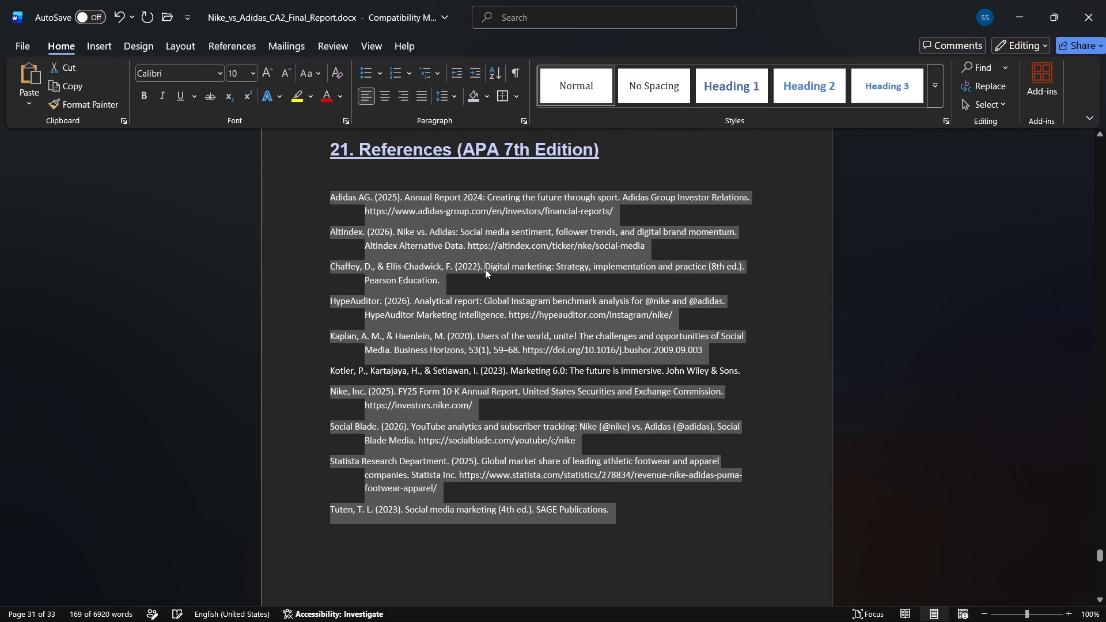
Review the layout of the Conclusion and References sections after the formatting changes.
scroll(485, 269, up, 3)
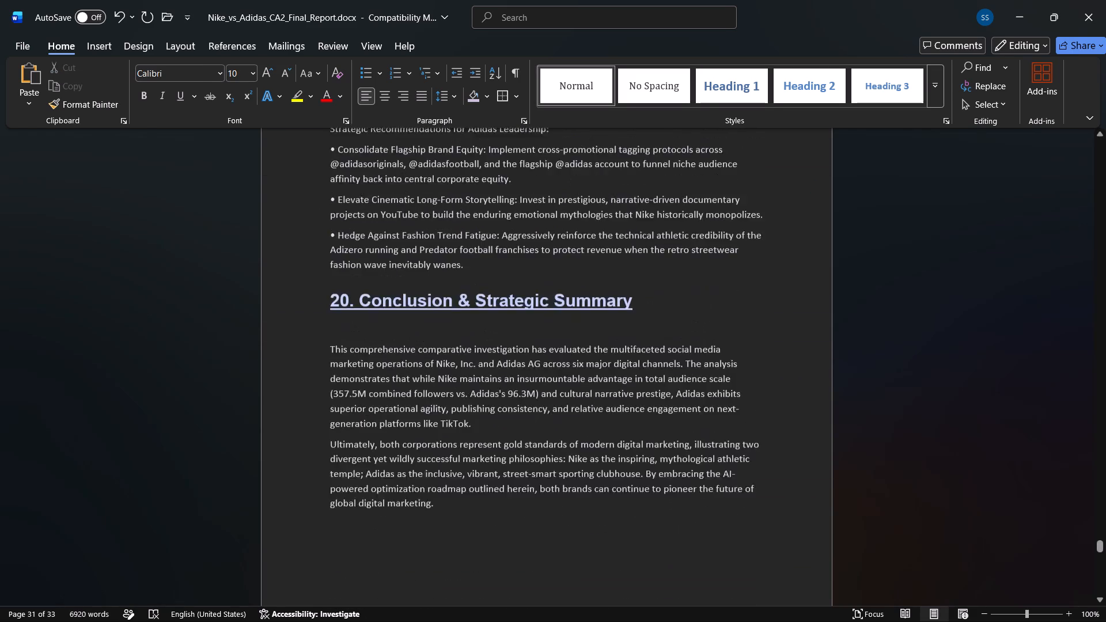
scroll(485, 269, down, 4)
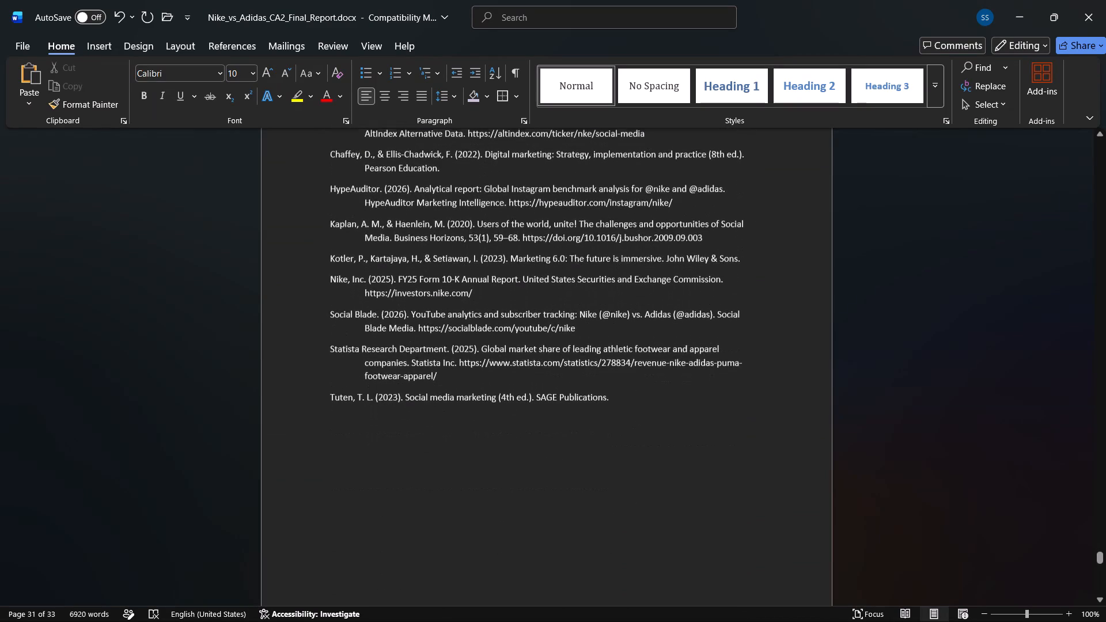
scroll(485, 269, up, 1)
scroll(533, 229, down, 2)
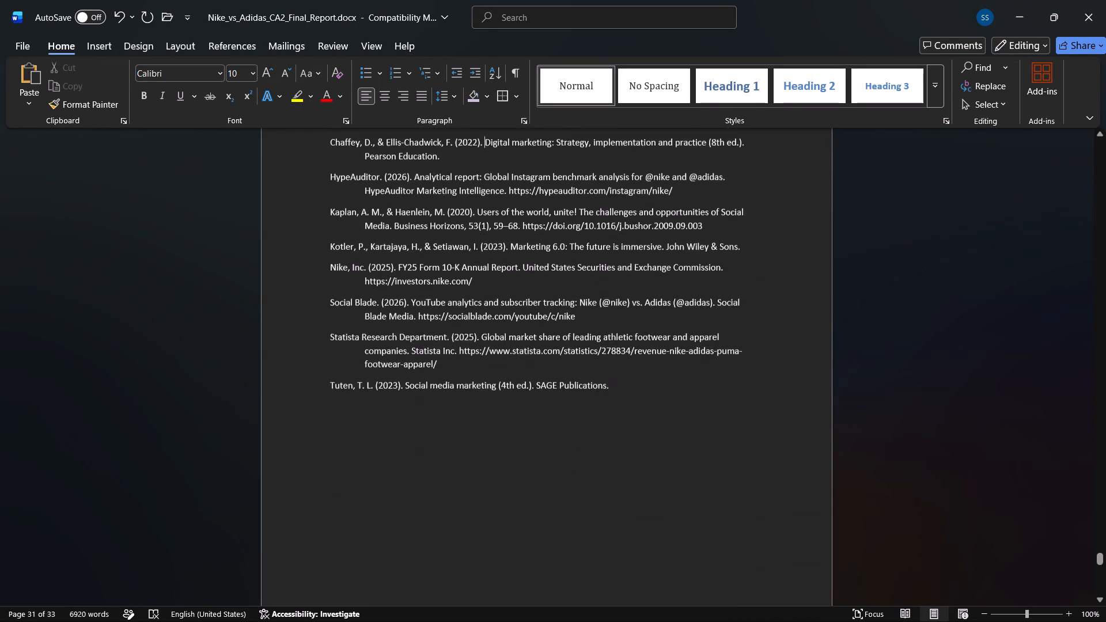
Enlarge the evidence table in the "22. Screenshot & Evidence Audit Appendix" section slightly in width and height.
scroll(533, 229, down, 1)
scroll(517, 347, down, 3)
scroll(517, 347, up, 1)
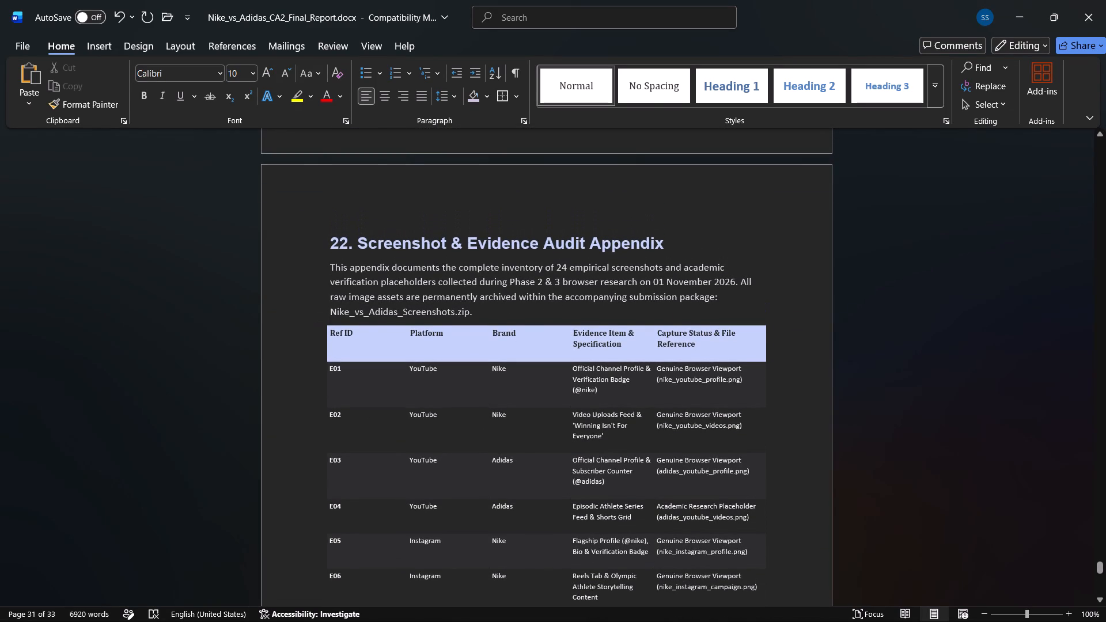
scroll(558, 302, down, 3)
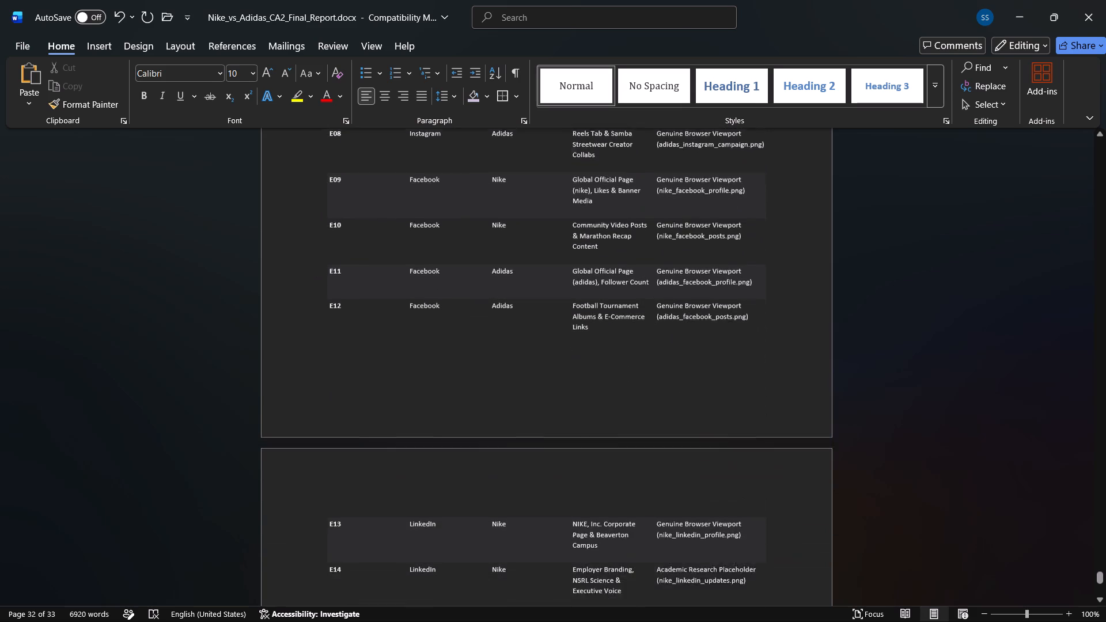
scroll(558, 302, down, 5)
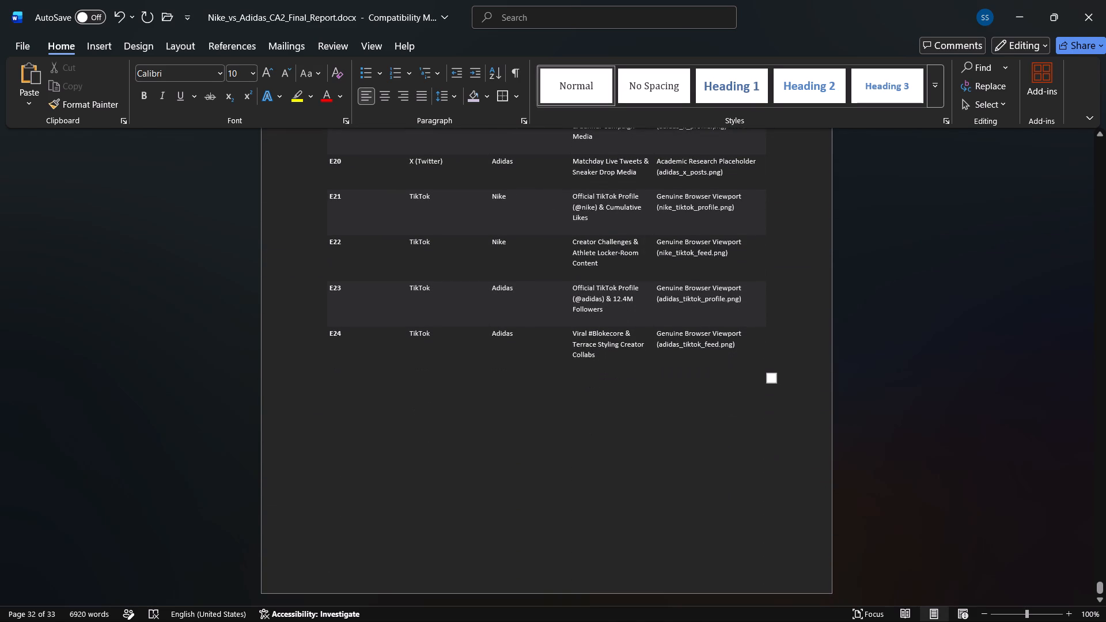
drag(773, 383, 796, 445)
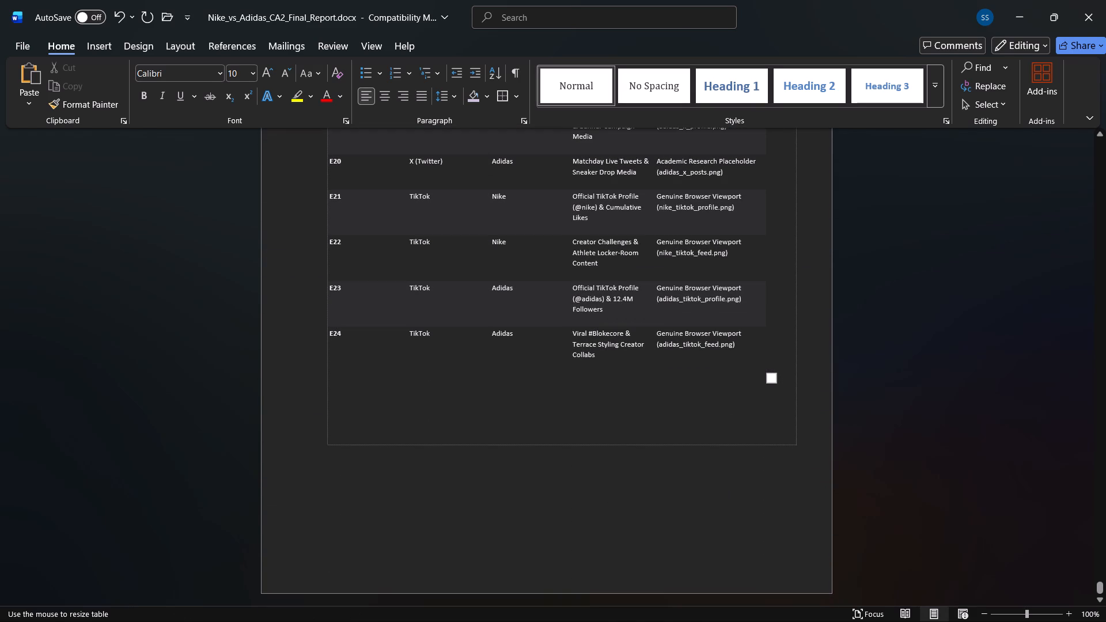
drag(796, 445, 789, 458)
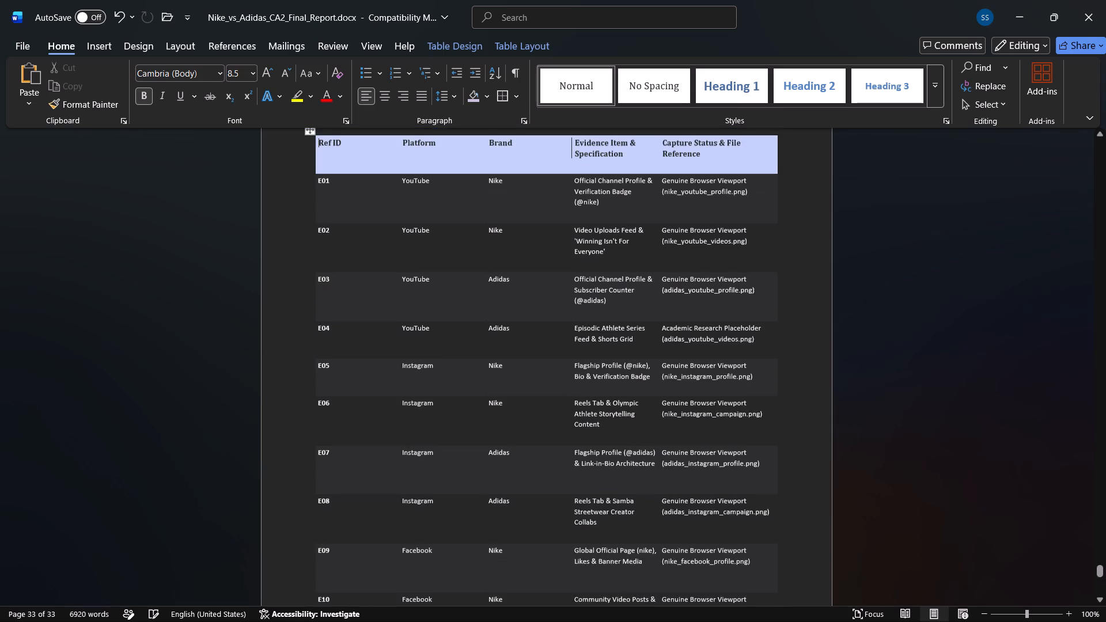
Apply All Borders to the whole evidence table, from the Ref ID header row through row E24.
scroll(745, 378, up, 1)
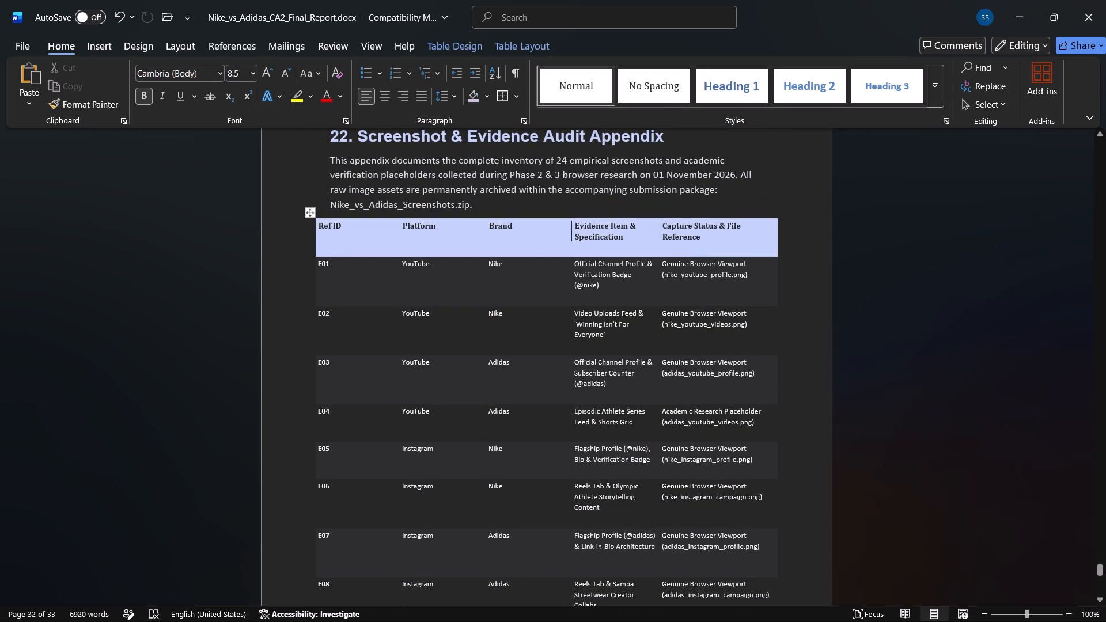
click(330, 238)
drag(320, 227, 431, 390)
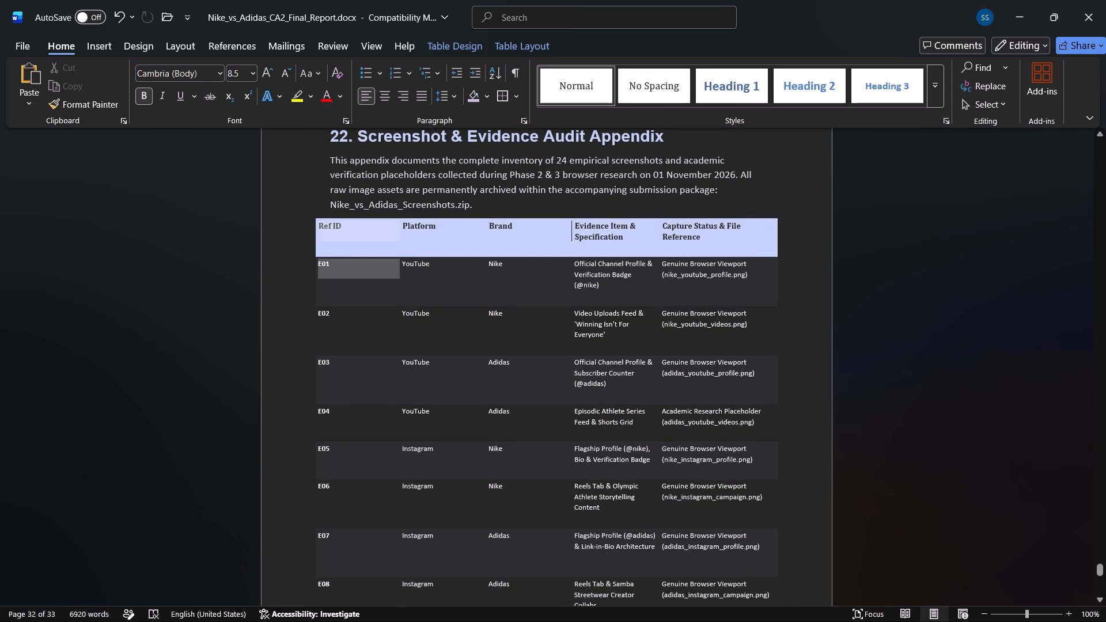
drag(431, 390, 623, 621)
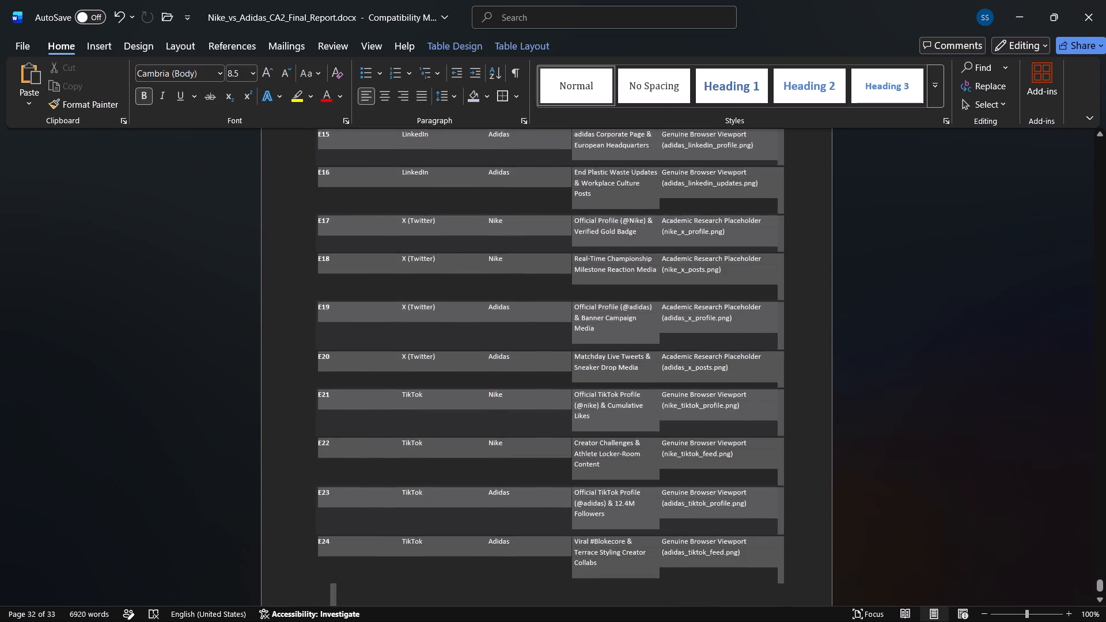
drag(623, 621, 766, 483)
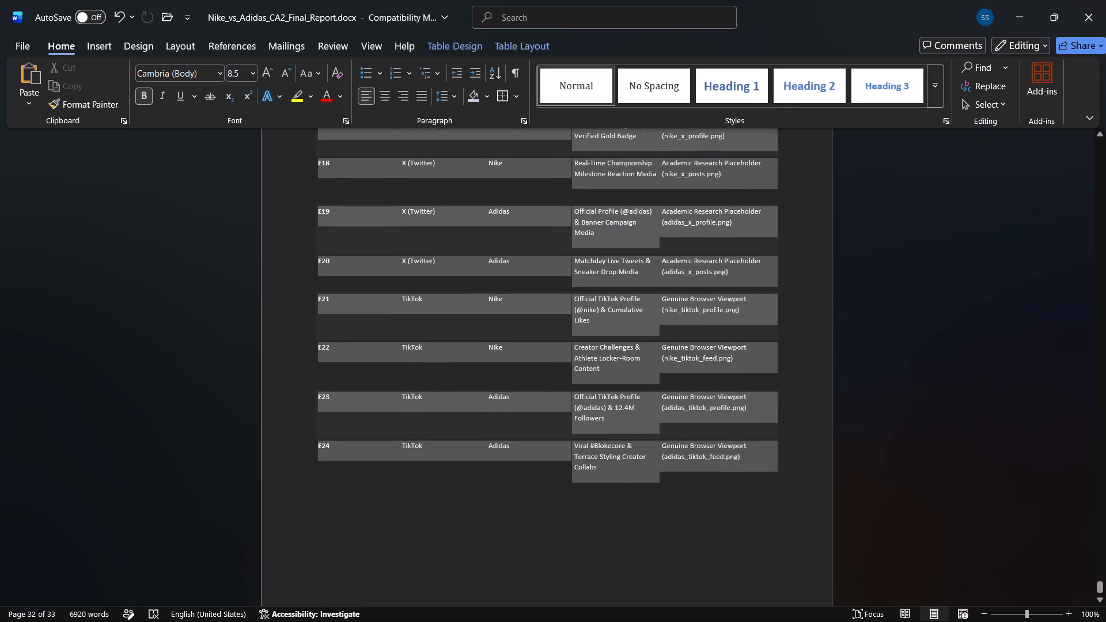
drag(766, 483, 776, 487)
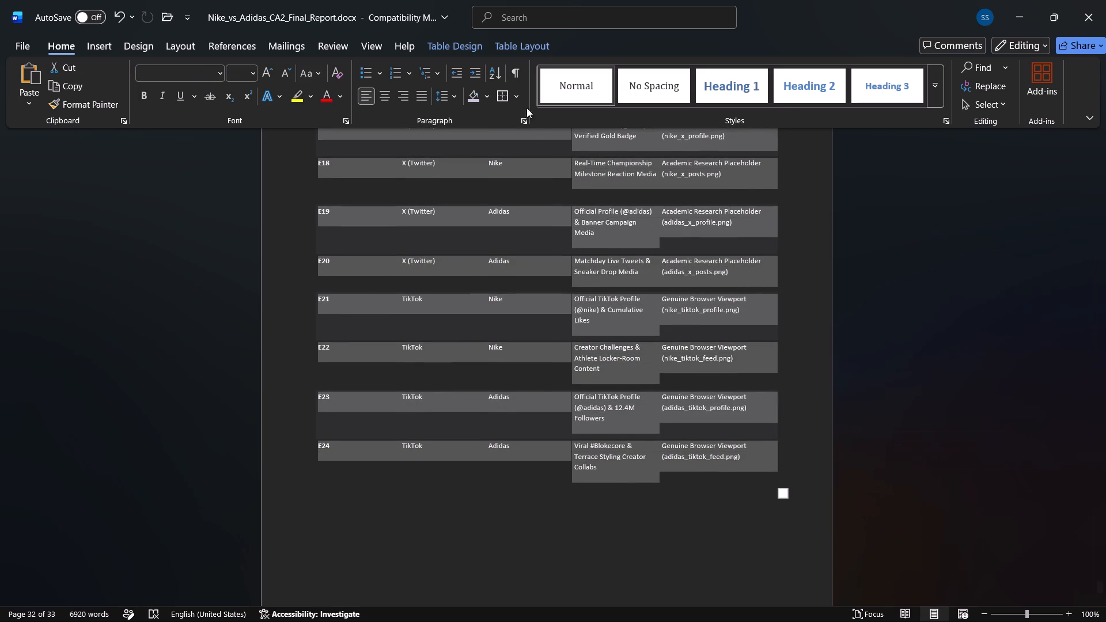
click(521, 95)
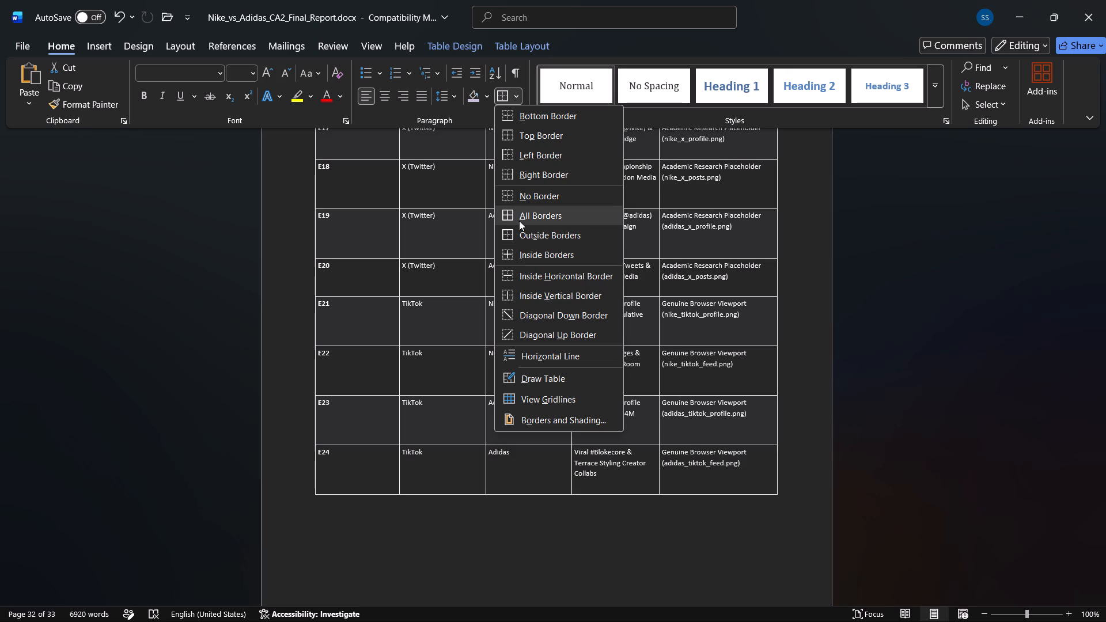
click(519, 221)
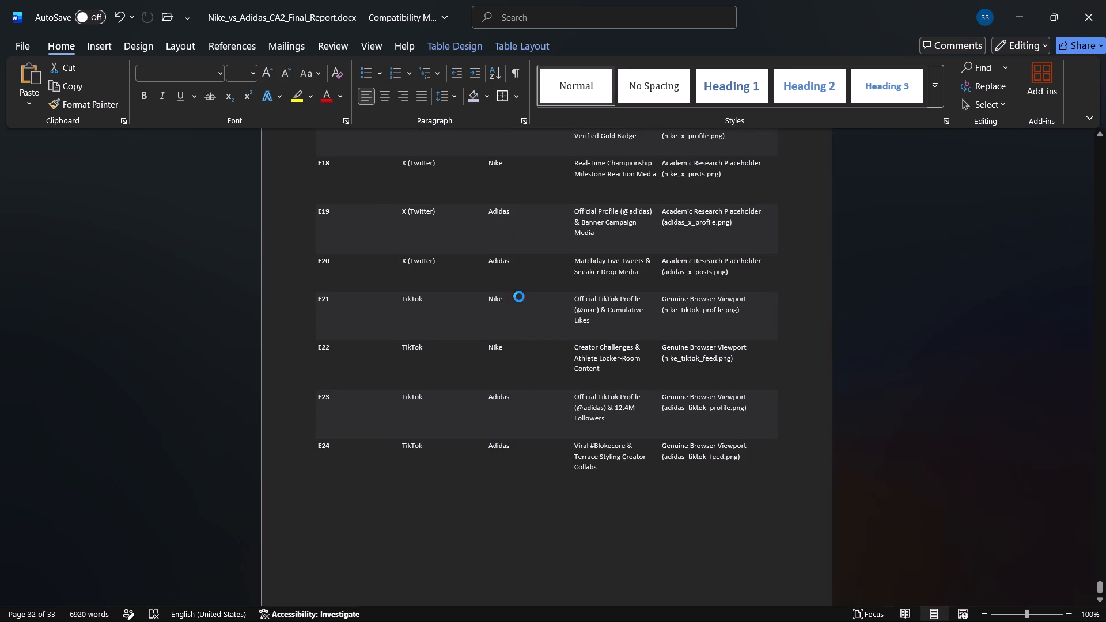
click(524, 510)
Check the bordered evidence table across its pages, from the header row through the last entries.
scroll(785, 439, up, 1)
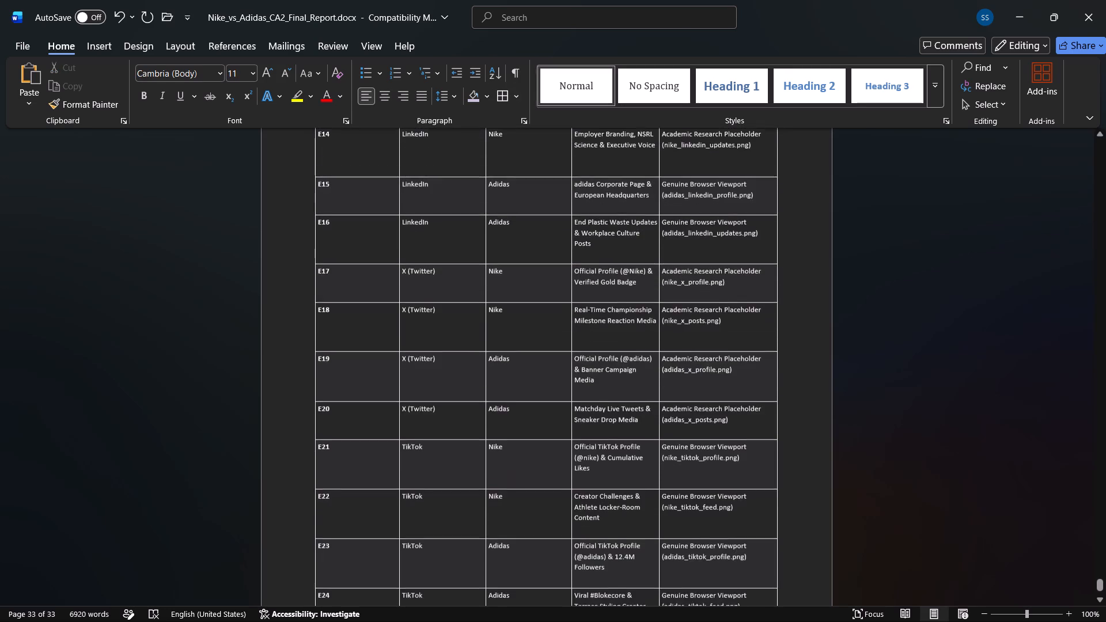
scroll(785, 439, up, 3)
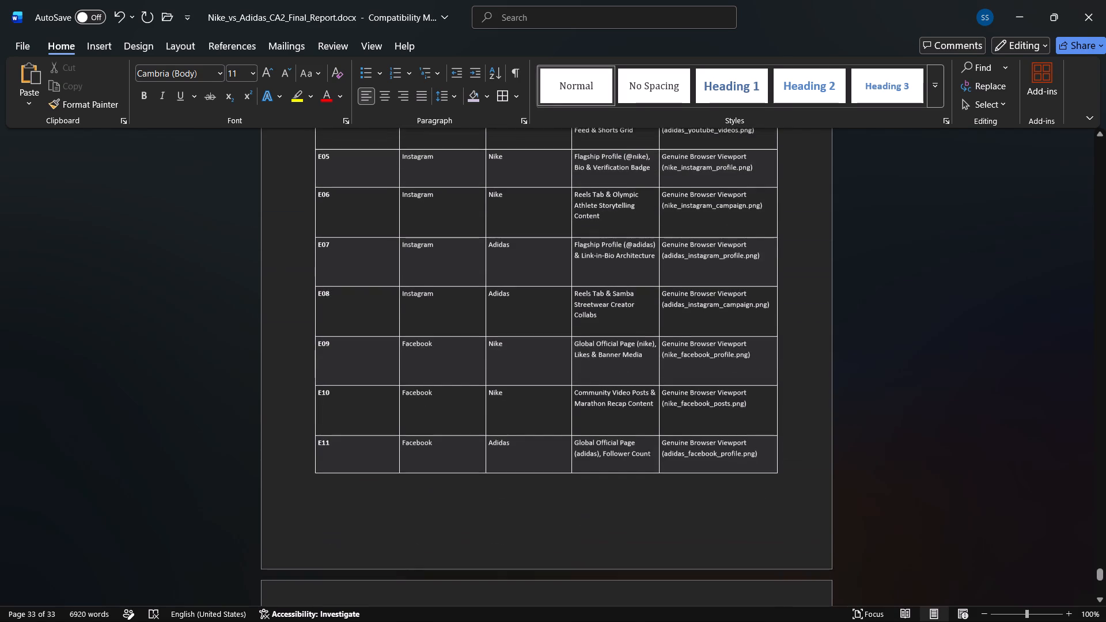
scroll(785, 439, up, 2)
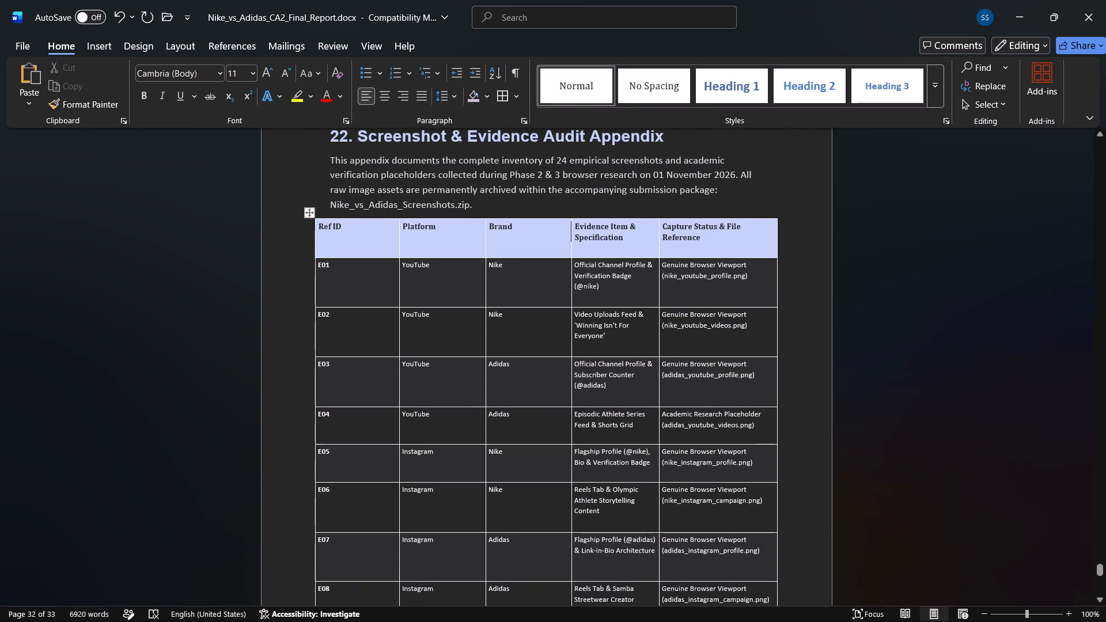
scroll(457, 351, down, 1)
scroll(560, 362, down, 1)
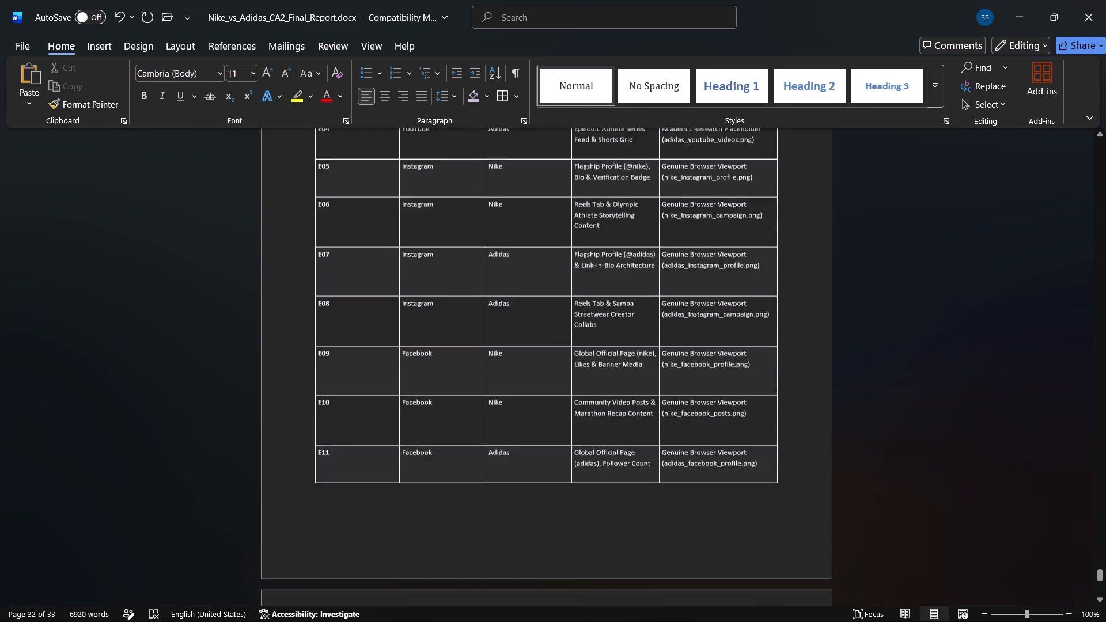
Increase the font size of the whole evidence table, from the Ref ID header through row E24, by one step, with body entries at 9 pt.
scroll(808, 403, down, 2)
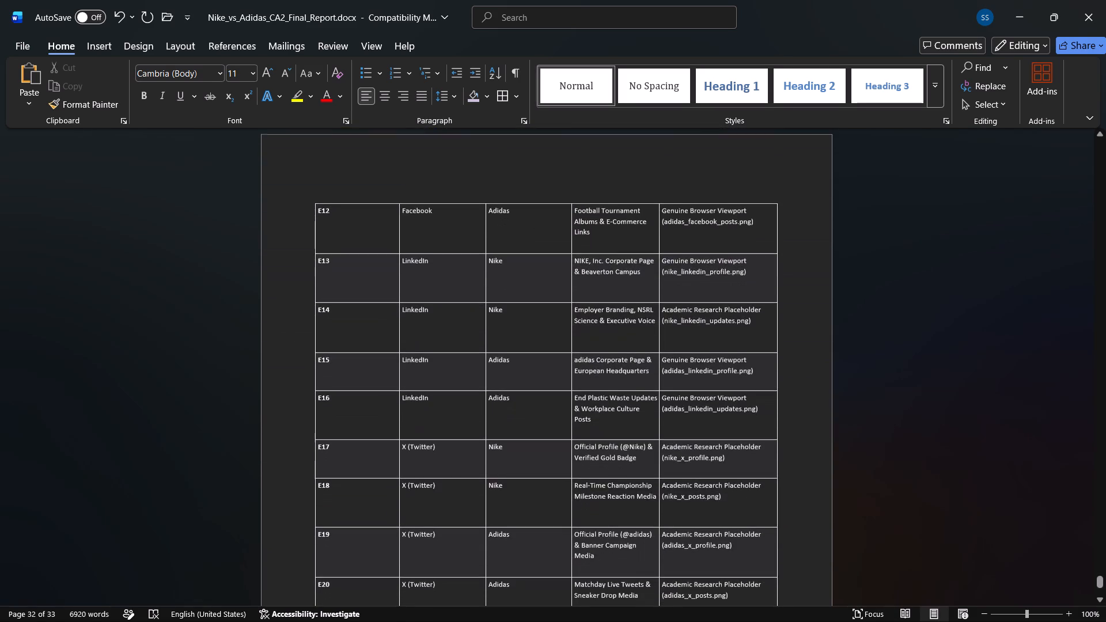
scroll(808, 403, down, 2)
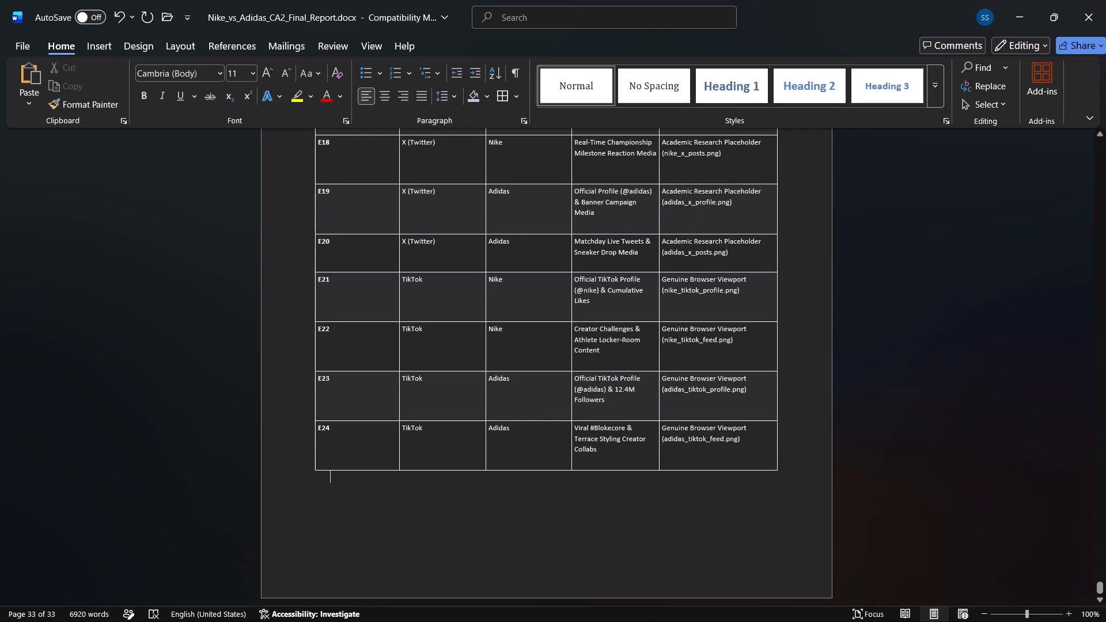
drag(752, 445, 342, 213)
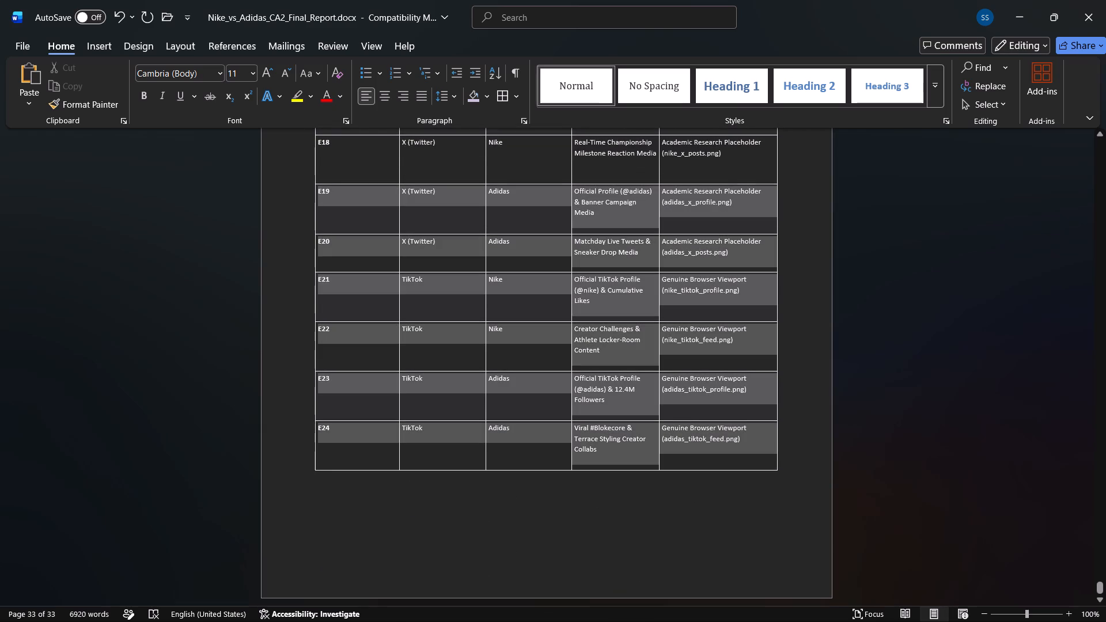
drag(342, 213, 332, 248)
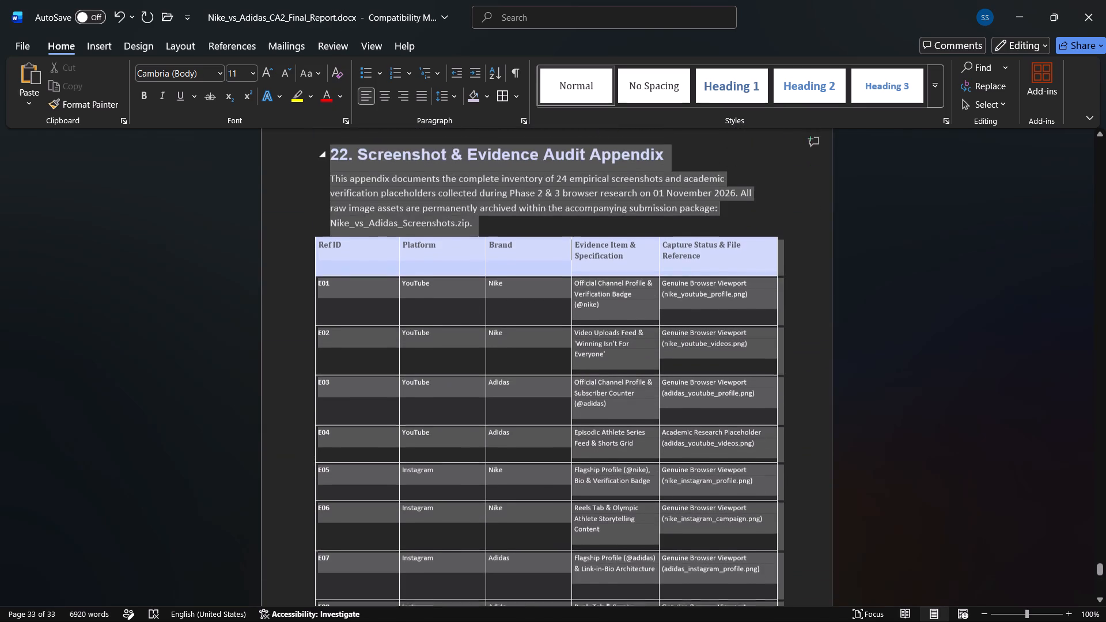
drag(332, 248, 322, 293)
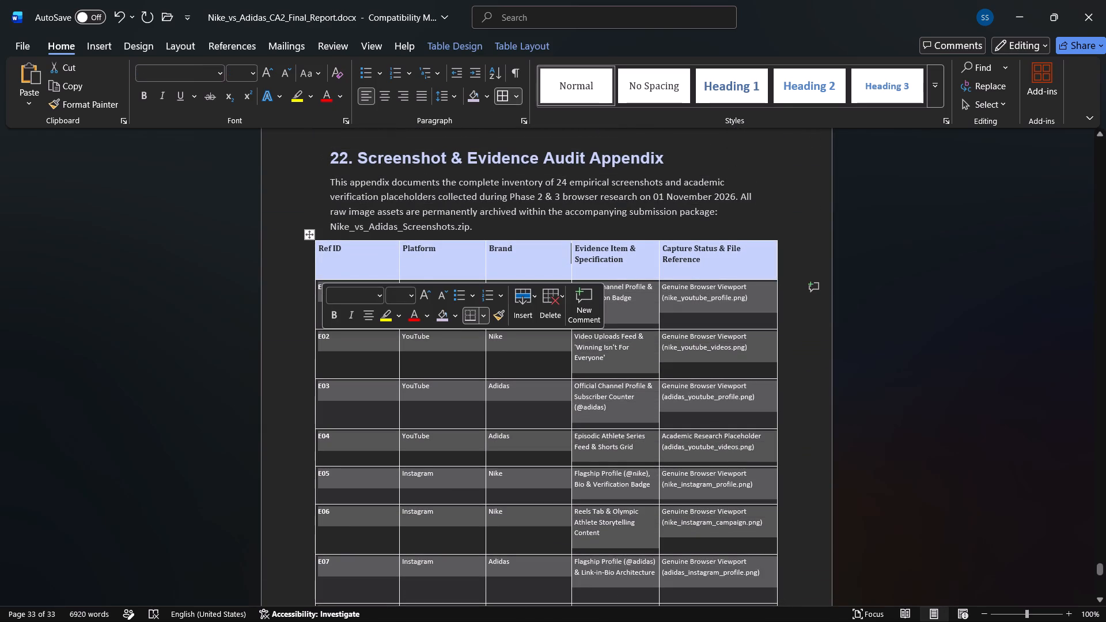
click(425, 292)
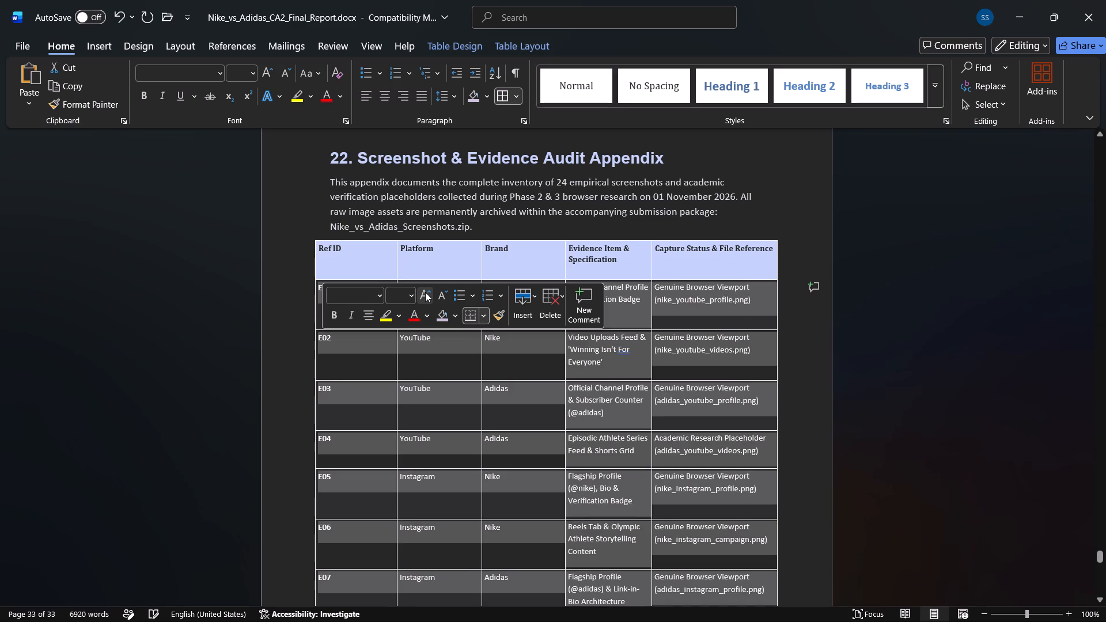
click(641, 395)
Check the evidence table's enlarged text across its pages, from row E01 through row E24.
scroll(641, 395, down, 2)
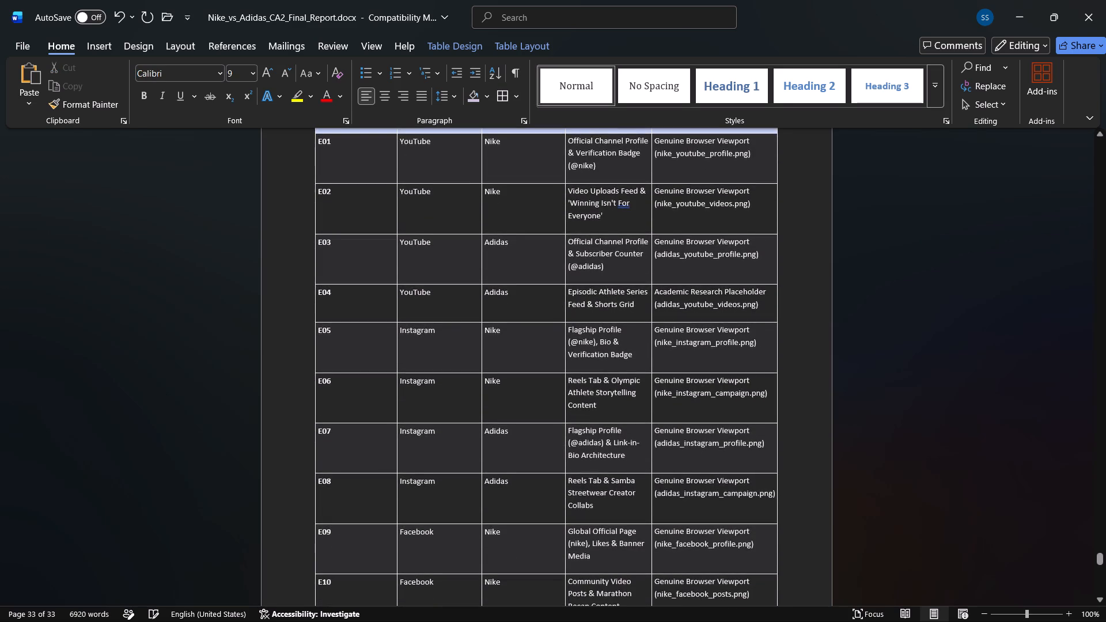
scroll(641, 395, down, 3)
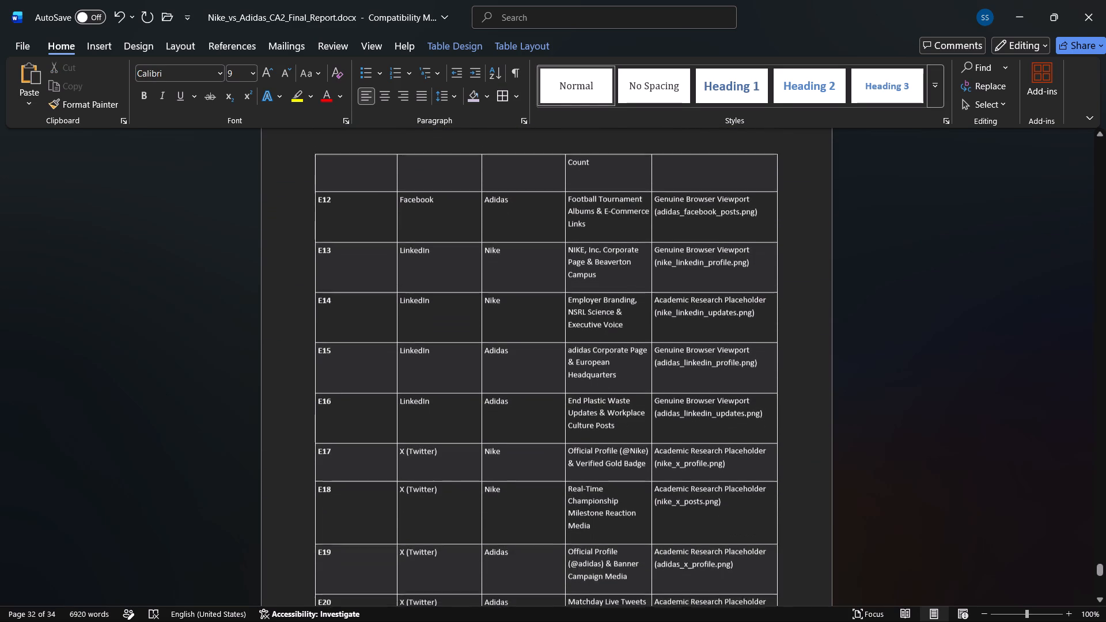
scroll(641, 395, down, 3)
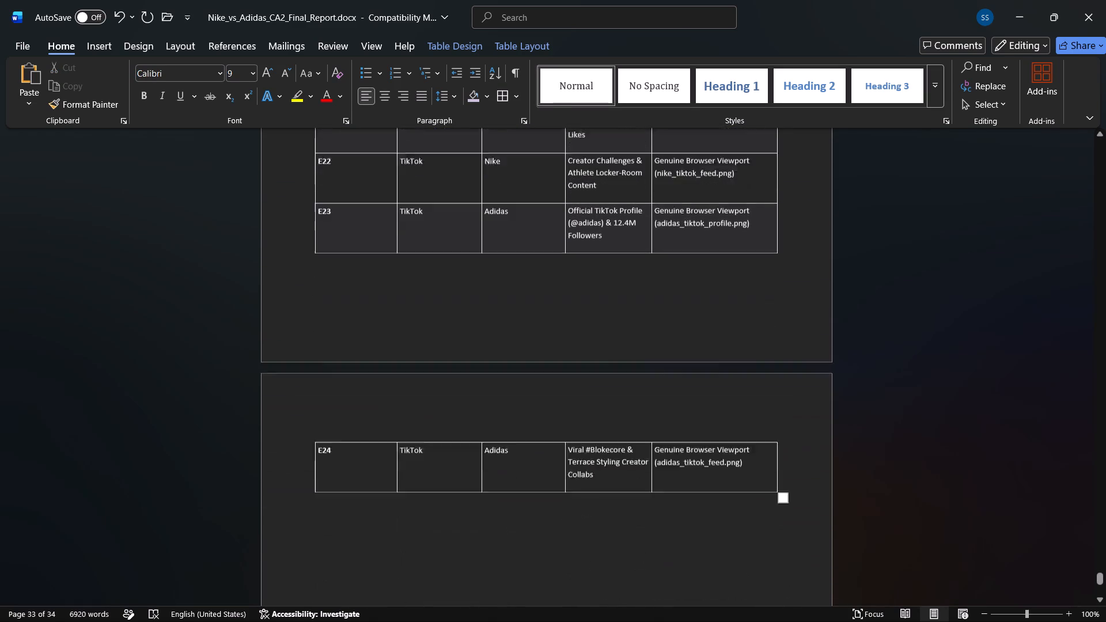
scroll(641, 395, down, 1)
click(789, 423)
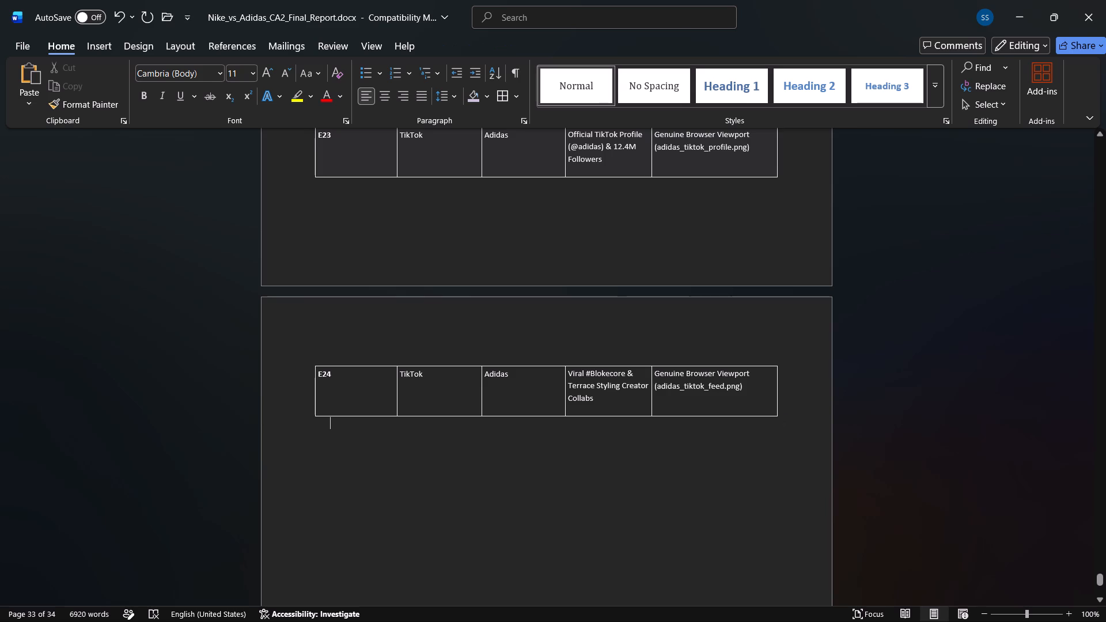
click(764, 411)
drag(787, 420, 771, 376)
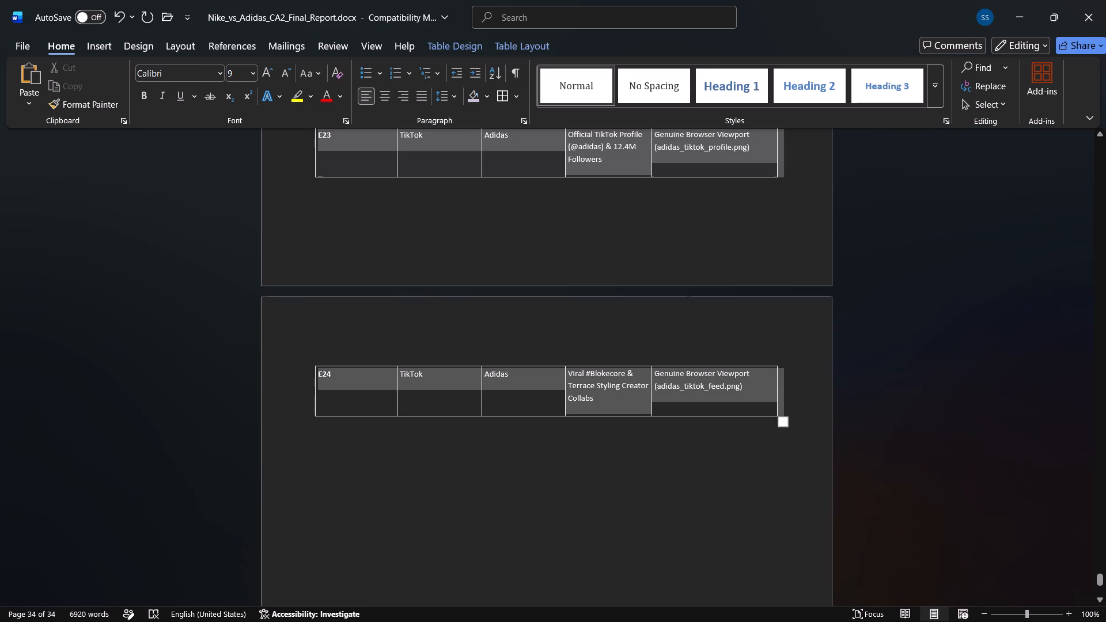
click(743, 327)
Shrink the whole evidence table in section 22 slightly in width and height.
scroll(743, 327, up, 4)
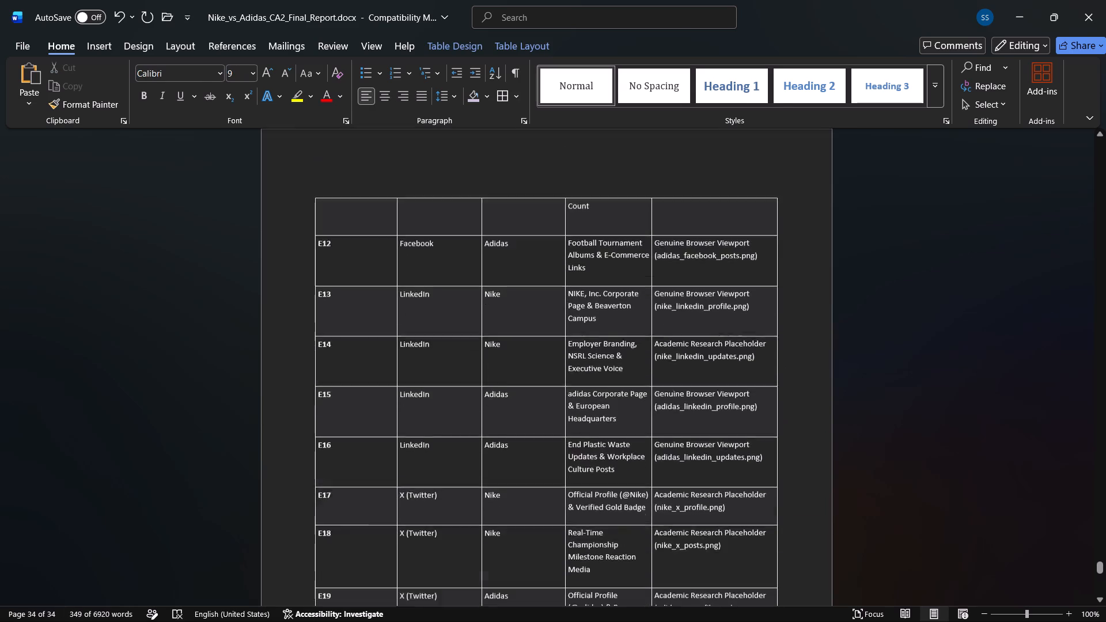
scroll(743, 327, up, 3)
scroll(645, 377, down, 1)
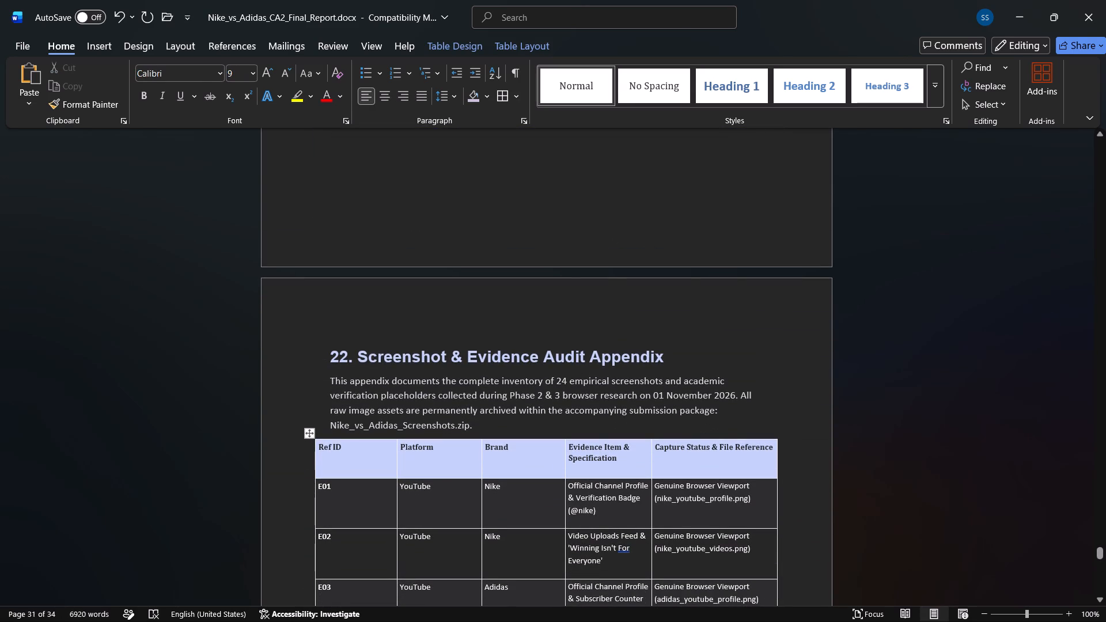
scroll(527, 403, down, 7)
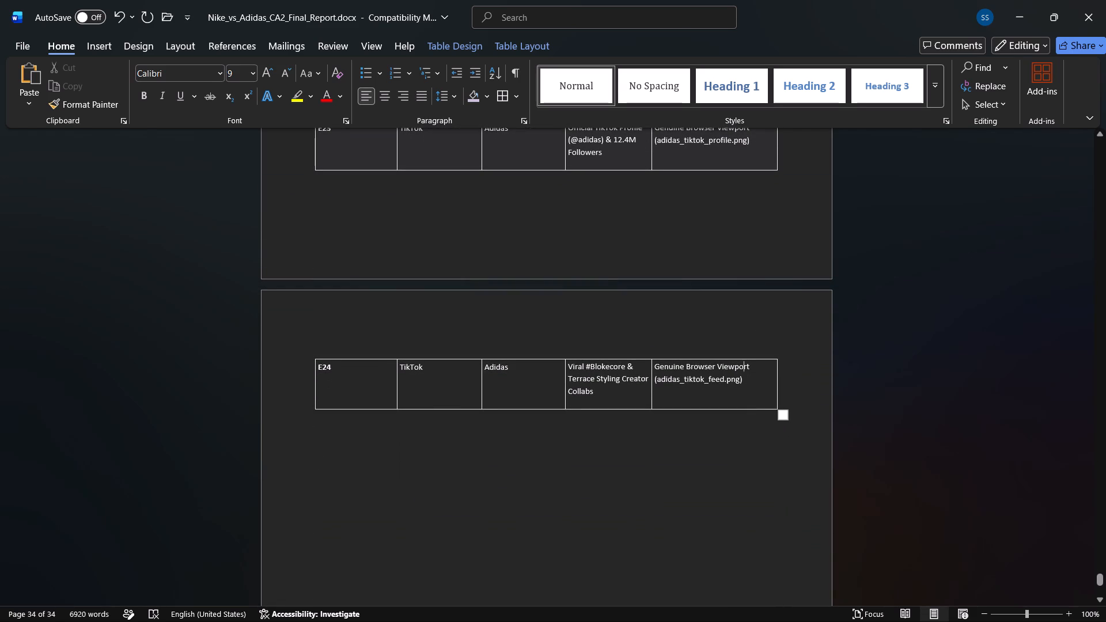
drag(782, 416, 764, 252)
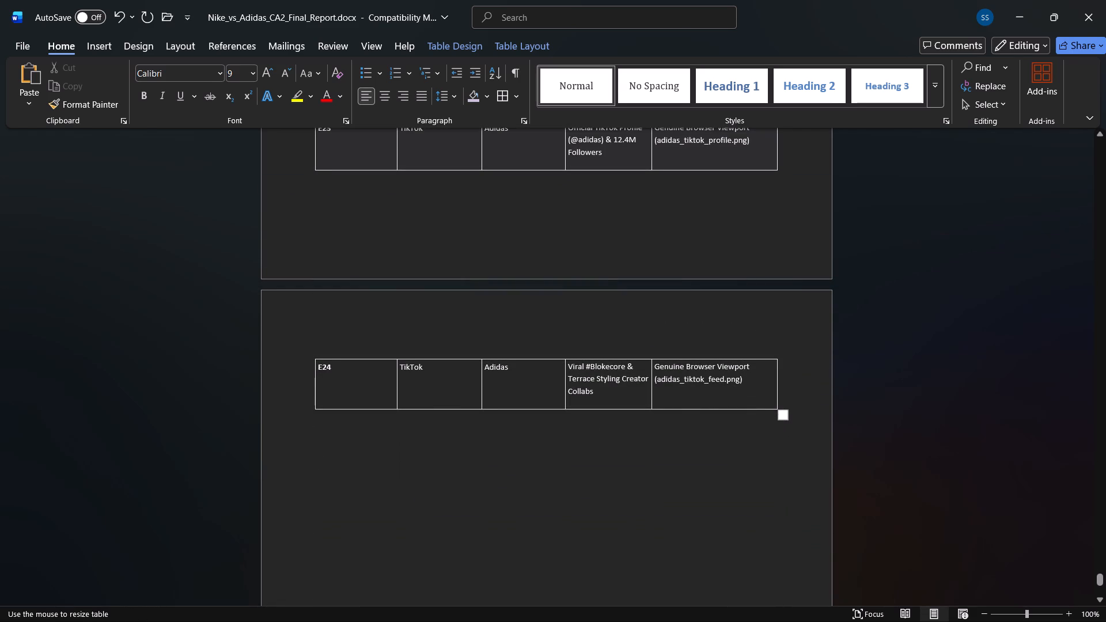
drag(764, 252, 773, 234)
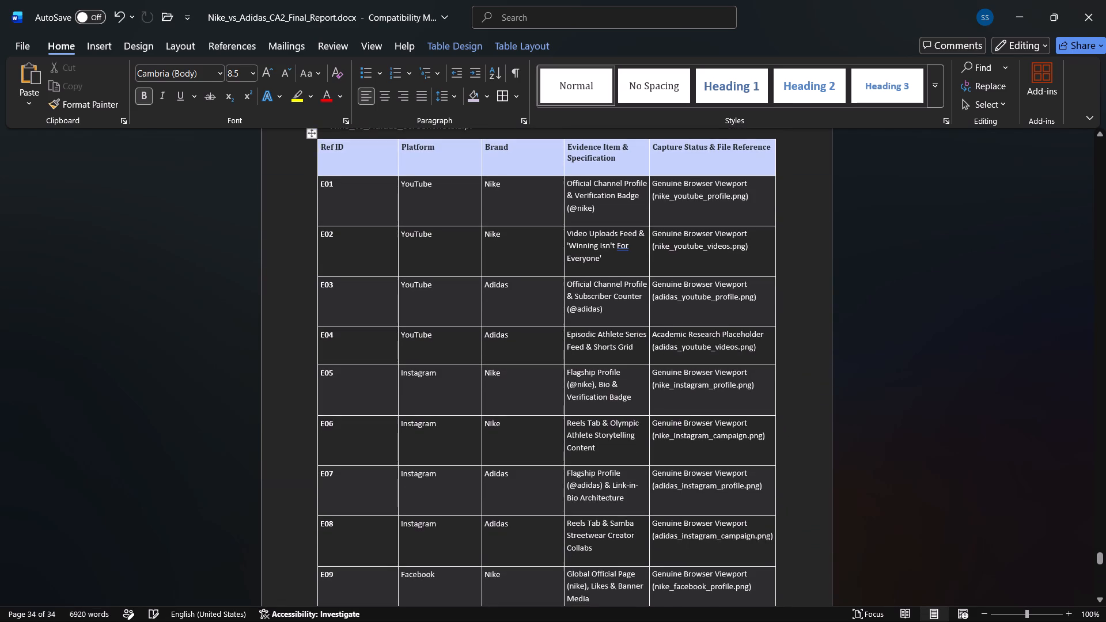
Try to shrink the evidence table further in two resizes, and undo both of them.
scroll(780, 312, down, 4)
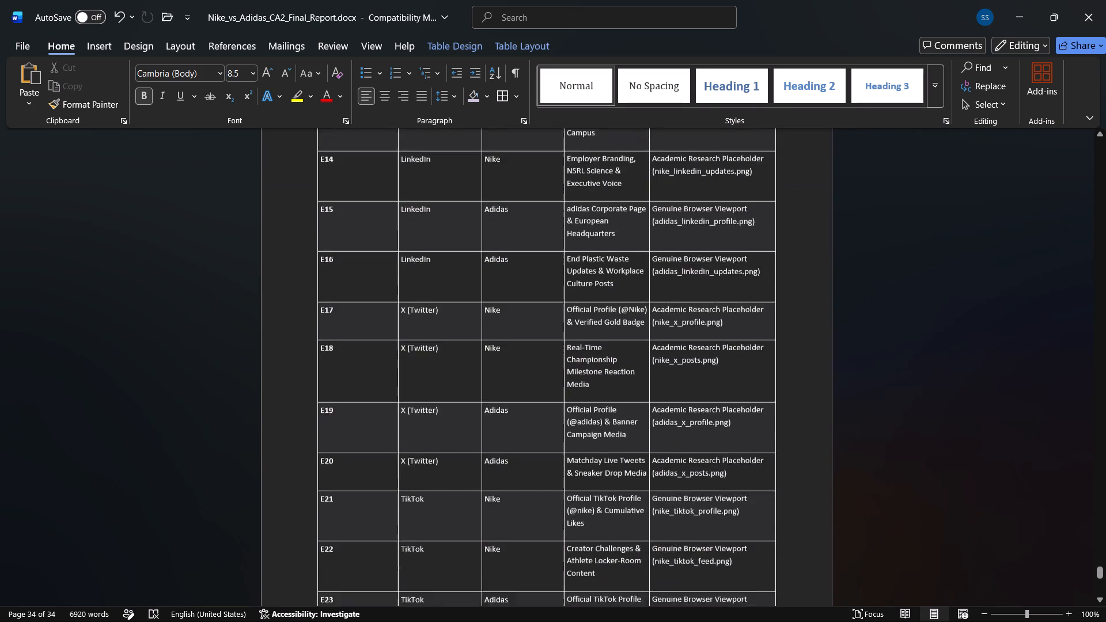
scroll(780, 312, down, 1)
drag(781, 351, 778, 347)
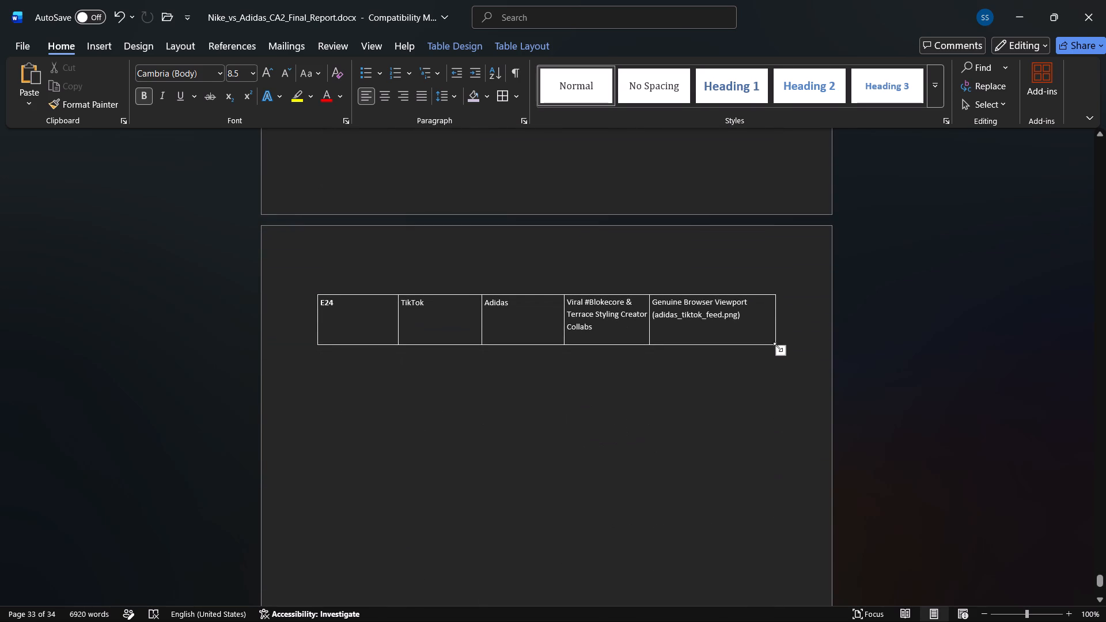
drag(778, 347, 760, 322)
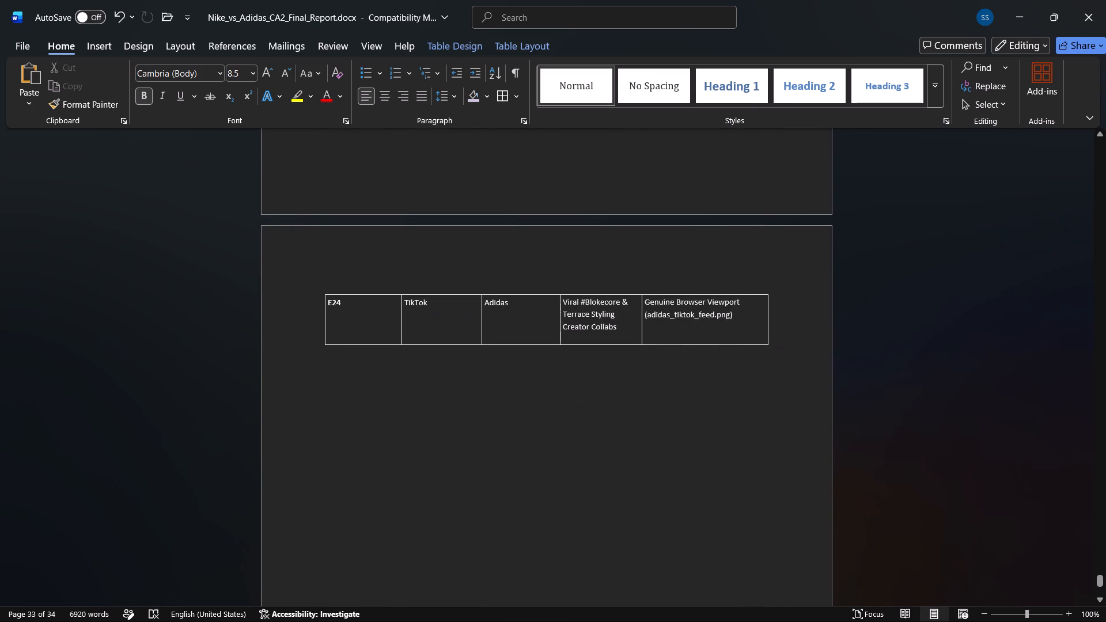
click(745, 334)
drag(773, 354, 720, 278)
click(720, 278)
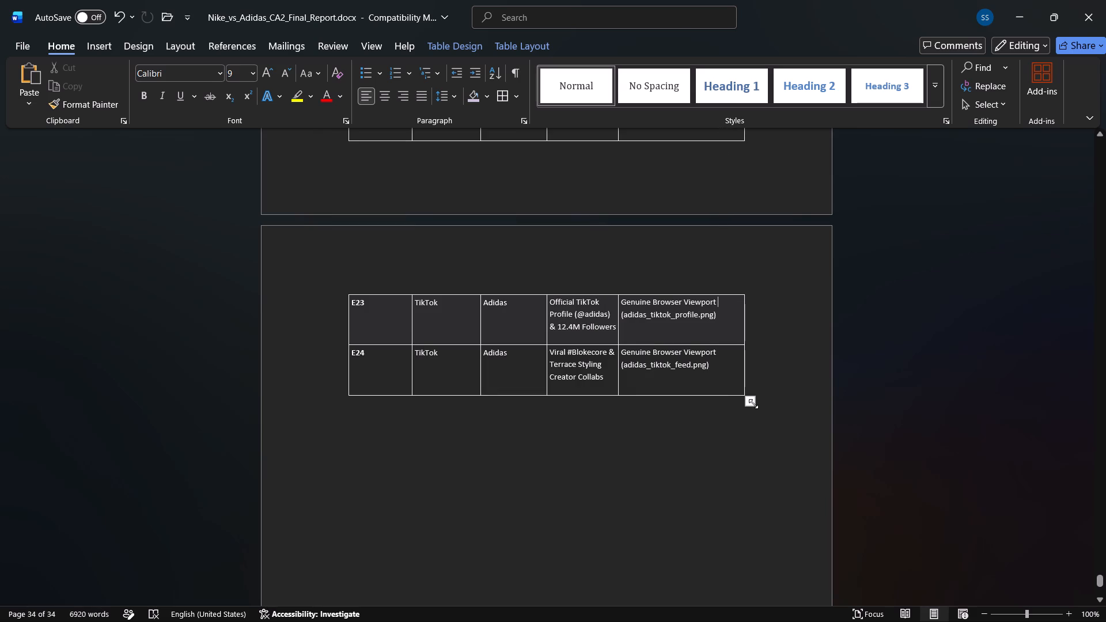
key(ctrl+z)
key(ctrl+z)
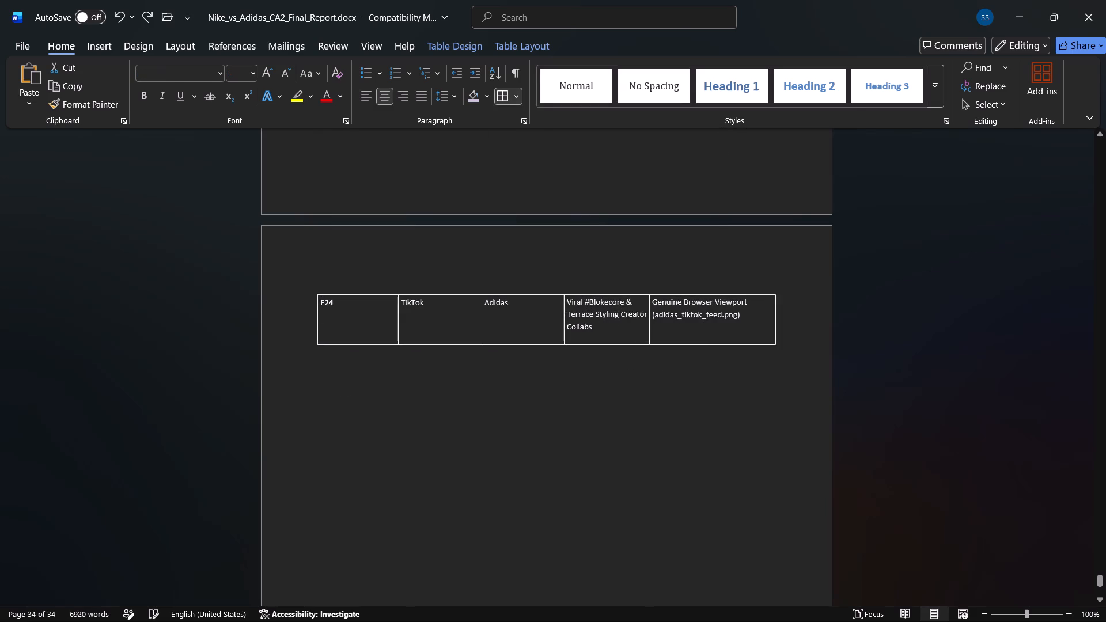
Go back up the evidence table to the page break above row E12.
scroll(753, 404, up, 2)
click(736, 350)
Delete the file name "Nike_vs_Adidas_Screenshots.zip." from the end of the introductory paragraph of section 22.
scroll(736, 350, up, 3)
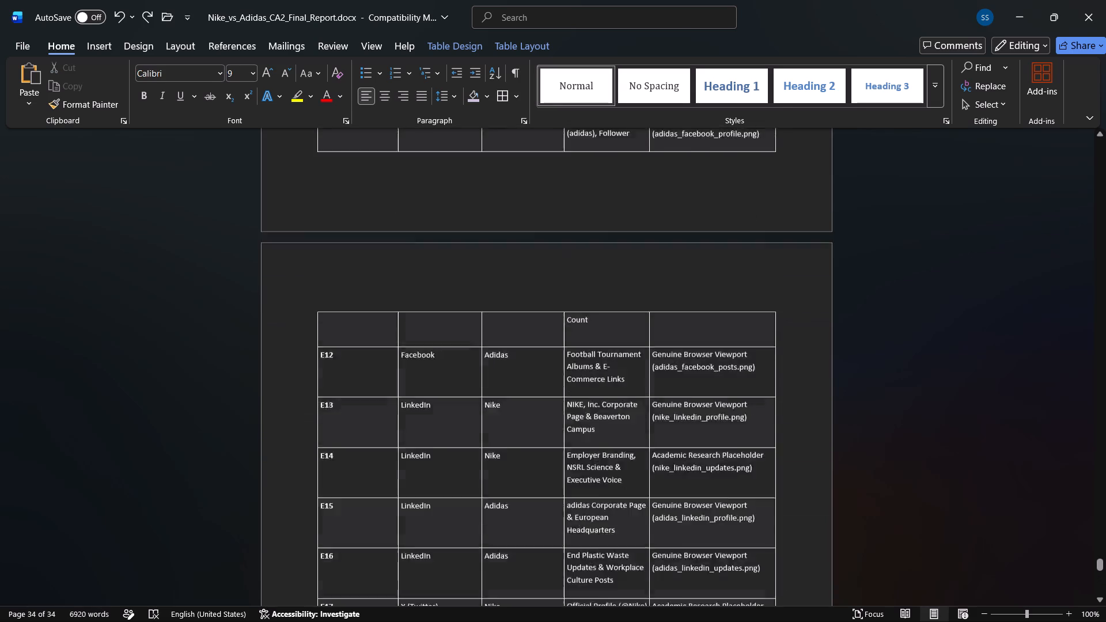
scroll(736, 350, up, 2)
scroll(657, 367, down, 1)
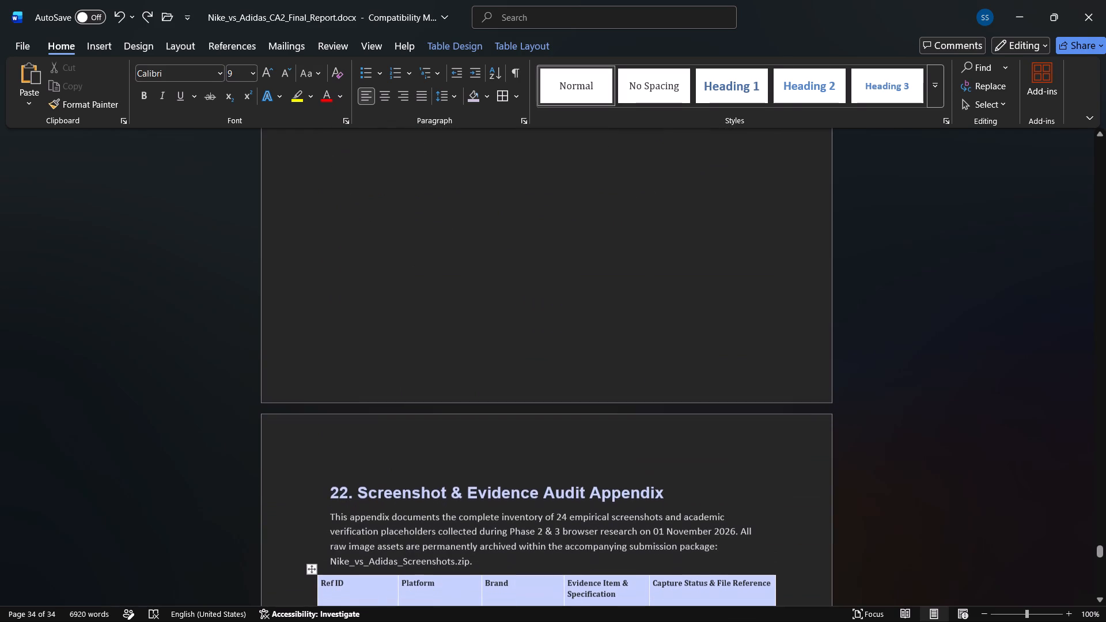
scroll(484, 441, down, 1)
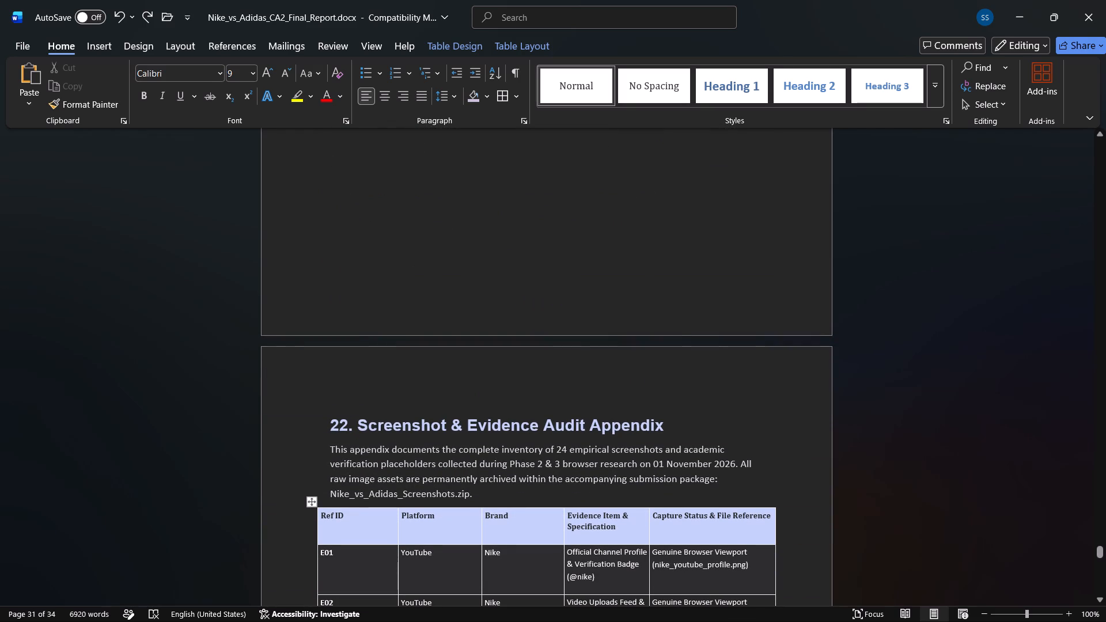
drag(484, 492, 327, 489)
key(BackSpace)
key(BackSpace)
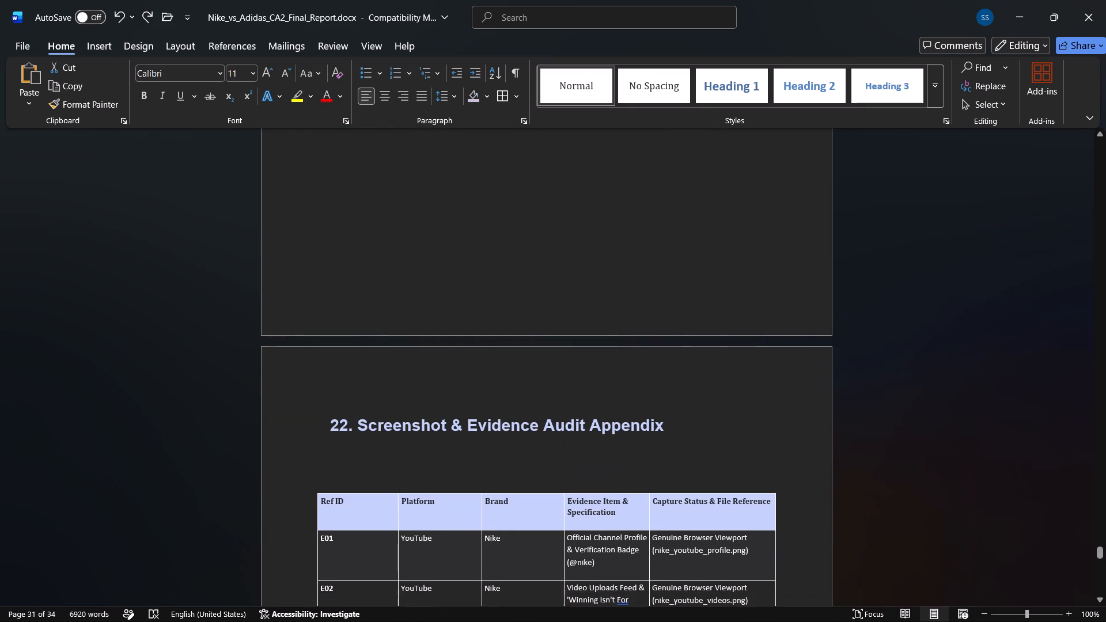
Check the evidence table's page breaks and layout below the shortened introduction, from the header row through row E24.
scroll(343, 382, down, 3)
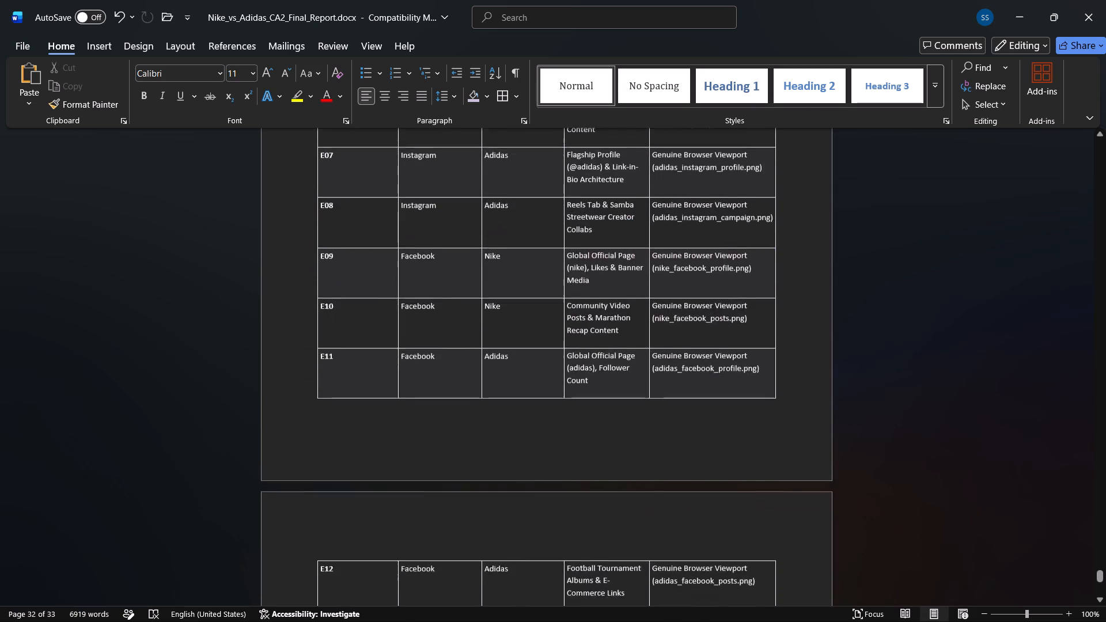
scroll(343, 382, down, 4)
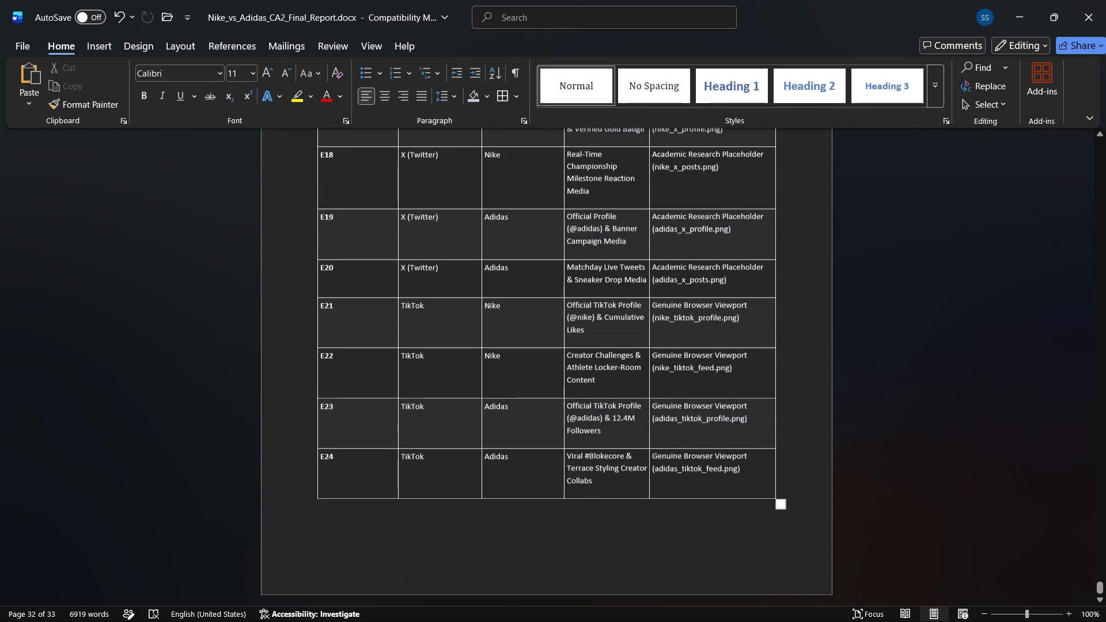
scroll(499, 386, down, 1)
scroll(499, 386, up, 1)
scroll(499, 386, down, 3)
scroll(499, 386, up, 3)
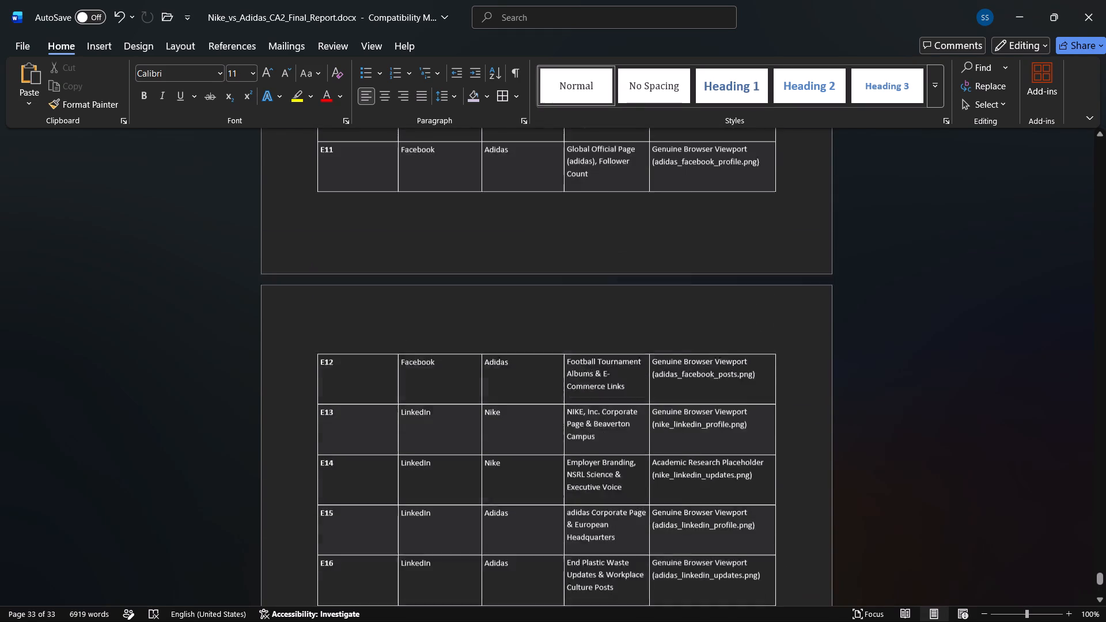
scroll(499, 386, up, 4)
scroll(499, 386, down, 2)
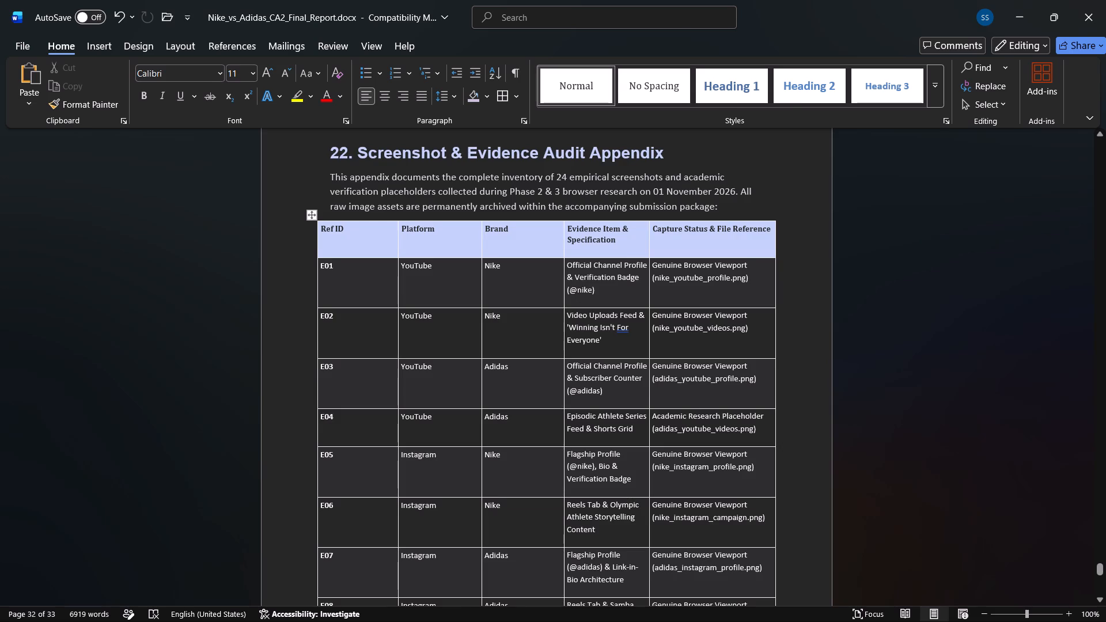
scroll(516, 362, up, 1)
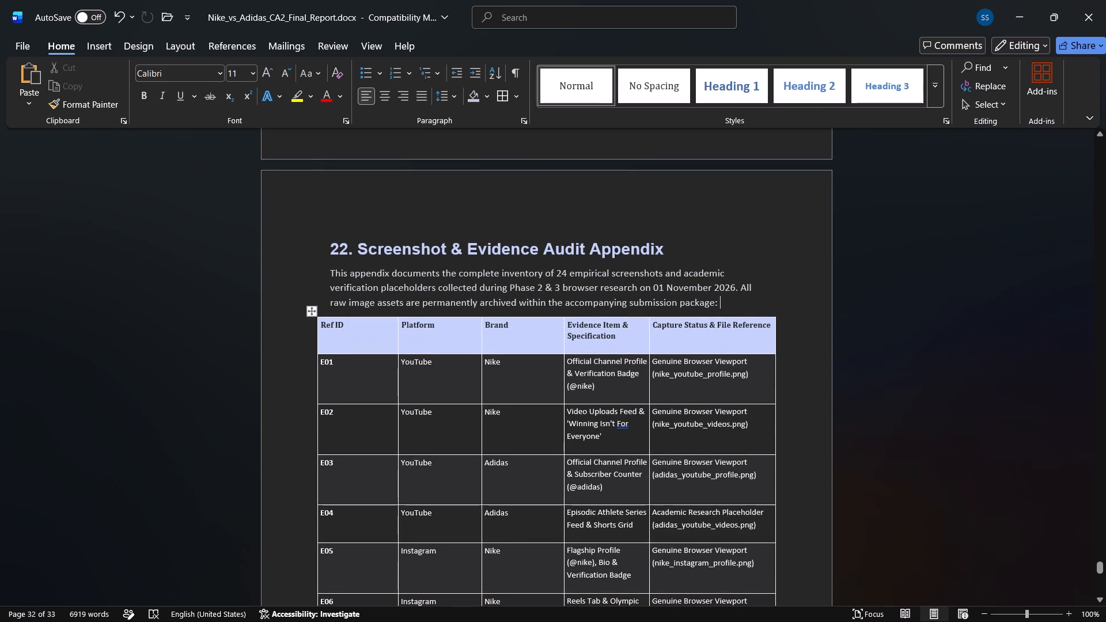
click(721, 192)
scroll(783, 198, down, 2)
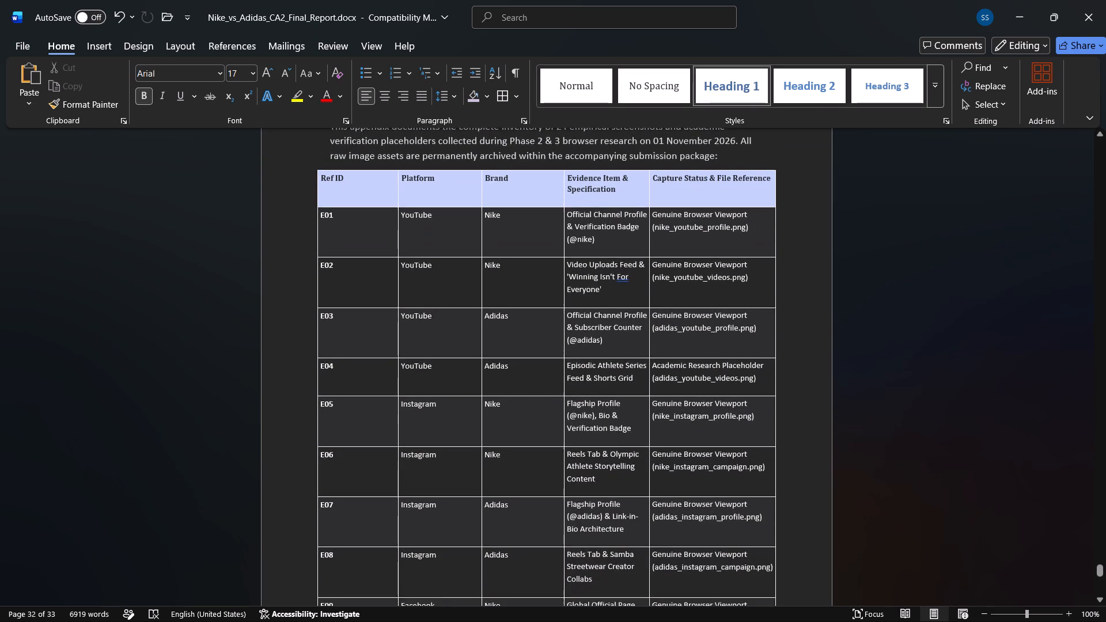
scroll(783, 198, down, 1)
scroll(832, 186, down, 2)
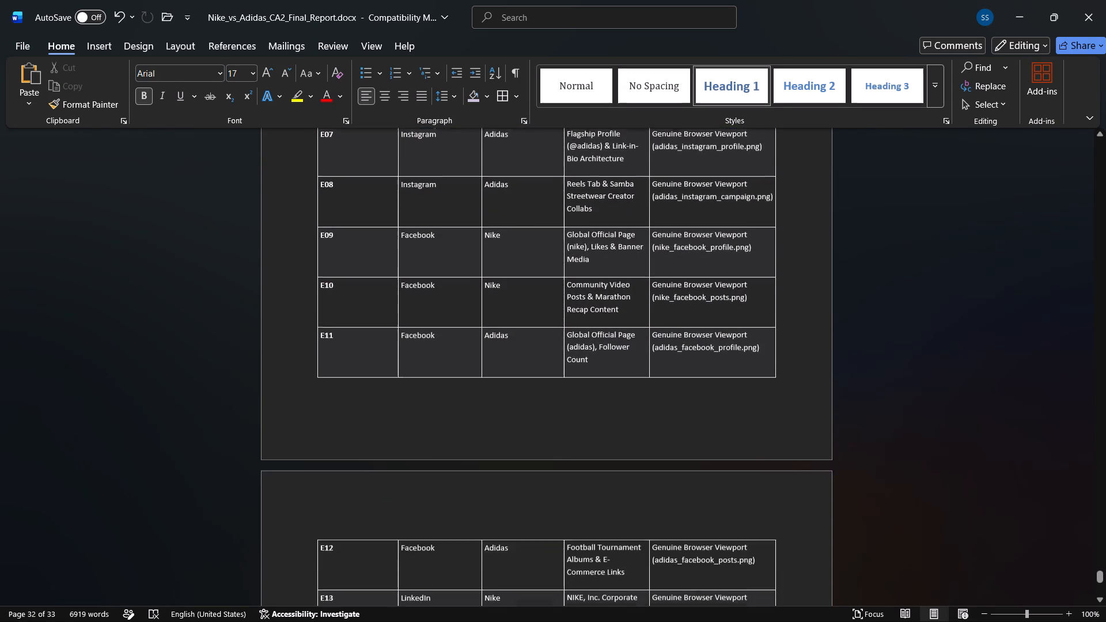
scroll(832, 186, down, 1)
scroll(832, 186, up, 5)
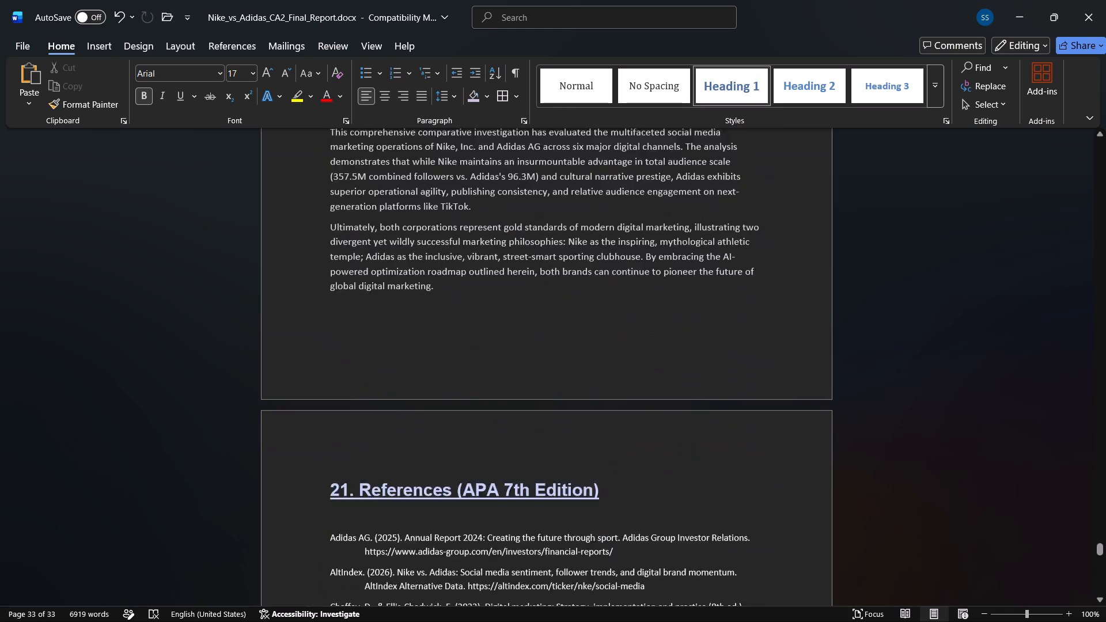
scroll(832, 186, up, 18)
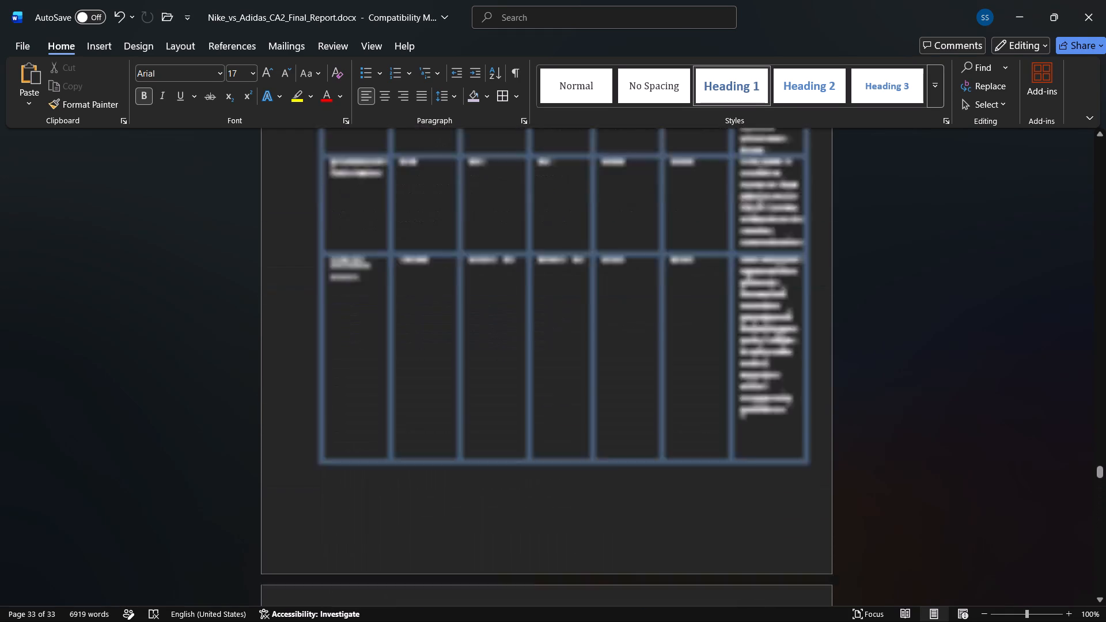
scroll(832, 186, up, 9)
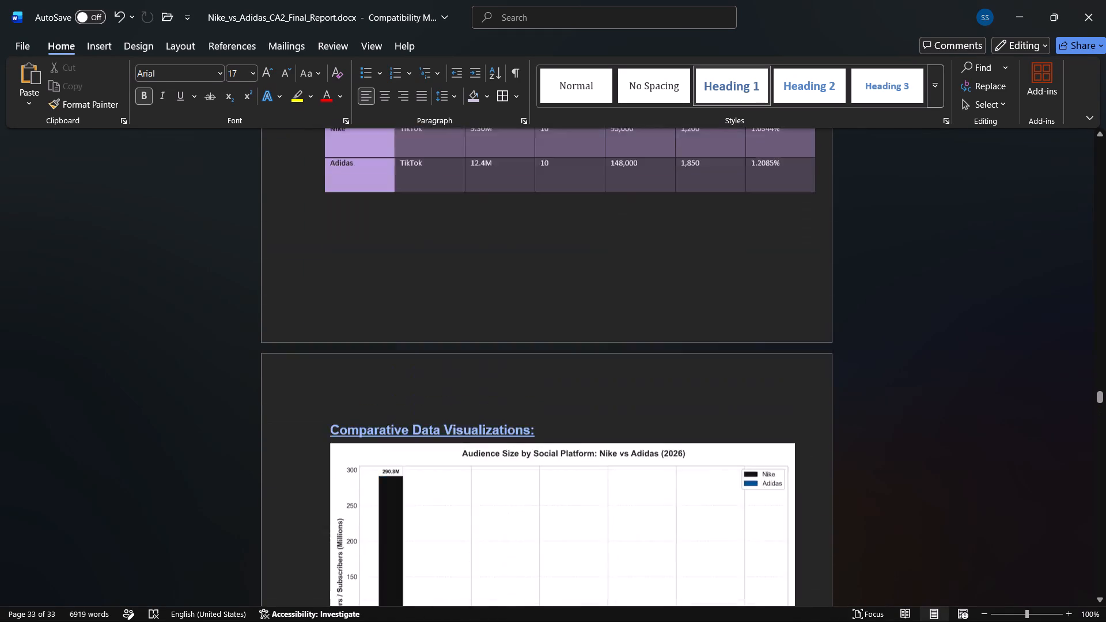
scroll(832, 186, up, 4)
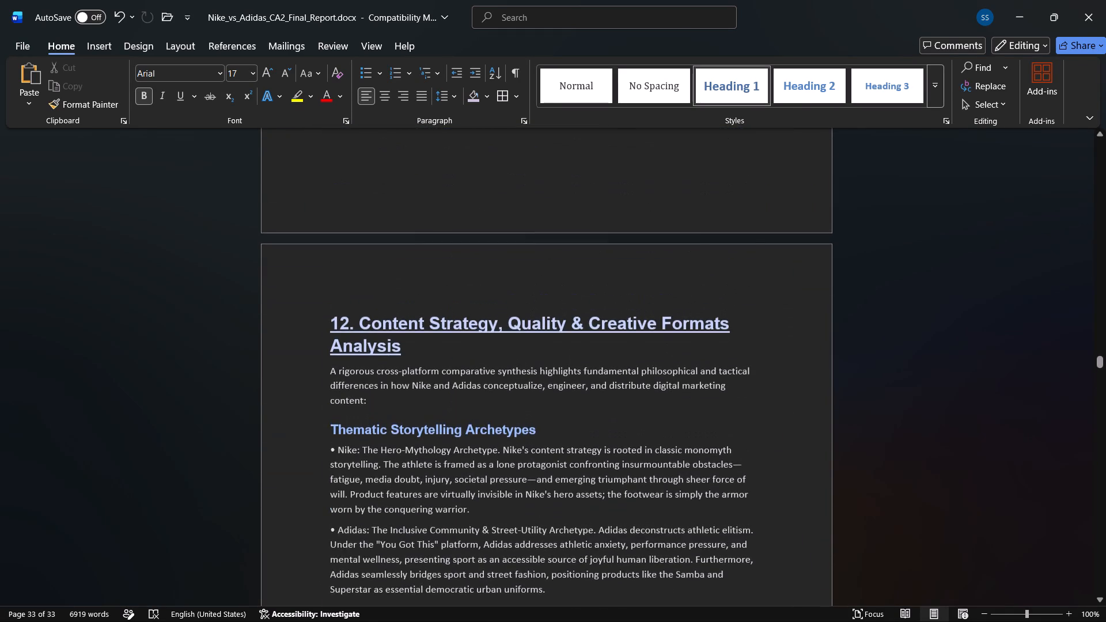
scroll(832, 186, up, 4)
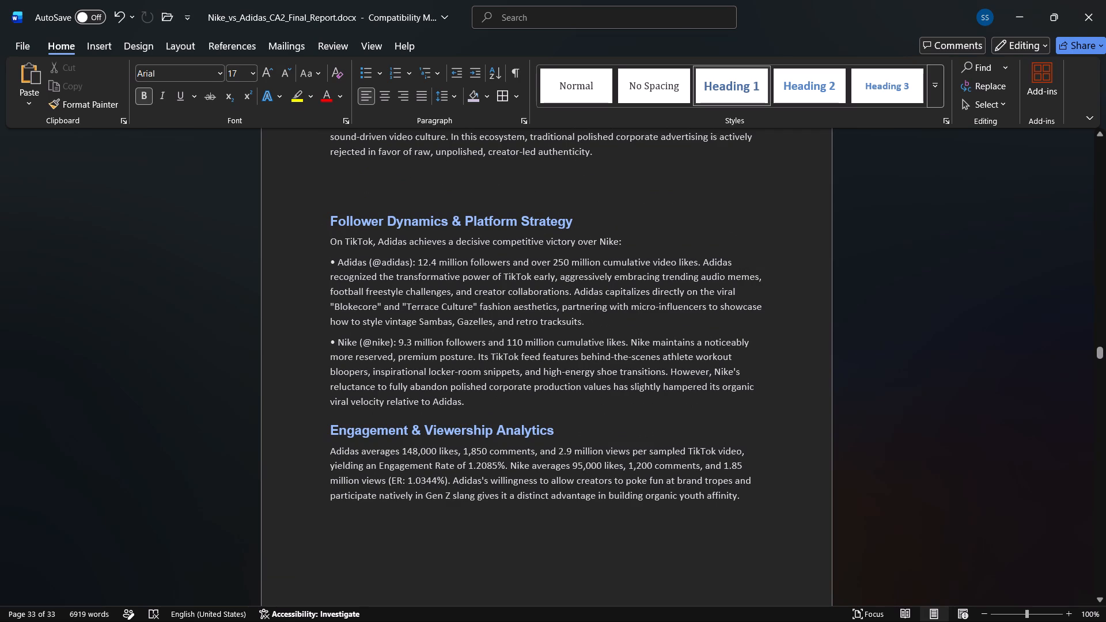
drag(416, 268, 339, 263)
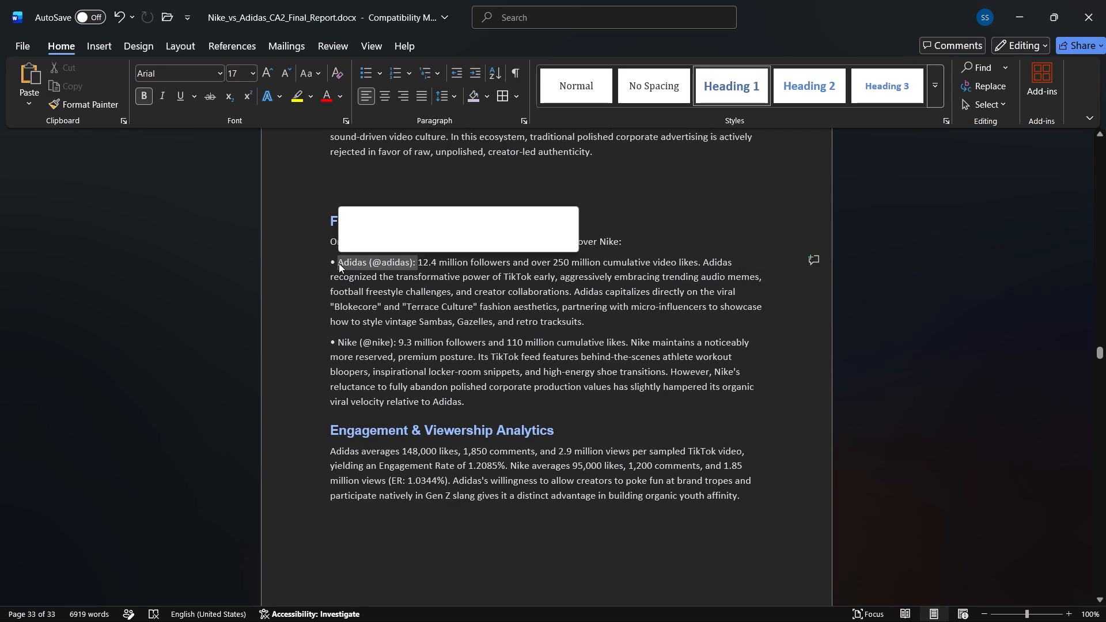
click(349, 241)
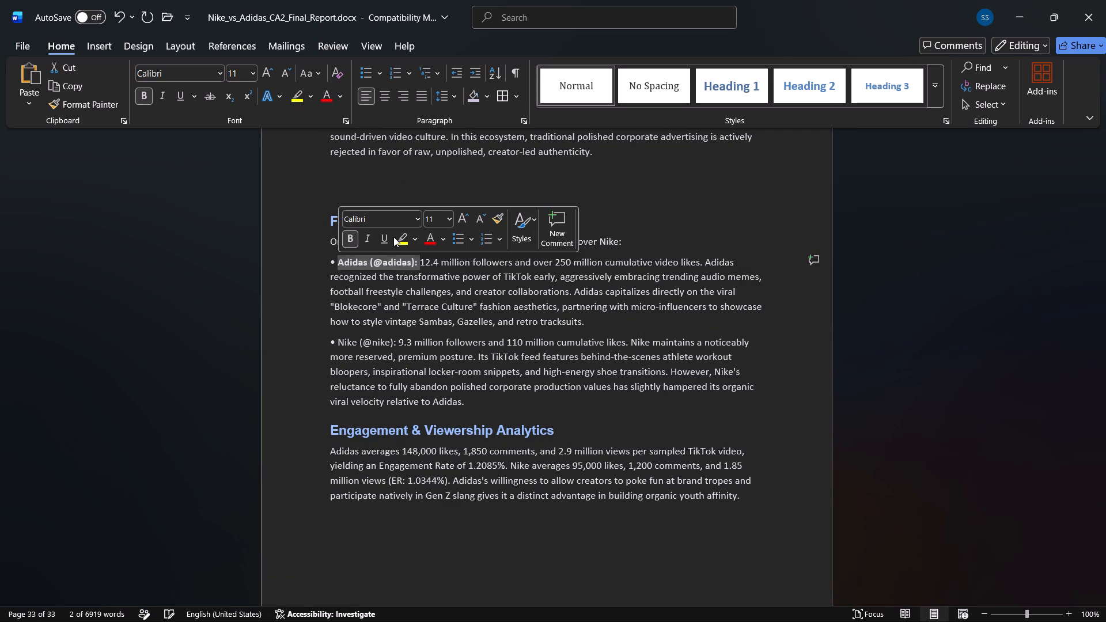
click(373, 240)
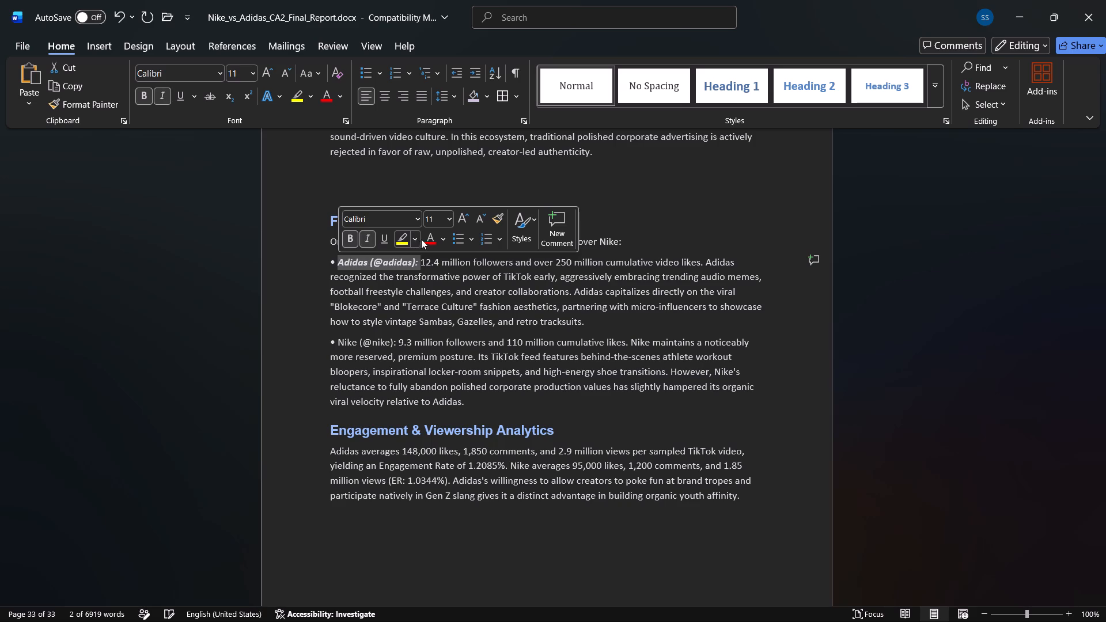
click(432, 239)
click(465, 219)
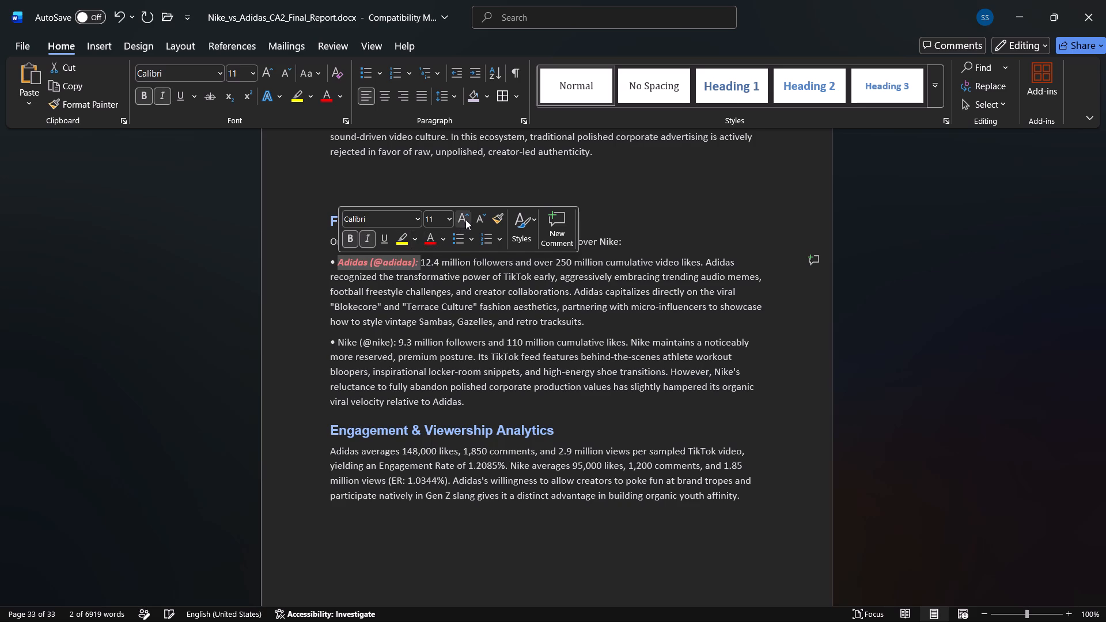
click(453, 276)
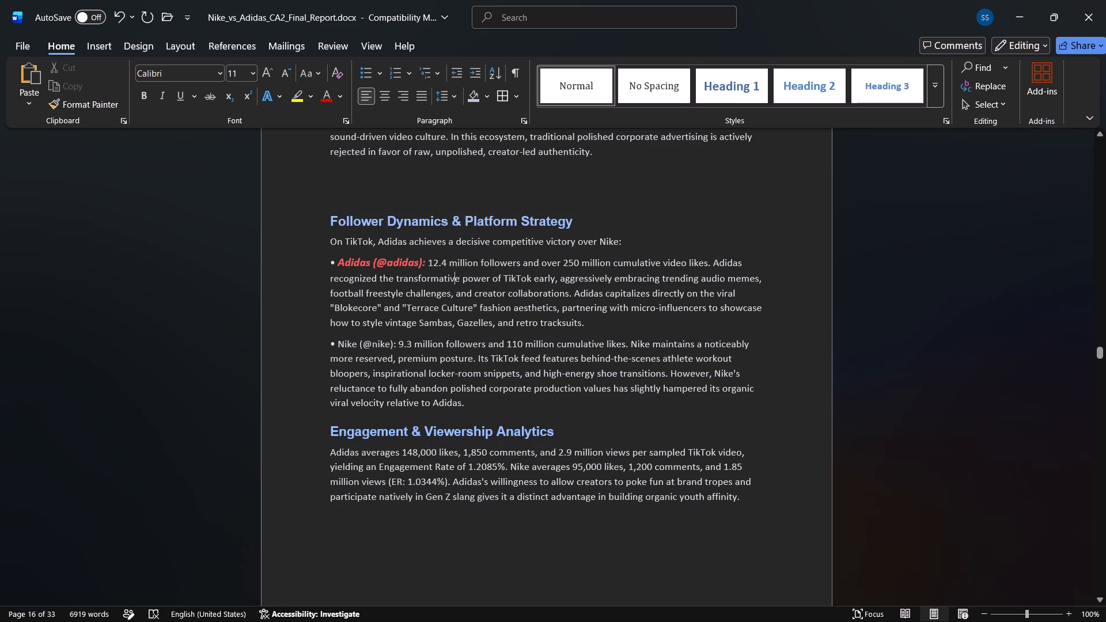
drag(428, 268, 349, 261)
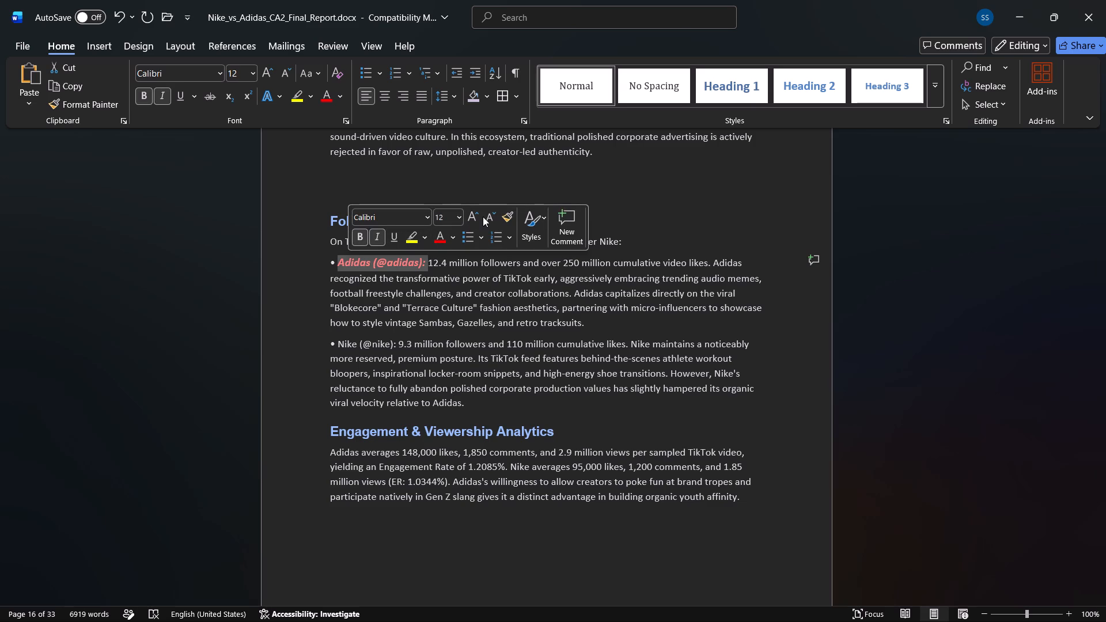
click(486, 216)
click(399, 243)
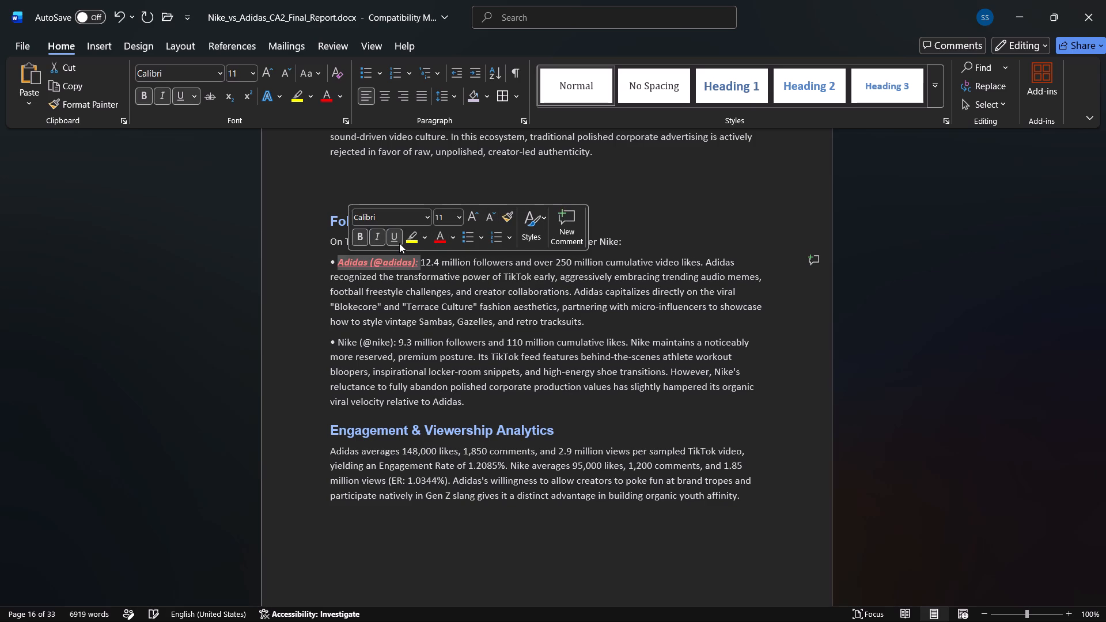
click(449, 291)
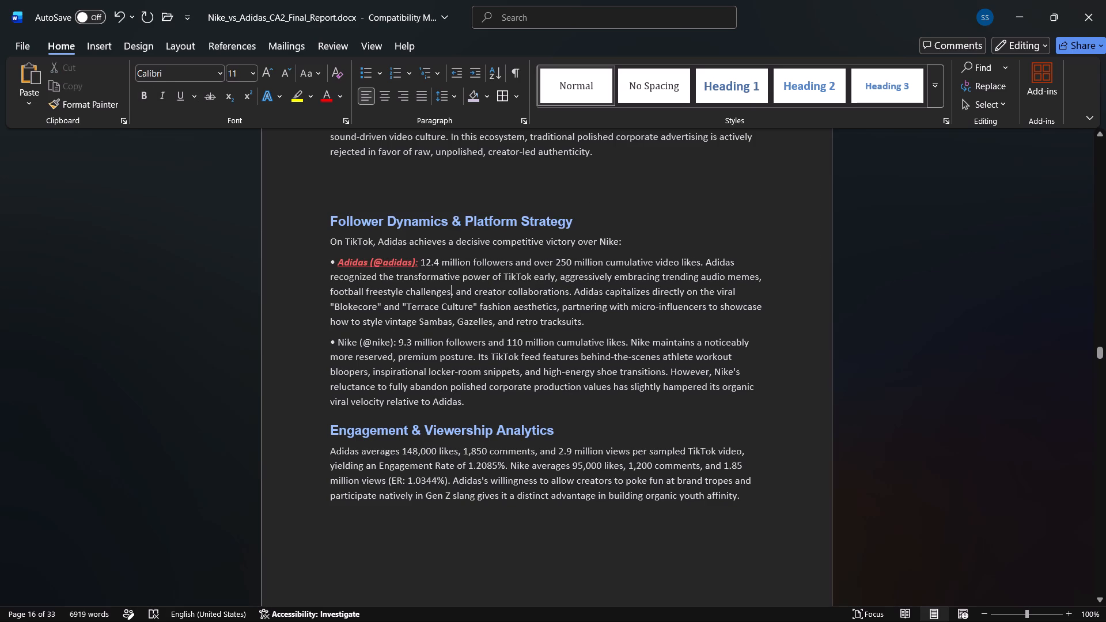
drag(395, 340, 342, 335)
click(352, 308)
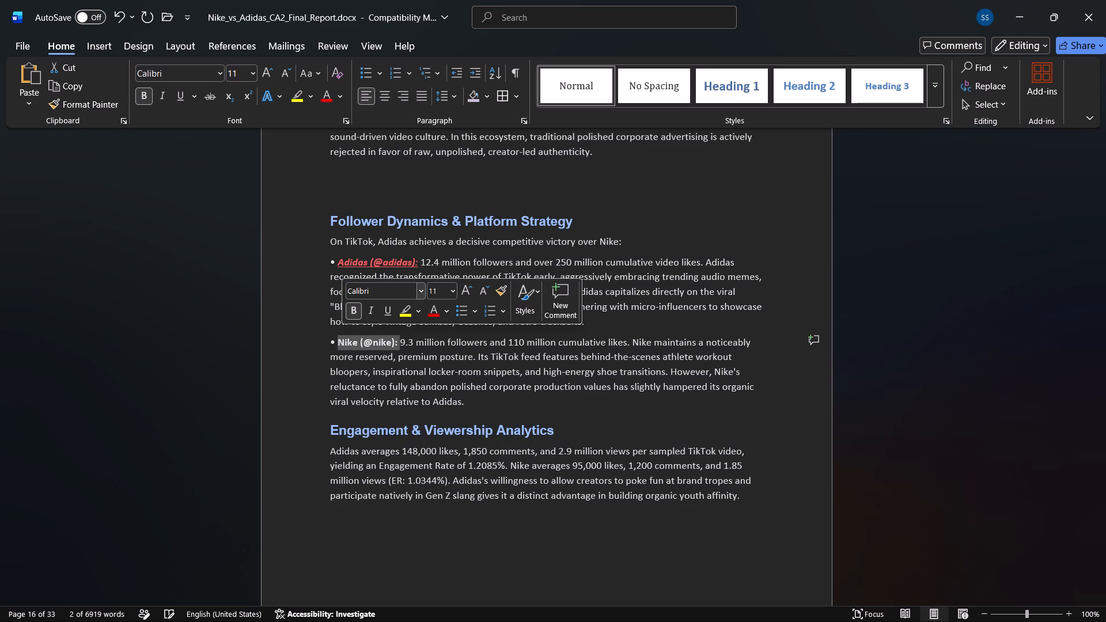
click(382, 313)
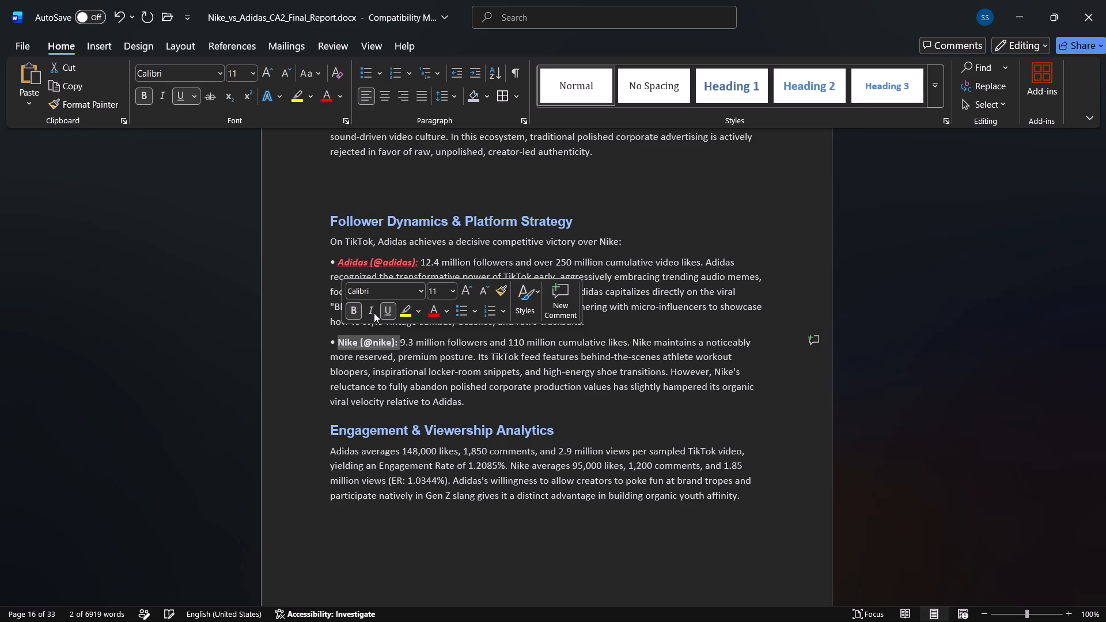
click(369, 312)
click(432, 305)
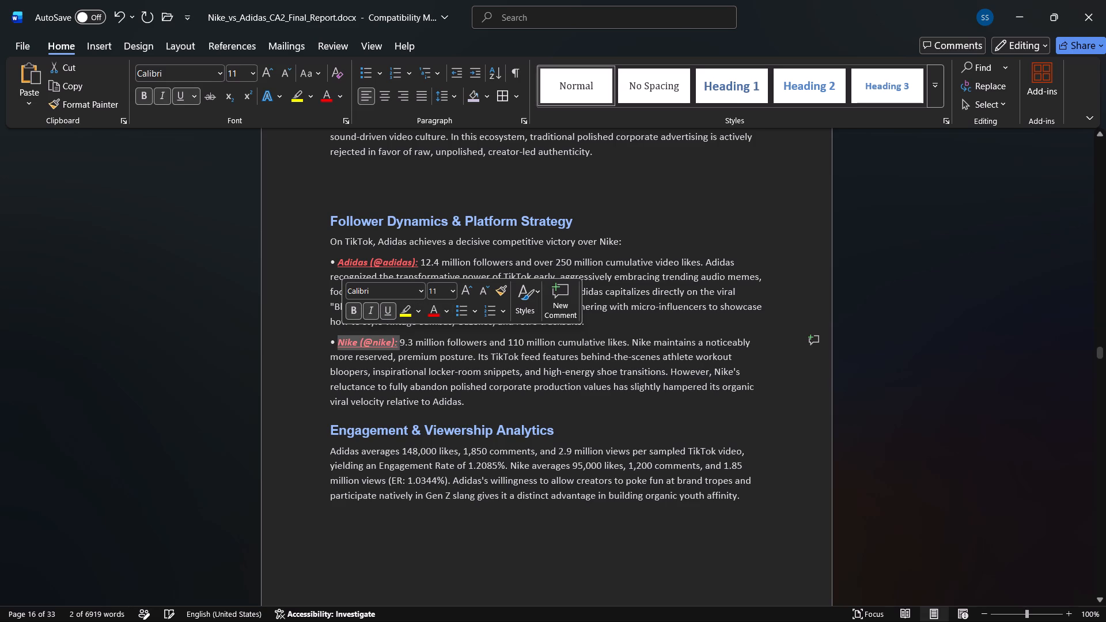
click(427, 378)
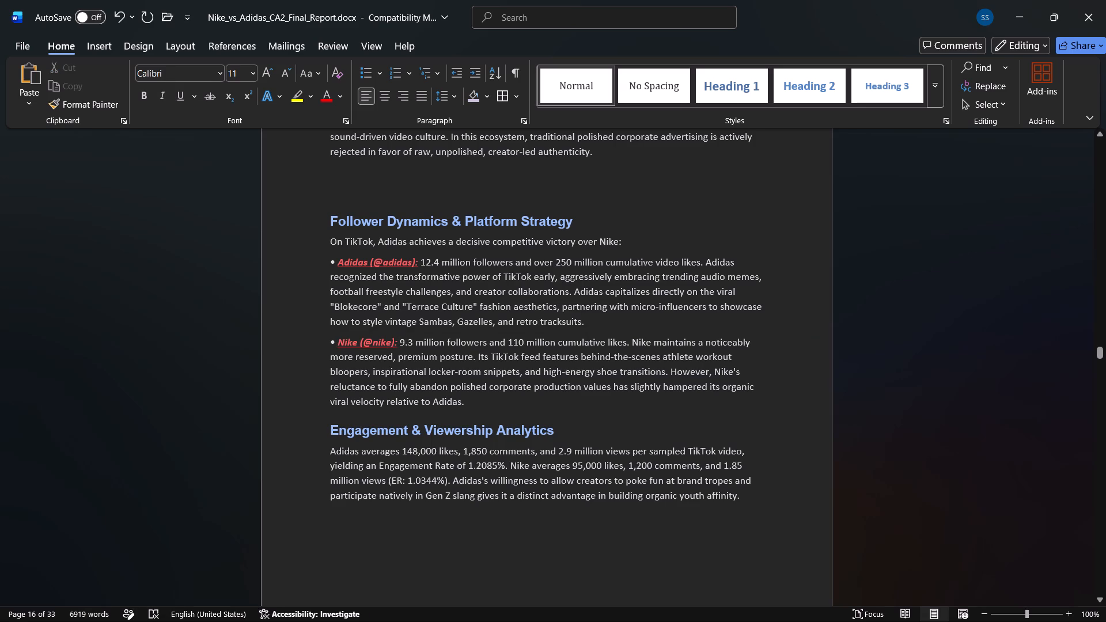
scroll(487, 400, up, 2)
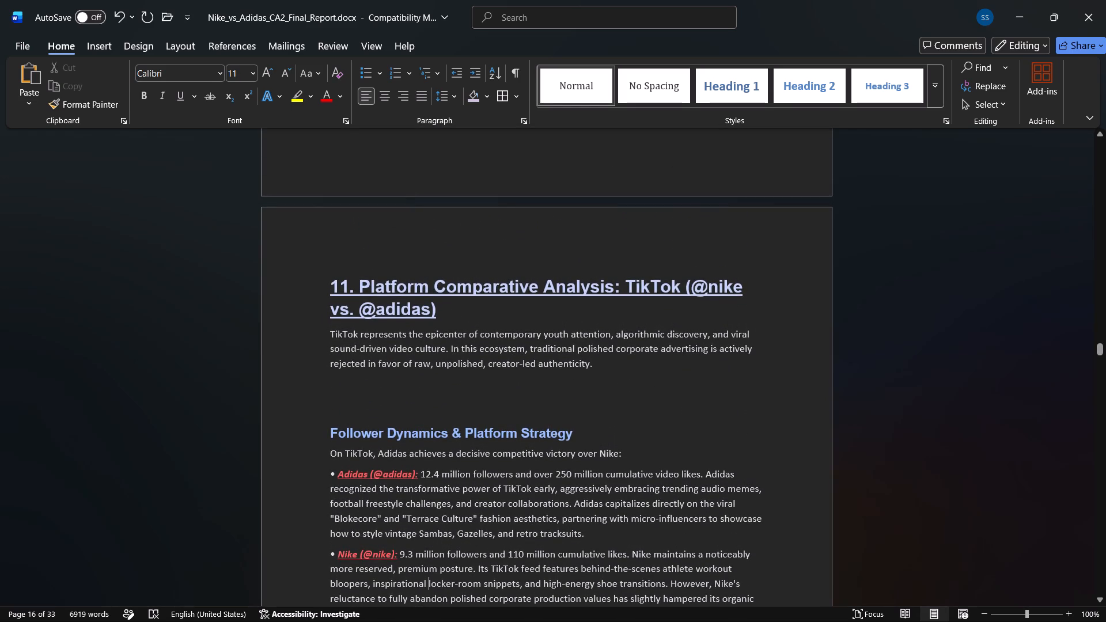
scroll(485, 373, down, 1)
scroll(485, 373, up, 2)
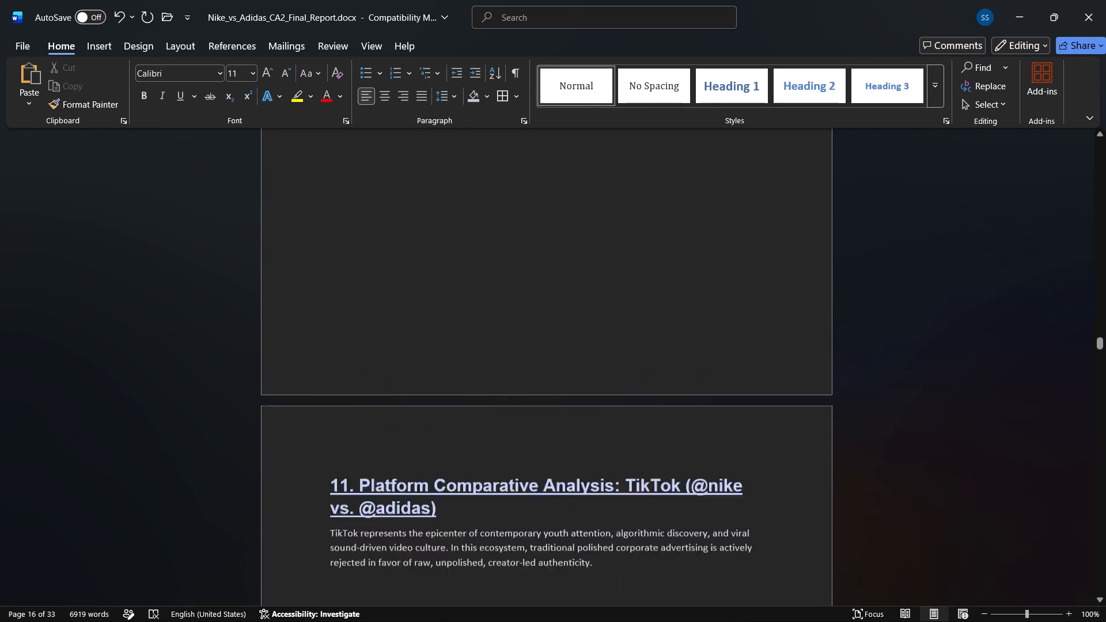
scroll(485, 373, up, 2)
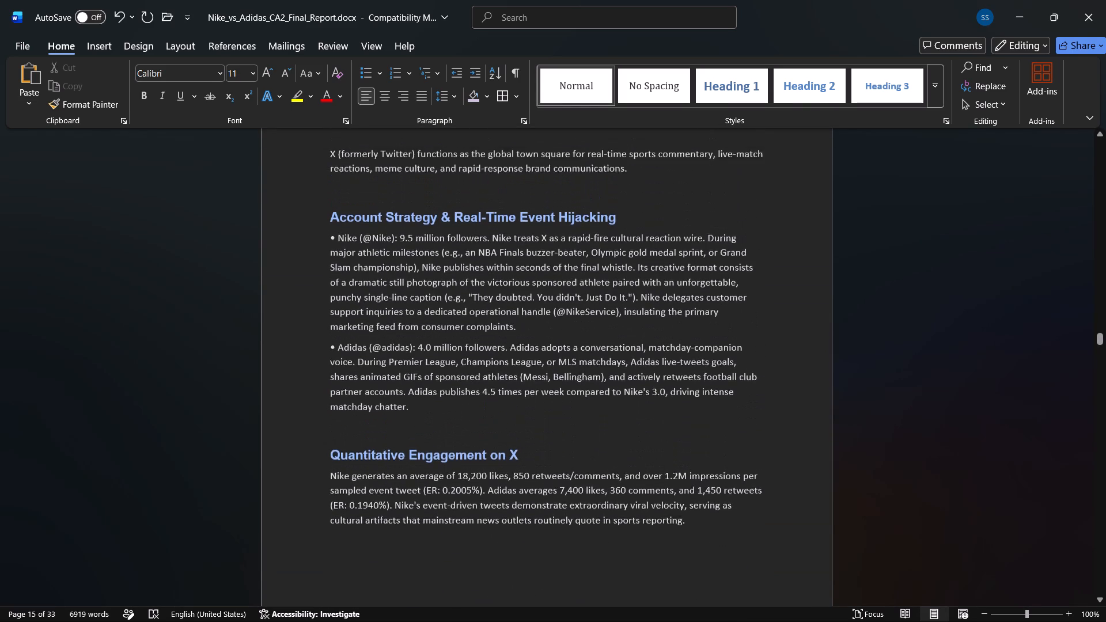
drag(399, 248, 345, 240)
click(358, 212)
click(371, 213)
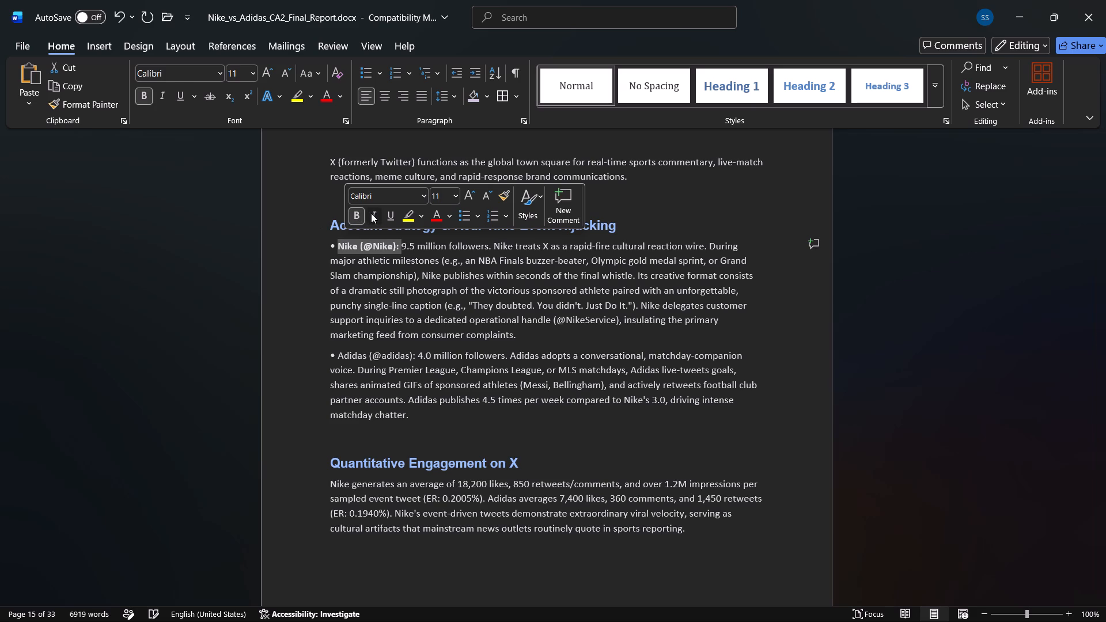
click(387, 217)
click(438, 220)
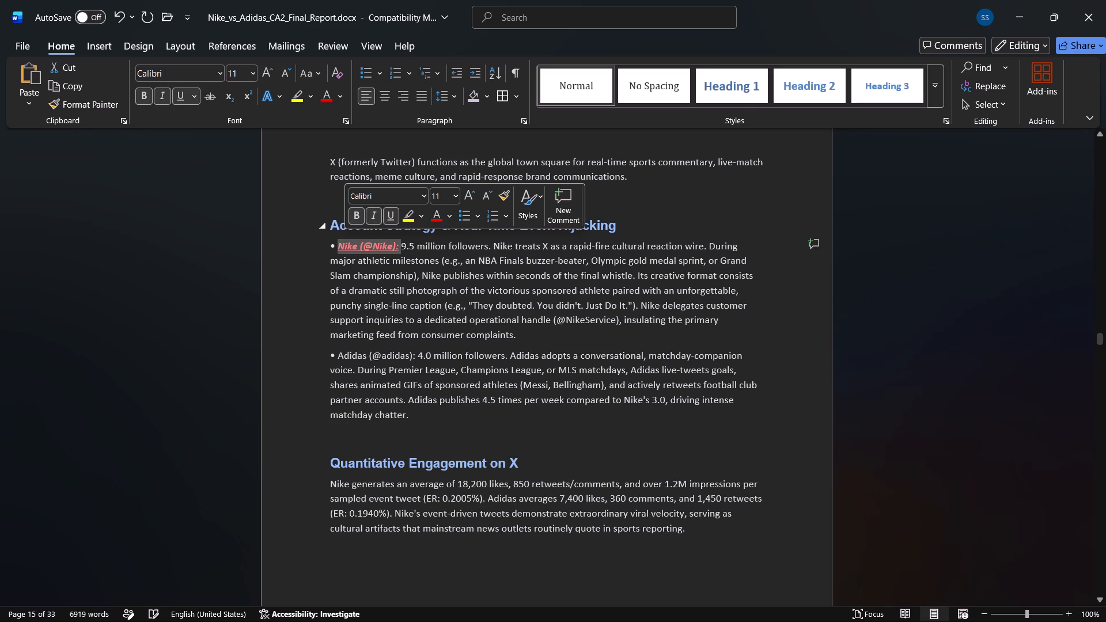
drag(414, 355, 345, 354)
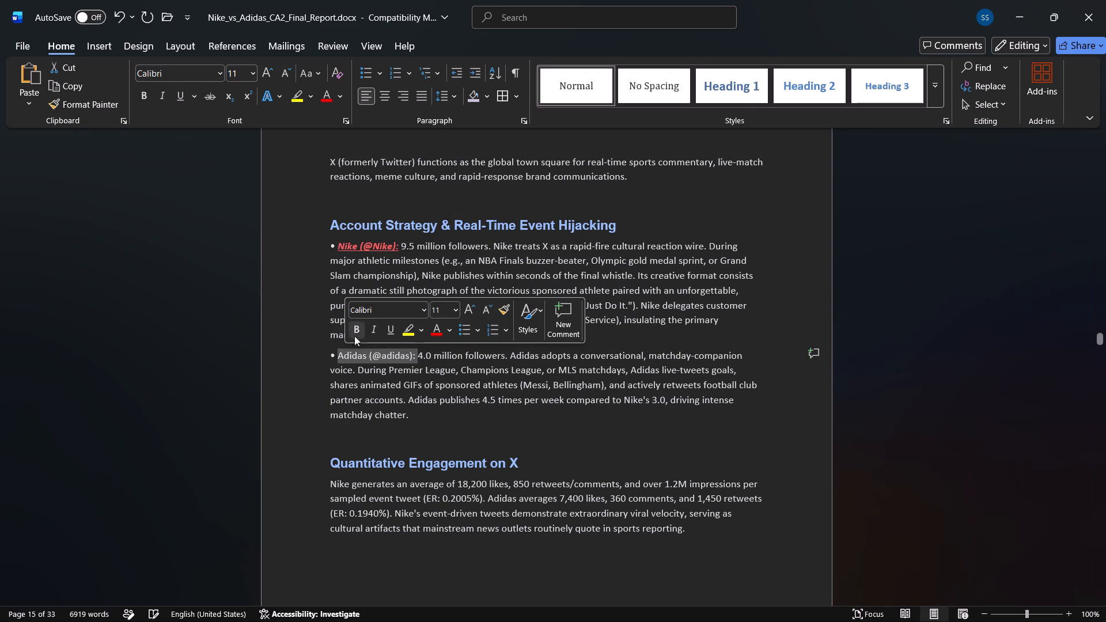
click(357, 327)
click(370, 326)
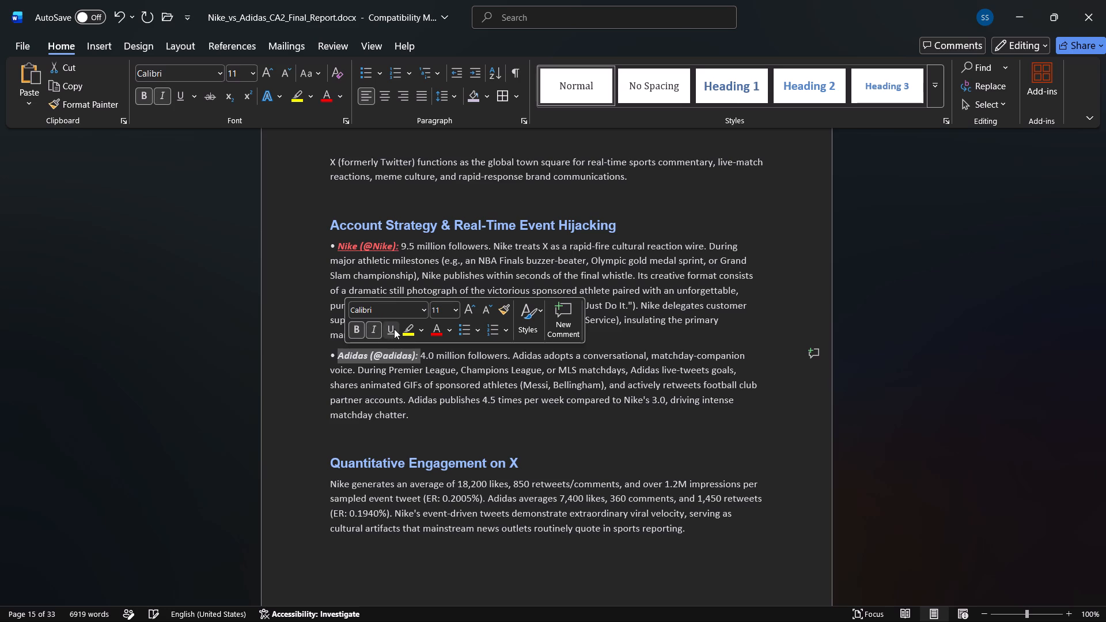
click(394, 329)
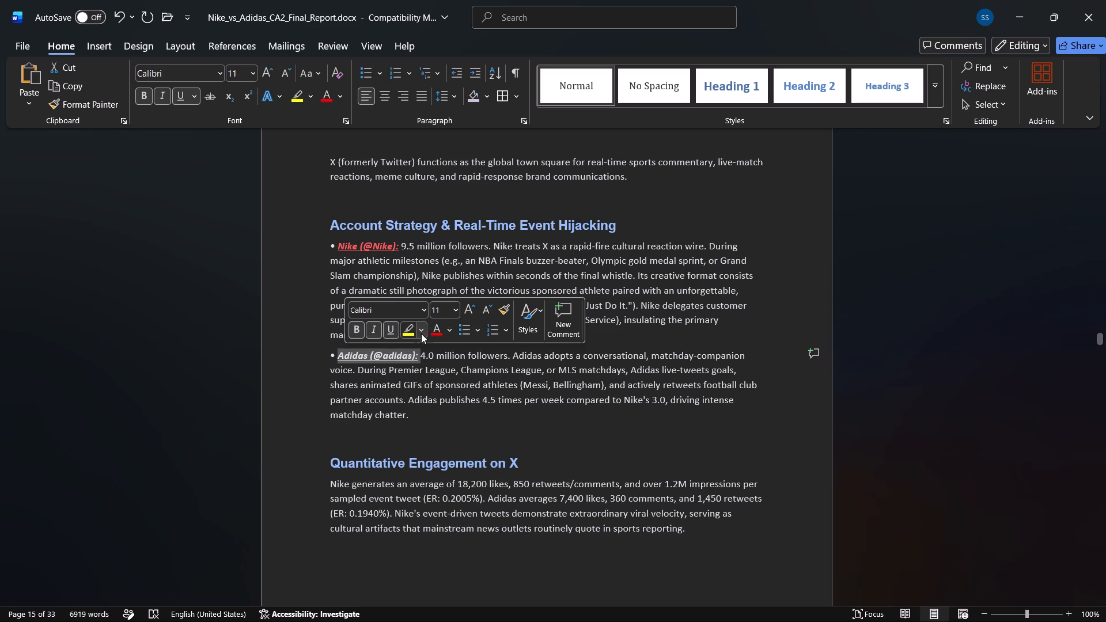
click(434, 333)
click(441, 363)
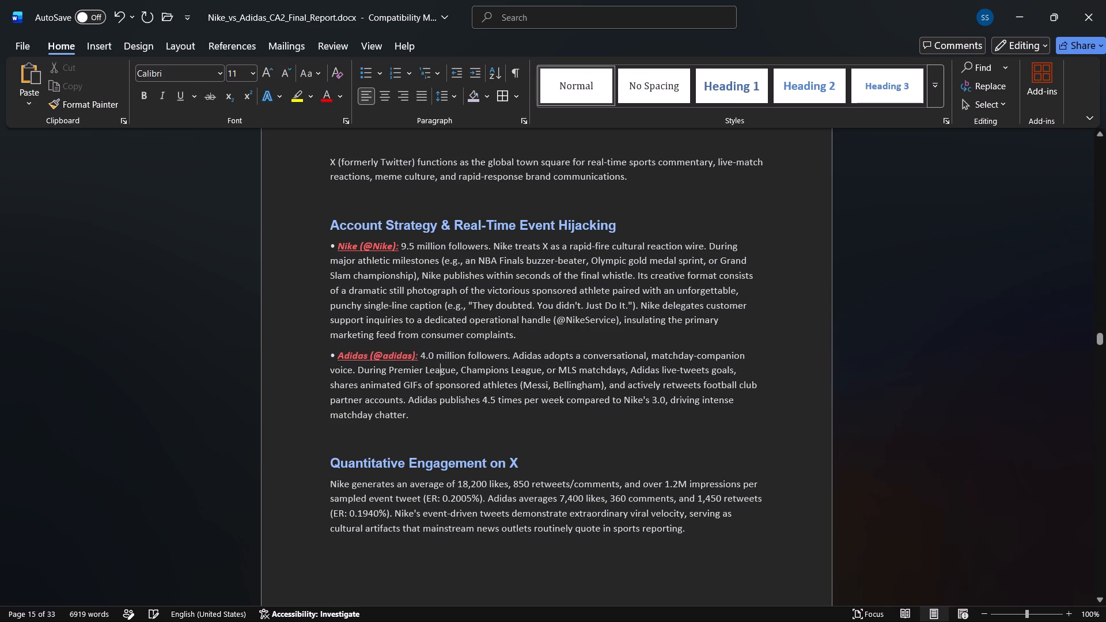
Make the "Nike (NIKE, Inc.):" label in the LinkedIn section "Corporate Positioning & Audience Scale" bold, italic, underlined and red.
scroll(441, 363, up, 4)
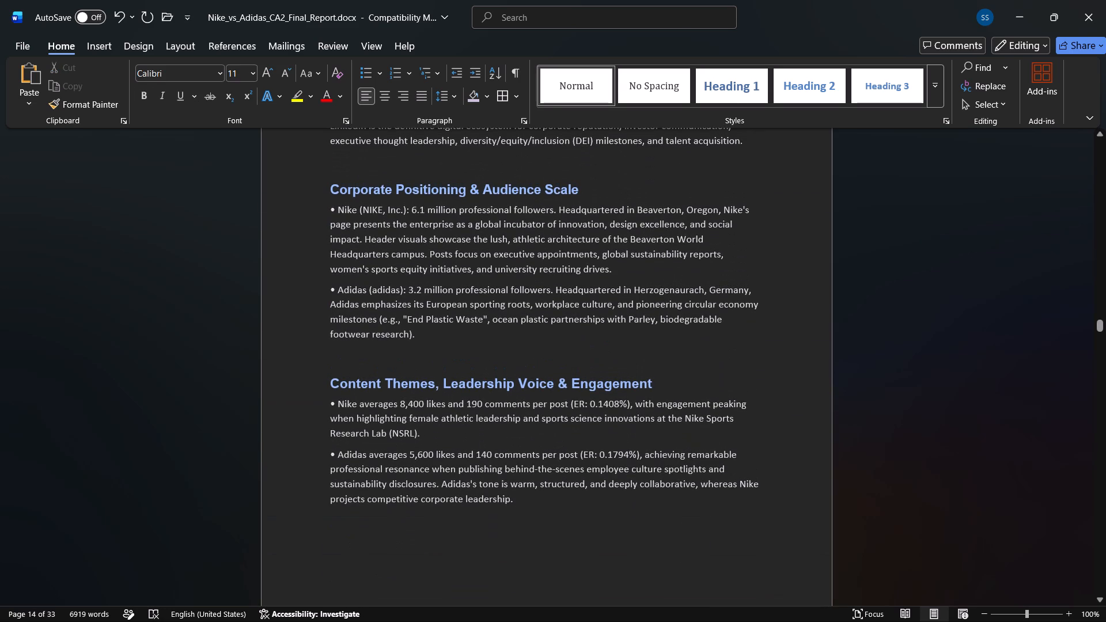
scroll(440, 369, up, 1)
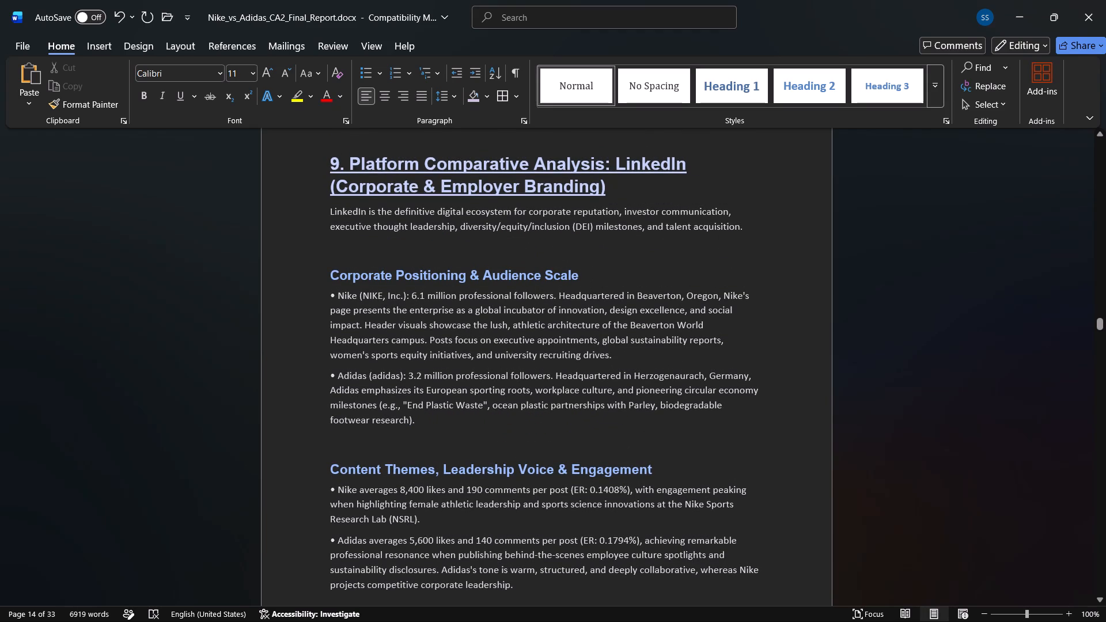
drag(412, 297, 348, 297)
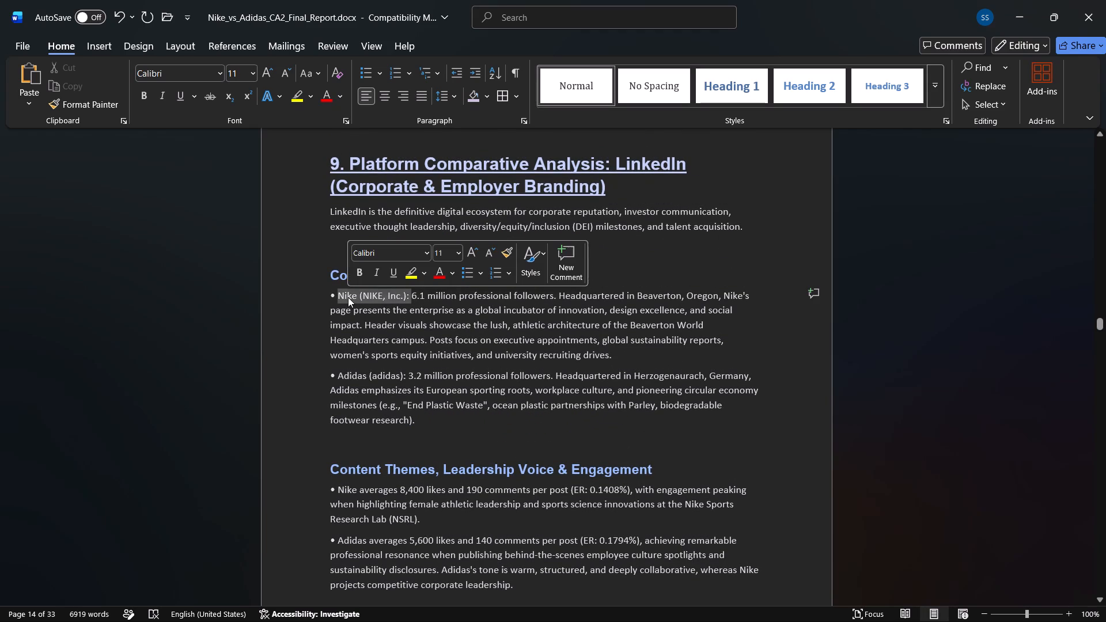
drag(359, 279, 374, 278)
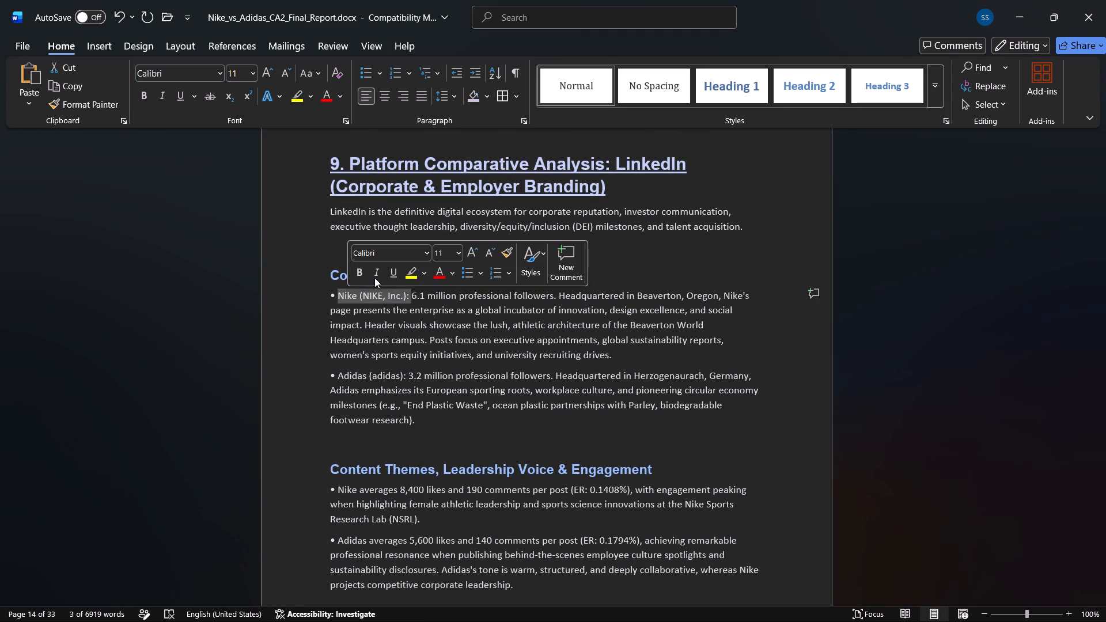
drag(374, 278, 377, 277)
click(377, 277)
click(362, 275)
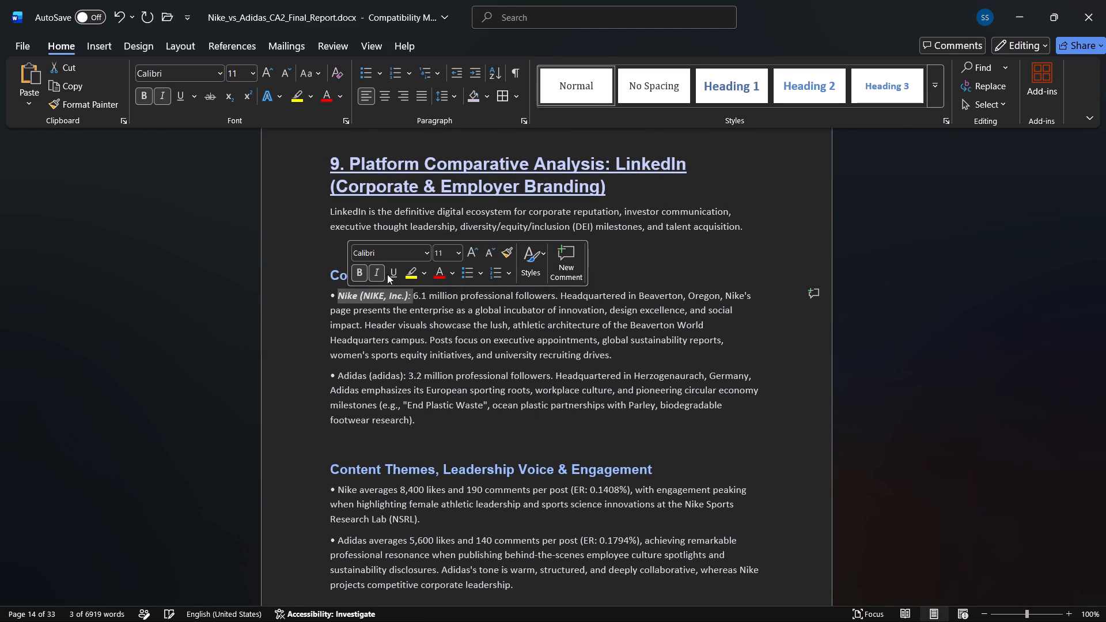
click(387, 274)
click(431, 275)
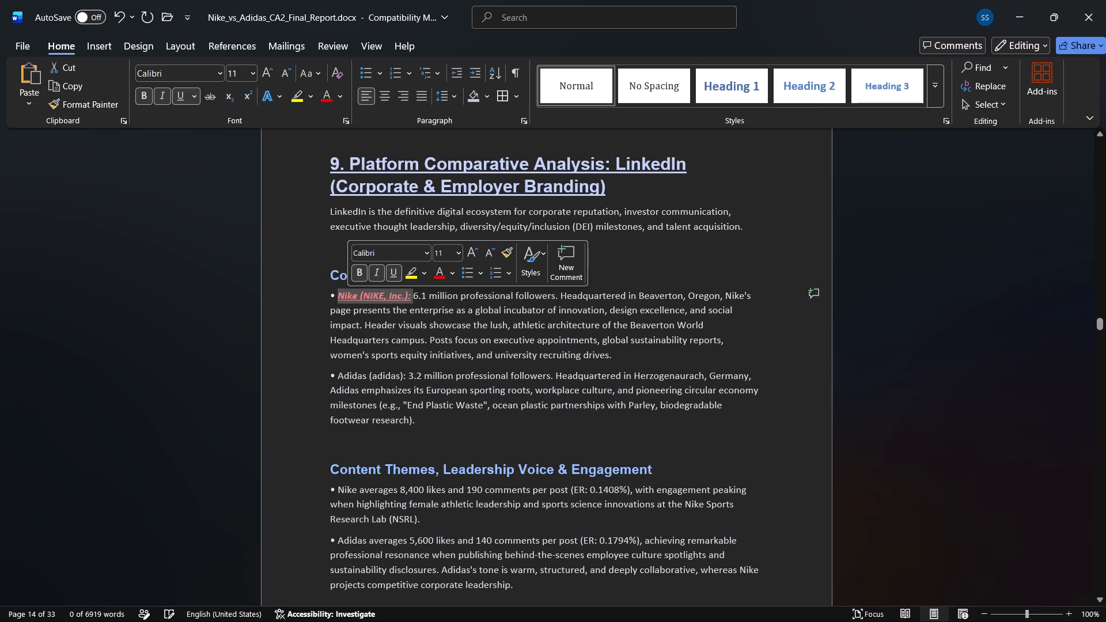
Make the "Adidas (adidas):" label in the same LinkedIn section bold, italic, underlined and red.
drag(405, 376, 353, 373)
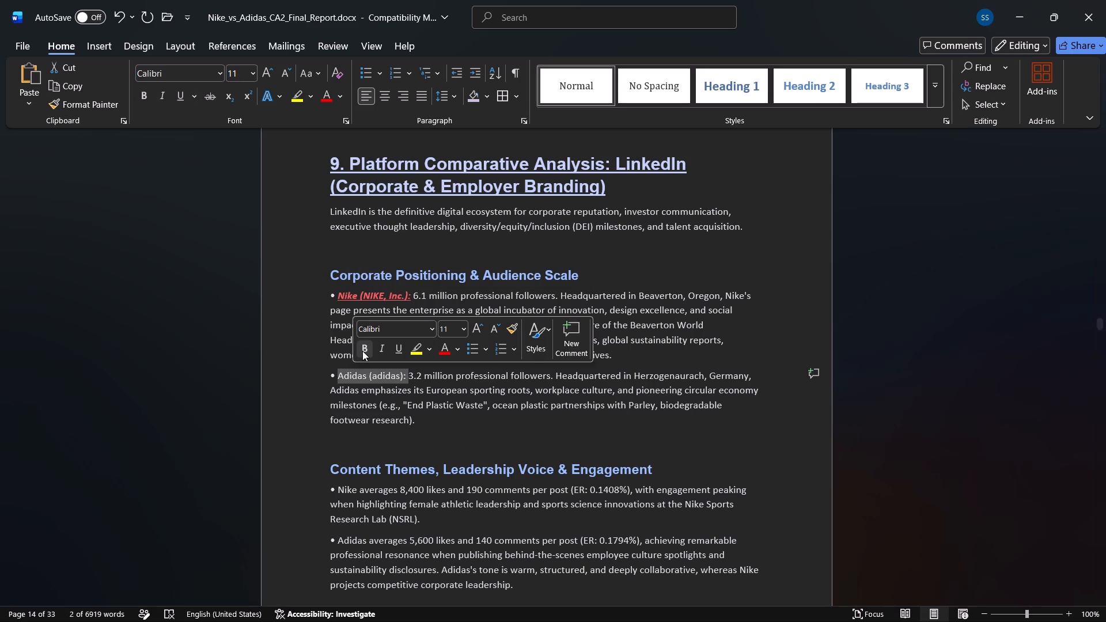
click(362, 351)
click(377, 350)
click(398, 347)
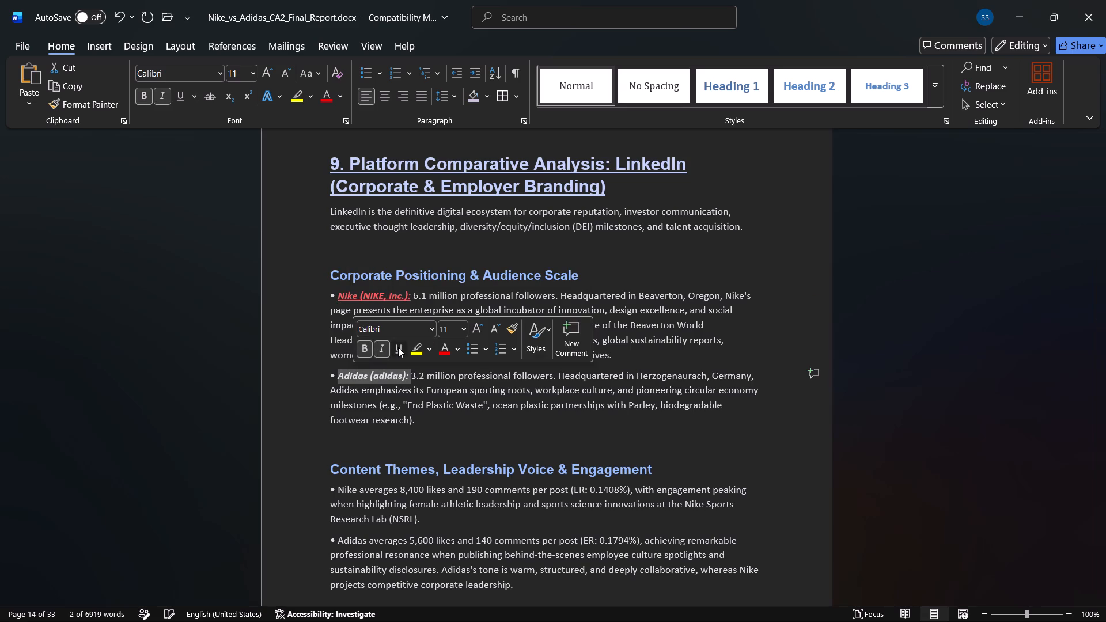
click(448, 347)
click(430, 411)
scroll(430, 411, up, 1)
scroll(450, 350, up, 3)
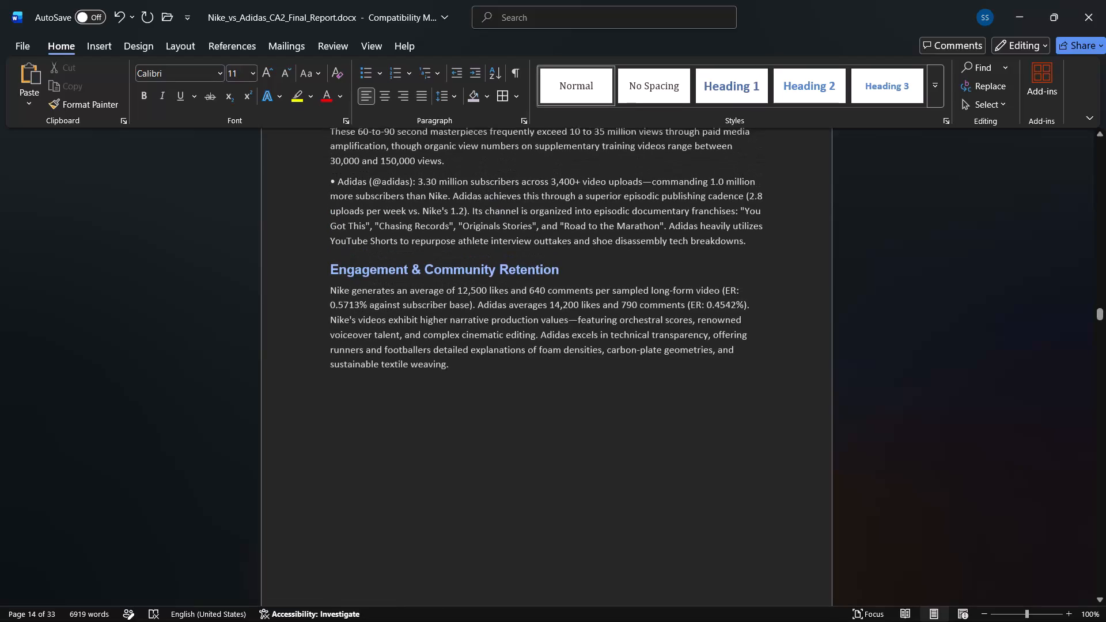
scroll(427, 329, up, 1)
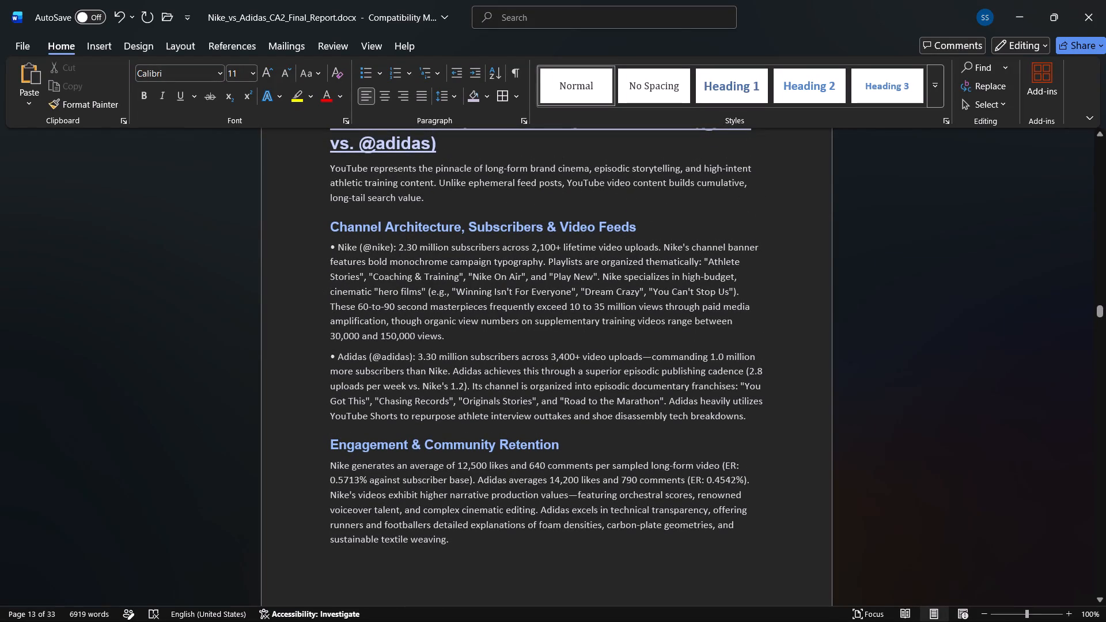
drag(394, 244, 349, 247)
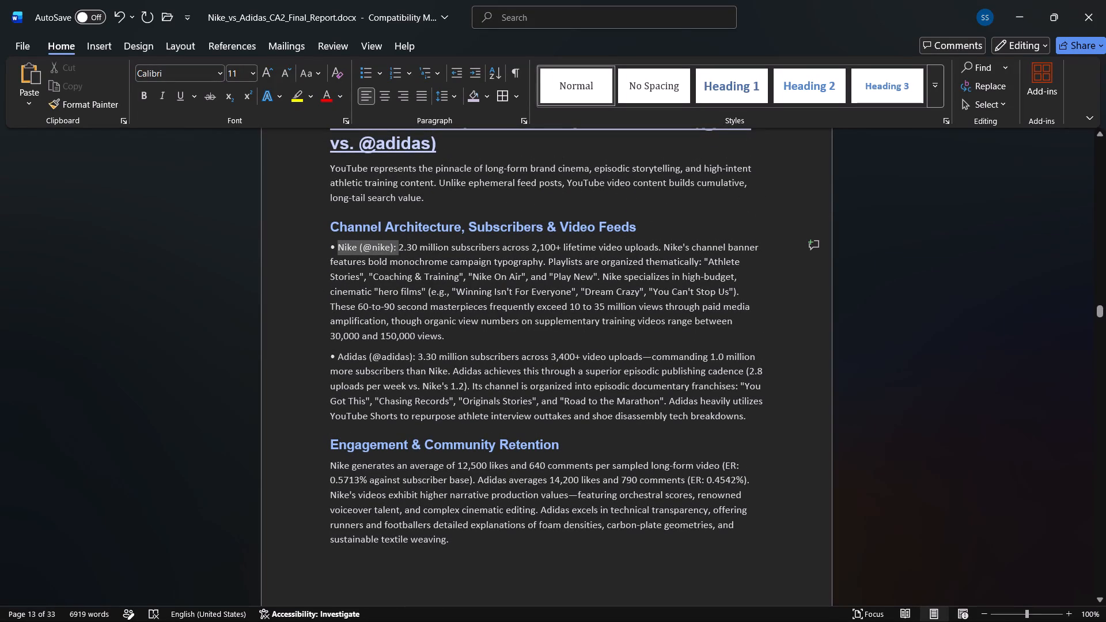
drag(349, 247, 346, 247)
click(359, 224)
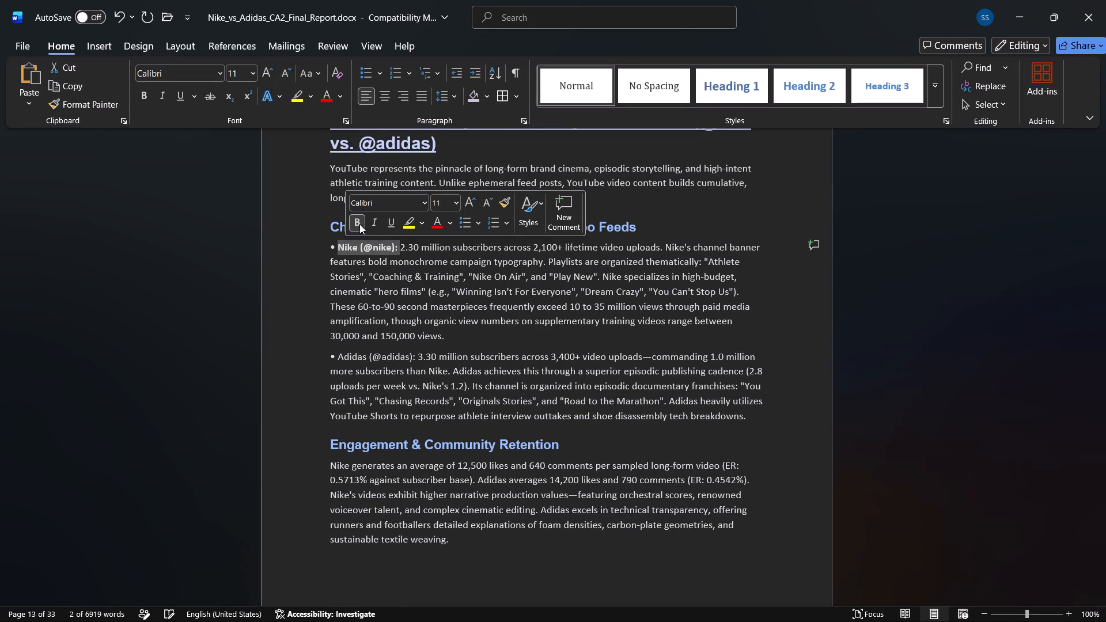
click(375, 226)
click(391, 226)
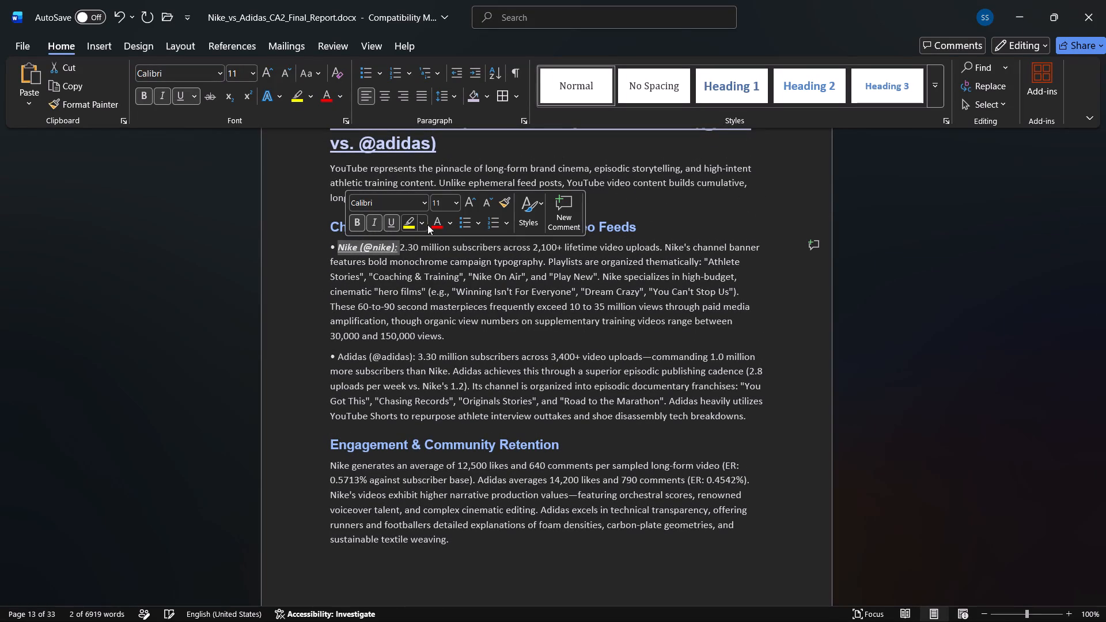
click(430, 225)
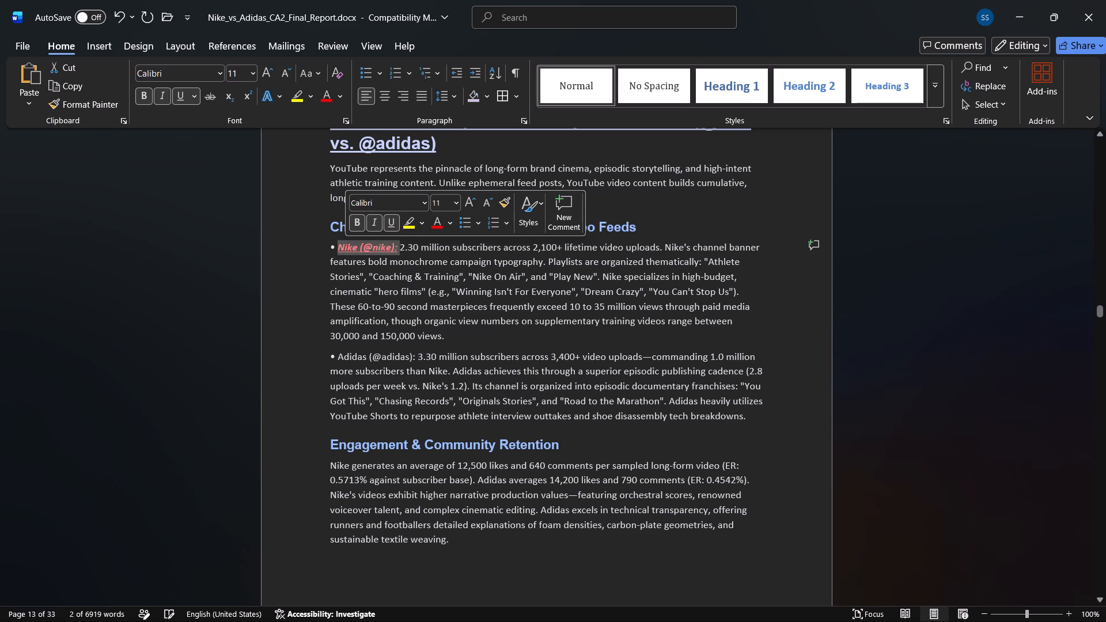
drag(418, 359, 344, 354)
click(359, 327)
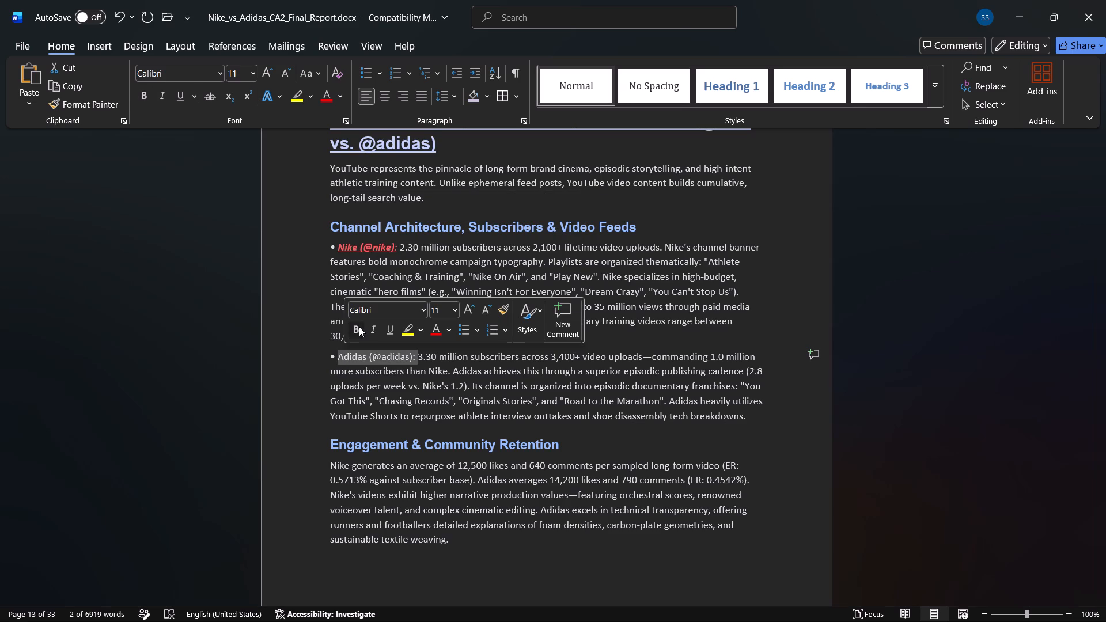
click(373, 326)
click(391, 327)
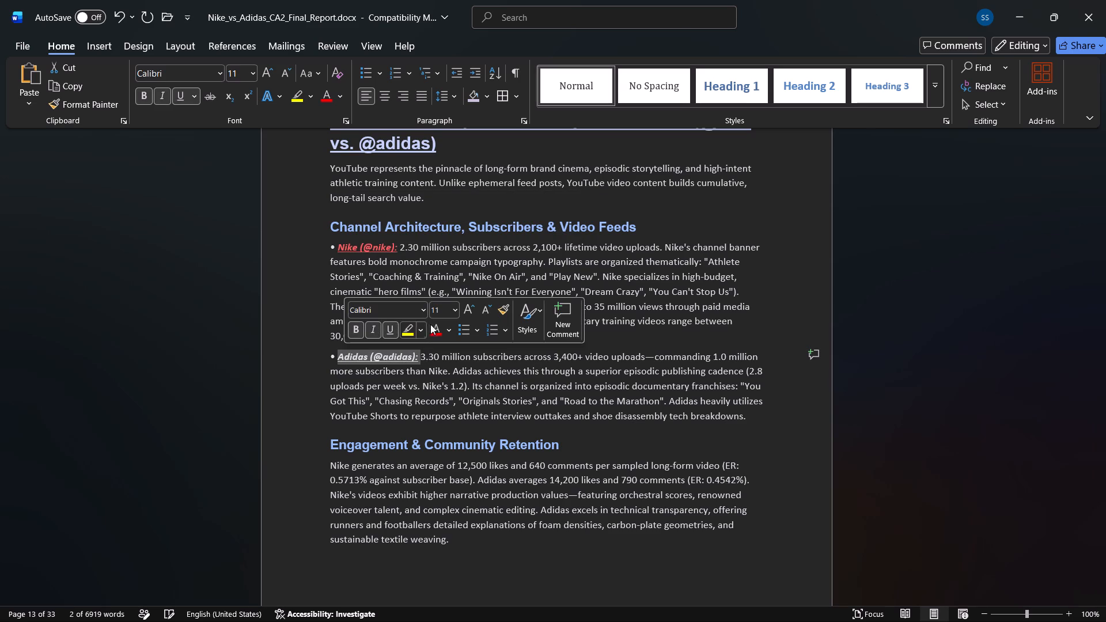
click(434, 326)
click(433, 397)
Make the "Nike:" label and its bullet under the Facebook section's "Content Distribution & Traffic Funnels" bold, italic, underlined and red.
scroll(434, 405, up, 2)
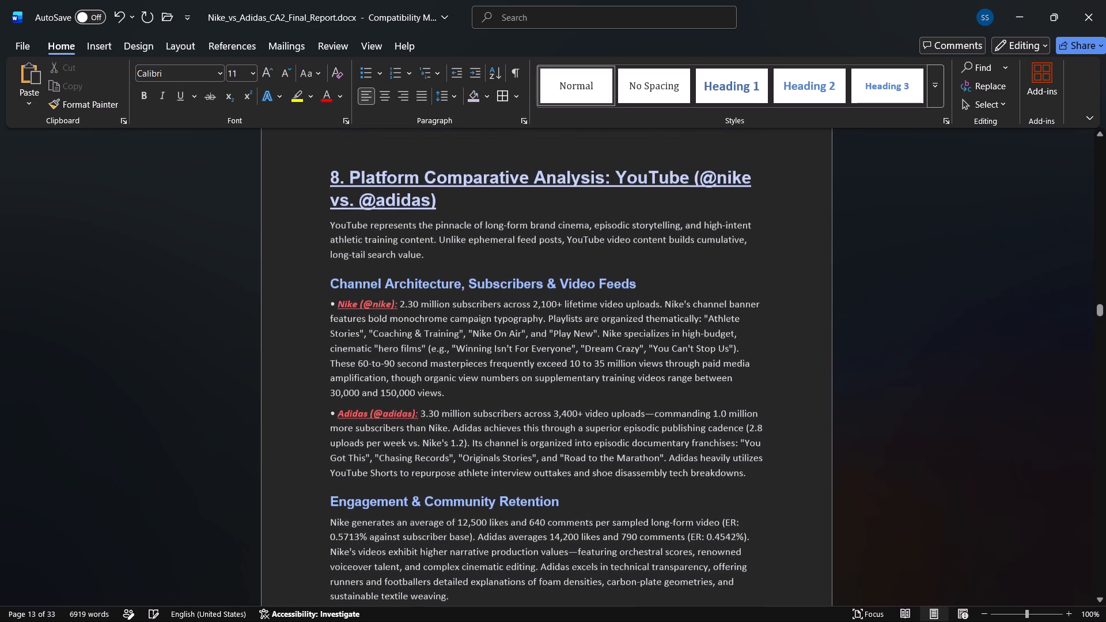
scroll(434, 405, up, 3)
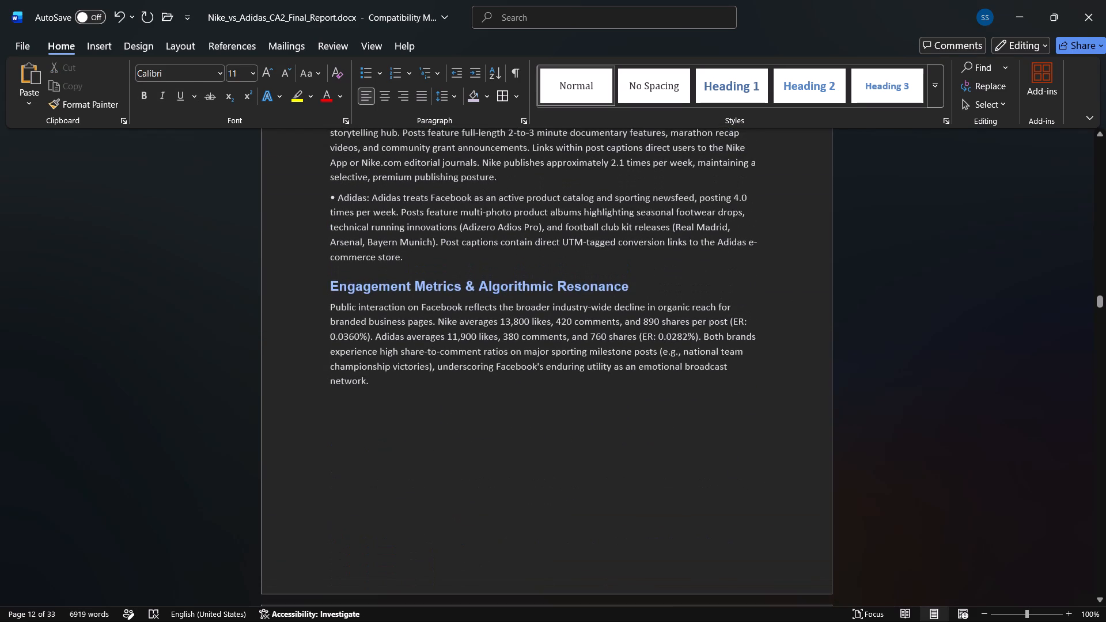
scroll(433, 367, up, 1)
drag(361, 271, 331, 270)
click(336, 249)
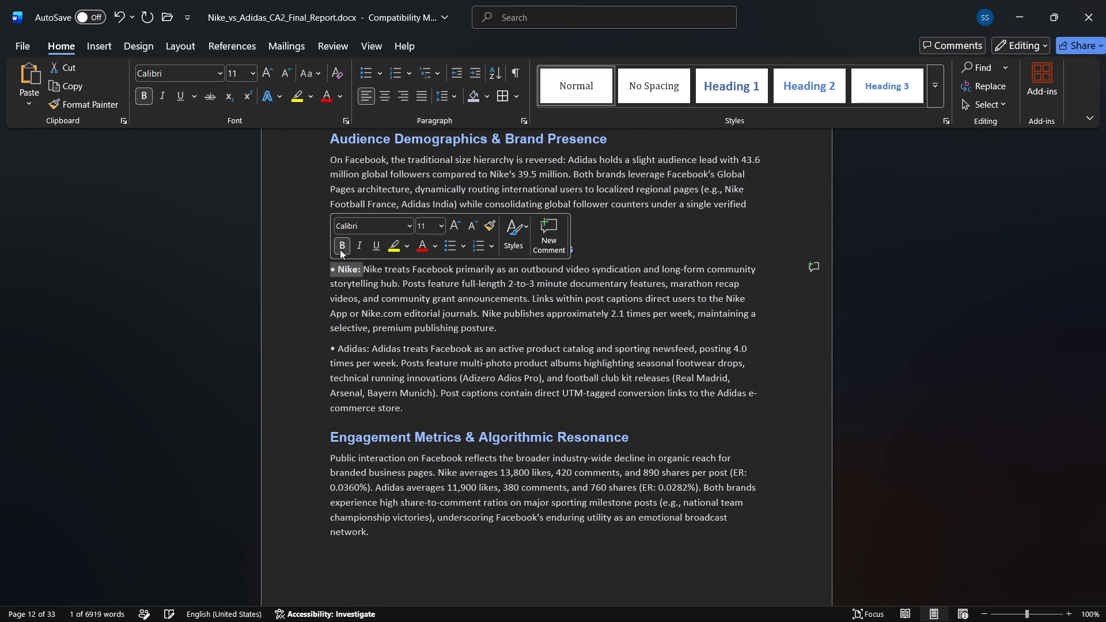
click(358, 245)
click(373, 245)
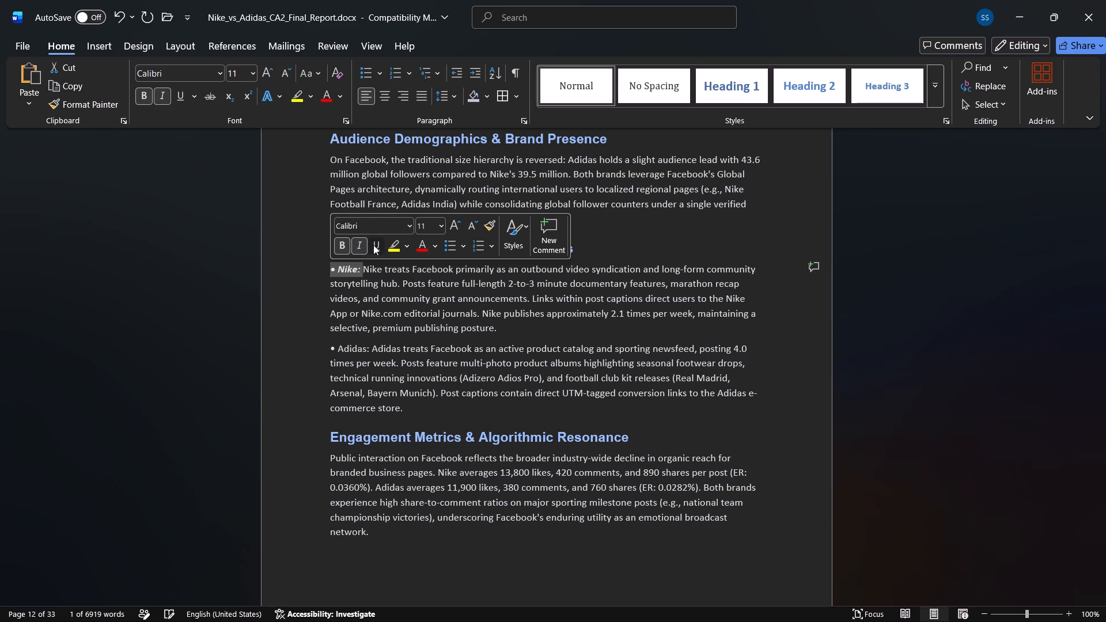
click(424, 247)
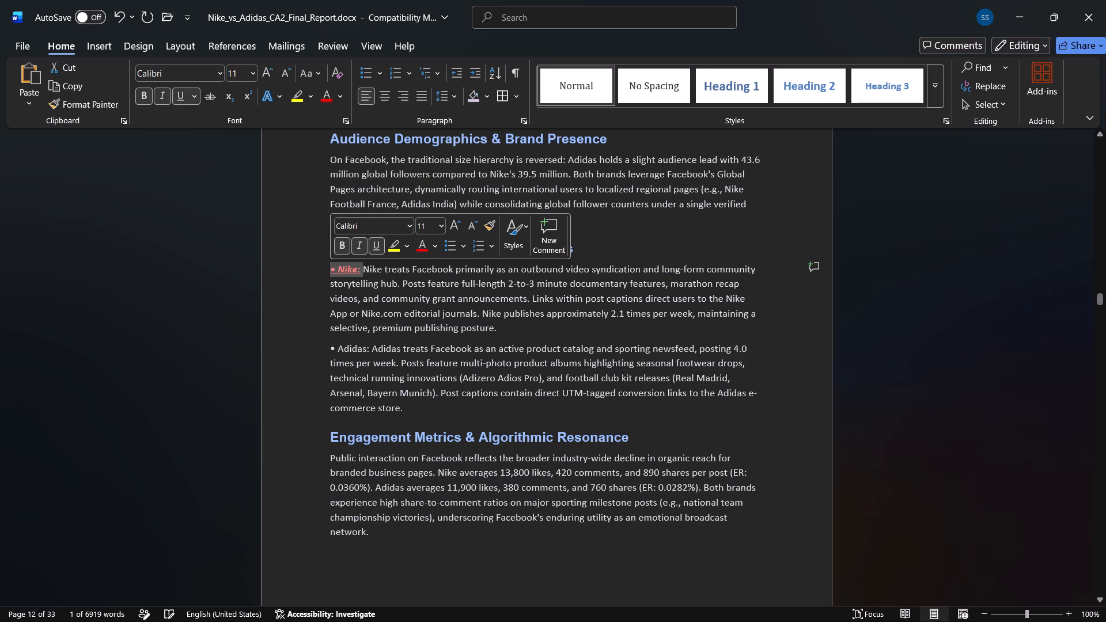
Make the "Adidas:" label under the Facebook section's "Content Distribution & Traffic Funnels" bold, italic, underlined and red.
drag(369, 344, 339, 345)
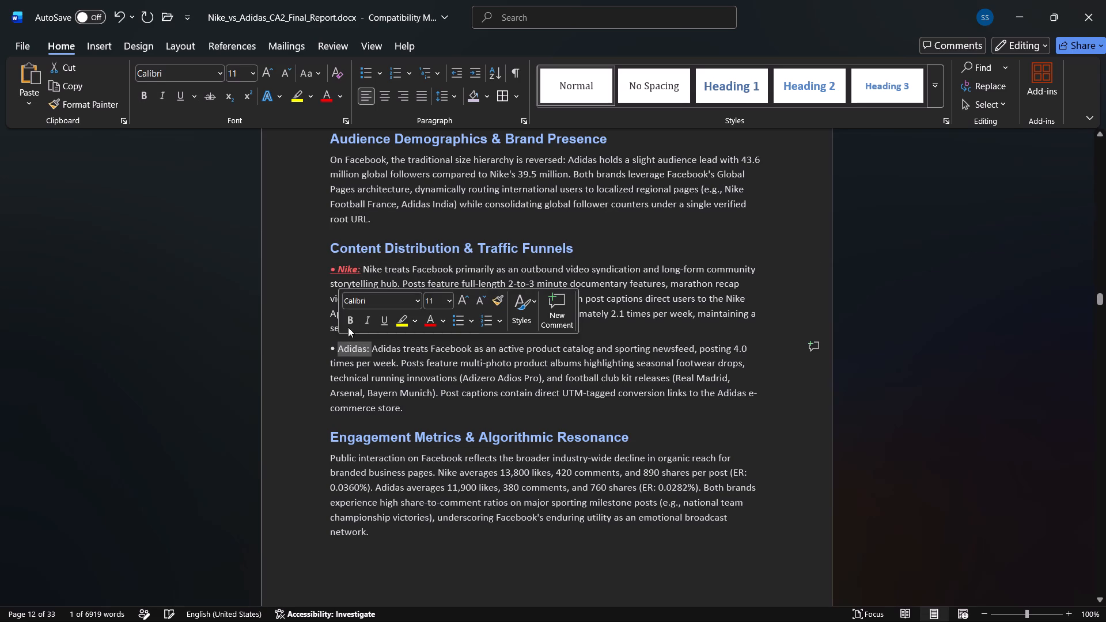
click(354, 313)
click(367, 317)
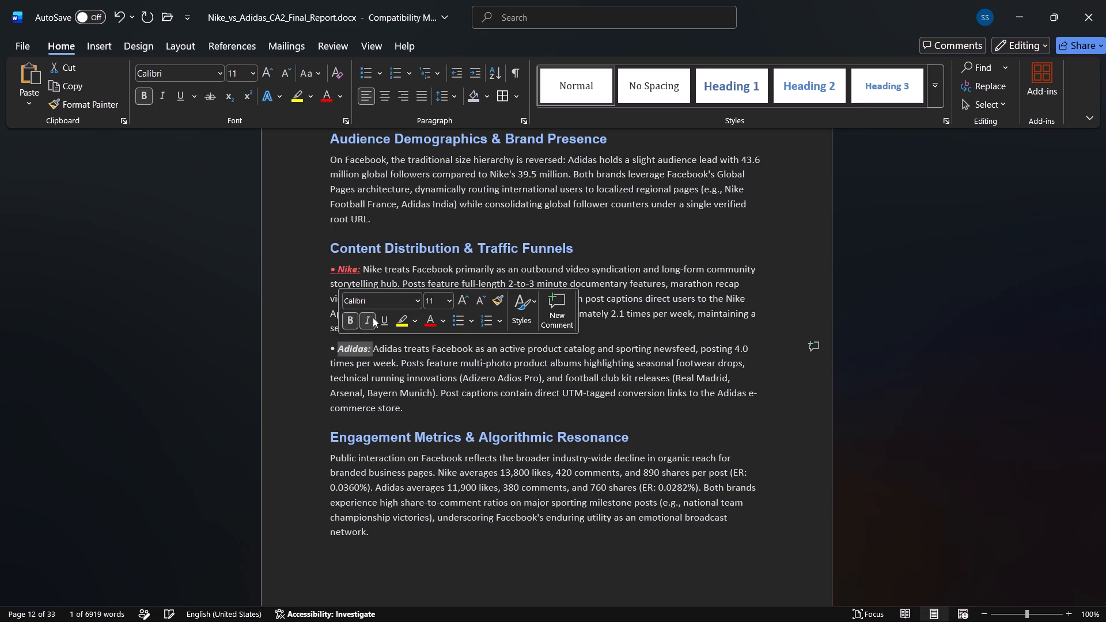
click(380, 318)
click(427, 322)
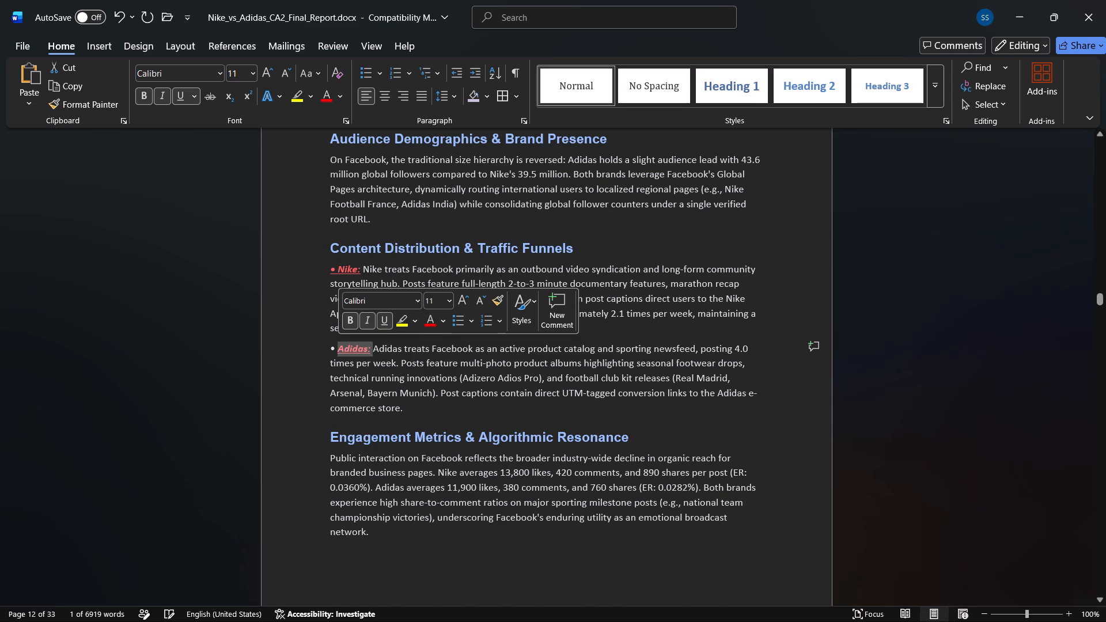
click(414, 367)
Make the "Adidas:" label under the Instagram section's "Content Strategy, Format Mix & Visual Quality" bold, italic, underlined and red.
scroll(414, 367, up, 2)
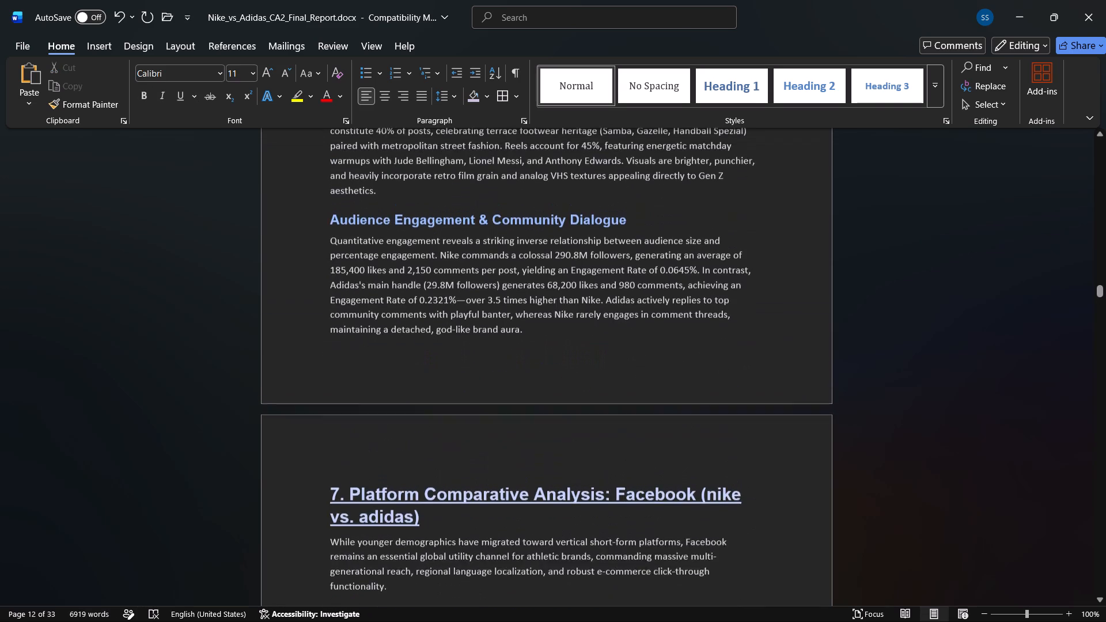
scroll(414, 367, up, 2)
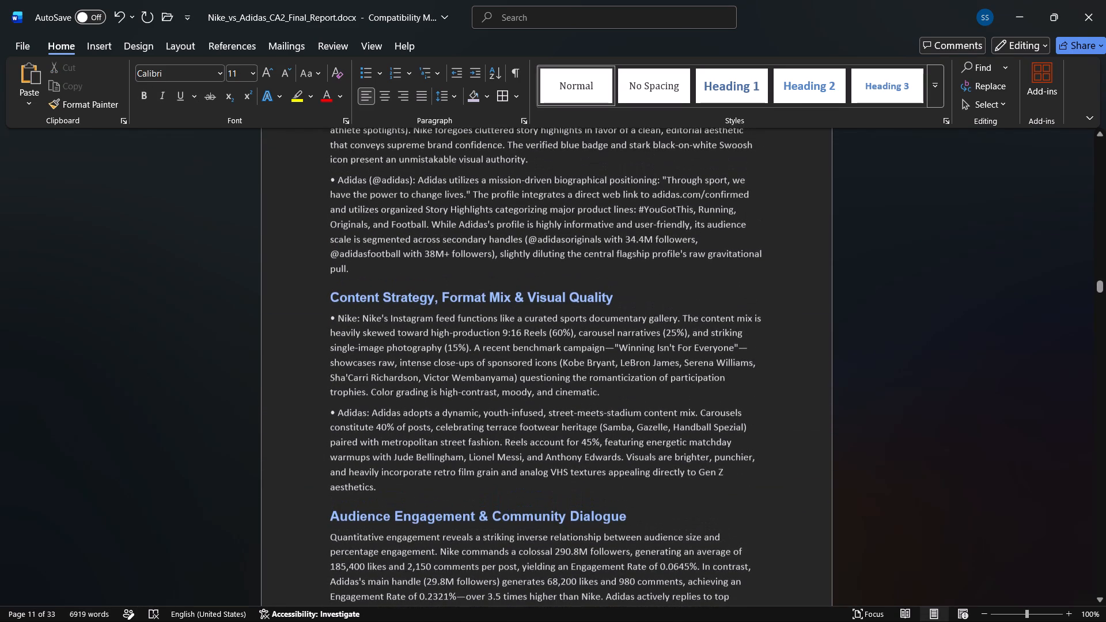
drag(369, 414, 338, 411)
click(343, 389)
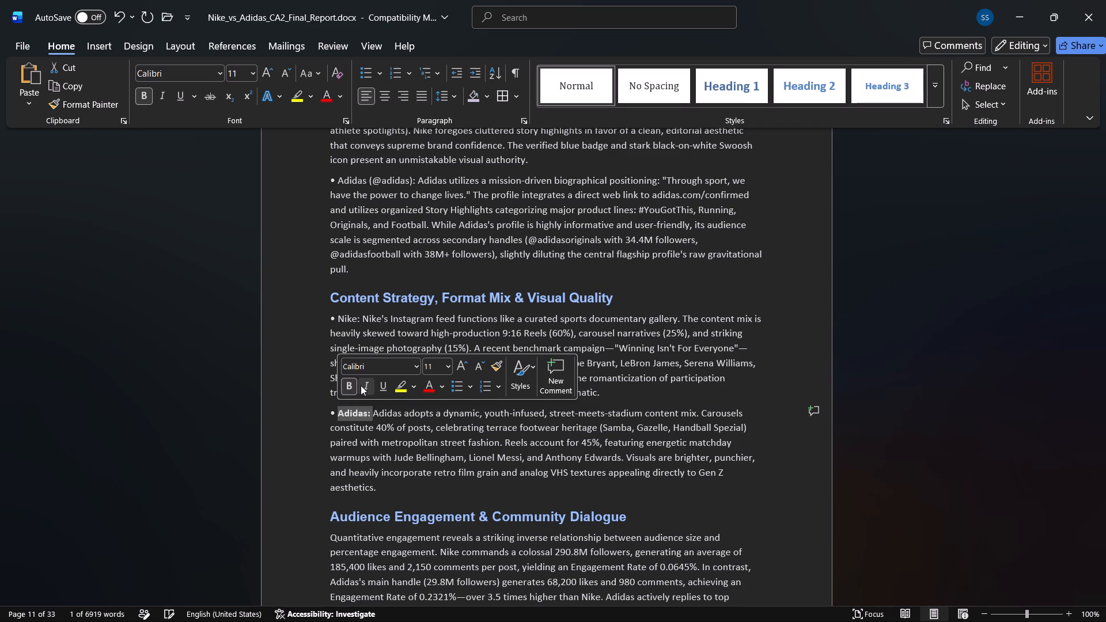
click(361, 385)
click(378, 386)
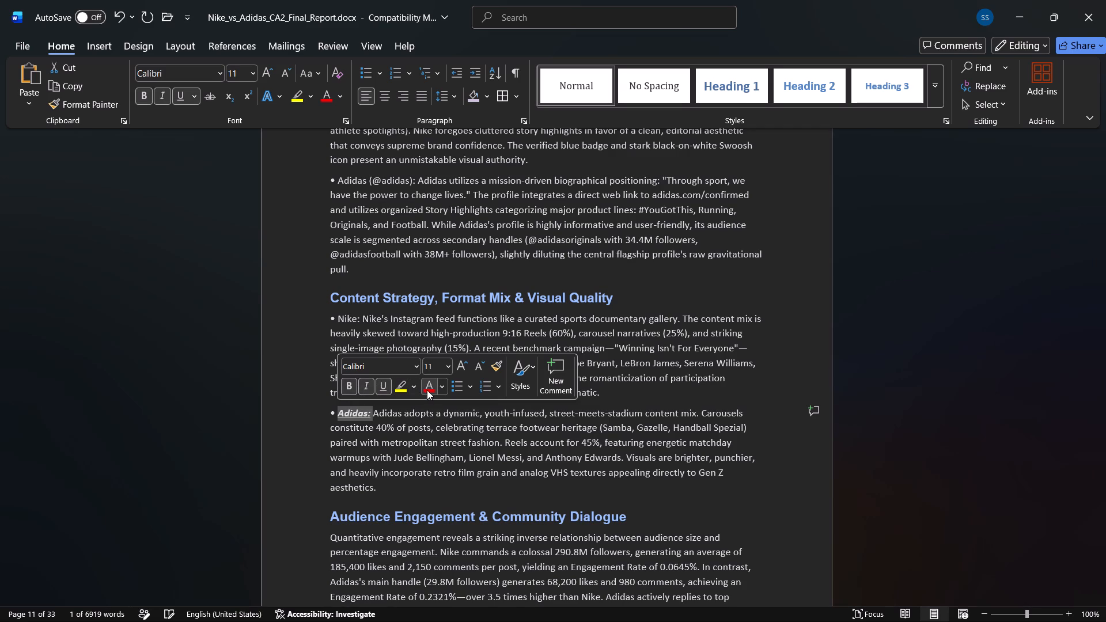
click(427, 390)
Copy the "Adidas:" label's formatting onto the word "Nike" in the bullet above it with Format Painter.
click(358, 422)
click(355, 414)
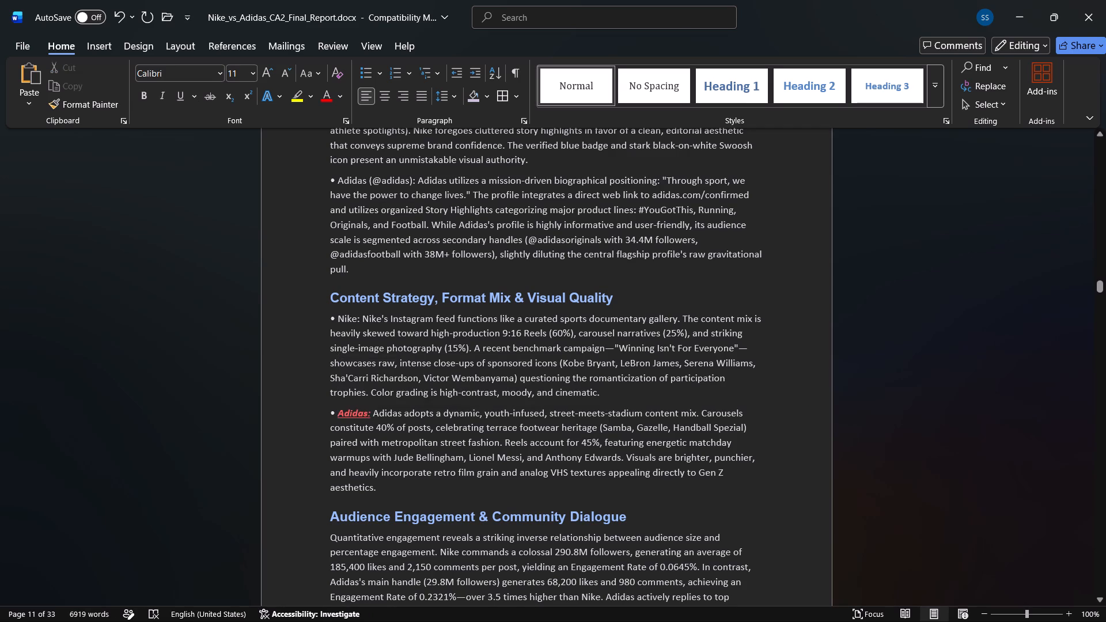
click(106, 109)
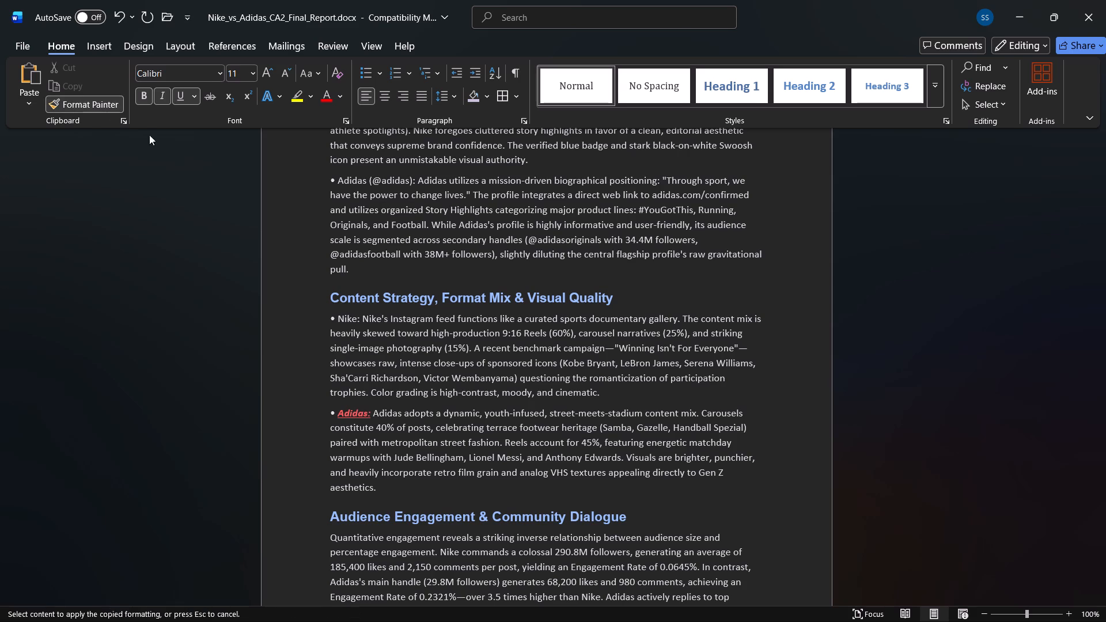
click(348, 317)
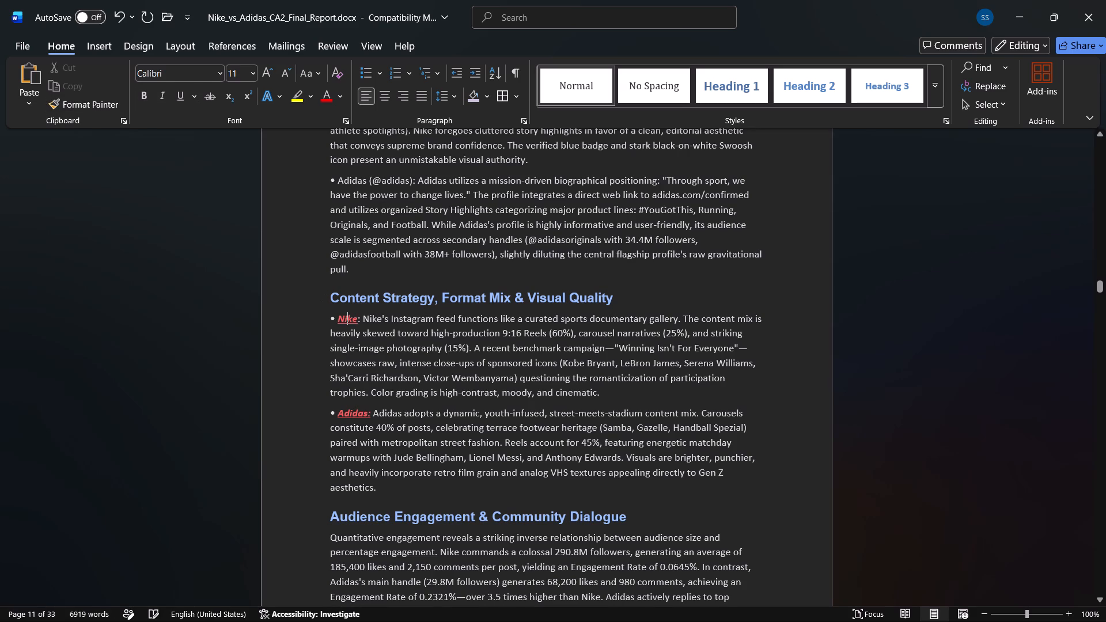
Copy the "Nike" label's formatting onto the word "Adidas" under "Profile Optimization & Branding Architecture" with Format Painter.
scroll(406, 282, up, 1)
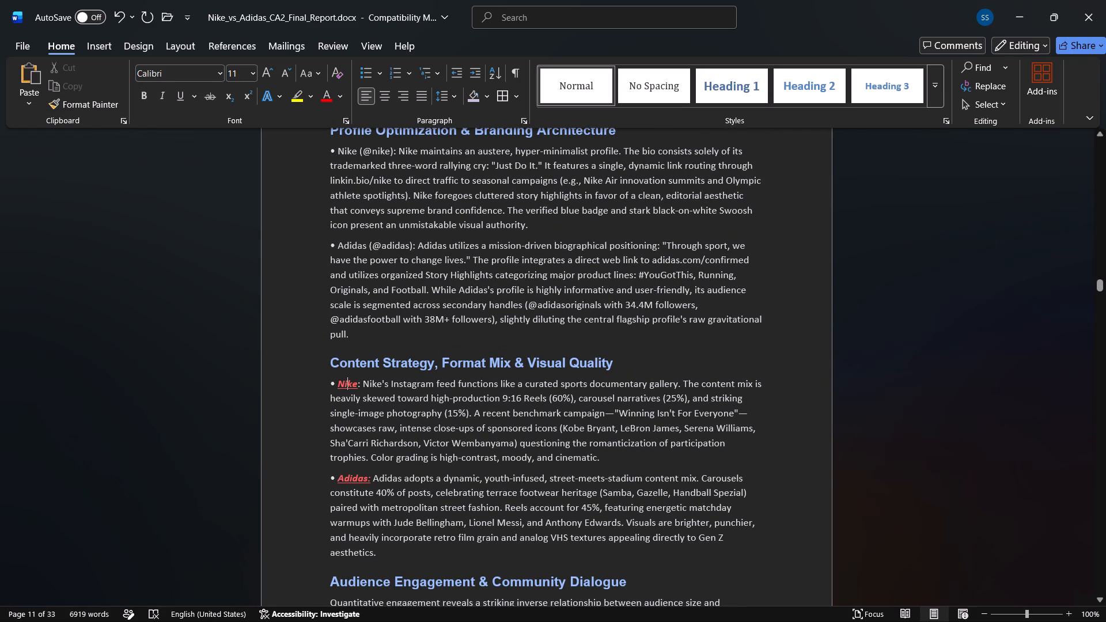
click(104, 100)
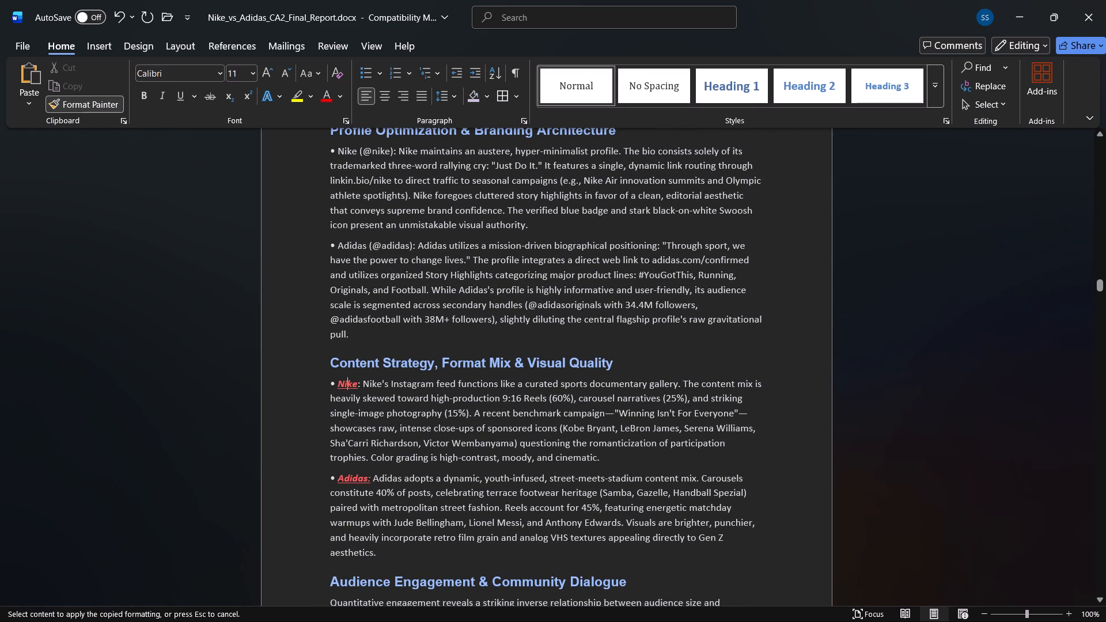
click(353, 241)
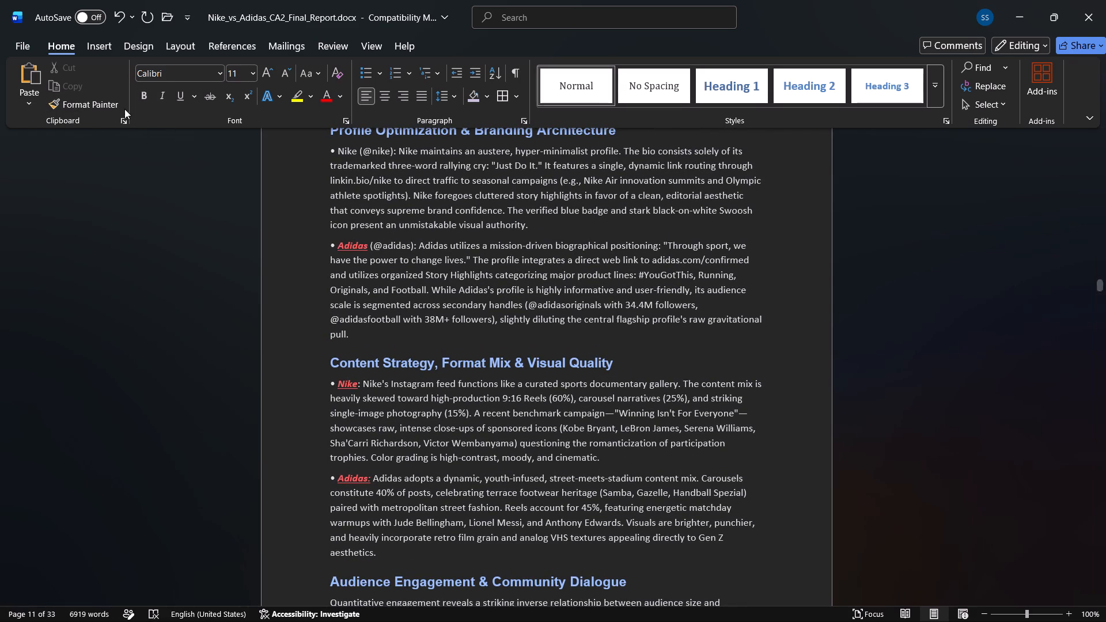
Copy the "Adidas" label's formatting onto the word "Nike" under "Profile Optimization & Branding Architecture" with Format Painter.
click(102, 101)
scroll(320, 191, up, 1)
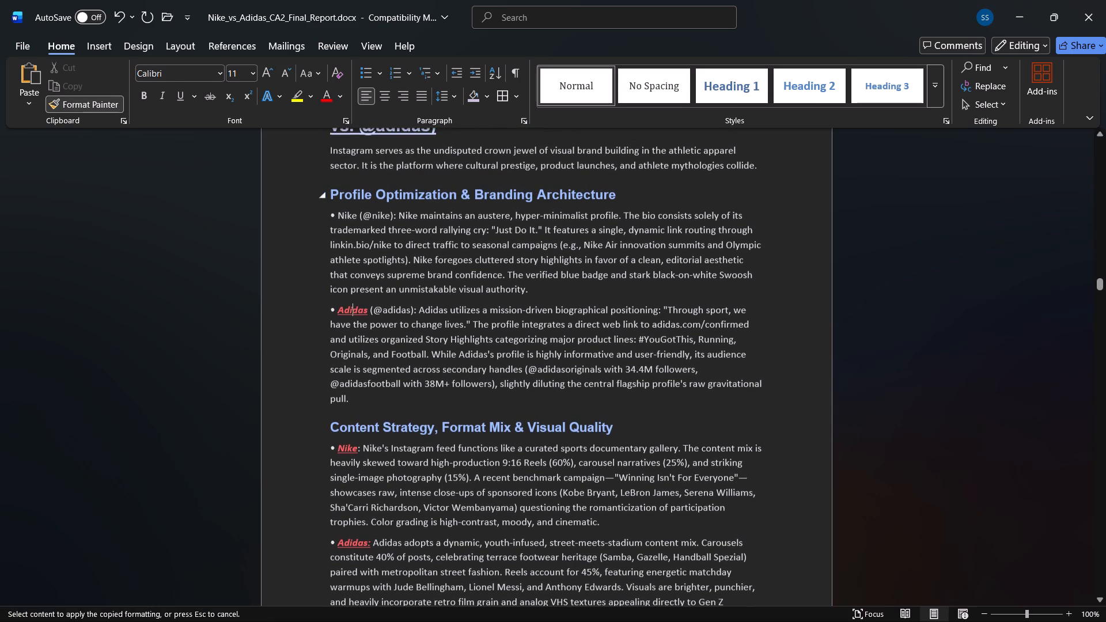
click(356, 218)
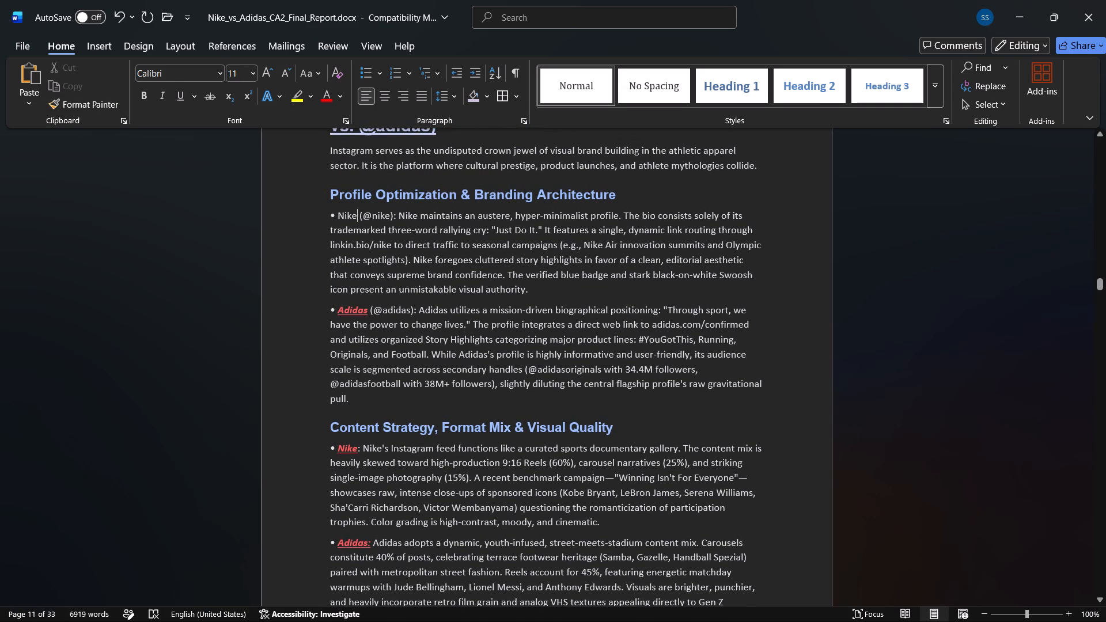
click(353, 312)
click(88, 104)
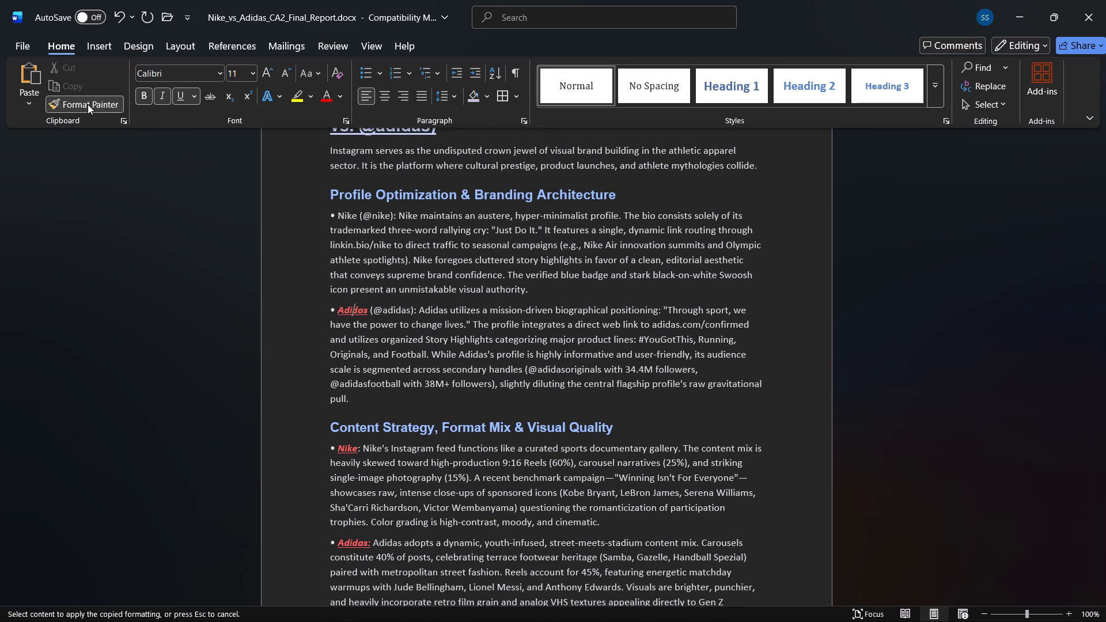
click(353, 216)
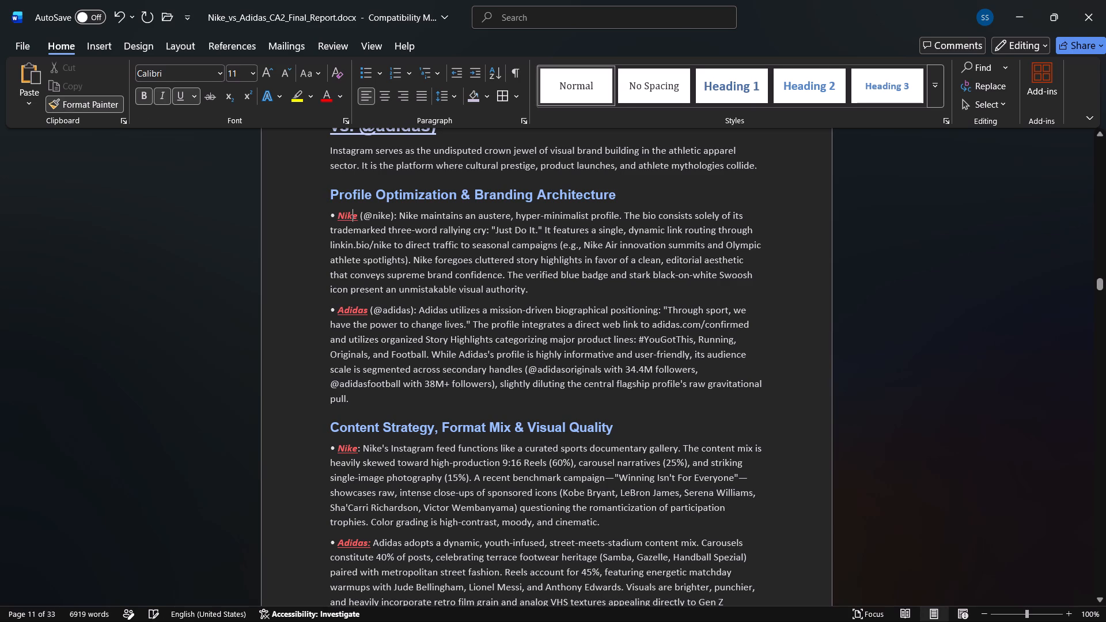
Look back through sections 5 and 4 for labels still in plain text.
scroll(426, 235, up, 3)
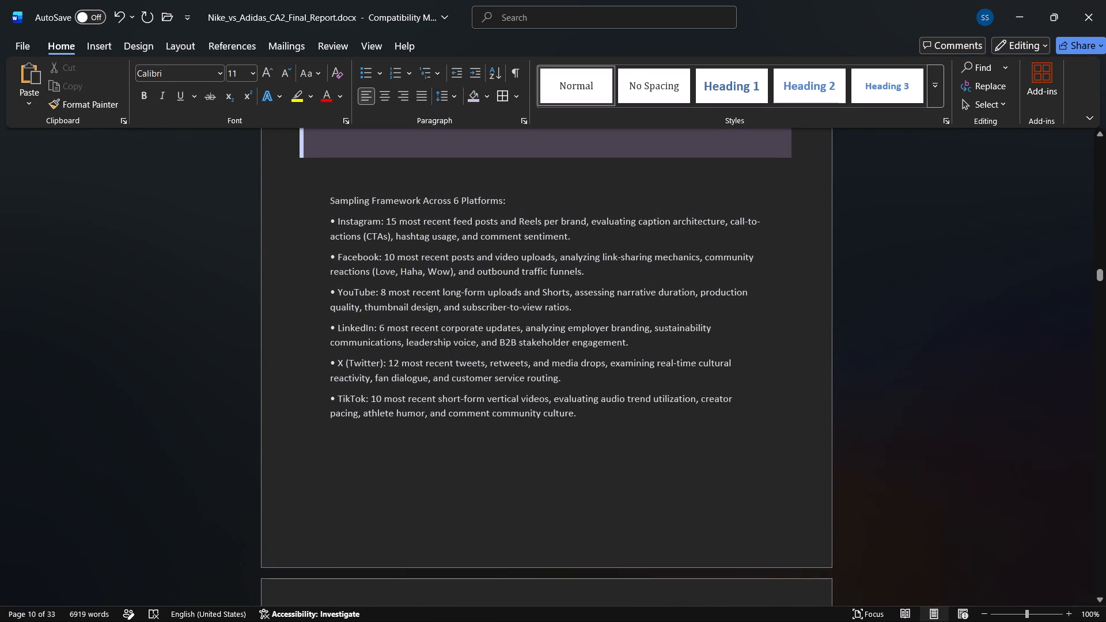
scroll(382, 222, up, 2)
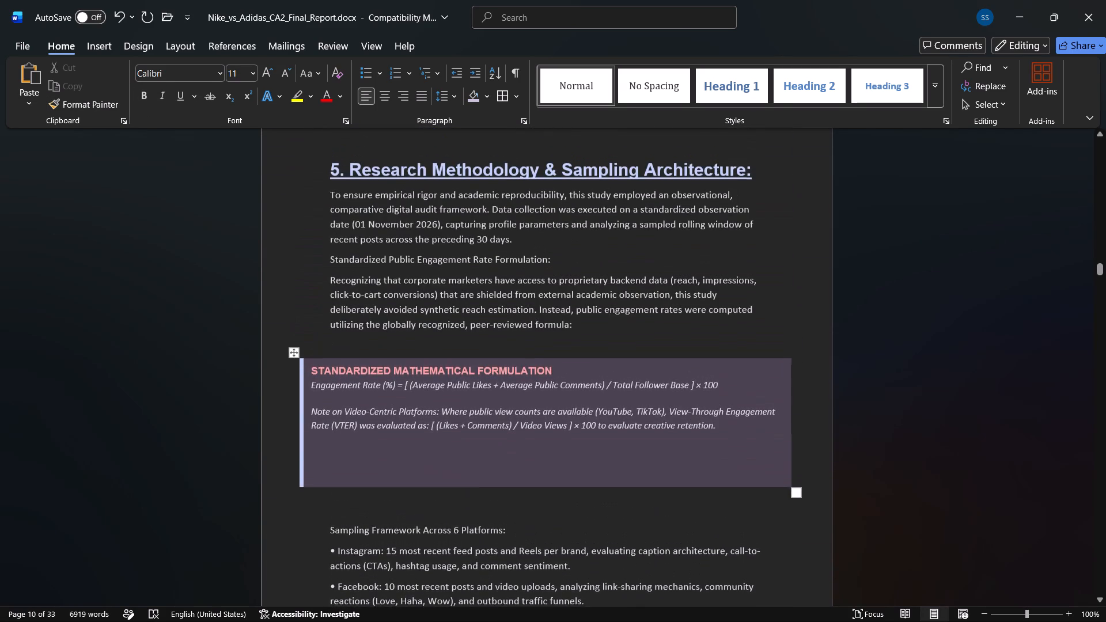
scroll(382, 222, up, 3)
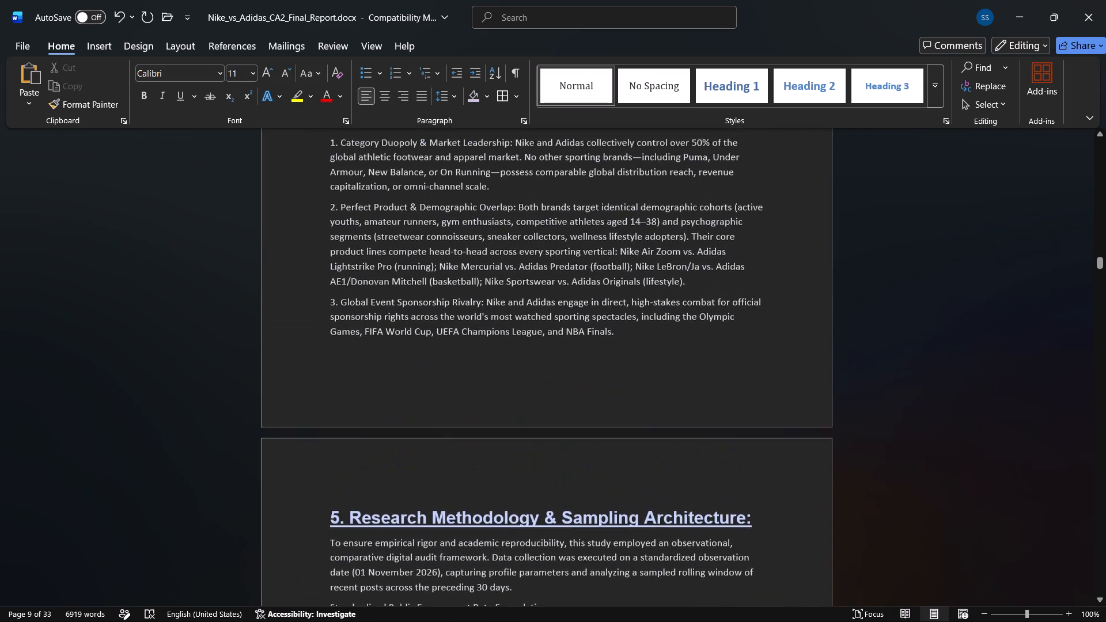
scroll(382, 222, up, 1)
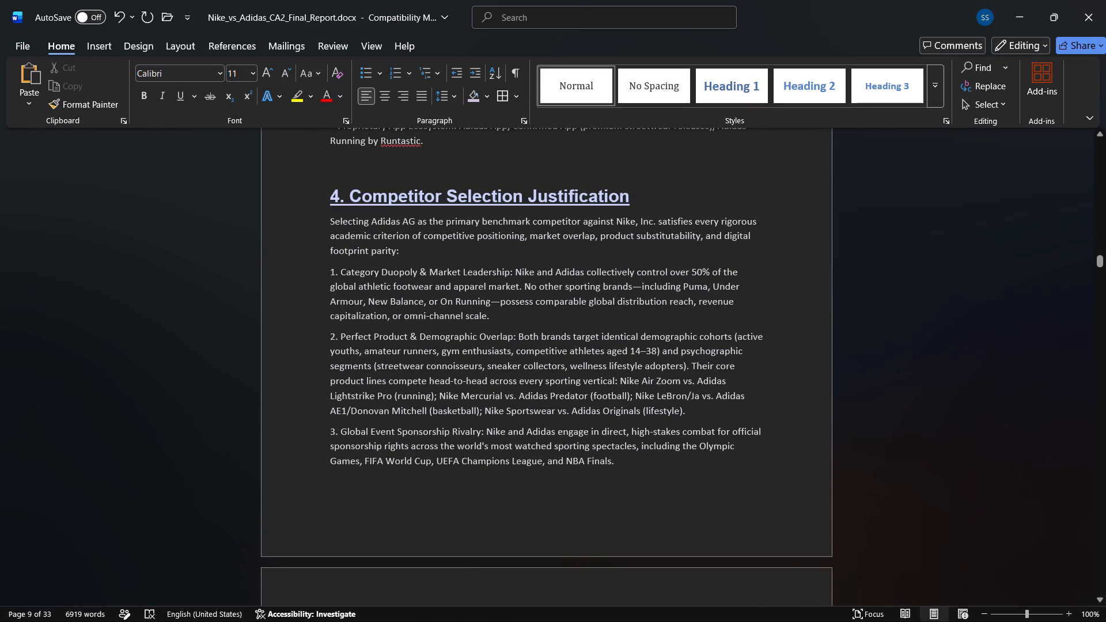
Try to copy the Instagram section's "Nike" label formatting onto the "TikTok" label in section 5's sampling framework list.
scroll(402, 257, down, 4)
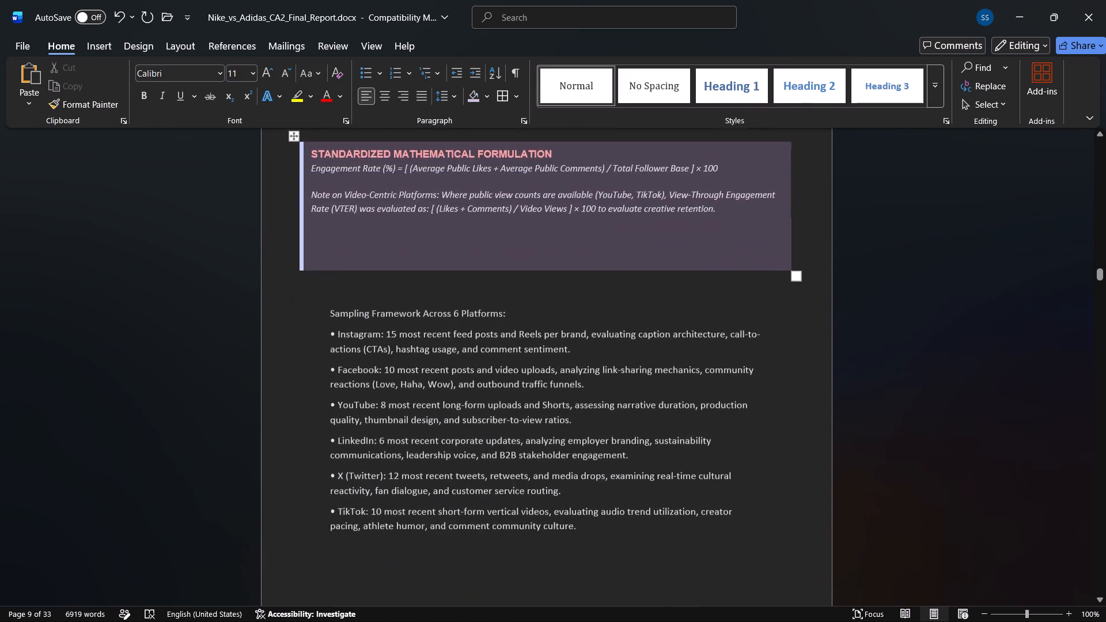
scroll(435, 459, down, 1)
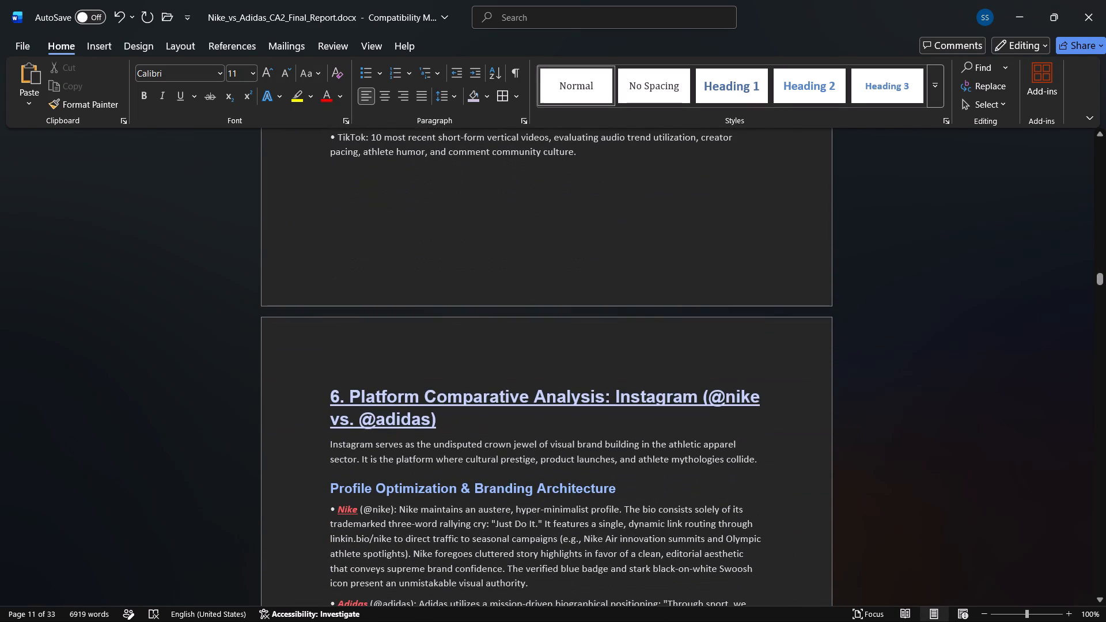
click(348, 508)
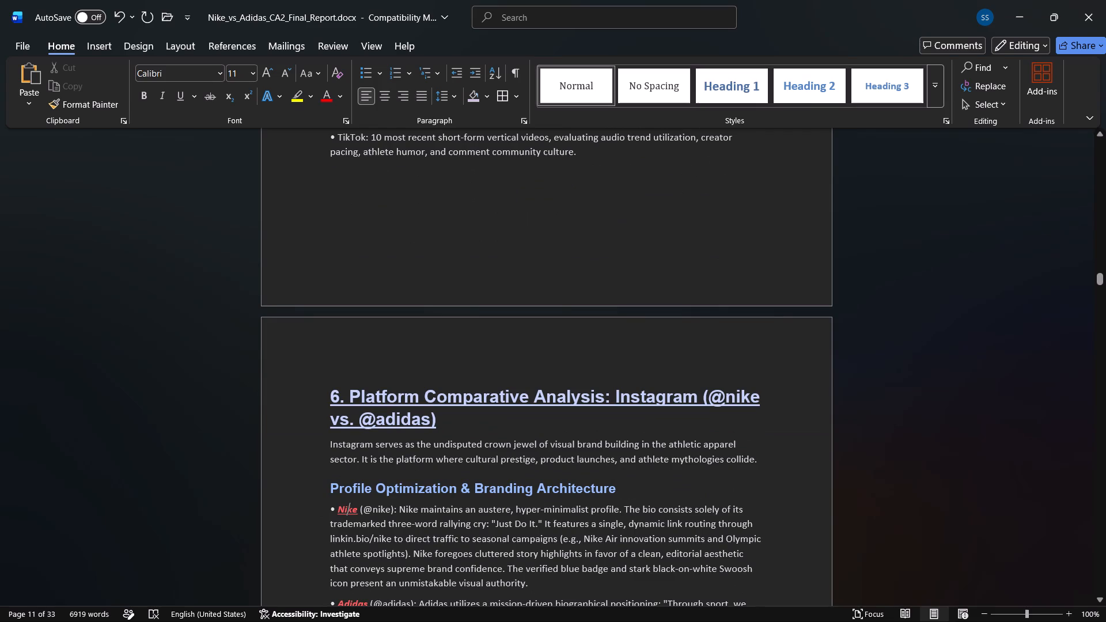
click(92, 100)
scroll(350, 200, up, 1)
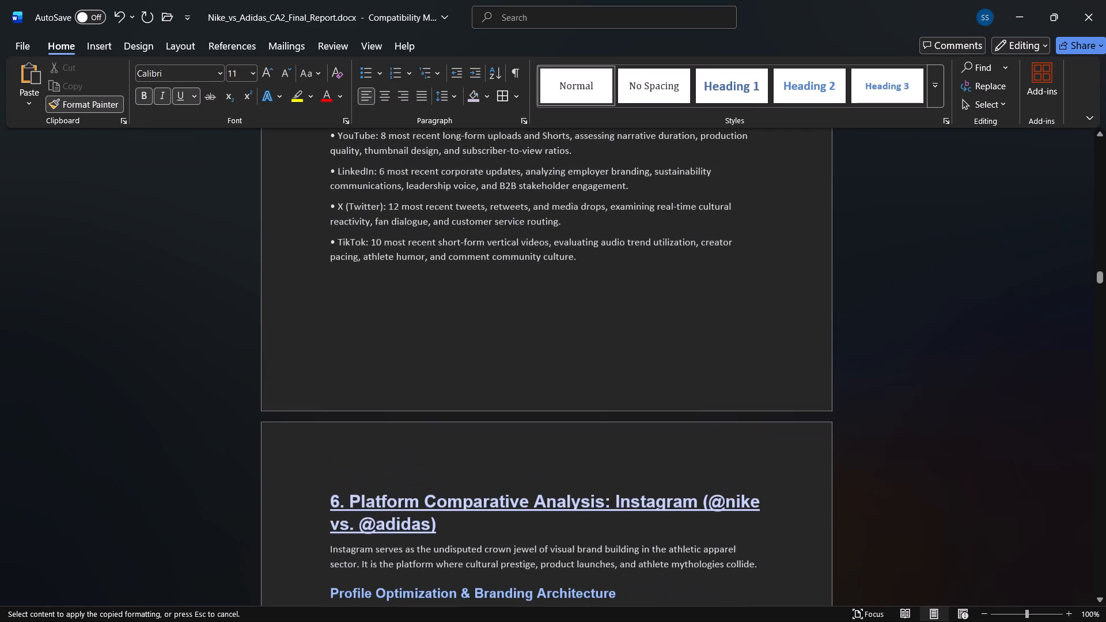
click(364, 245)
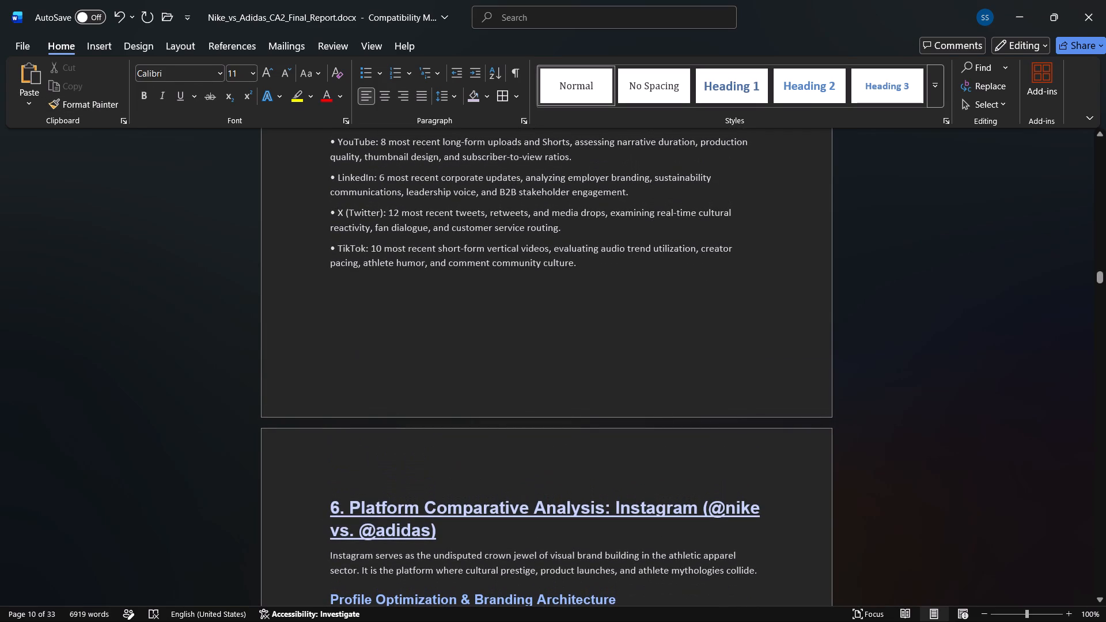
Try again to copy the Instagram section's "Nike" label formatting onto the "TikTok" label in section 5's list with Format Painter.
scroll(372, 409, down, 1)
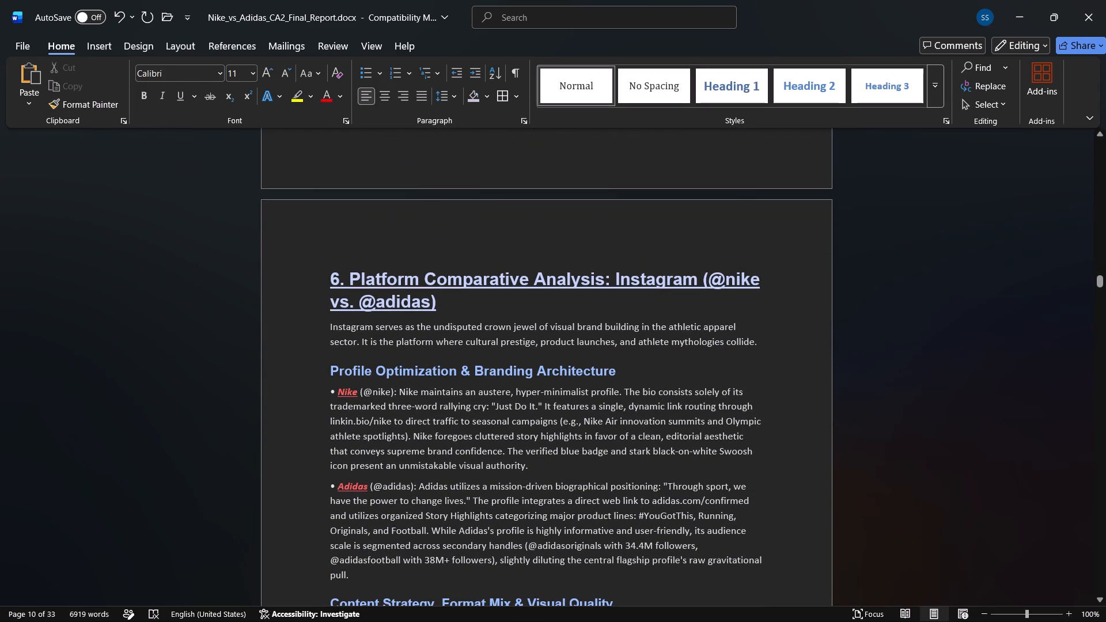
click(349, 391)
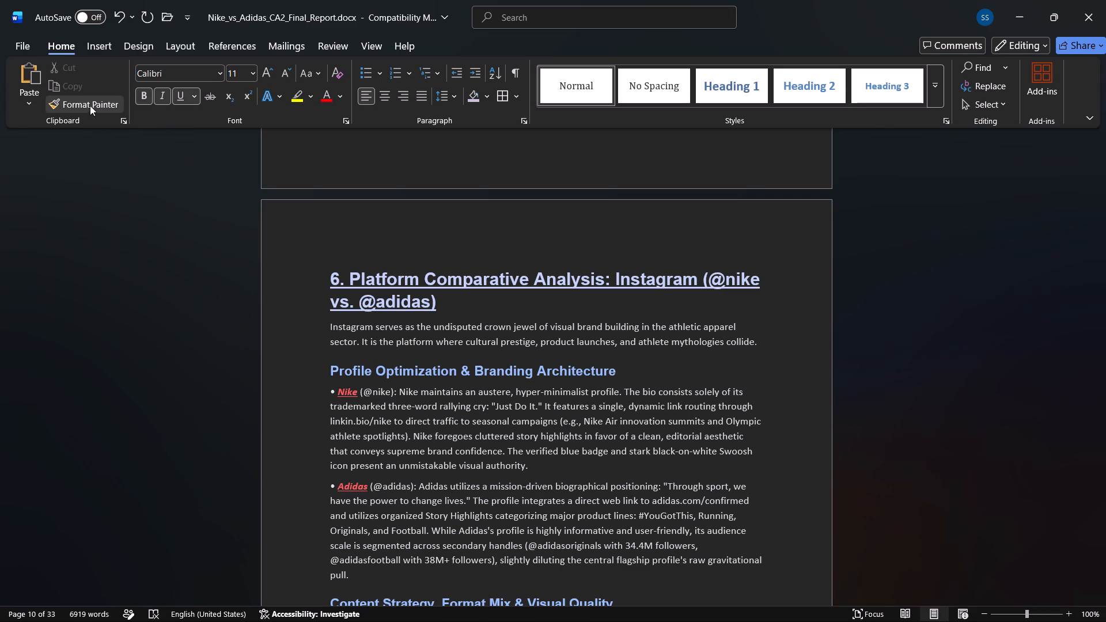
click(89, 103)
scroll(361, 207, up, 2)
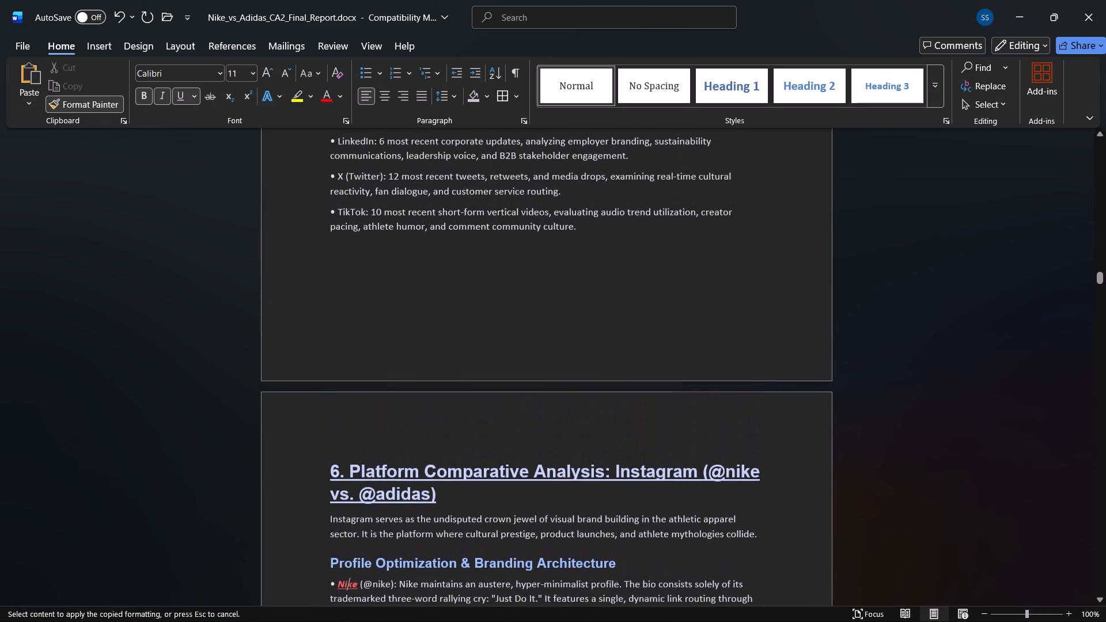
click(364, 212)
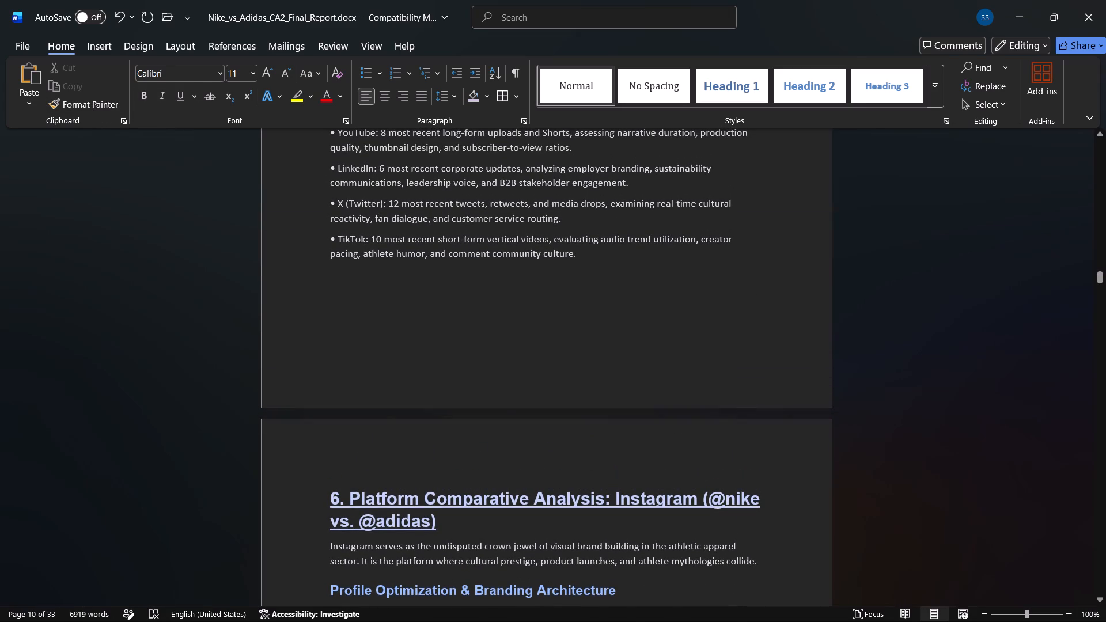
Format the "TikTok:" label in section 5's sampling list as bold, italic, underlined, size 12 and red.
drag(369, 237, 344, 237)
click(351, 215)
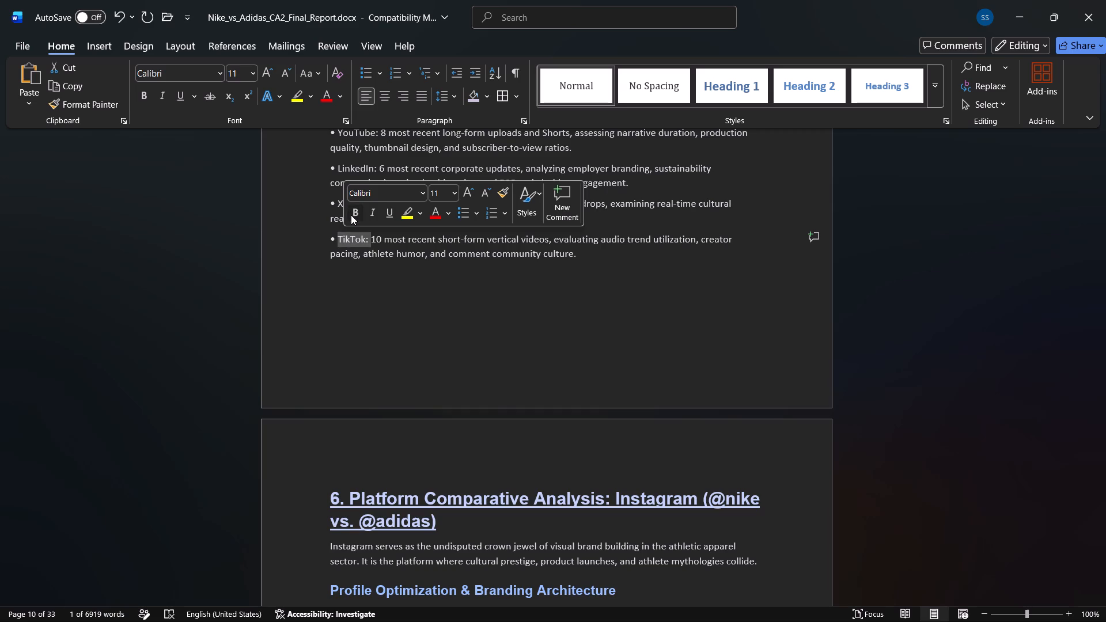
click(375, 215)
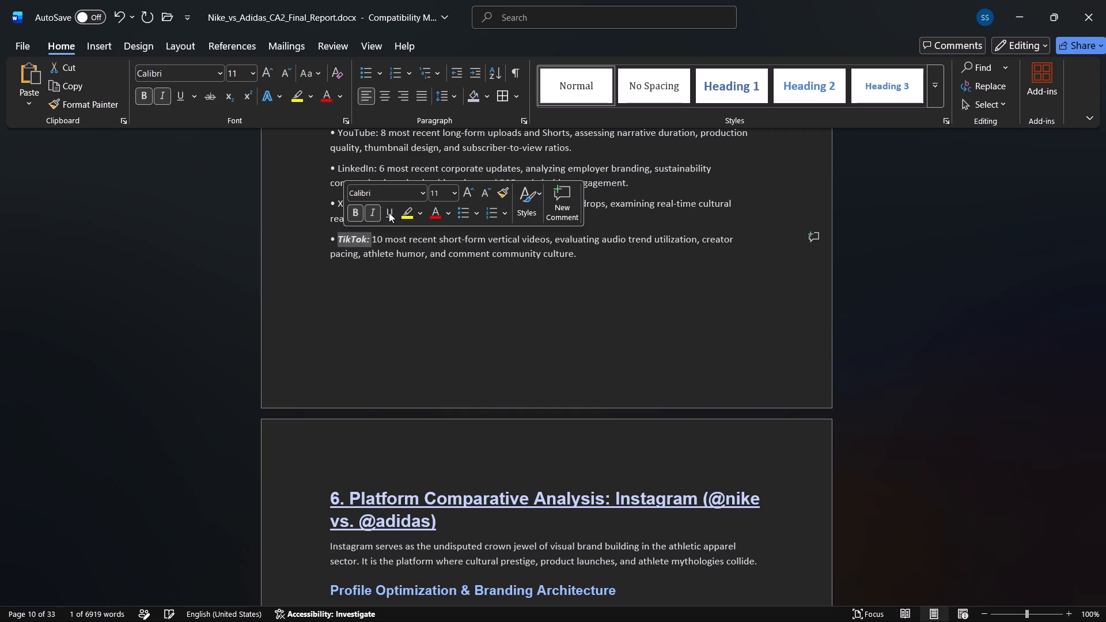
click(389, 213)
click(462, 194)
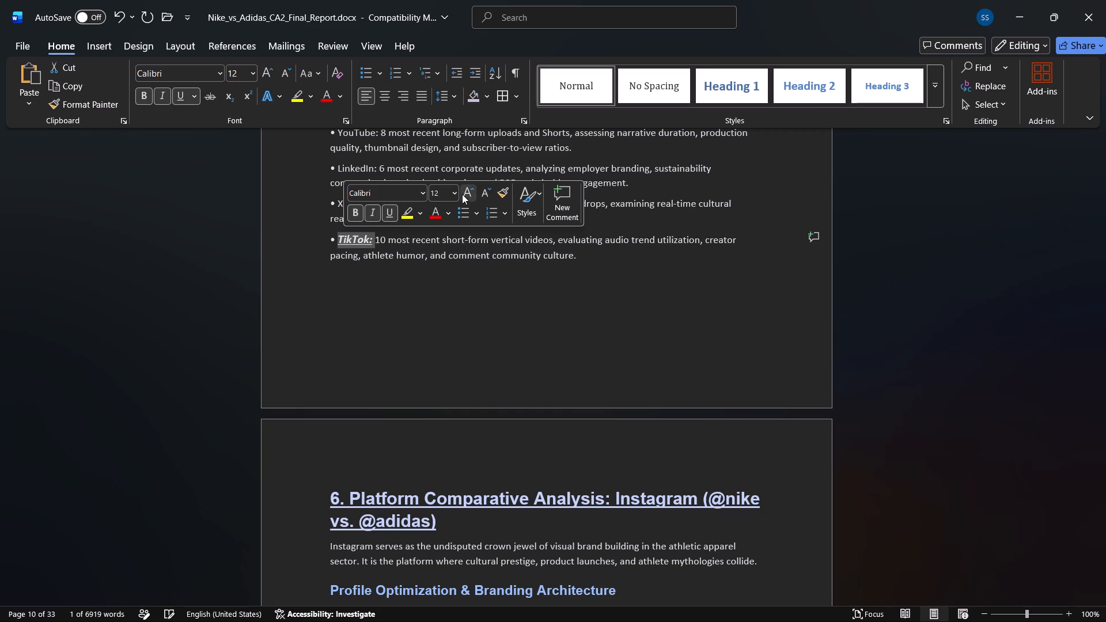
click(434, 216)
click(365, 241)
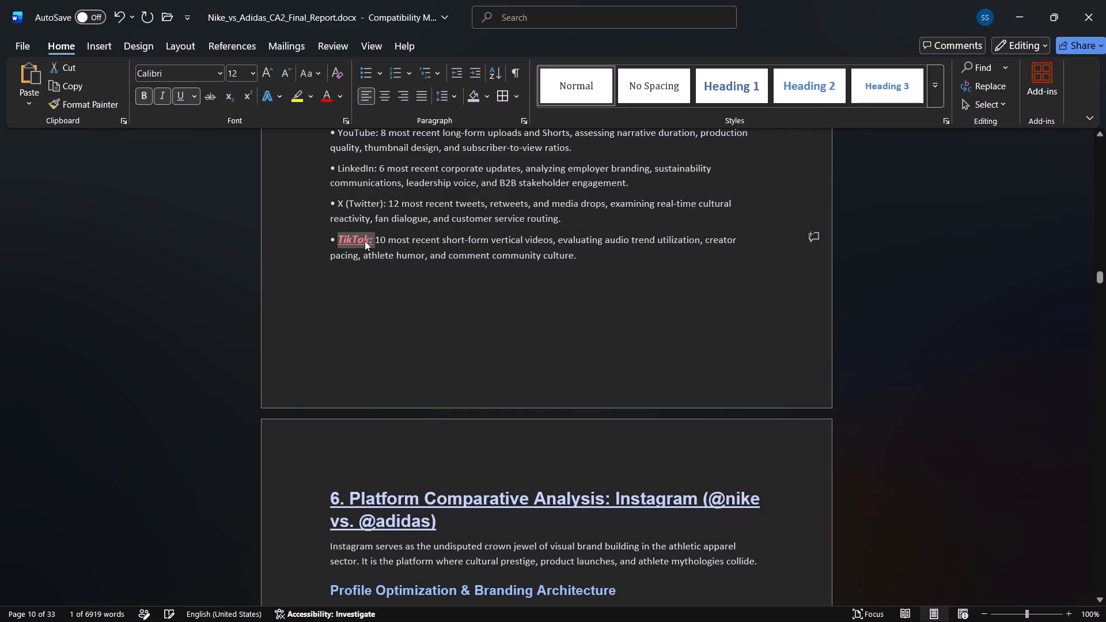
Copy the "TikTok:" label's formatting onto "Twitter" and "X" in the Sampling Framework list with Format Painter.
click(105, 108)
click(360, 198)
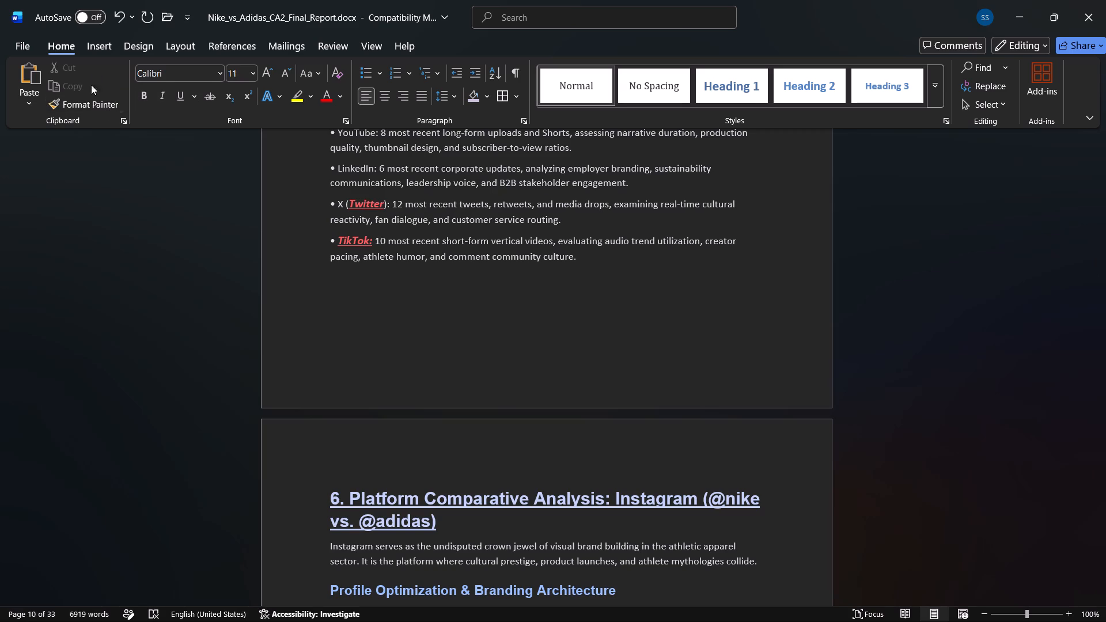
click(90, 104)
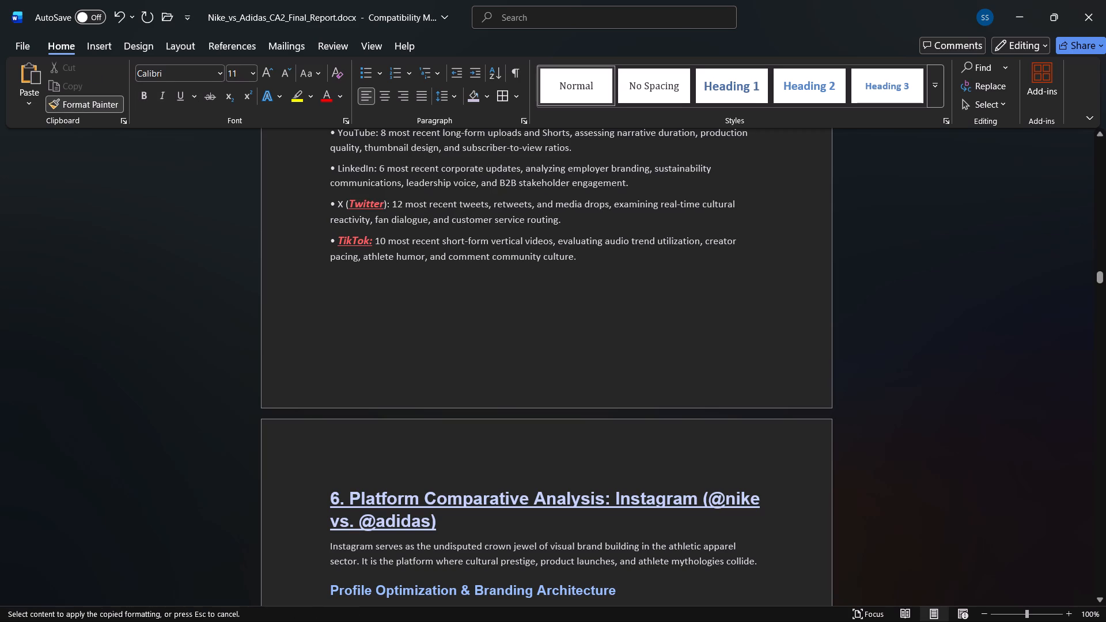
click(346, 202)
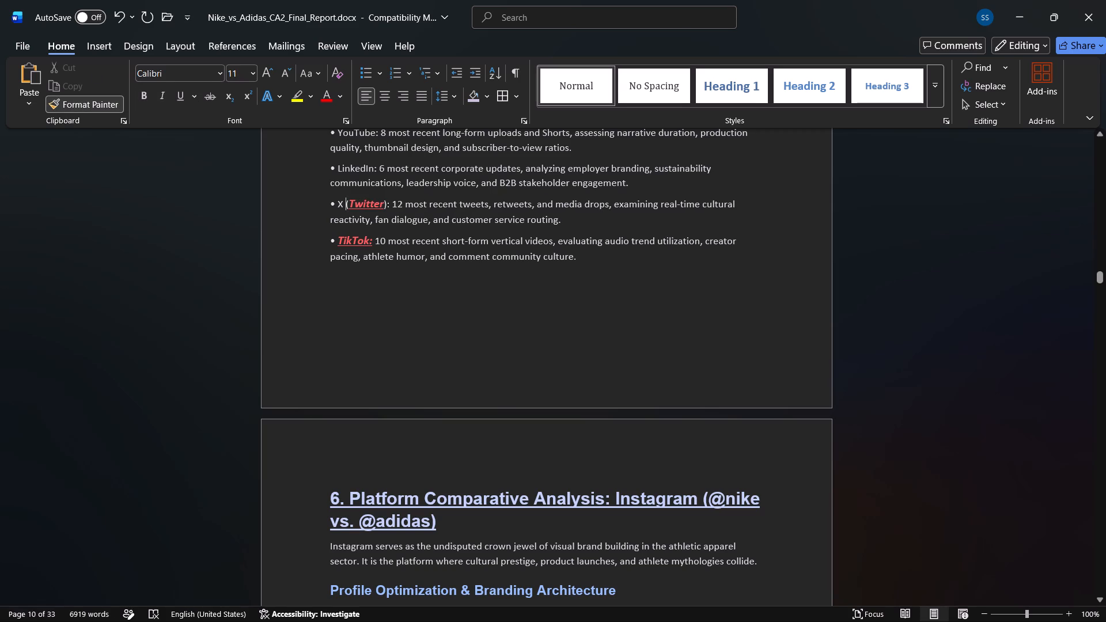
drag(343, 200, 338, 200)
click(344, 179)
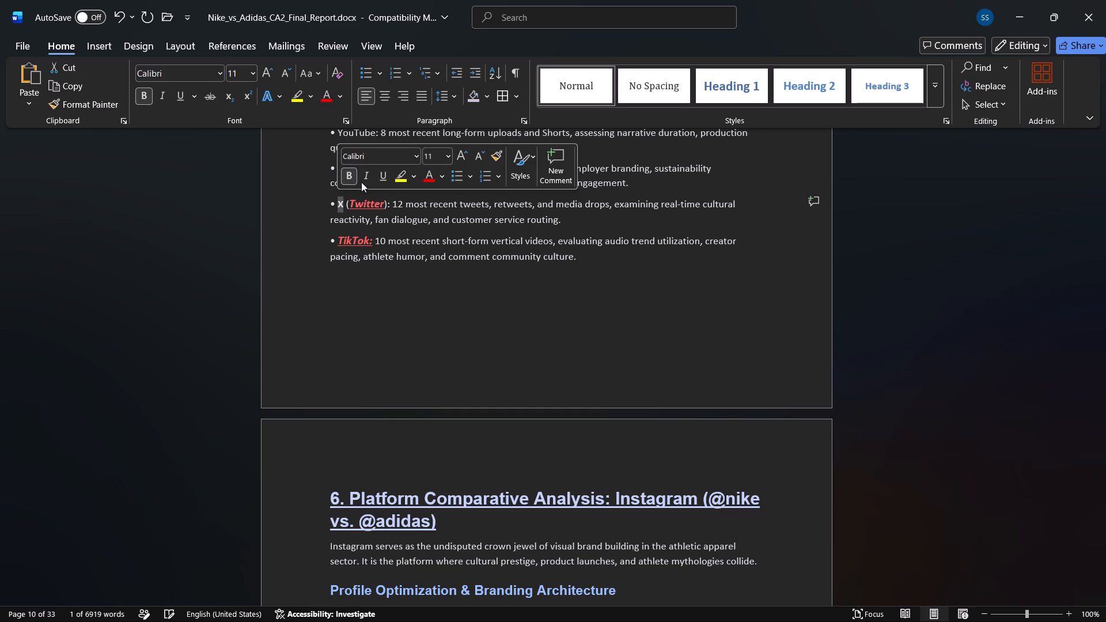
Make the "X" label in the Sampling Framework list italic, underlined, size 12 and red.
click(363, 182)
click(384, 179)
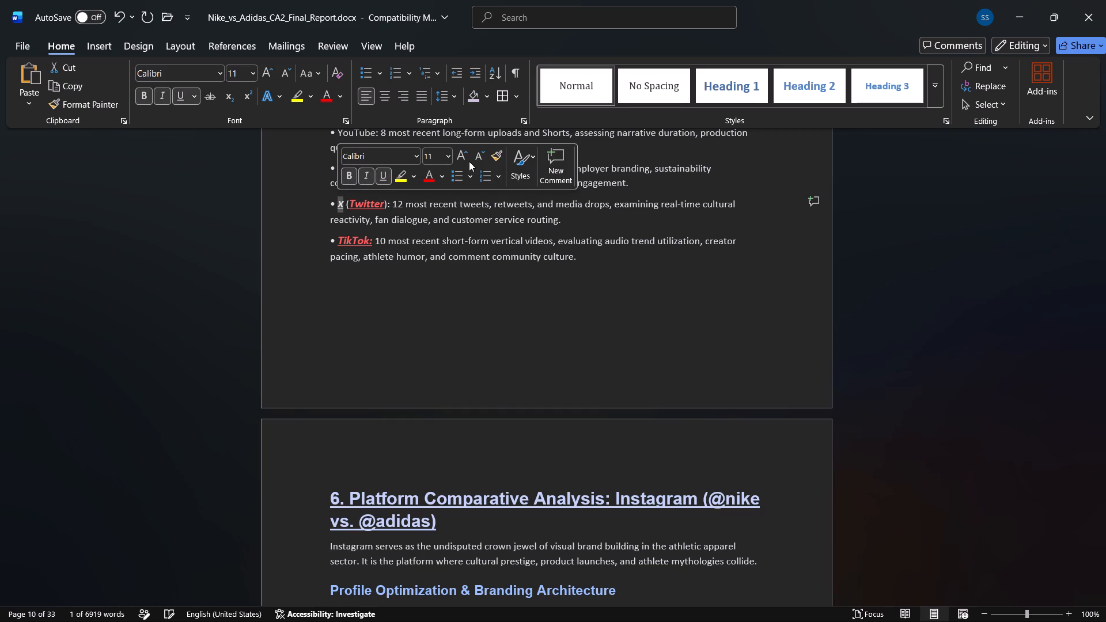
click(469, 161)
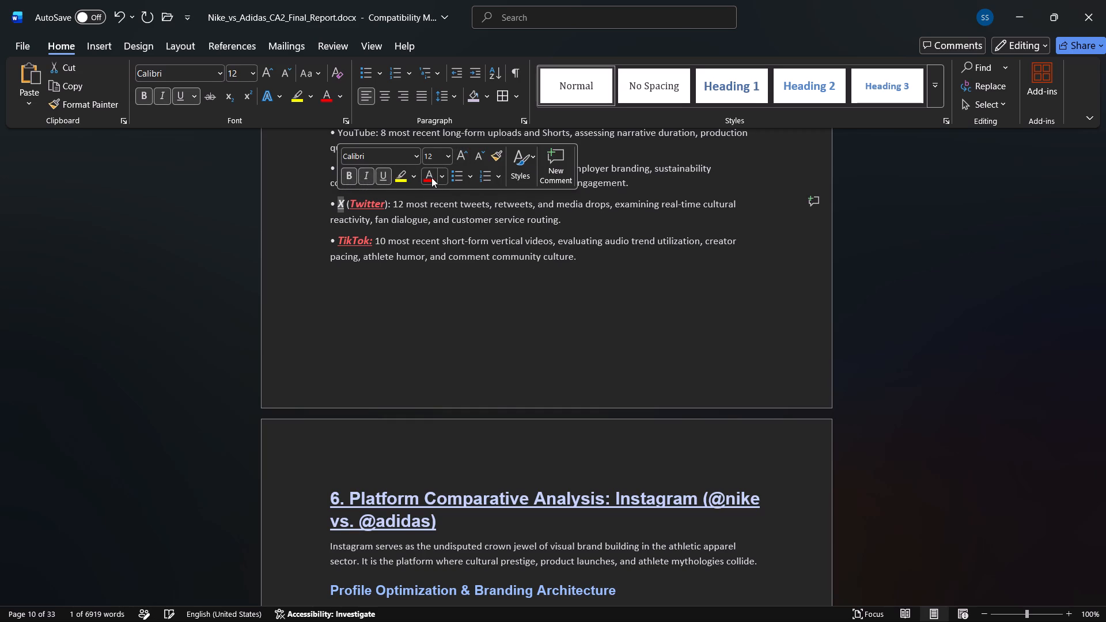
click(431, 177)
click(411, 289)
Copy the "Twitter" label's formatting onto "YouTube", "Facebook" and "Instagram" in the Sampling Framework list with Format Painter.
scroll(411, 289, up, 1)
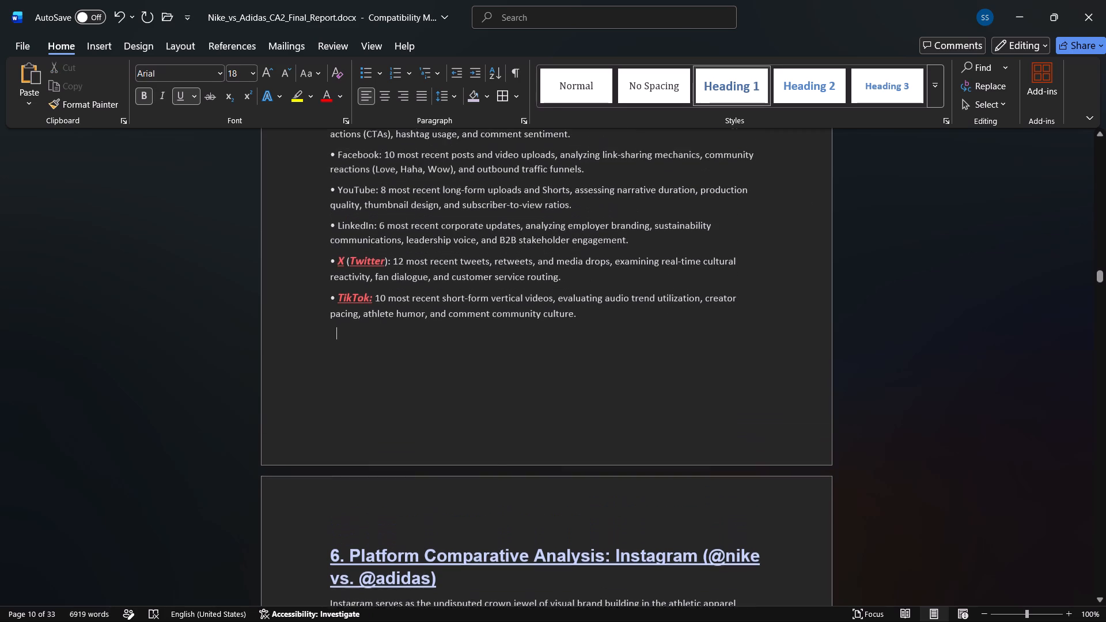
click(361, 280)
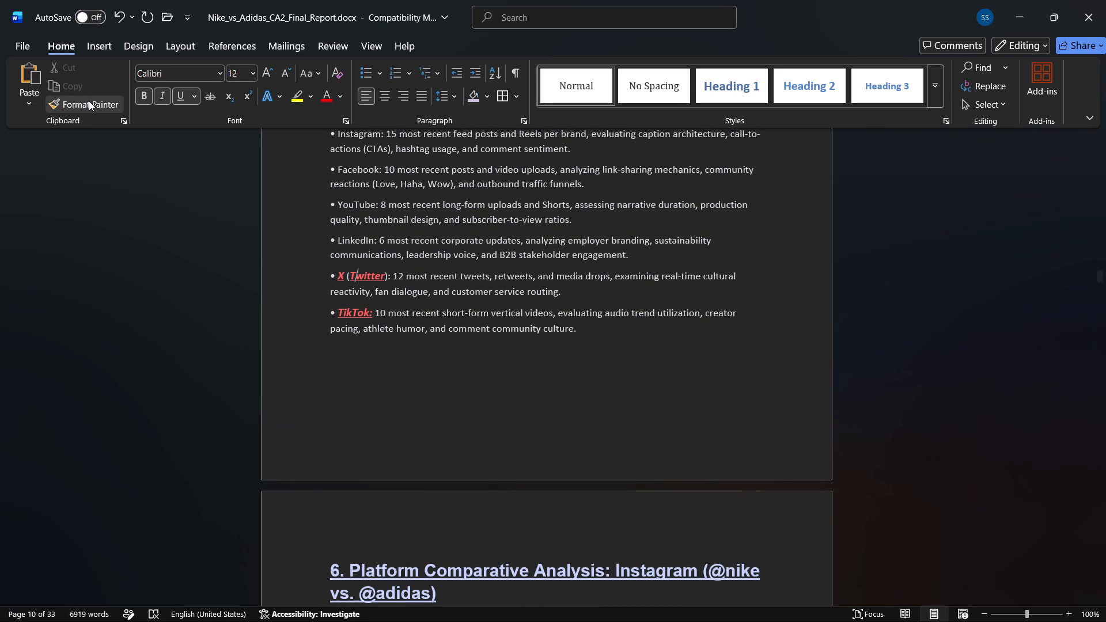
click(89, 101)
click(364, 203)
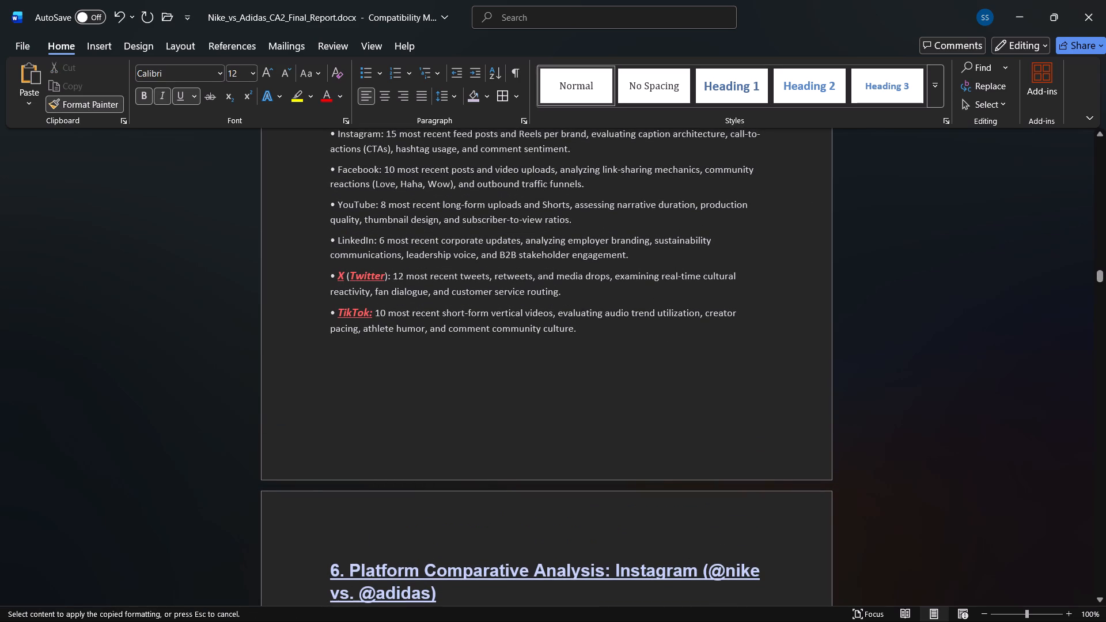
scroll(460, 195, up, 1)
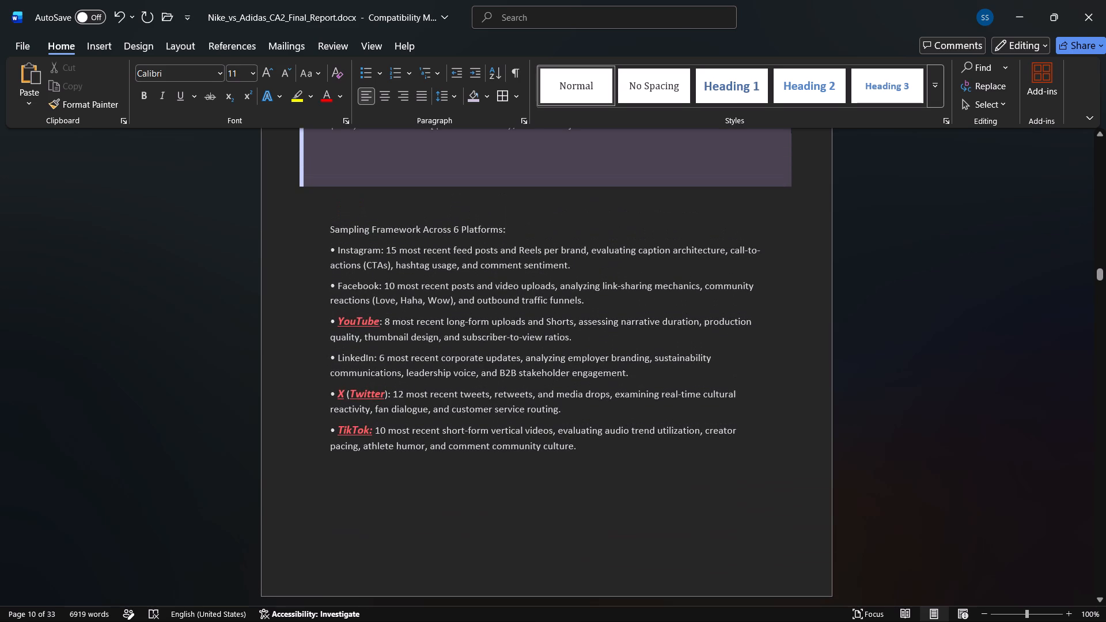
click(89, 110)
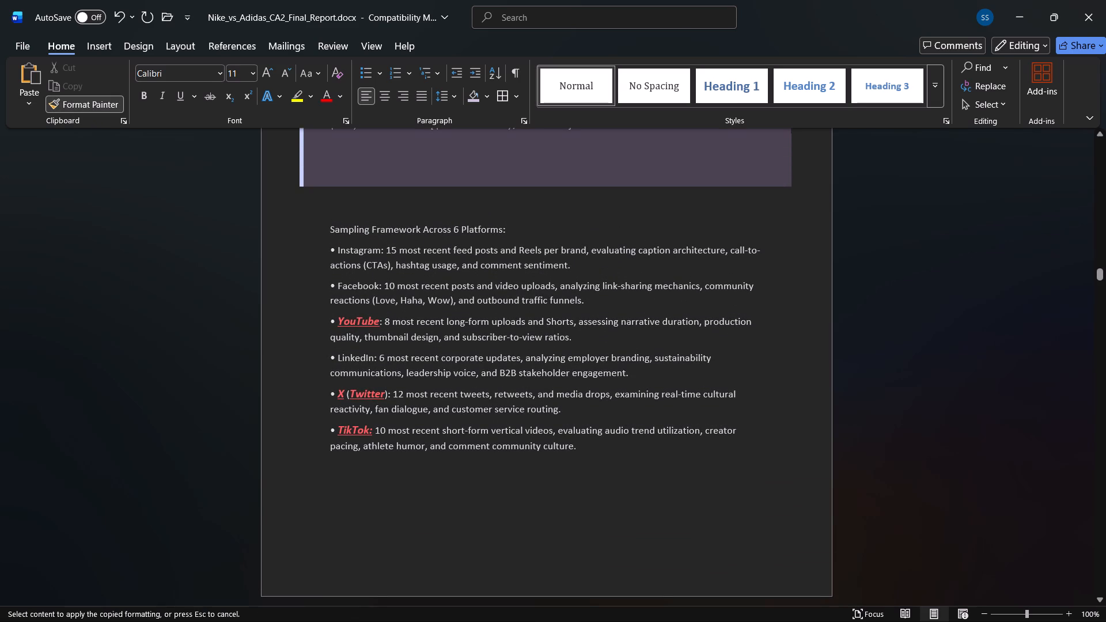
click(359, 287)
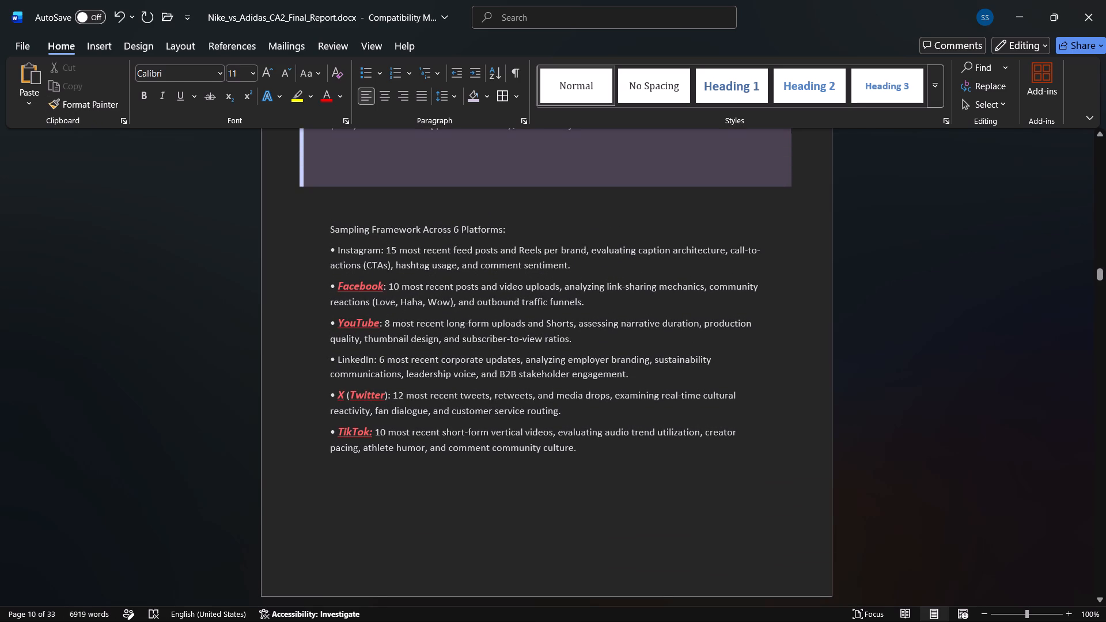
click(112, 101)
click(358, 245)
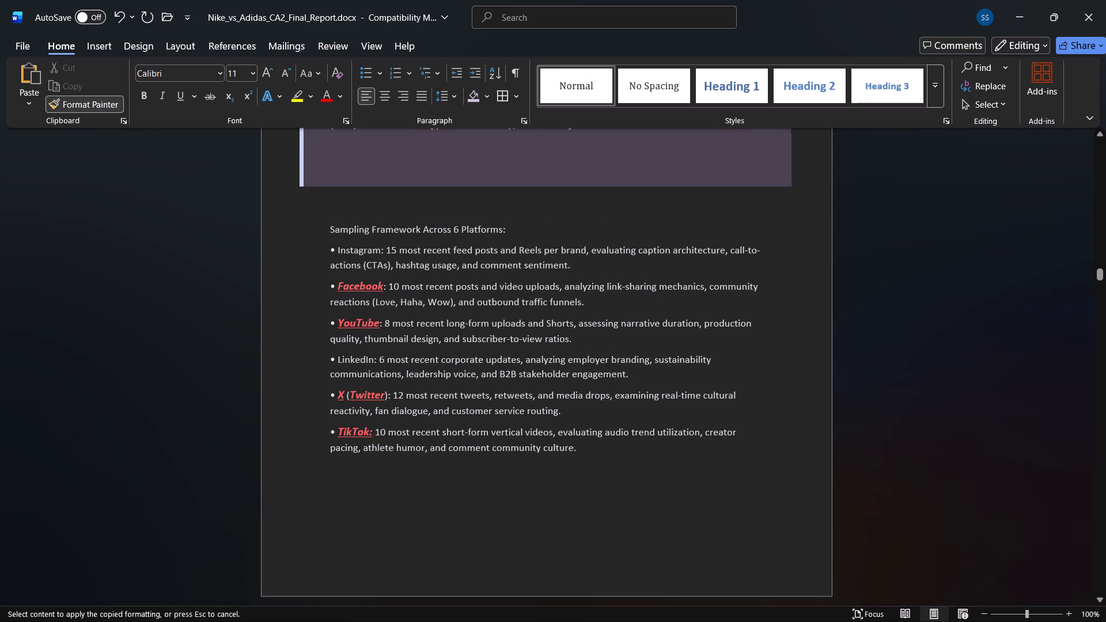
scroll(441, 253, up, 1)
click(448, 369)
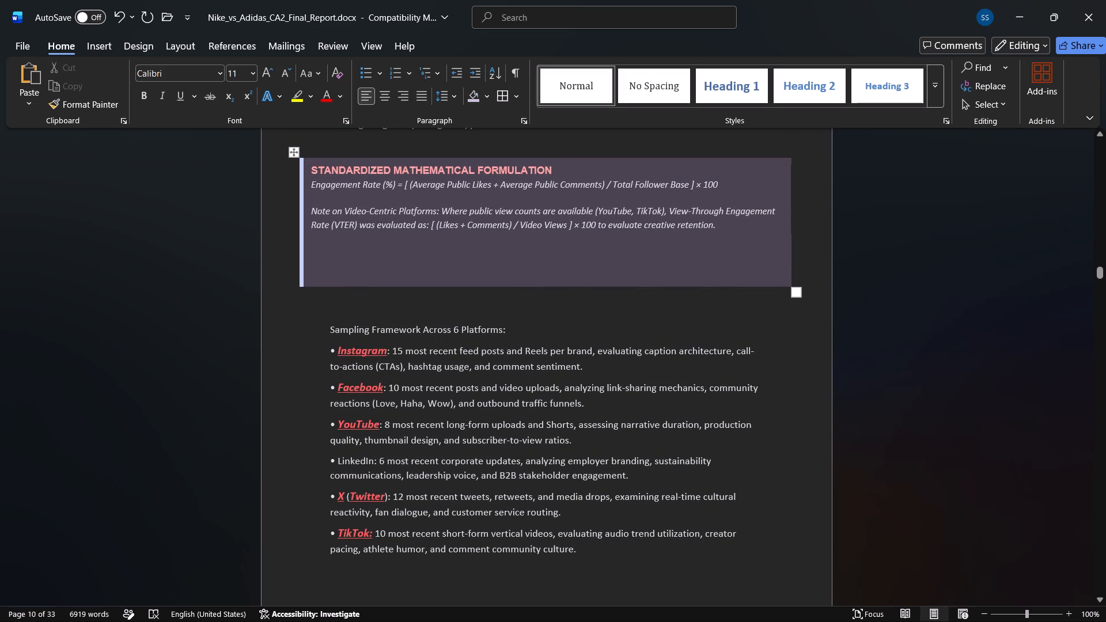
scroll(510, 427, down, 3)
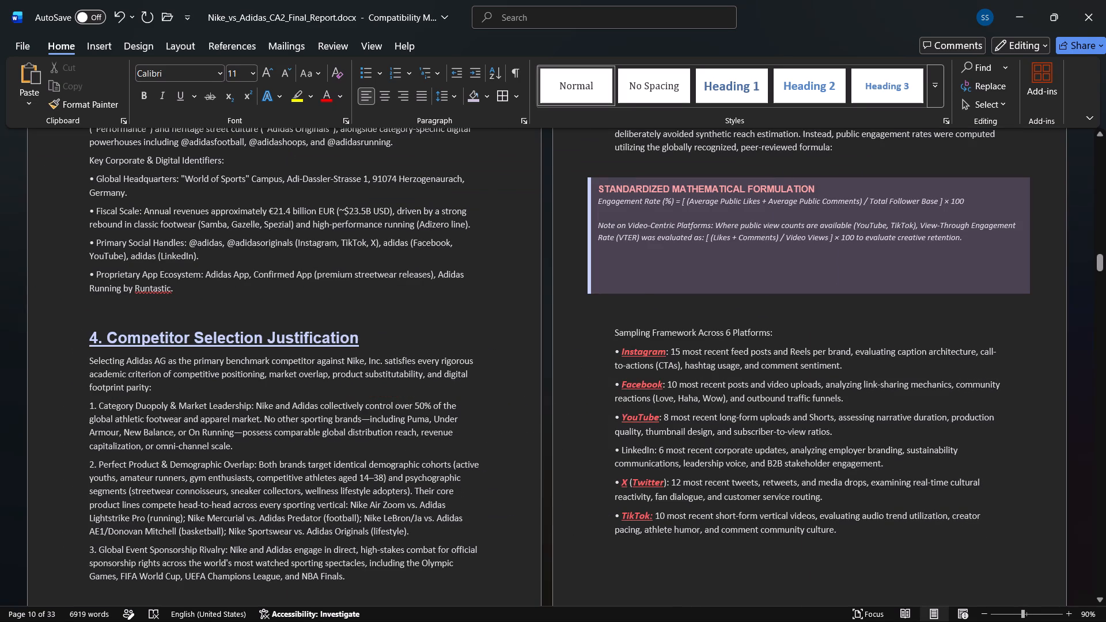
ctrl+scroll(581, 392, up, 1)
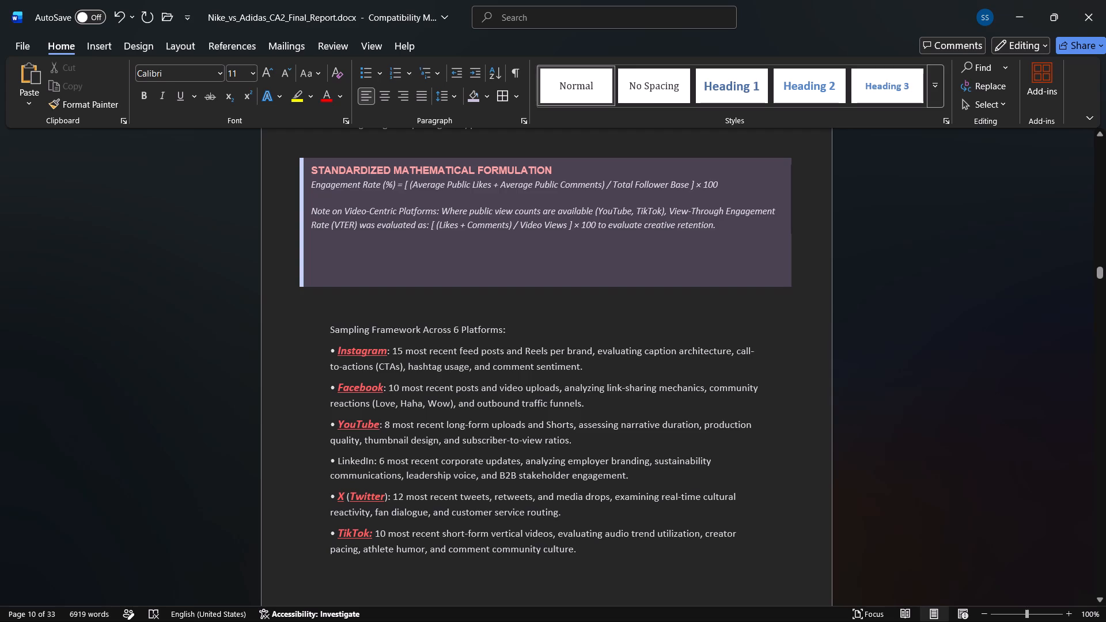
Check the Research Methodology section's layout, from its heading and formula box through the restyled platform labels in the Sampling Framework list.
ctrl+scroll(785, 395, up, 2)
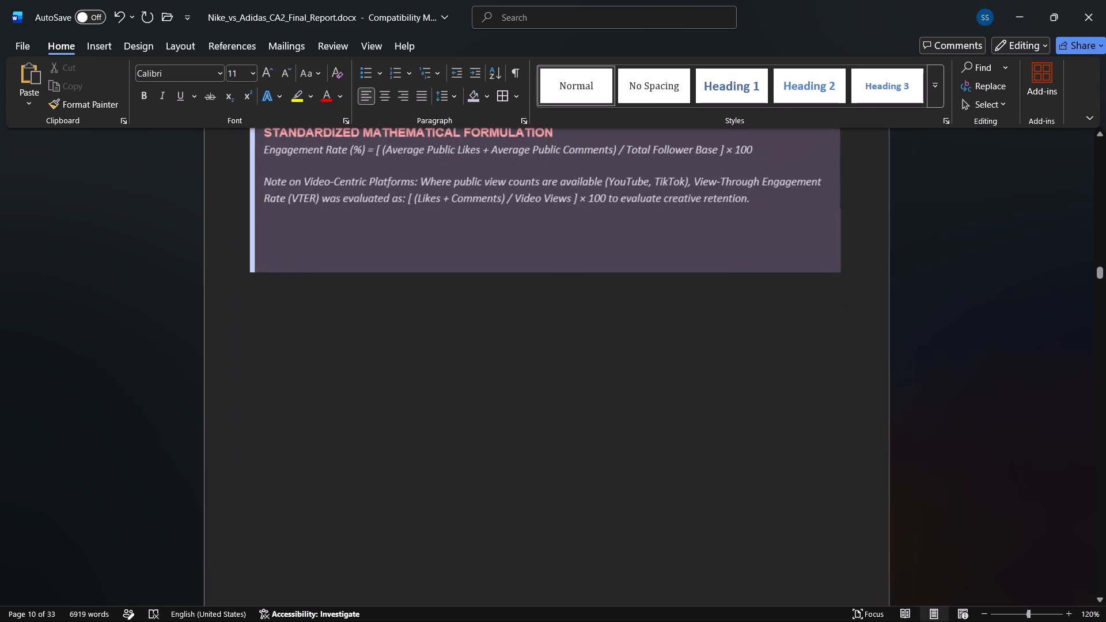
ctrl+scroll(785, 395, down, 1)
ctrl+scroll(785, 395, up, 1)
scroll(785, 395, up, 1)
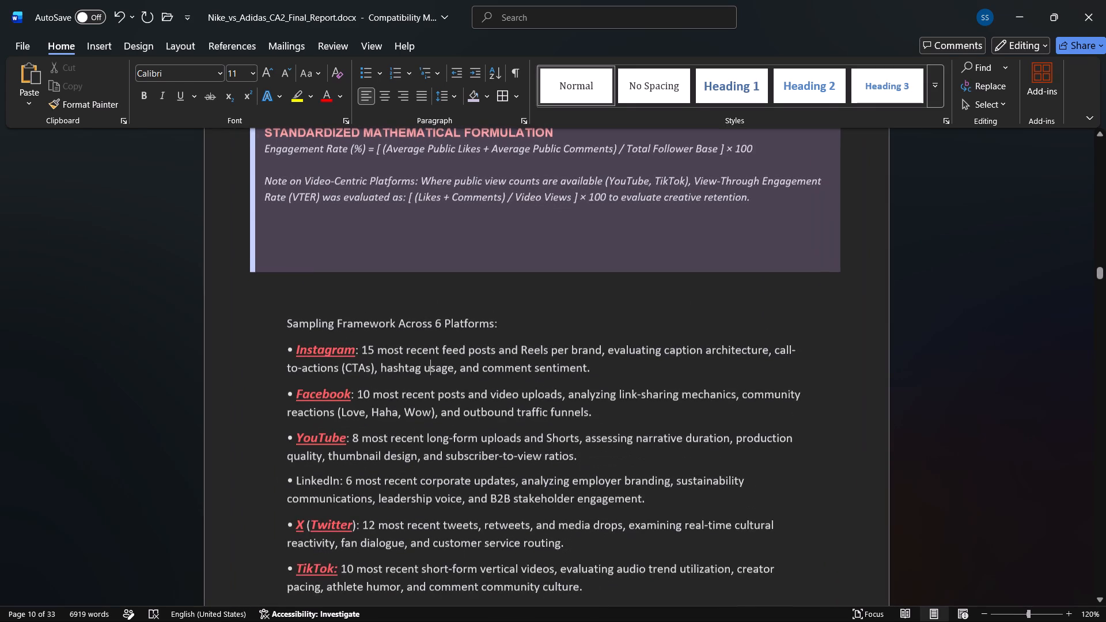
scroll(785, 395, up, 1)
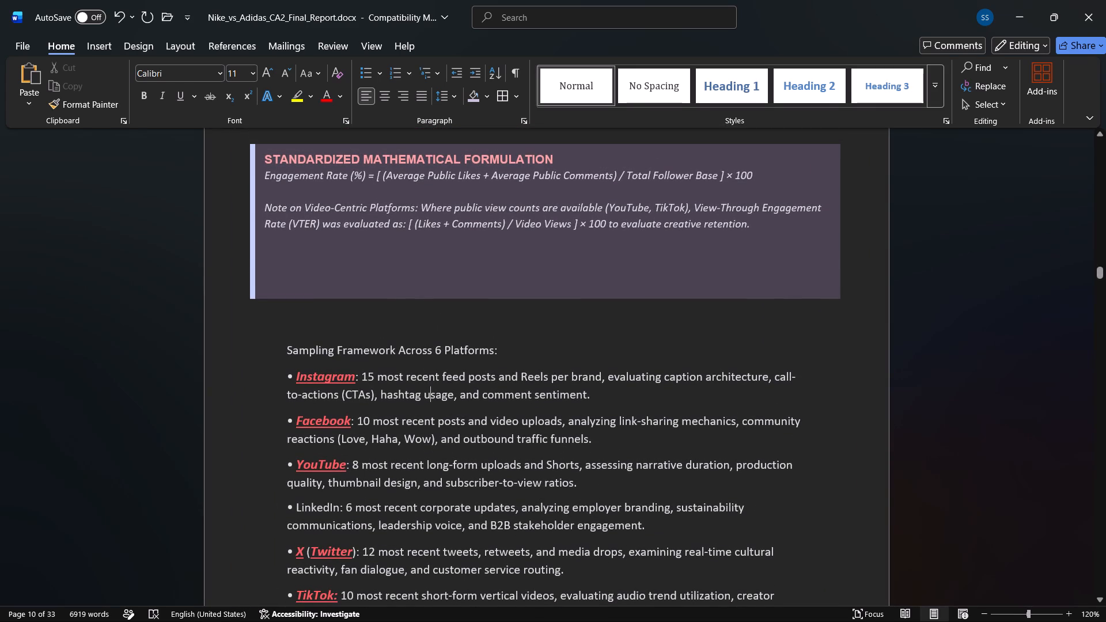
click(980, 616)
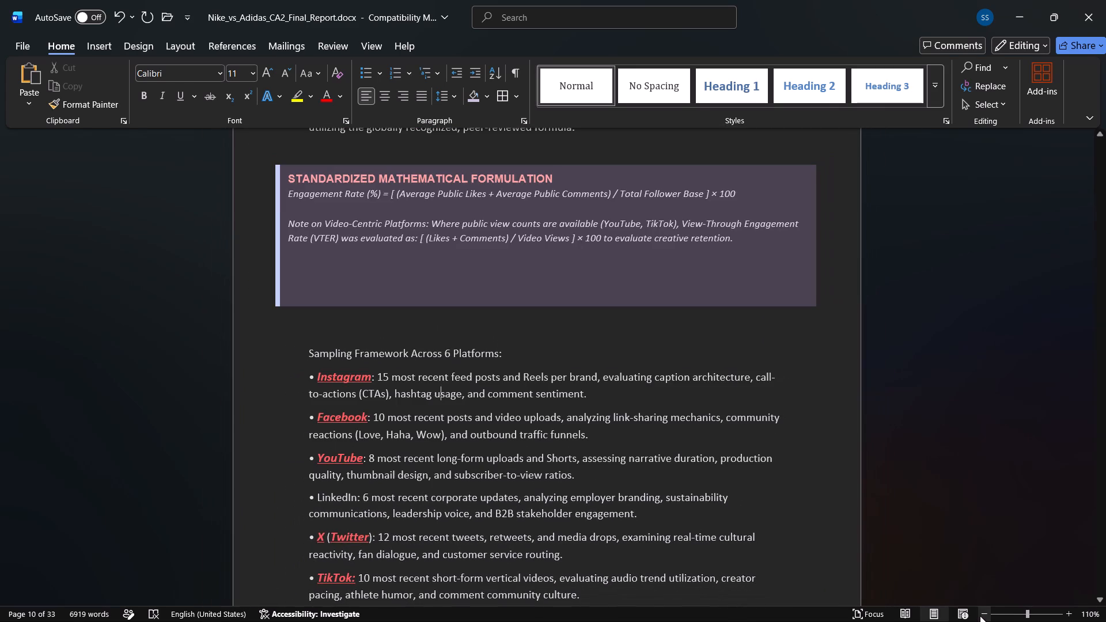
scroll(846, 468, up, 2)
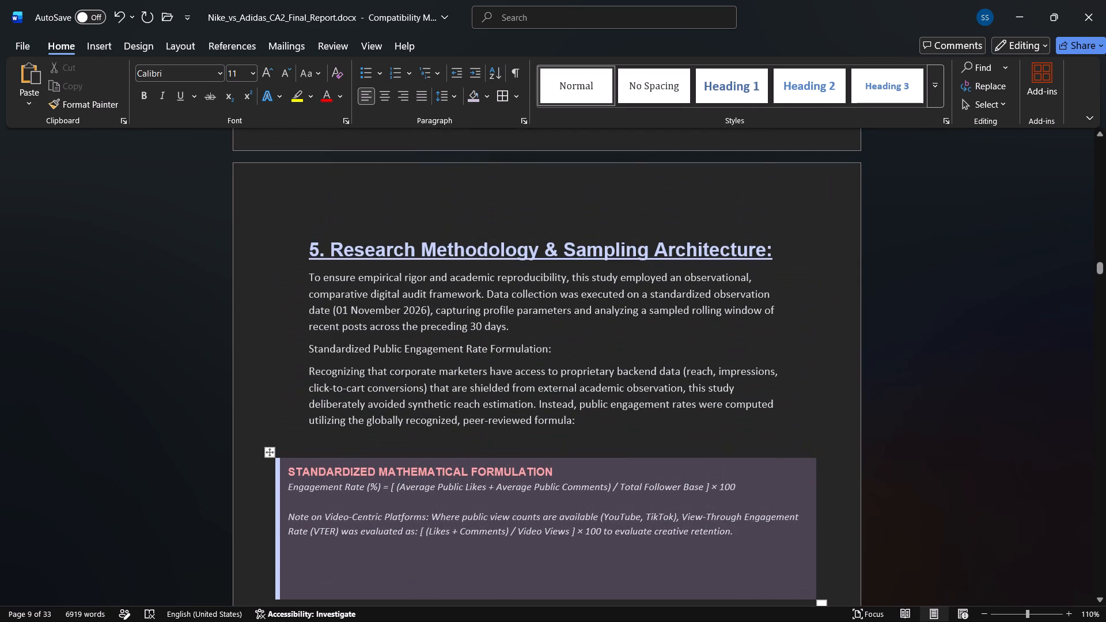
click(985, 615)
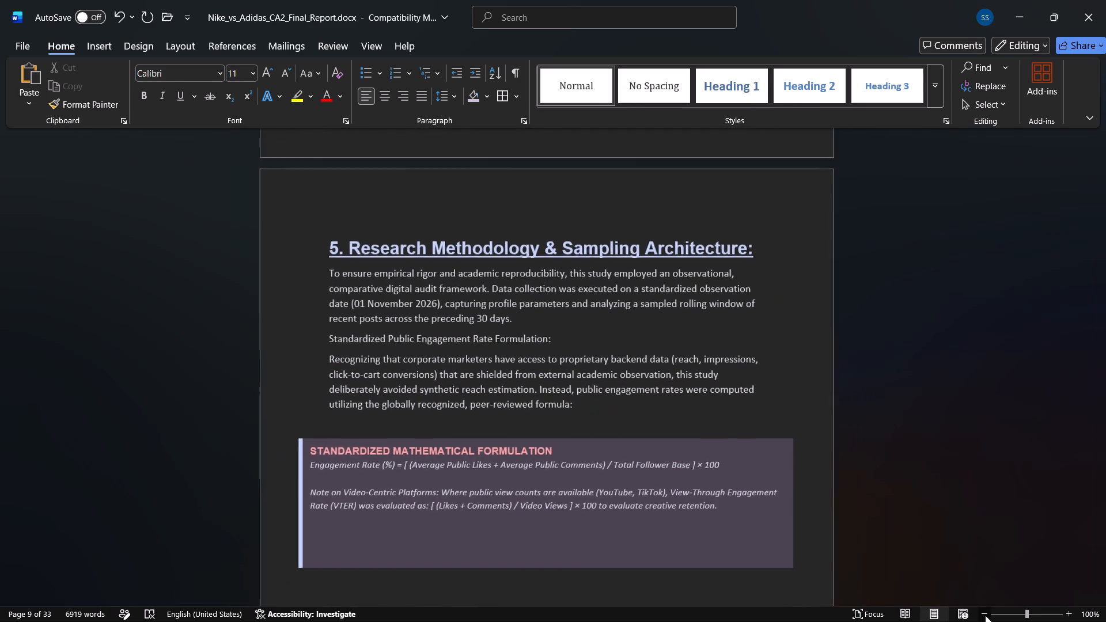
scroll(802, 500, down, 3)
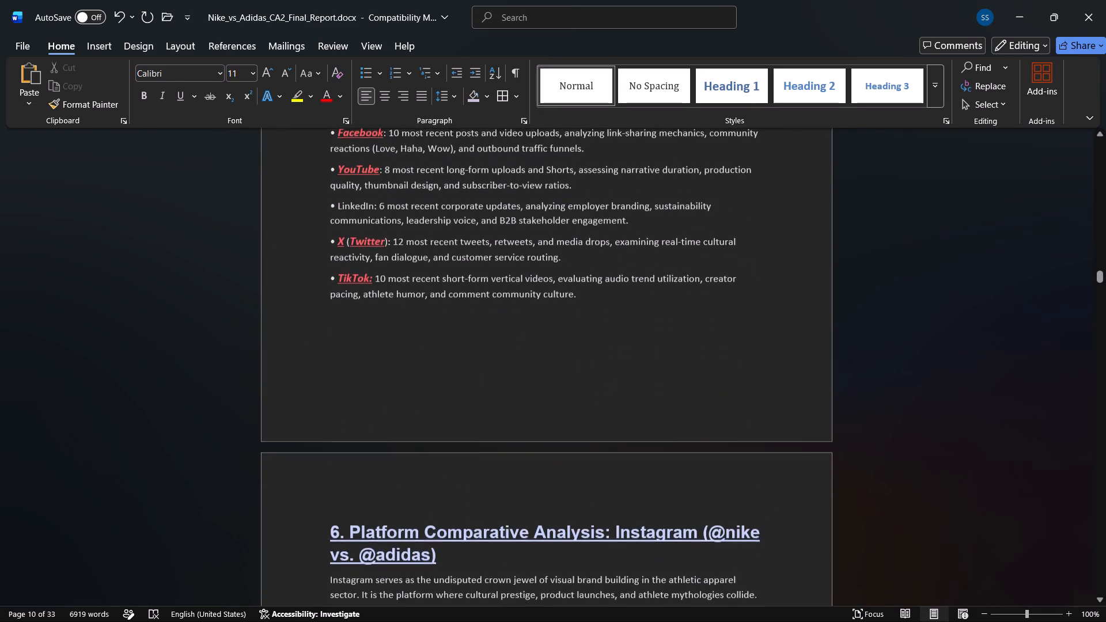
Make the "Category Duopoly & Market Leadership:" label under Competitor Selection Justification bold, italic, underlined, red and 12 pt.
scroll(802, 500, down, 1)
scroll(802, 500, up, 2)
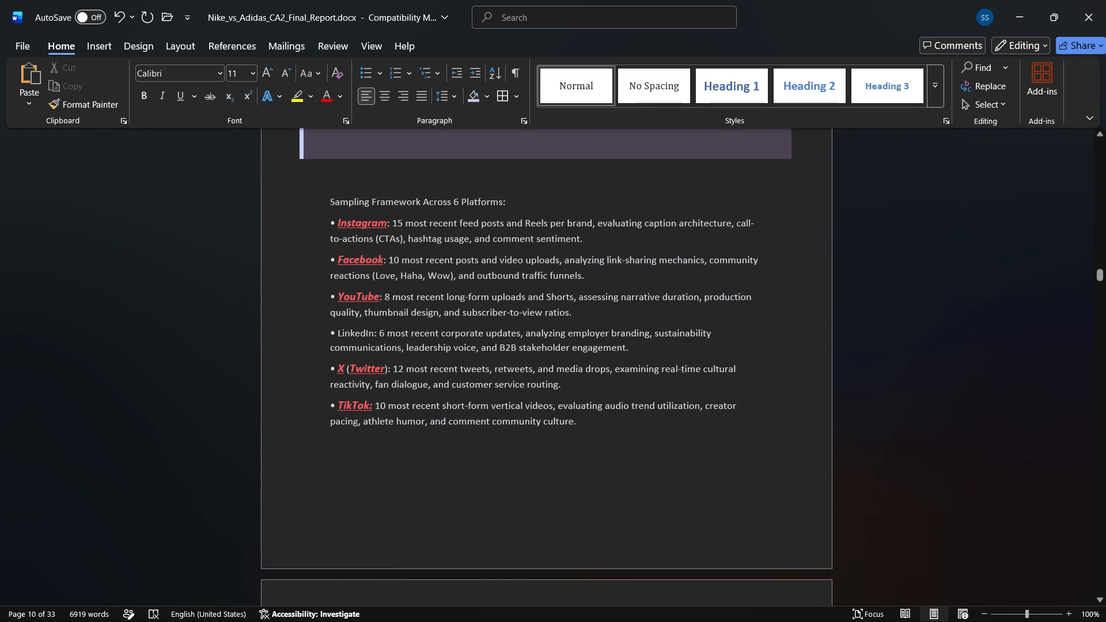
scroll(802, 500, up, 3)
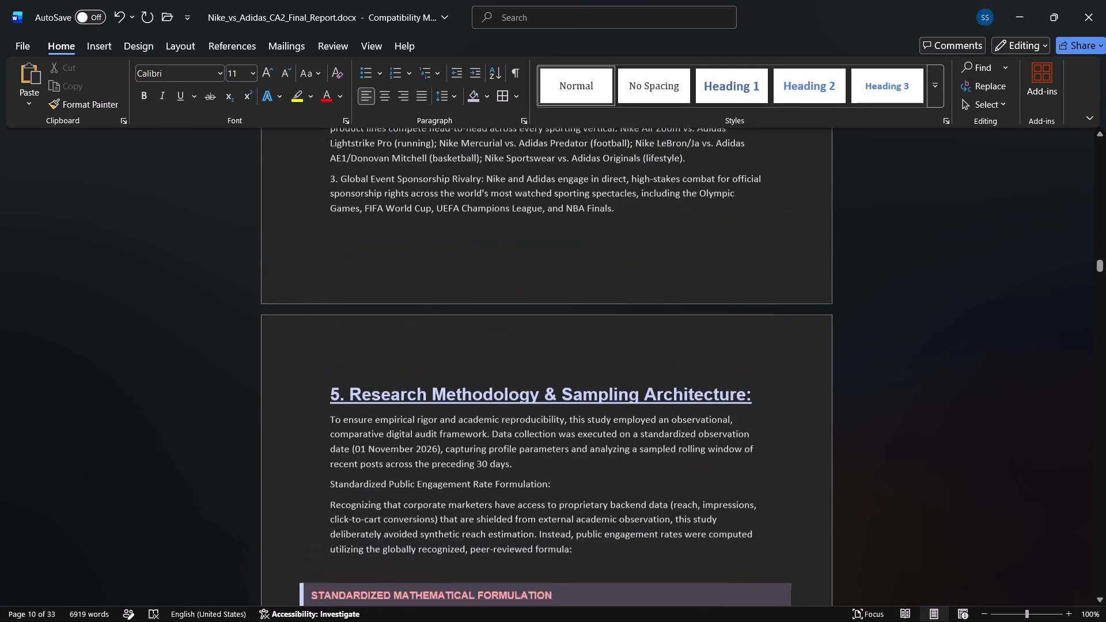
scroll(802, 500, up, 2)
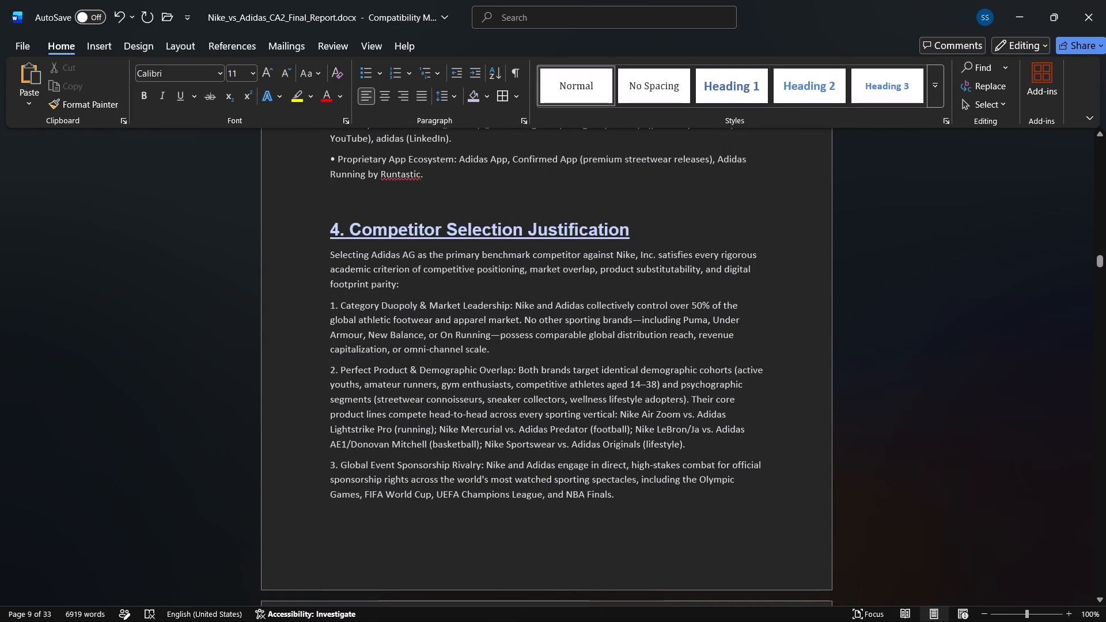
drag(511, 306, 360, 301)
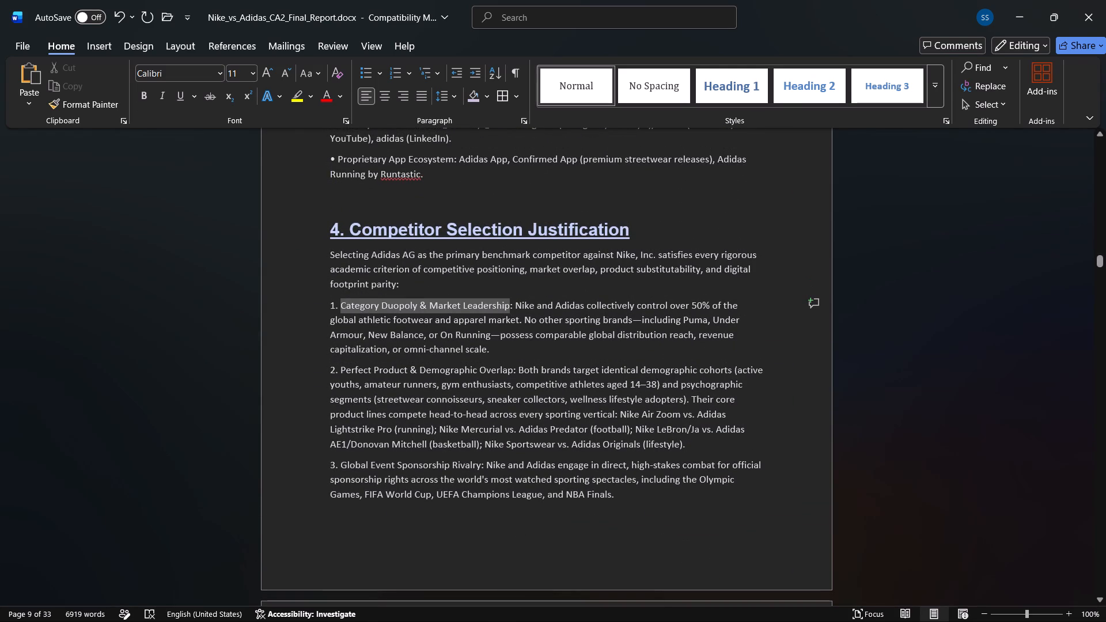
drag(360, 301, 355, 301)
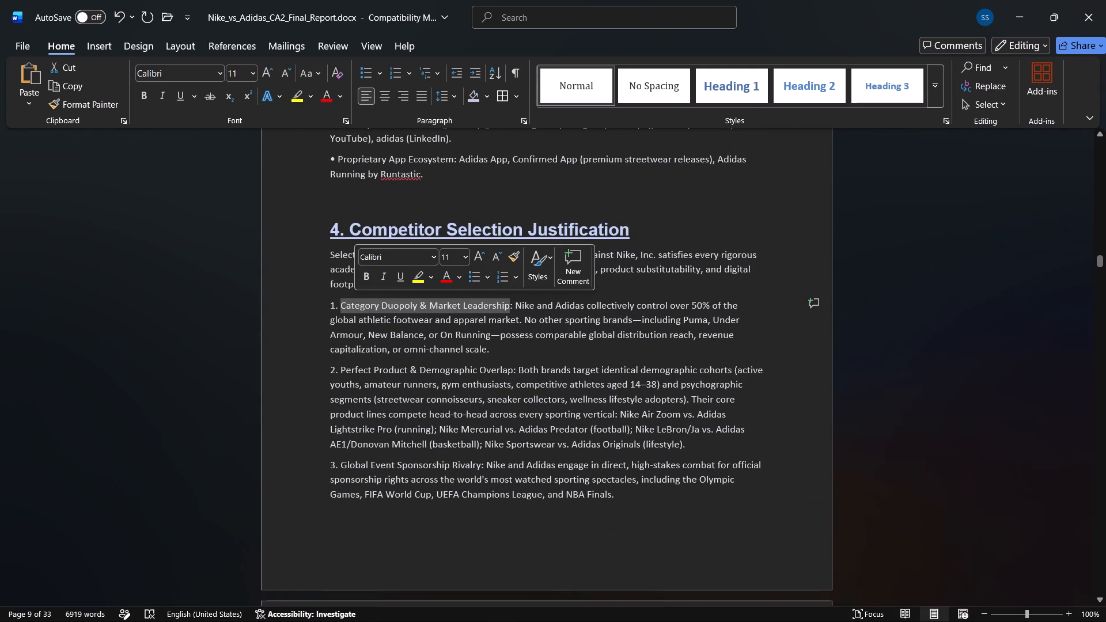
drag(514, 306, 344, 304)
click(353, 282)
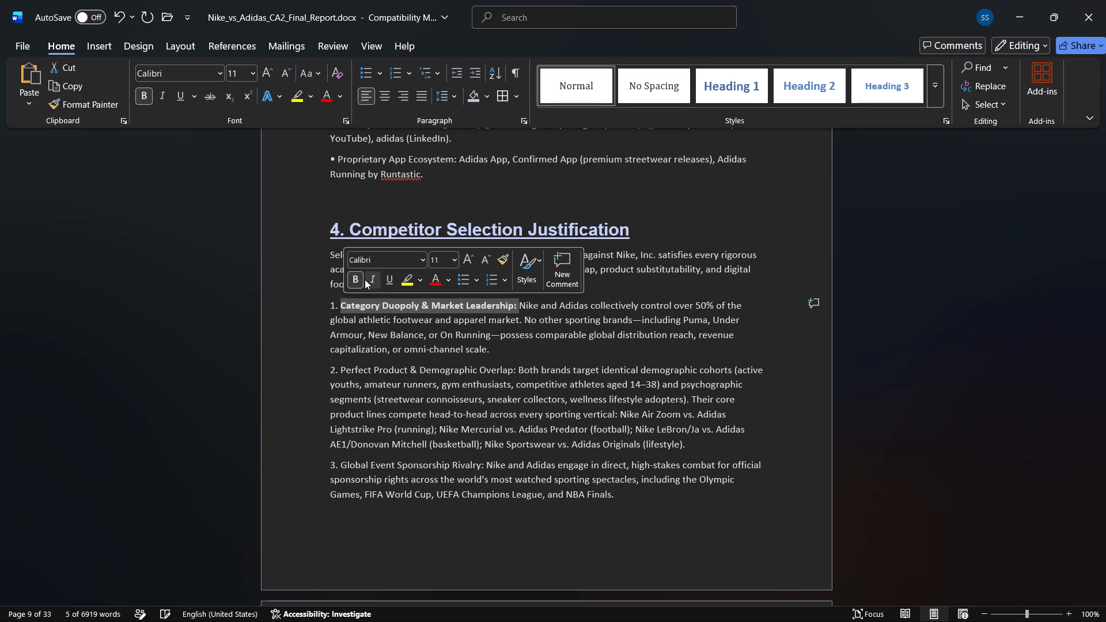
click(365, 279)
click(389, 278)
click(433, 276)
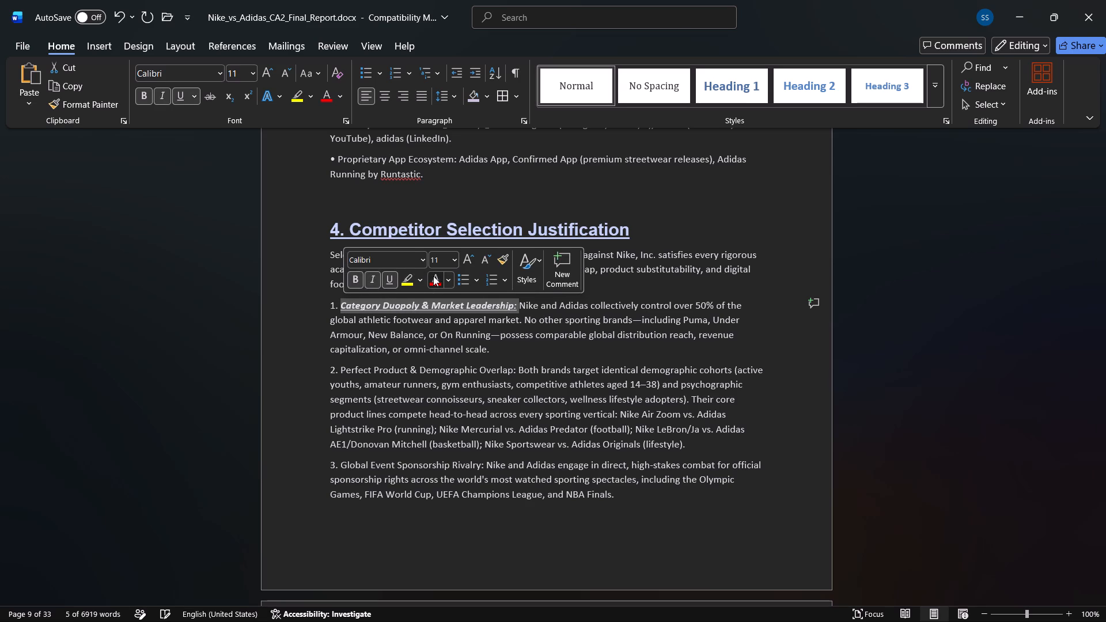
click(466, 260)
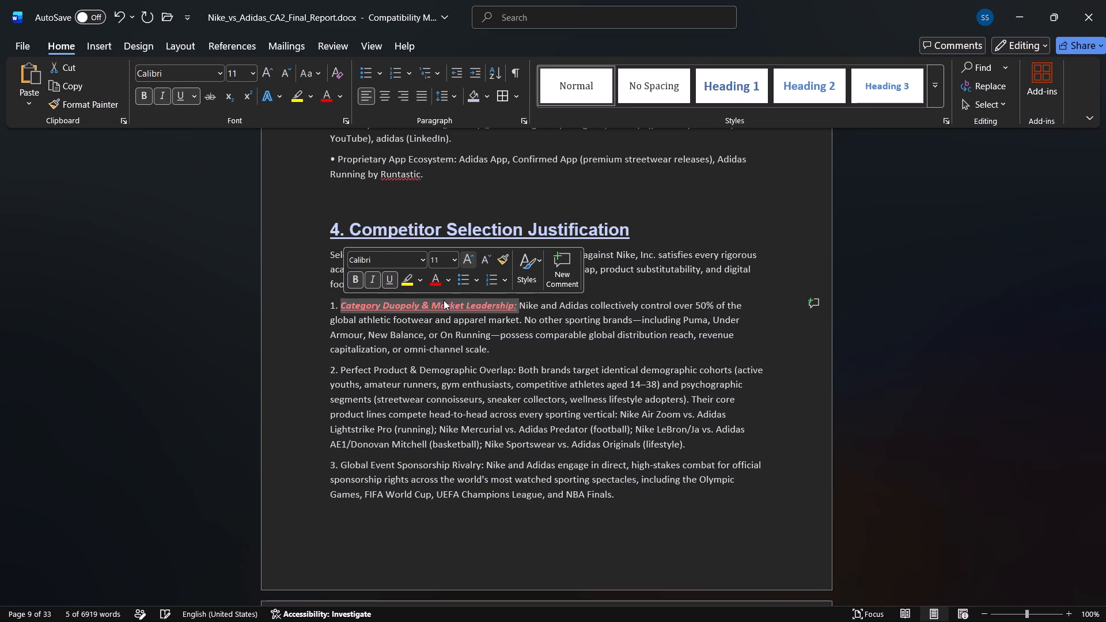
Copy the "Category Duopoly & Market Leadership:" label's formatting onto "Perfect Product & Demographic Overlap:" with Format Painter.
click(444, 300)
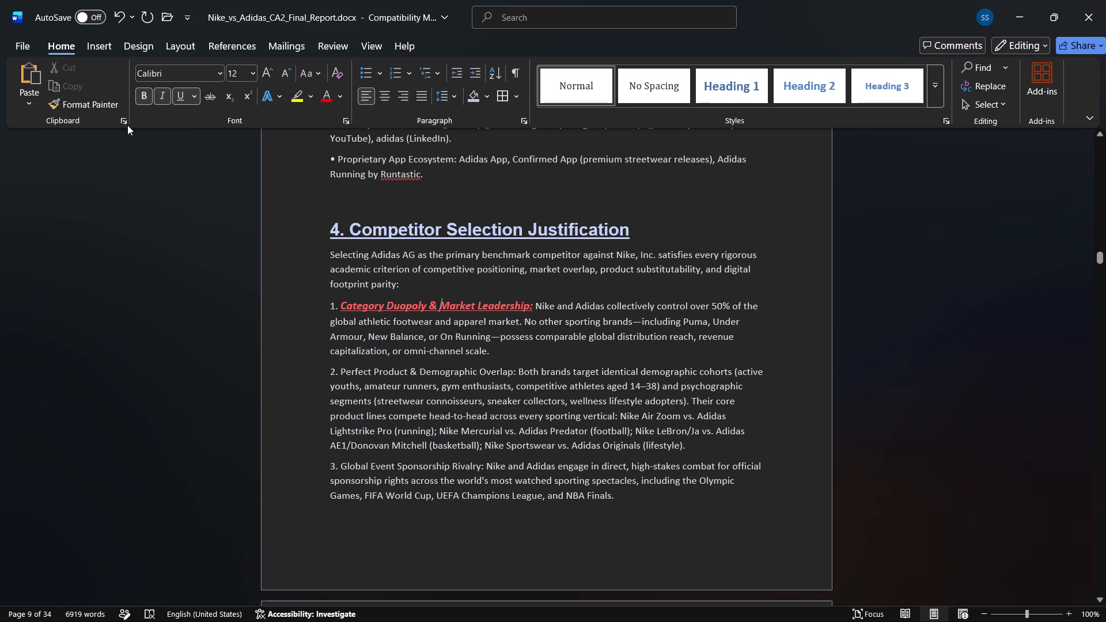
click(105, 97)
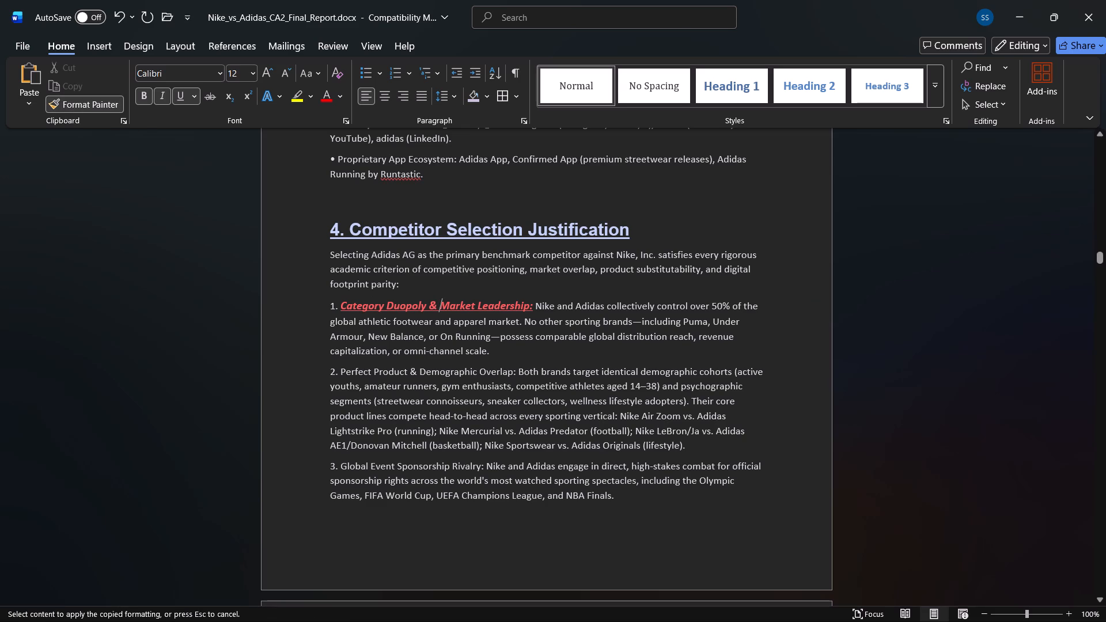
drag(351, 367, 430, 362)
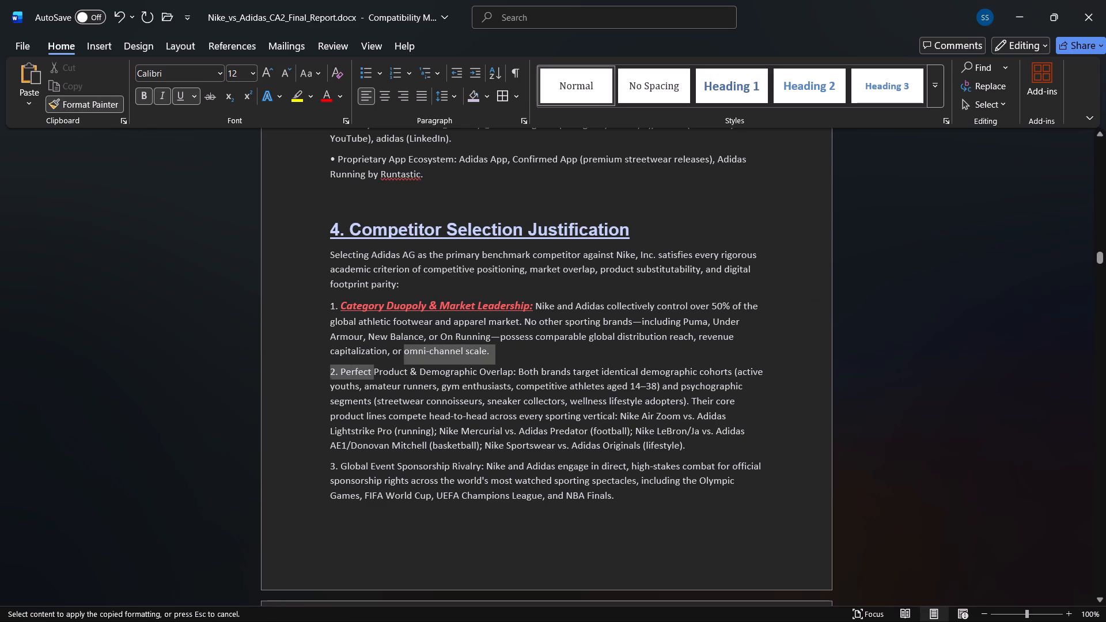
drag(430, 362, 517, 367)
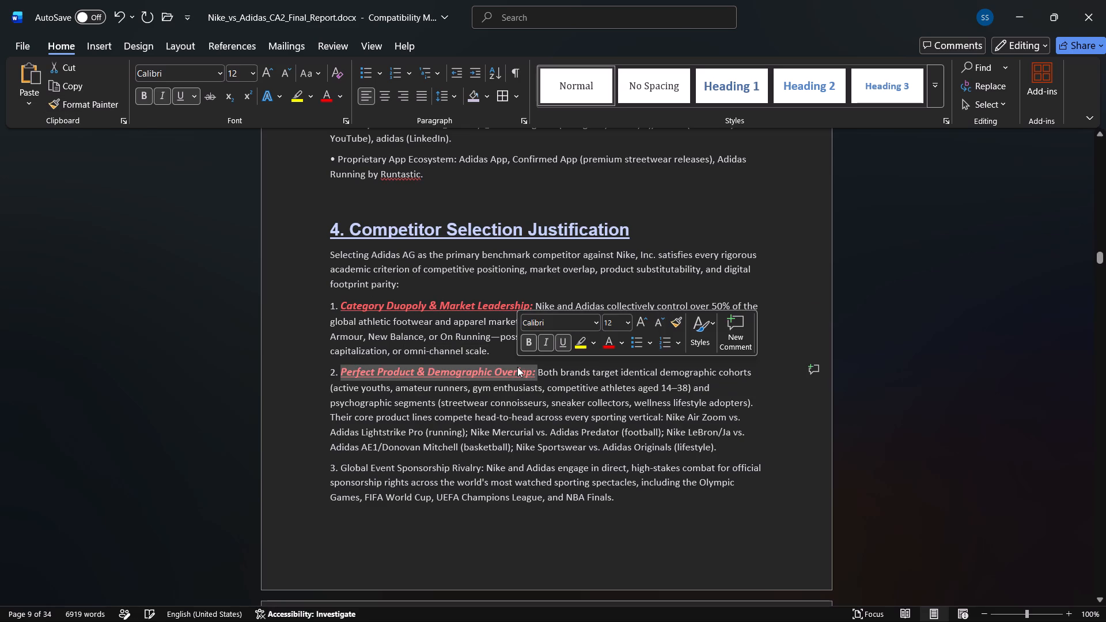
click(597, 431)
Copy the "Category Duopoly & Market Leadership:" label's formatting onto its item number "1." with Format Painter.
scroll(501, 423, down, 1)
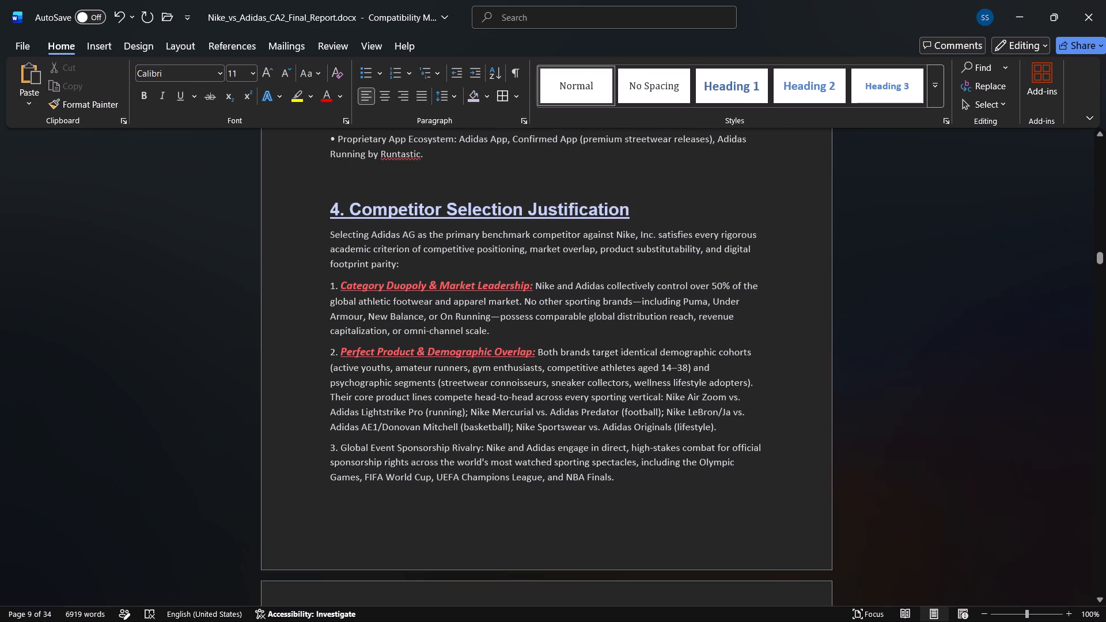
scroll(501, 423, down, 1)
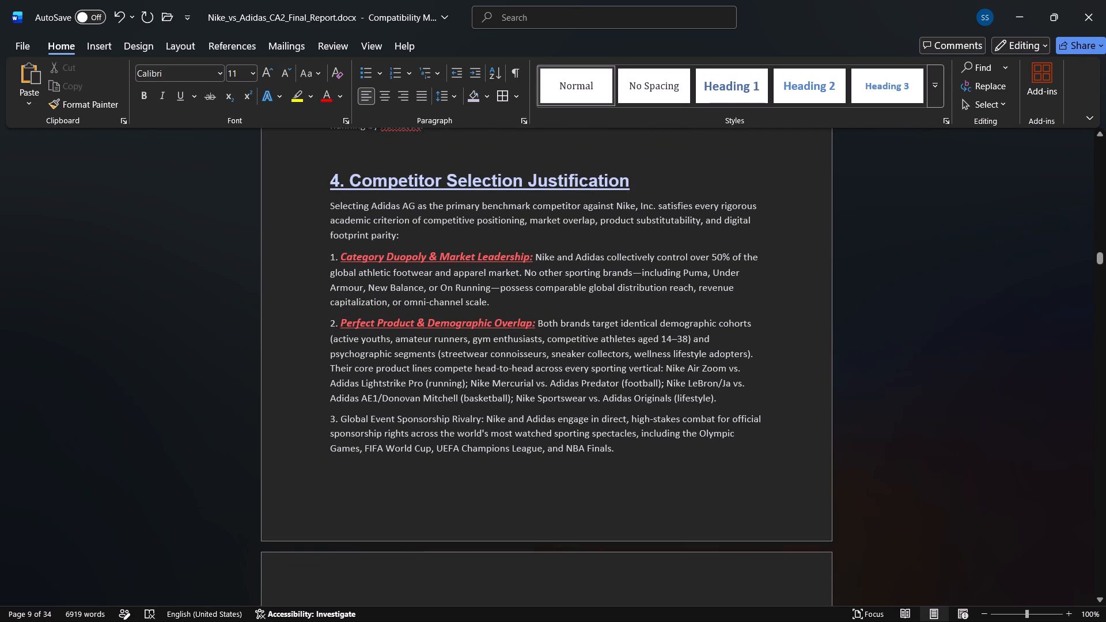
click(344, 260)
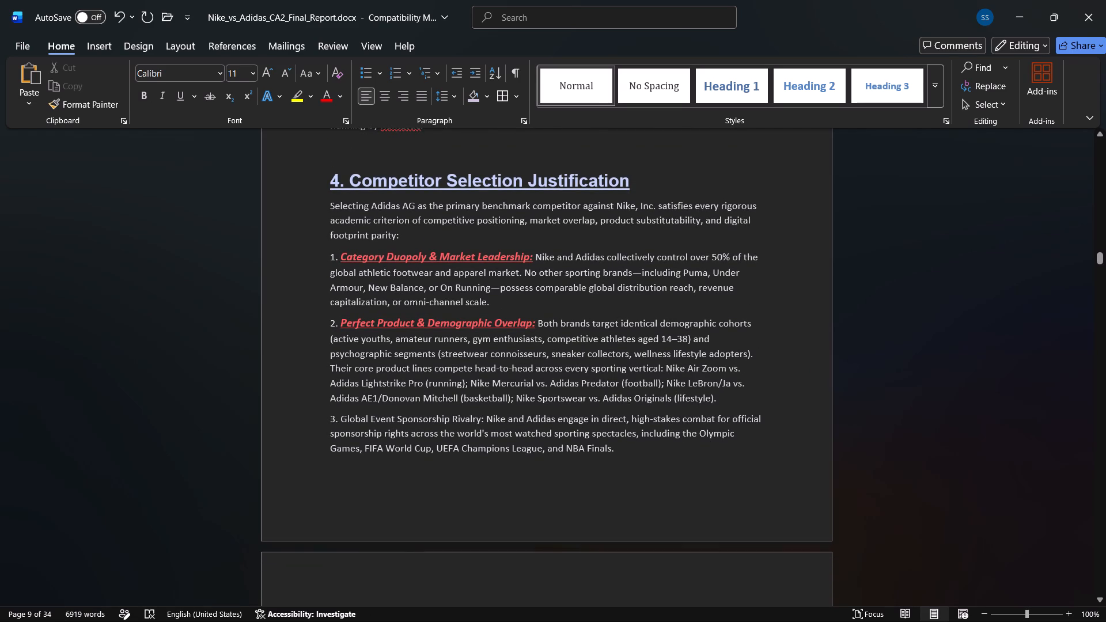
click(355, 254)
click(90, 109)
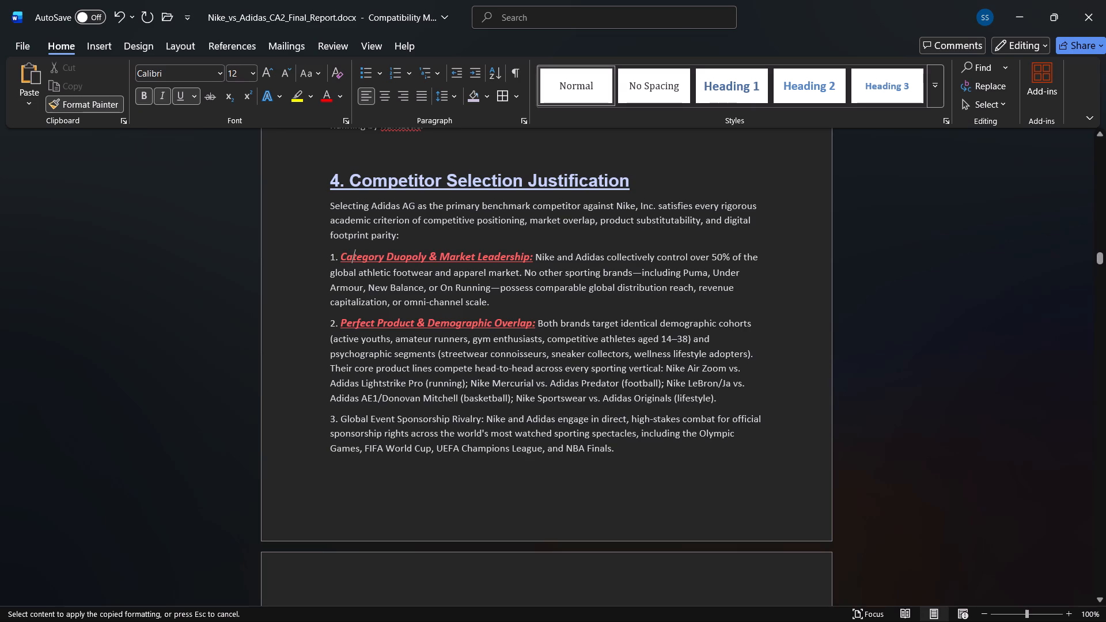
click(336, 252)
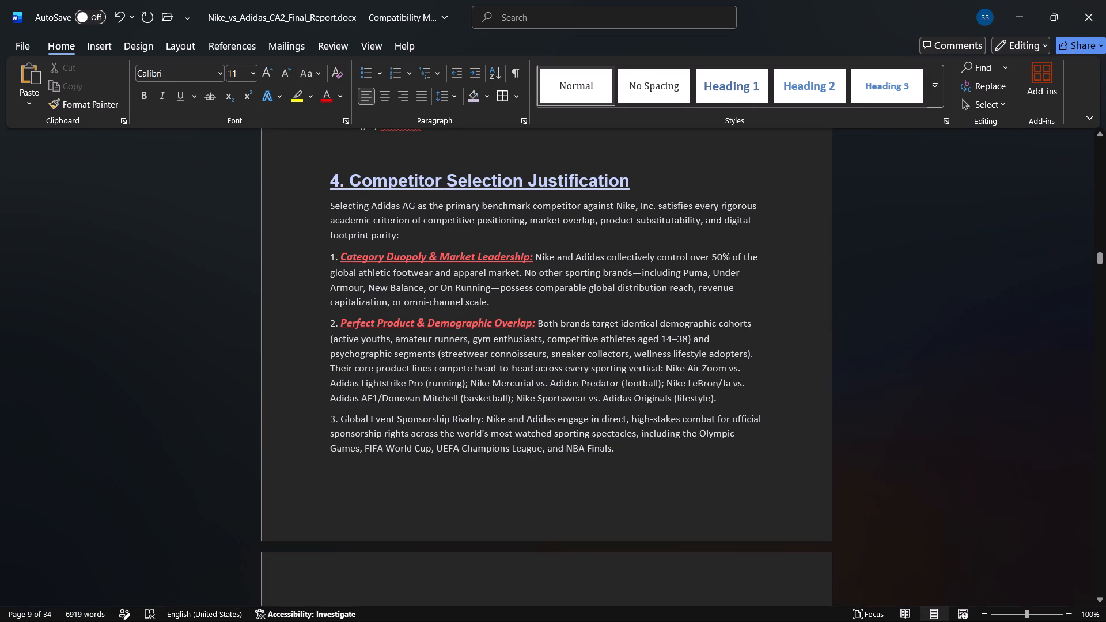
drag(338, 255, 331, 255)
click(331, 255)
click(349, 255)
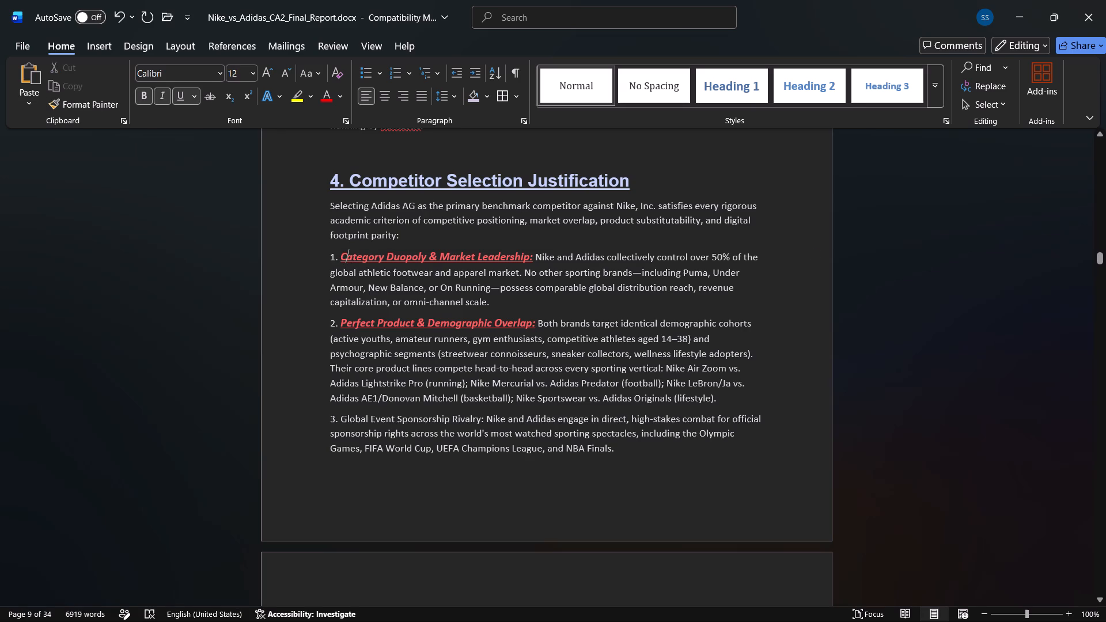
double_click(349, 255)
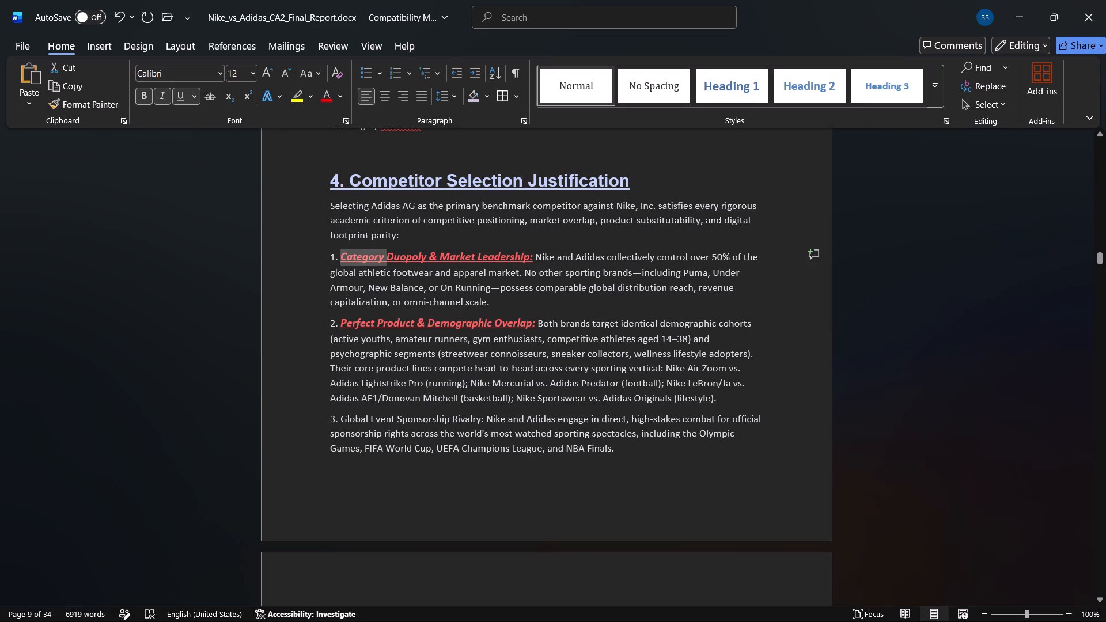
click(108, 106)
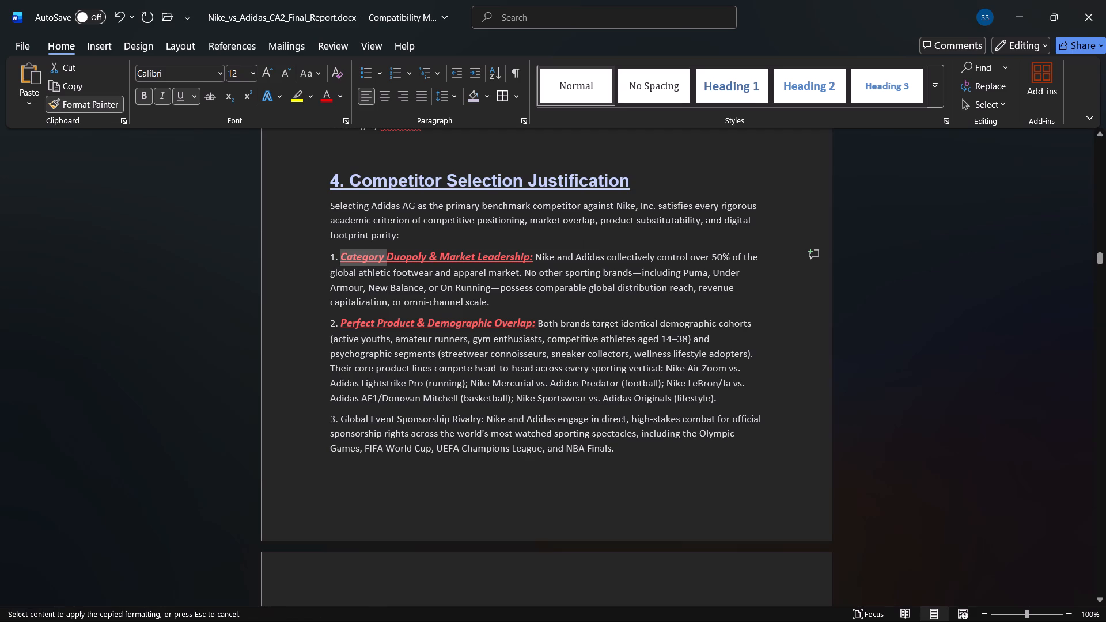
drag(331, 252, 338, 258)
click(338, 258)
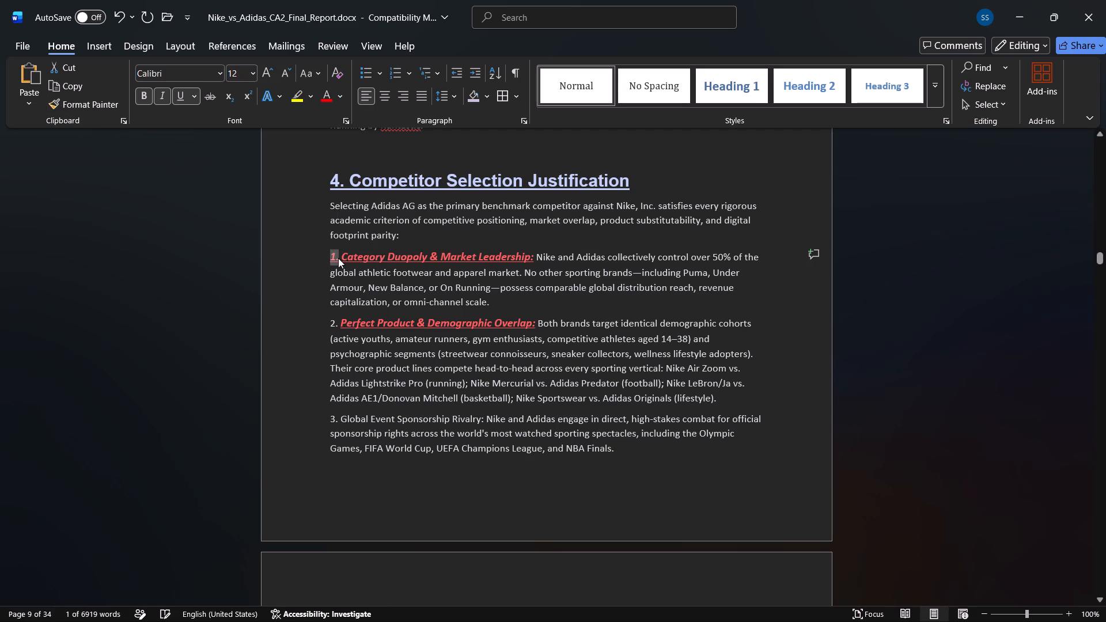
Extend the "Perfect Product & Demographic Overlap:" label's red bold italic underlined formatting to its item number "2." with Format Painter.
click(361, 325)
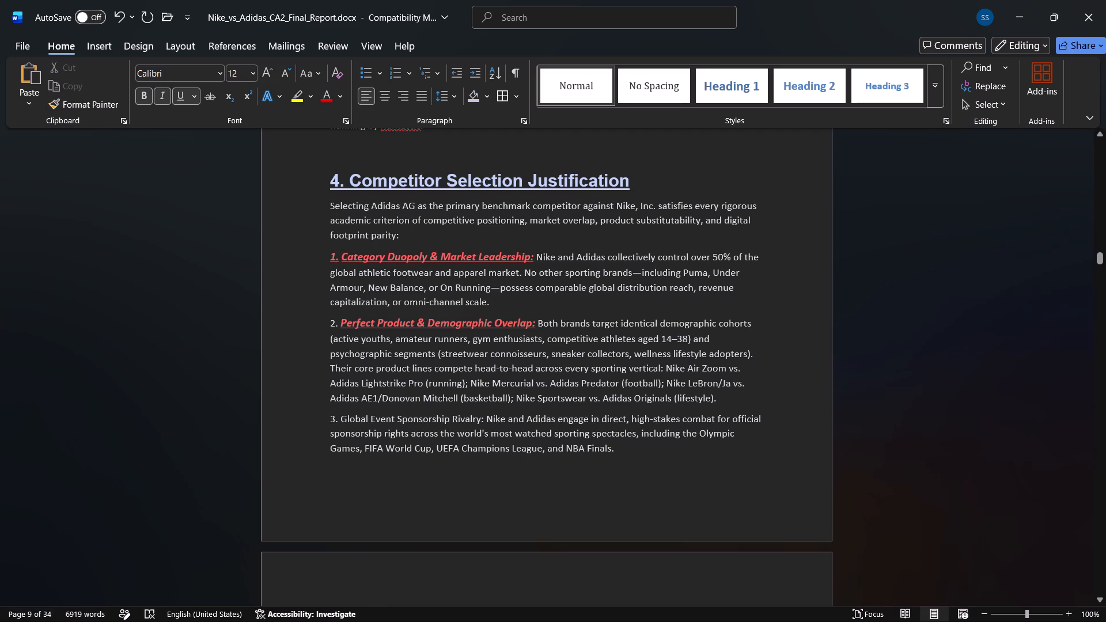
click(107, 101)
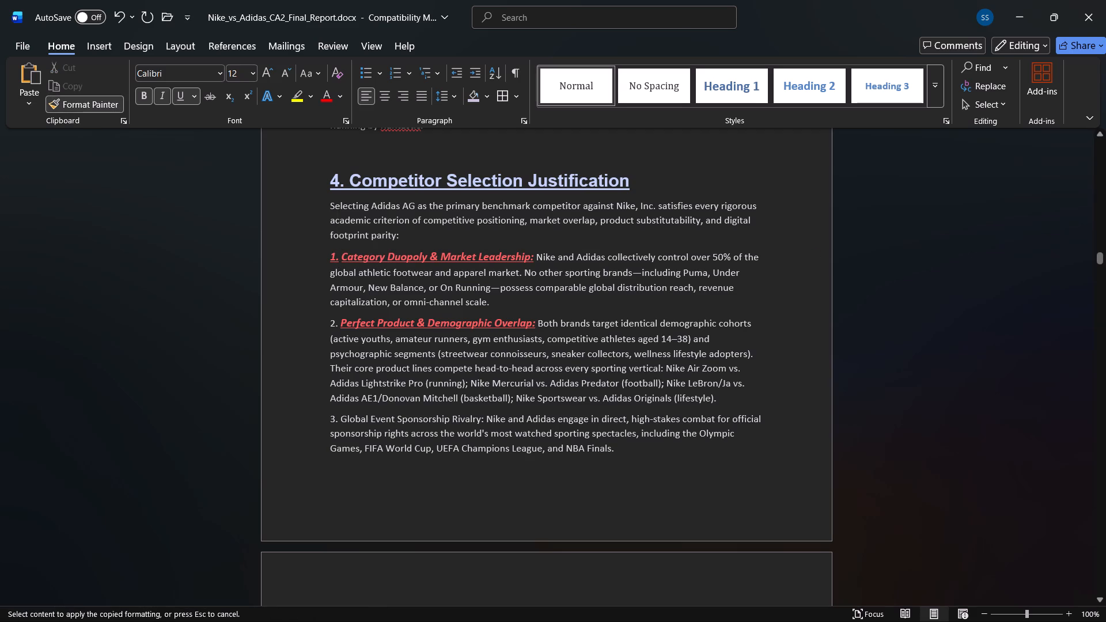
drag(336, 317, 342, 318)
drag(342, 318, 336, 320)
drag(336, 320, 344, 320)
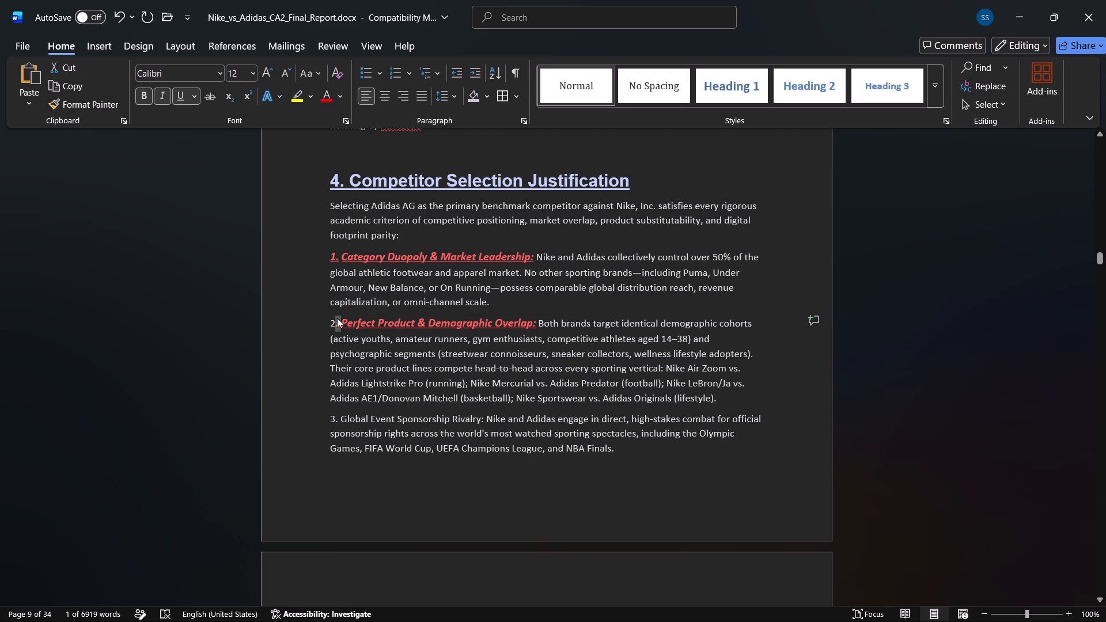
click(337, 318)
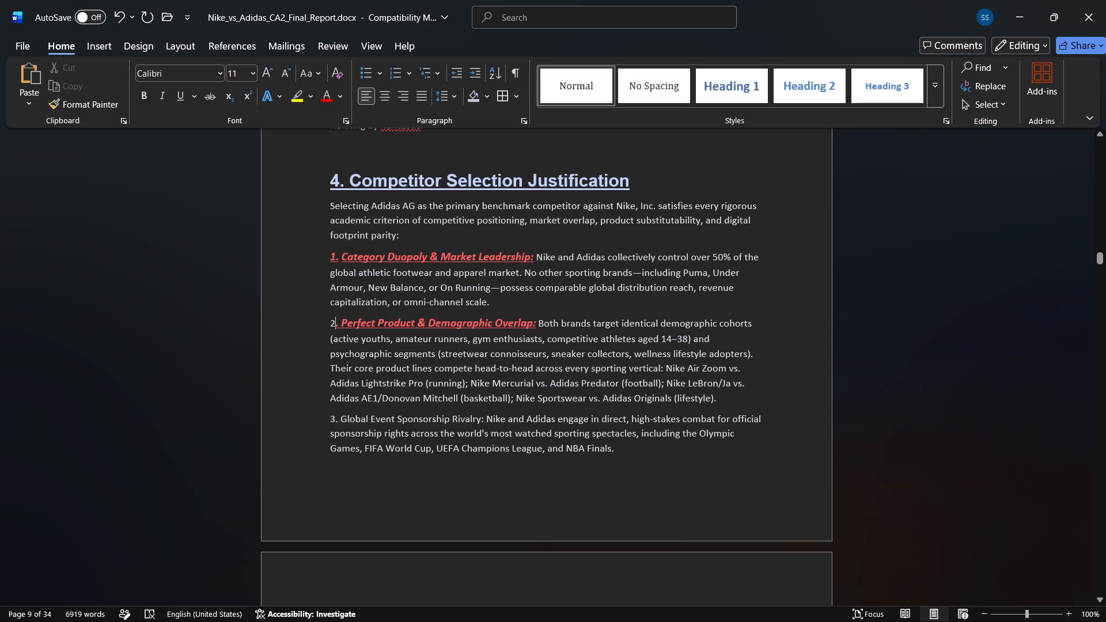
click(94, 102)
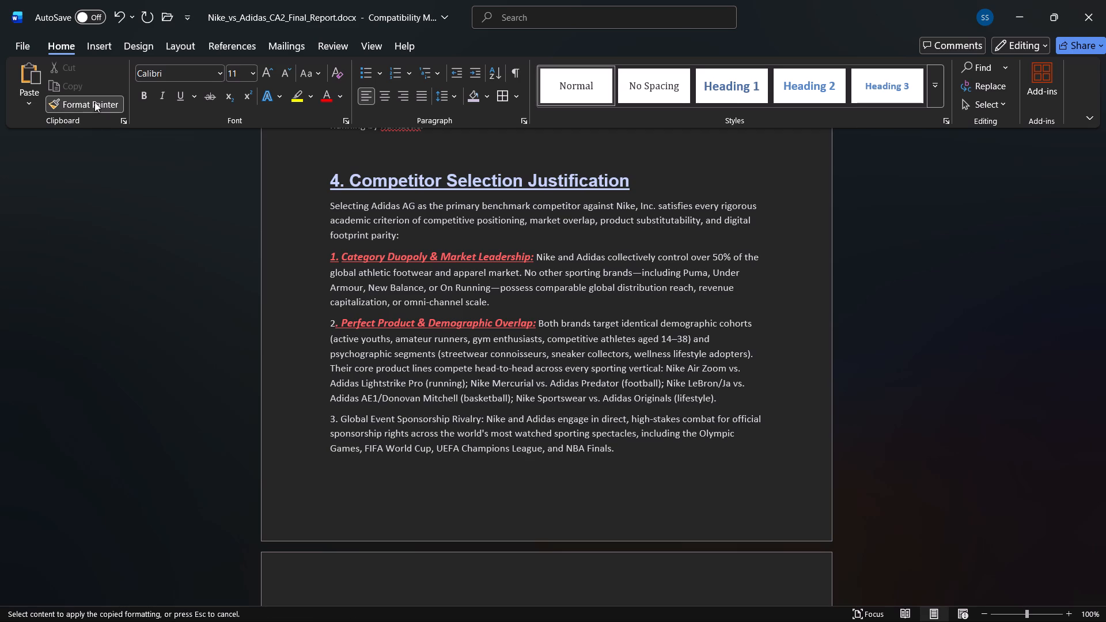
drag(339, 321, 343, 321)
drag(343, 321, 331, 322)
click(413, 366)
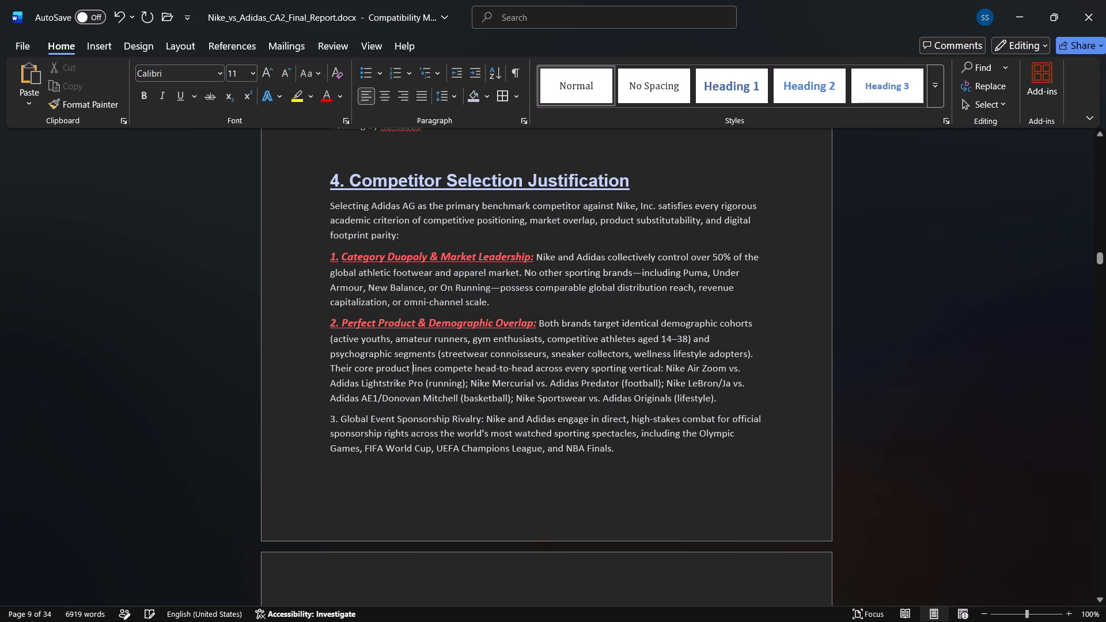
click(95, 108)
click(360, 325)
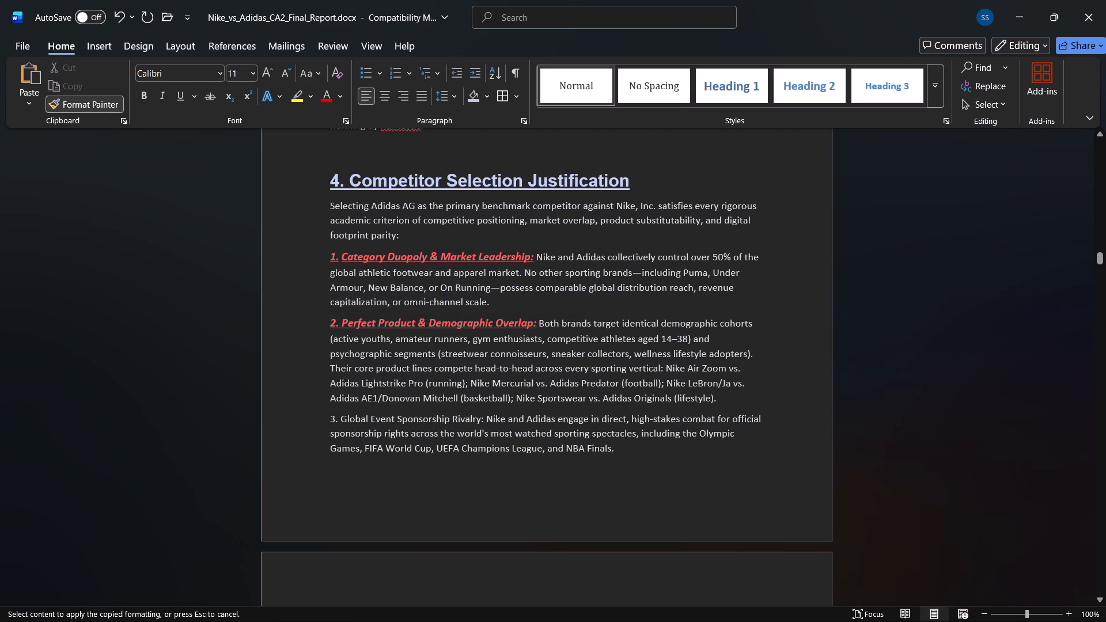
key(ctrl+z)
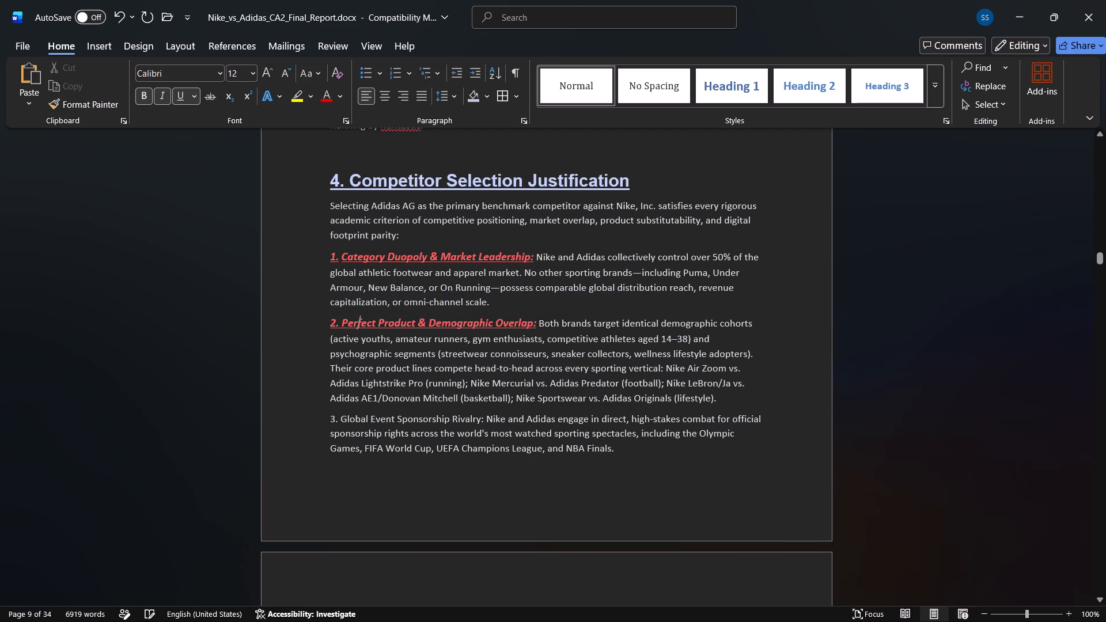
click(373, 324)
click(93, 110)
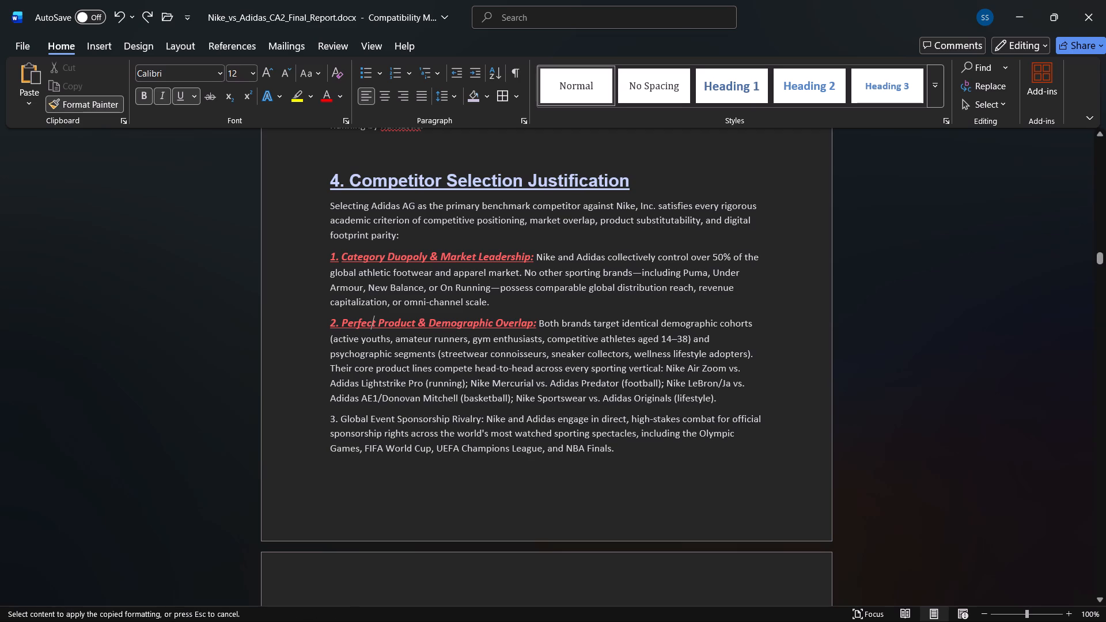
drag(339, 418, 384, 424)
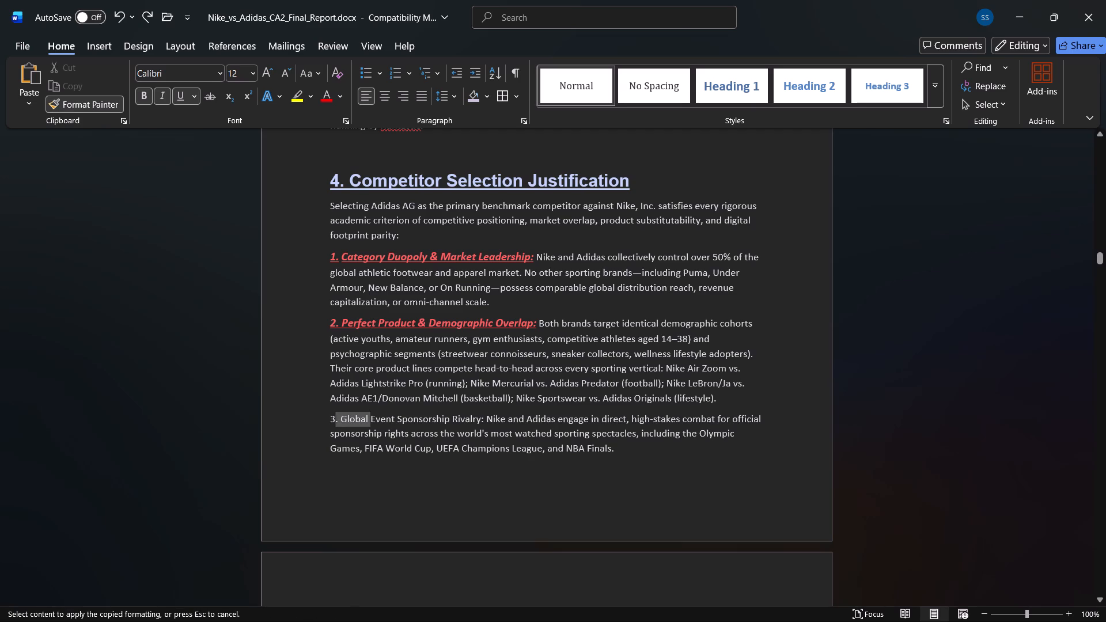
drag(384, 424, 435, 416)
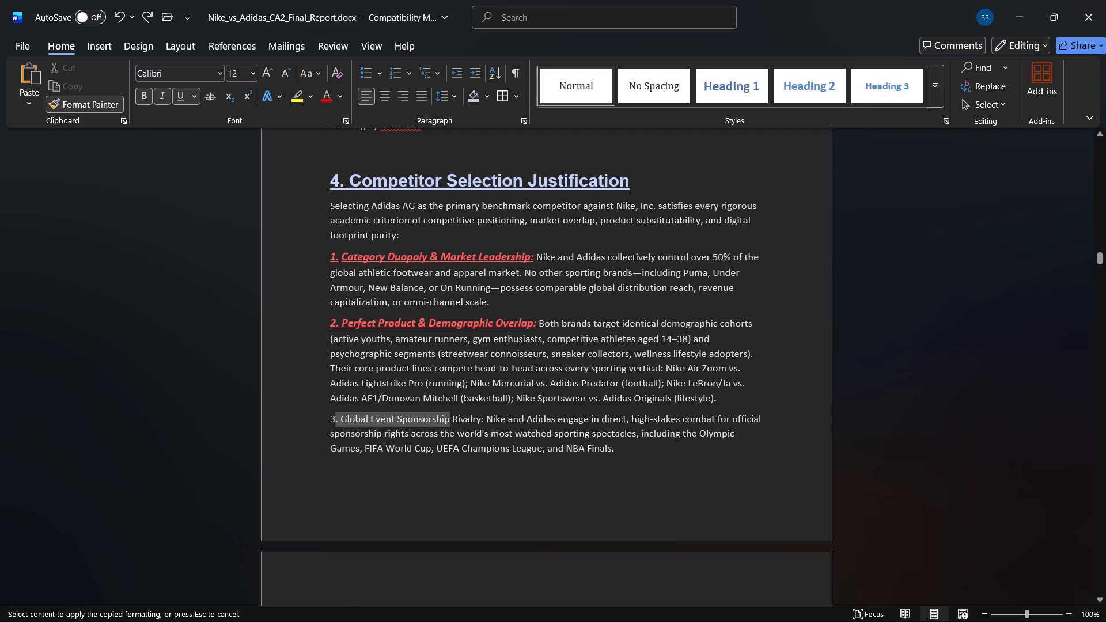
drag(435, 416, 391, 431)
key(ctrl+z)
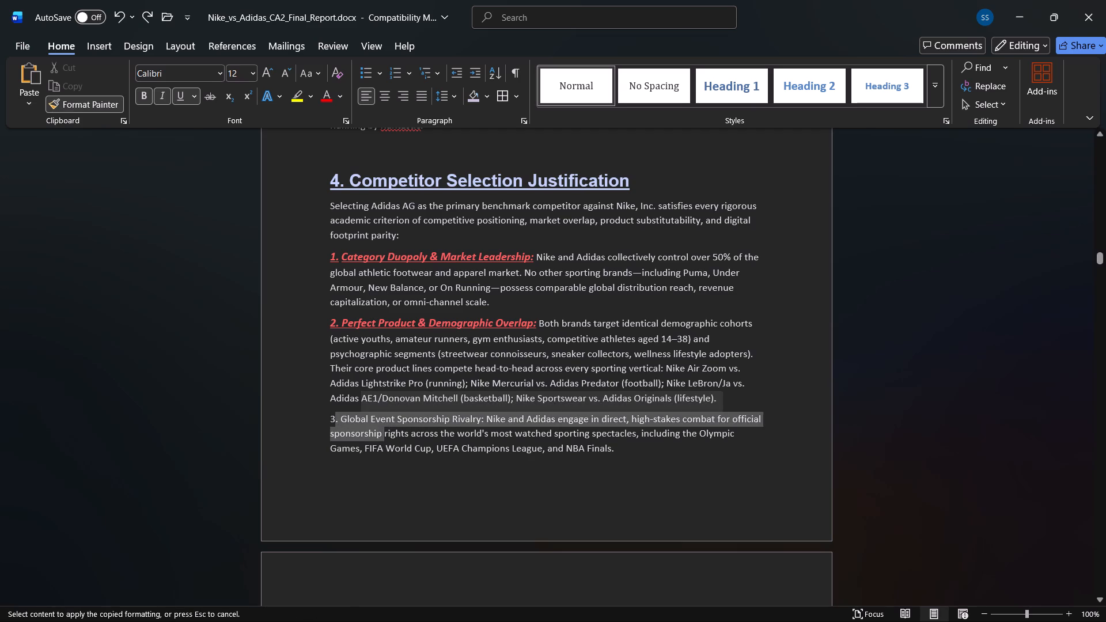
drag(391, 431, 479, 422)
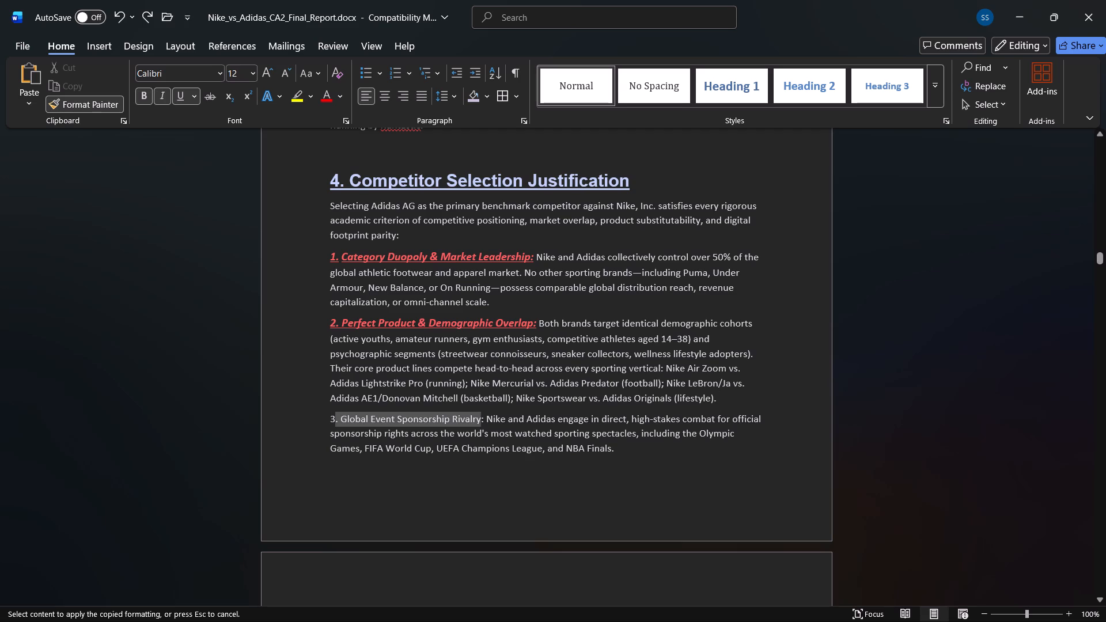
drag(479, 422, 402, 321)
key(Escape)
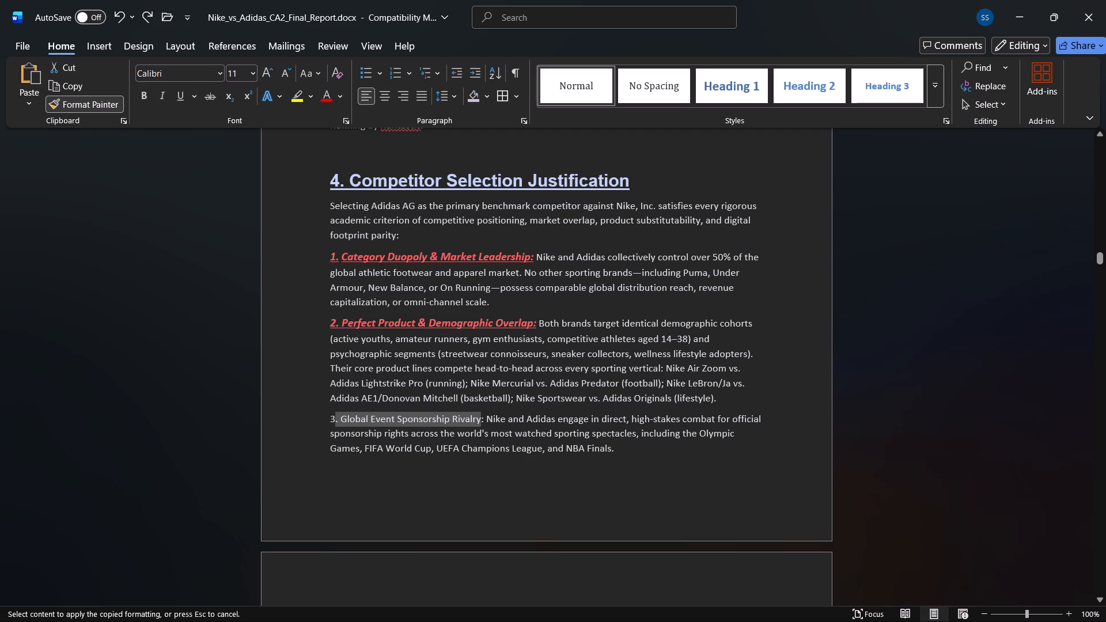
Copy the "Perfect Product & Demographic Overlap:" label's formatting onto "3. Global Event Sponsorship Rivalry:", including its number, with Format Painter.
click(402, 321)
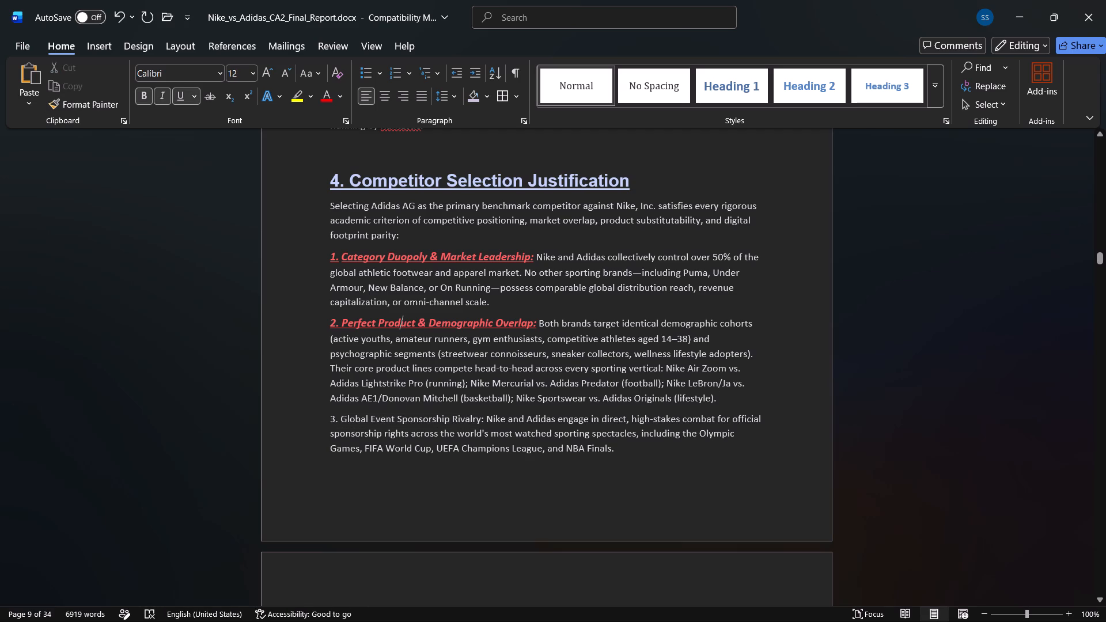
click(109, 103)
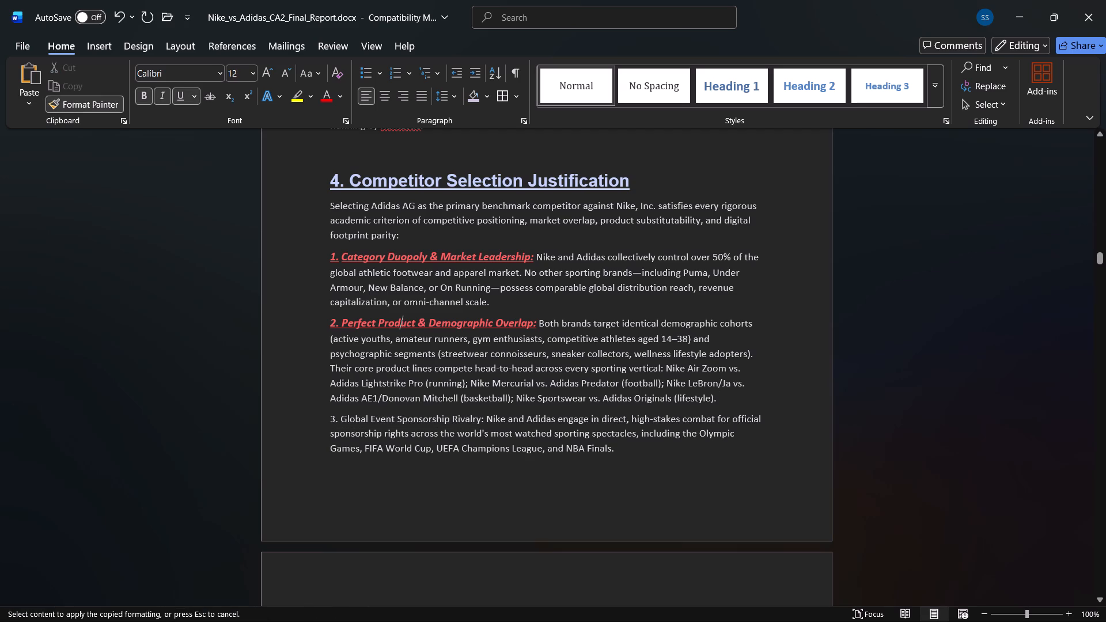
drag(330, 418, 412, 423)
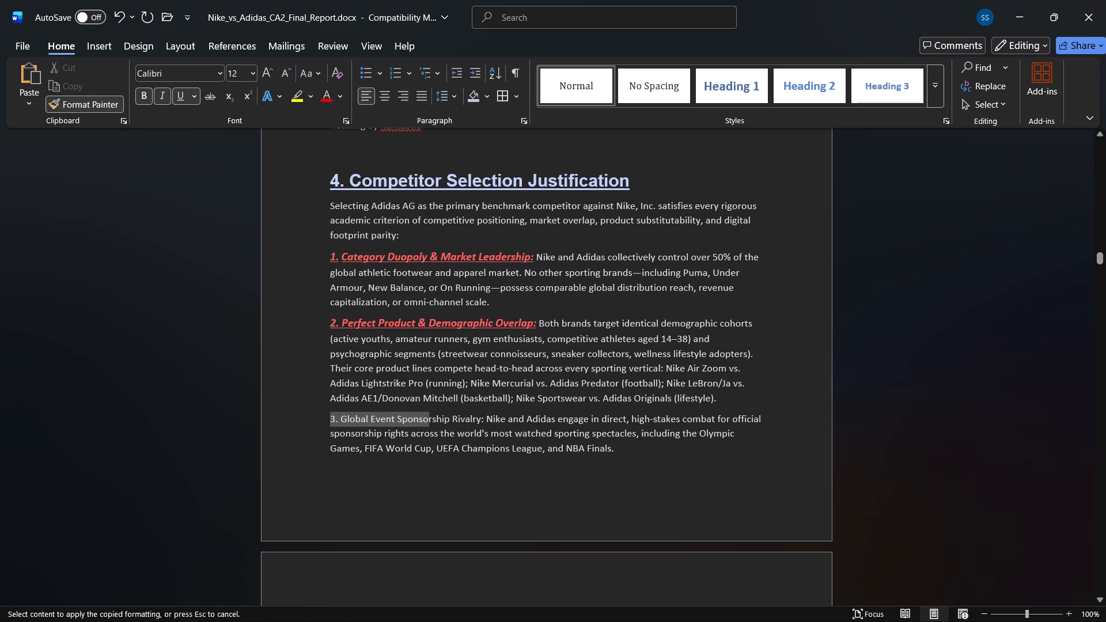
drag(412, 423, 483, 419)
click(532, 487)
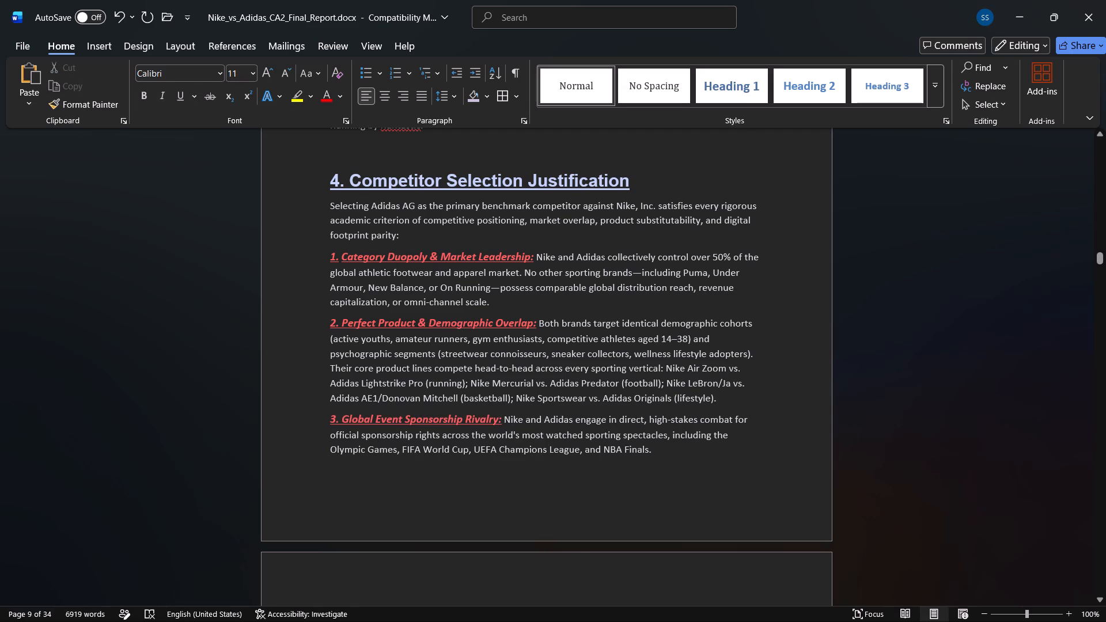
Copy the "Category Duopoly & Market Leadership:" label's formatting onto the bulleted "Proprietary App Ecosystem:" label in the Adidas overview with Format Painter.
scroll(532, 487, up, 1)
scroll(547, 381, up, 1)
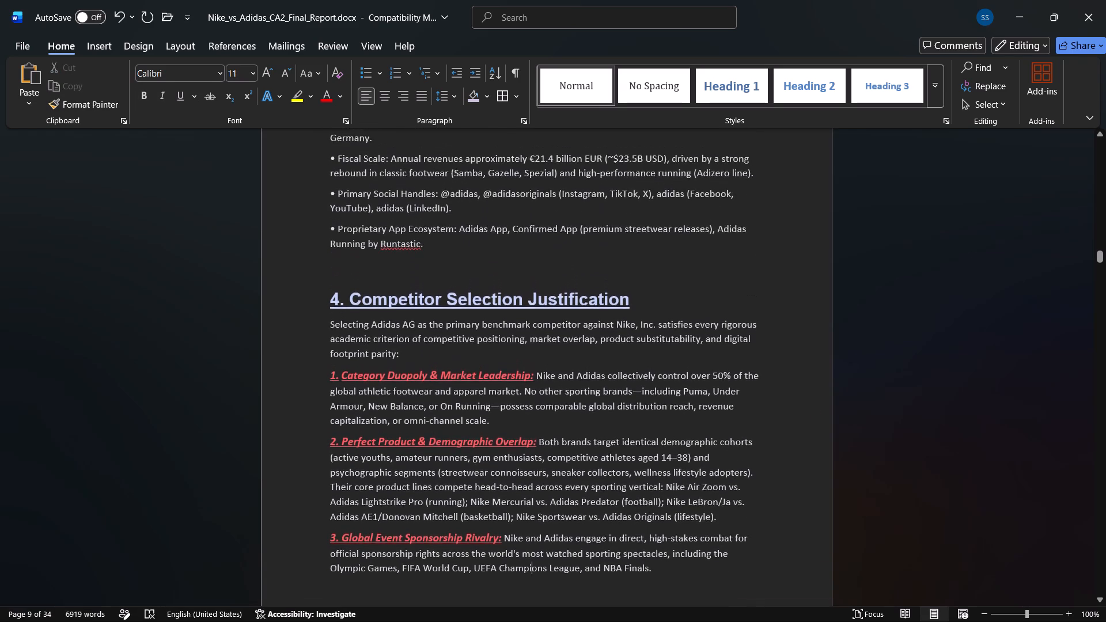
scroll(547, 381, up, 2)
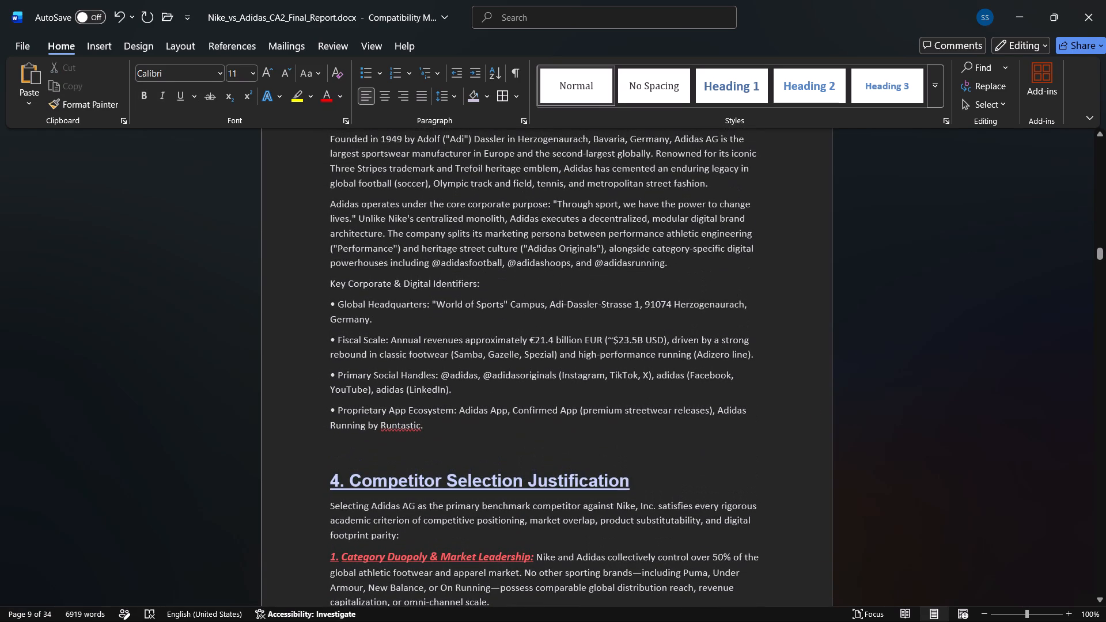
click(456, 564)
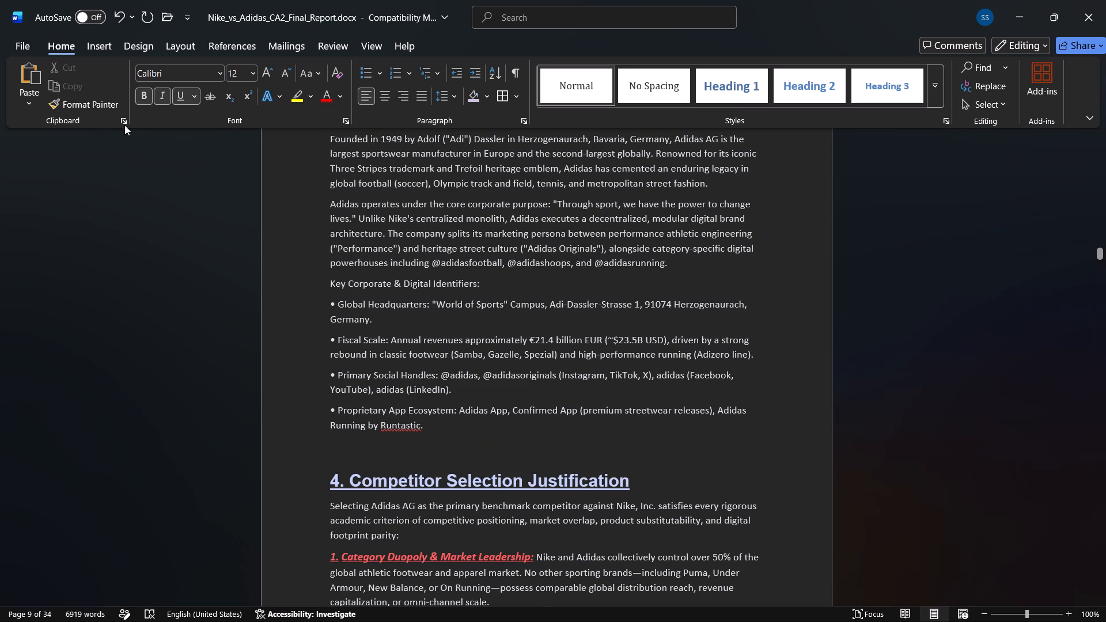
click(93, 99)
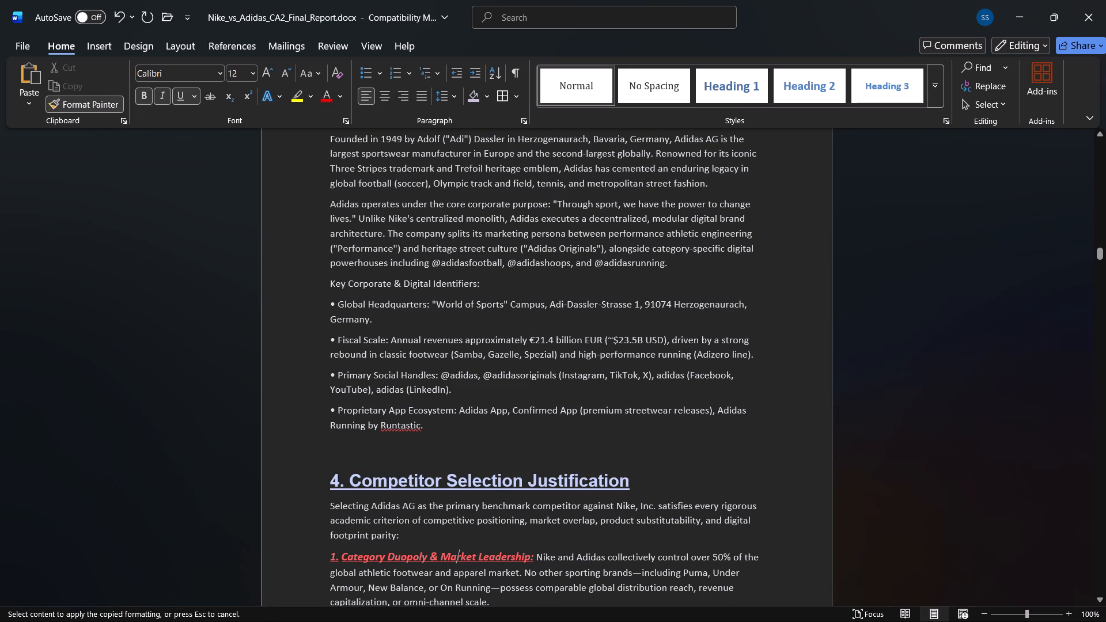
drag(331, 412, 336, 411)
drag(336, 411, 454, 412)
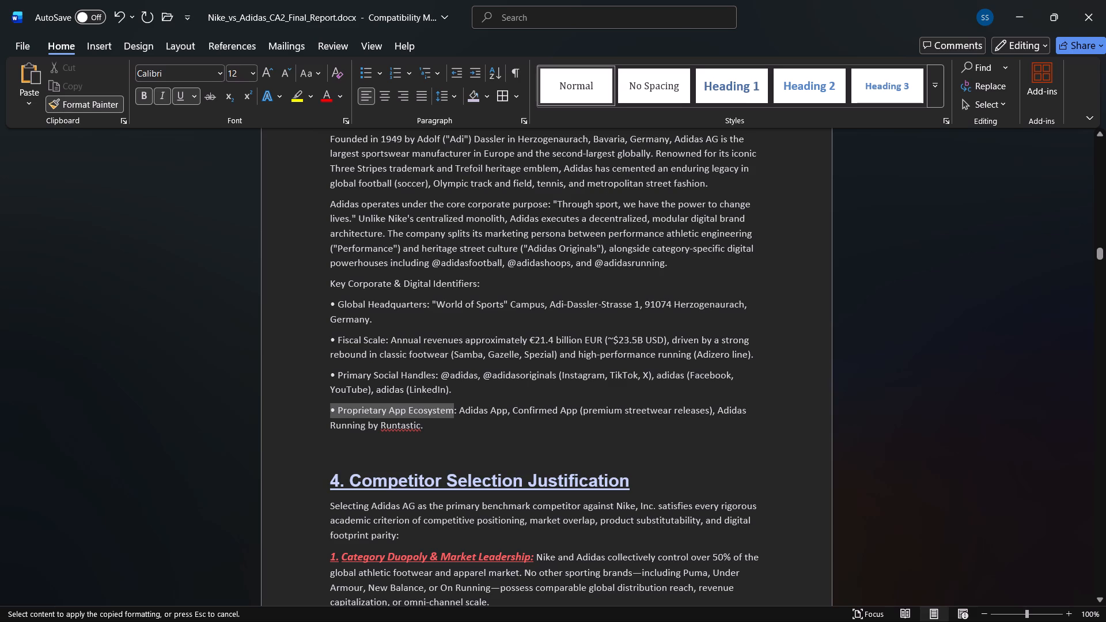
drag(454, 412, 456, 413)
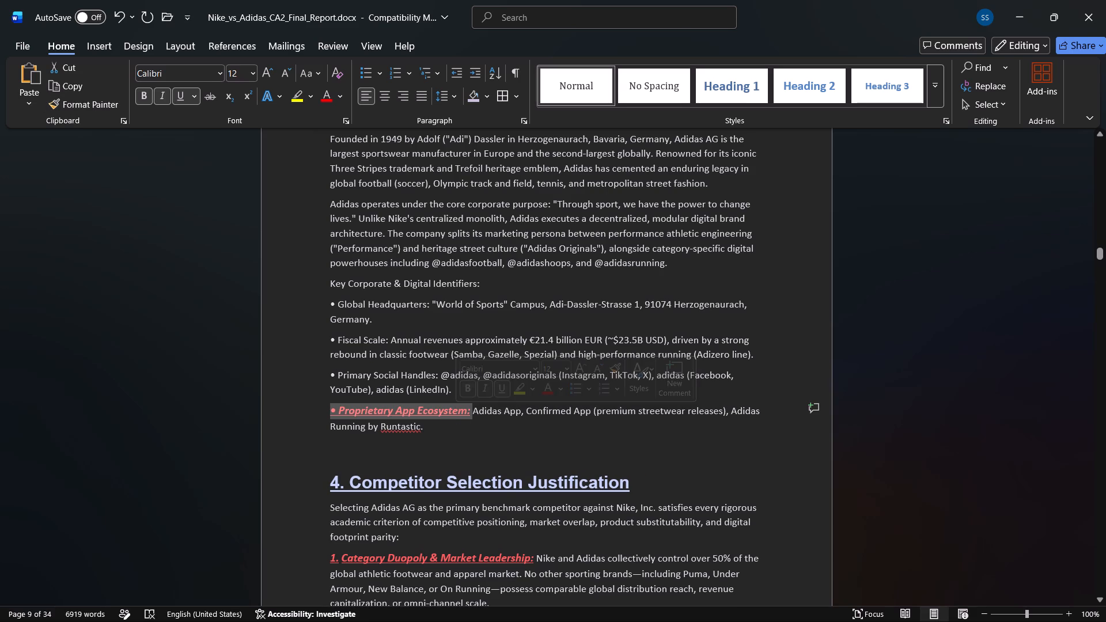
Copy the "Proprietary App Ecosystem:" label's formatting onto the bulleted "Fiscal Scale:" label in the Adidas overview with Format Painter.
click(95, 110)
drag(331, 340, 541, 339)
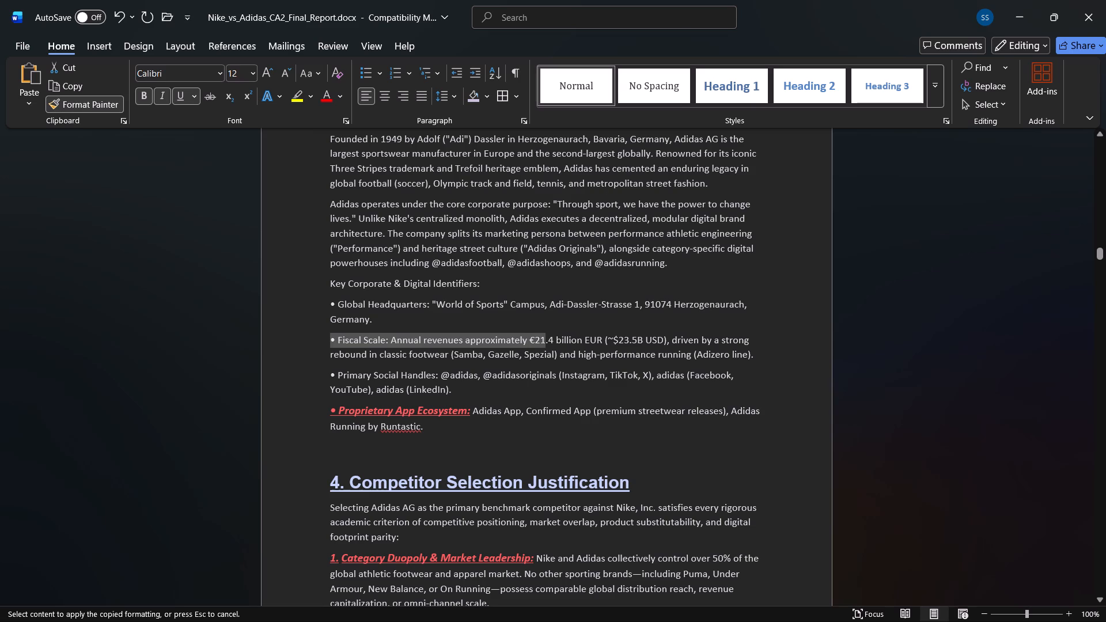
drag(541, 339, 523, 340)
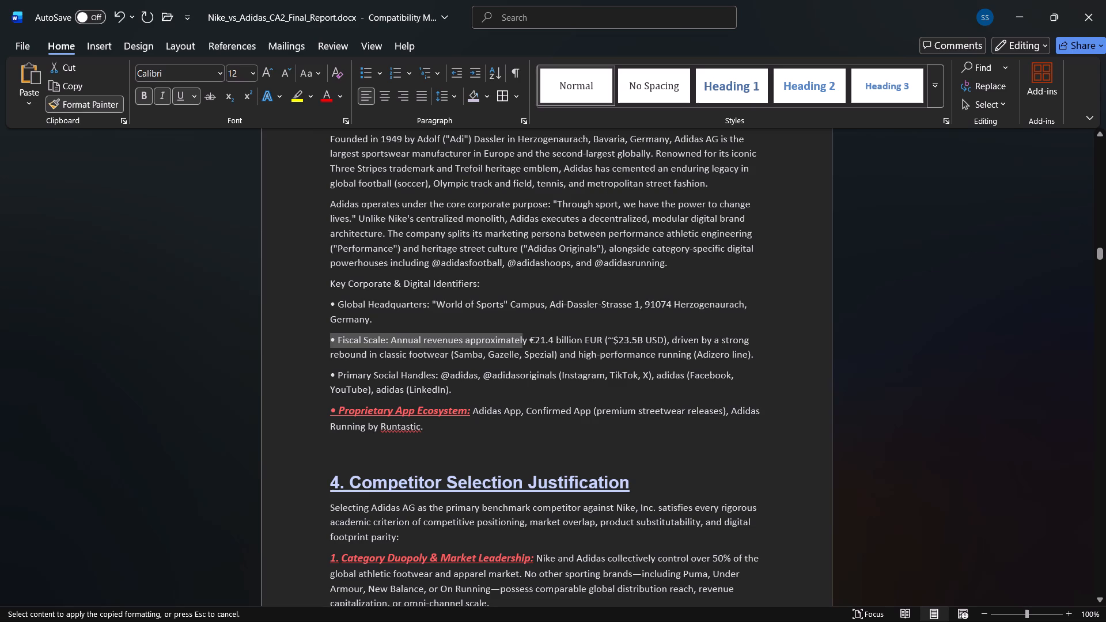
drag(523, 340, 384, 344)
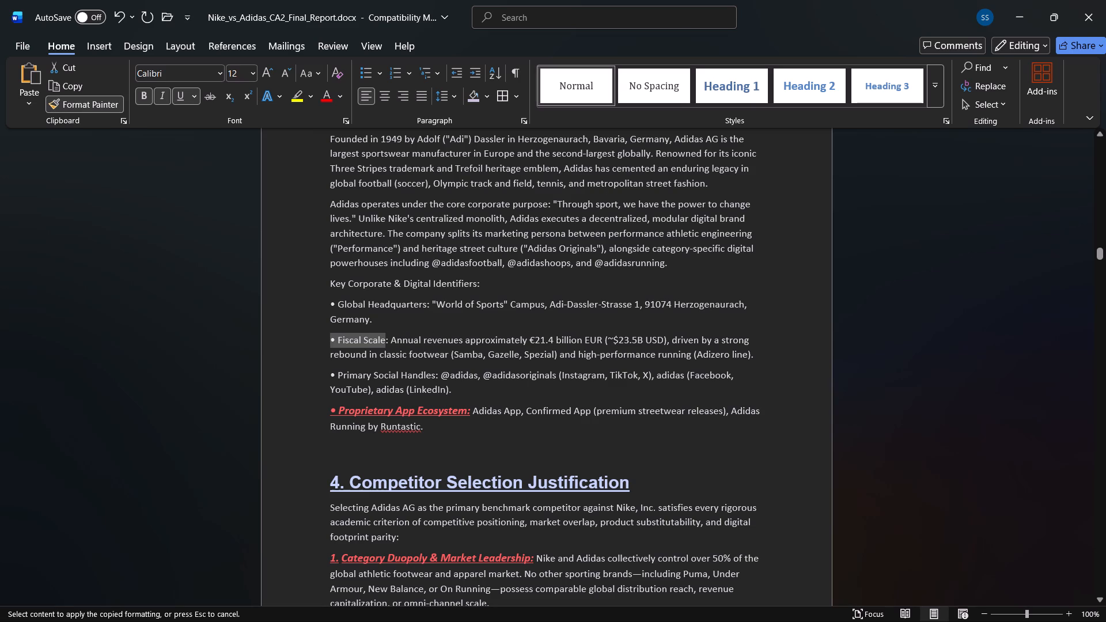
drag(384, 344, 389, 344)
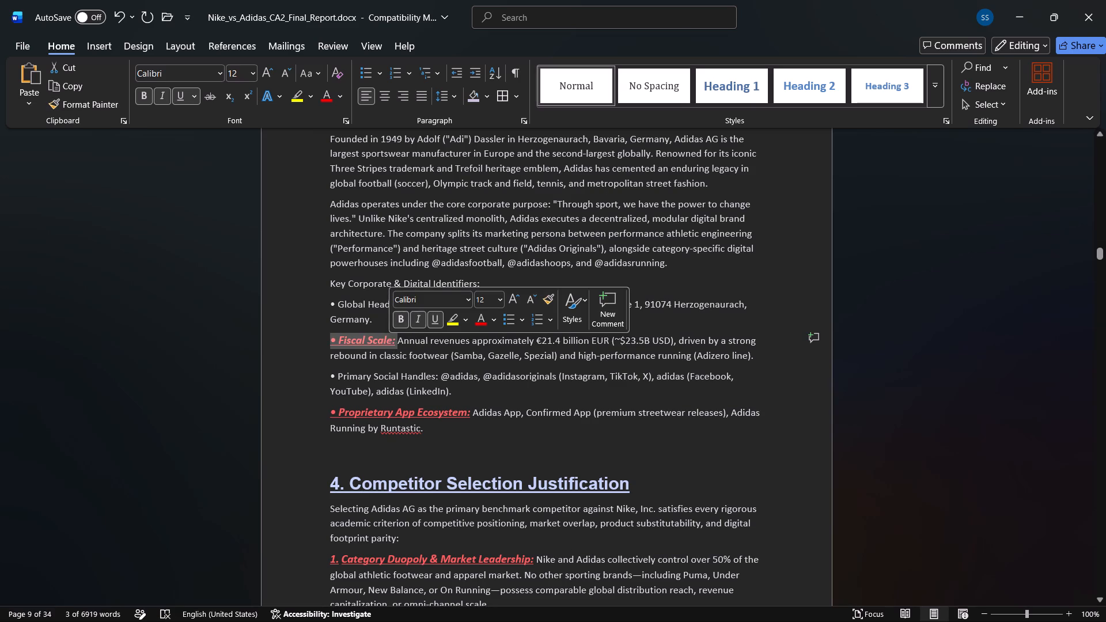
Copy the "Fiscal Scale:" label's formatting onto the bulleted "Global Headquarters:" label in the Adidas overview with Format Painter.
click(97, 111)
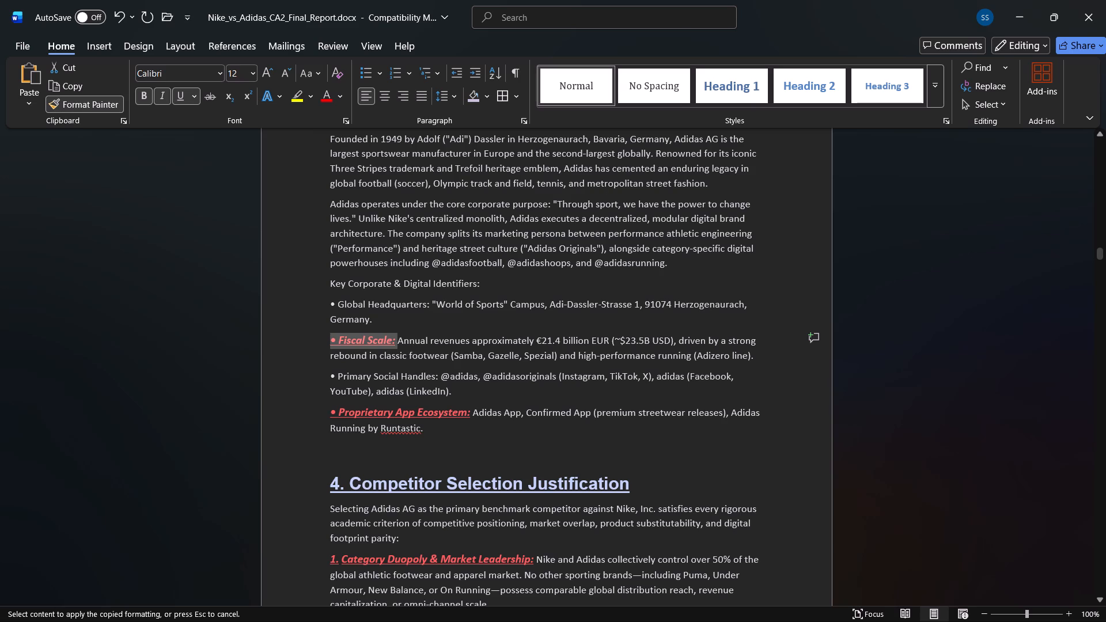
drag(332, 302, 436, 301)
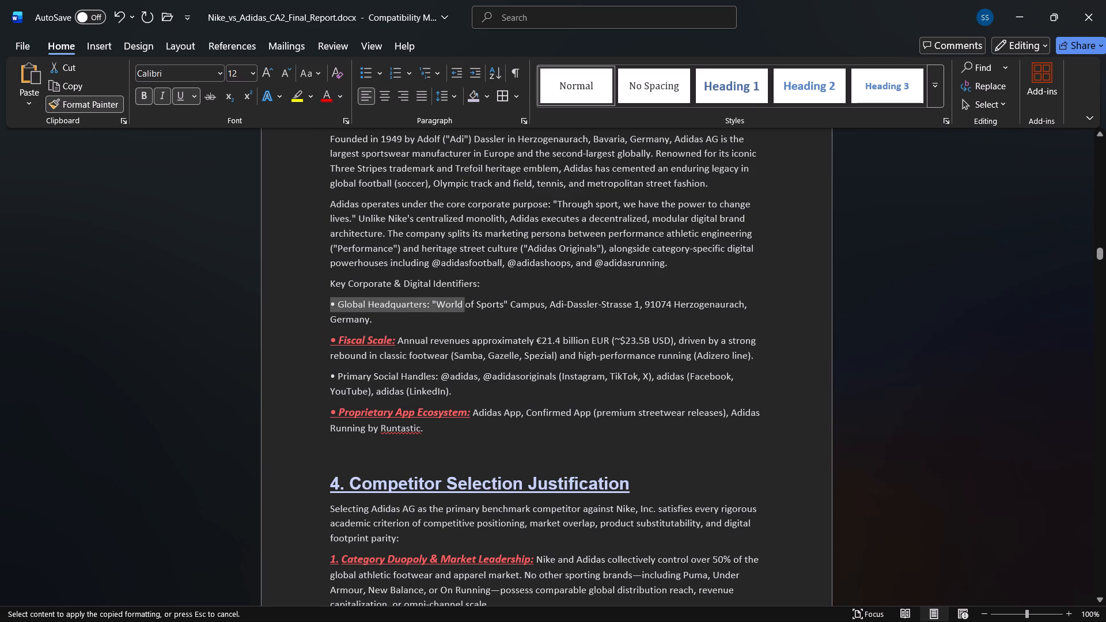
drag(436, 301, 431, 307)
drag(431, 307, 430, 308)
Copy the Adidas "Global Headquarters:" label's formatting onto the bulleted "Global Headquarters:" label in the Nike overview with Format Painter.
click(100, 108)
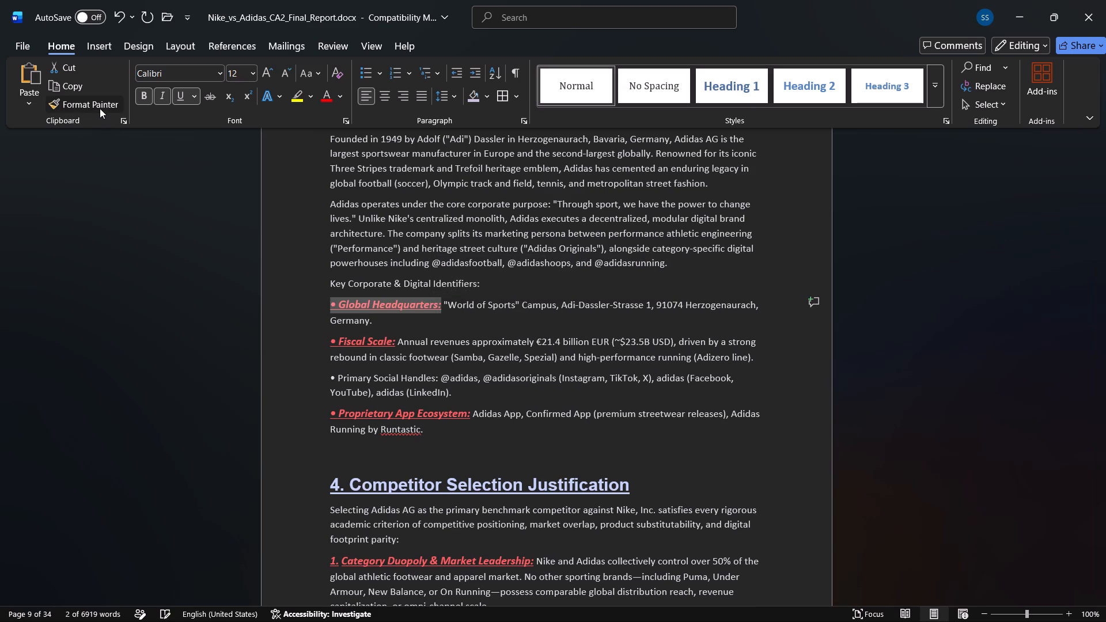
scroll(327, 197, up, 1)
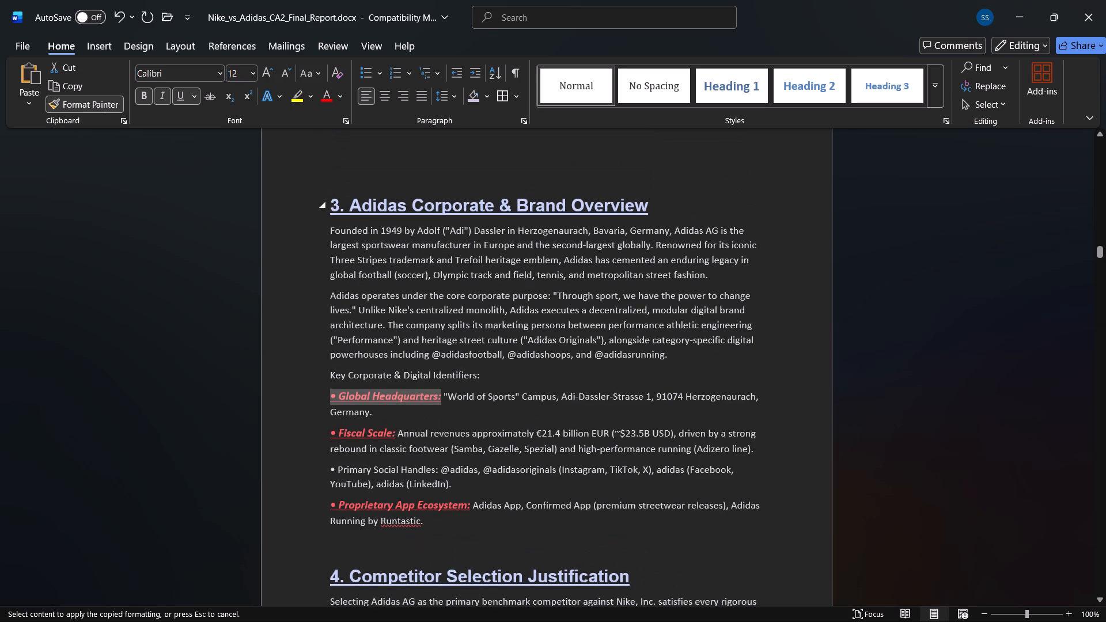
scroll(343, 214, up, 3)
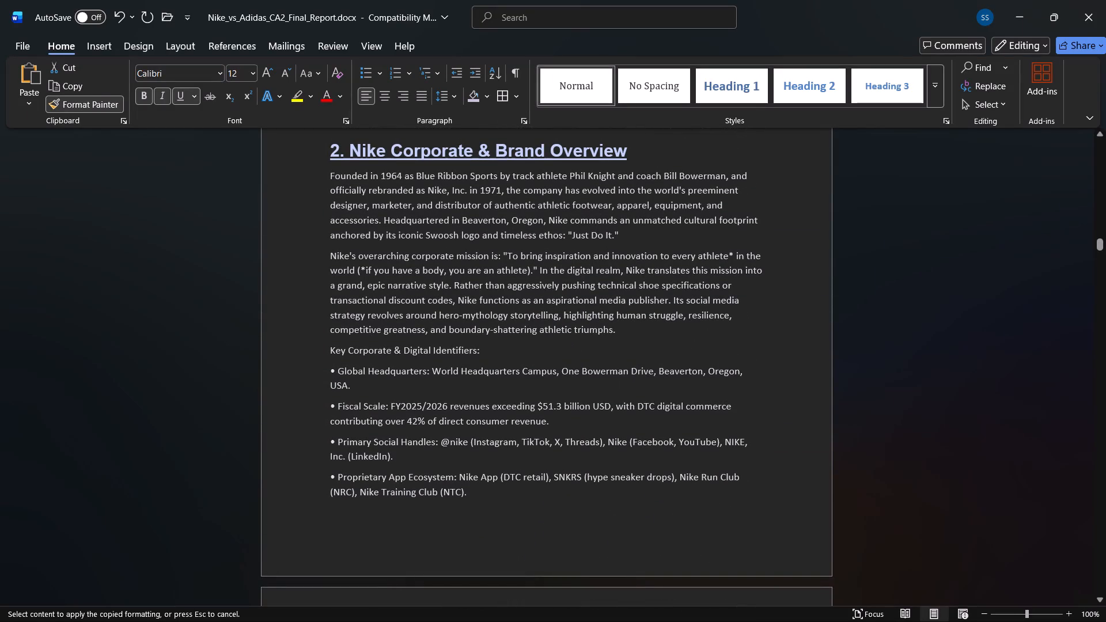
drag(334, 371, 435, 370)
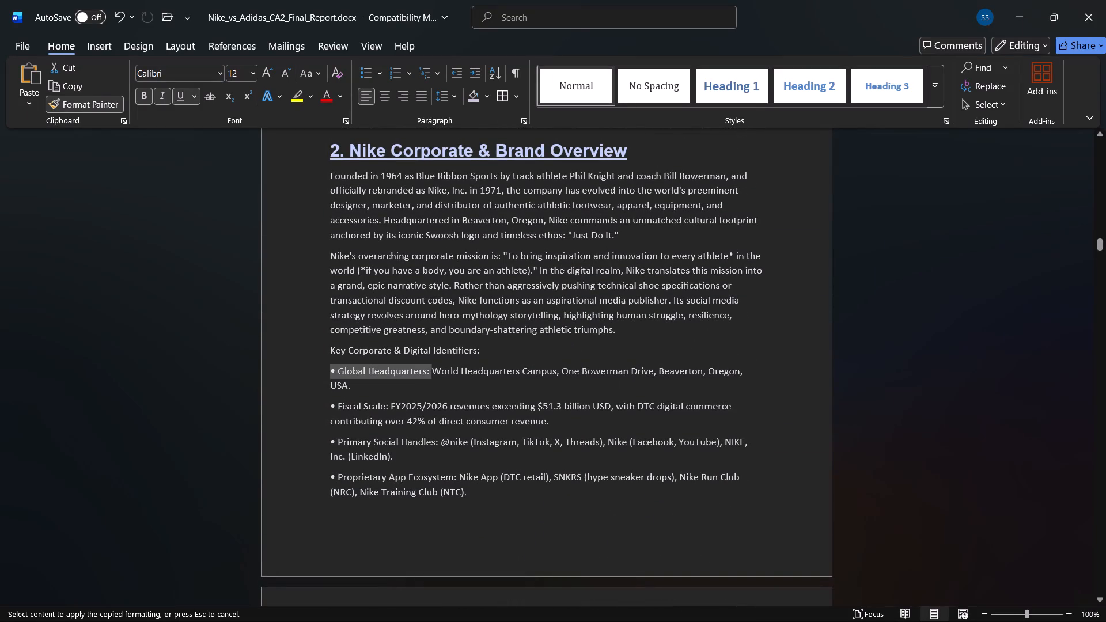
drag(435, 370, 435, 371)
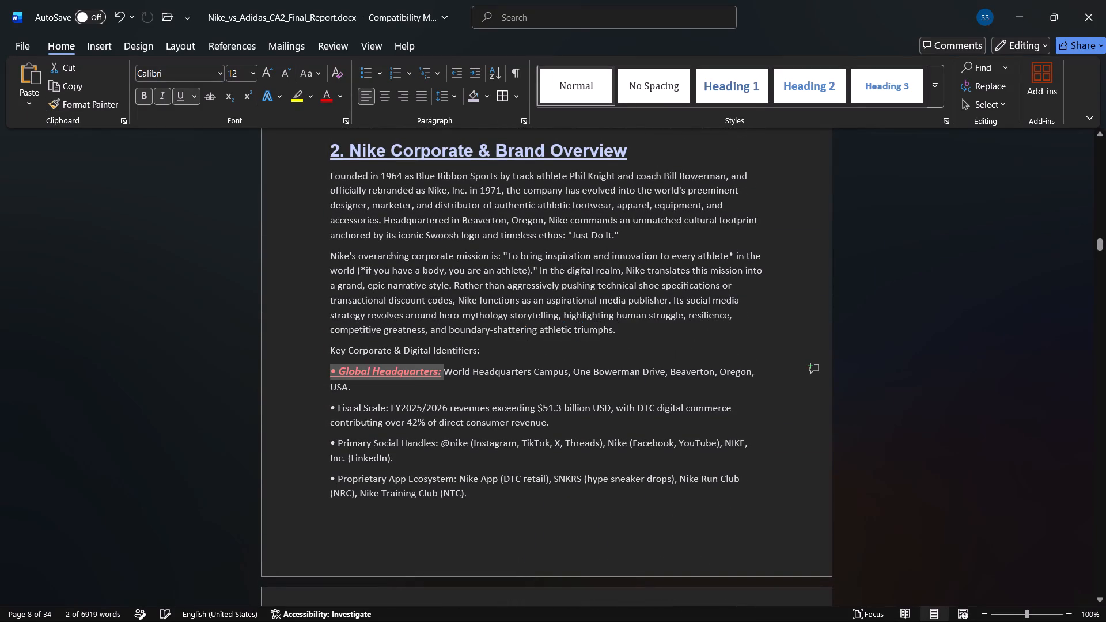
Copy the "Global Headquarters:" label's formatting onto the bulleted "Fiscal Scale:" label in the Nike overview with Format Painter.
click(104, 106)
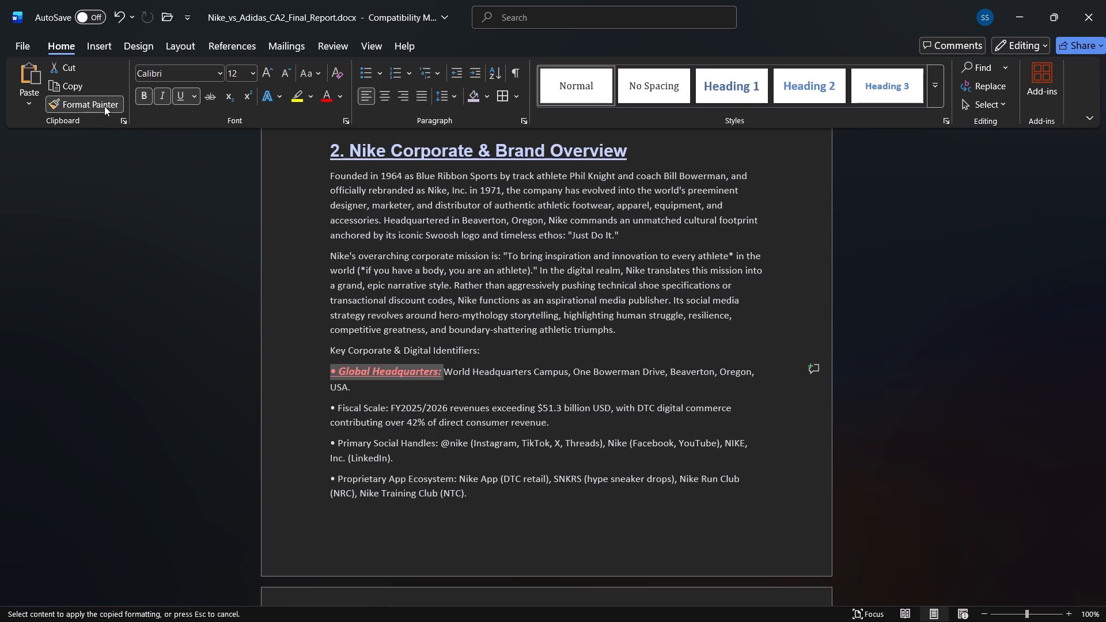
drag(331, 405, 441, 406)
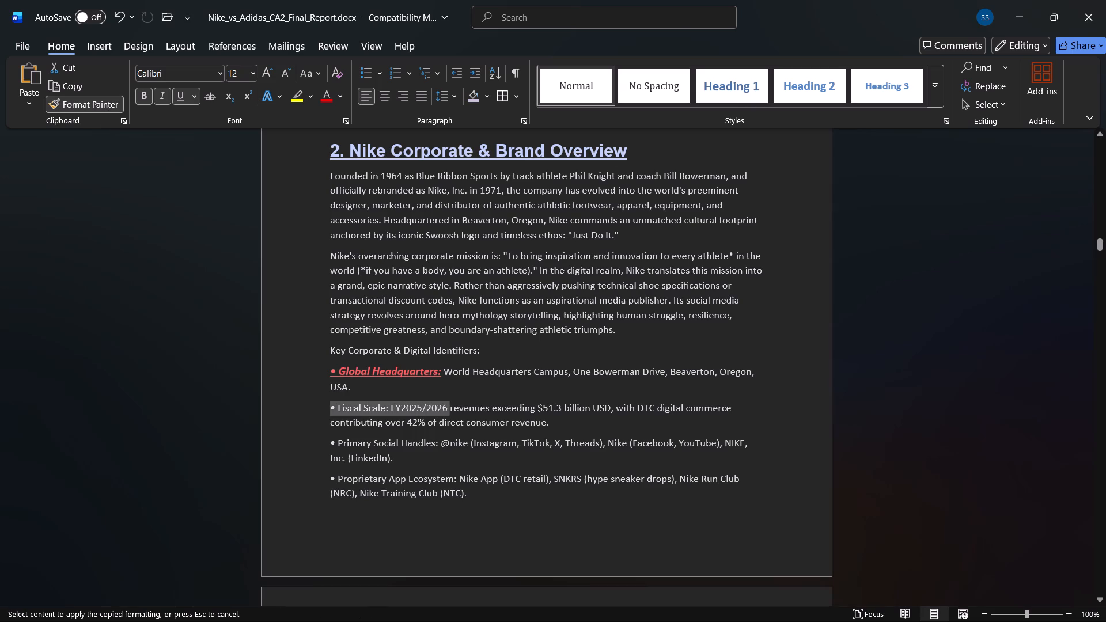
drag(441, 406, 386, 409)
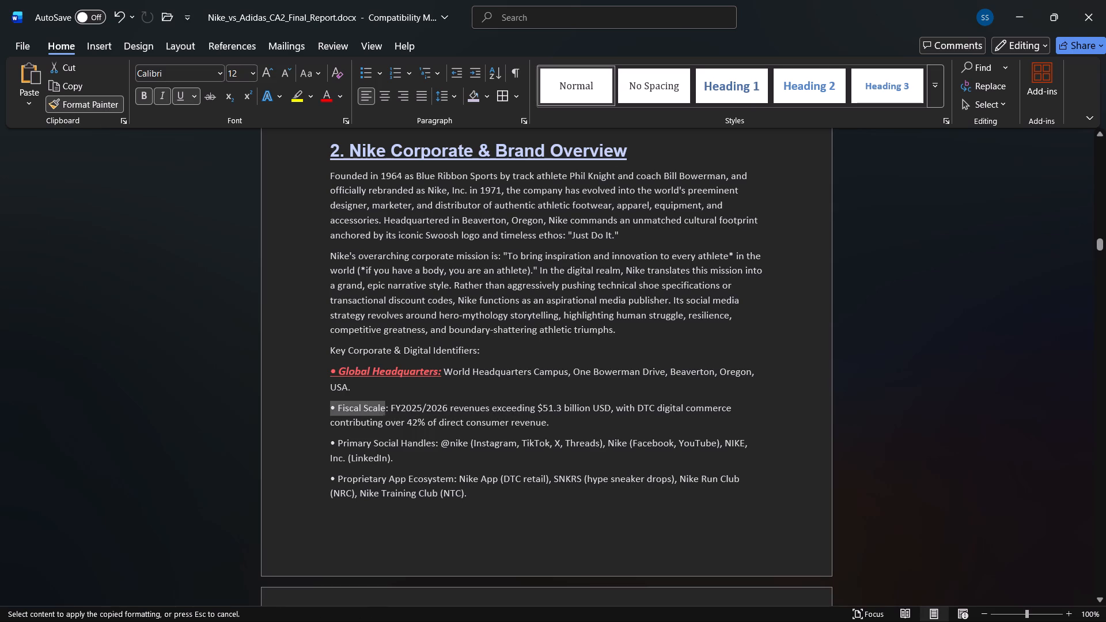
drag(386, 409, 389, 409)
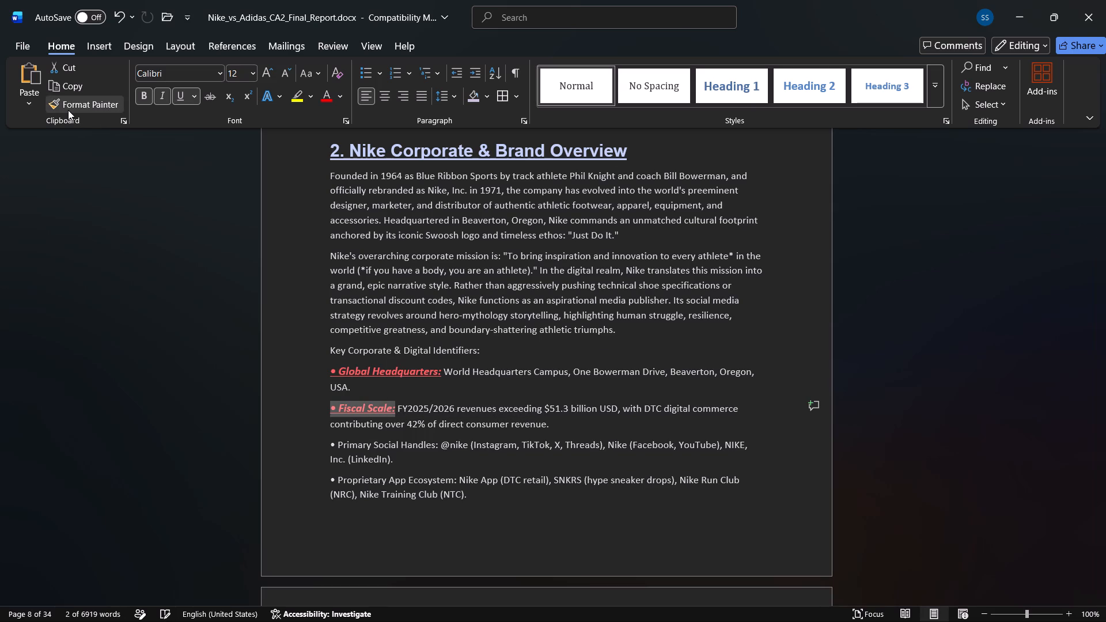
Copy the "Fiscal Scale:" label's formatting onto the bulleted "Primary Social Handles:" label in the Nike overview with Format Painter.
click(68, 110)
drag(335, 443, 378, 445)
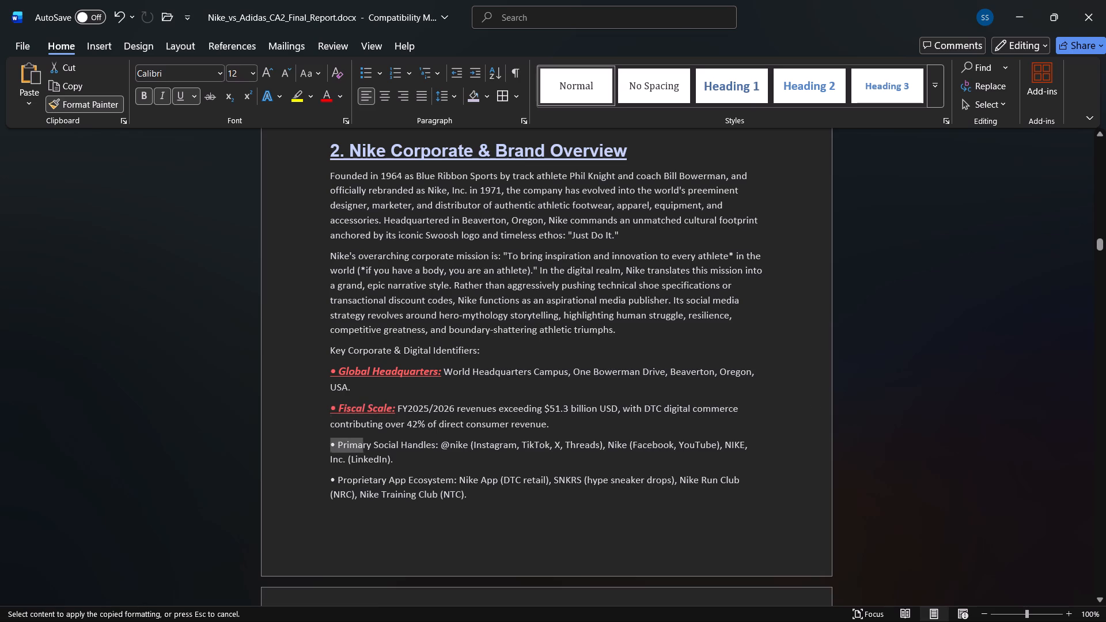
drag(378, 445, 438, 449)
Copy the "Primary Social Handles:" label's formatting onto the bulleted "Proprietary App Ecosystem:" label in the Nike overview with Format Painter.
click(84, 109)
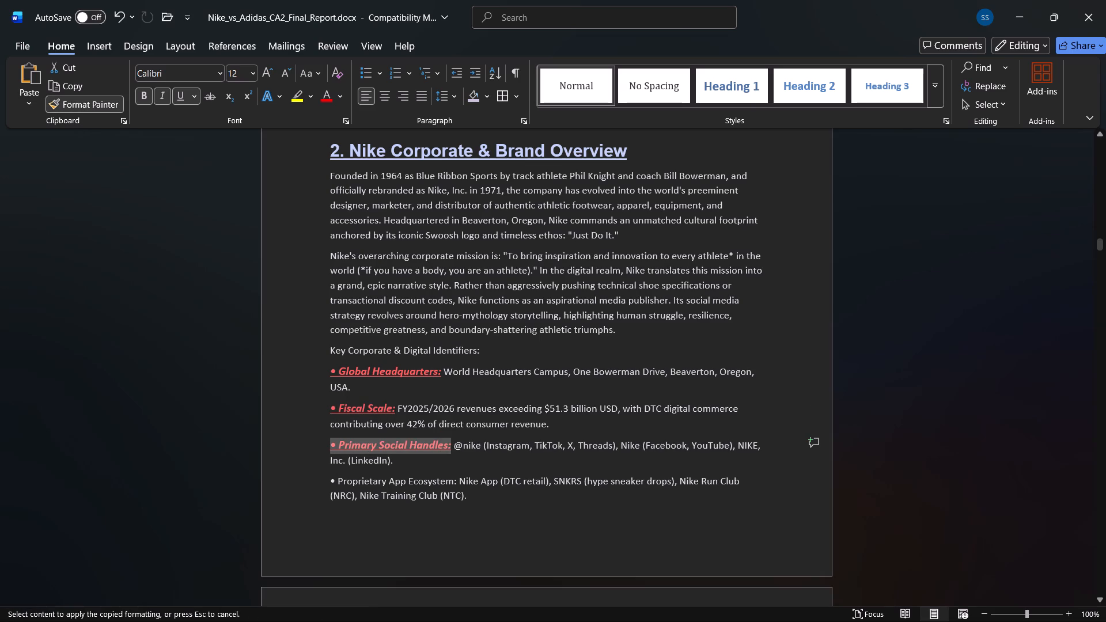
drag(330, 479, 423, 481)
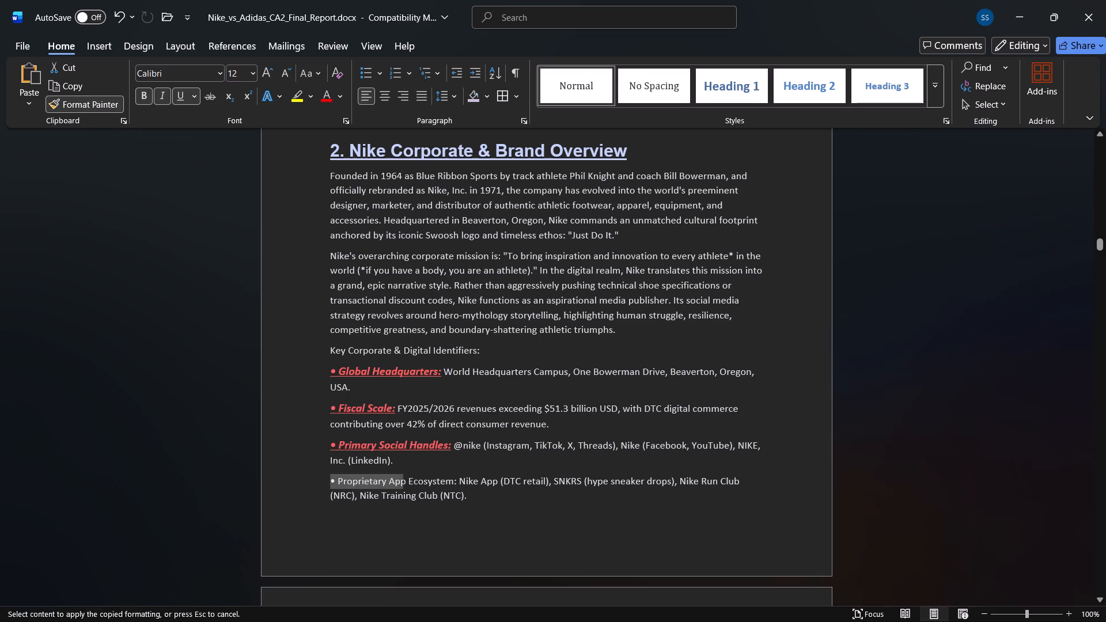
drag(423, 481, 457, 481)
click(488, 324)
Review the label formatting in the Nike and Adidas overviews, then the contents pages and the evidence table at the report's end.
scroll(488, 324, down, 2)
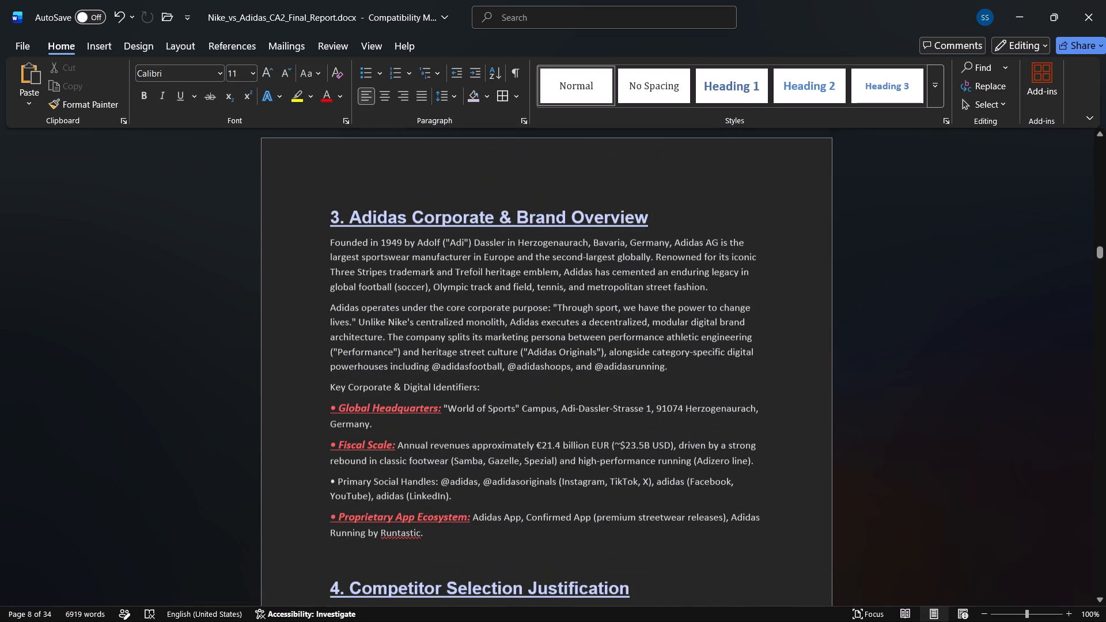
scroll(488, 324, down, 1)
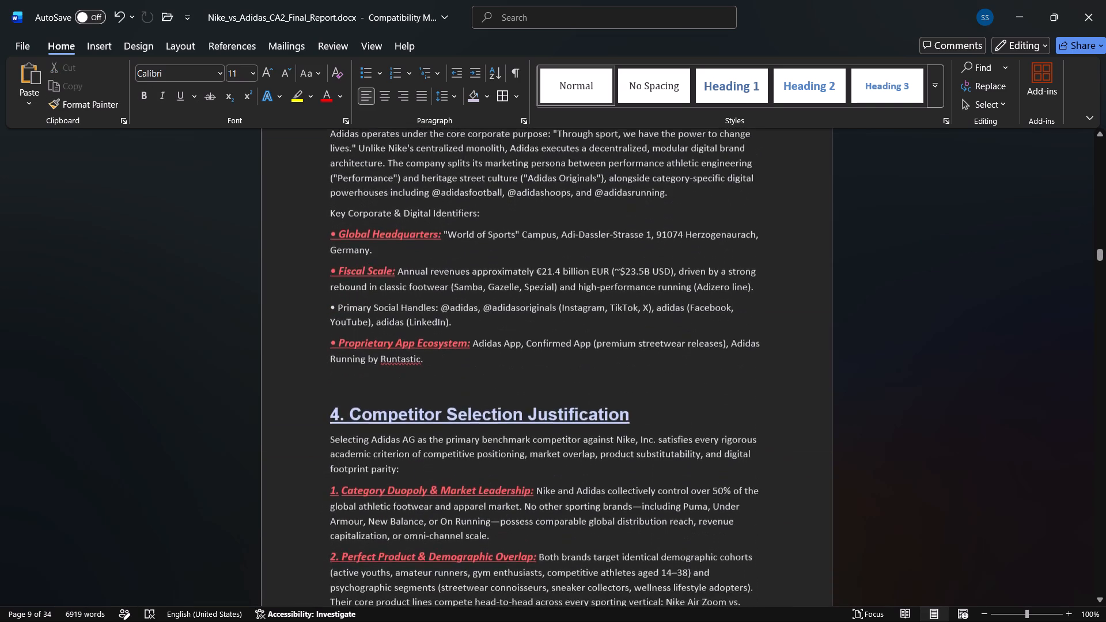
scroll(488, 324, down, 1)
scroll(488, 324, up, 2)
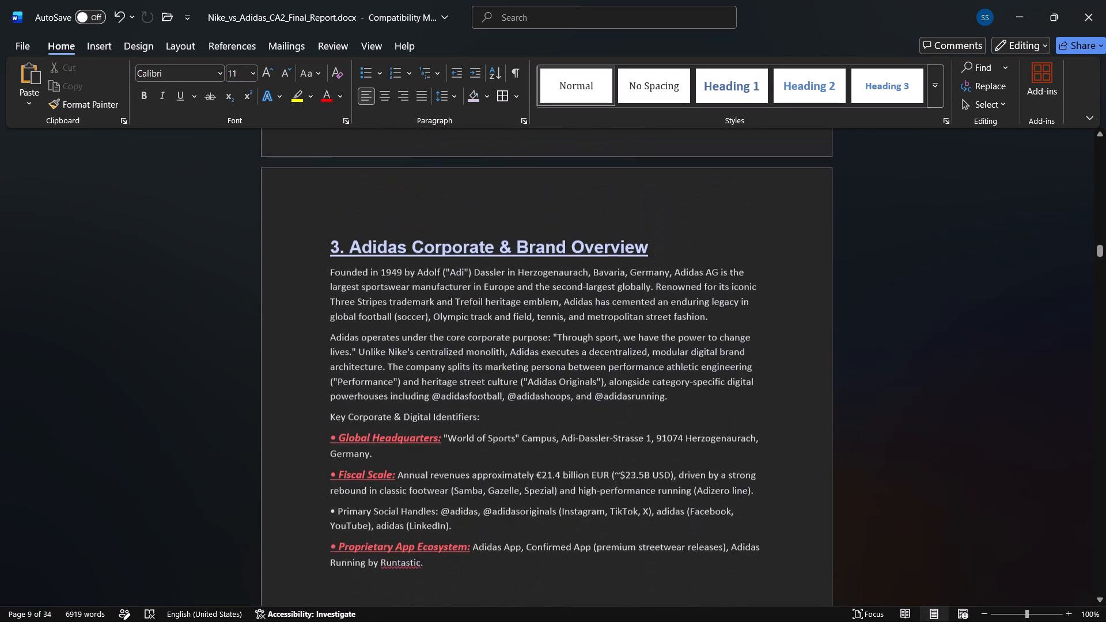
scroll(488, 324, up, 4)
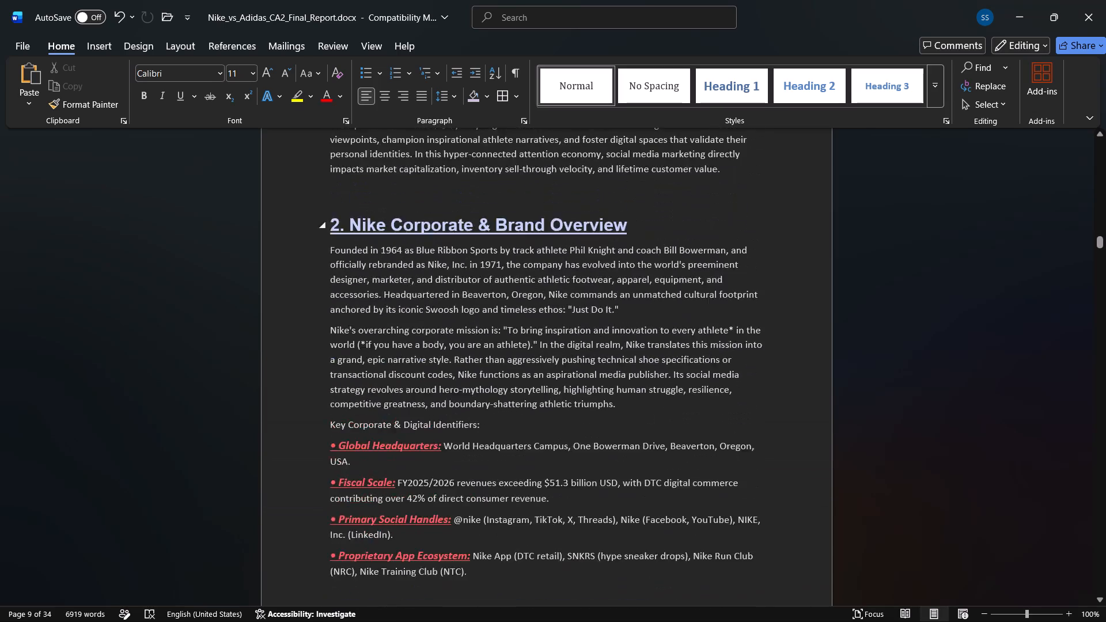
scroll(488, 324, up, 3)
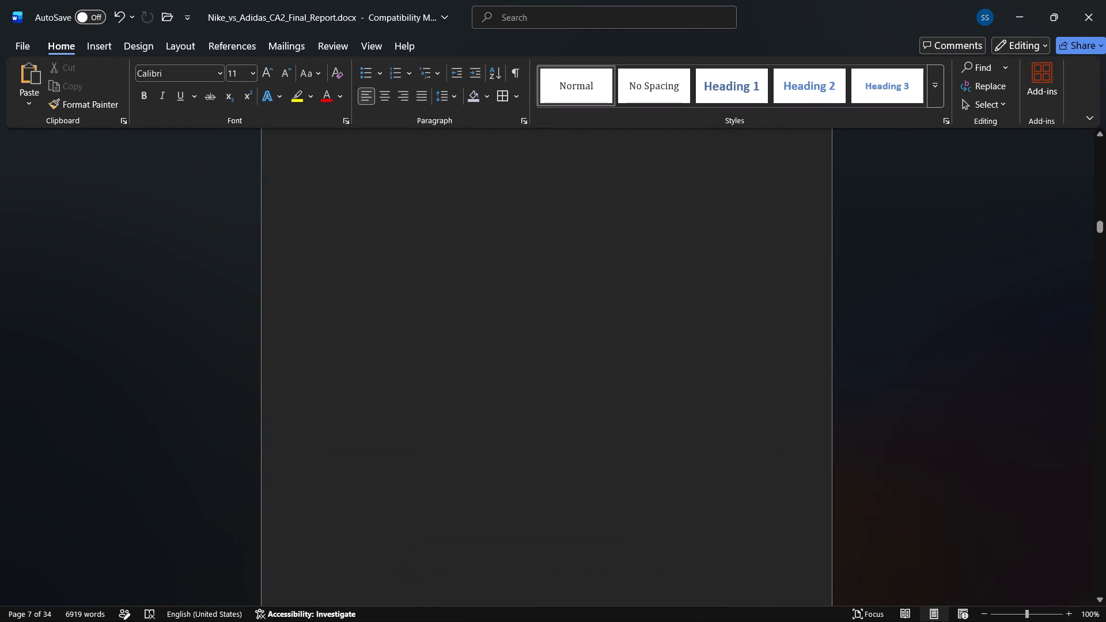
scroll(488, 324, up, 1)
scroll(488, 324, down, 2)
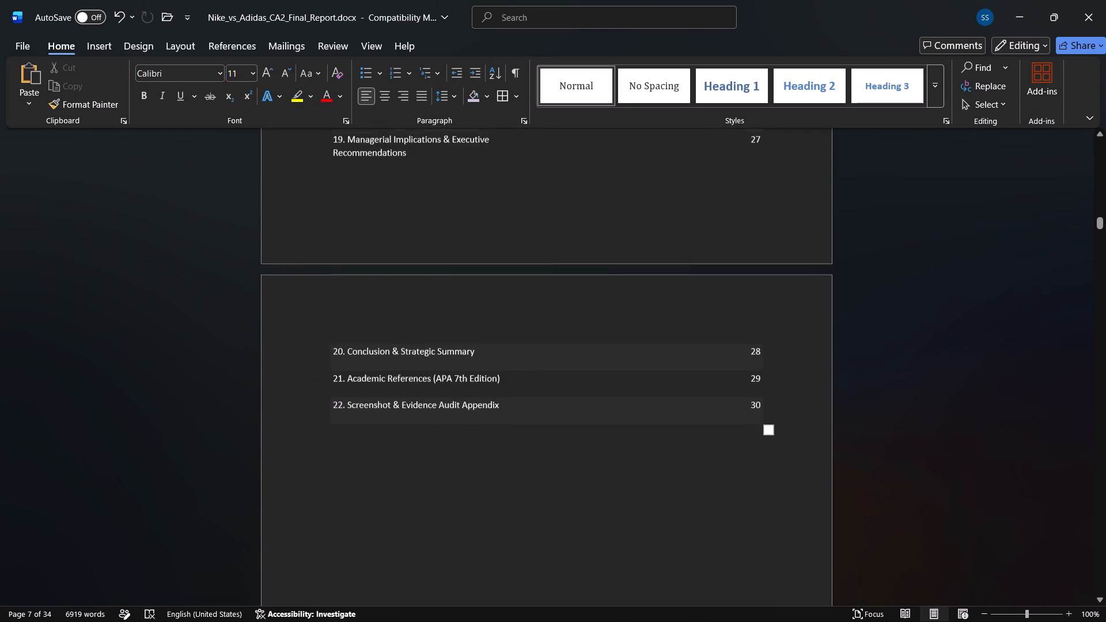
scroll(488, 324, down, 2)
scroll(488, 324, down, 20)
scroll(488, 324, down, 20)
scroll(488, 324, down, 15)
scroll(488, 324, up, 20)
scroll(488, 324, up, 15)
scroll(488, 324, down, 20)
scroll(488, 324, down, 20)
scroll(488, 324, down, 20)
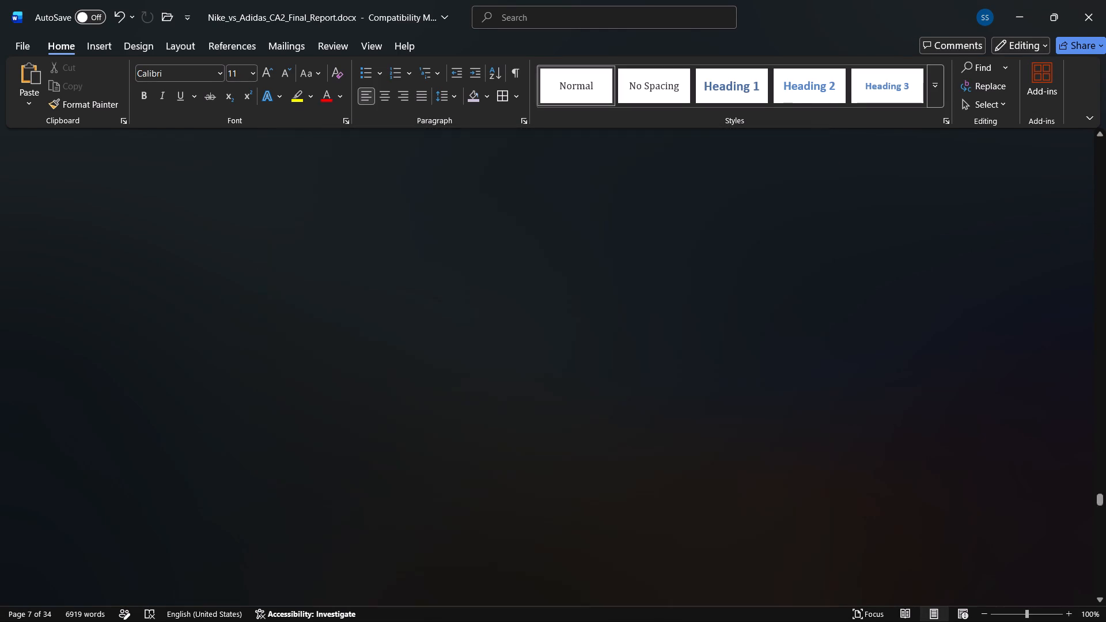
scroll(488, 324, down, 20)
scroll(488, 324, down, 13)
scroll(488, 324, down, 14)
Save the report document.
click(513, 301)
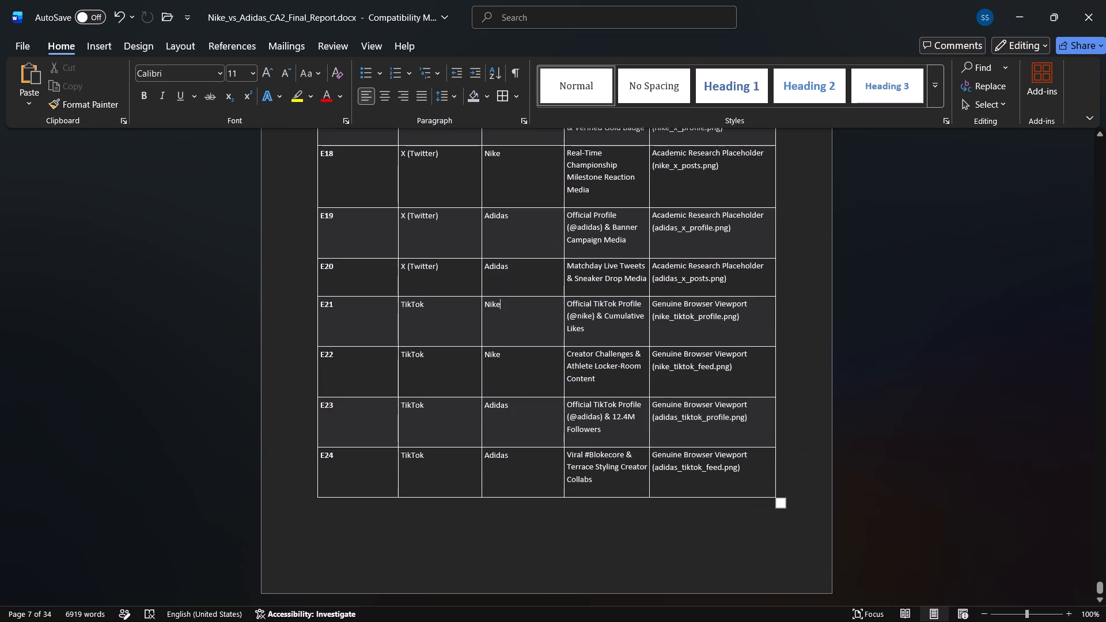
key(ctrl+s)
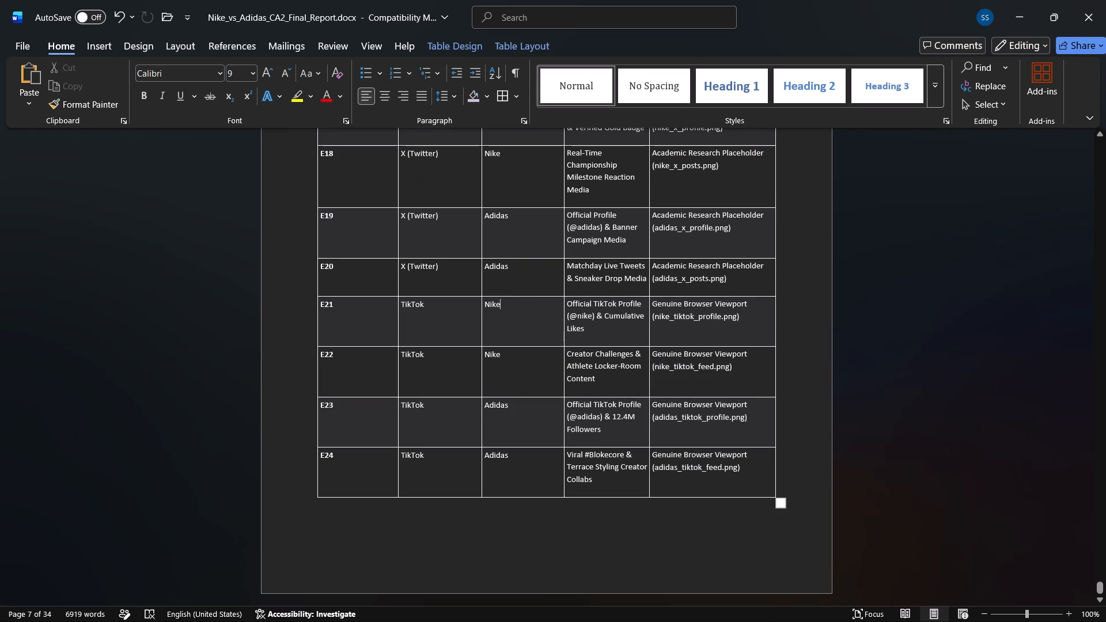
key(ctrl+s)
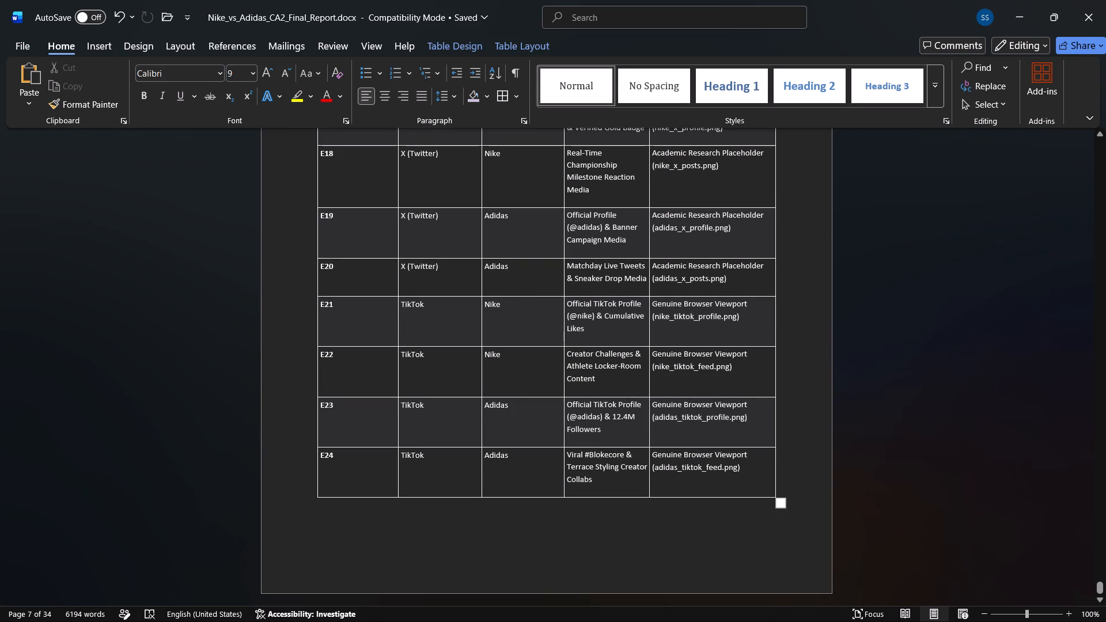
click(497, 278)
key(ctrl+s)
key(ctrl+s)
key(ctrl+s)
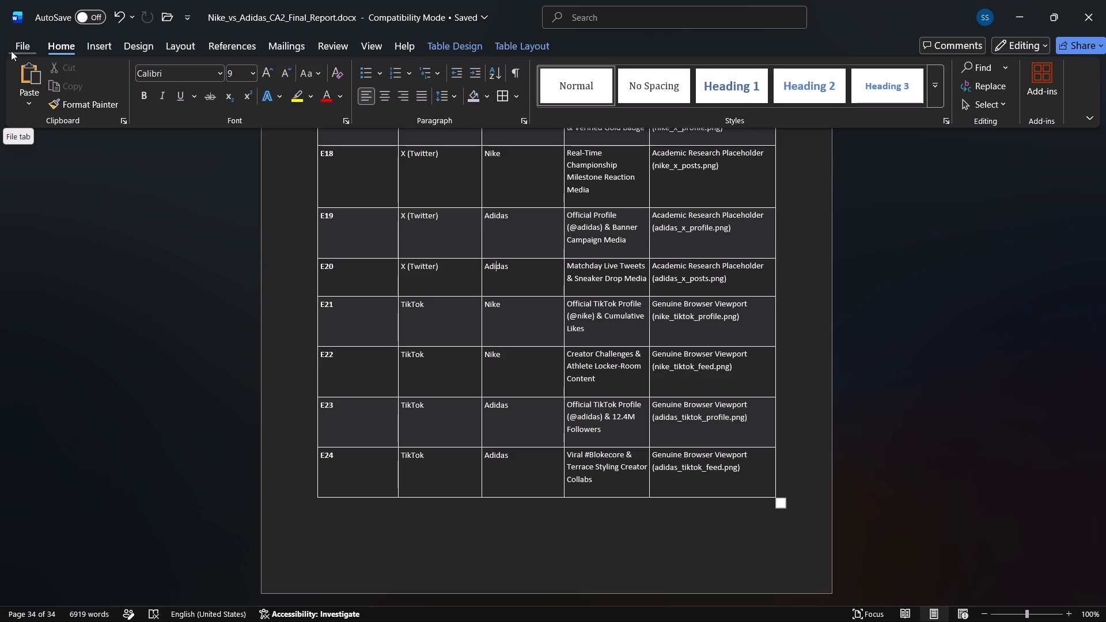
key(ctrl+s)
Retype the final "s" of "Adidas" in row E24 of the evidence table and save the report again.
click(516, 457)
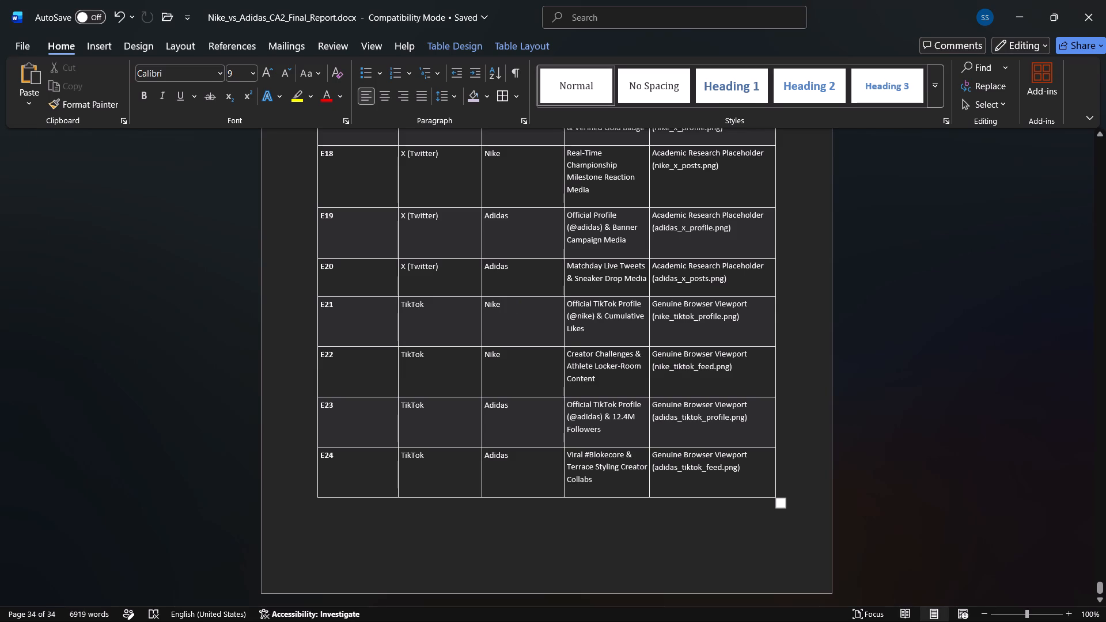
key(BackSpace)
key(s)
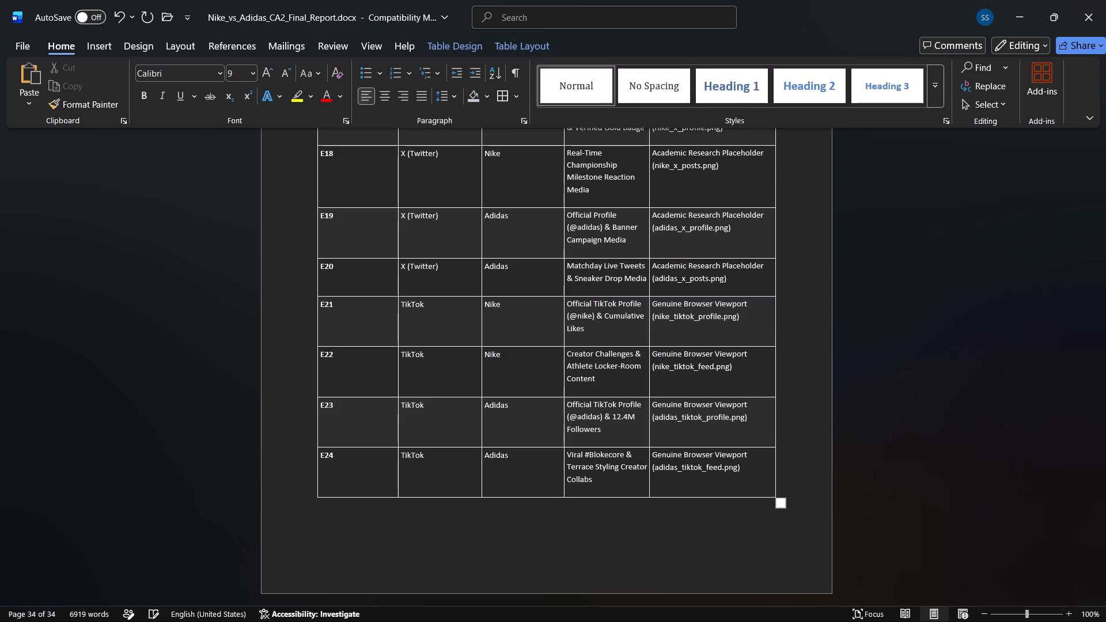
key(ctrl+s)
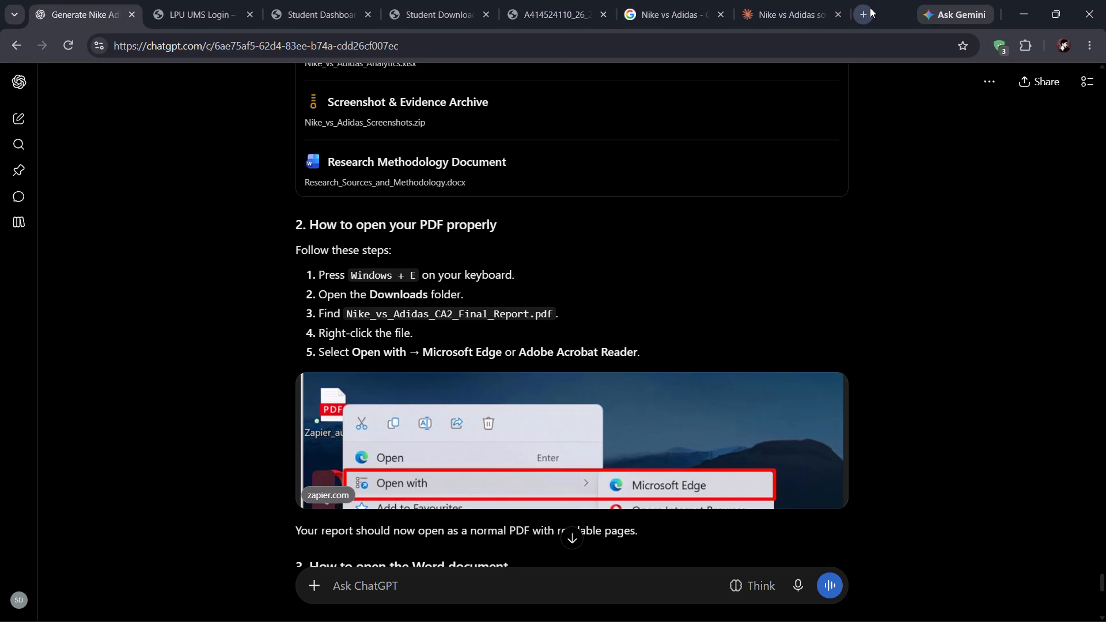
In Chrome, search Google for "doc to pdf converter" in a new tab and open iLovePDF's Word to PDF converter.
click(865, 9)
text(doc)
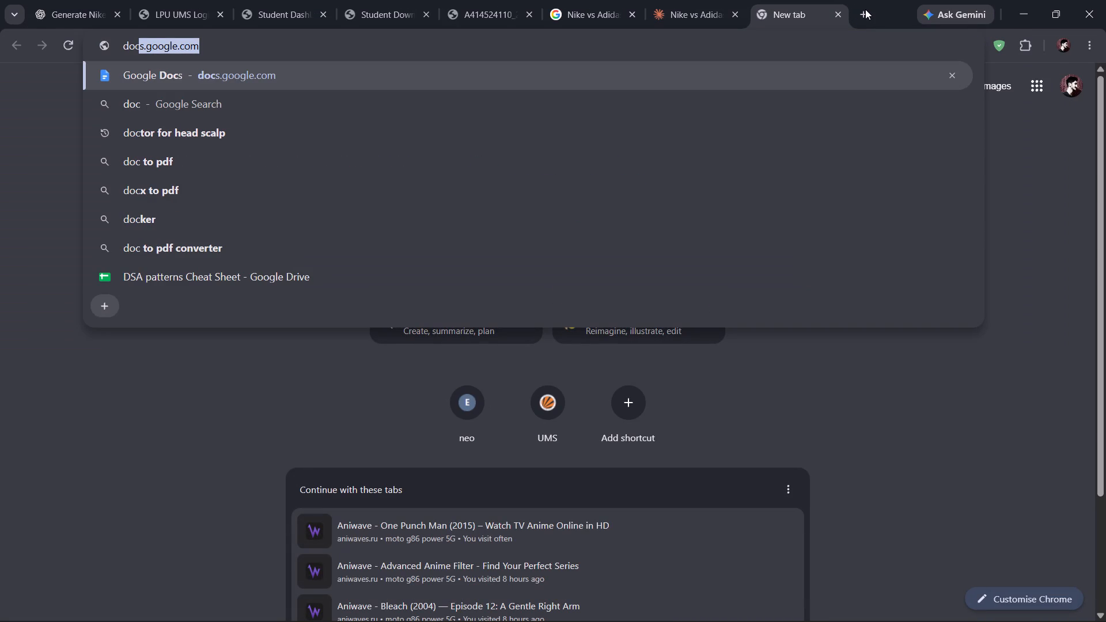
key(space)
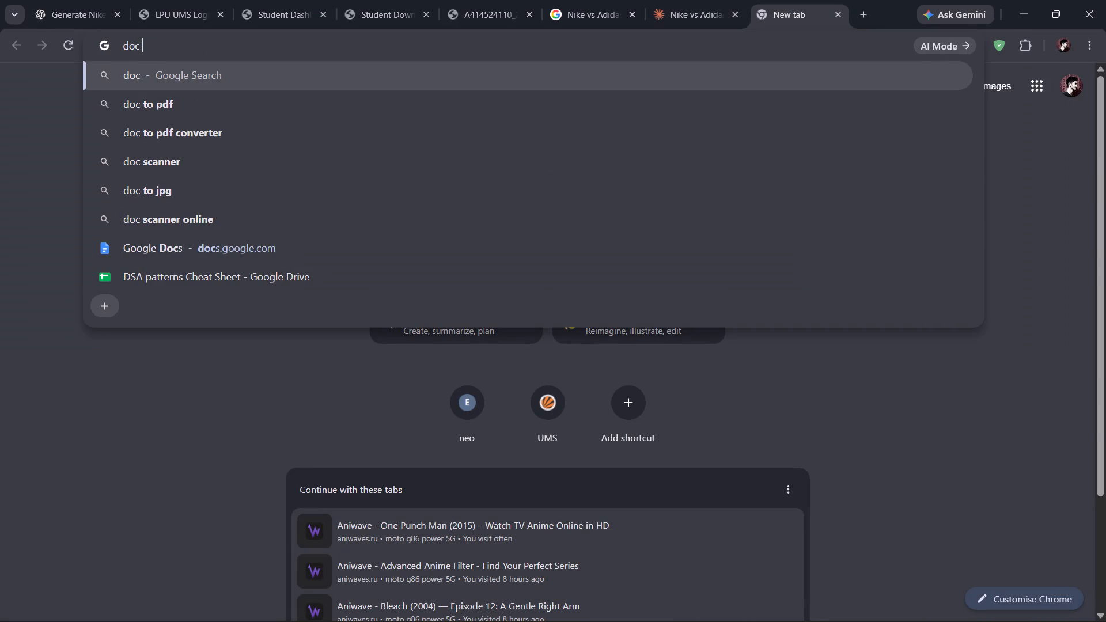
click(248, 143)
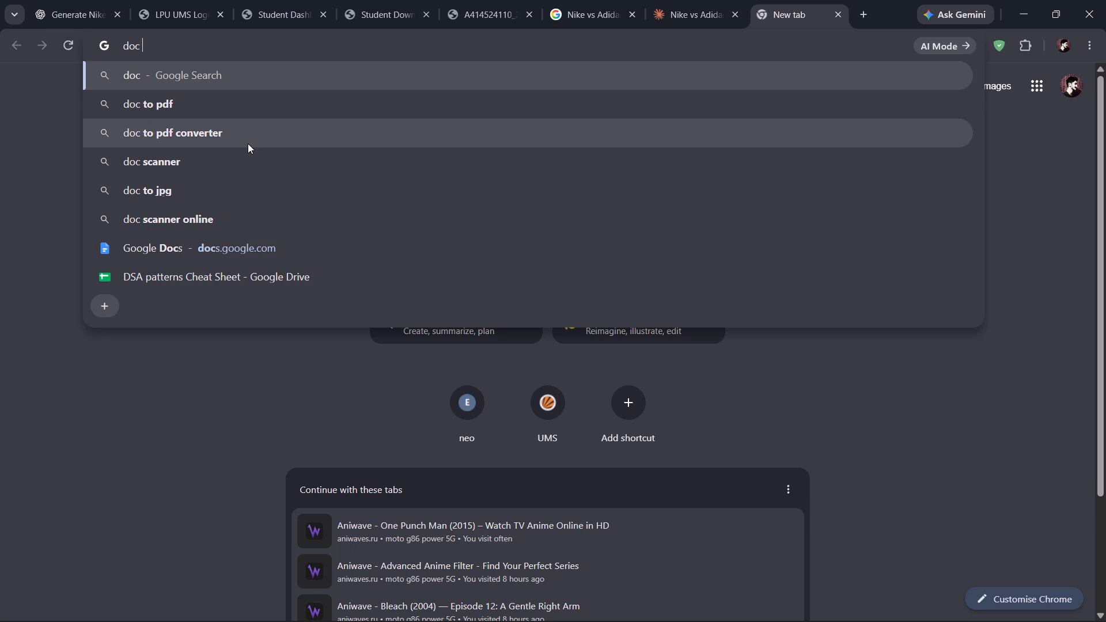
click(184, 218)
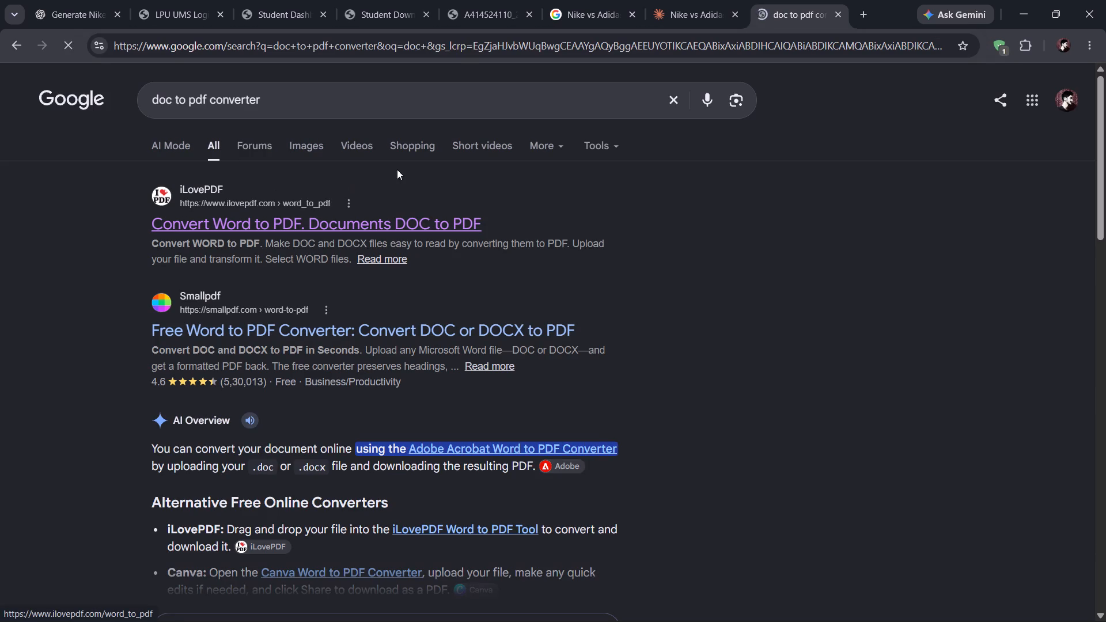
Choose Nike_vs_Adidas_CA2_Final_Report.docx from the Downloads folder as the Word file for PDF conversion.
click(492, 249)
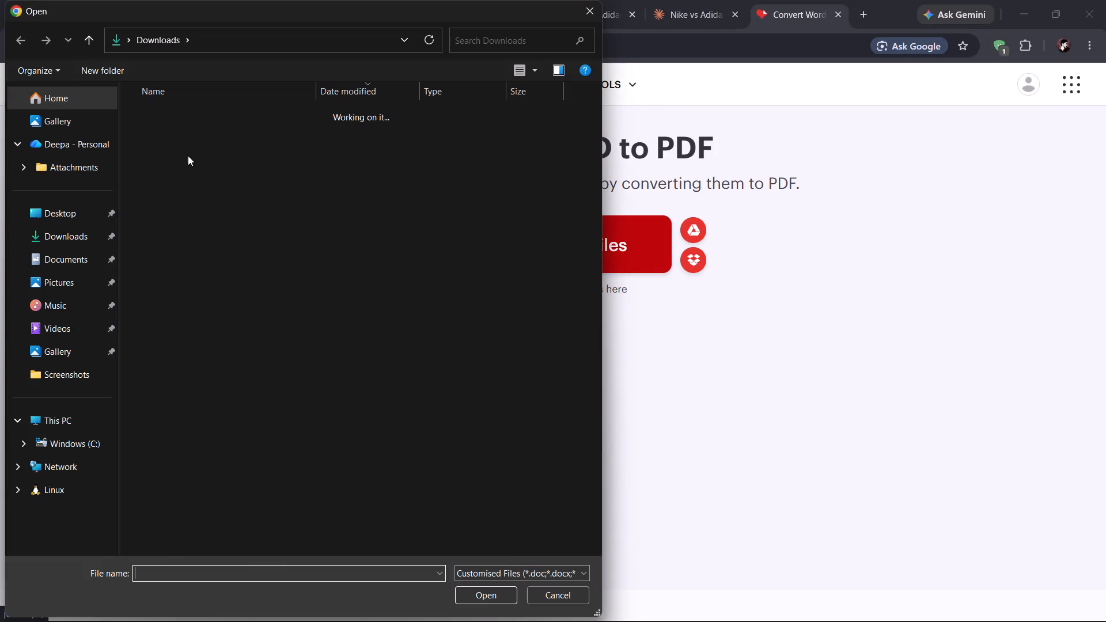
click(198, 126)
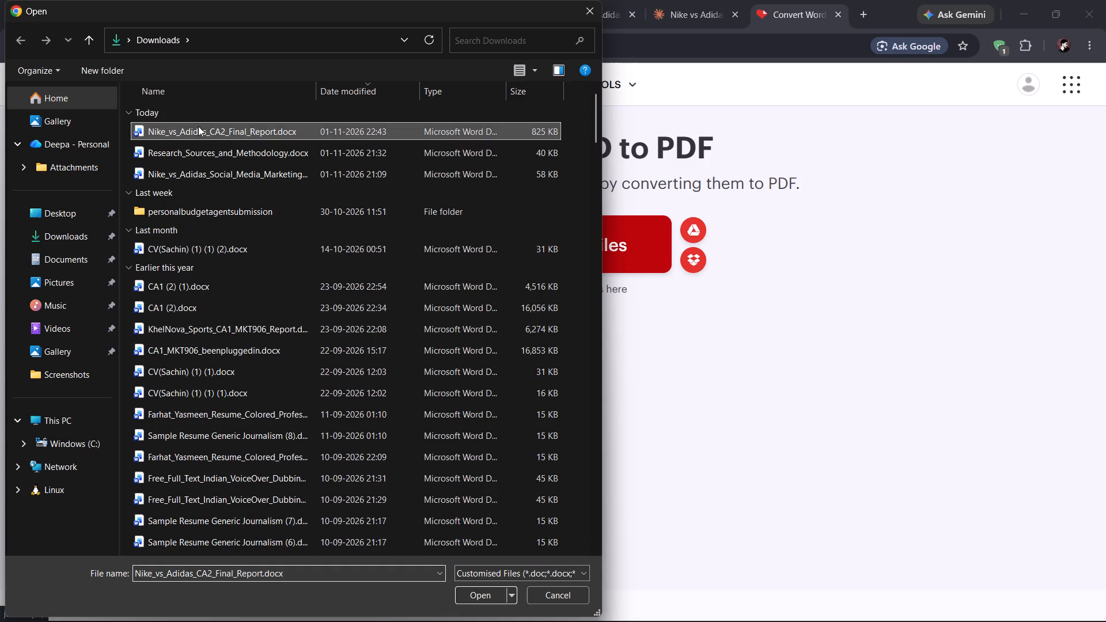
click(476, 596)
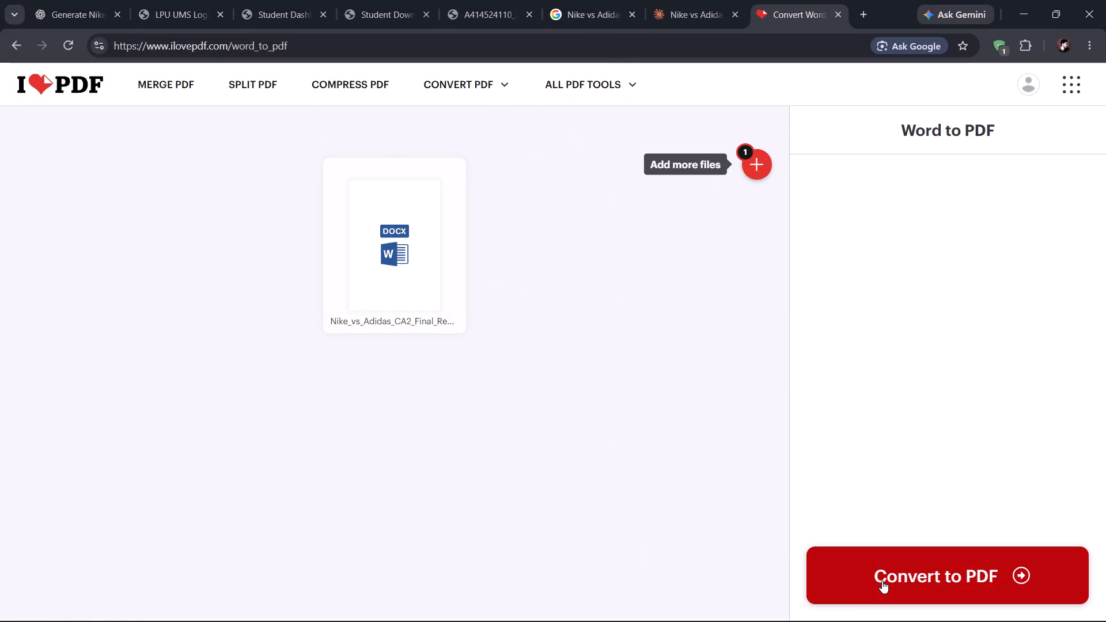
Convert the Nike vs Adidas report from Word to PDF and download the converted file.
click(882, 581)
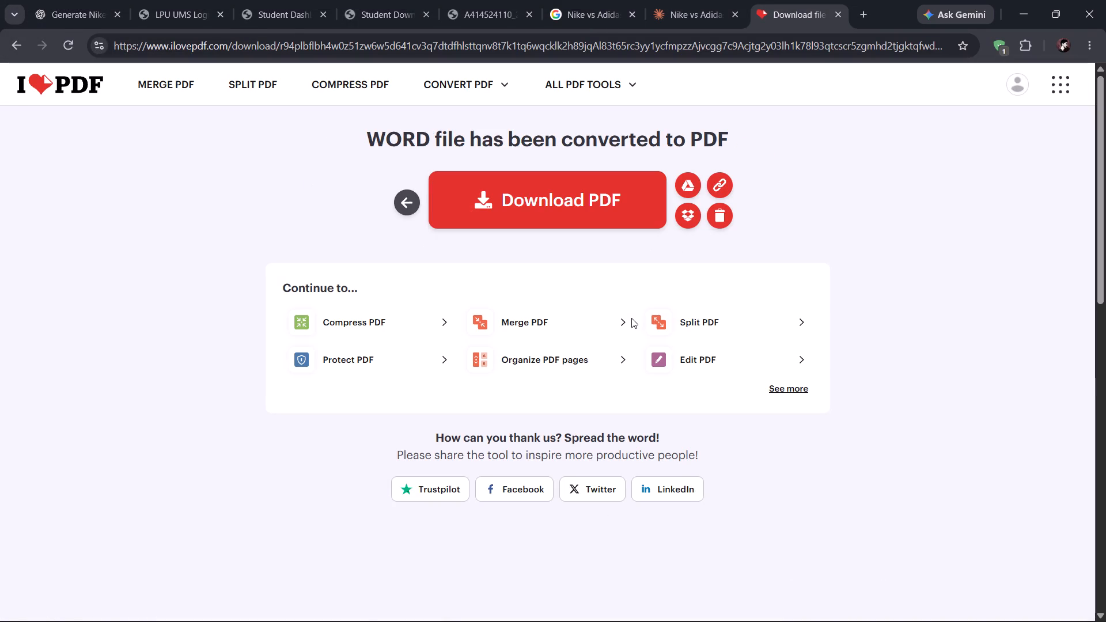
click(578, 202)
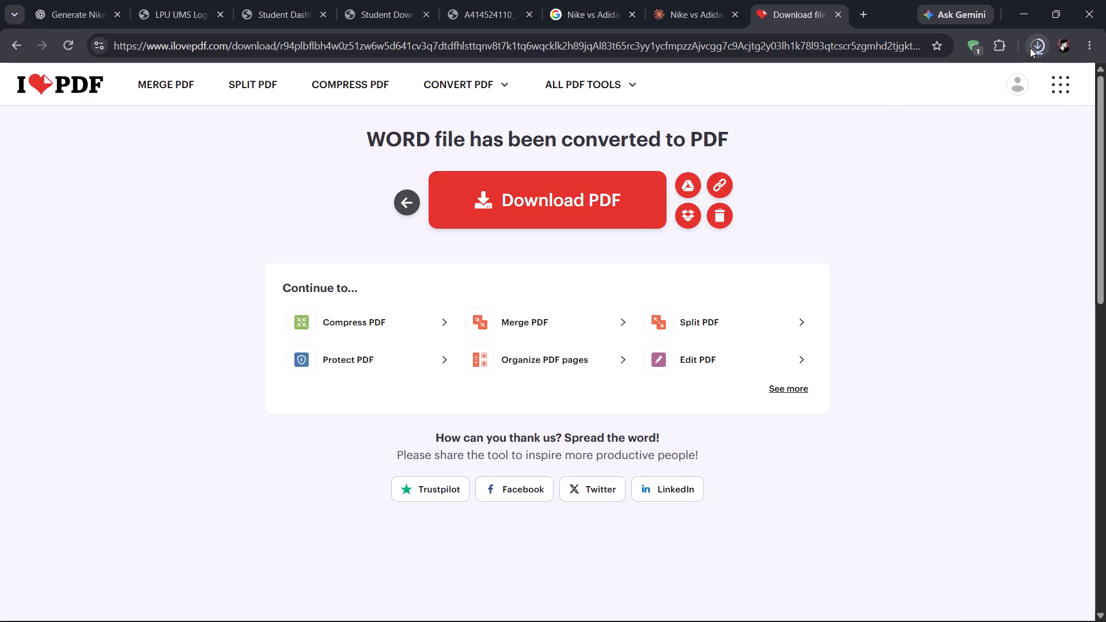
Open the downloaded Nike_vs_Adidas_CA2_Final_Report PDF in the browser.
click(1032, 75)
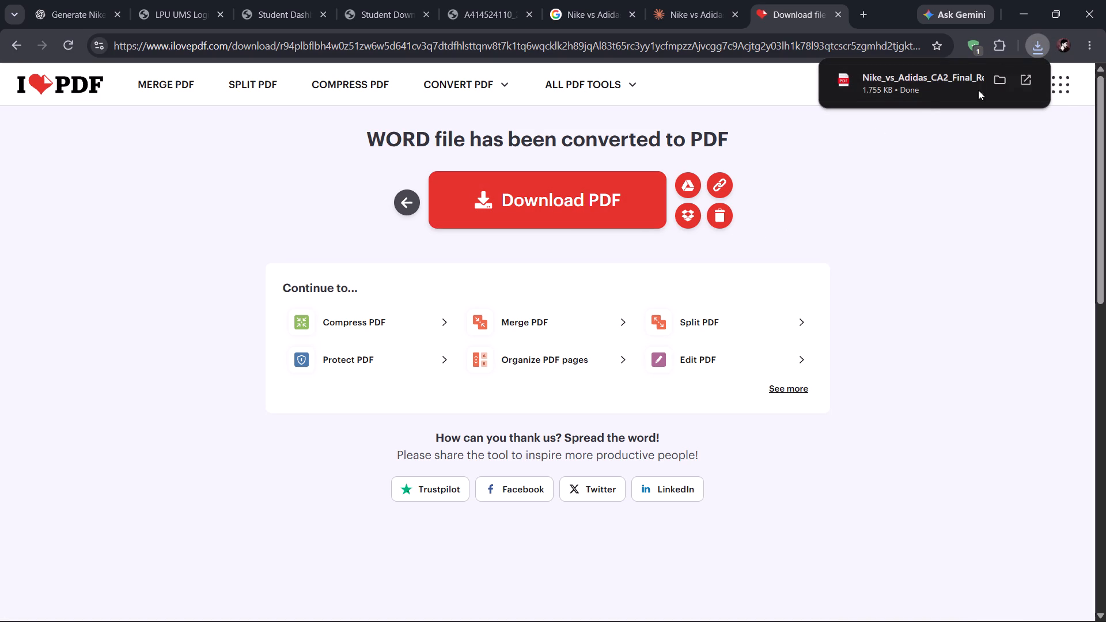
click(1024, 78)
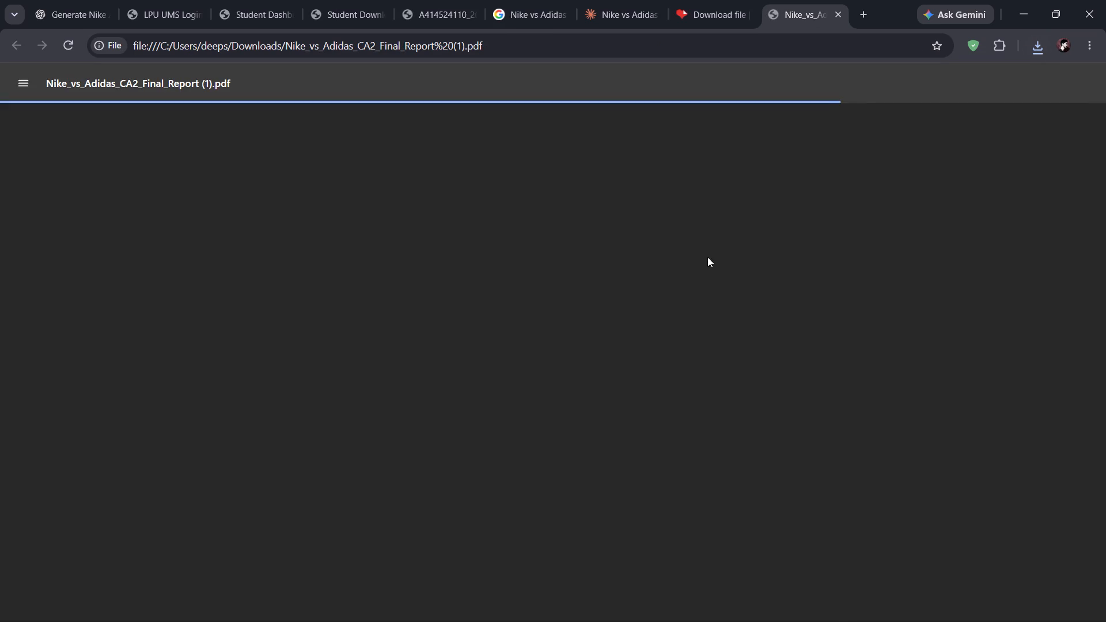
Review the PDF's opening pages, from the cover and learning outcomes through the evaluation grid, executive summary and table of contents.
scroll(671, 268, down, 2)
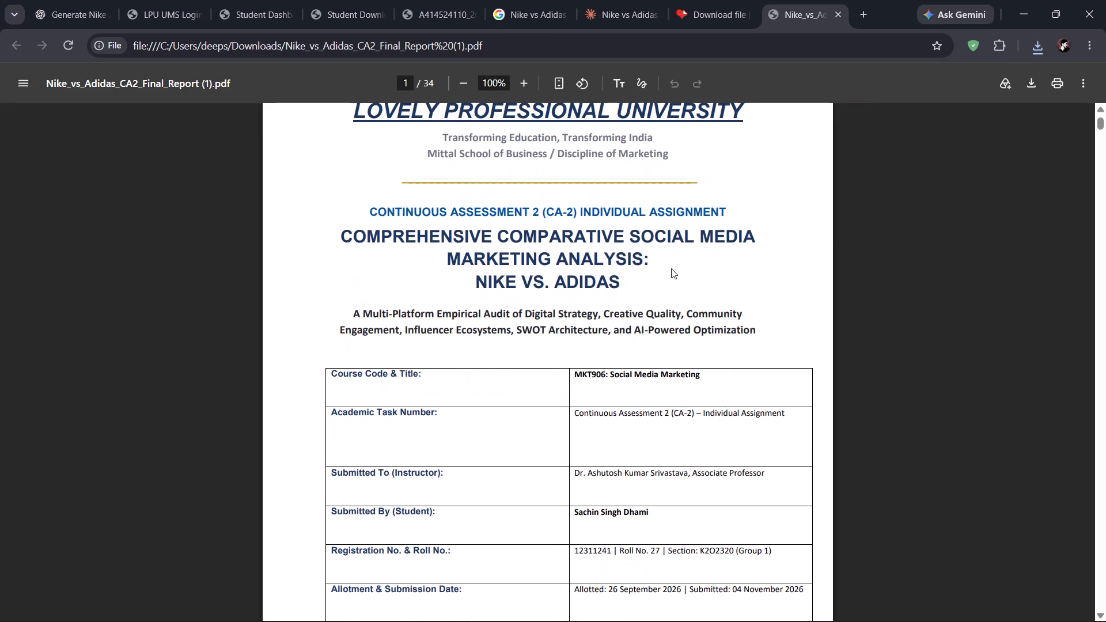
scroll(671, 268, up, 1)
scroll(671, 268, down, 1)
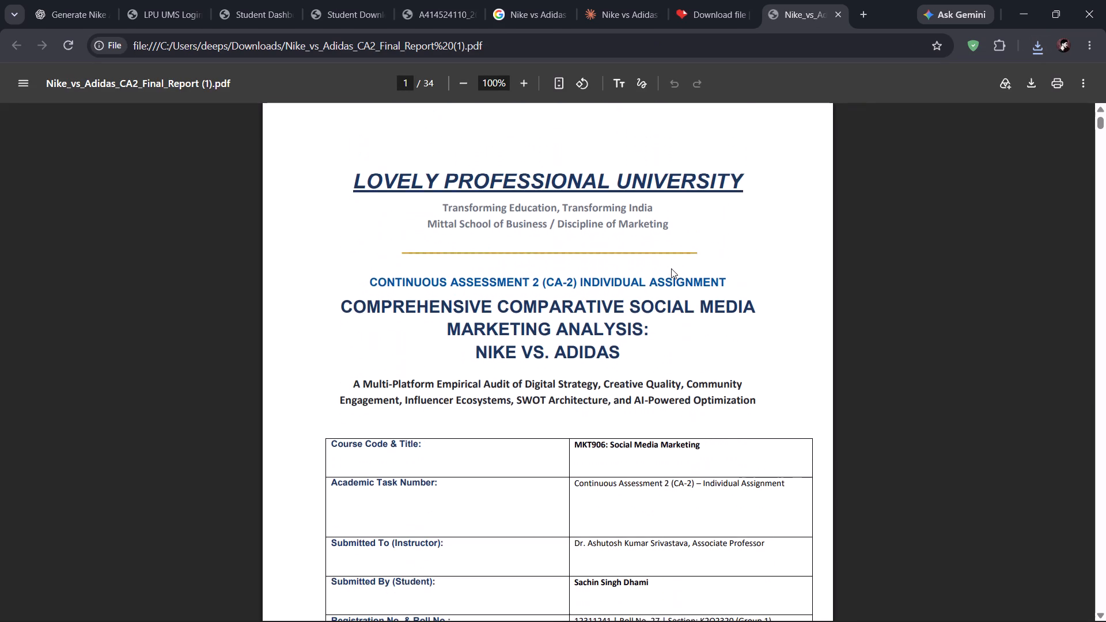
scroll(671, 268, down, 3)
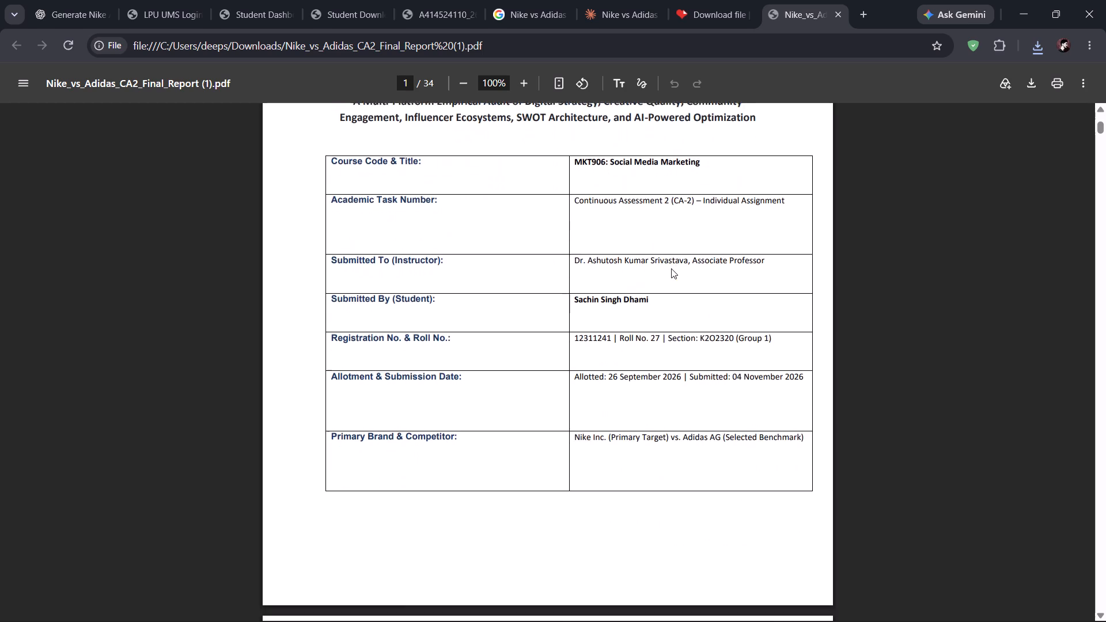
scroll(671, 268, down, 4)
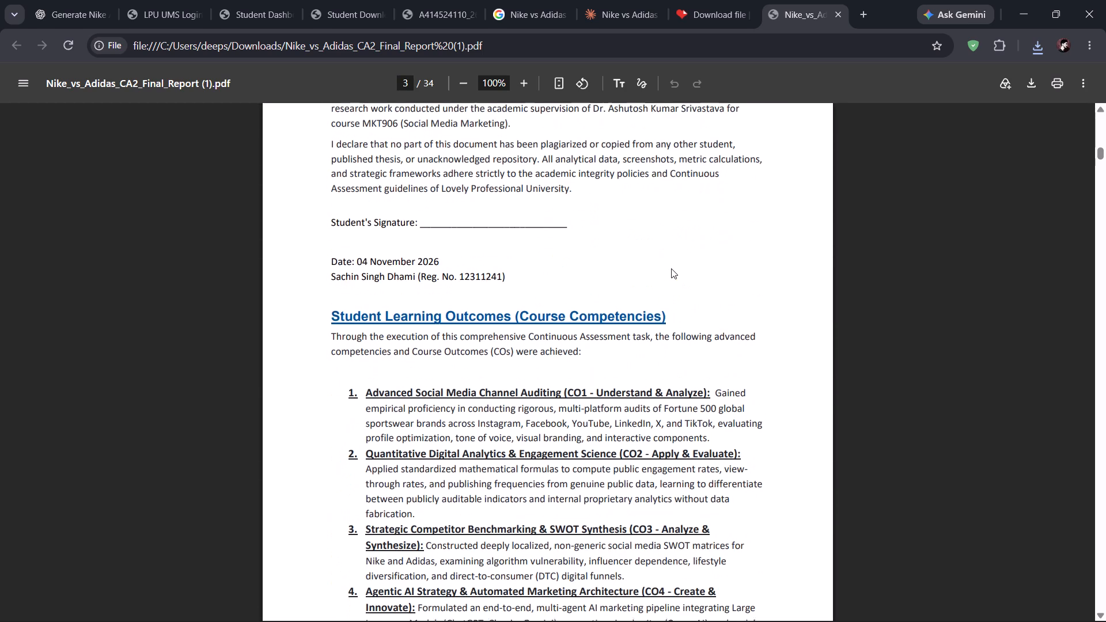
scroll(671, 268, down, 2)
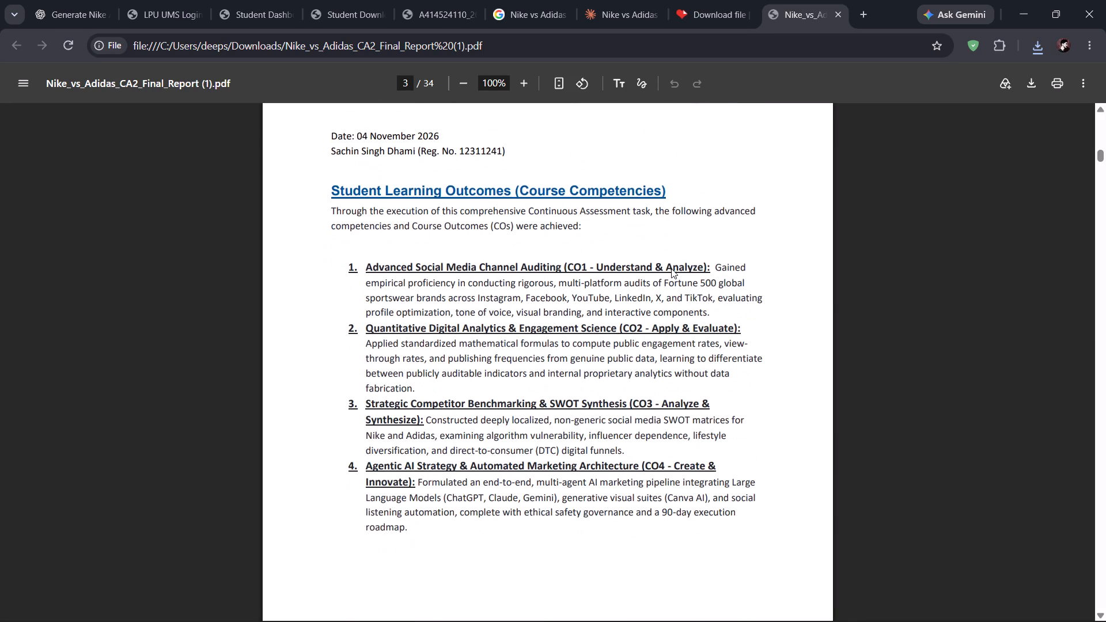
scroll(671, 268, down, 3)
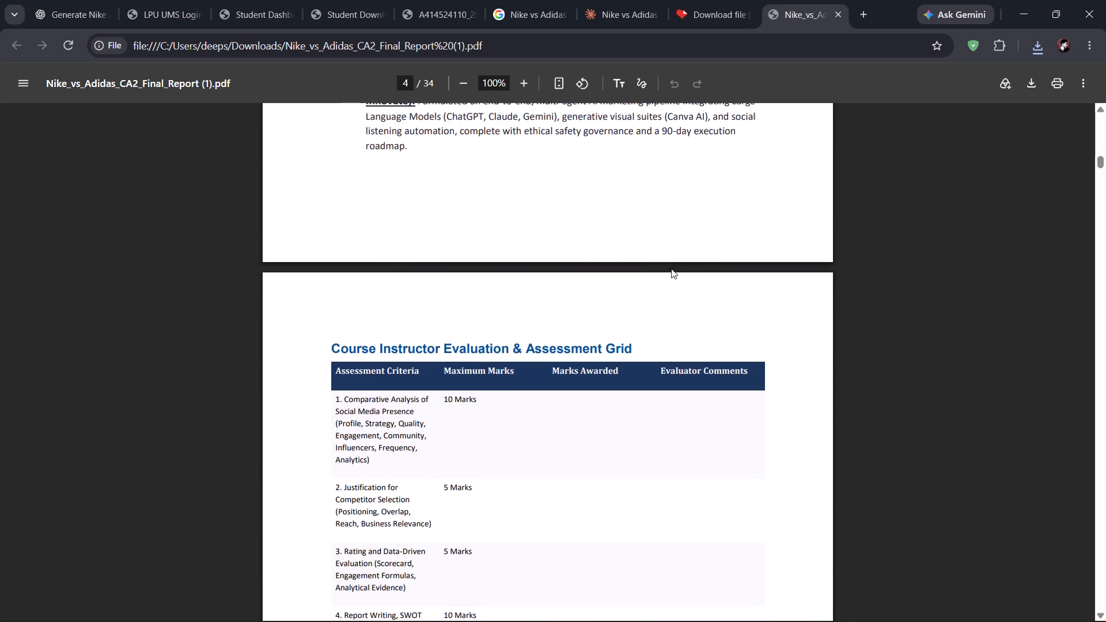
scroll(671, 268, down, 4)
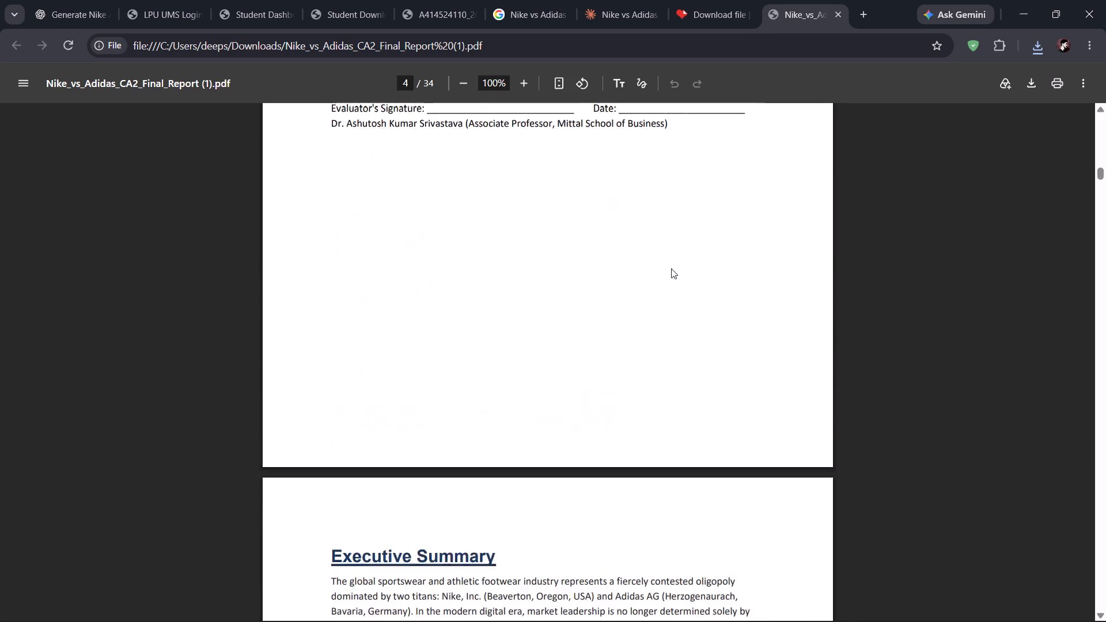
scroll(671, 268, down, 3)
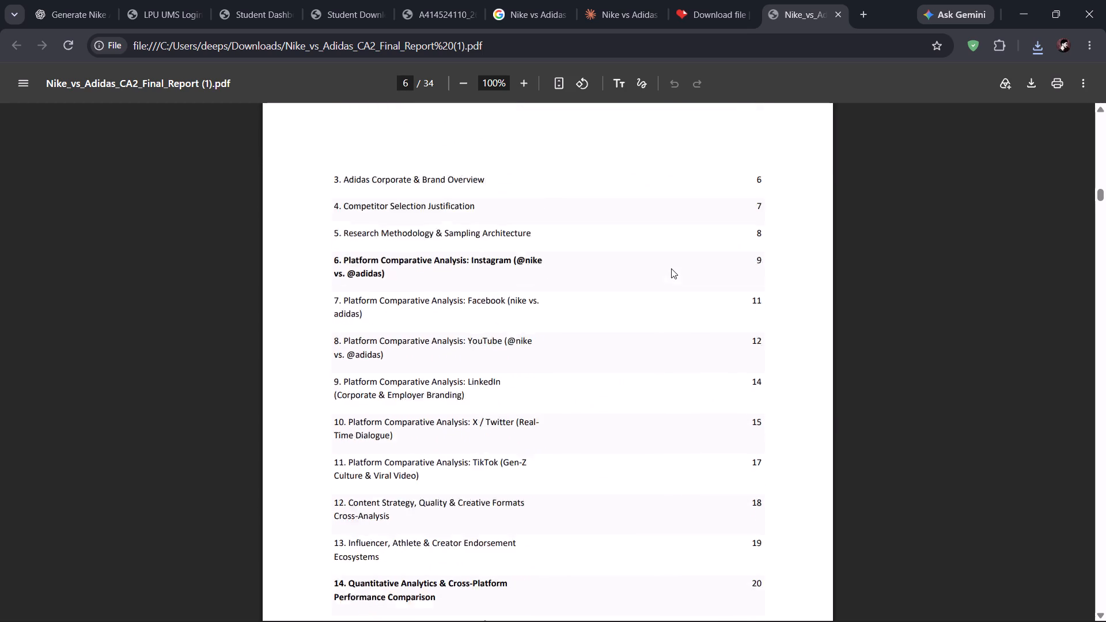
scroll(671, 268, down, 4)
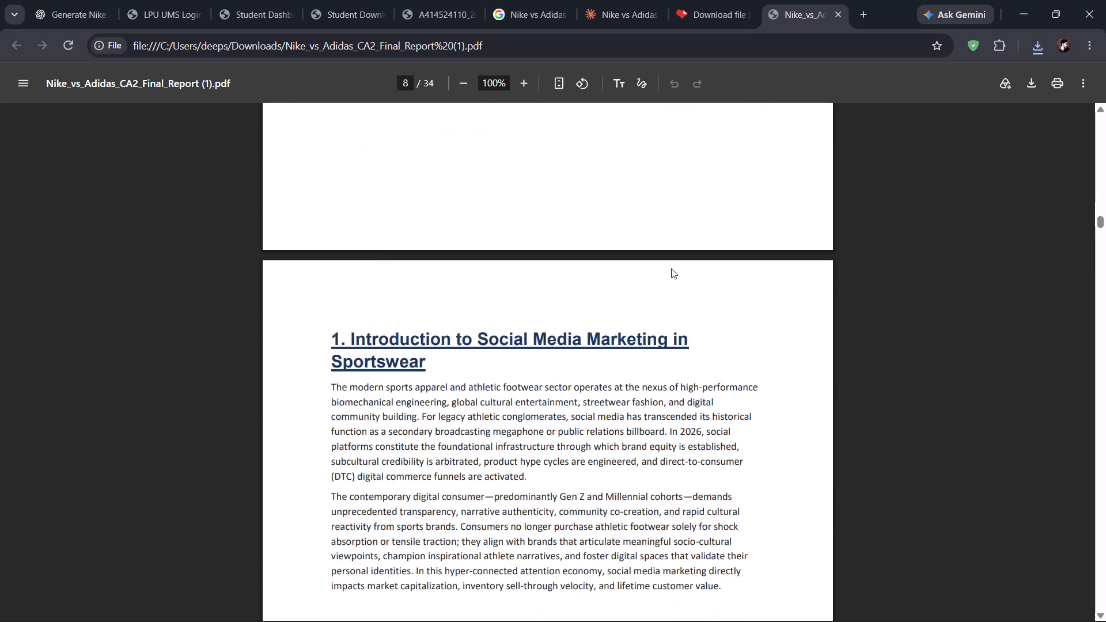
Check the layout and red label formatting in sections 1 to 5, from the introduction through the research methodology.
scroll(671, 268, down, 3)
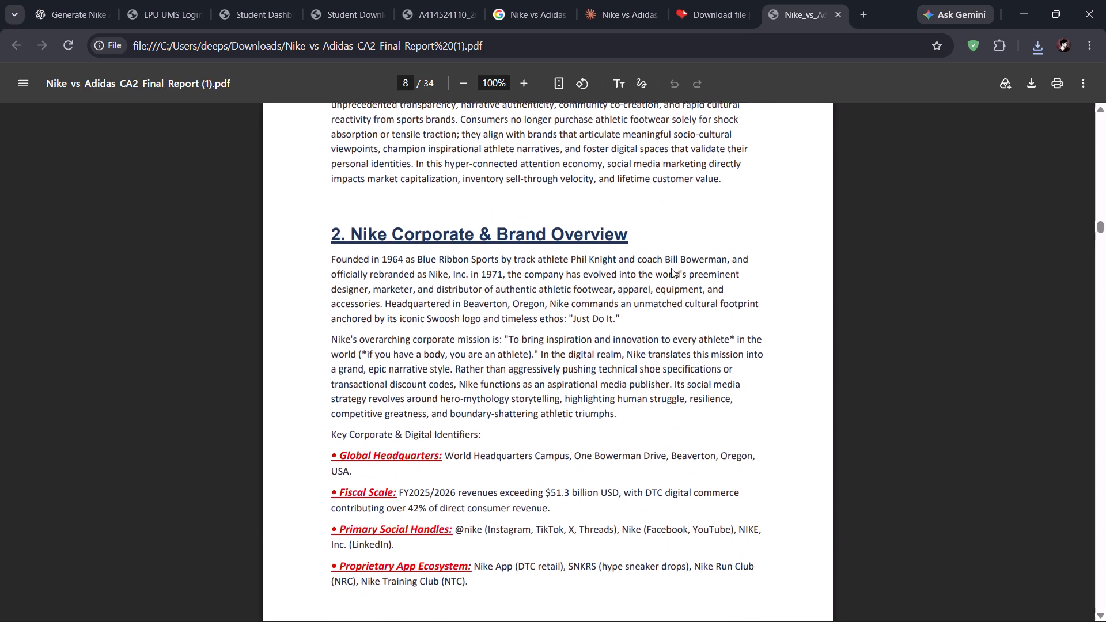
scroll(671, 268, down, 1)
scroll(671, 268, up, 1)
scroll(671, 268, down, 3)
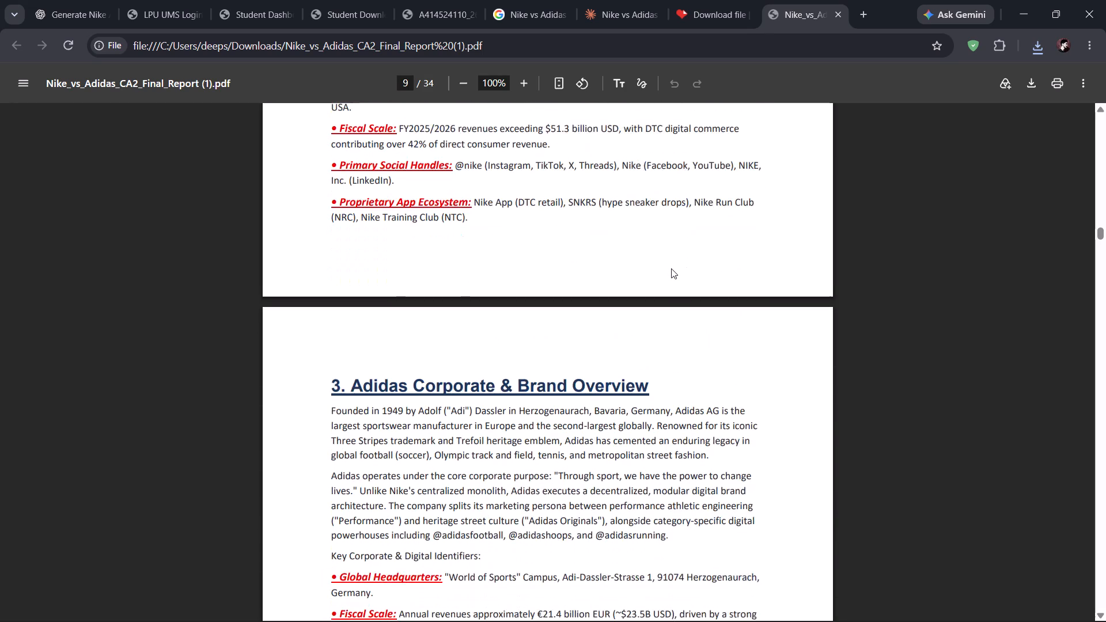
scroll(671, 268, down, 3)
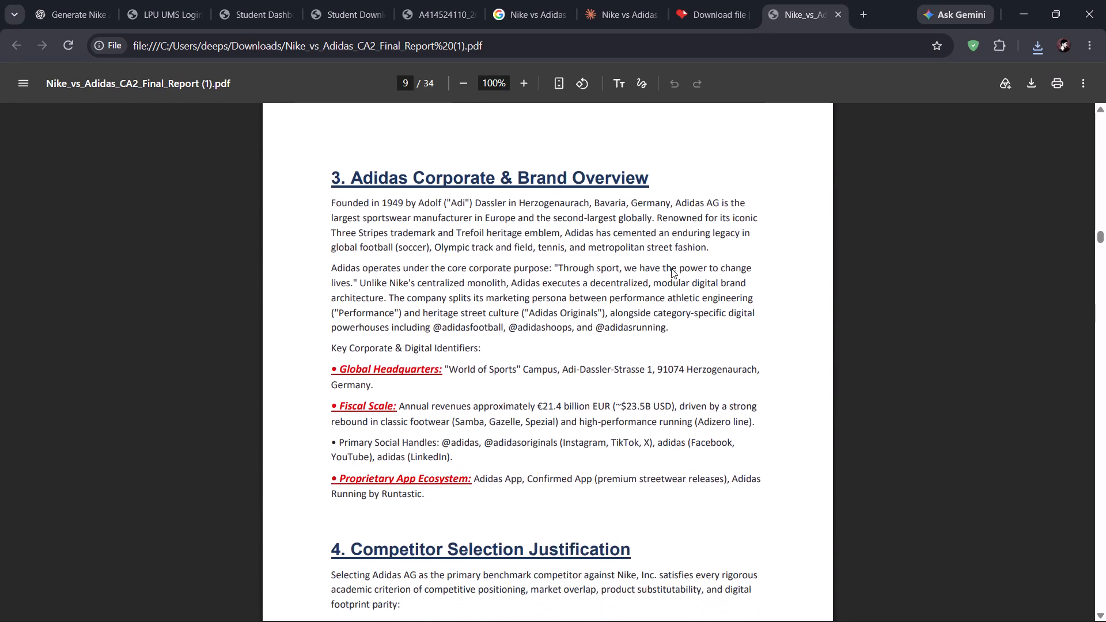
scroll(671, 268, down, 4)
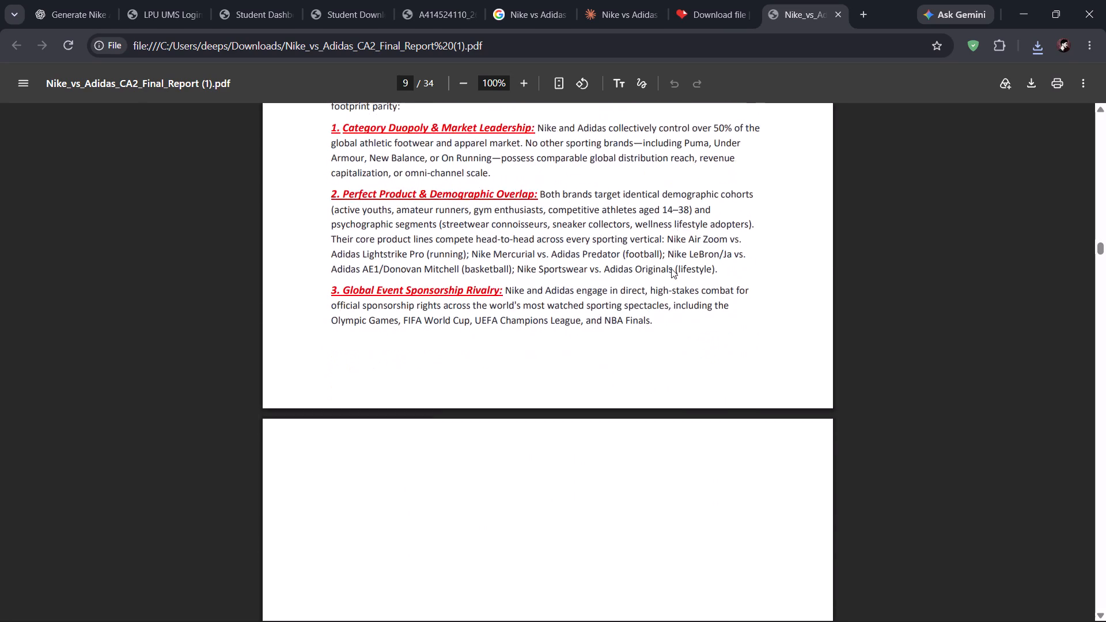
scroll(671, 268, down, 3)
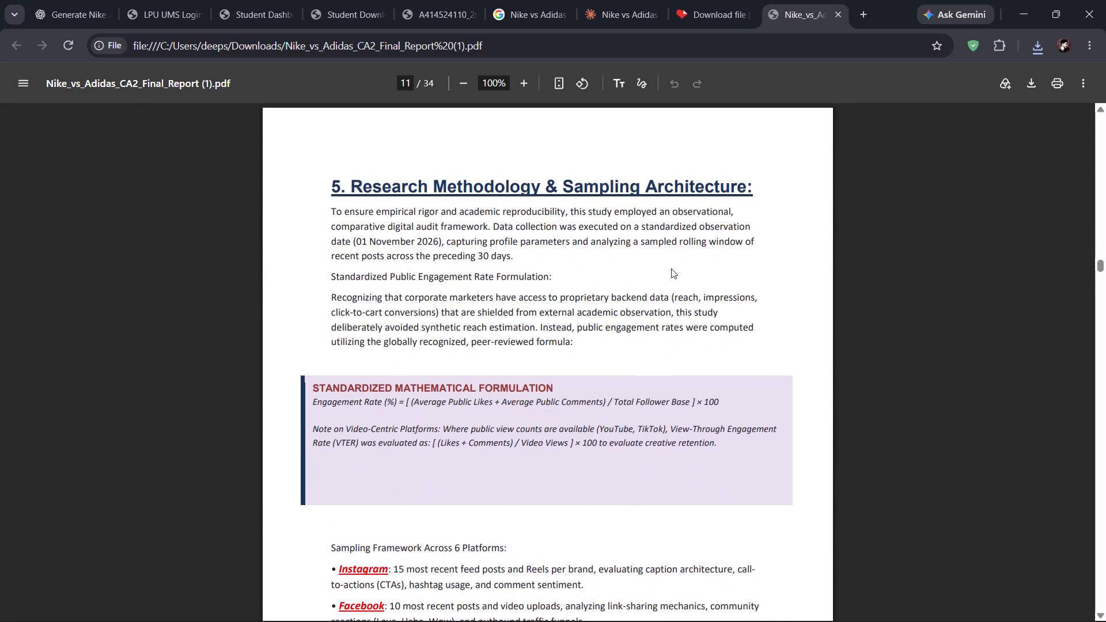
scroll(671, 268, down, 3)
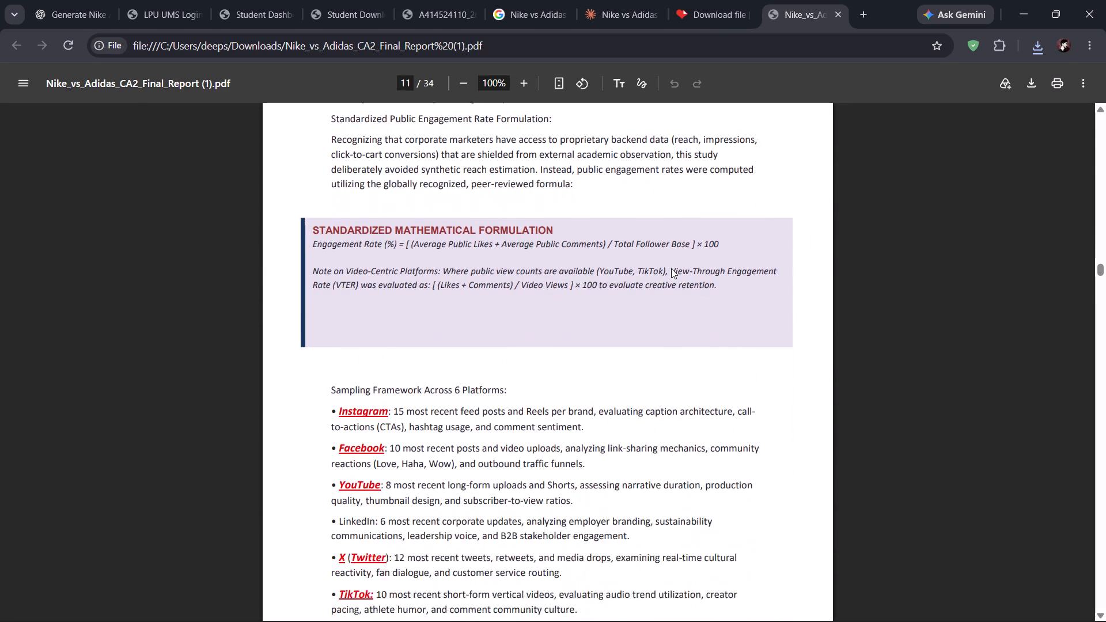
Check the headings and red Nike and Adidas labels in the Instagram, Facebook and YouTube comparative analysis sections.
scroll(671, 268, down, 2)
scroll(671, 268, up, 1)
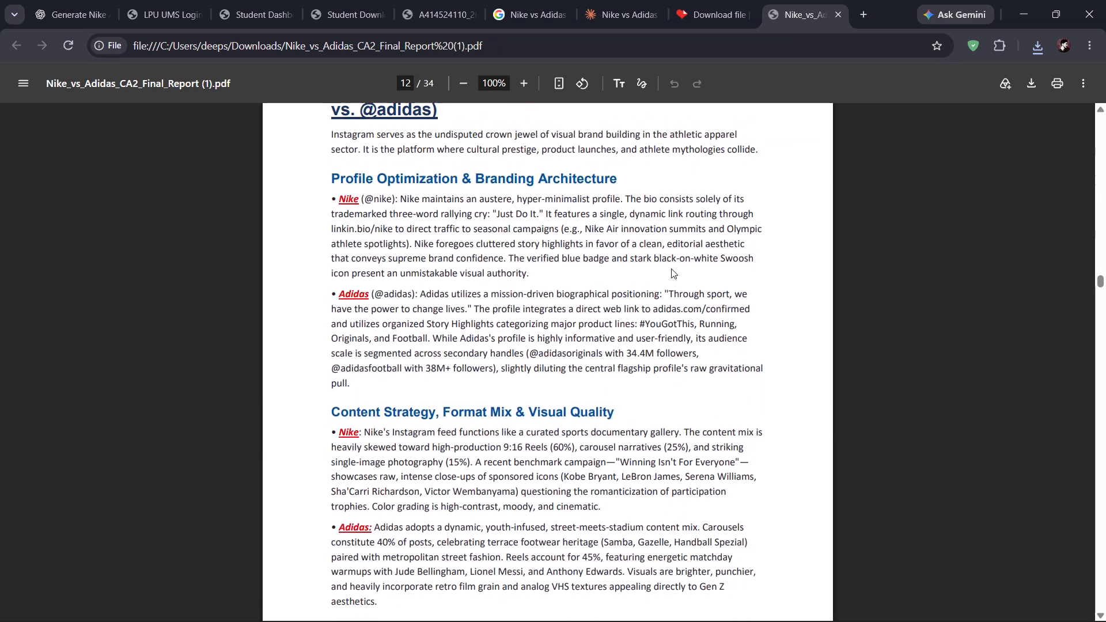
scroll(671, 268, down, 2)
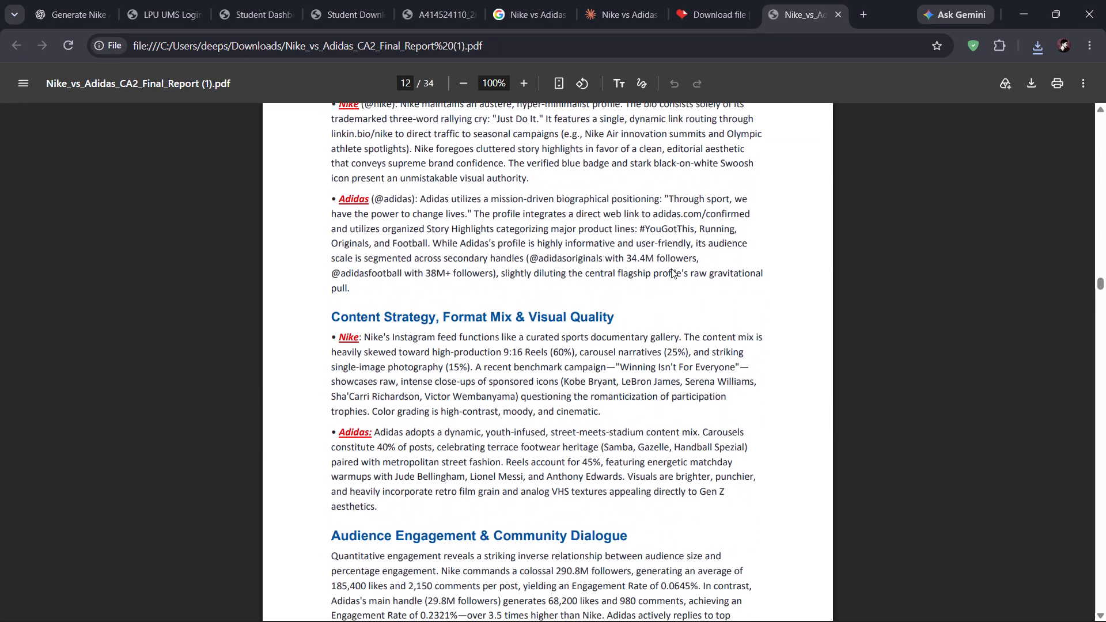
scroll(671, 268, down, 3)
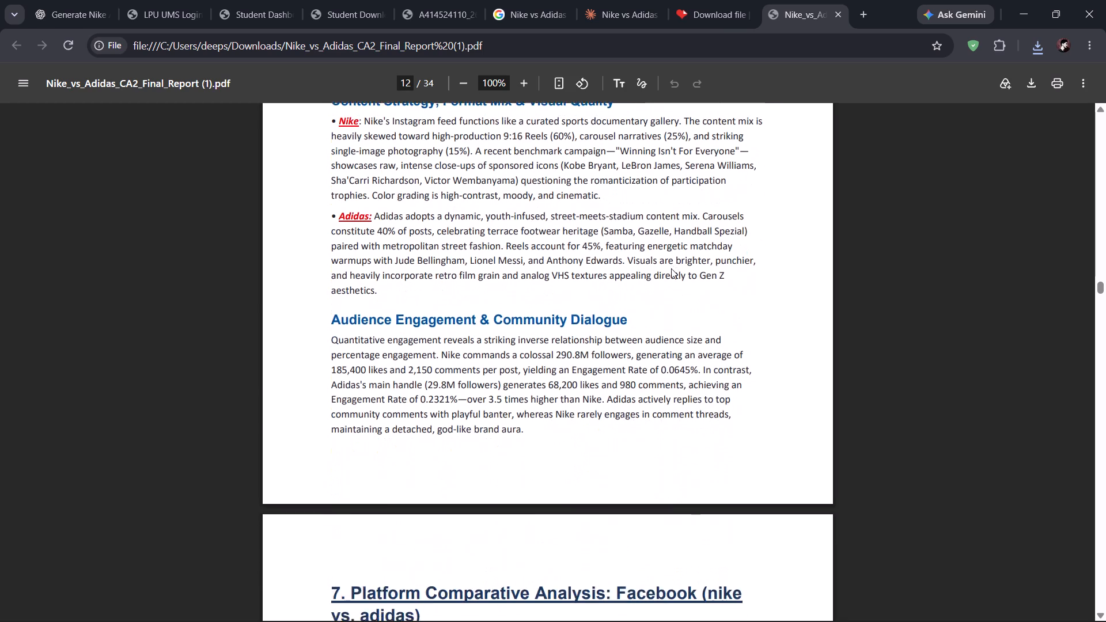
scroll(671, 268, down, 6)
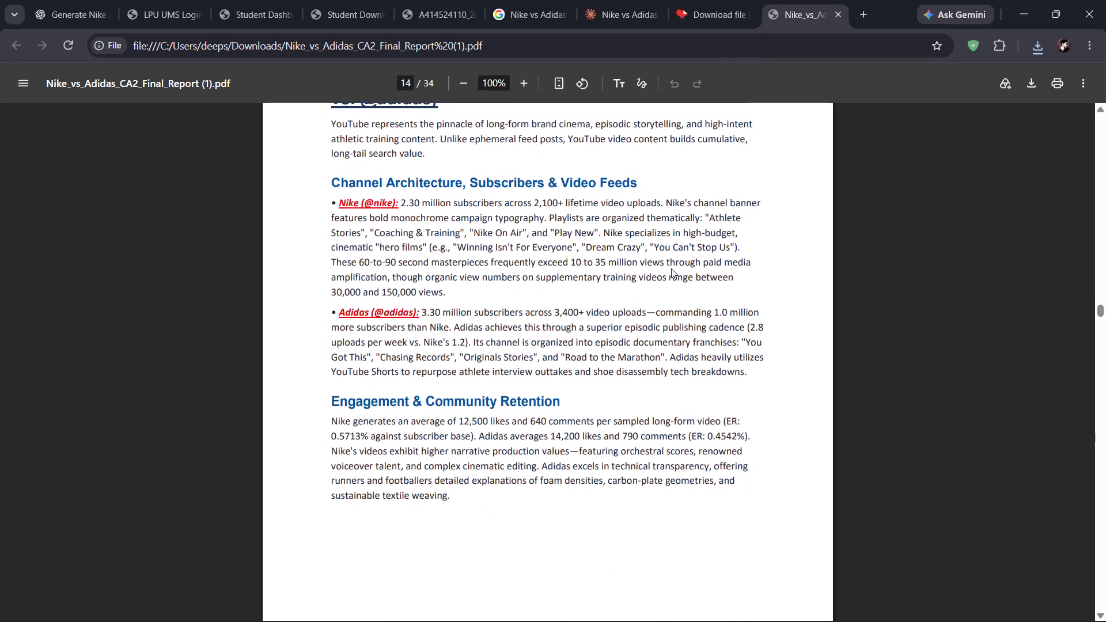
Check the layout and label formatting of the YouTube, LinkedIn, X and TikTok analysis sections in the converted PDF.
scroll(671, 268, down, 3)
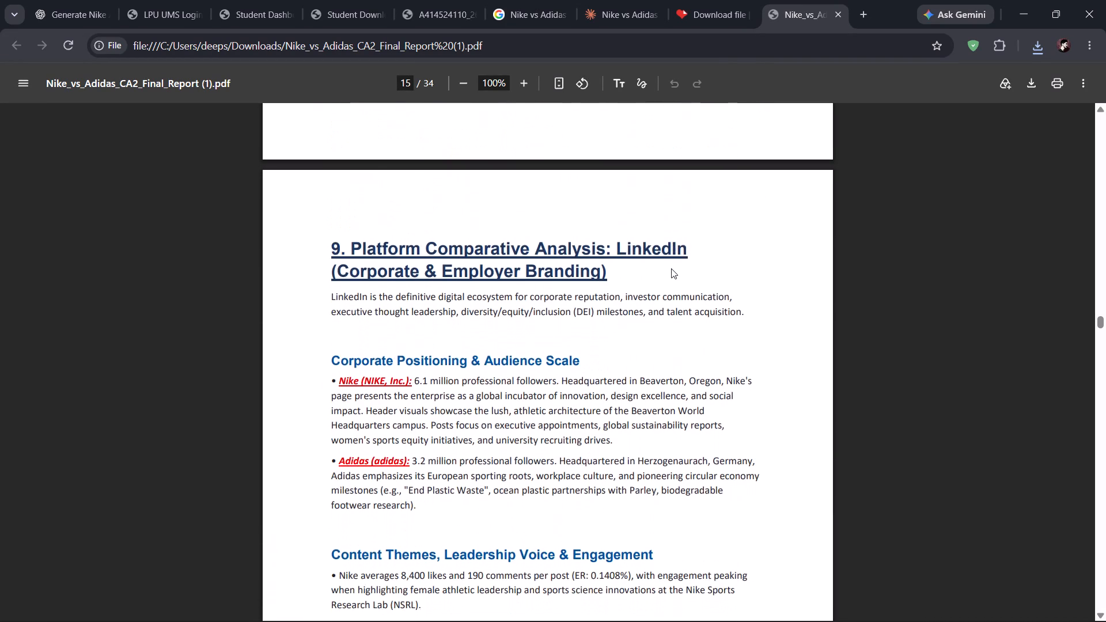
scroll(671, 268, down, 3)
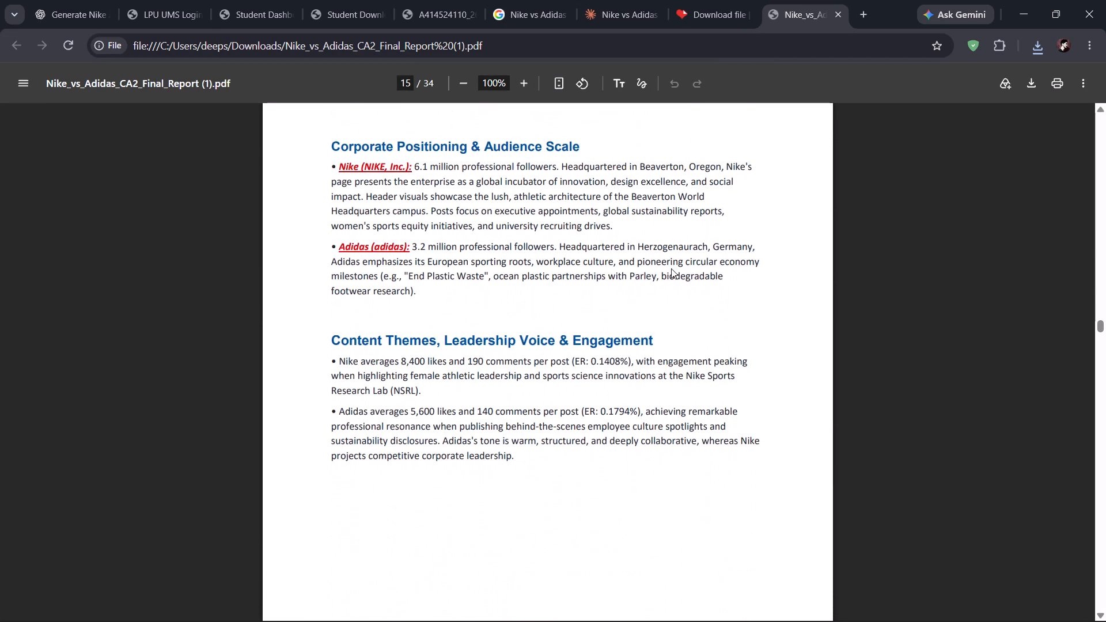
scroll(671, 268, down, 4)
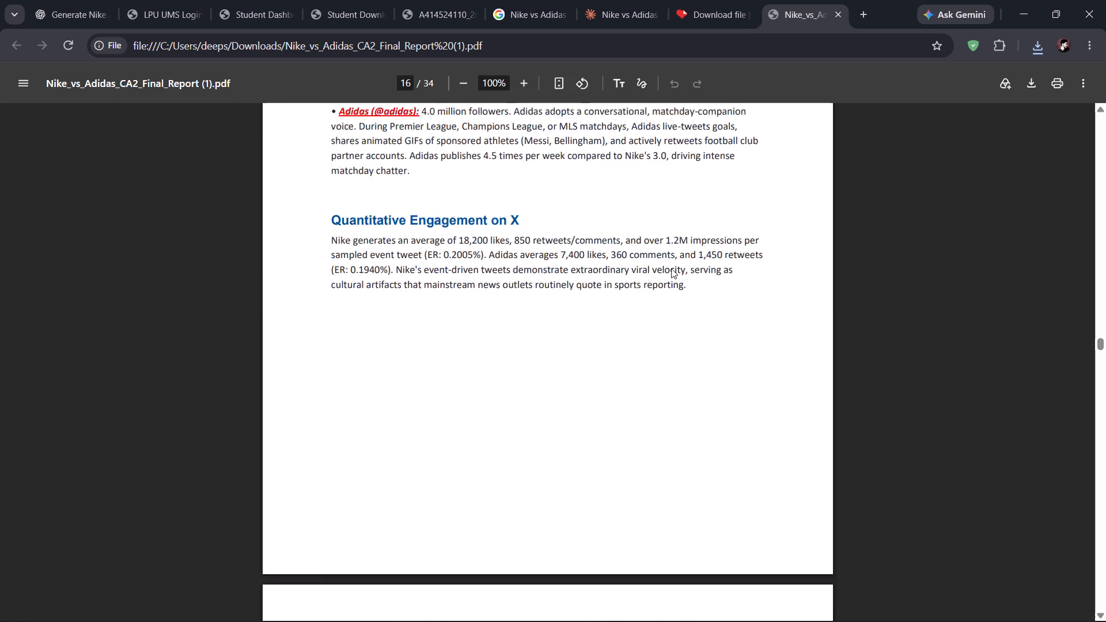
scroll(671, 268, down, 3)
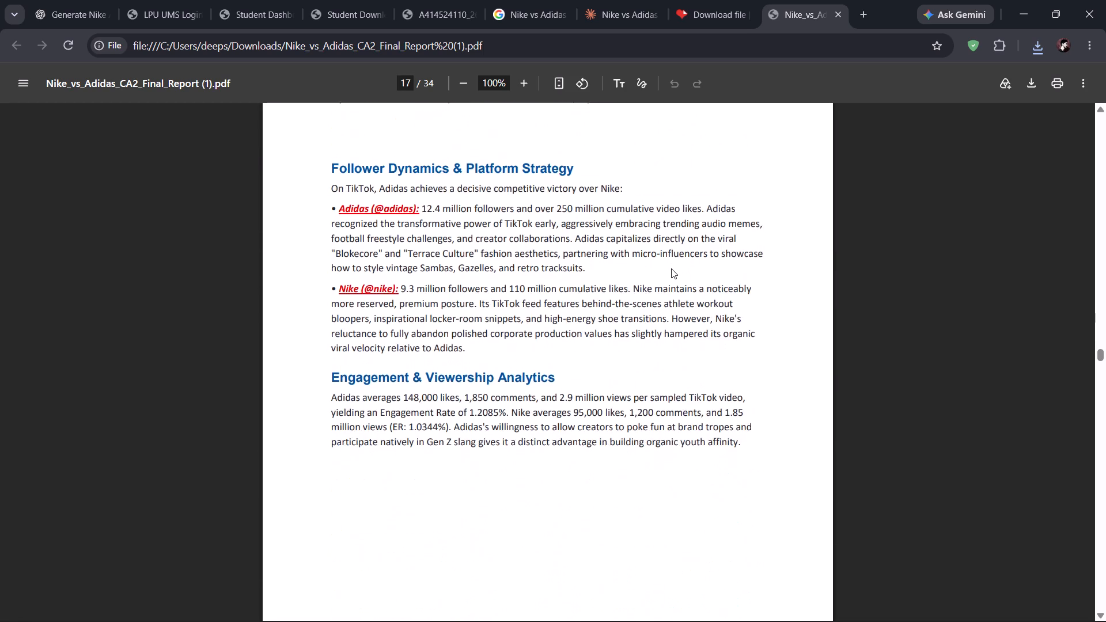
Check the content-format table, the influencer ecosystems section and the cross-platform performance table in the converted PDF.
scroll(671, 268, down, 7)
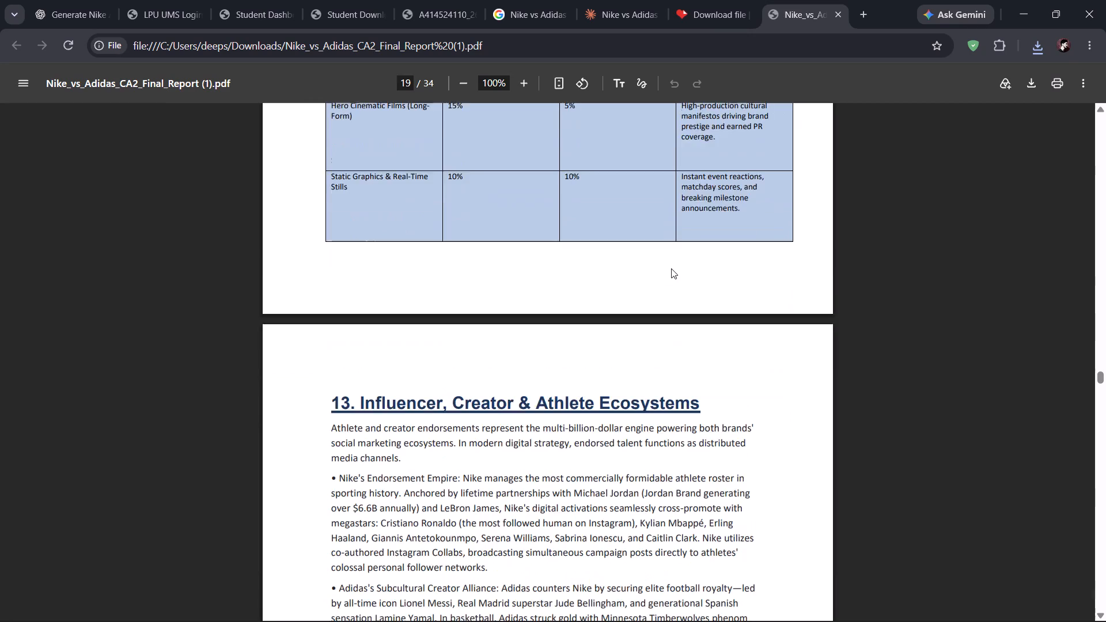
scroll(671, 268, down, 3)
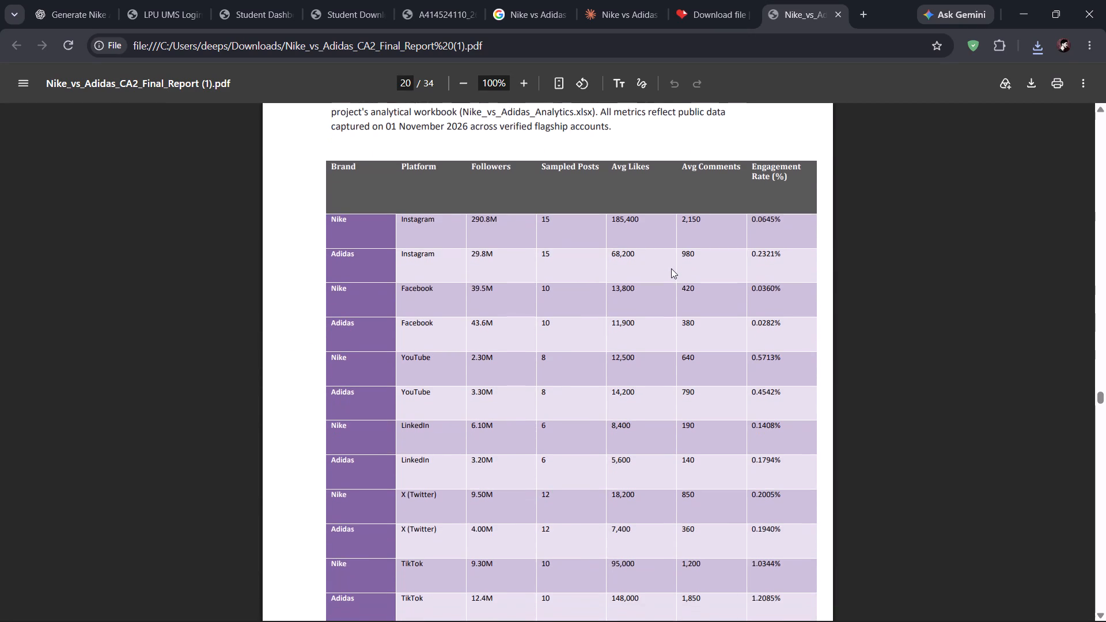
scroll(671, 268, up, 2)
scroll(671, 268, down, 1)
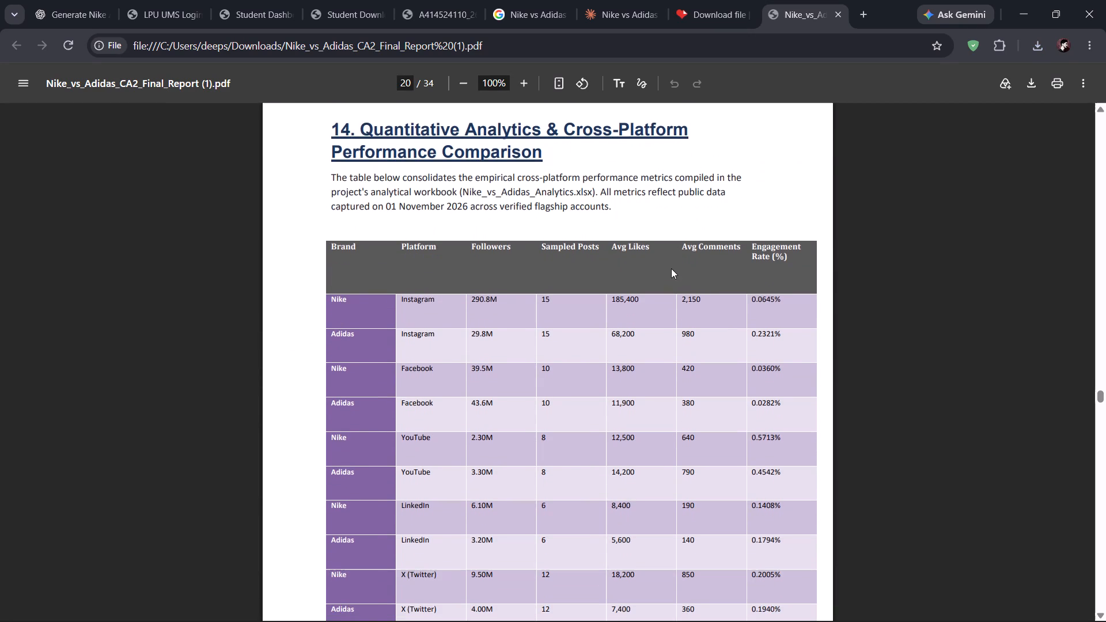
scroll(671, 268, down, 1)
Check the audience-size and engagement-rate charts and the Nike SWOT matrix in the converted PDF.
scroll(671, 268, down, 2)
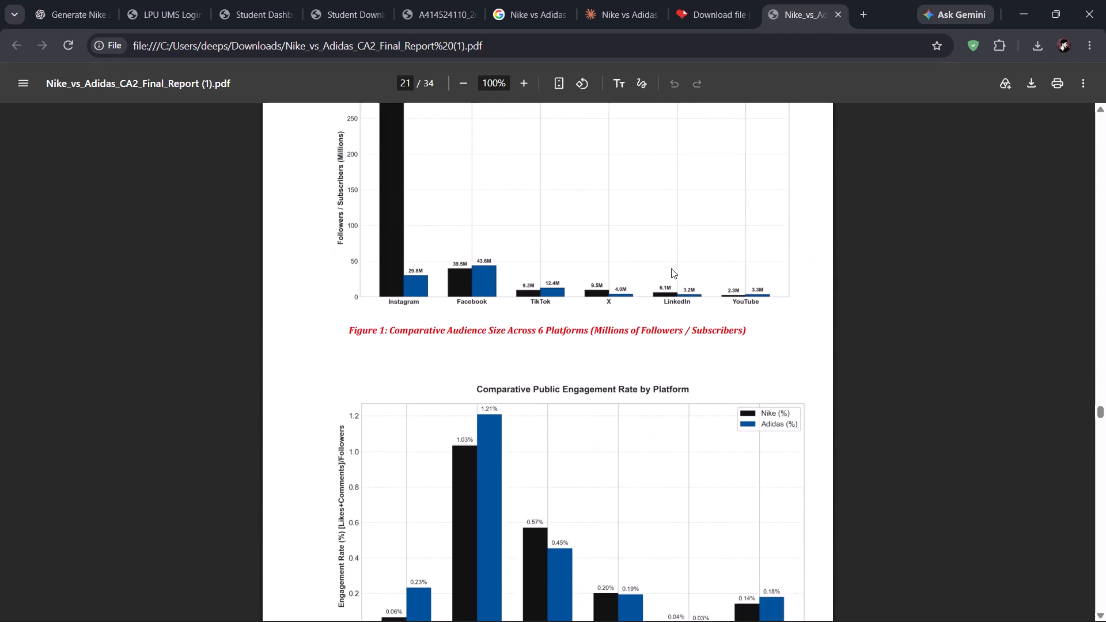
scroll(671, 268, up, 2)
scroll(671, 268, down, 1)
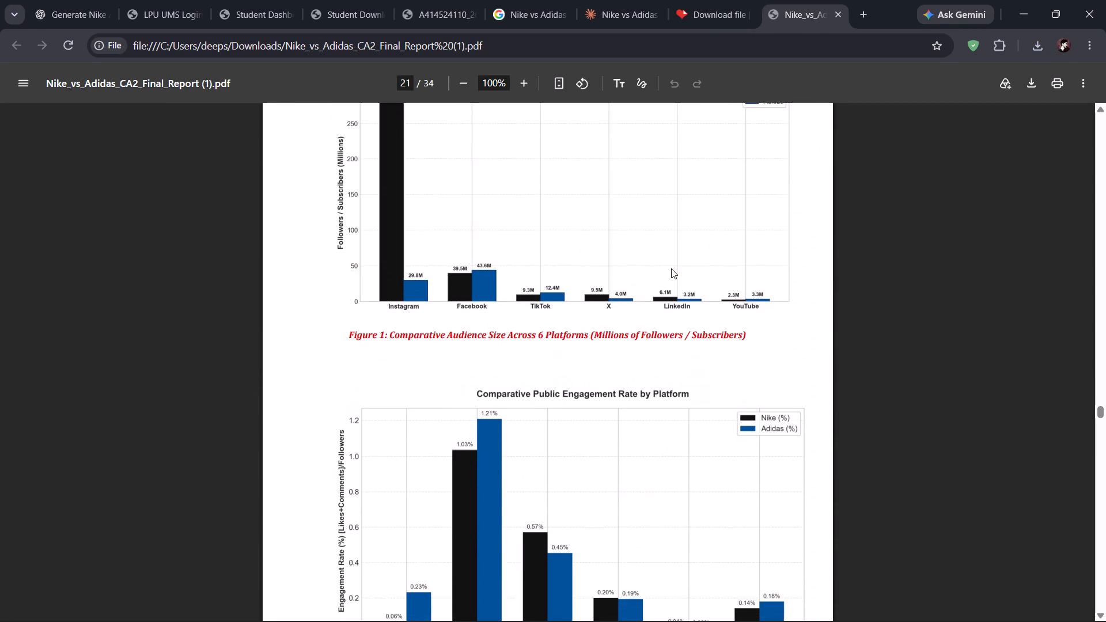
scroll(671, 268, down, 4)
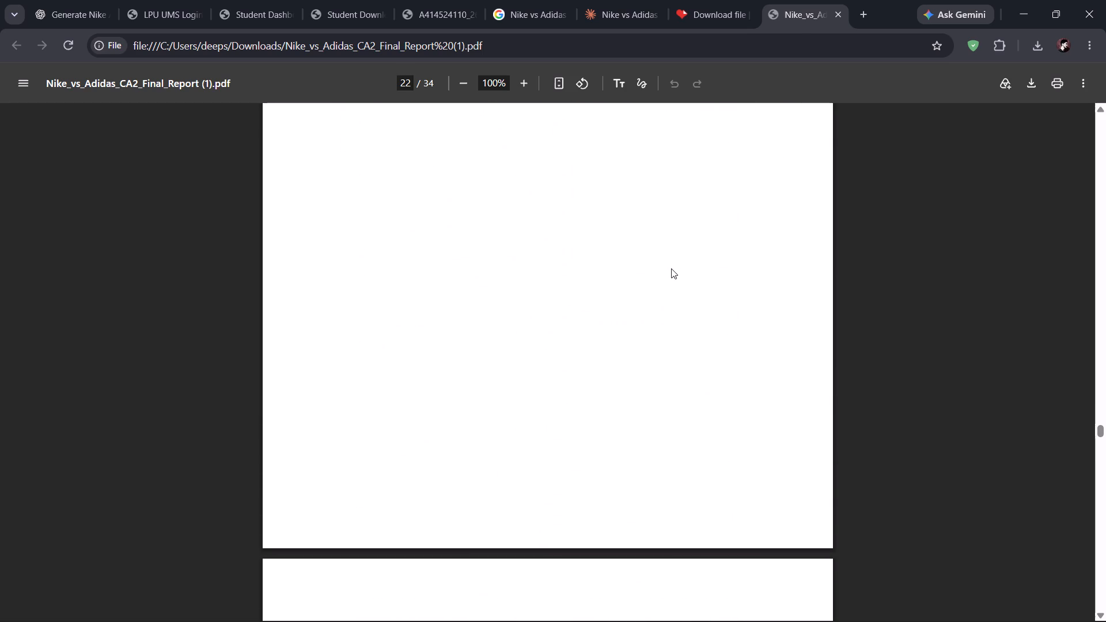
scroll(671, 268, down, 3)
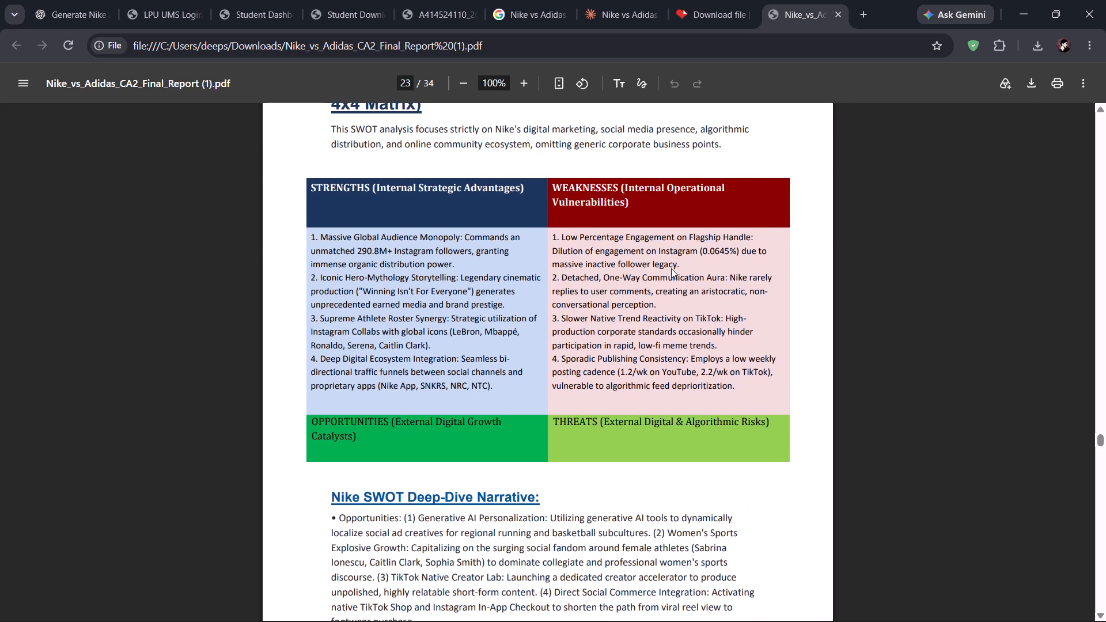
scroll(671, 268, up, 1)
scroll(671, 268, down, 2)
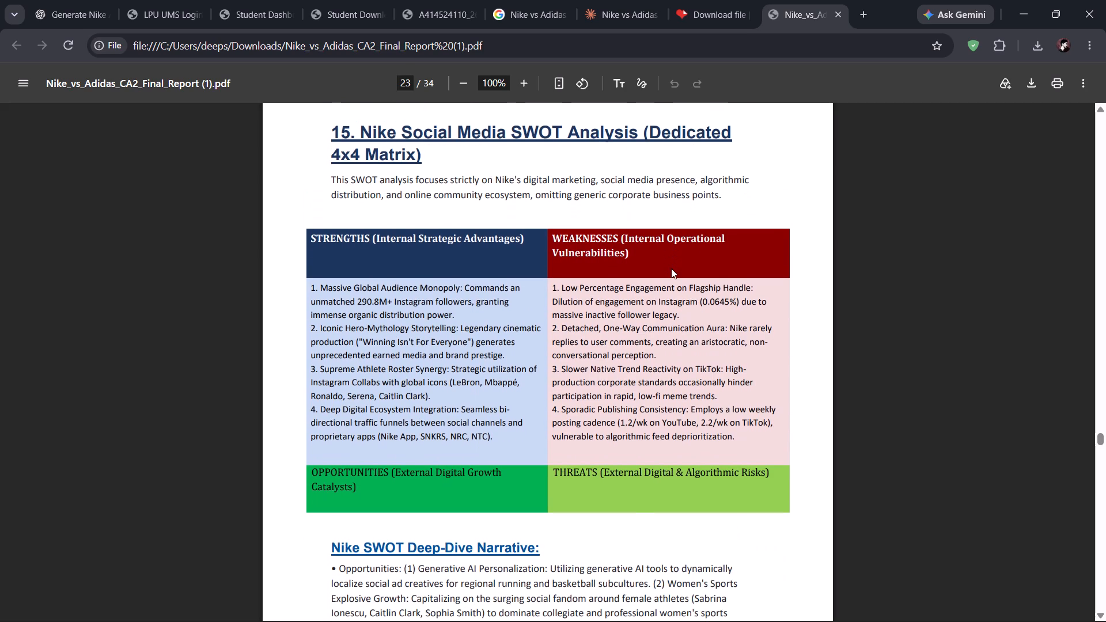
Check the Nike SWOT narrative, the Adidas SWOT section, the weighted scorecard table and the radar chart in the converted PDF.
scroll(671, 268, down, 4)
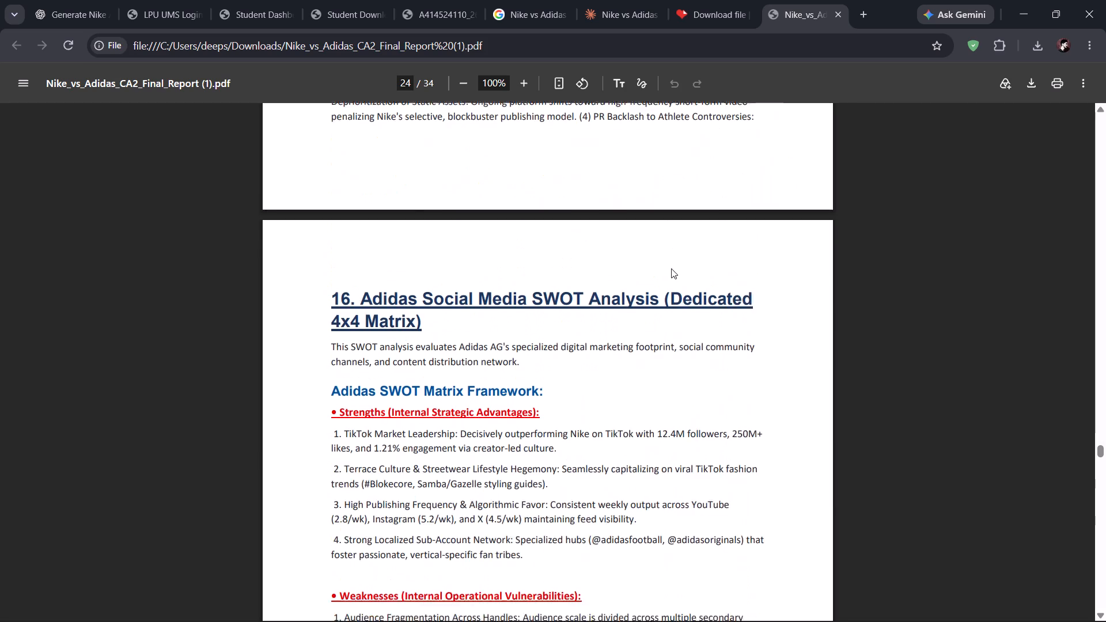
scroll(671, 268, down, 3)
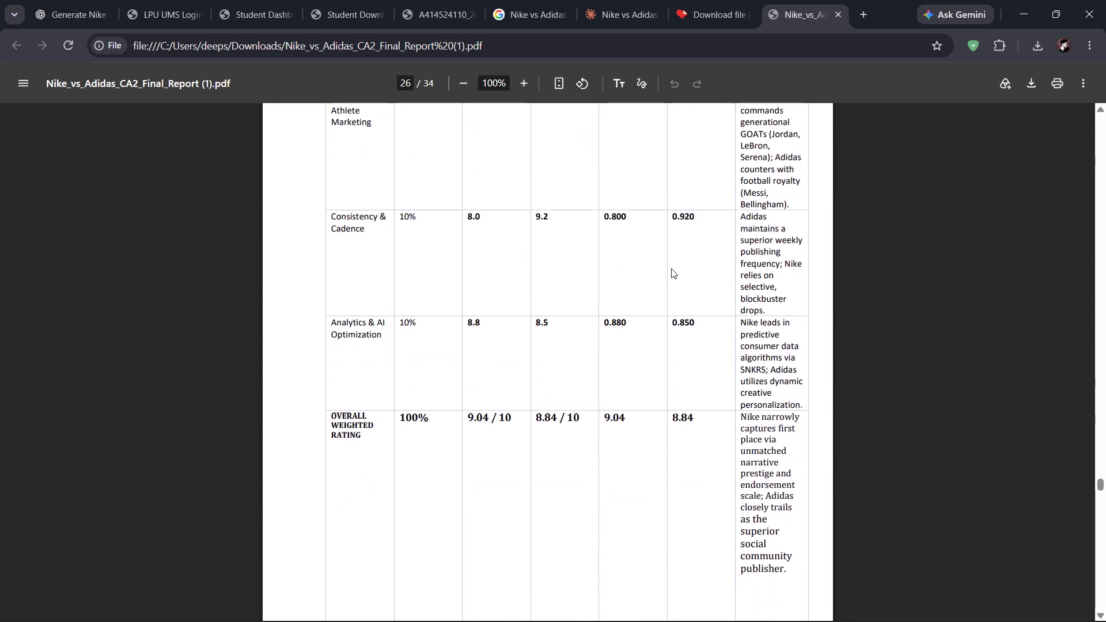
scroll(671, 268, down, 2)
scroll(671, 268, up, 4)
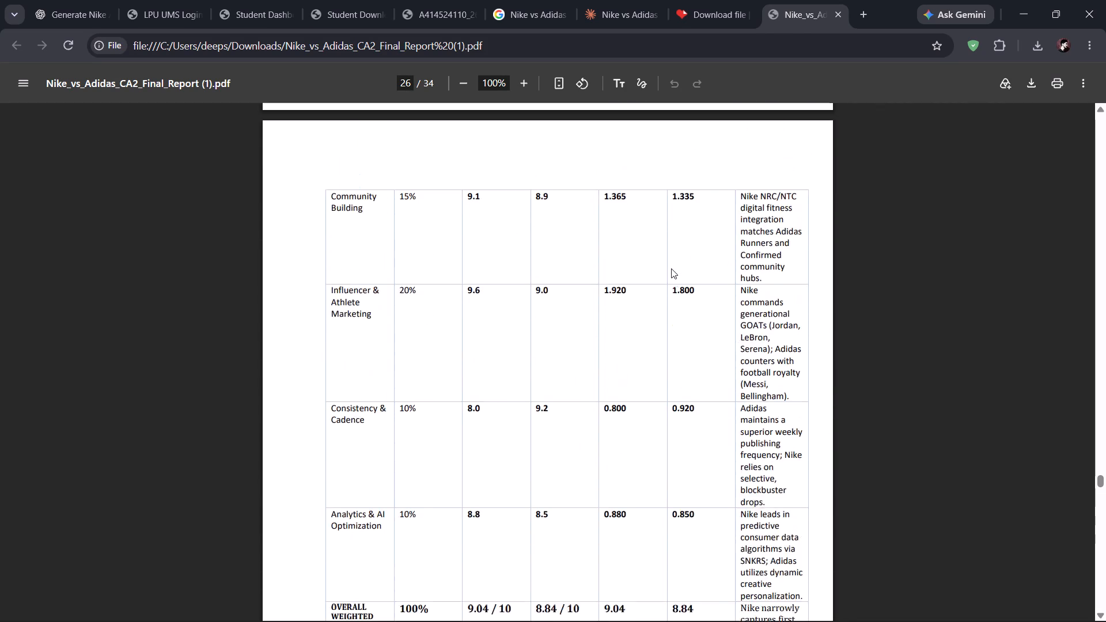
scroll(671, 268, up, 4)
scroll(671, 268, down, 5)
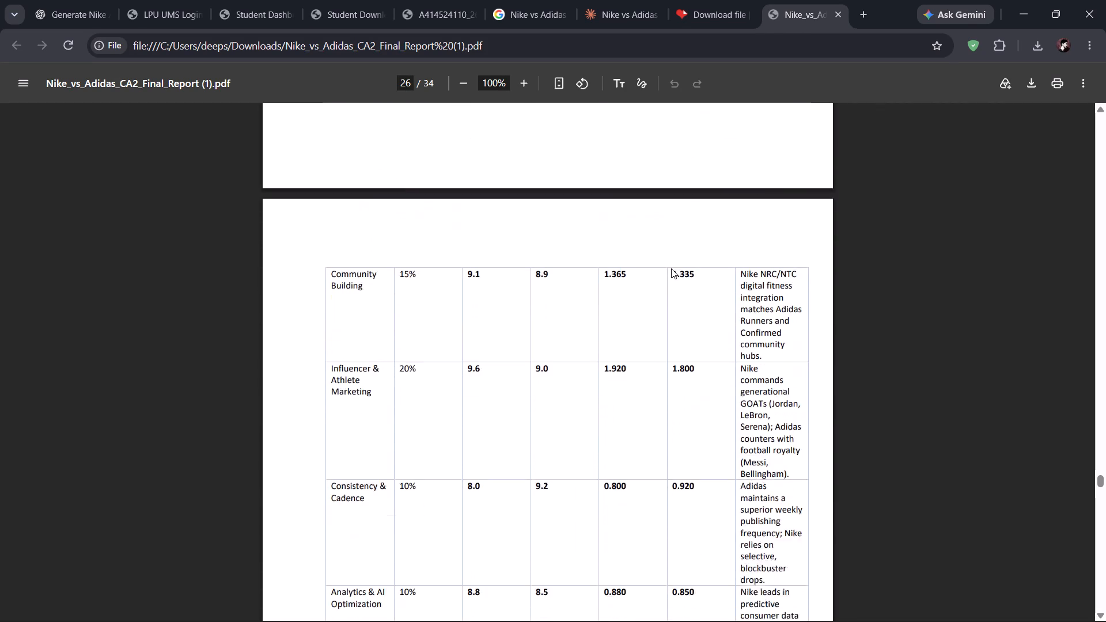
scroll(671, 268, down, 5)
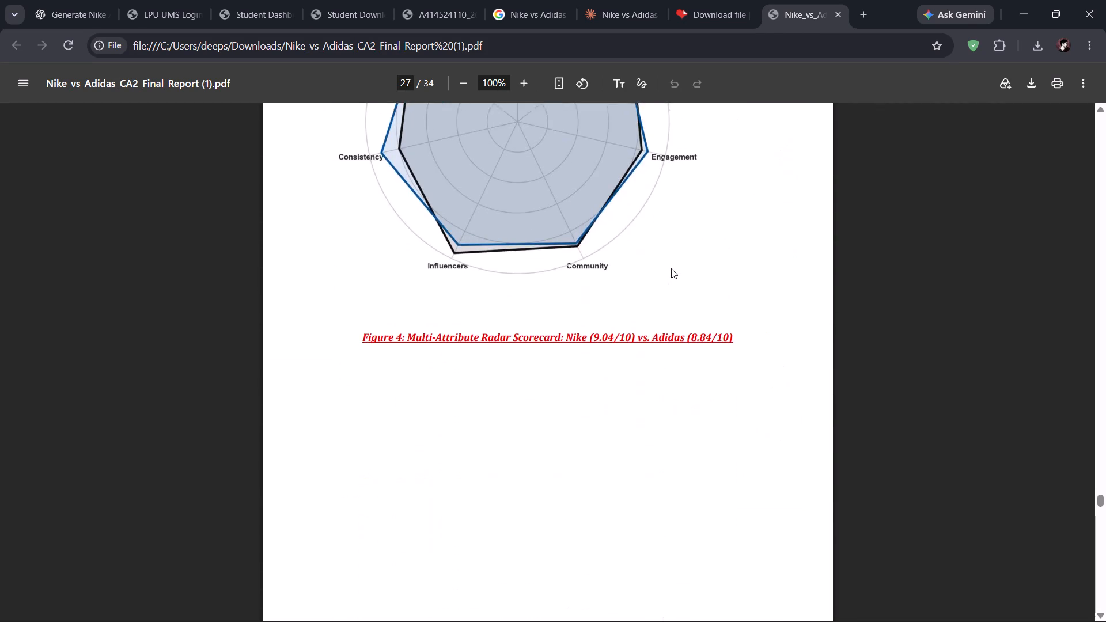
Check the AI tool stack, workflow box, prompt templates and 90-Day Implementation Gantt Roadmap table in the converted PDF.
scroll(671, 268, down, 3)
scroll(671, 268, up, 2)
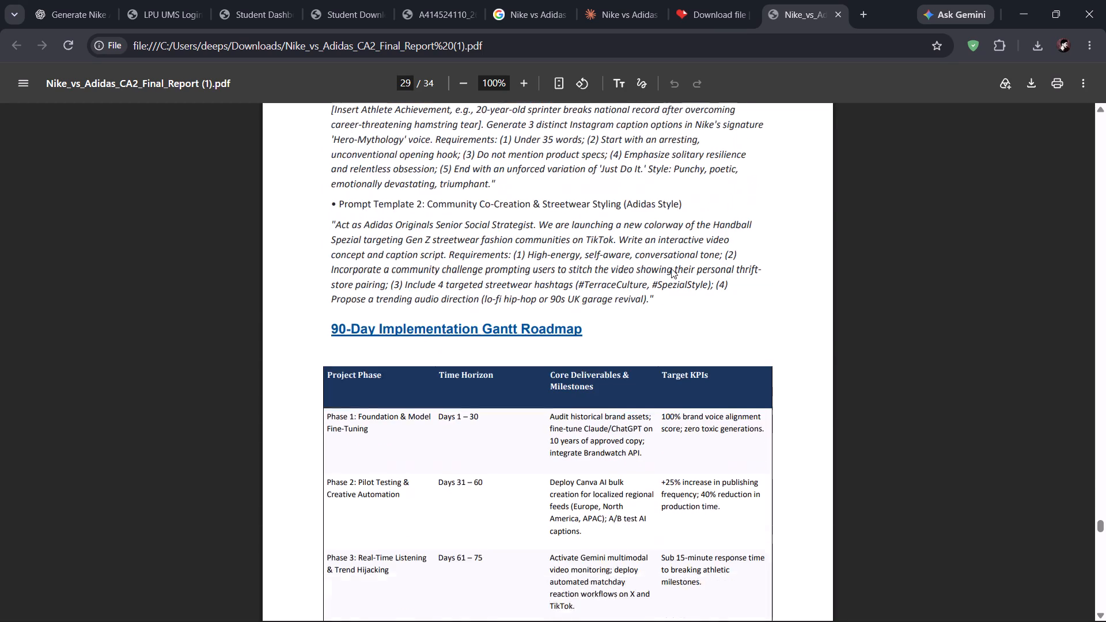
scroll(671, 268, up, 3)
scroll(671, 268, down, 1)
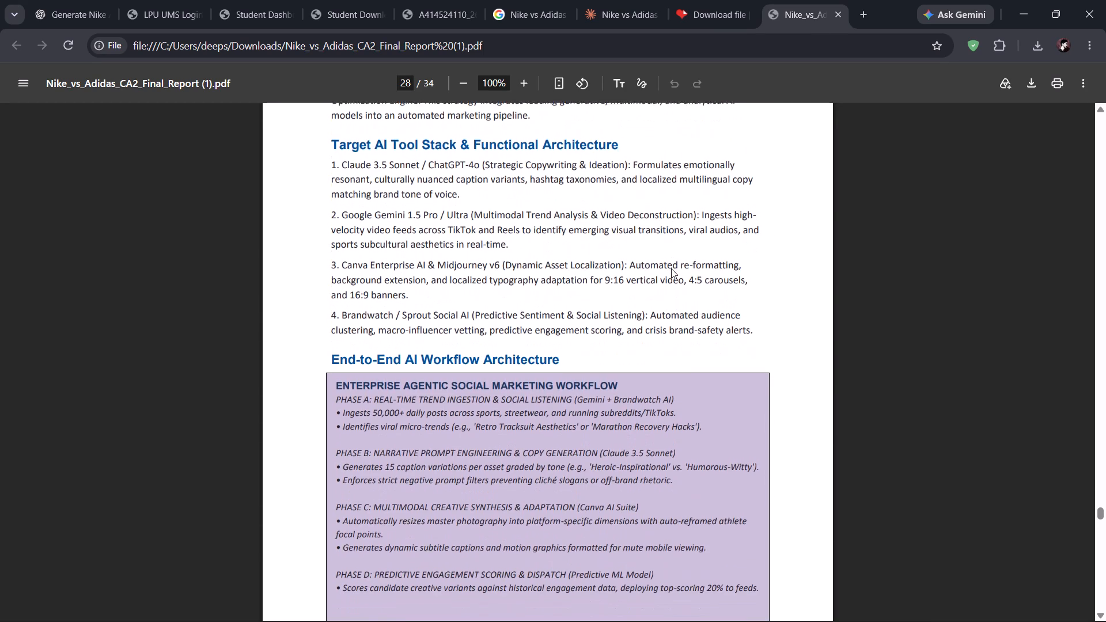
scroll(671, 268, down, 4)
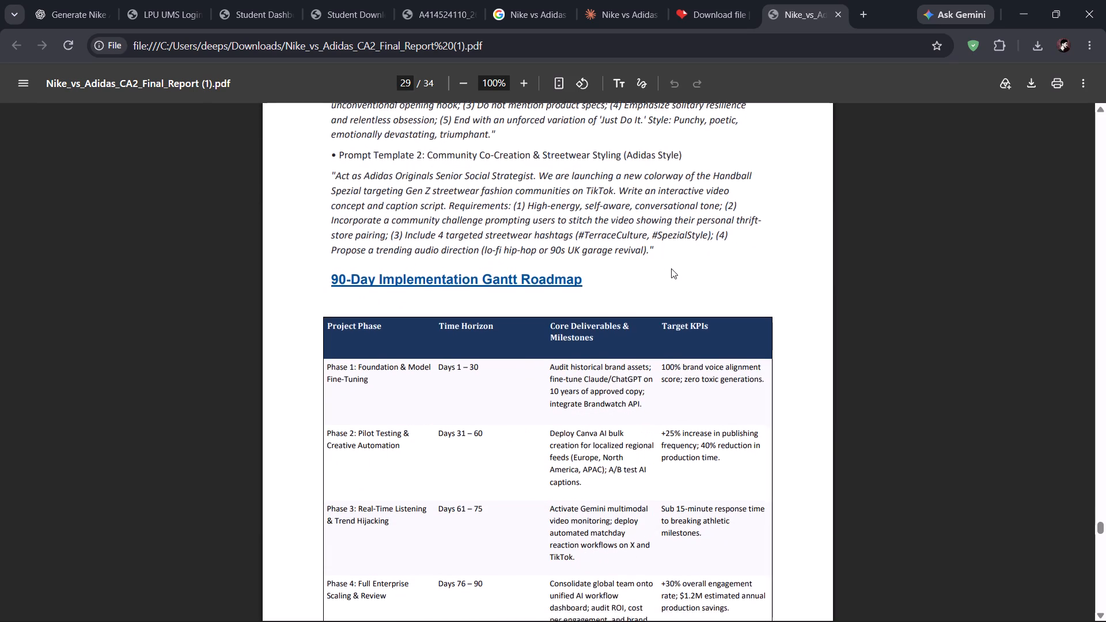
scroll(671, 268, down, 4)
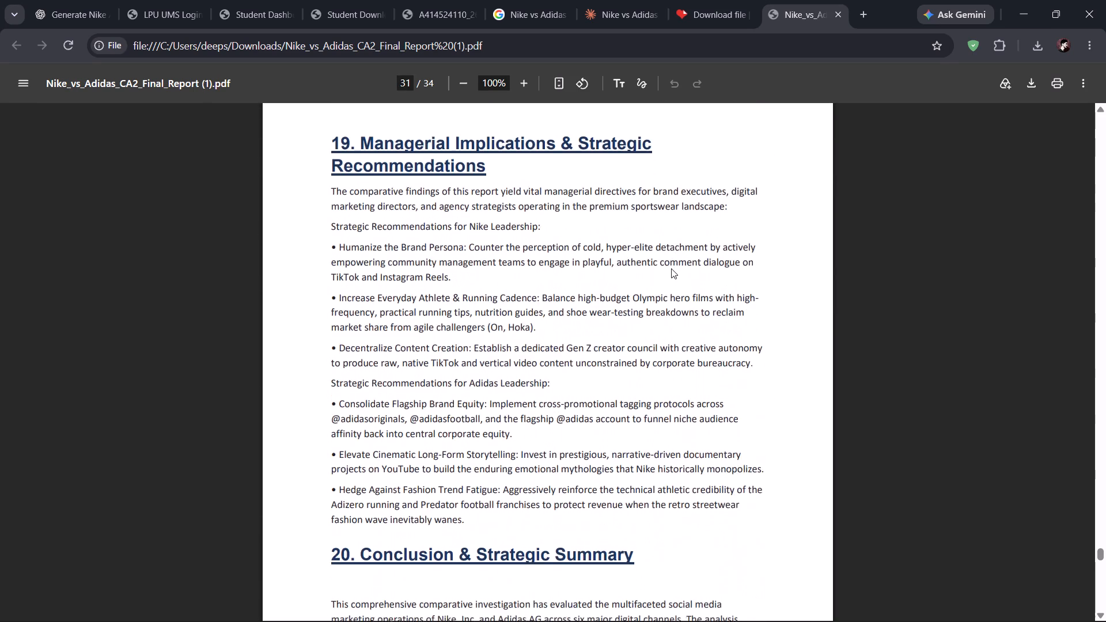
Check the managerial recommendations, conclusion, references and Screenshot & Evidence Audit Appendix through the last page of the converted PDF.
scroll(671, 268, down, 4)
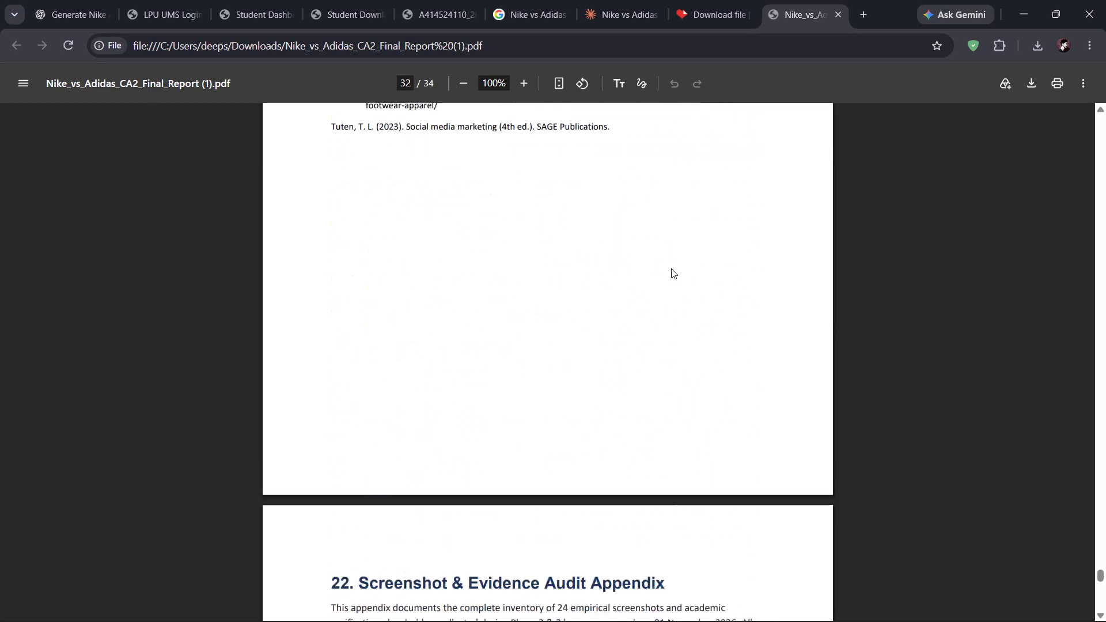
scroll(671, 268, down, 1)
scroll(671, 268, up, 3)
scroll(671, 268, down, 2)
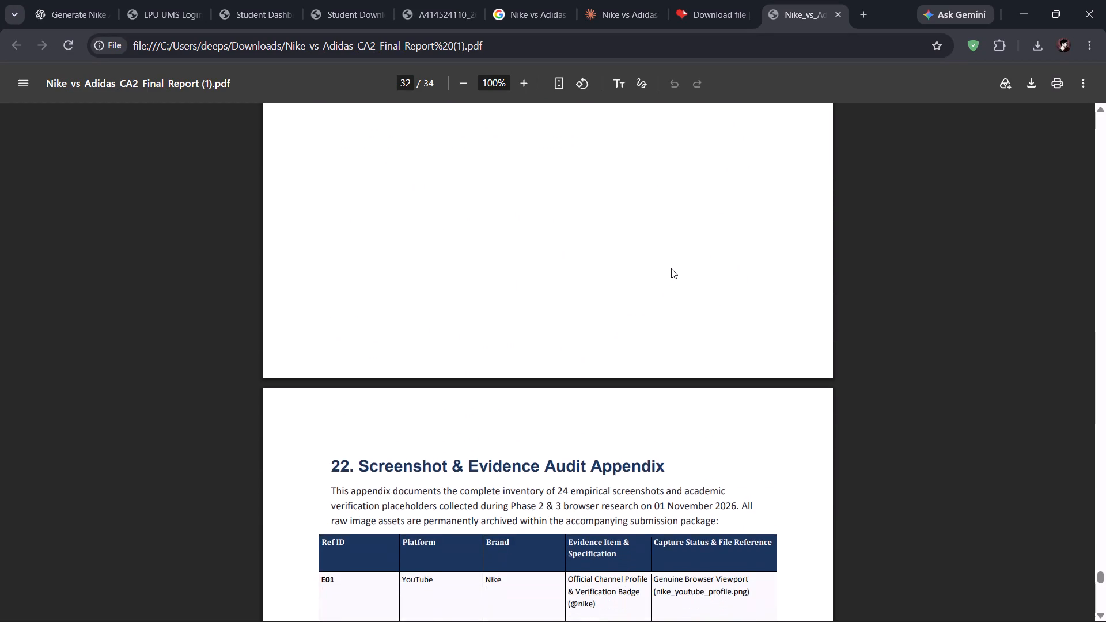
scroll(671, 268, down, 3)
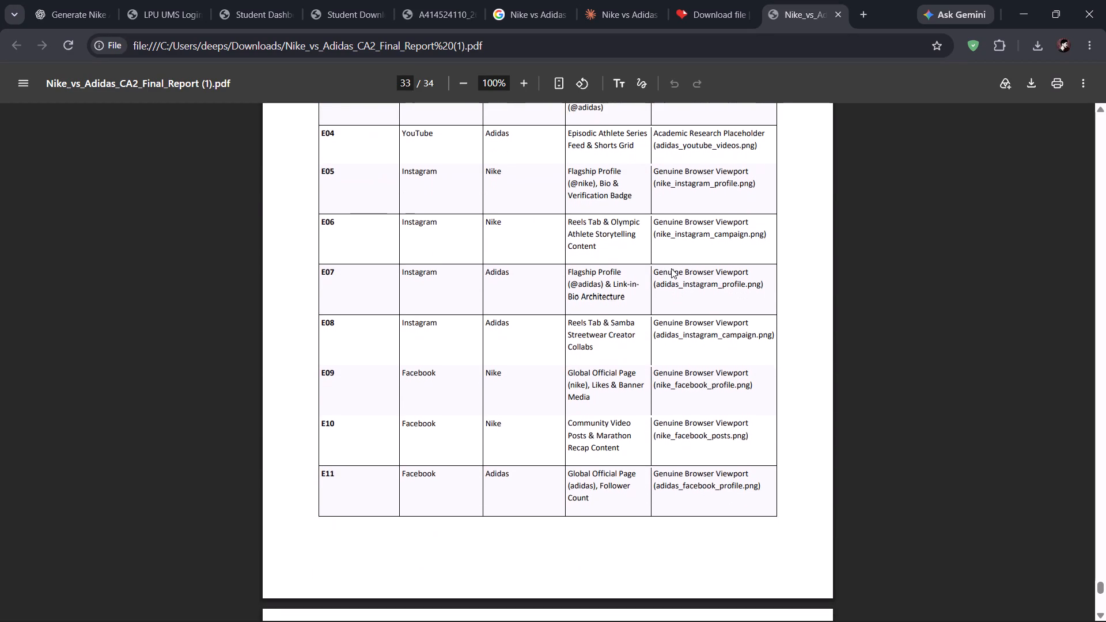
scroll(671, 268, down, 6)
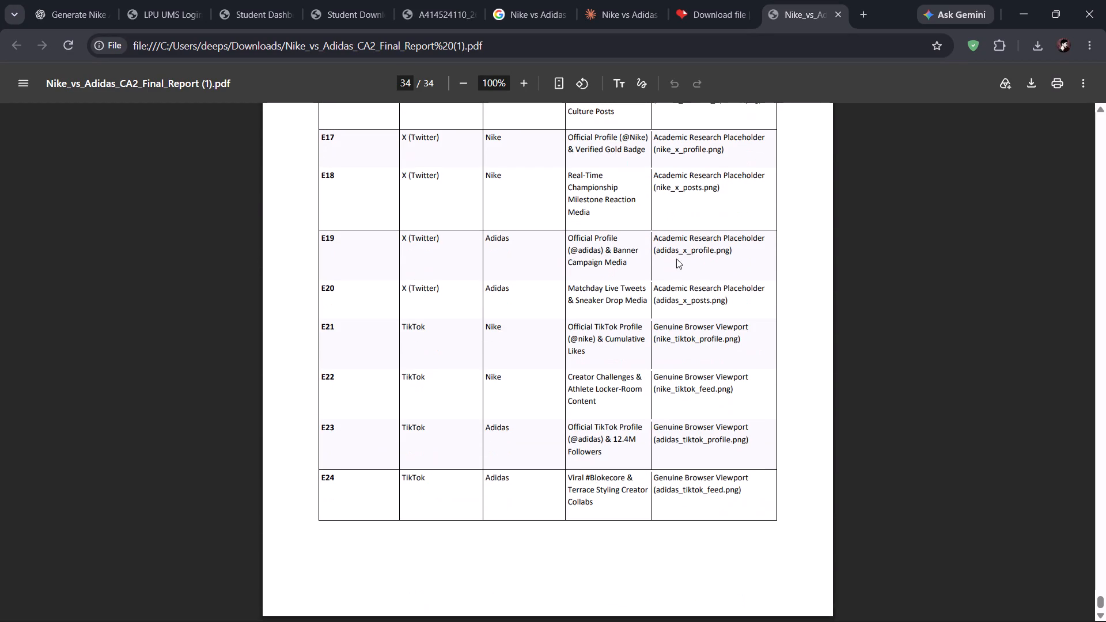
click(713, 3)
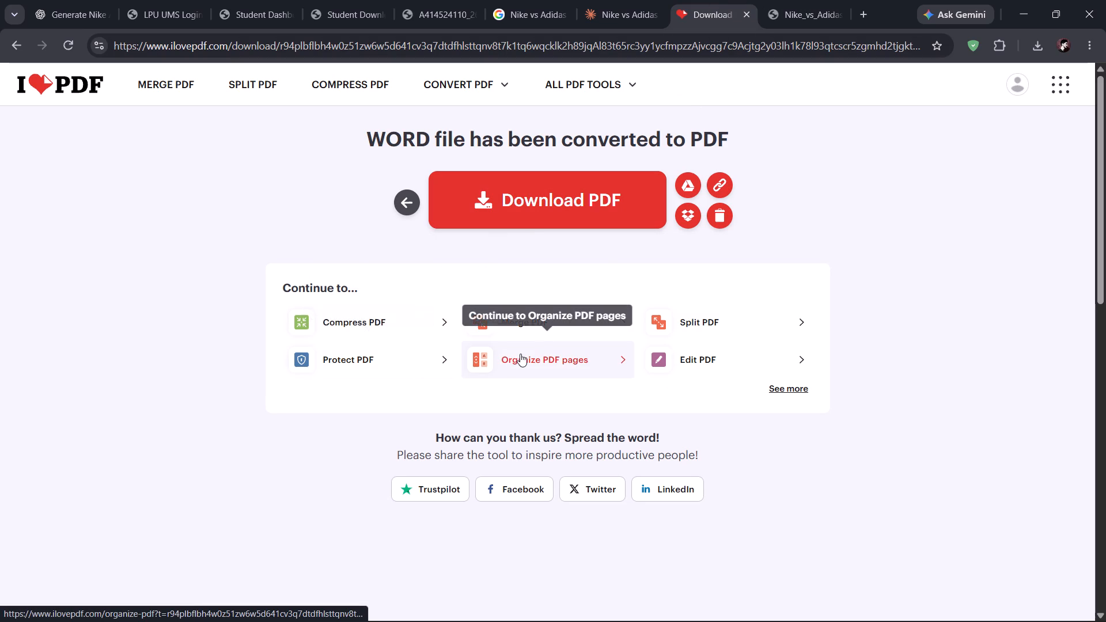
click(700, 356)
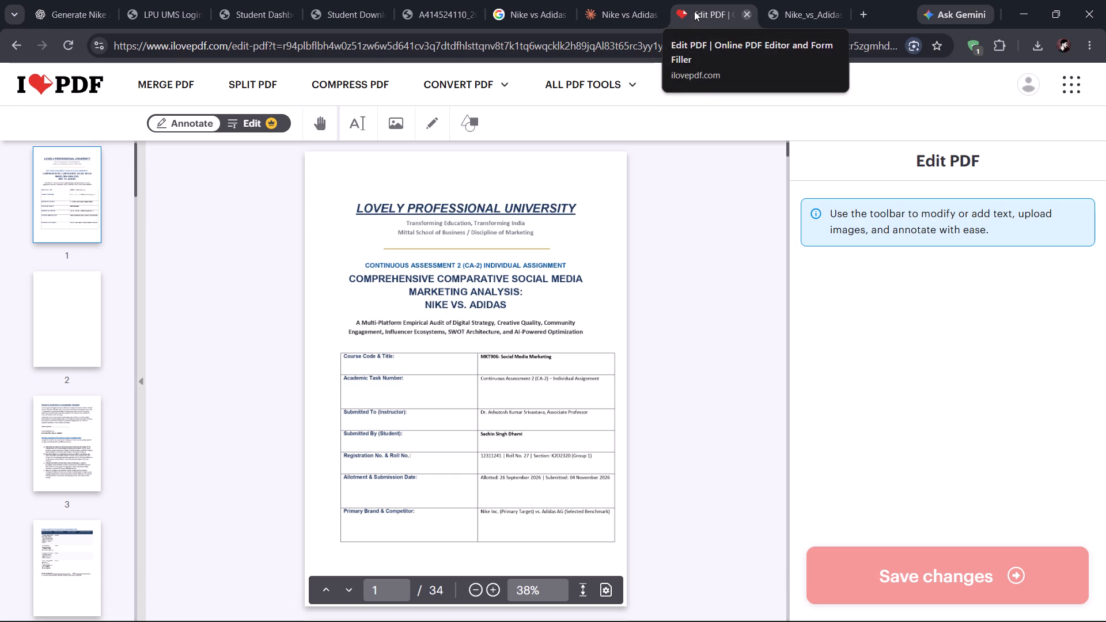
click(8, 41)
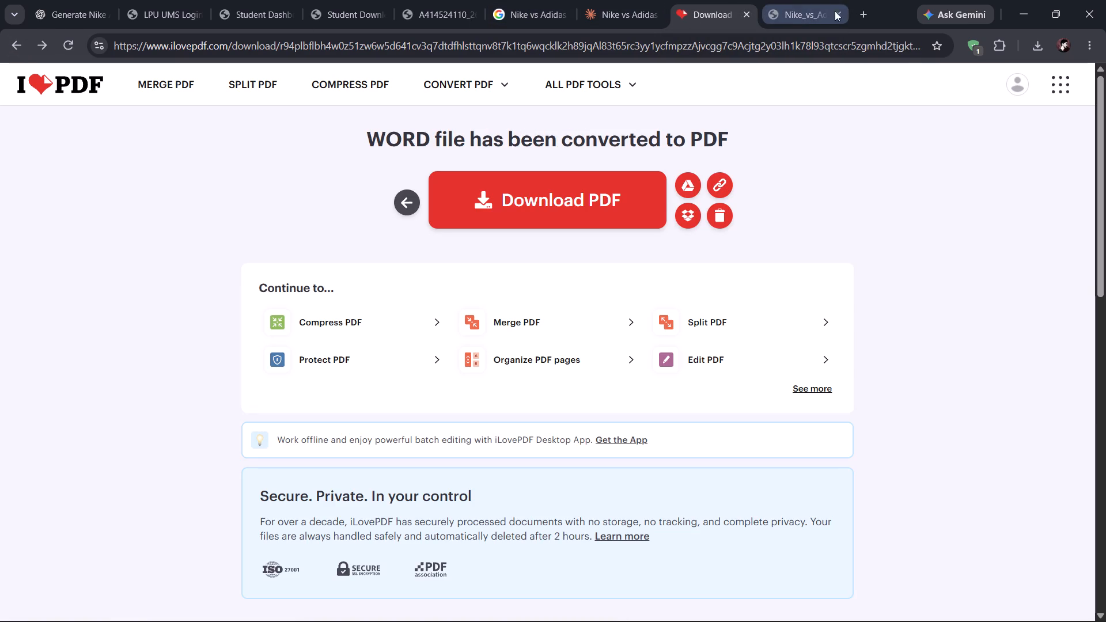
Search Google for "remove pages from pdf" in a new tab and open iLovePDF's Remove PDF pages tool.
click(857, 12)
text(romove)
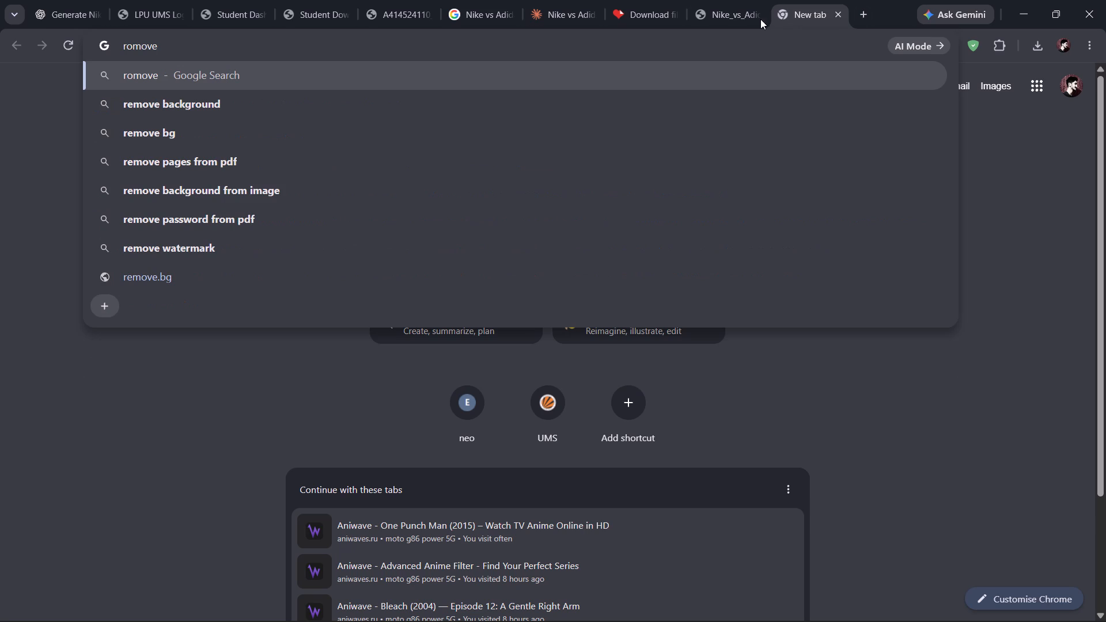
click(238, 169)
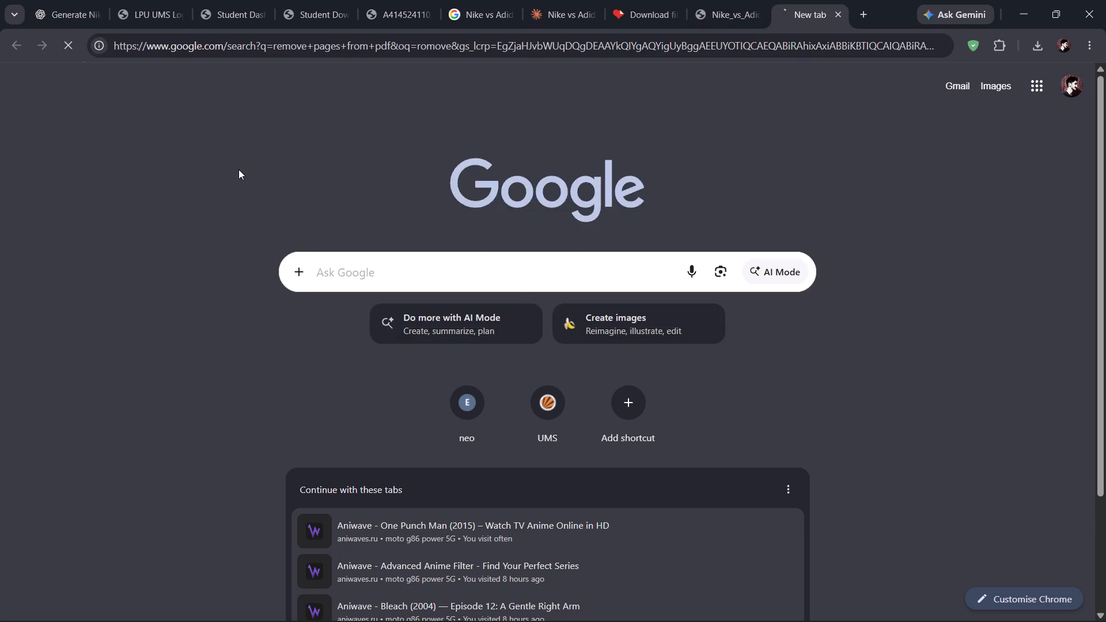
click(215, 208)
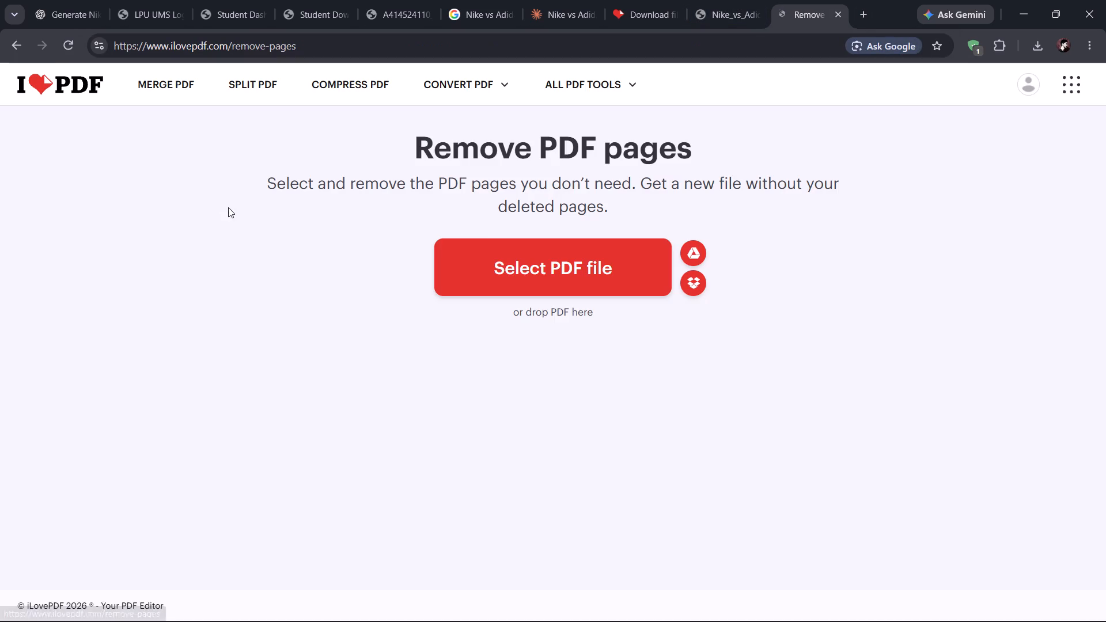
Choose Nike_vs_Adidas_CA2_Final_Report (1).pdf from the Downloads folder as the file for page removal.
click(508, 263)
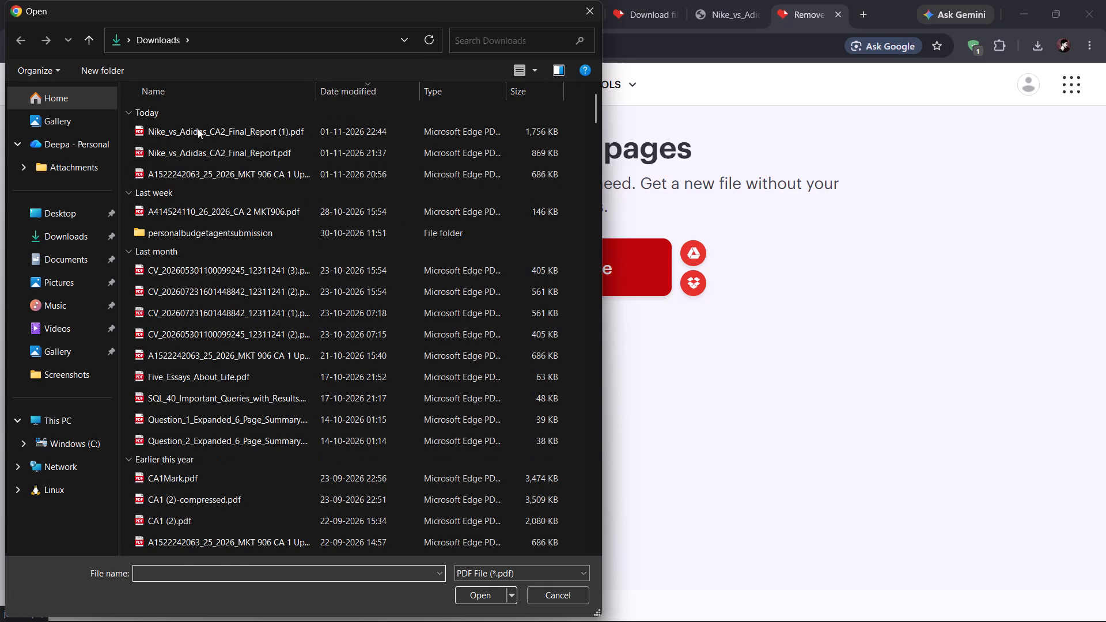
click(198, 128)
click(478, 590)
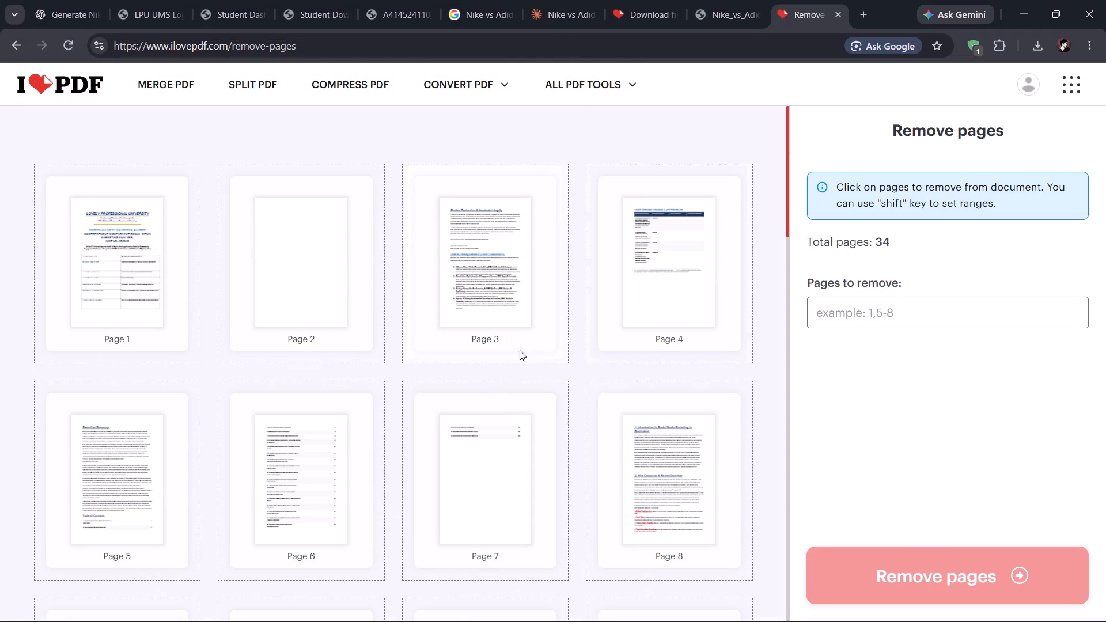
Mark pages 2, 4, 6, 7 and 10 of the report for removal.
click(282, 314)
scroll(282, 314, down, 1)
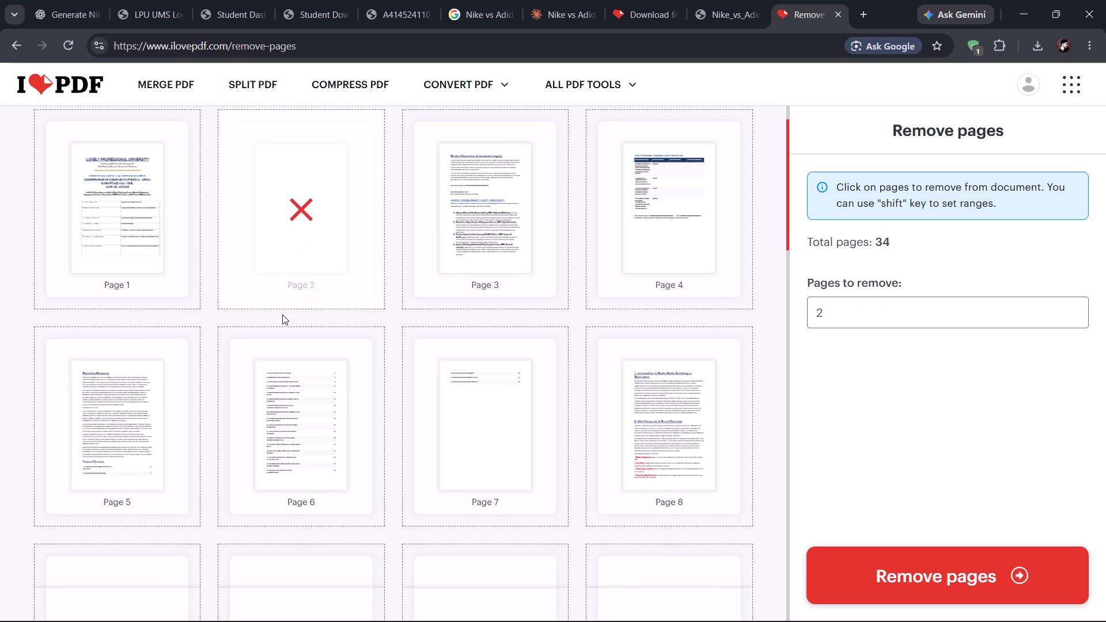
scroll(282, 314, down, 1)
click(482, 372)
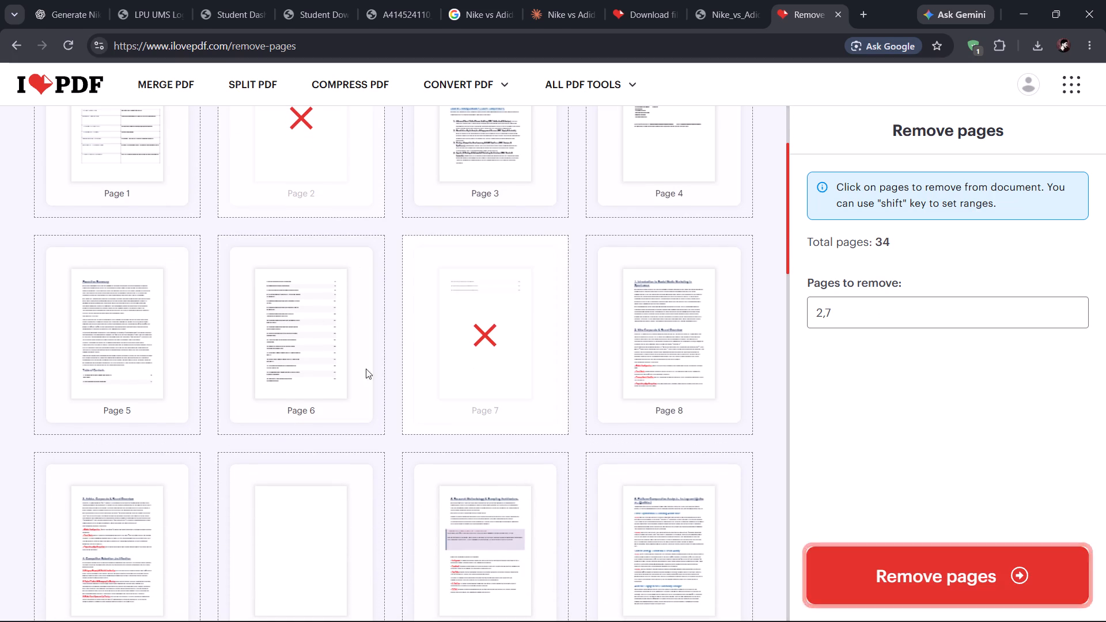
click(339, 370)
scroll(339, 370, up, 1)
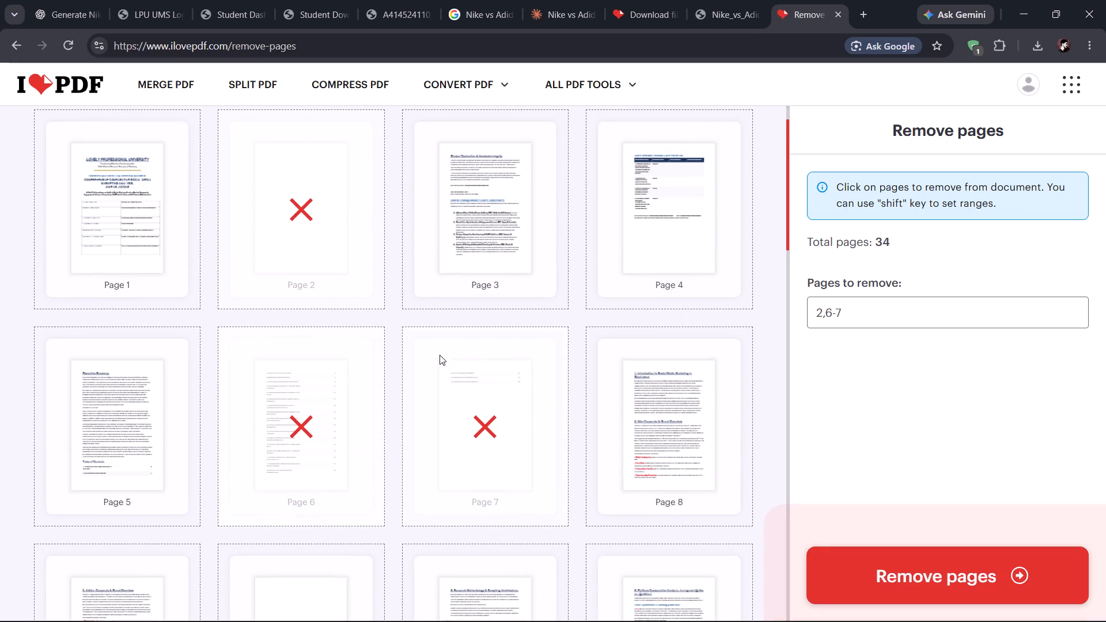
click(679, 198)
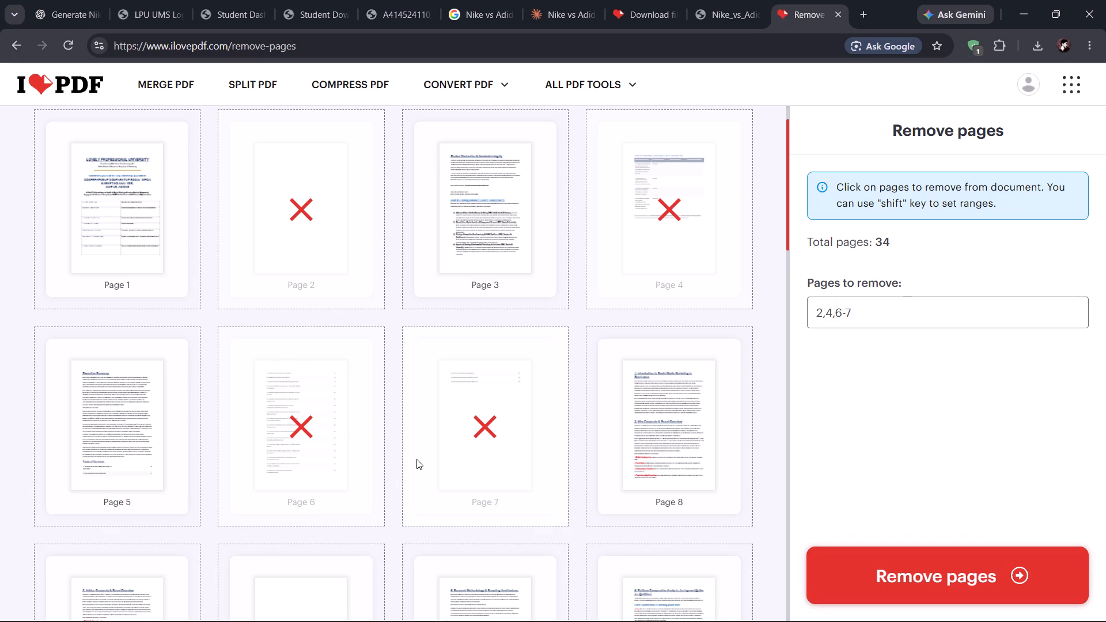
scroll(418, 471, down, 2)
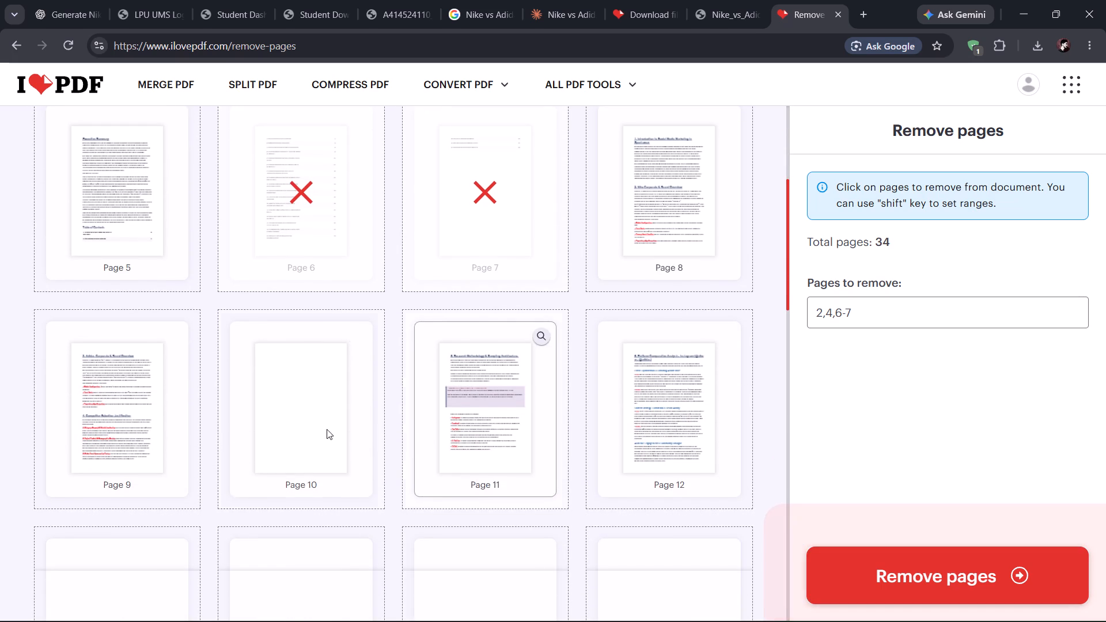
click(306, 416)
Examine the thumbnails of the remaining pages through page 34 for other blank or unneeded pages.
scroll(306, 416, down, 4)
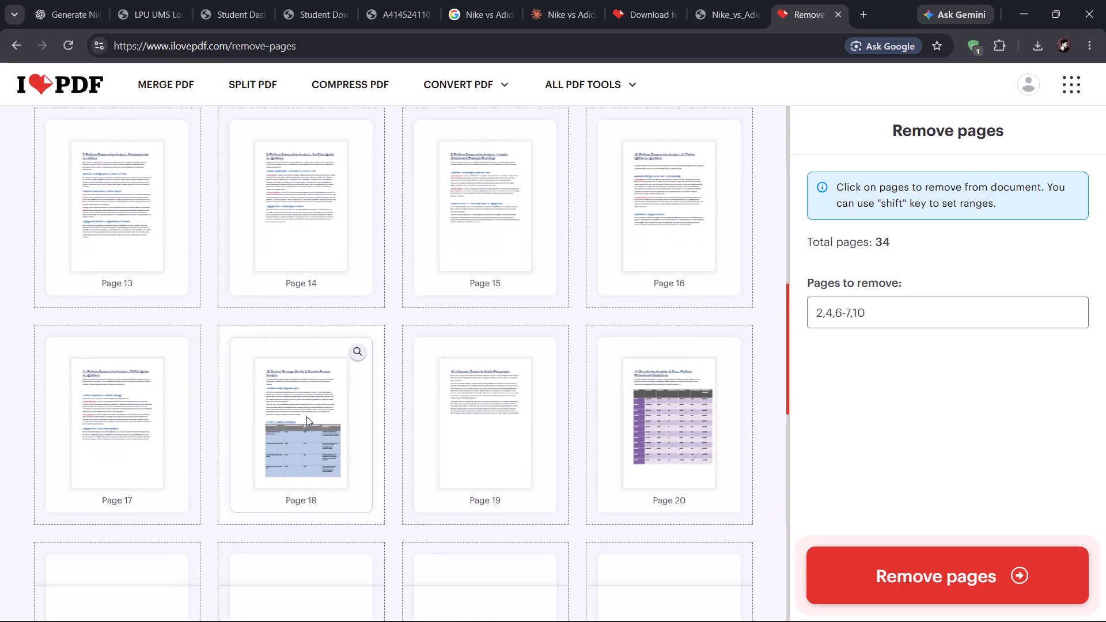
scroll(373, 424, down, 4)
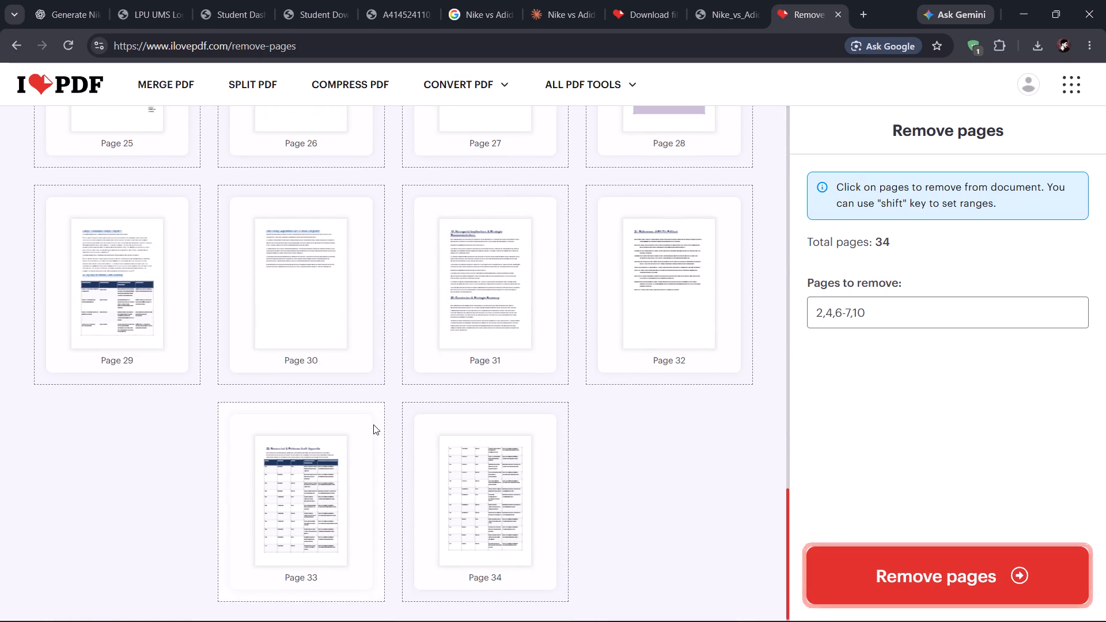
scroll(384, 469, up, 2)
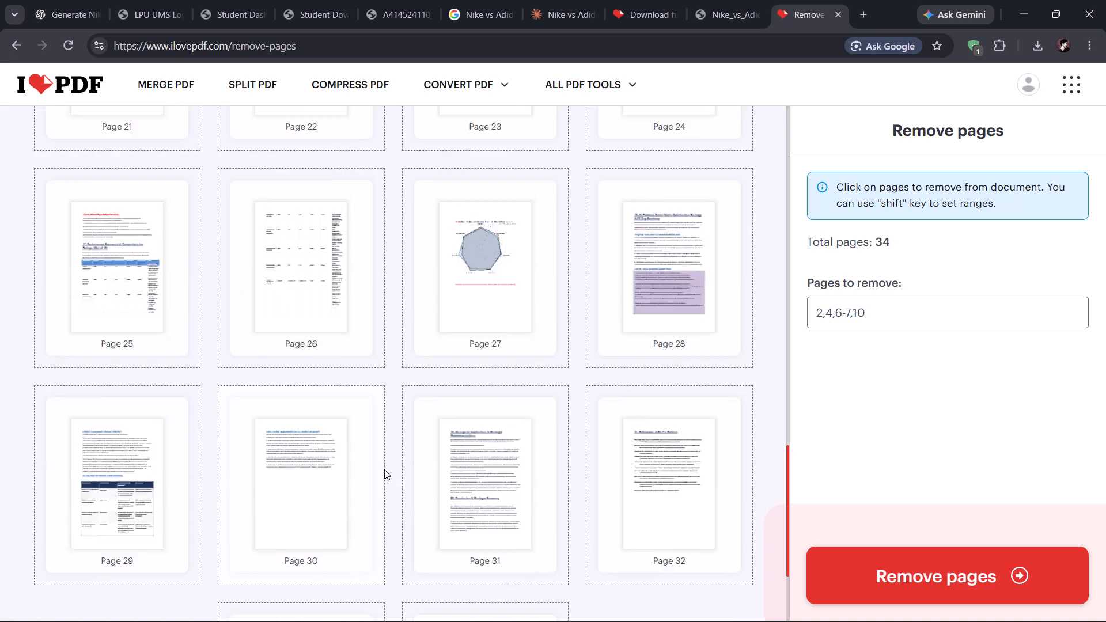
scroll(384, 469, up, 6)
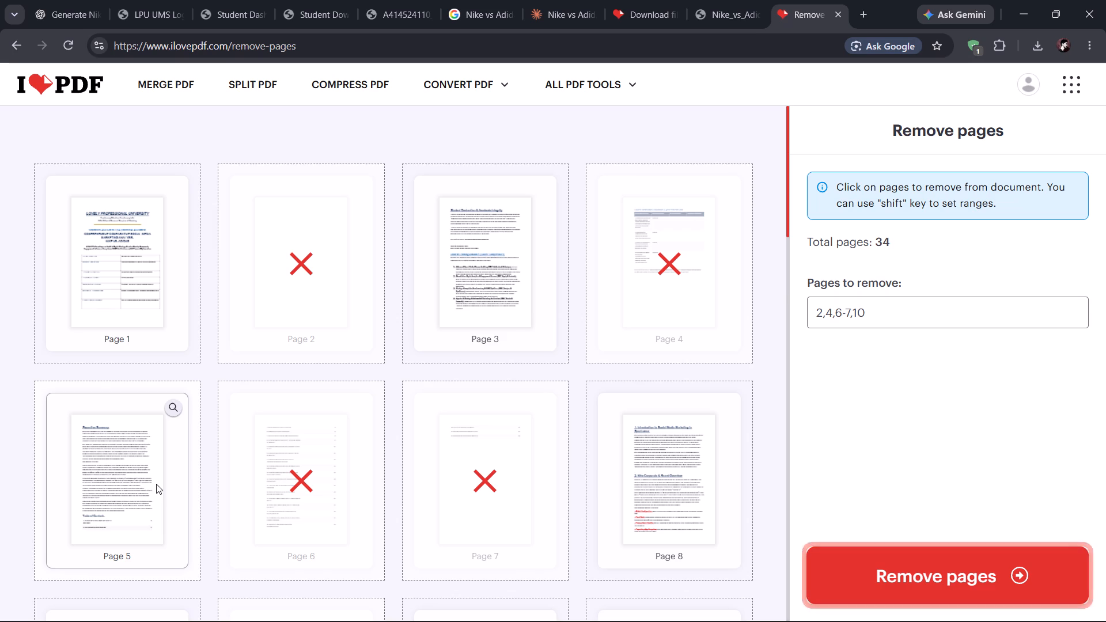
Remove the marked pages from the report and download the resulting PDF.
click(904, 590)
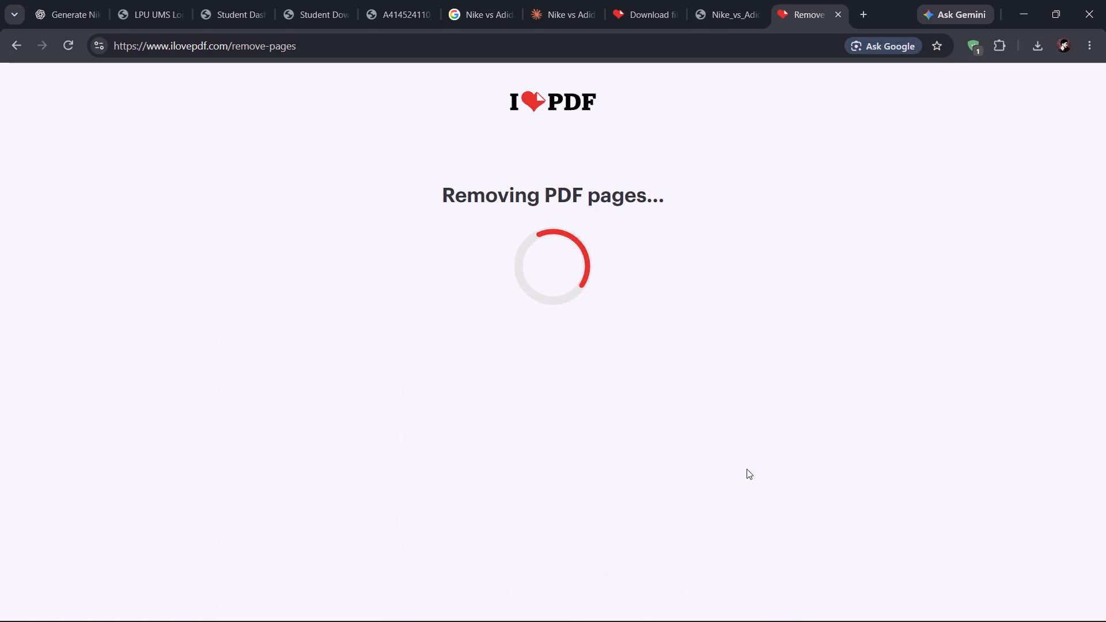
click(547, 203)
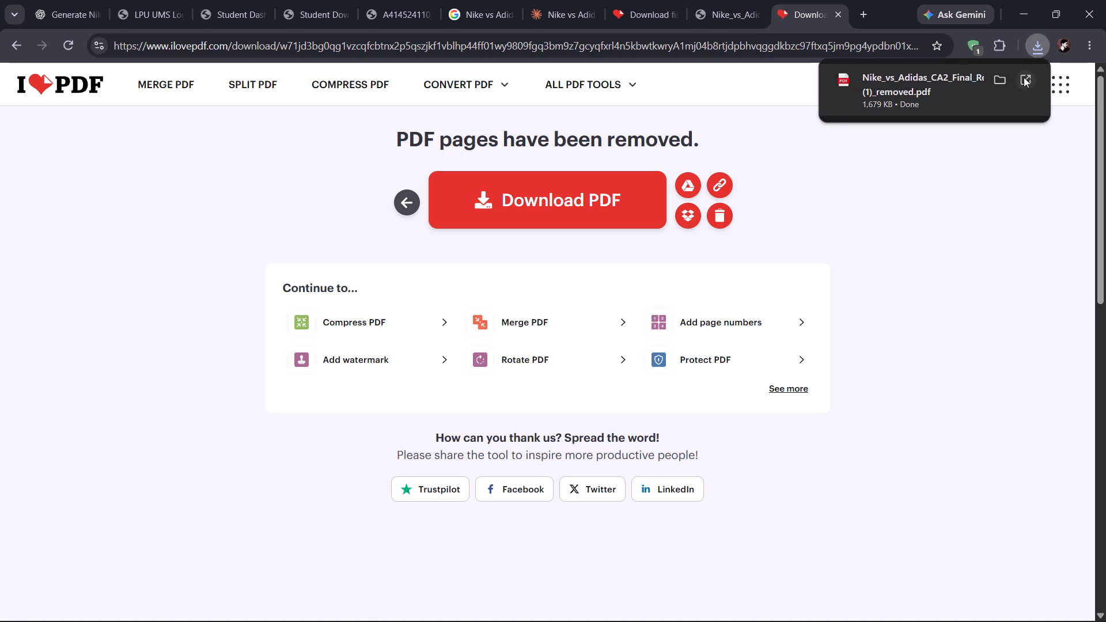
Open the downloaded Nike_vs_Adidas_CA2_Final_Report (1)_removed.pdf and examine its opening pages from the cover through the Table of Contents.
click(1024, 77)
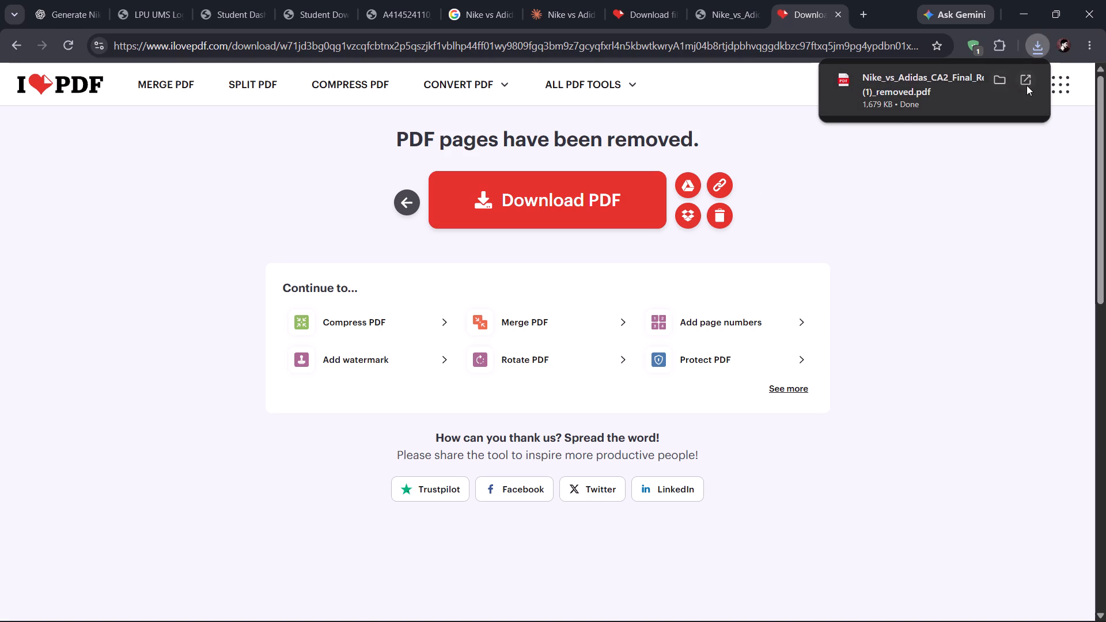
click(1027, 85)
scroll(620, 272, down, 1)
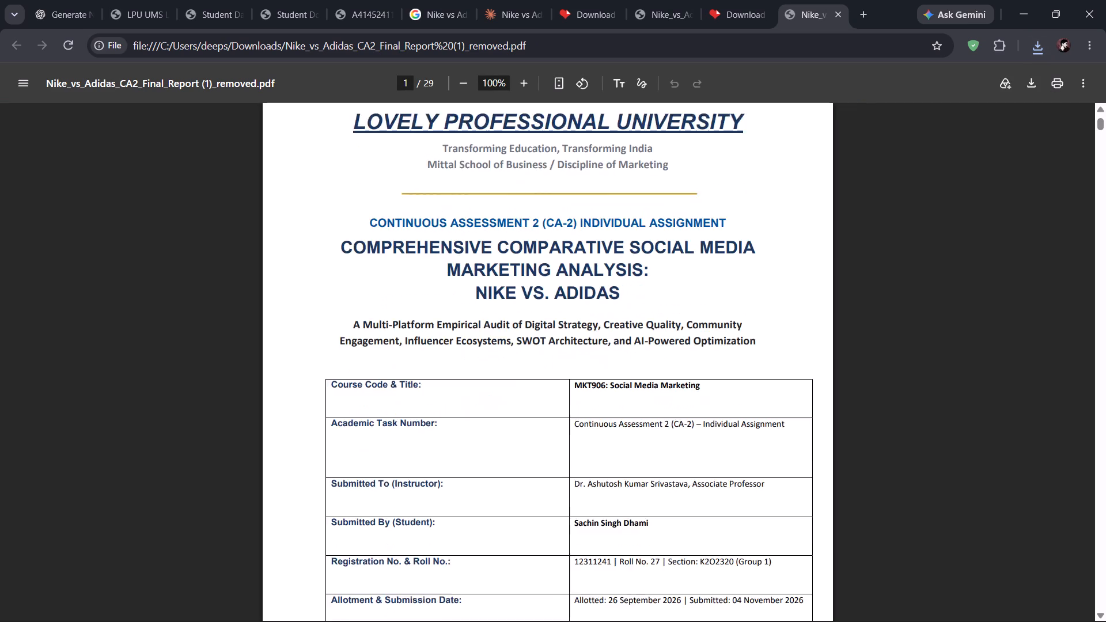
scroll(620, 272, down, 1)
scroll(620, 272, up, 3)
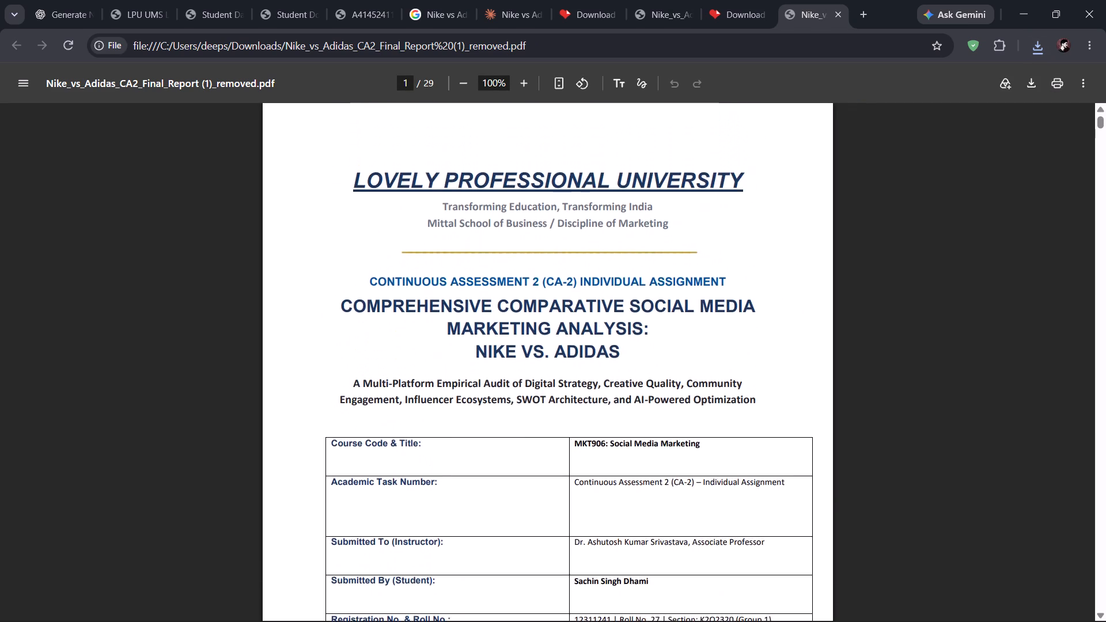
scroll(620, 272, down, 4)
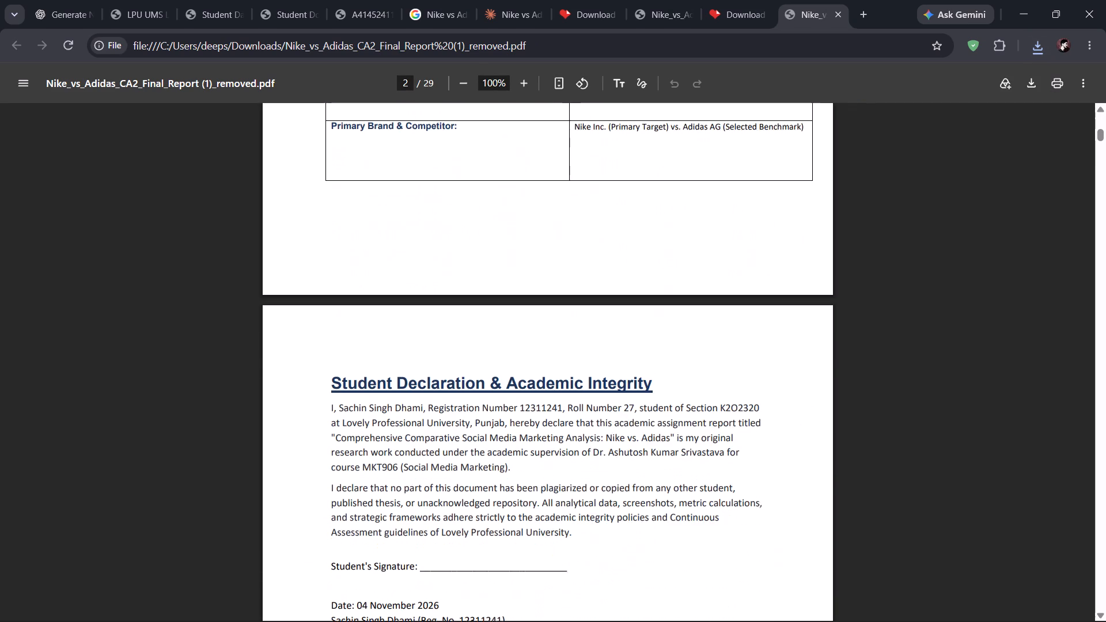
scroll(620, 272, down, 3)
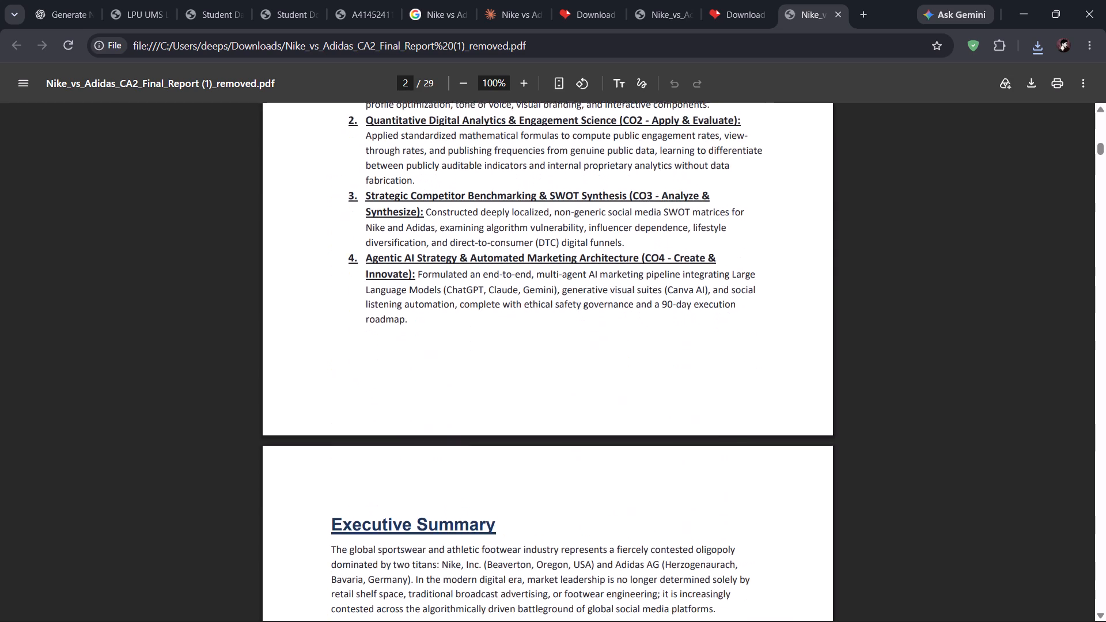
scroll(620, 272, down, 7)
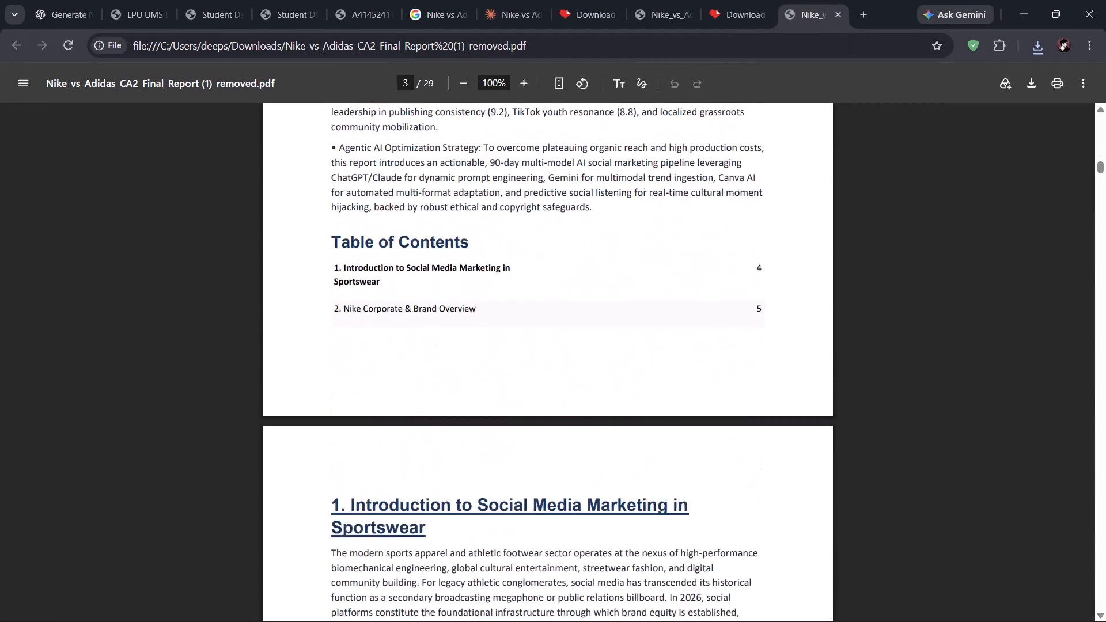
scroll(620, 272, up, 2)
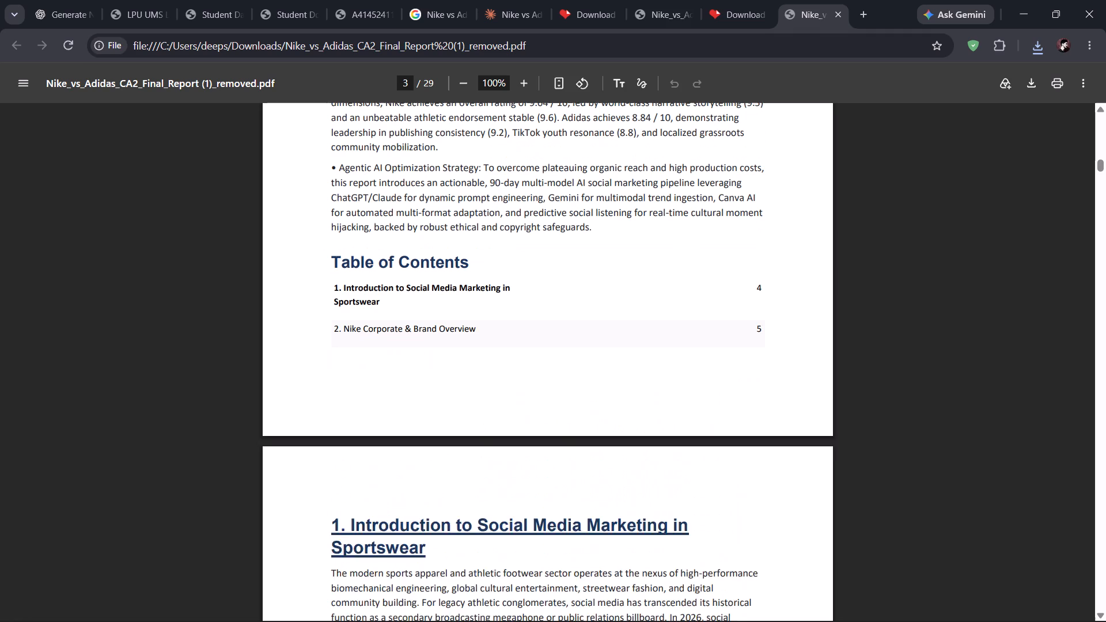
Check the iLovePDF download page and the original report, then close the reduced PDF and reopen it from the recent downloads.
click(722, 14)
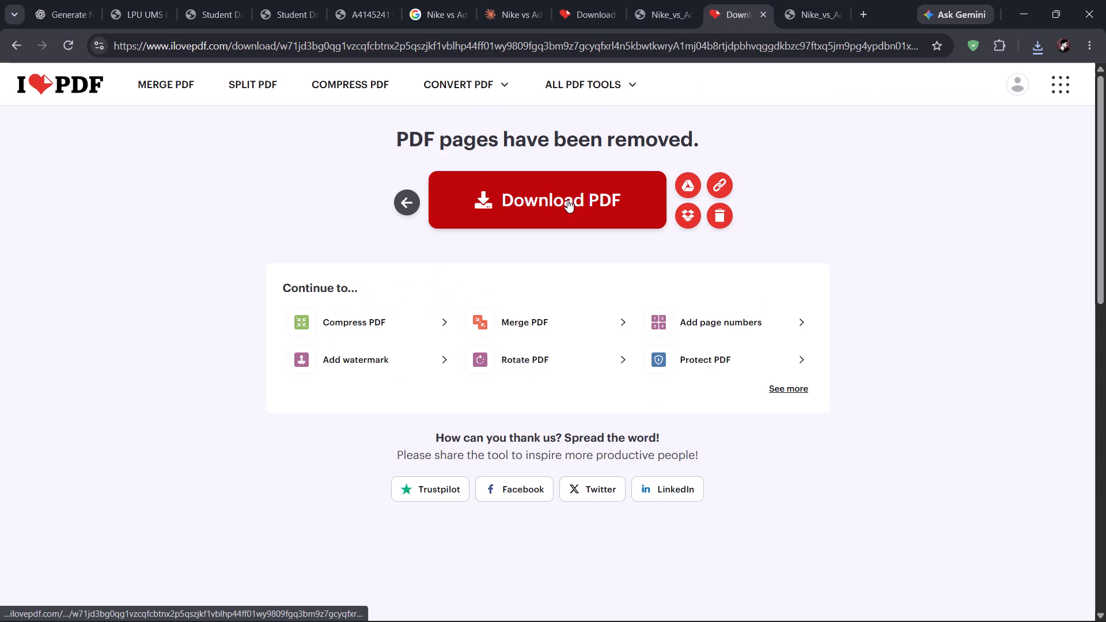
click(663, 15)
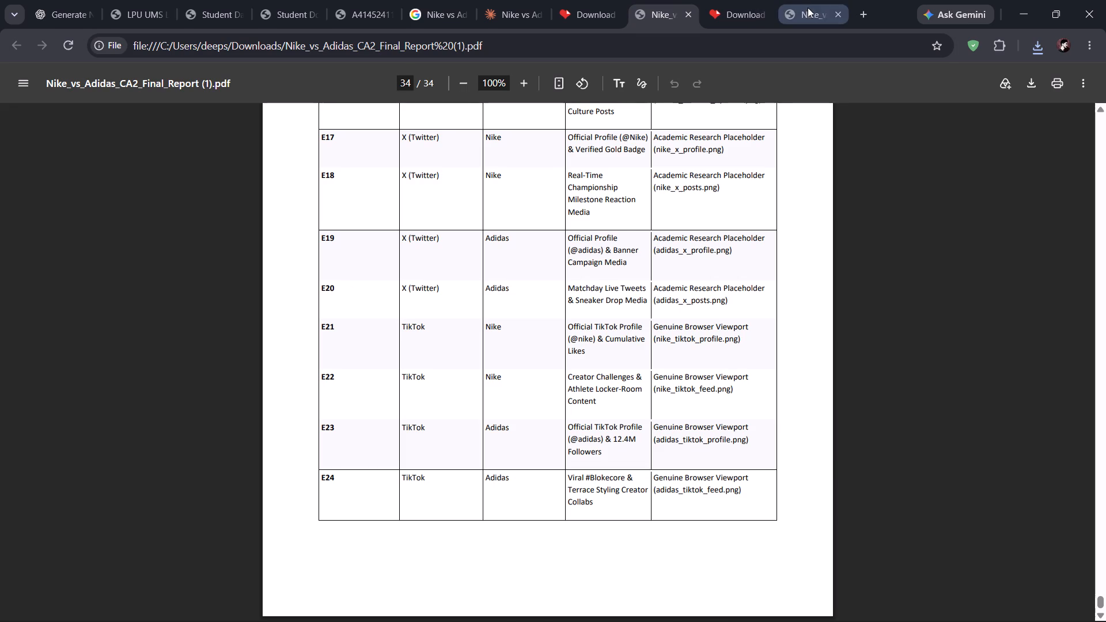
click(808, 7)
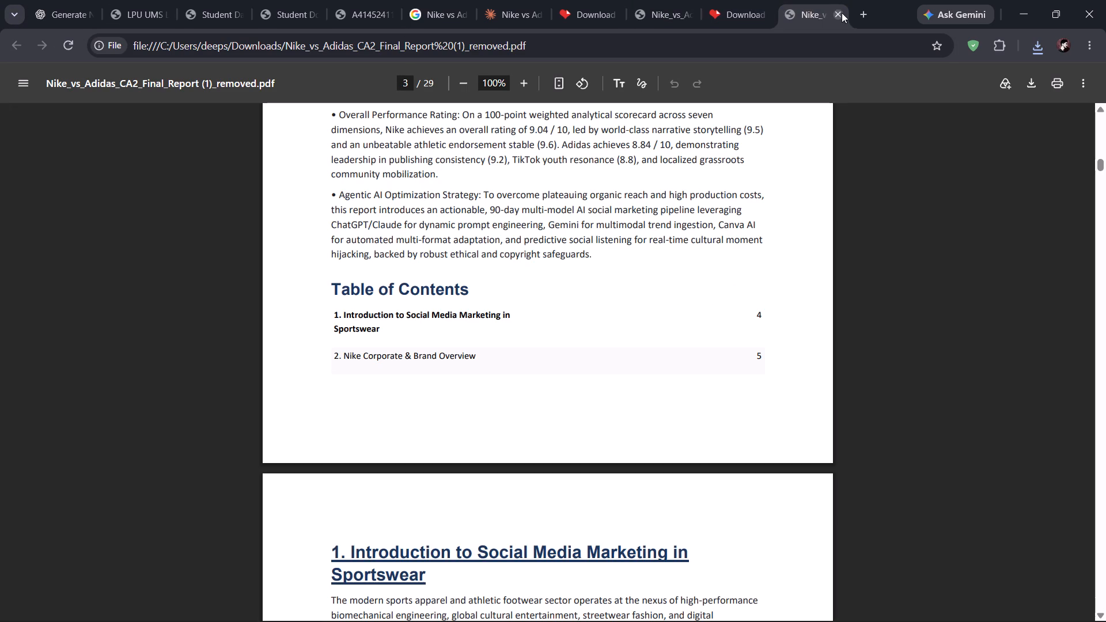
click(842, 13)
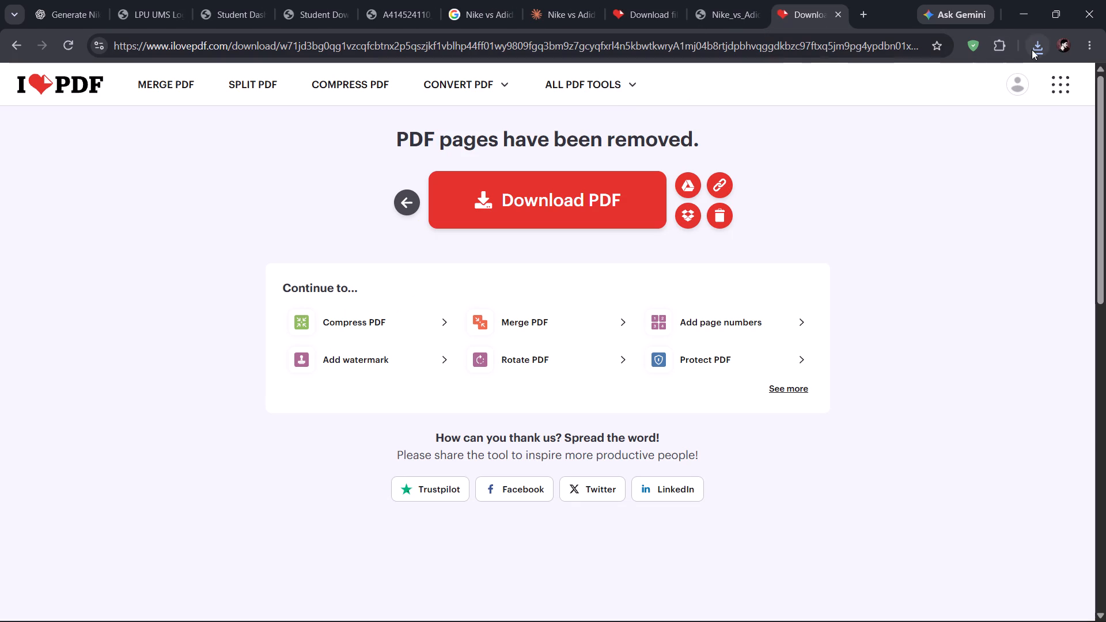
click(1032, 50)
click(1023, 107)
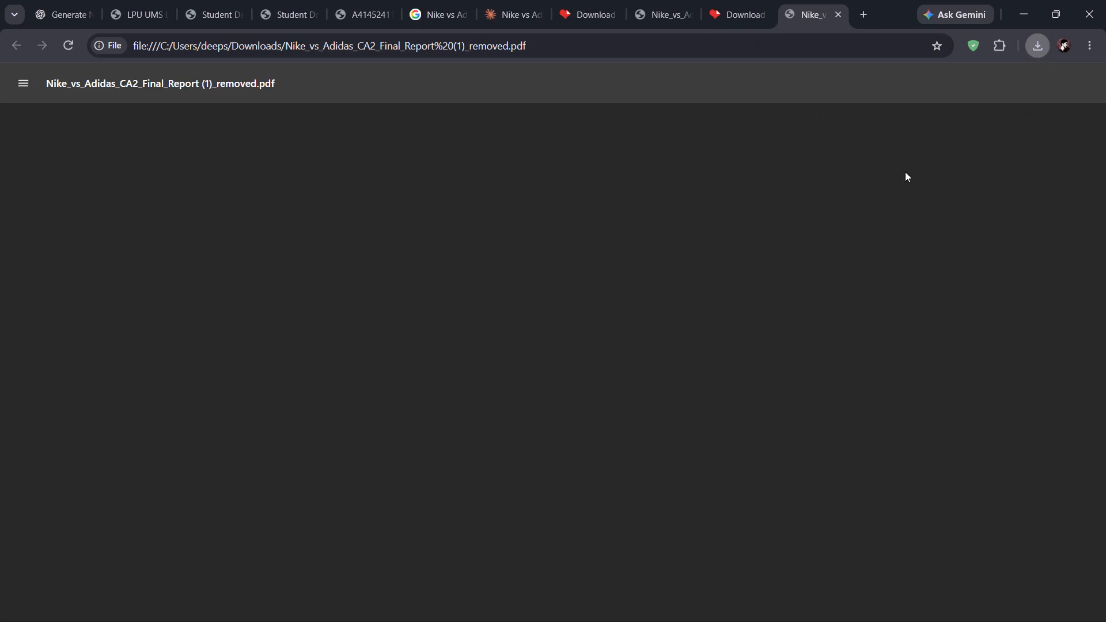
Examine the reduced PDF's declaration, Executive Summary, Table of Contents and Introduction pages for remaining page or layout problems.
scroll(579, 290, down, 6)
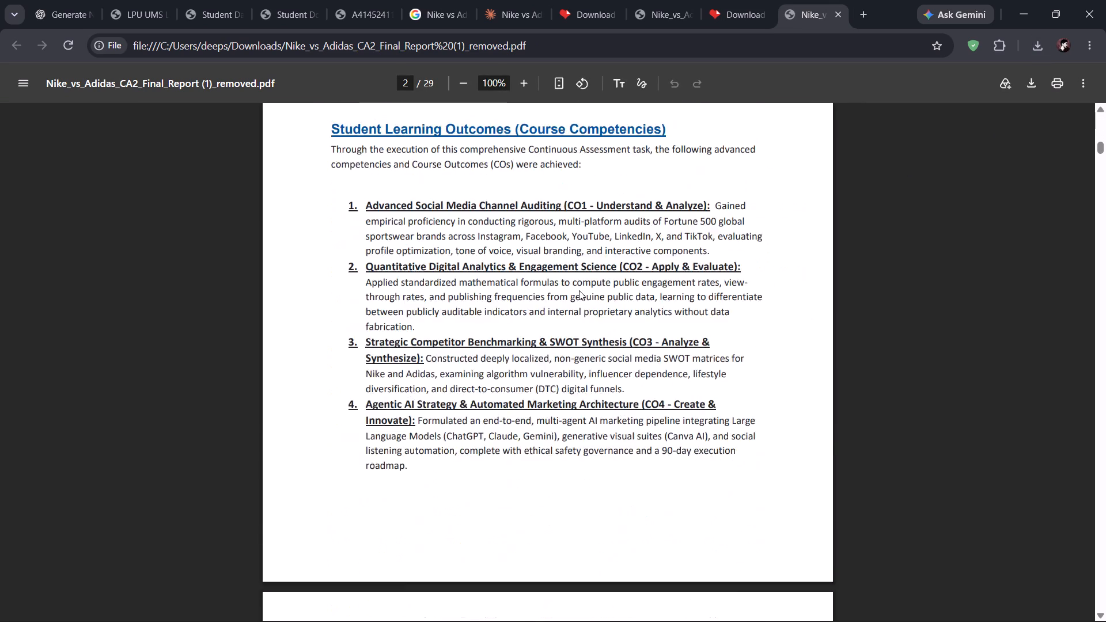
scroll(579, 290, down, 4)
scroll(579, 290, up, 2)
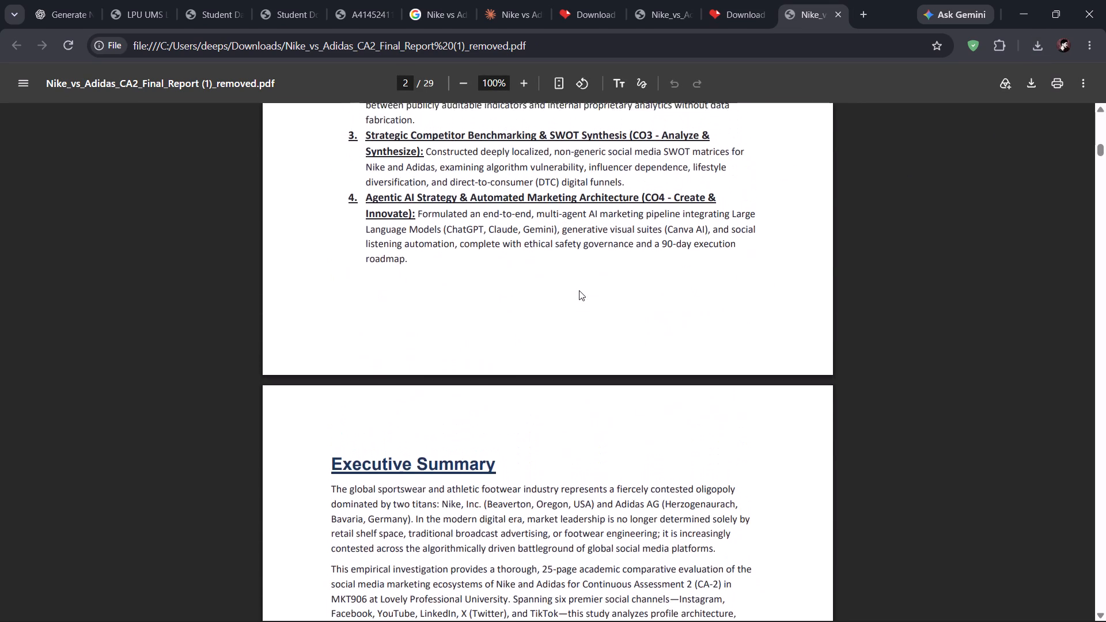
scroll(579, 290, up, 4)
scroll(579, 290, down, 1)
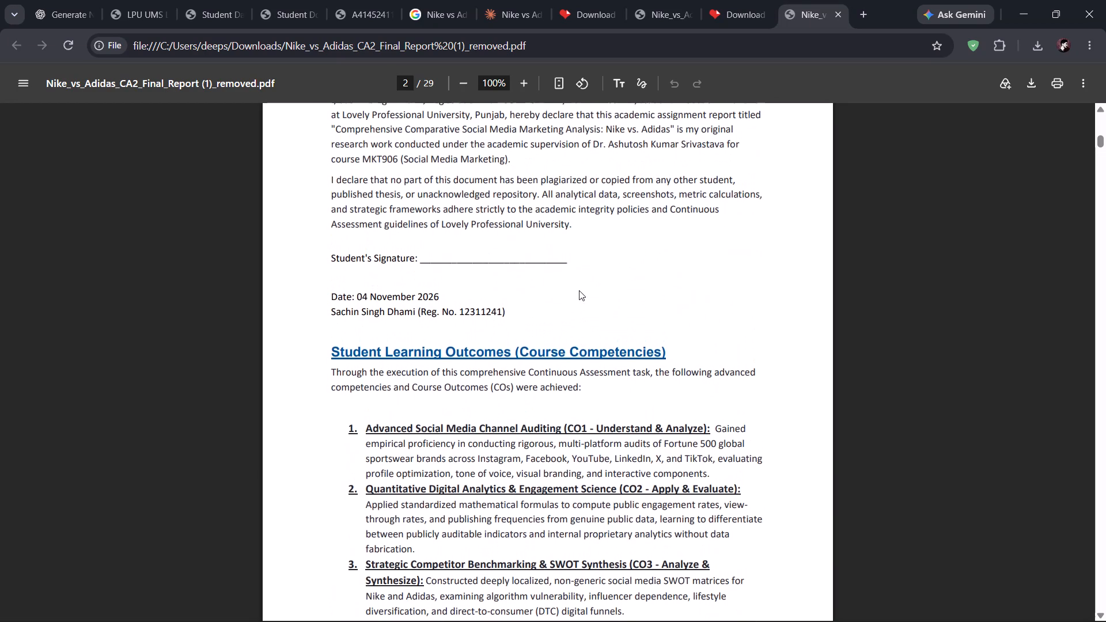
scroll(579, 290, down, 3)
scroll(579, 290, up, 2)
scroll(579, 290, down, 2)
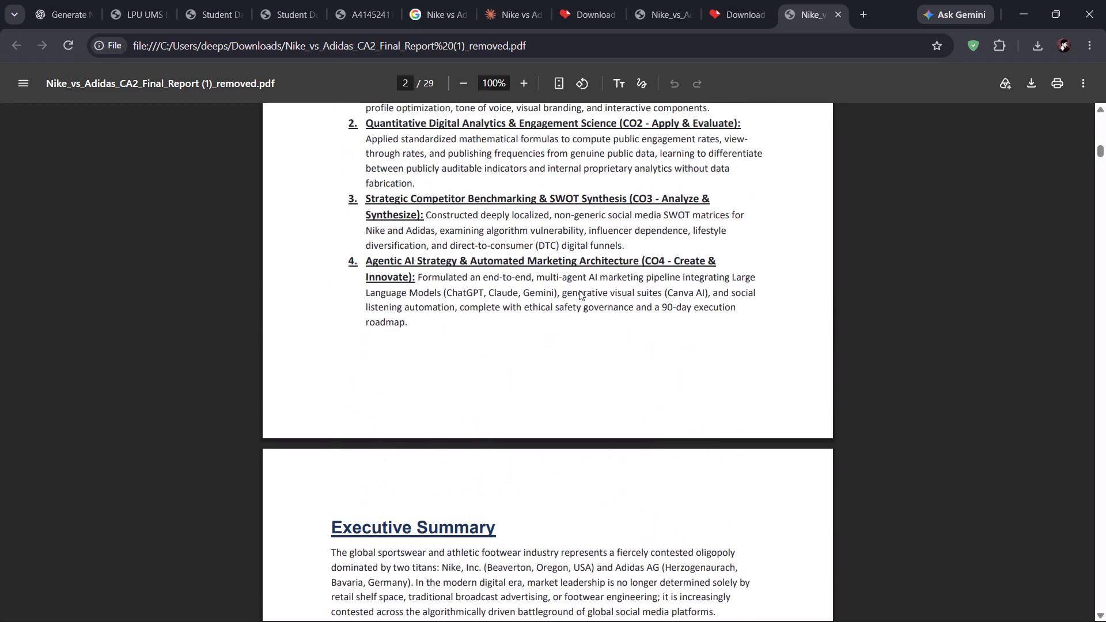
scroll(579, 290, down, 3)
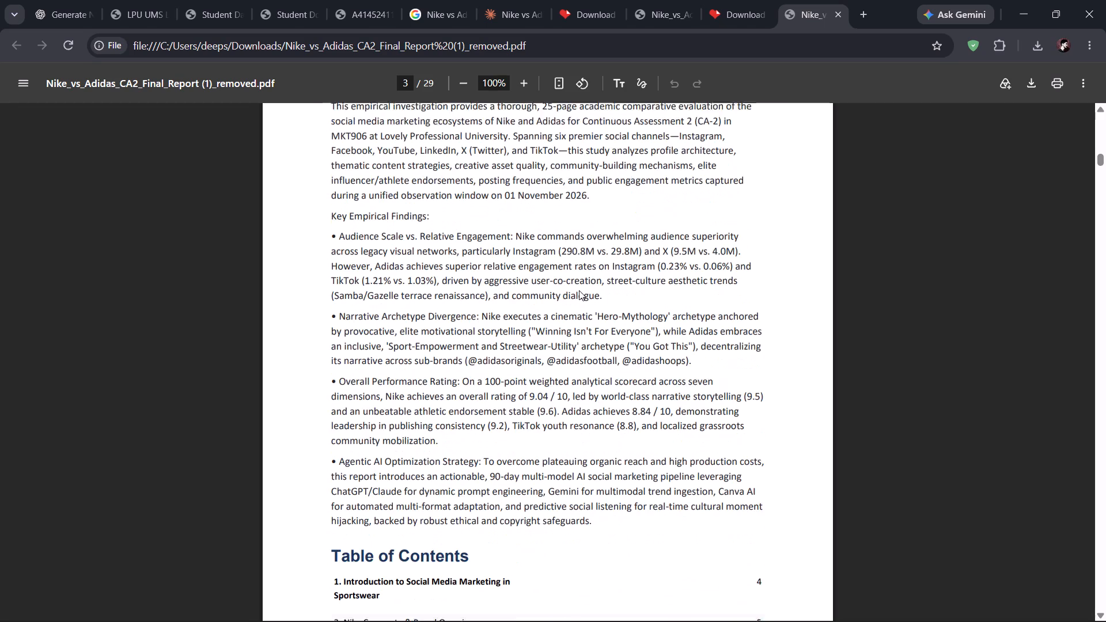
scroll(579, 290, down, 2)
scroll(579, 290, up, 1)
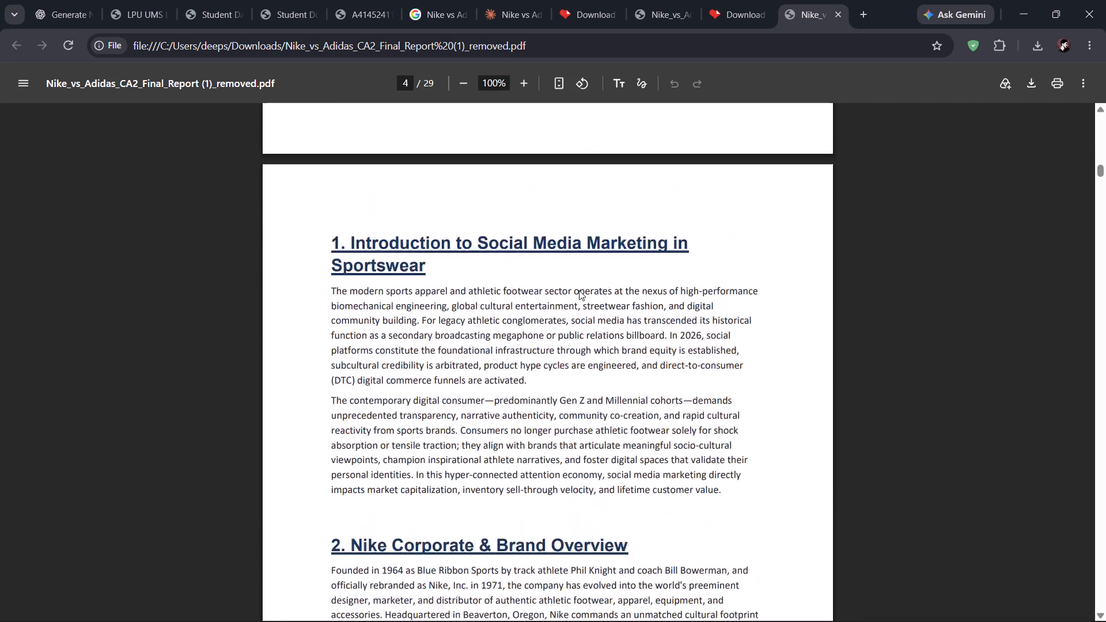
scroll(579, 290, up, 1)
Search Google for "remove pages from pdf" in a new tab.
click(862, 12)
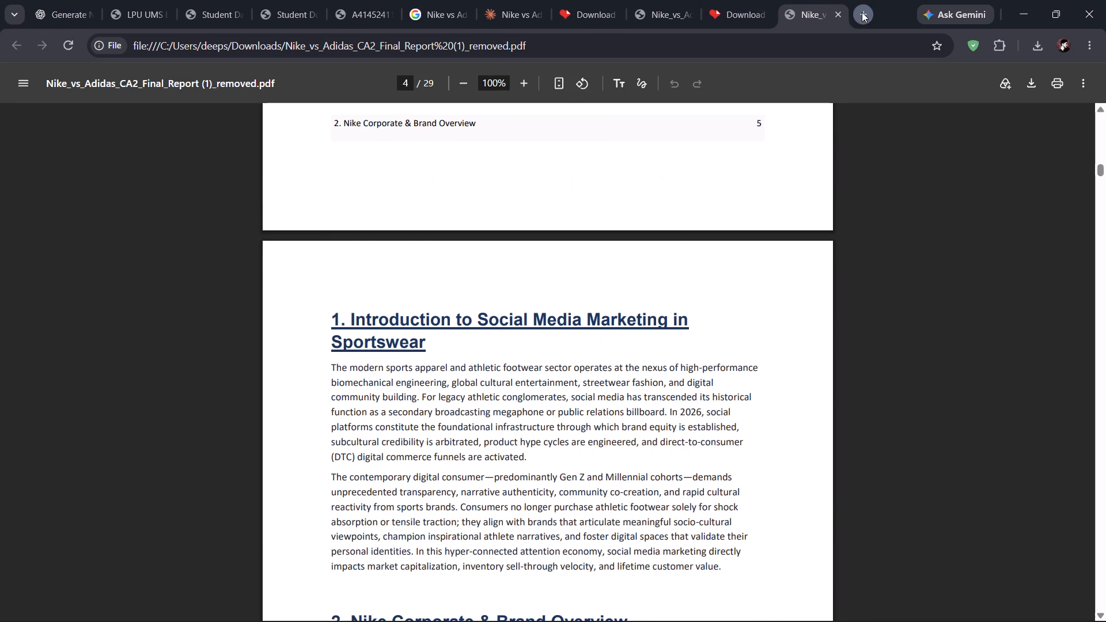
click(329, 48)
text(re)
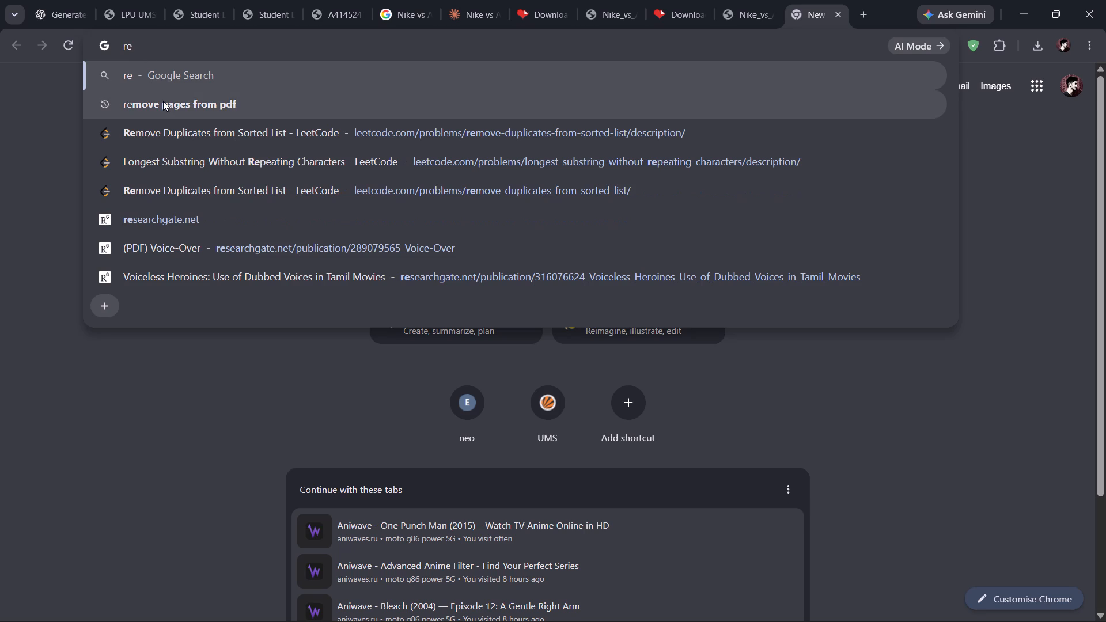
click(163, 101)
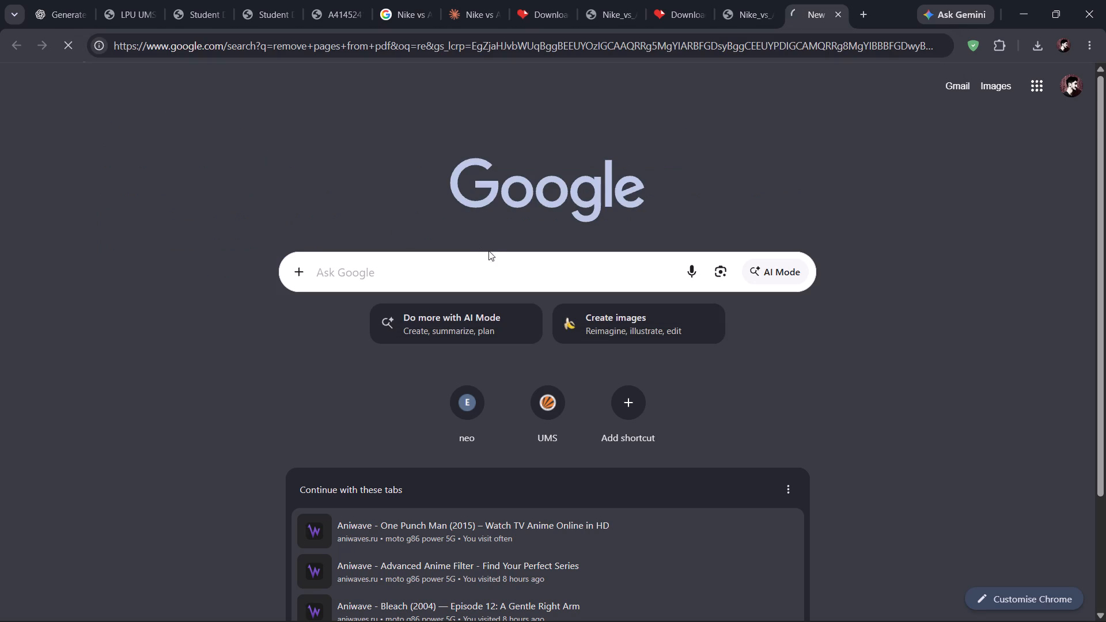
scroll(479, 289, down, 1)
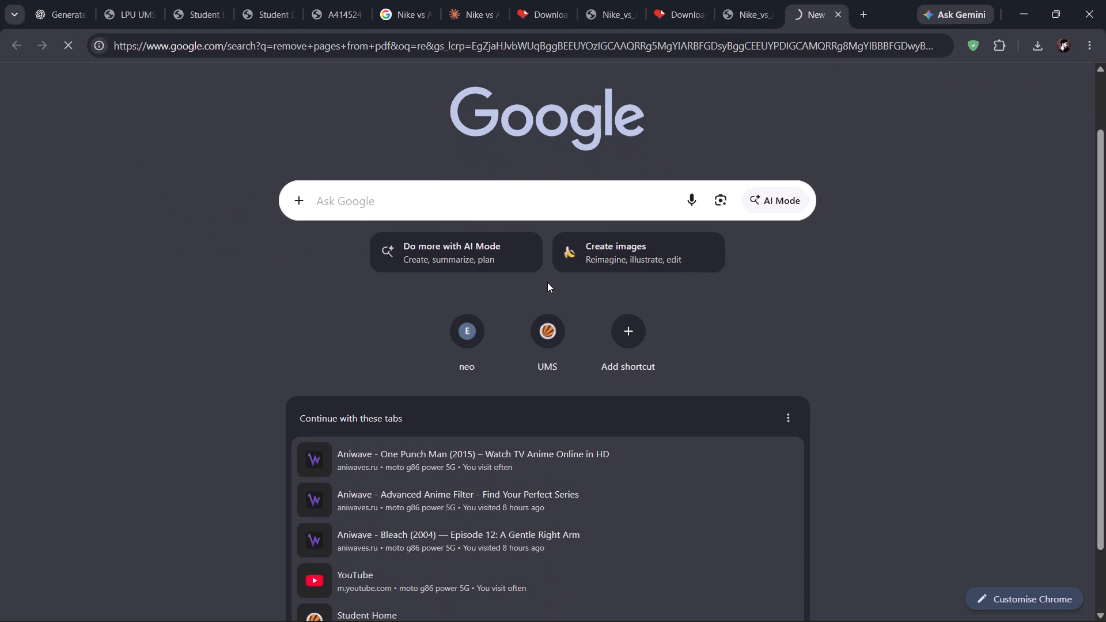
Reconnect the computer to the LPU Hostels Wi-Fi network with automatic connection kept on.
scroll(547, 282, down, 2)
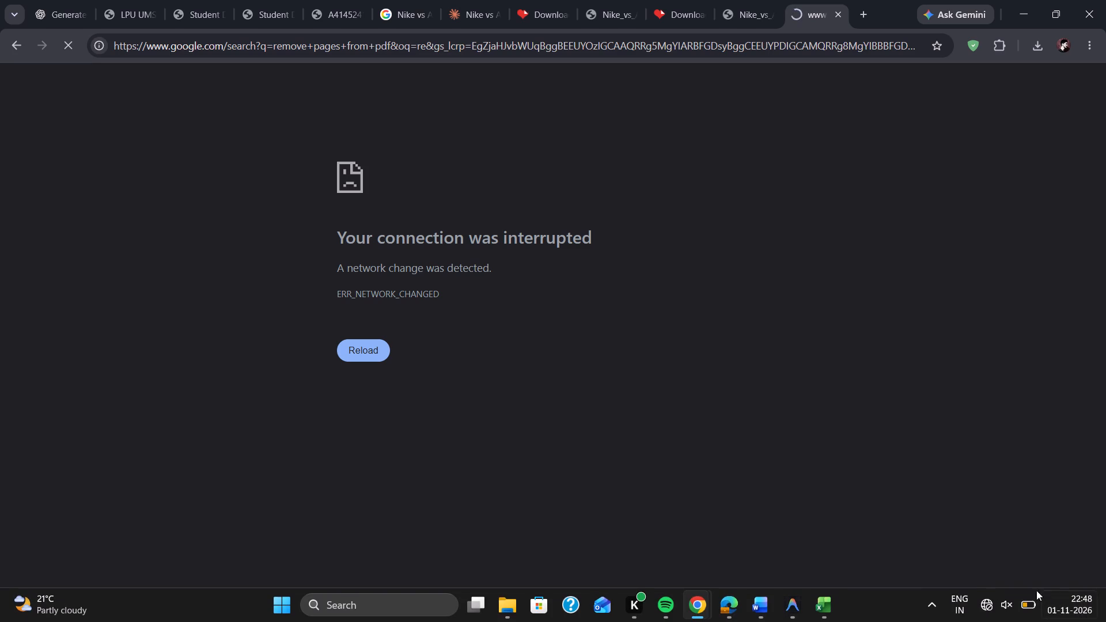
click(993, 619)
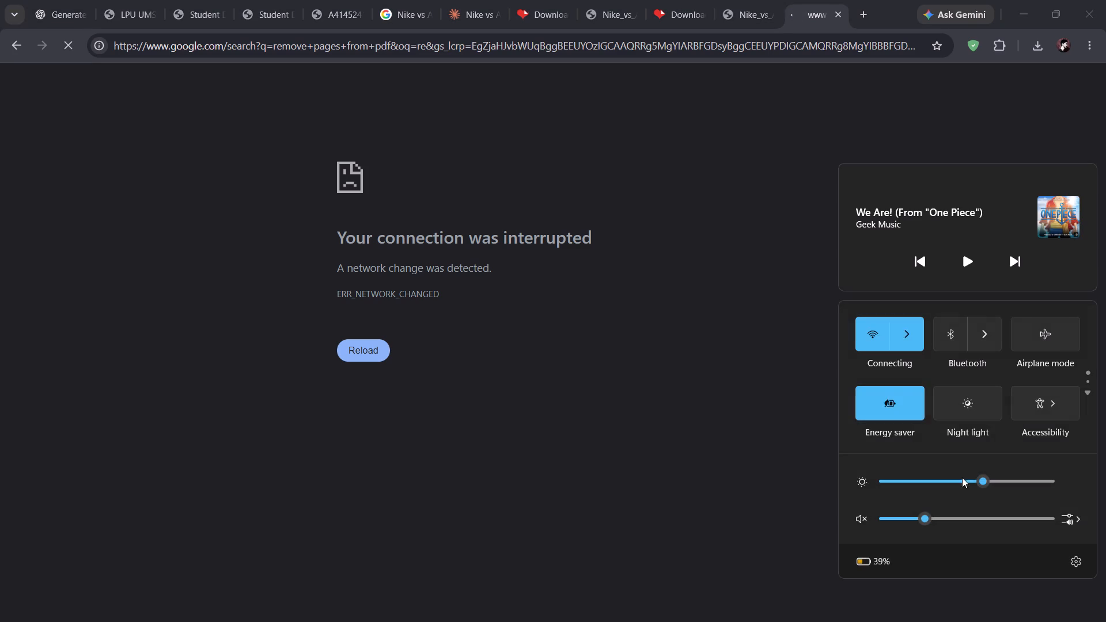
click(907, 323)
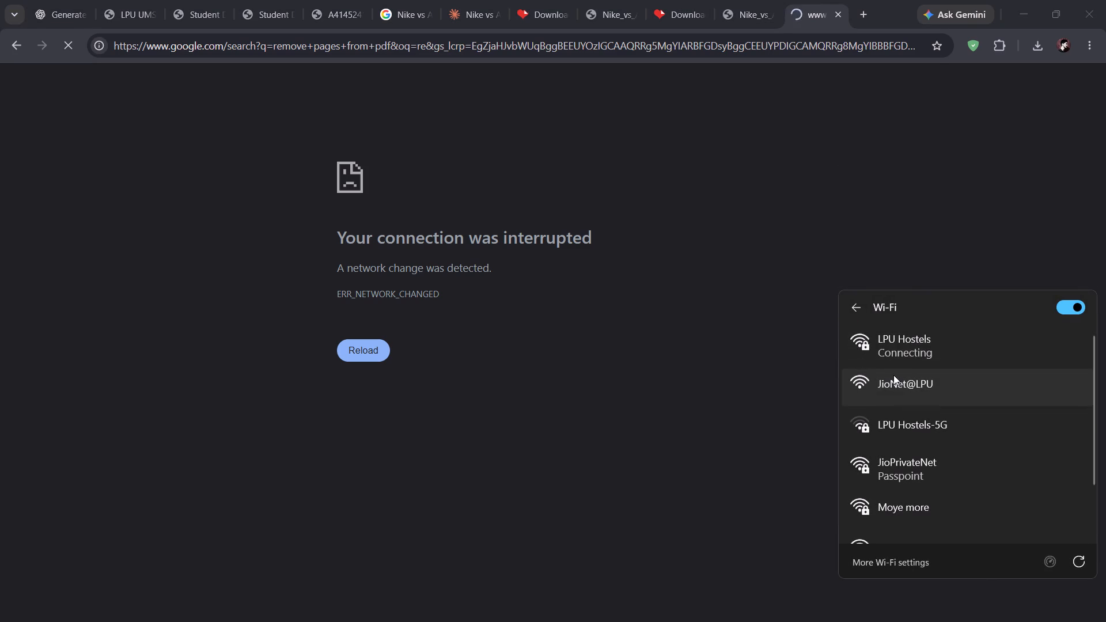
click(897, 347)
click(1008, 411)
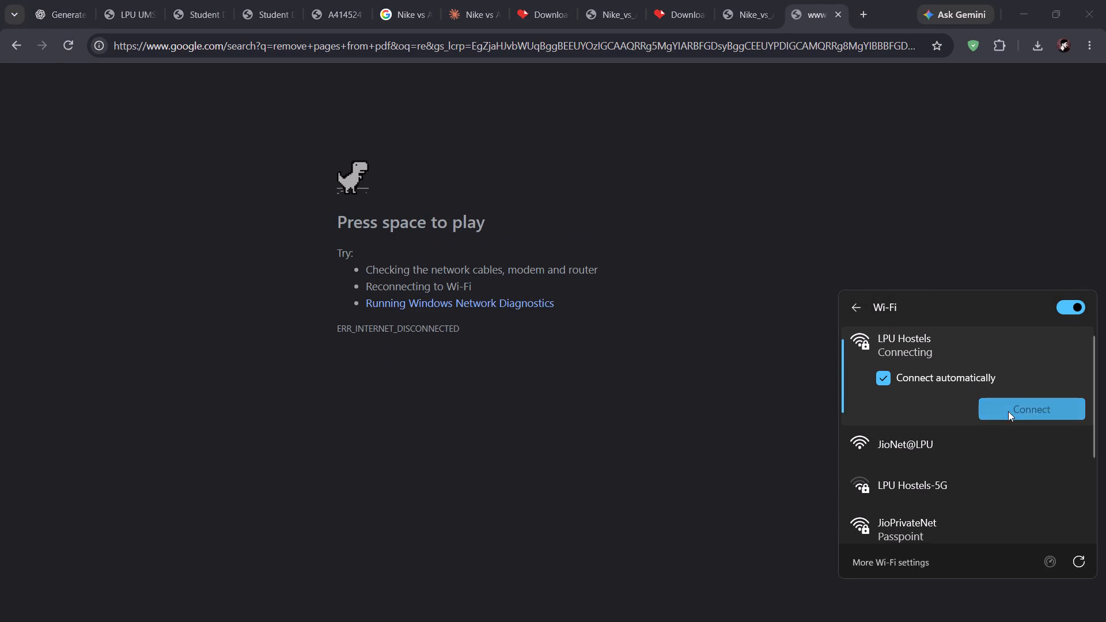
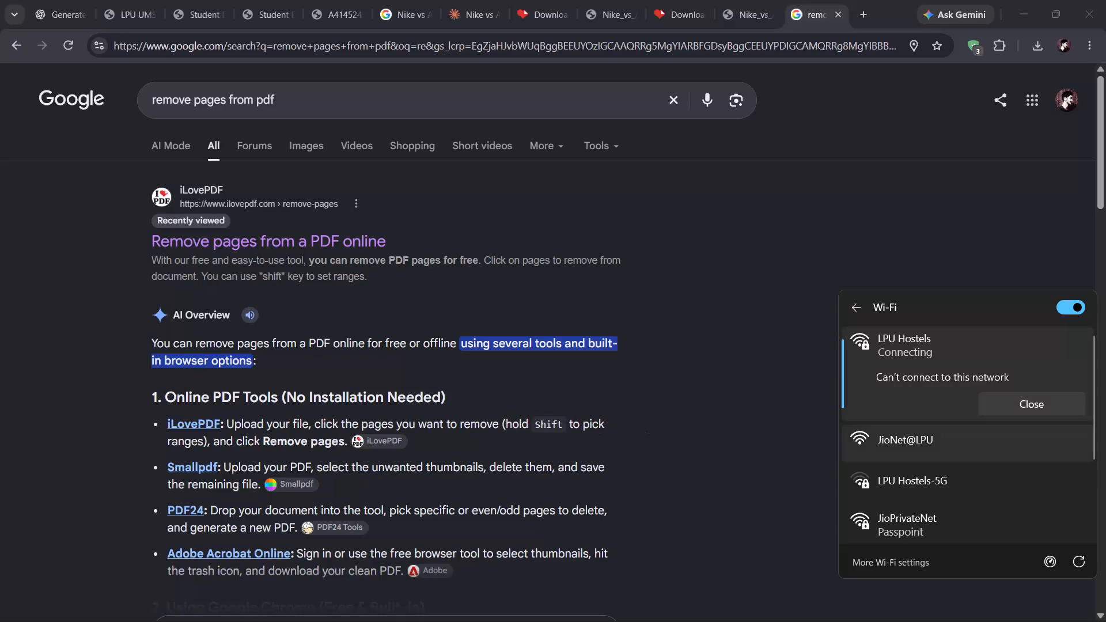
Open iLovePDF's Remove PDF pages tool from the search results and start selecting a PDF file to upload.
click(180, 239)
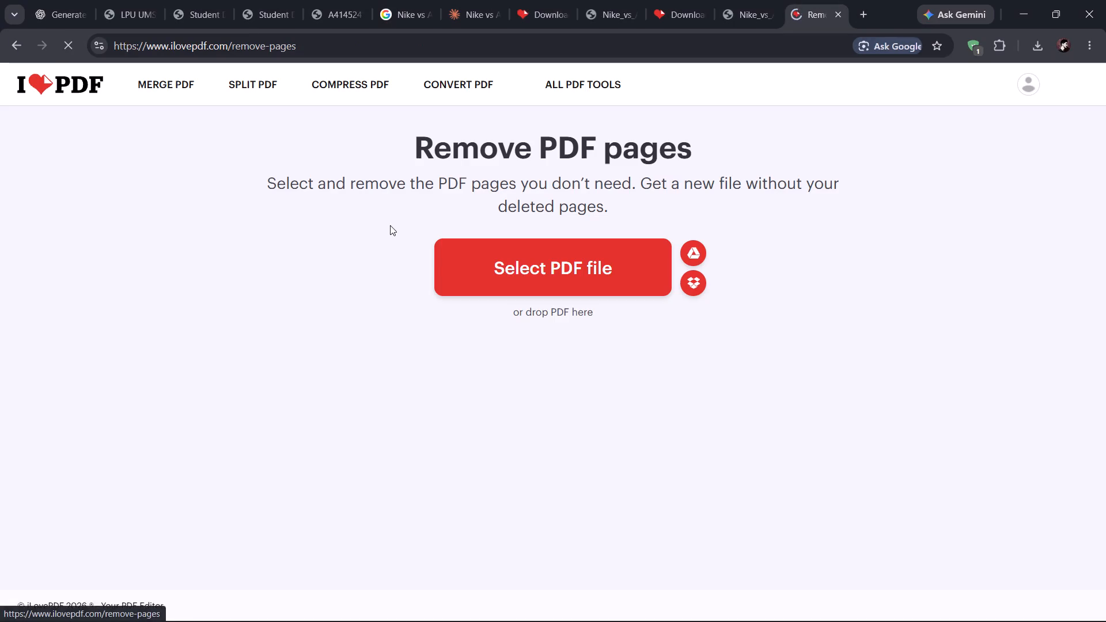
click(522, 270)
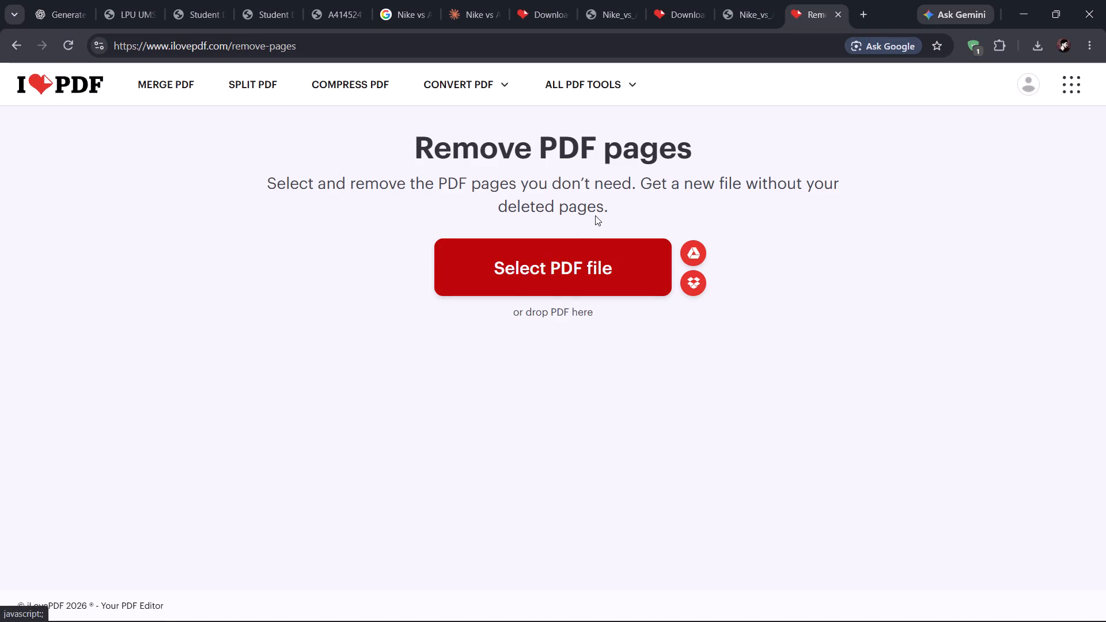
Load Nike_vs_Adidas_CA2_Final_Report (1)_removed.pdf from Downloads into the page-removal tool.
click(323, 136)
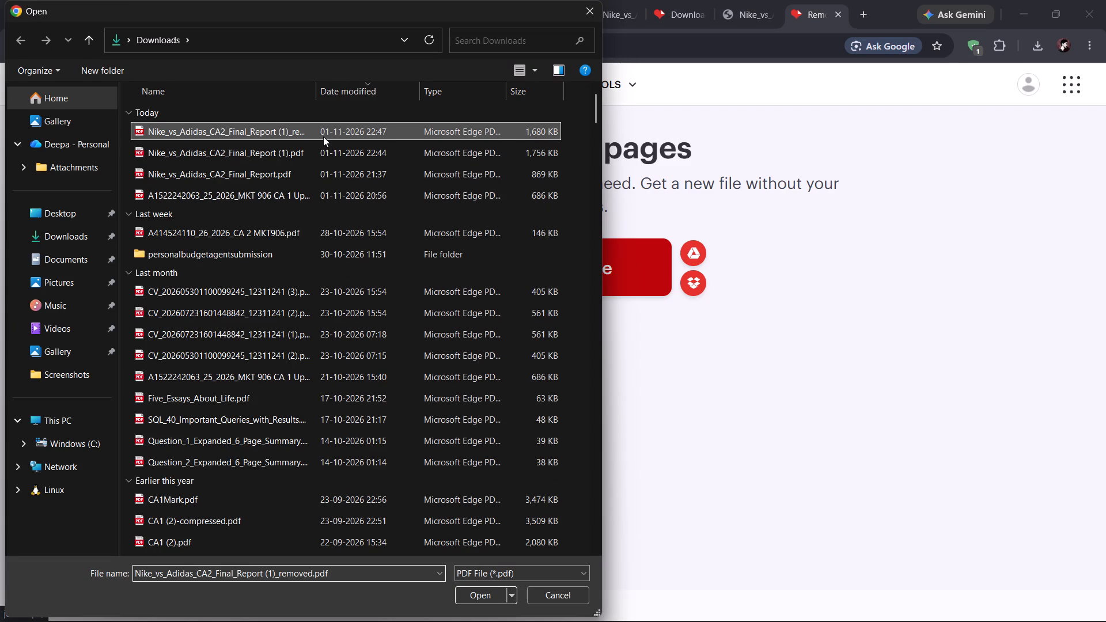
click(476, 594)
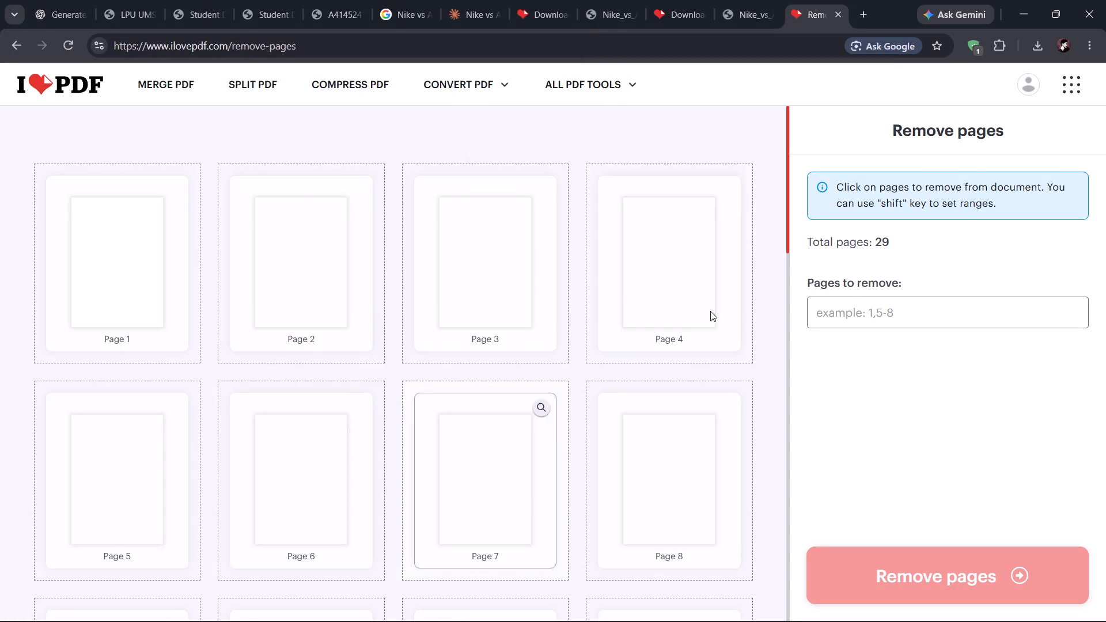
Remove page 3, the executive summary and table of contents page, from the report and download the resulting PDF.
click(472, 269)
click(869, 569)
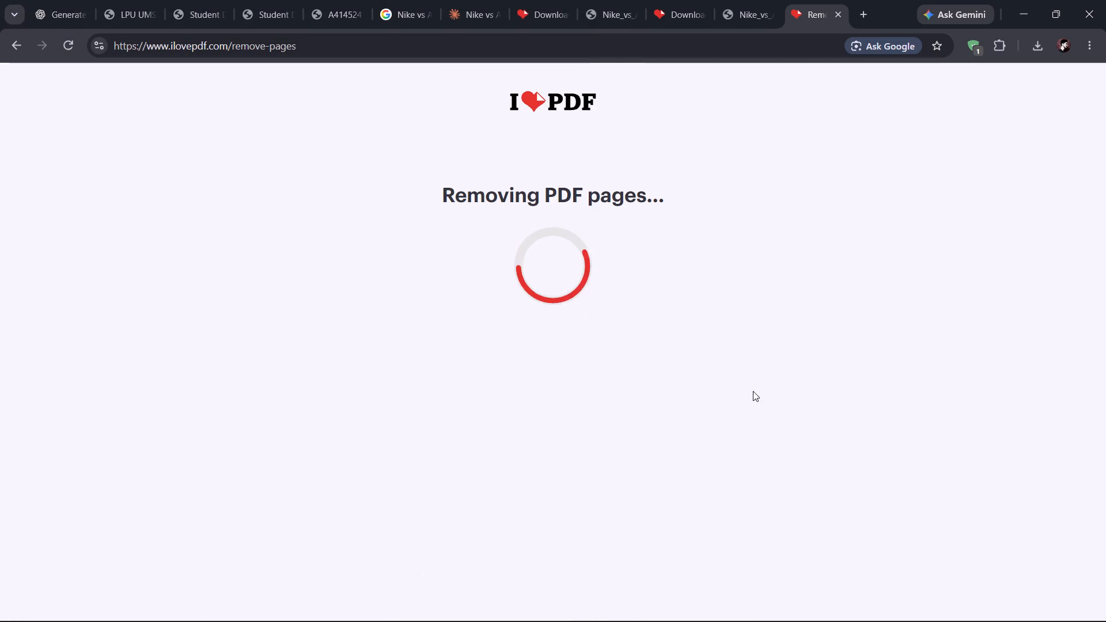
click(564, 196)
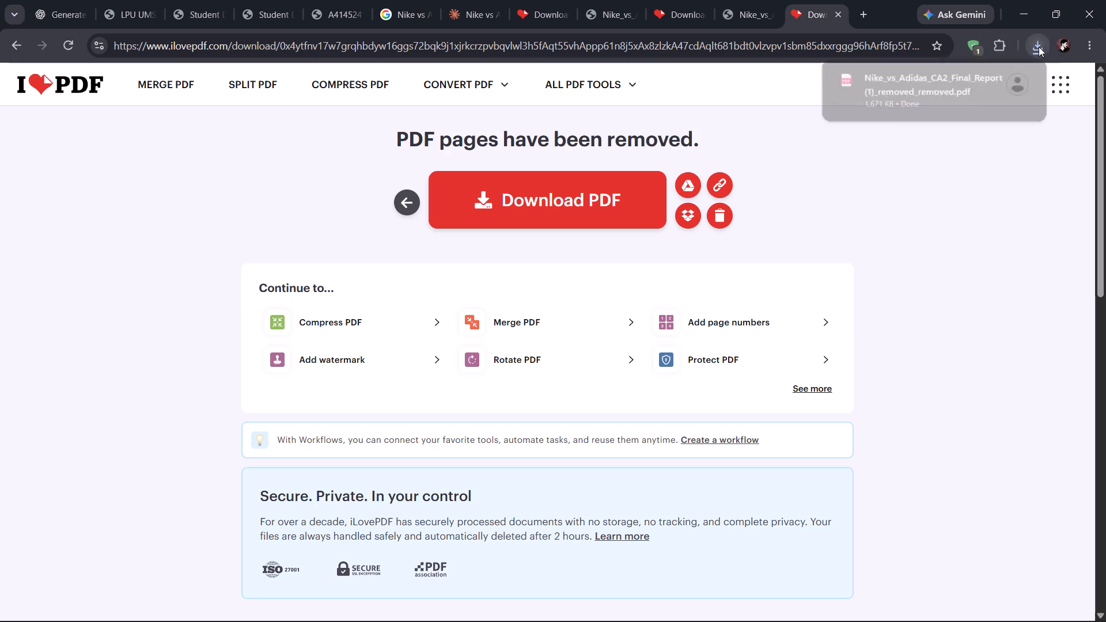
Open the downloaded report and review its opening pages, from the cover through section 5 on research methodology.
click(1031, 75)
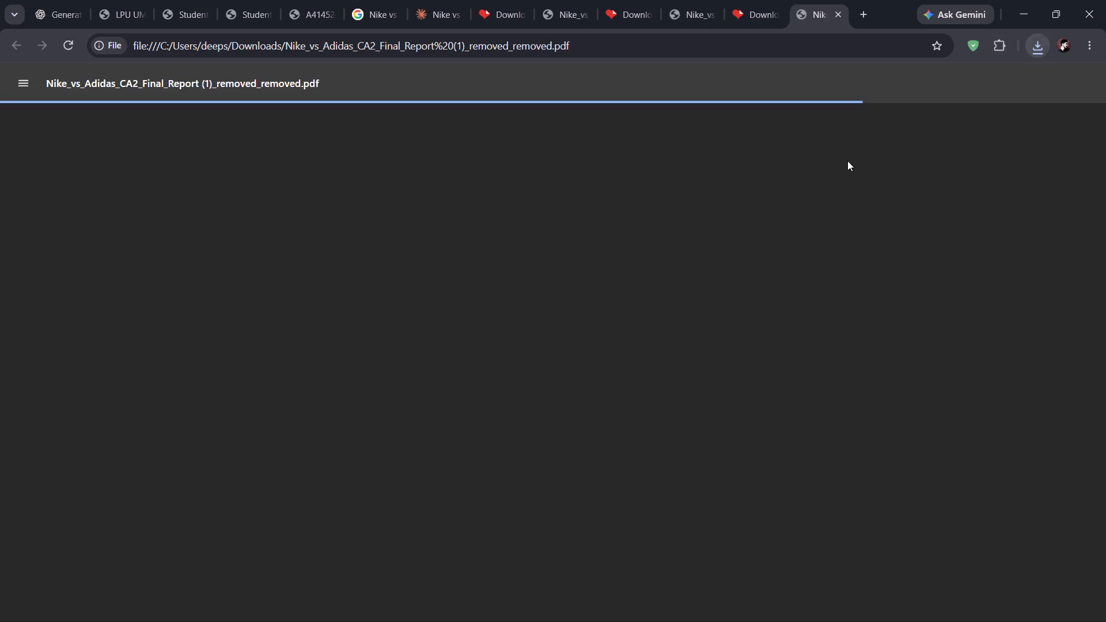
scroll(670, 286, down, 3)
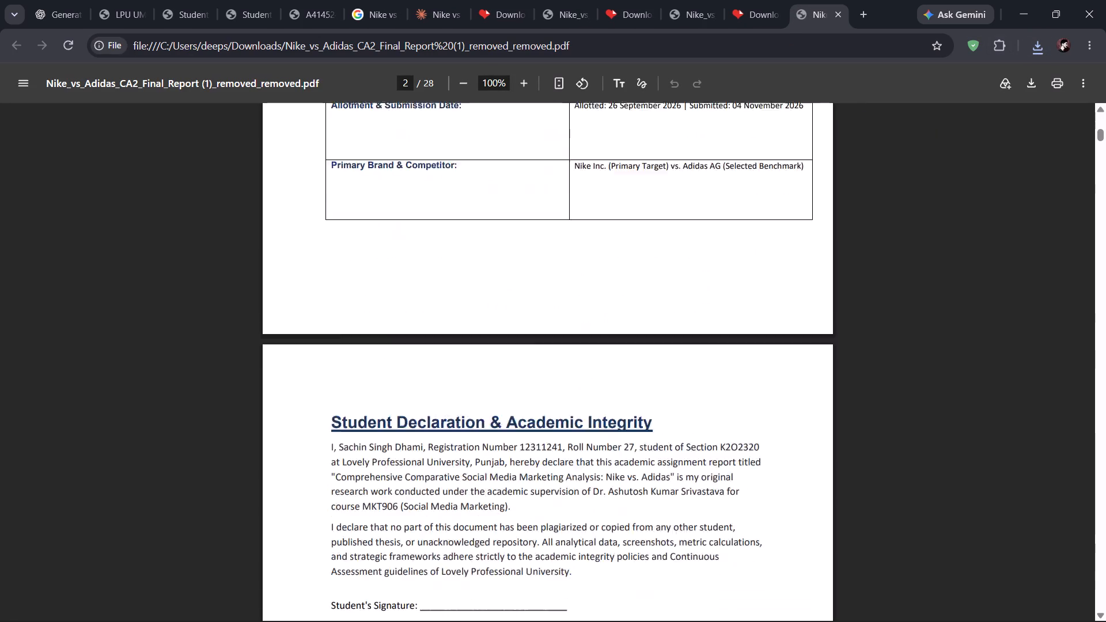
scroll(670, 286, up, 3)
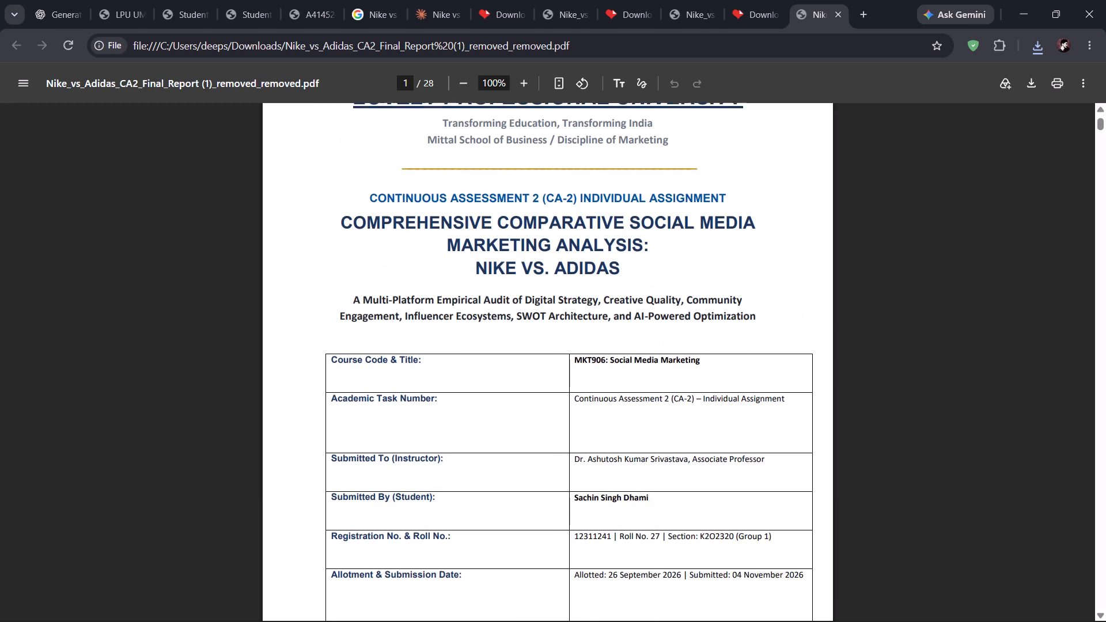
scroll(670, 286, down, 3)
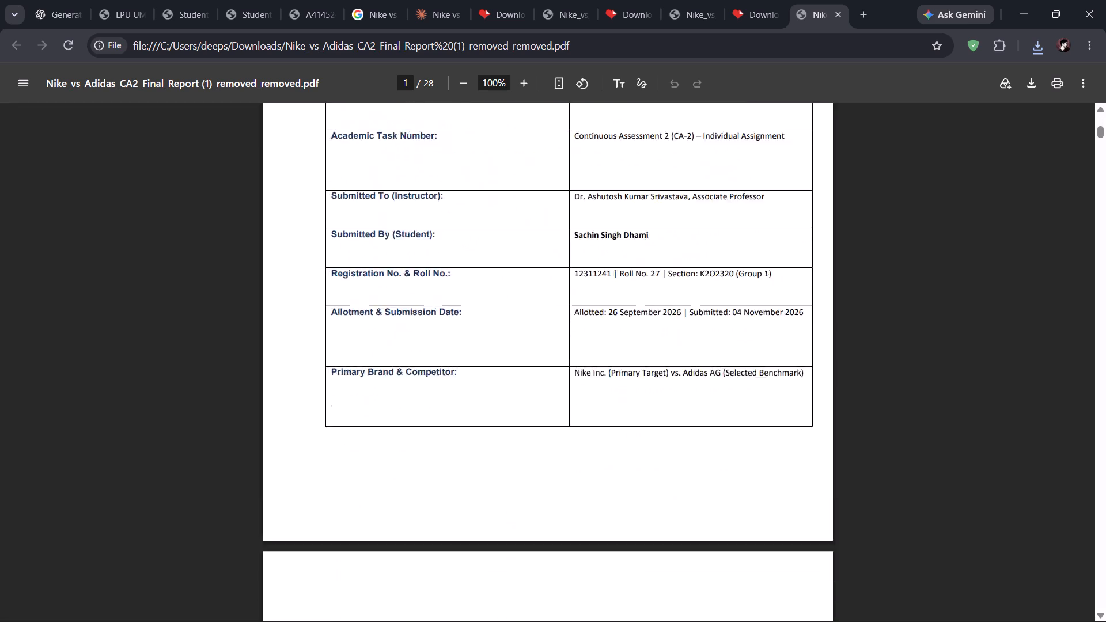
scroll(670, 286, down, 3)
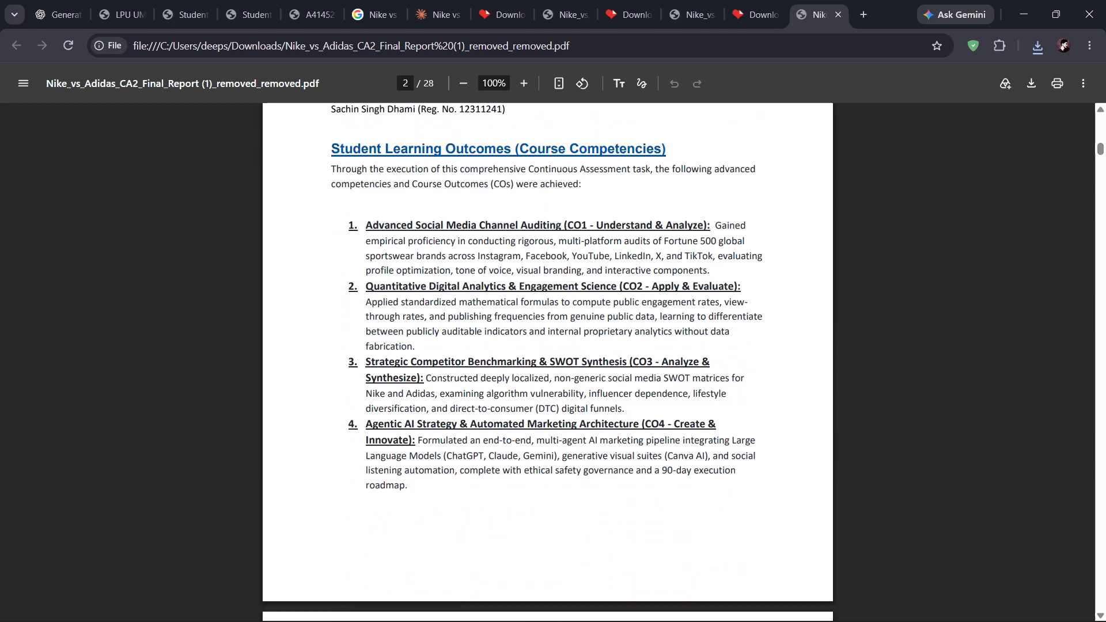
scroll(670, 286, down, 3)
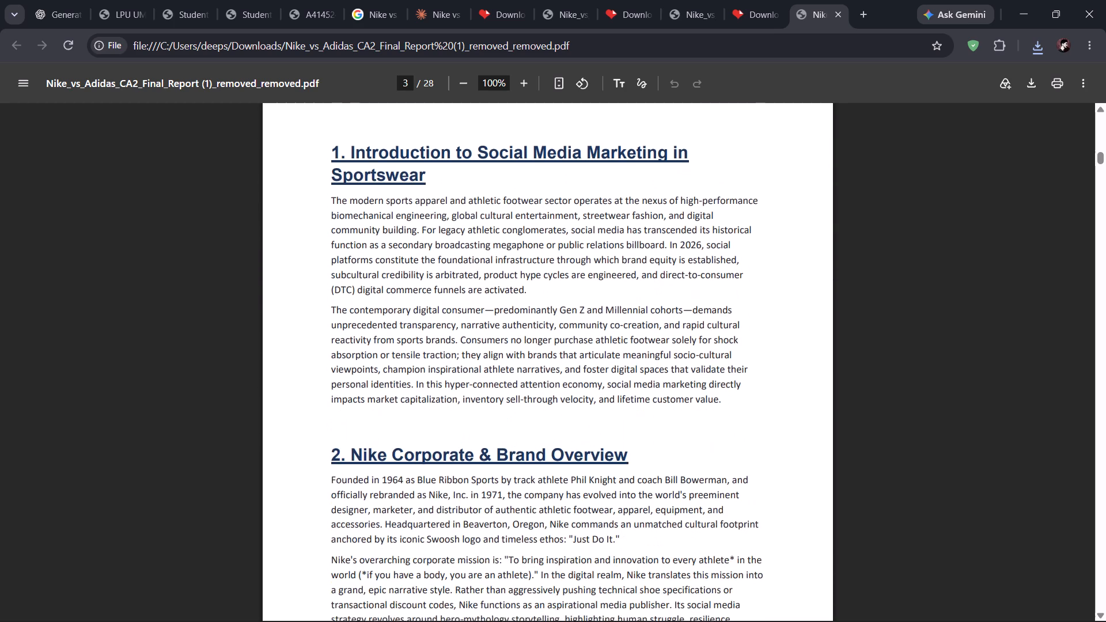
scroll(670, 286, down, 4)
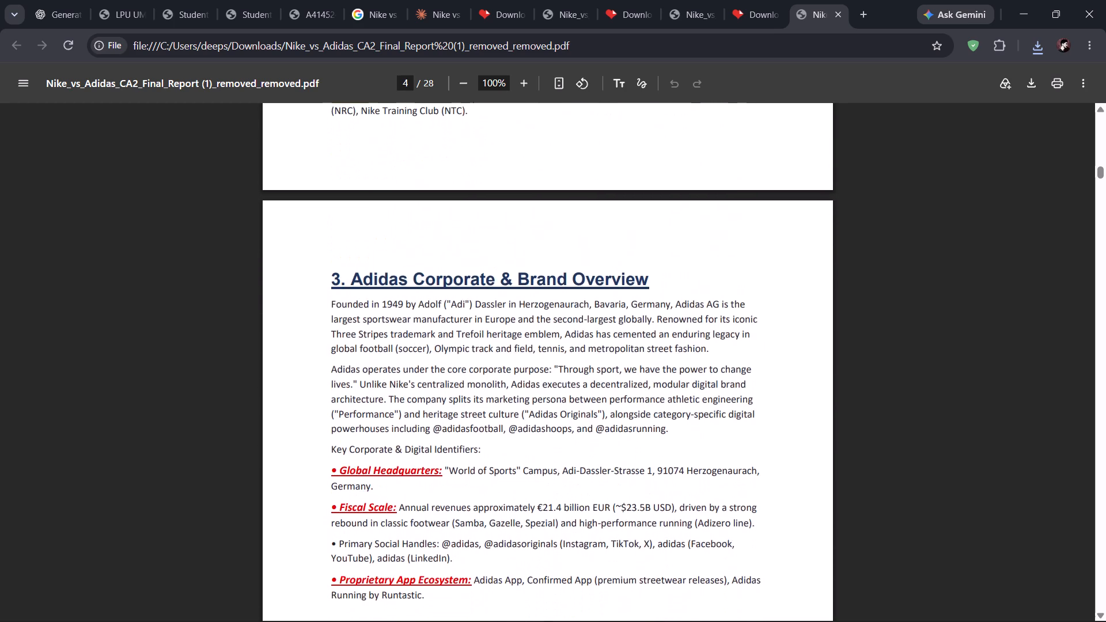
scroll(670, 286, down, 4)
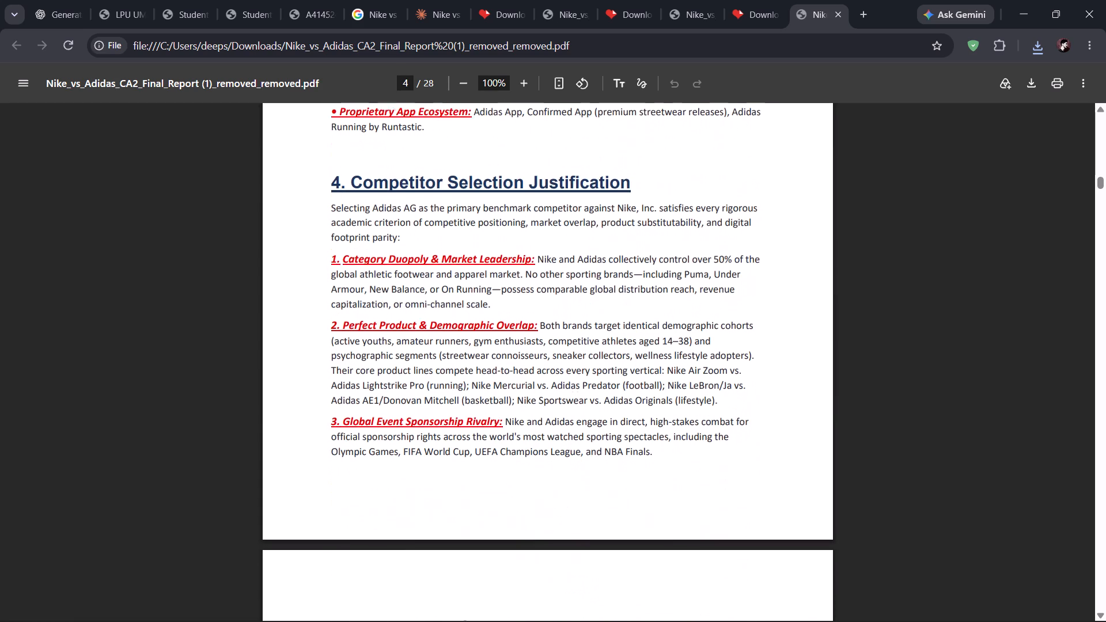
scroll(670, 286, down, 2)
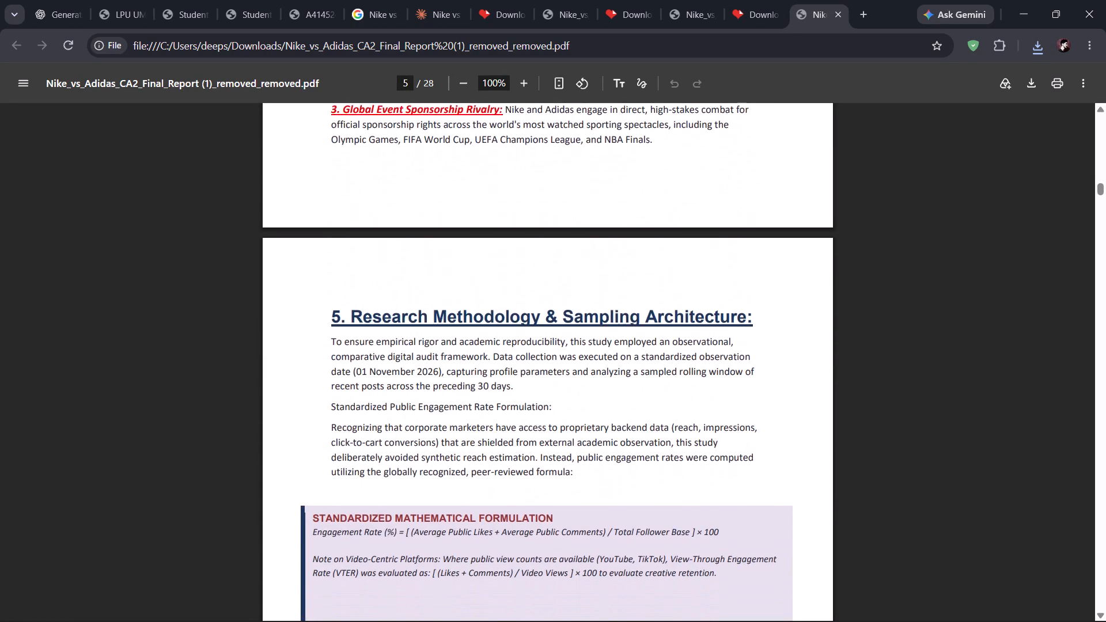
scroll(670, 286, up, 6)
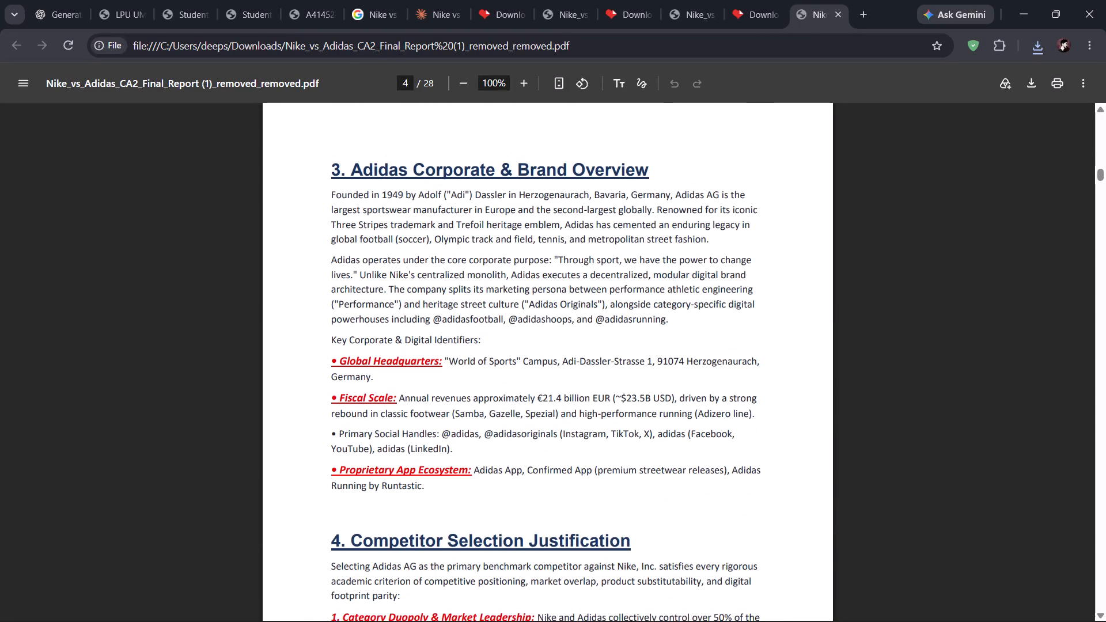
scroll(670, 286, down, 6)
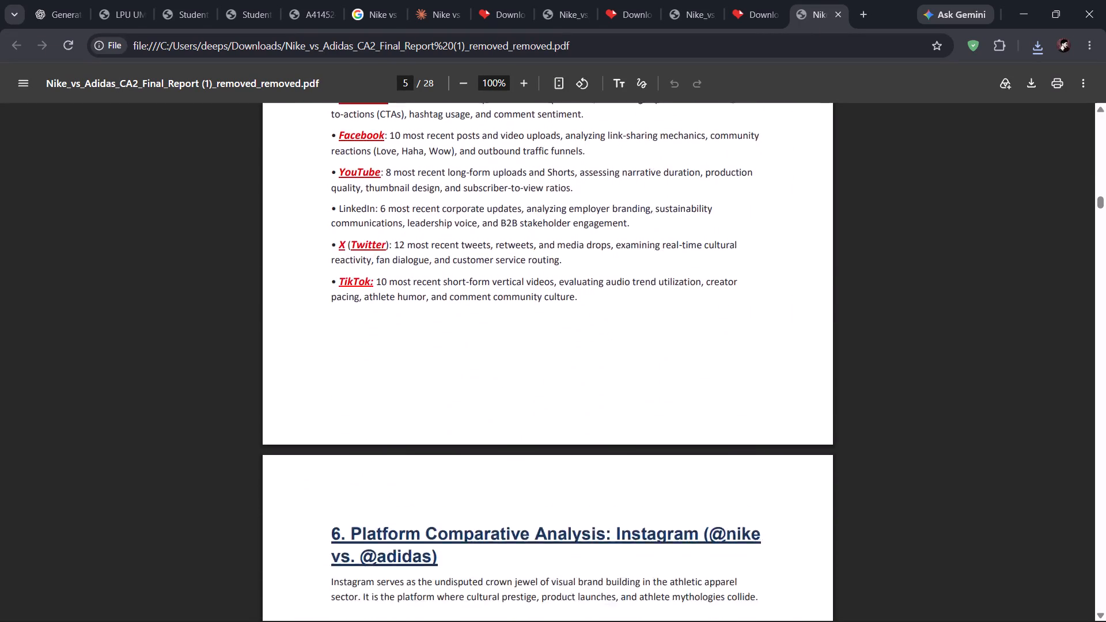
Skim the rest of the report, from the Instagram comparison in section 6 to the evidence table on page 28.
scroll(670, 286, down, 5)
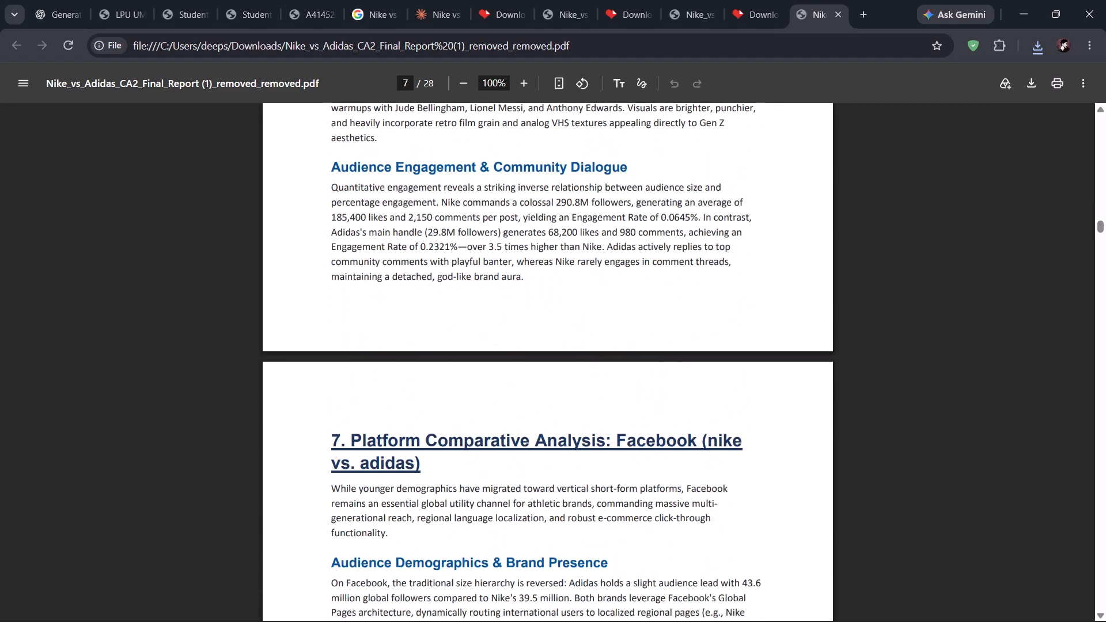
scroll(670, 286, down, 5)
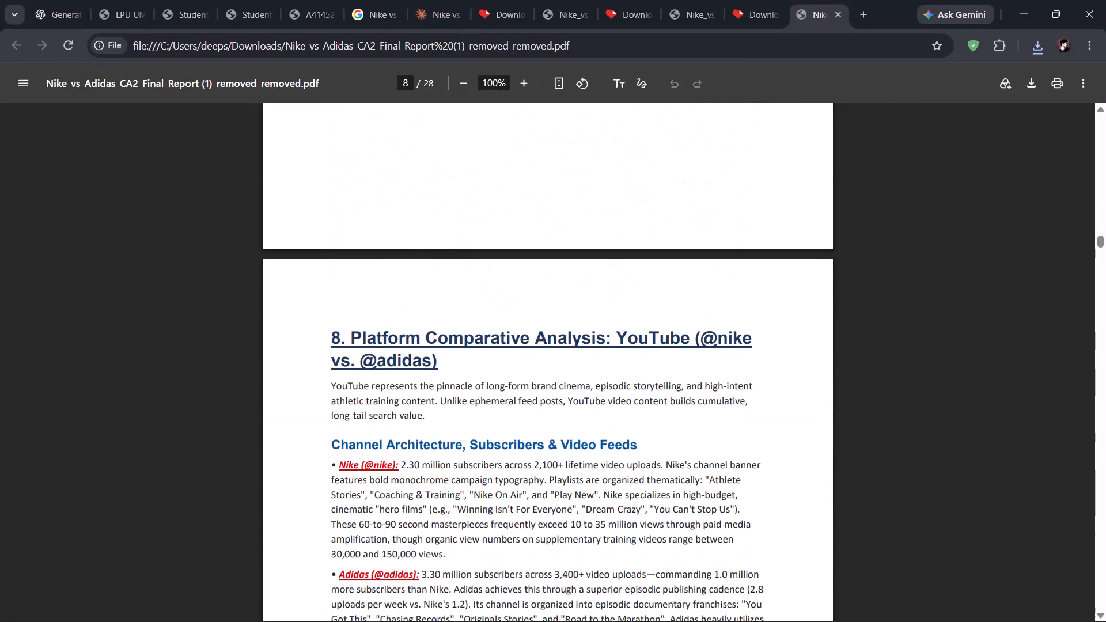
scroll(670, 286, down, 4)
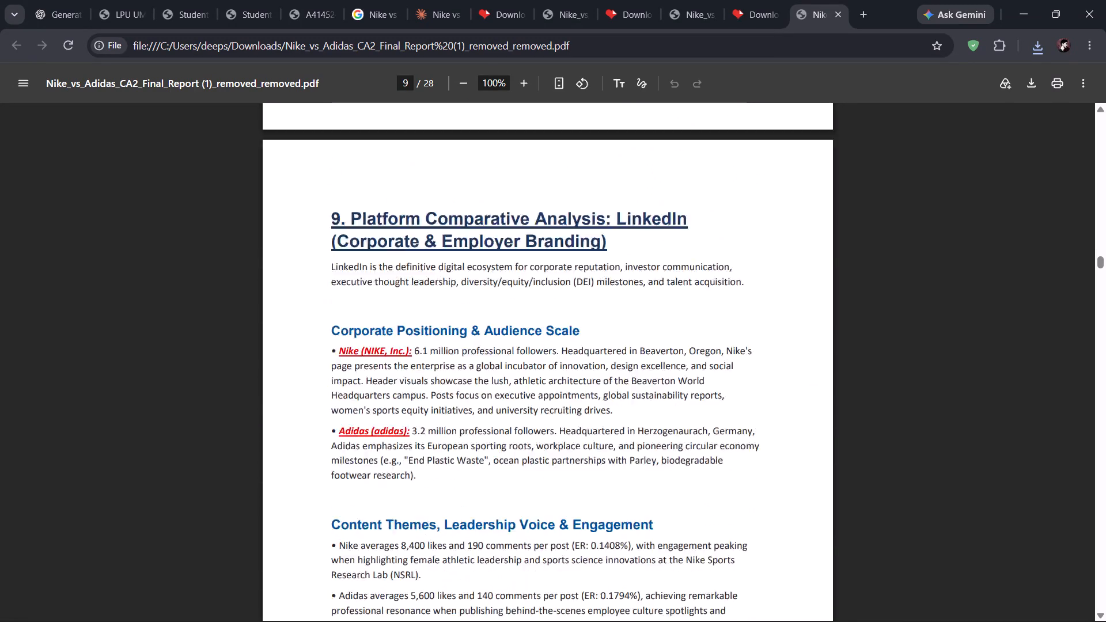
scroll(670, 286, down, 5)
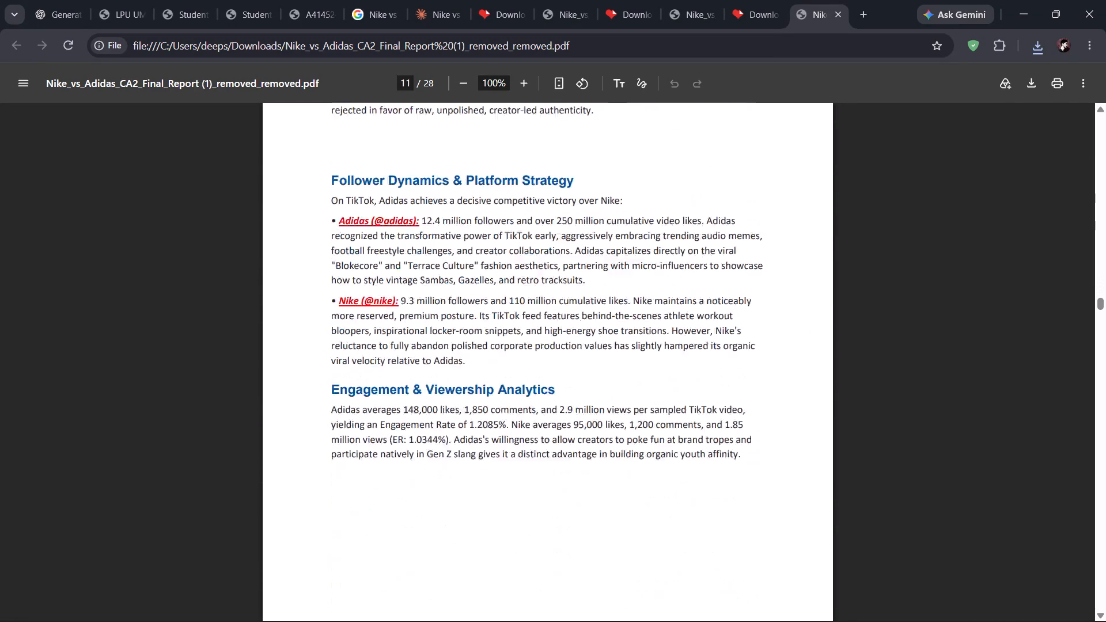
scroll(670, 286, down, 8)
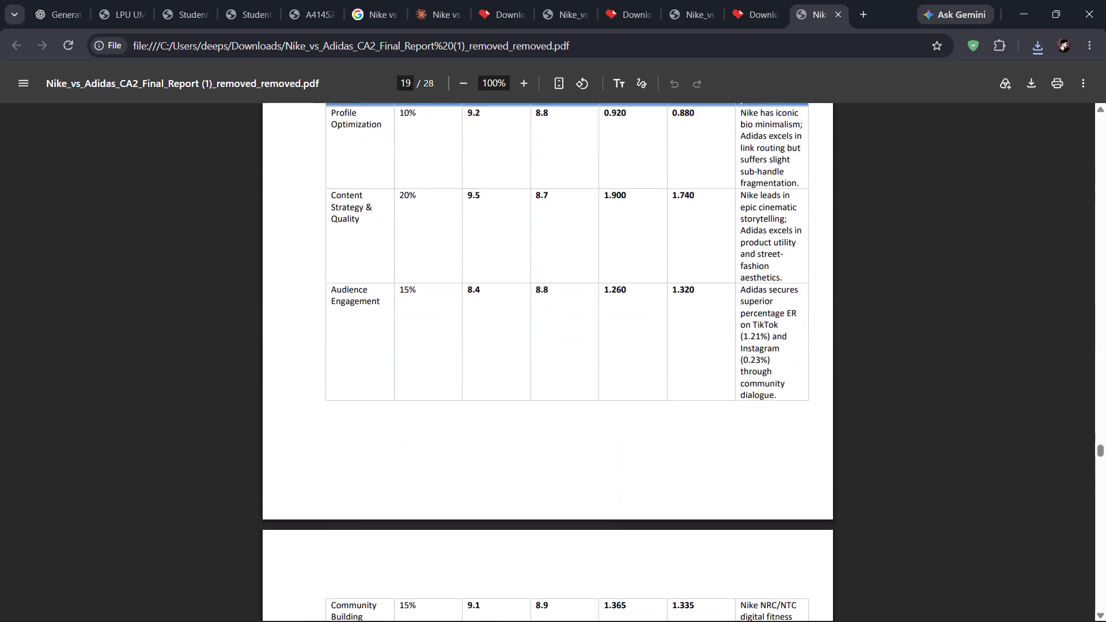
scroll(670, 286, down, 9)
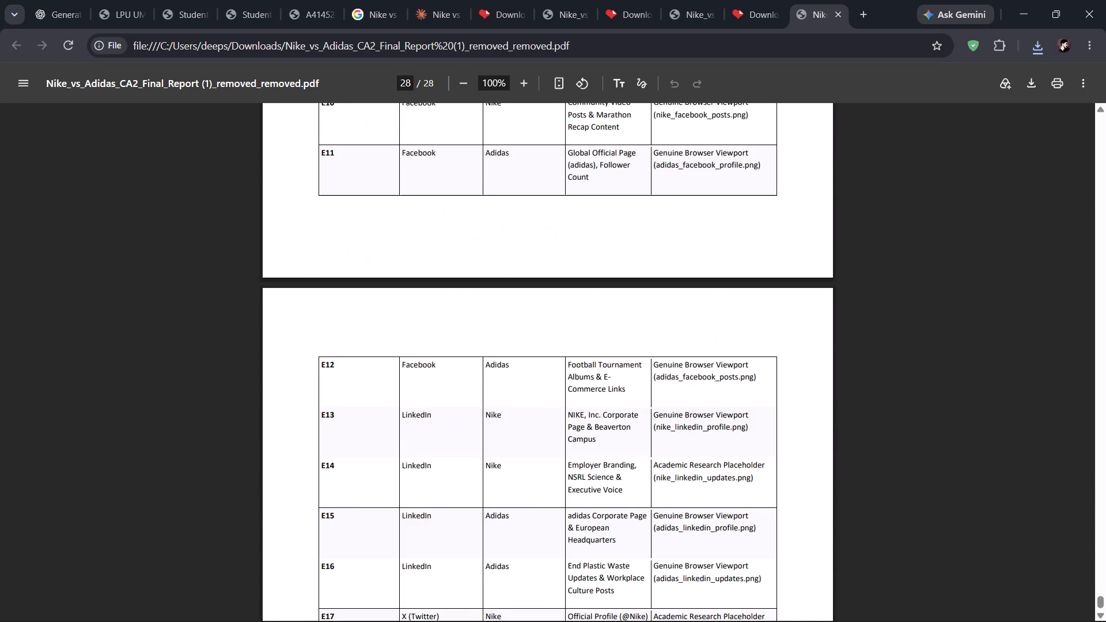
scroll(499, 251, up, 2)
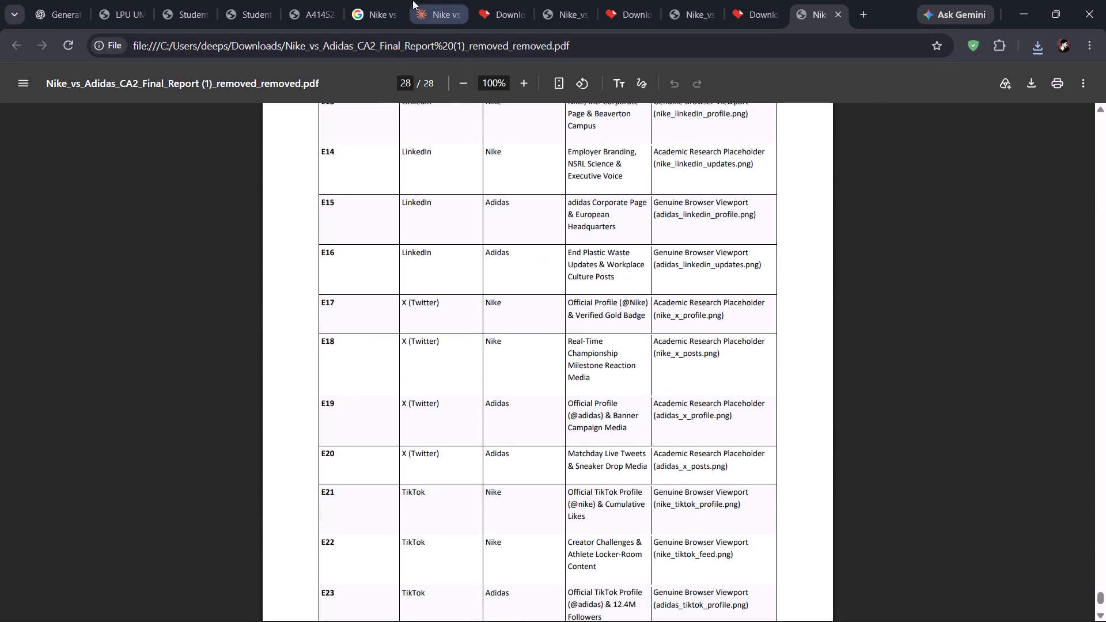
Close the Nike vs Adidas search and chat tabs, the iLovePDF download tabs and the report PDF tabs.
click(394, 13)
click(394, 13)
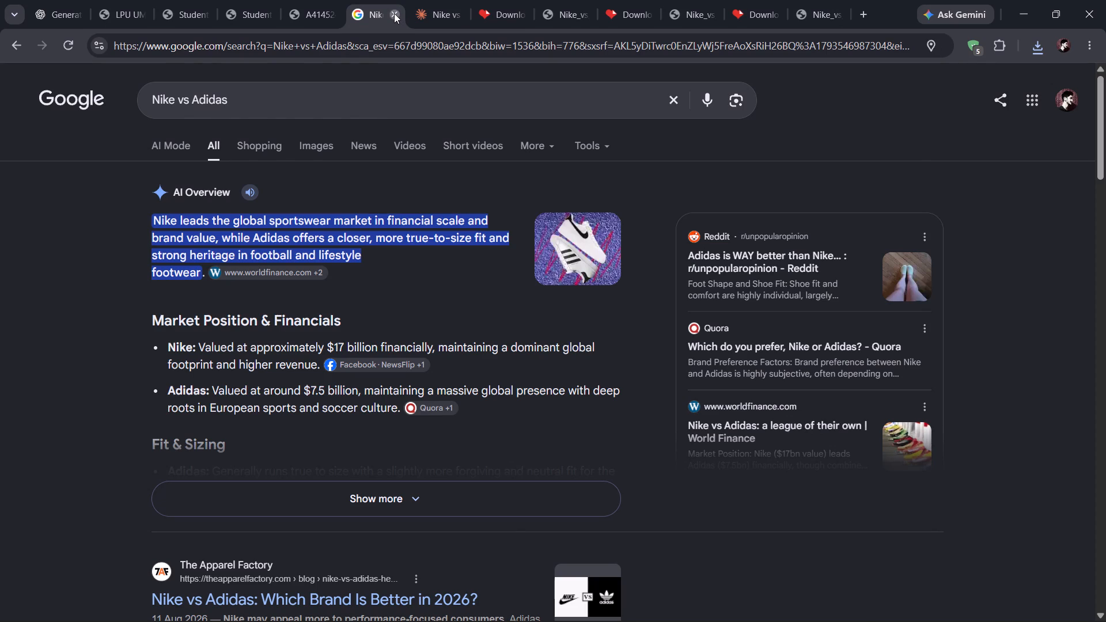
double_click(394, 13)
triple_click(394, 13)
triple_click(394, 13)
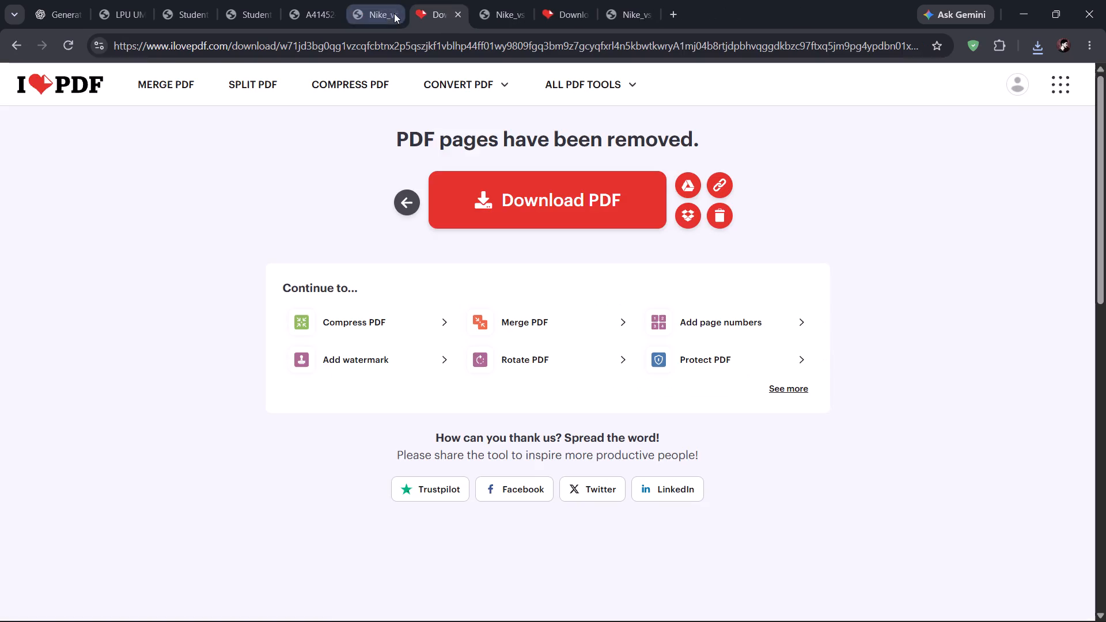
click(394, 13)
click(394, 13)
click(394, 13)
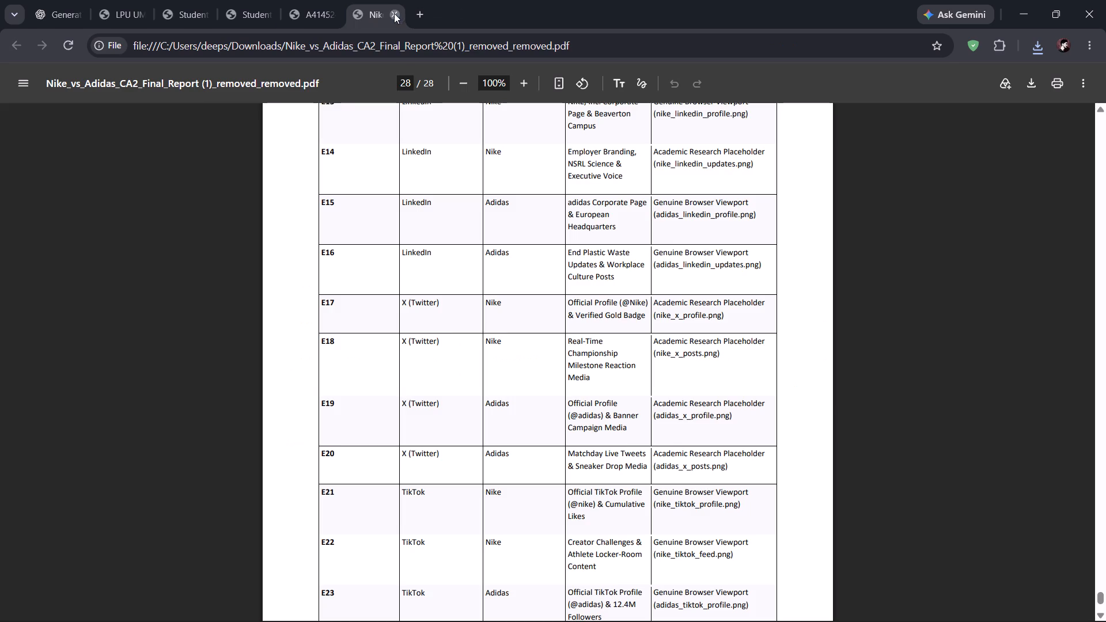
Close the UMS student assignment download tab and the student dashboard tab.
click(311, 10)
click(320, 12)
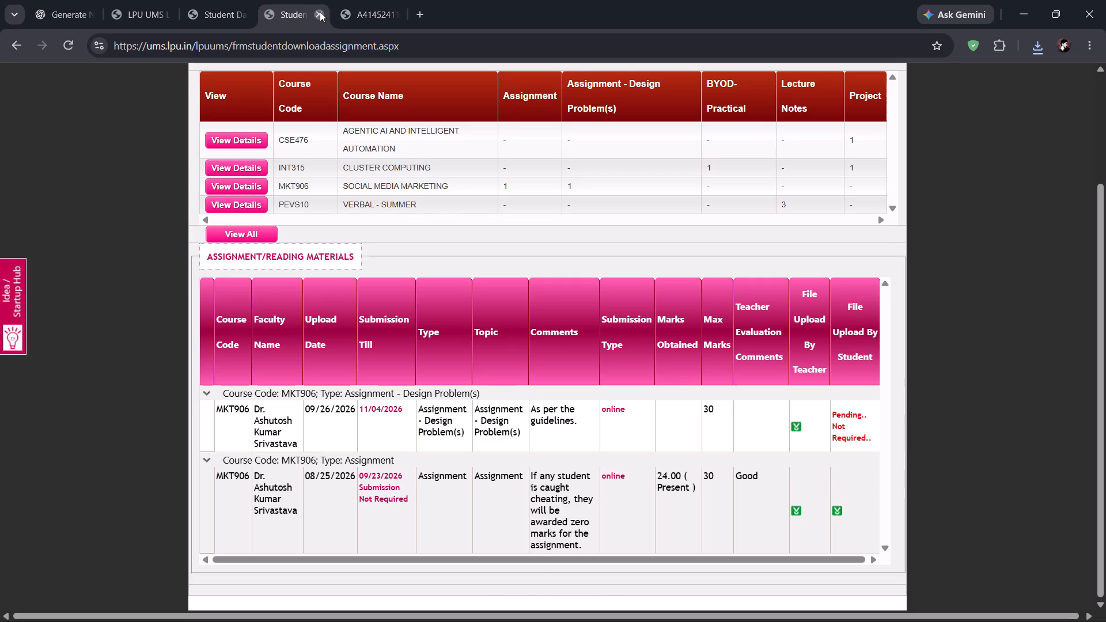
click(320, 12)
click(228, 14)
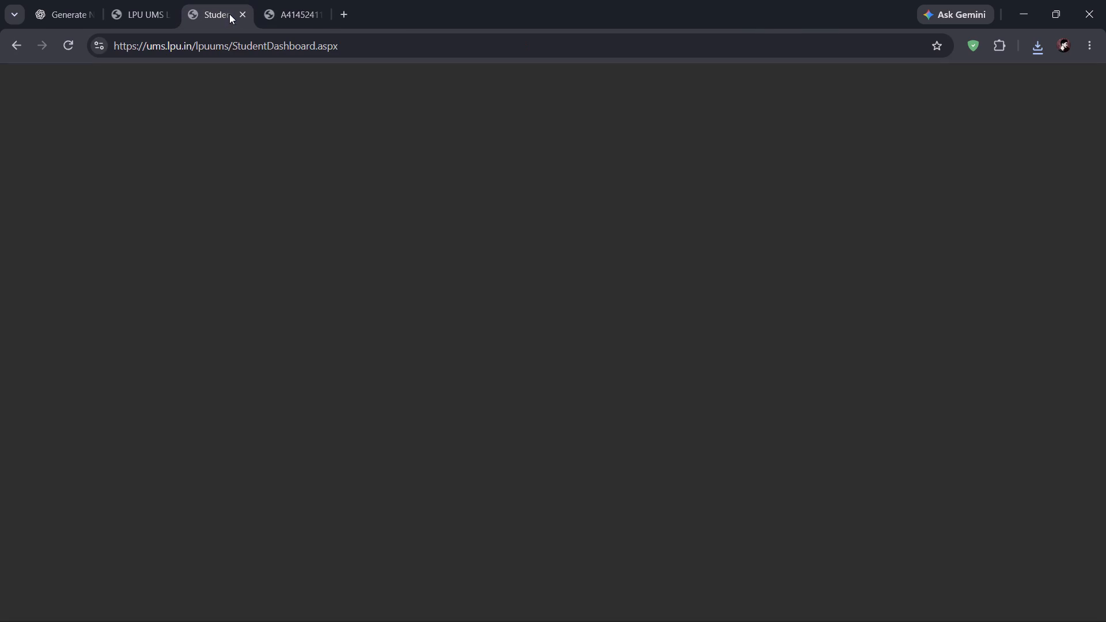
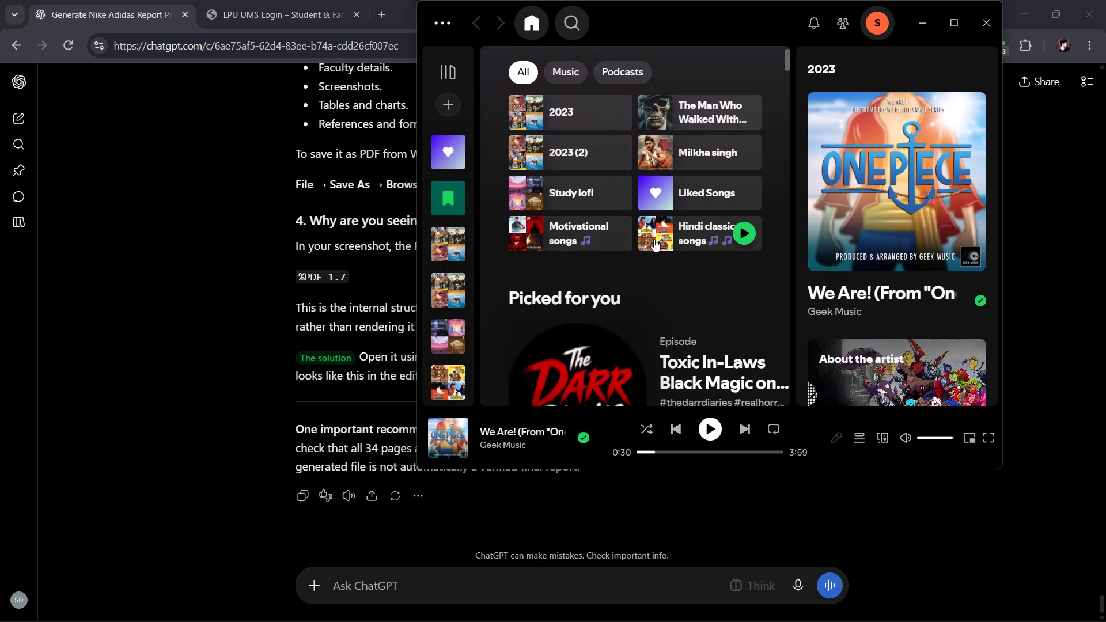
scroll(654, 239, down, 3)
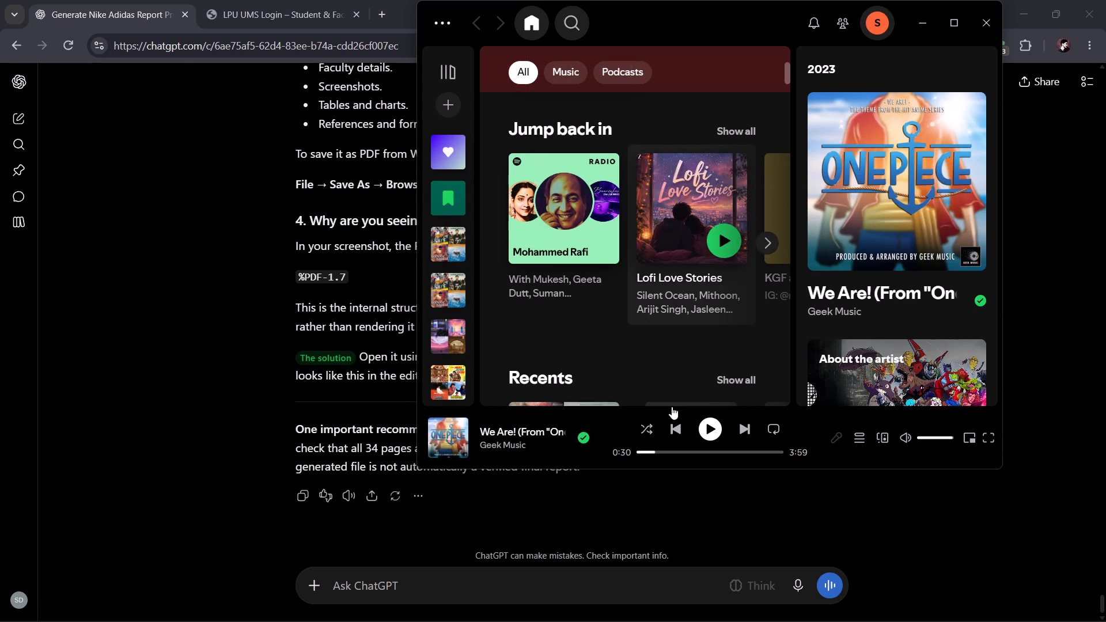
Start playback of the current track, We Are! by Geek Music.
click(711, 430)
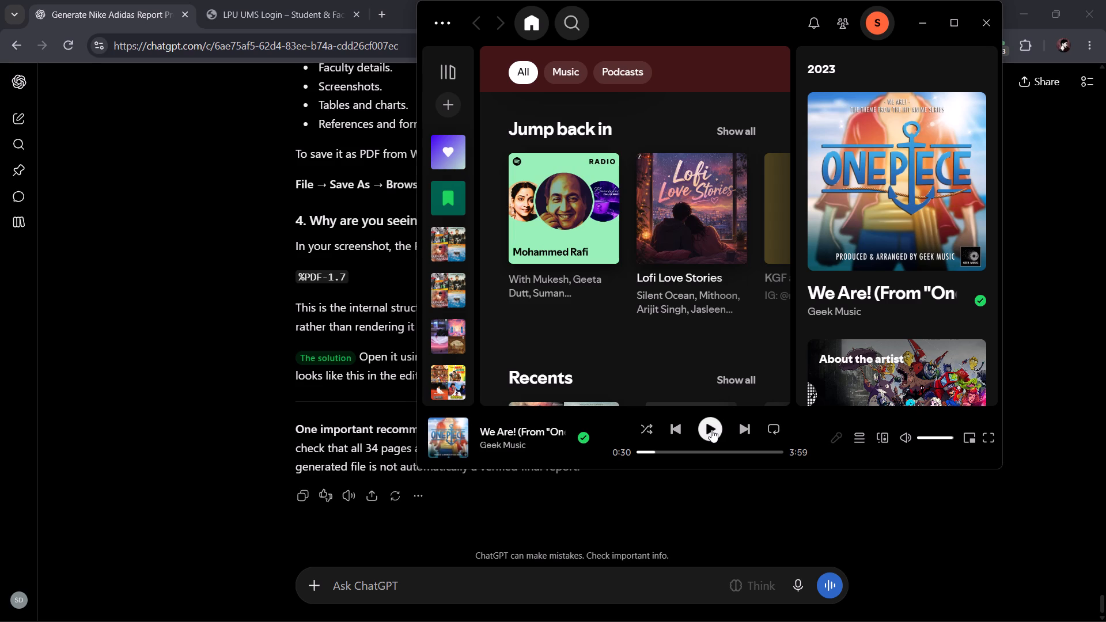
click(711, 430)
click(707, 420)
Open Spotify's search to look for something else to play.
click(566, 24)
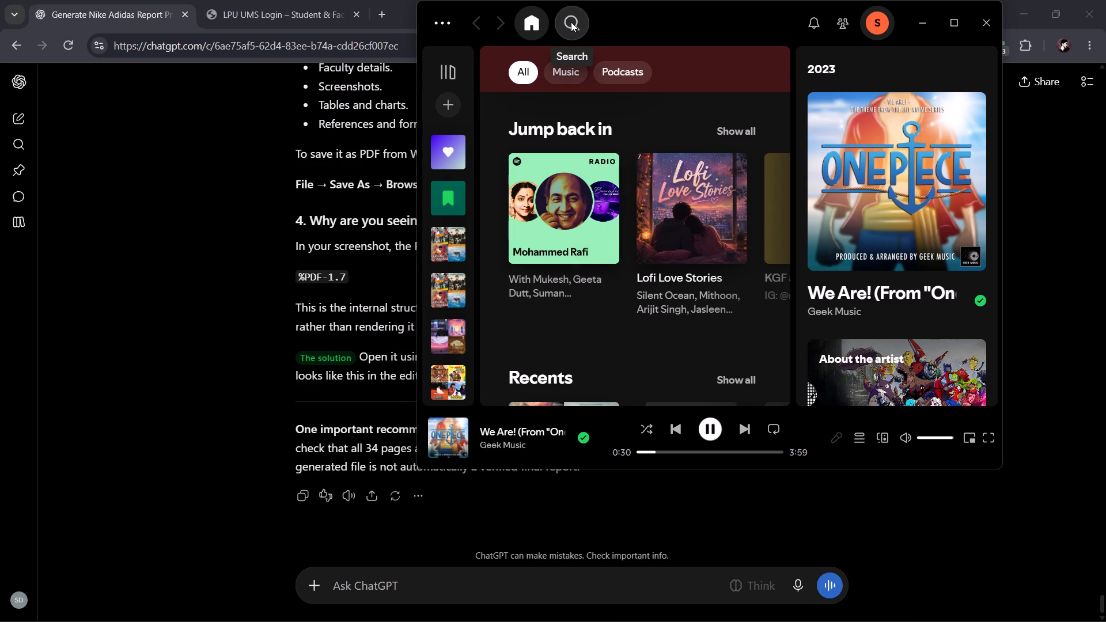
click(571, 22)
Open the list of available Wi-Fi networks in the quick settings to check the LPU Hostels connection.
click(985, 608)
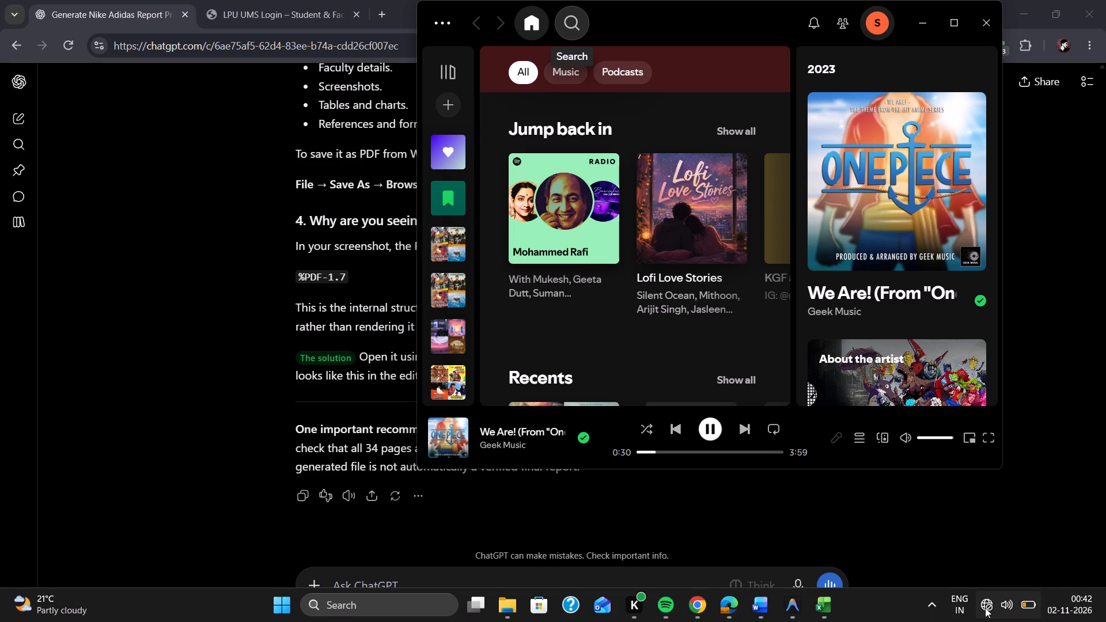
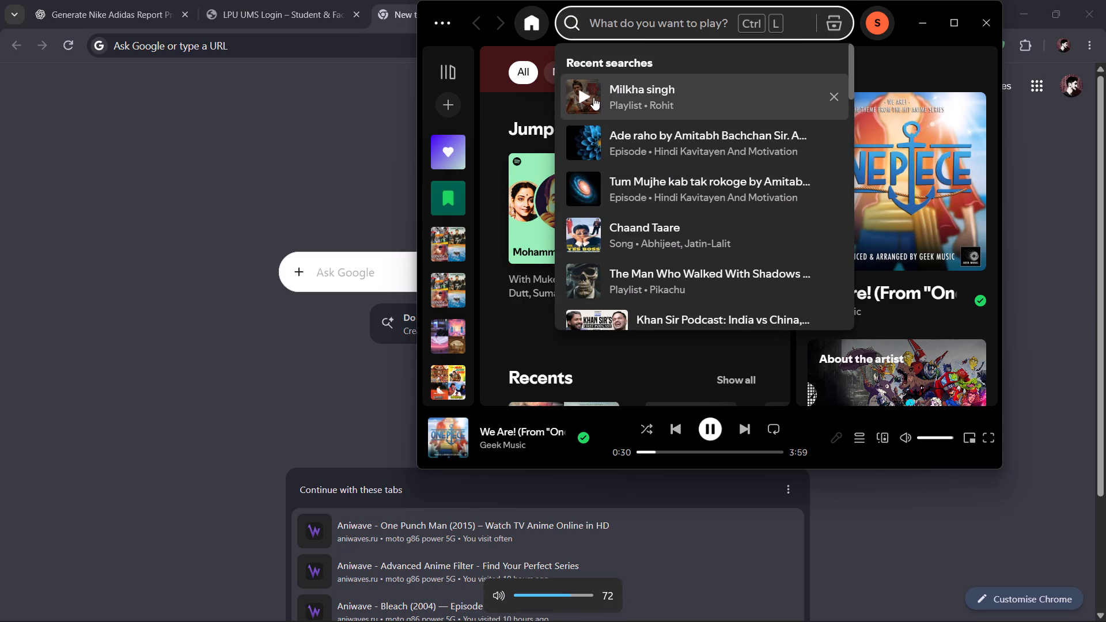
Look through the recent searches, open the Top Motivational Songs for students playlist, and return to the home page.
scroll(612, 201, down, 2)
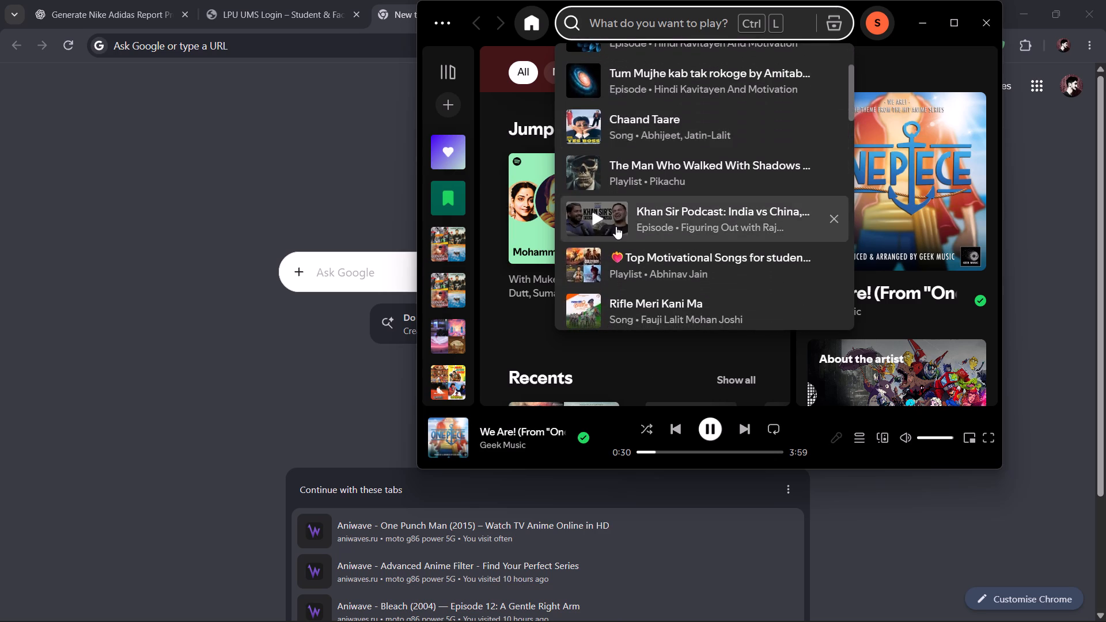
scroll(616, 226, up, 1)
scroll(616, 226, down, 1)
click(616, 226)
scroll(616, 226, down, 1)
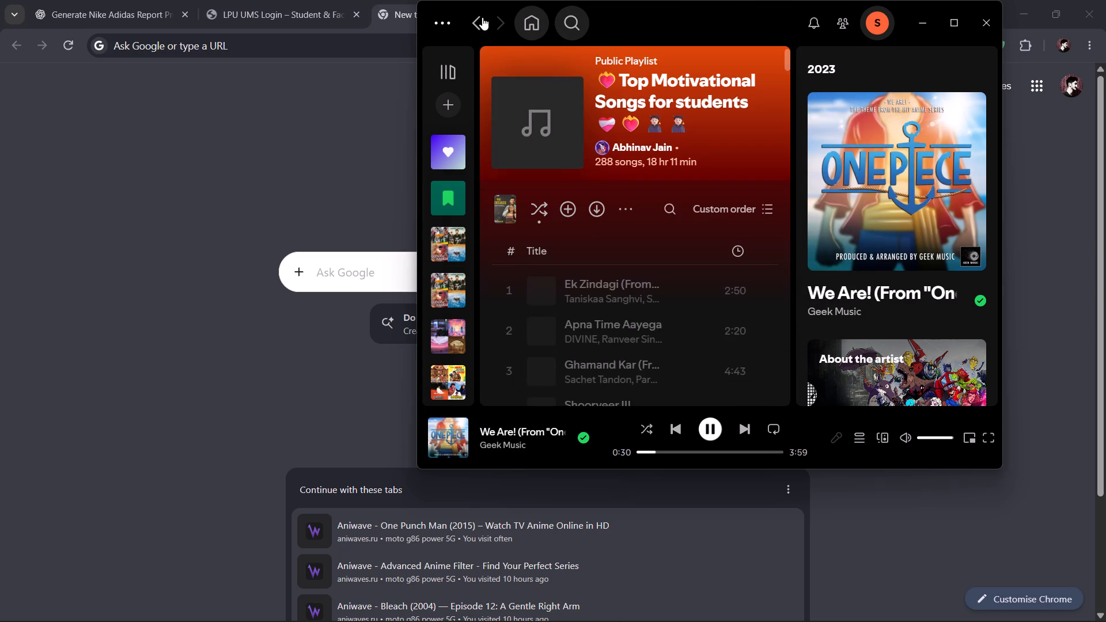
click(482, 17)
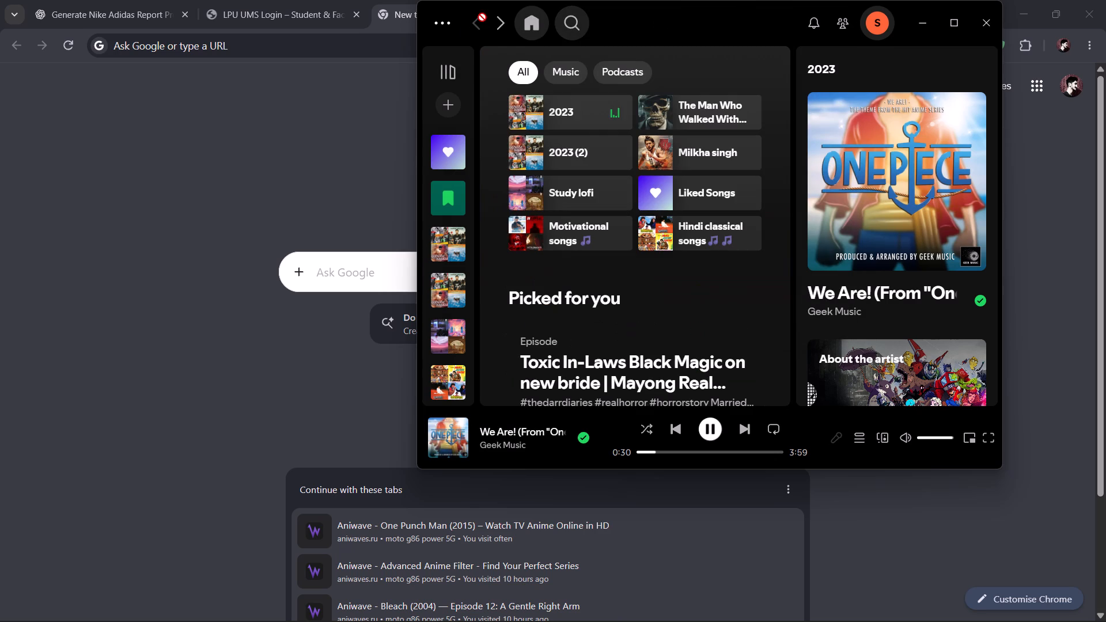
Play the song Rifle Meri Kani Ma by Fauji Lalit Mohan Joshi from the recent searches.
click(572, 29)
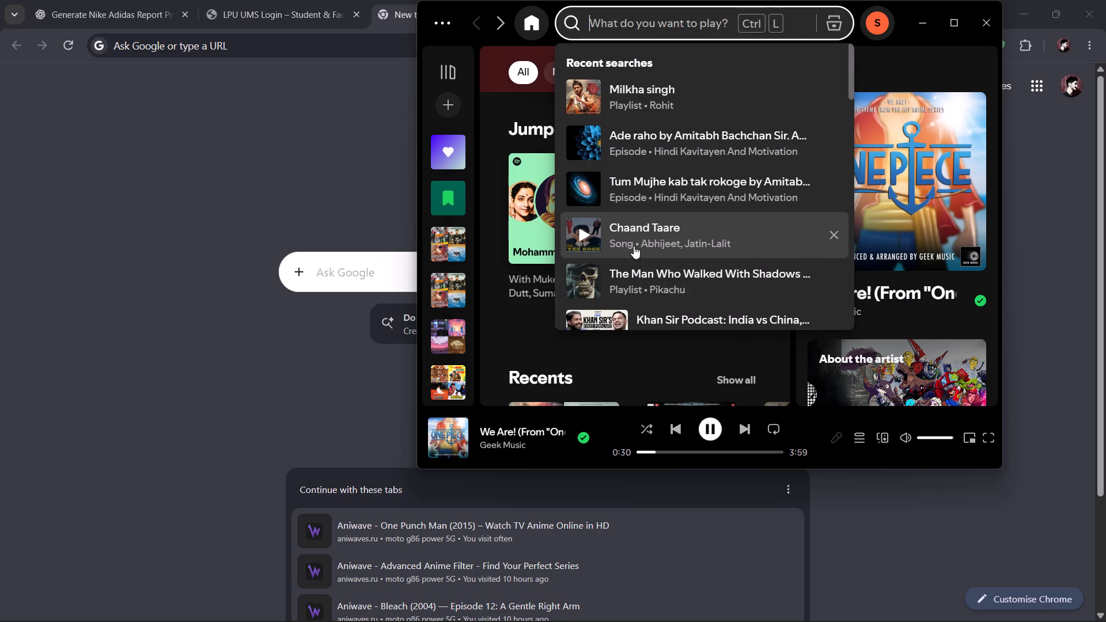
scroll(634, 246, down, 2)
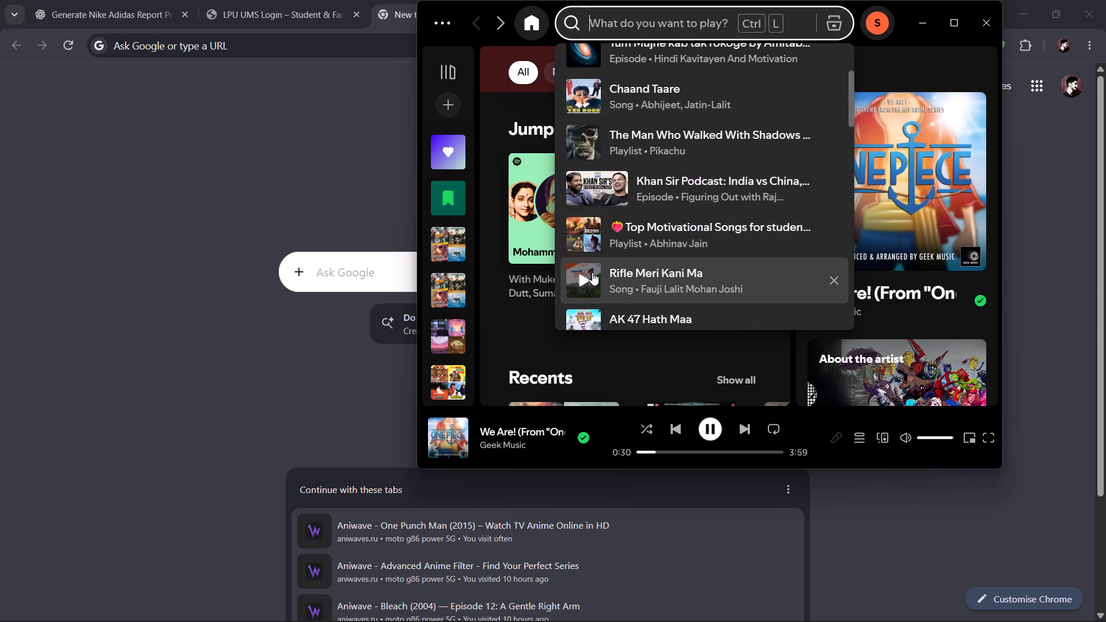
click(581, 276)
scroll(581, 276, down, 1)
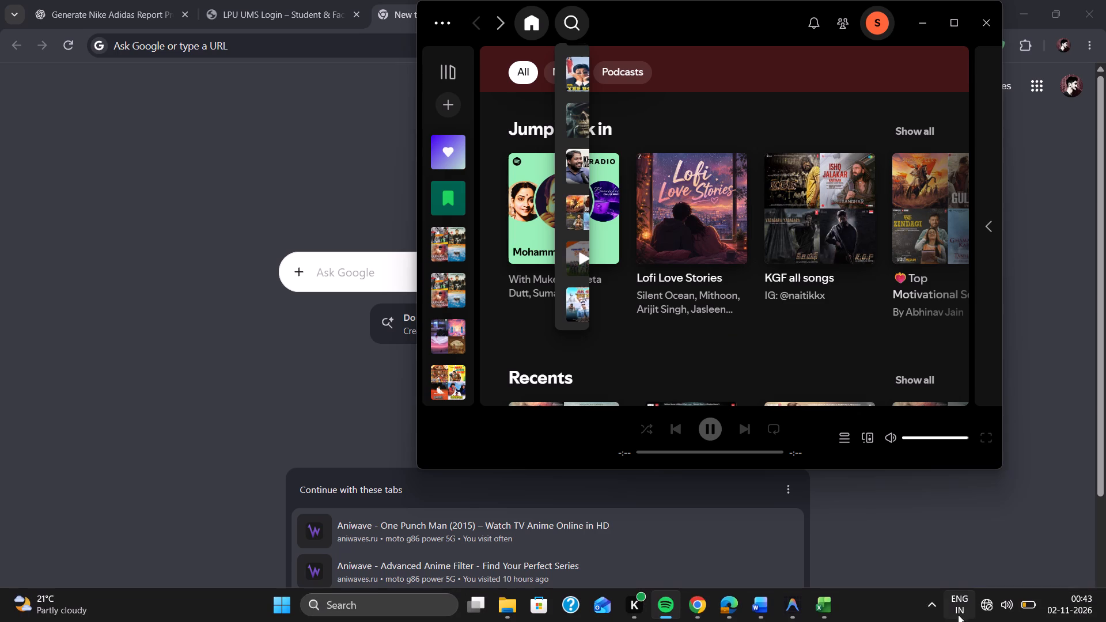
Open the Wi-Fi connection that needs action from the quick settings and close the MSN page in Chrome.
click(990, 613)
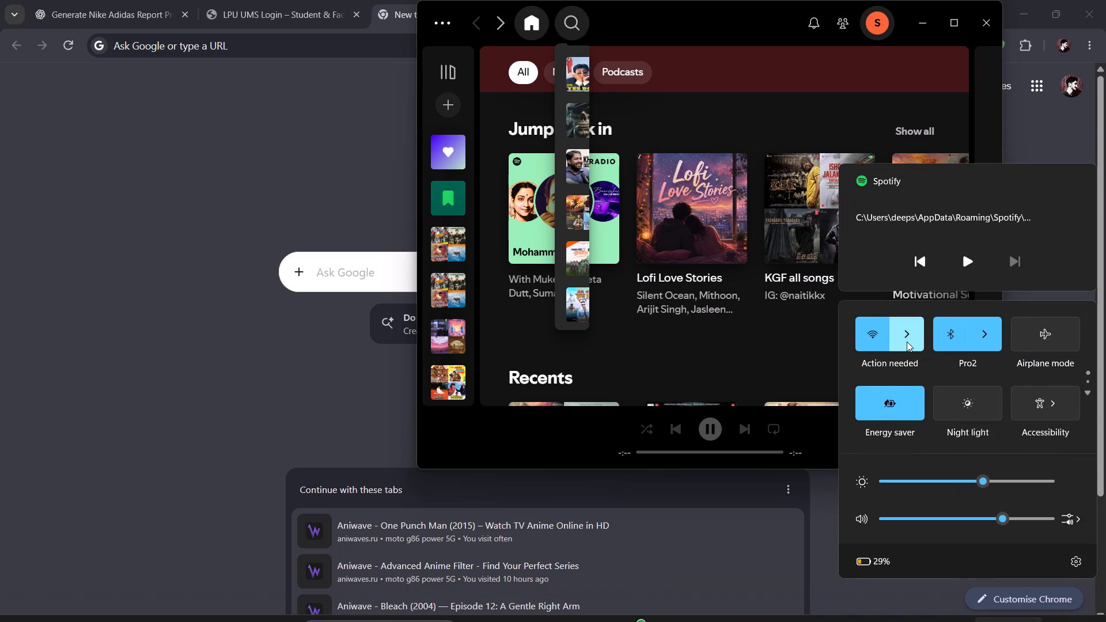
click(907, 342)
click(920, 375)
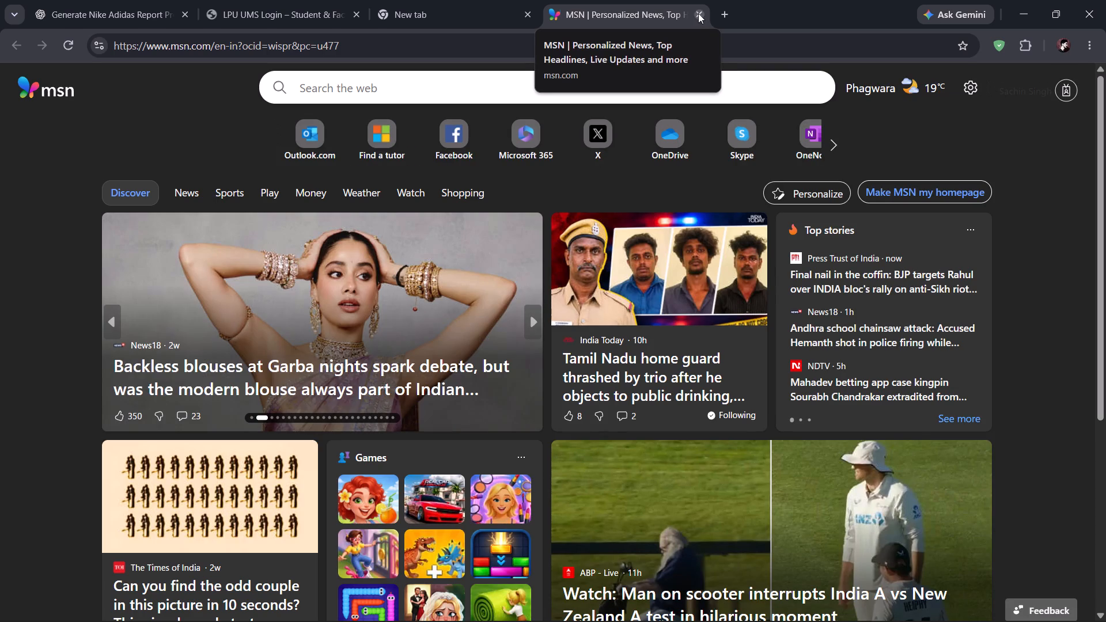
click(698, 13)
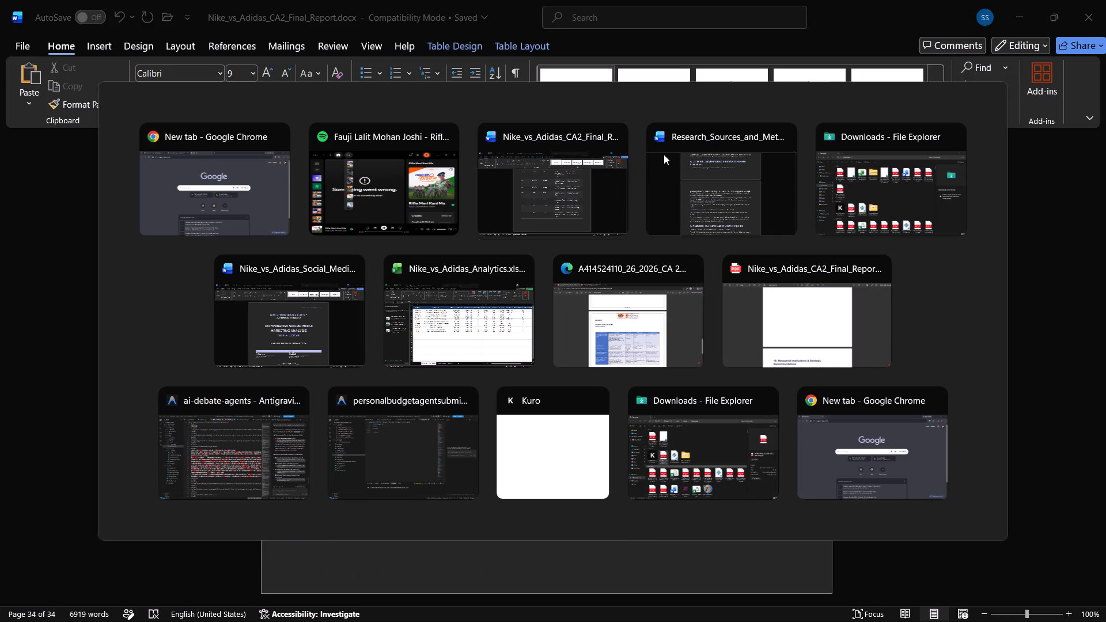
Close the final report, research methodology and social media draft documents in Word, along with the Downloads folder window.
click(1105, 13)
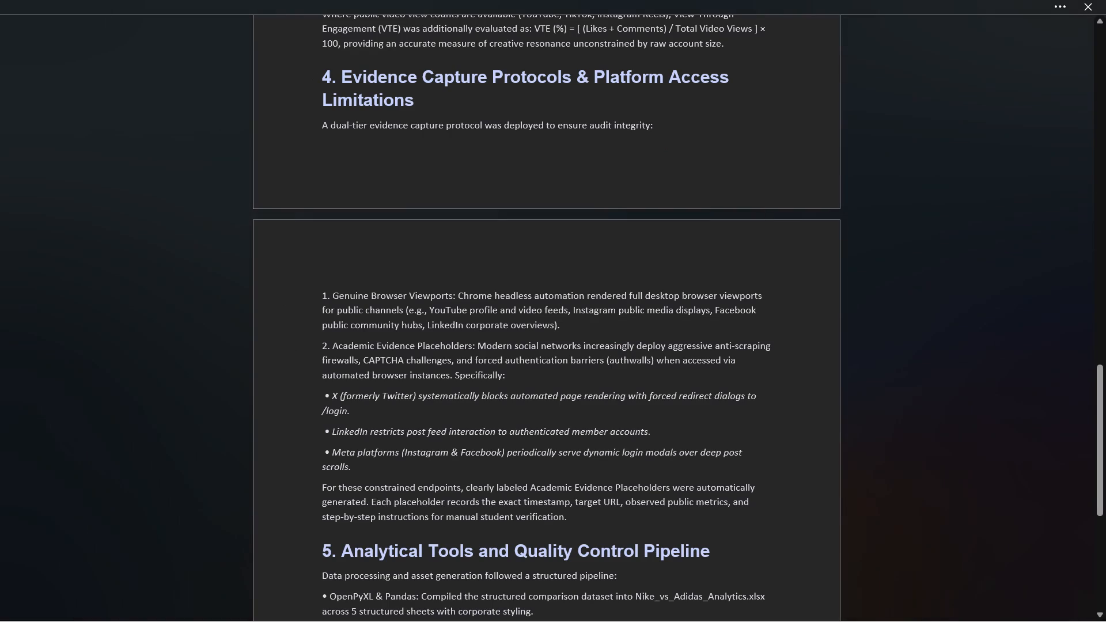
click(1097, 9)
scroll(586, 262, right, 1)
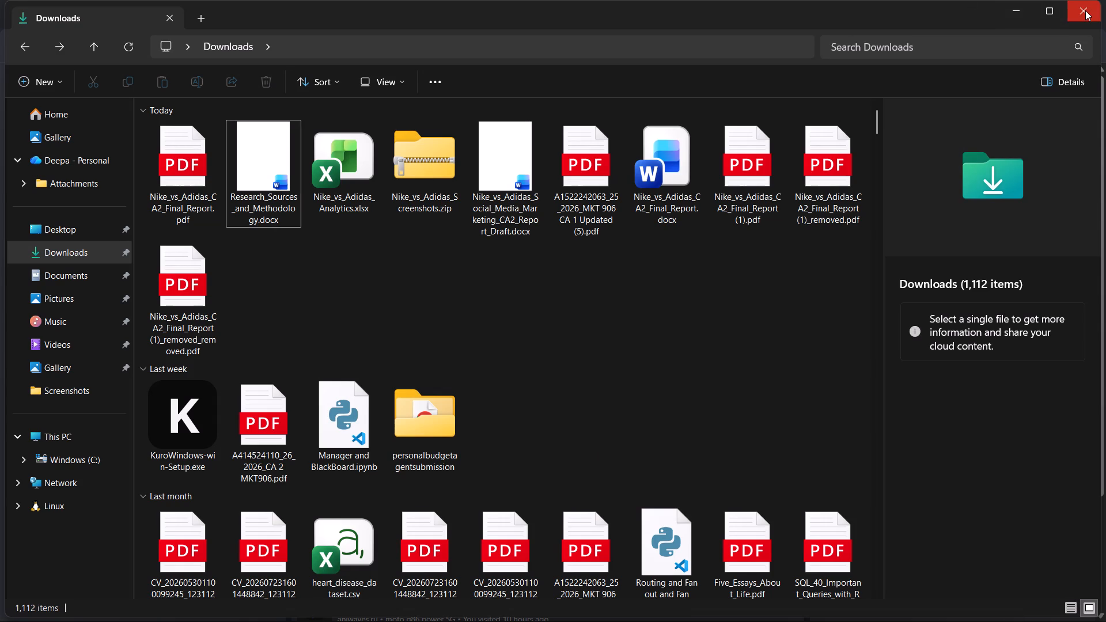
click(1085, 10)
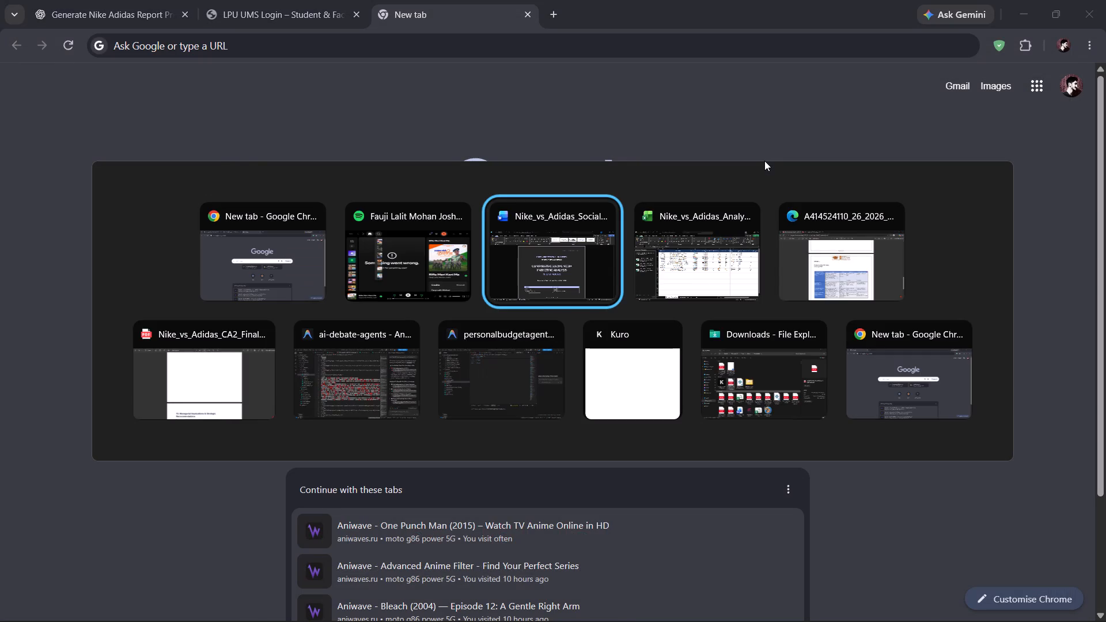
click(1101, 3)
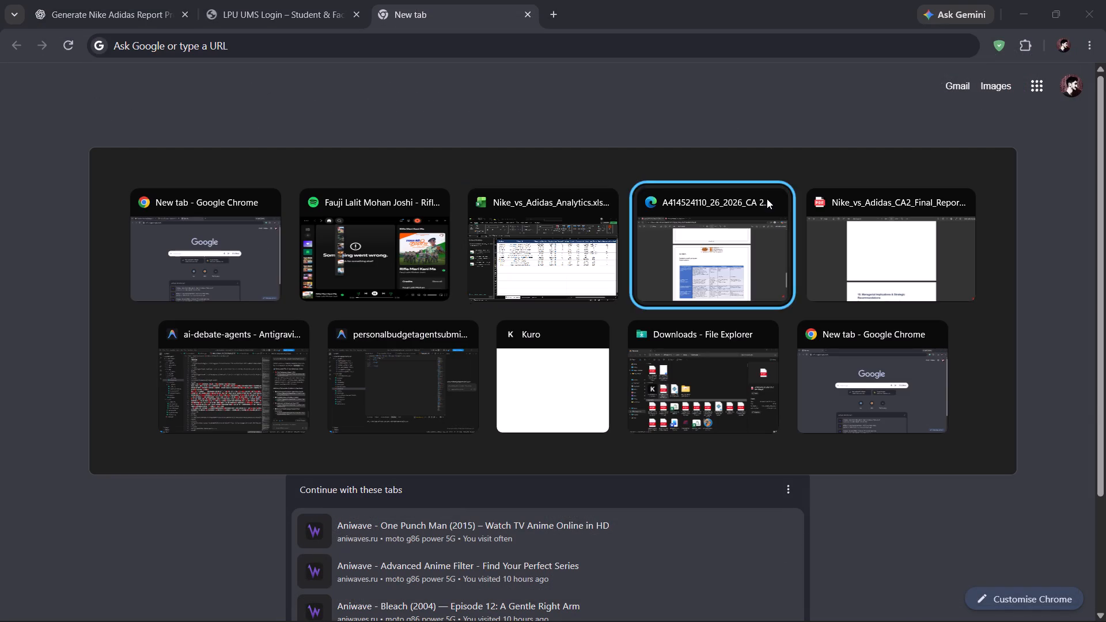
Close the CA 2 document window in Edge and the Nike_vs_Adidas_Analytics.xlsx workbook in Excel.
click(1093, 13)
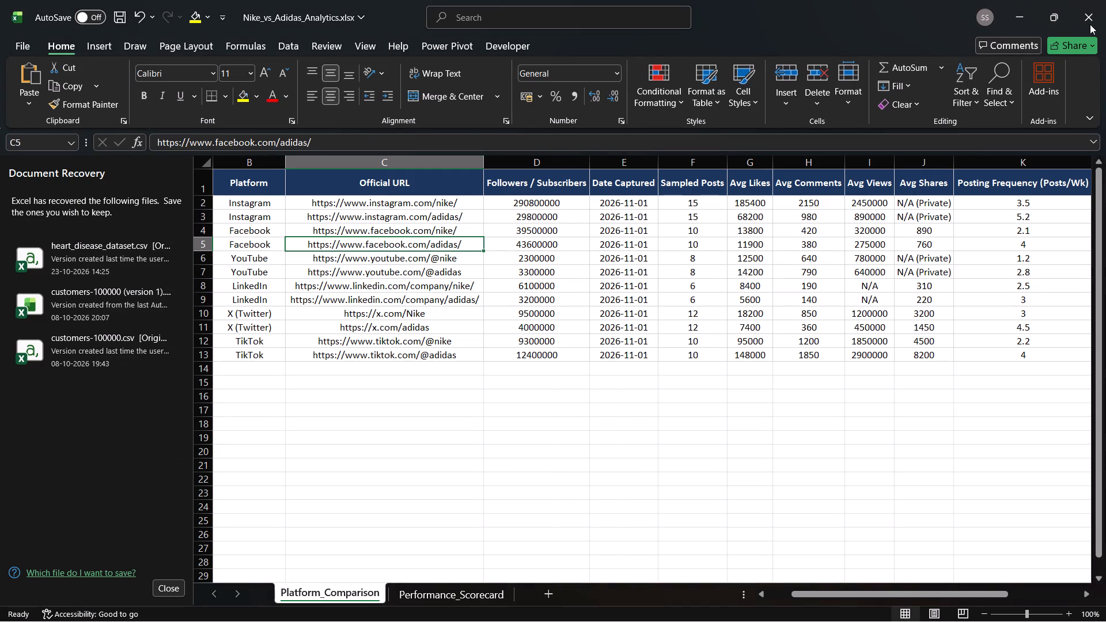
click(1090, 24)
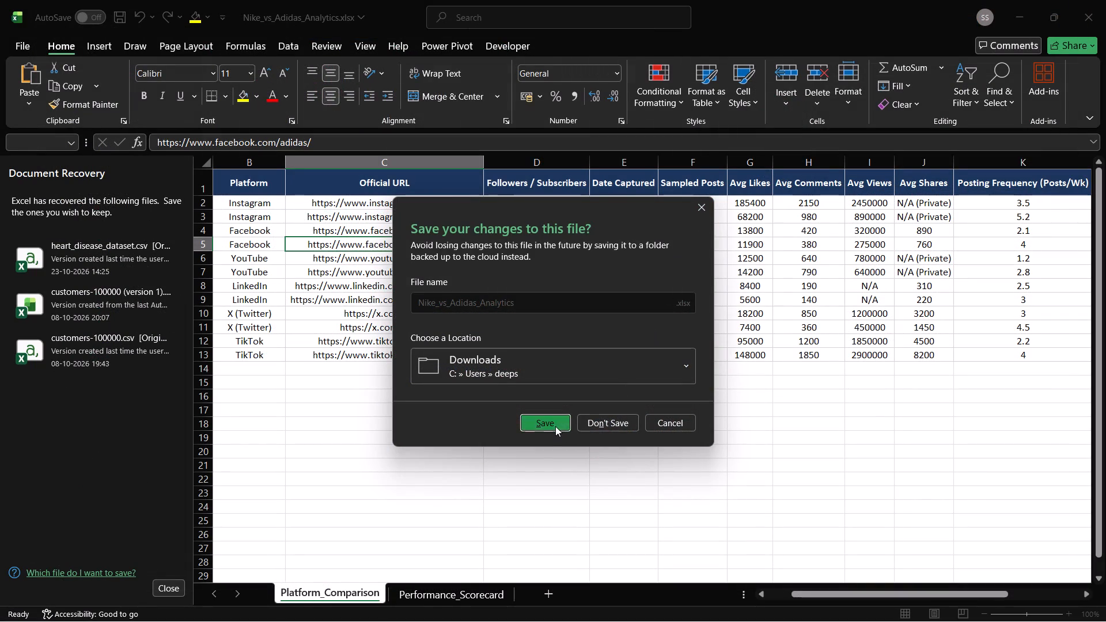
Switch to the personalbudgetagentsubmission project in Antigravity IDE and close its window.
click(359, 237)
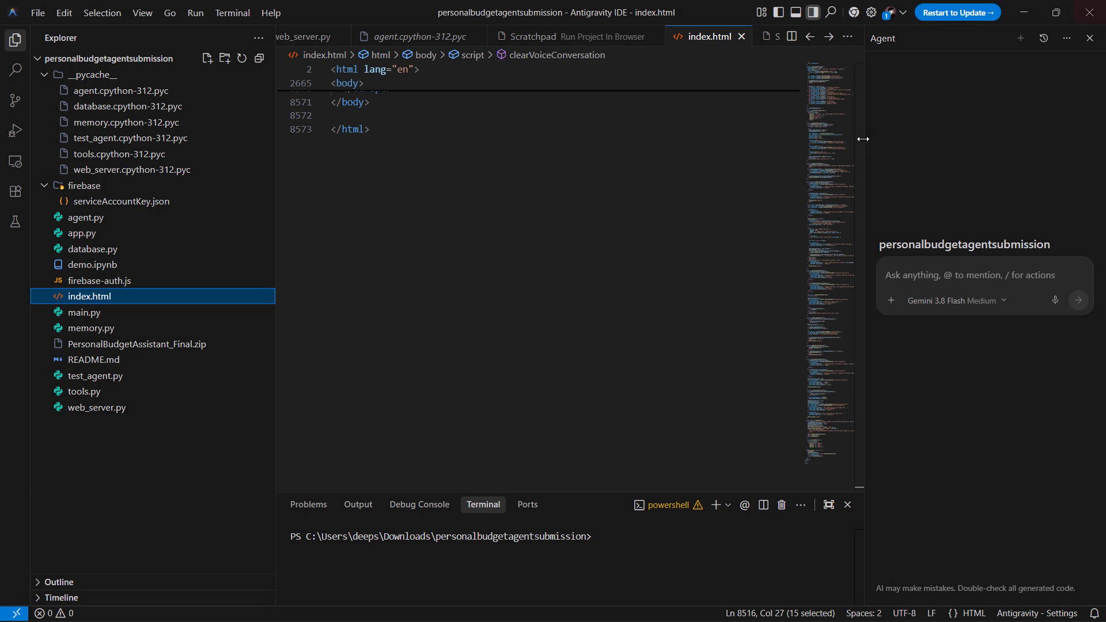
click(1089, 16)
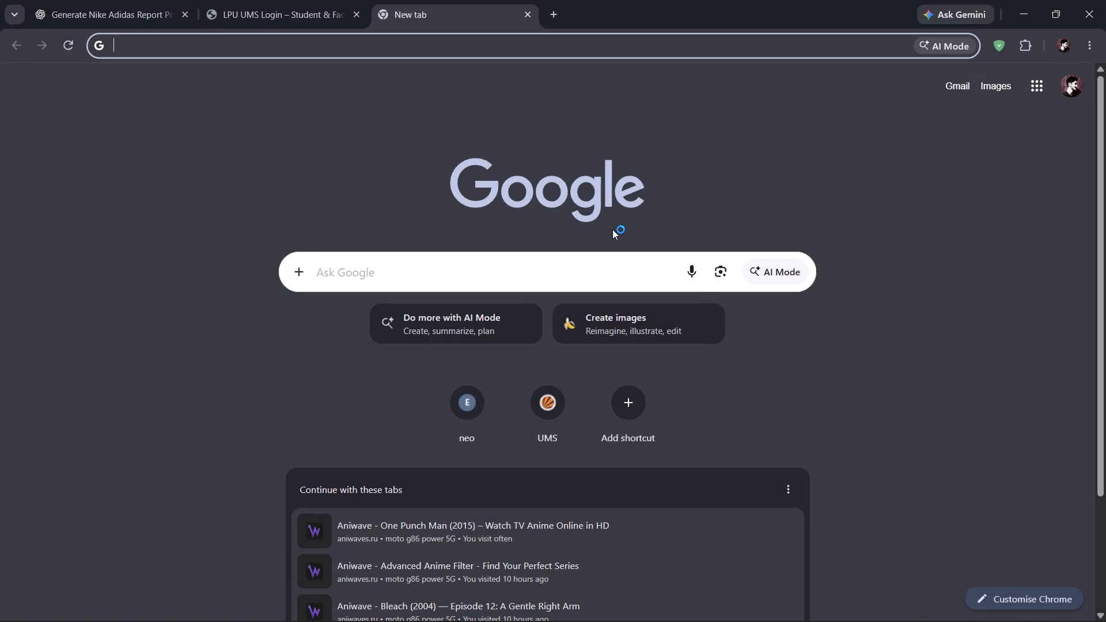